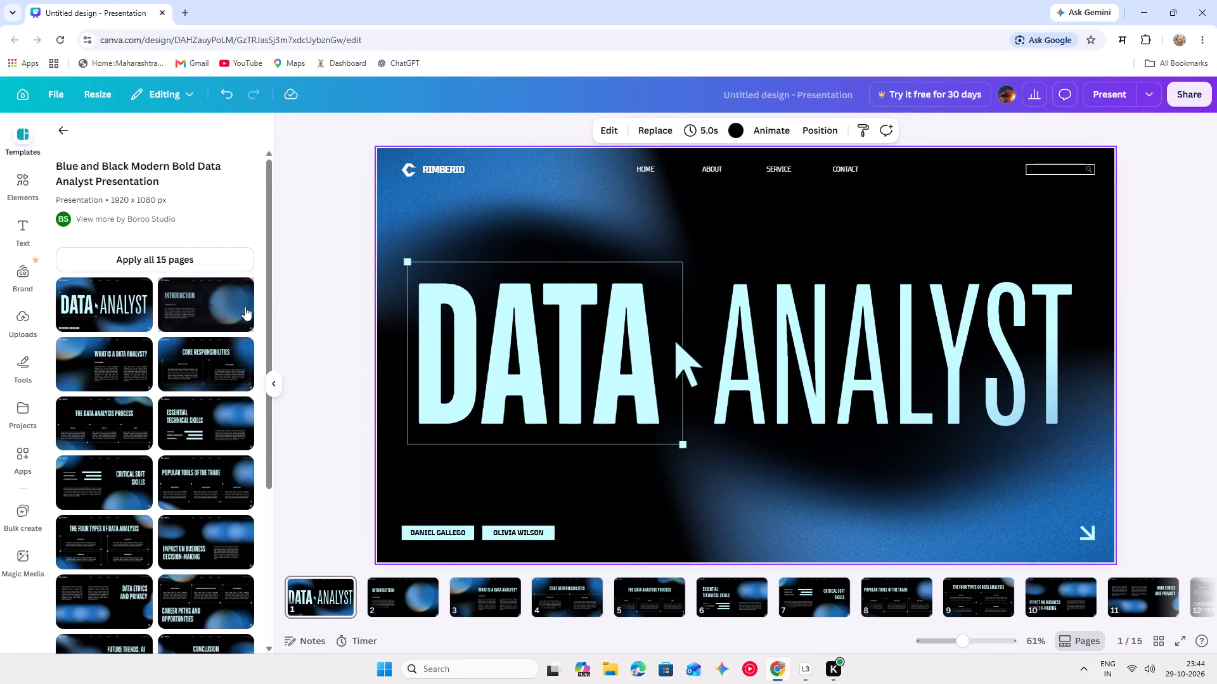
Nudge the DATA title text slightly lower on the cover slide.
click(510, 370)
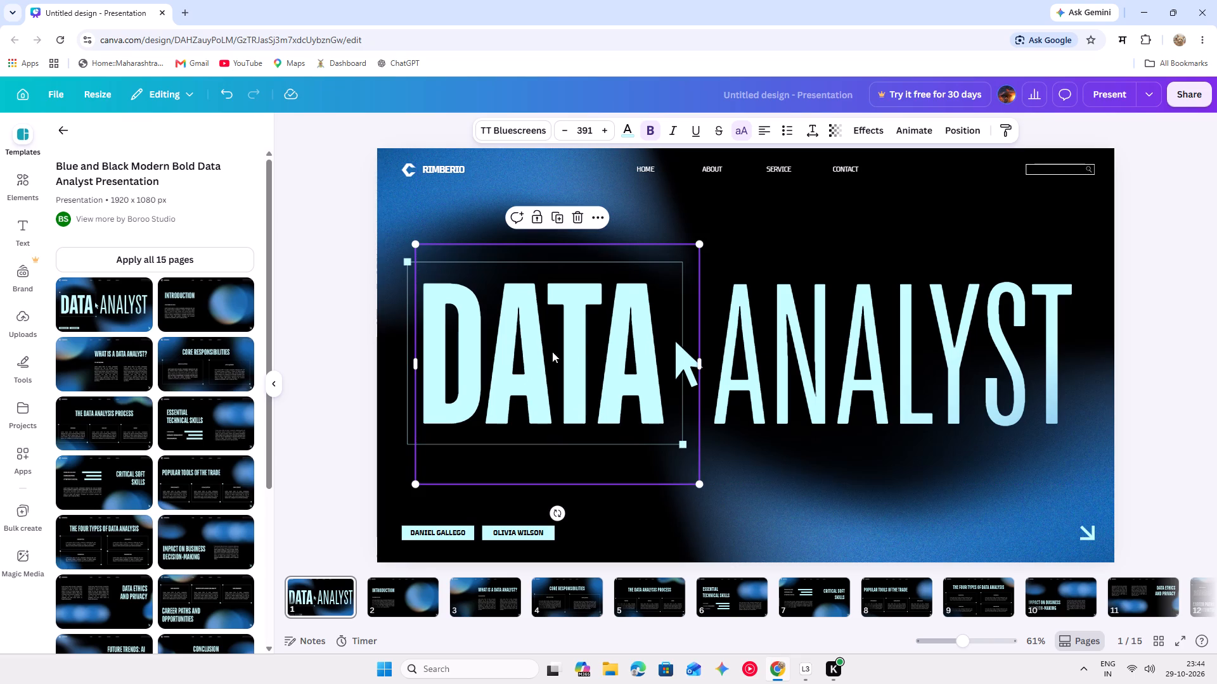
click(690, 364)
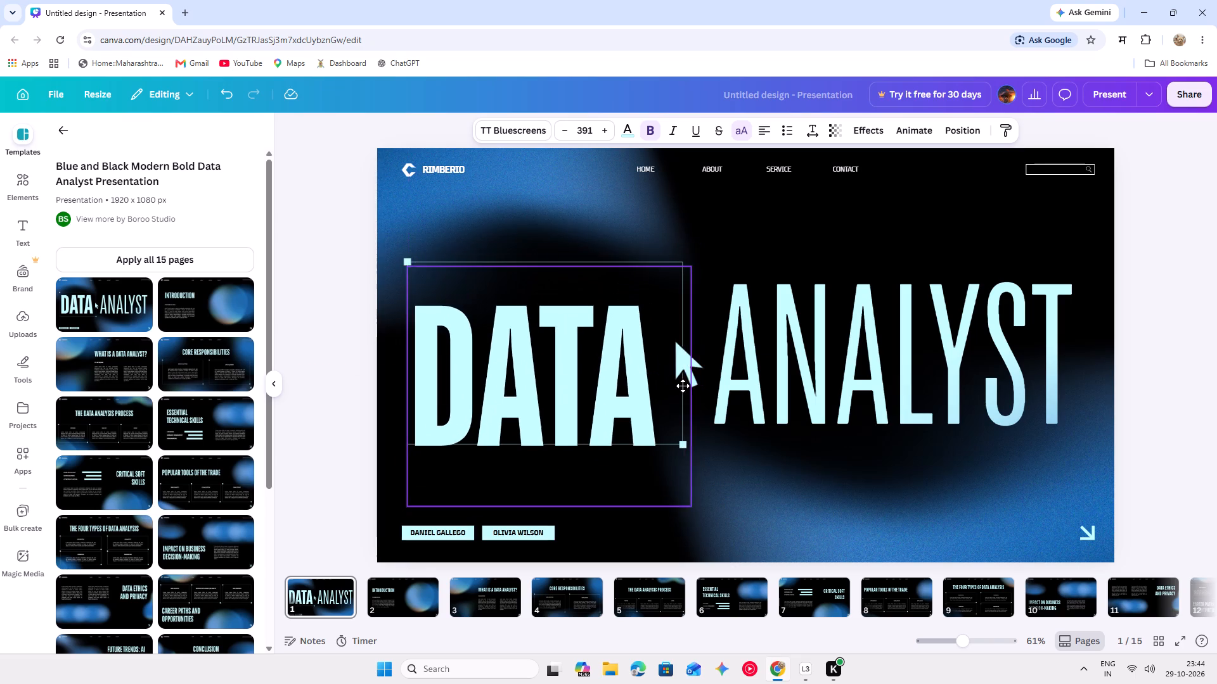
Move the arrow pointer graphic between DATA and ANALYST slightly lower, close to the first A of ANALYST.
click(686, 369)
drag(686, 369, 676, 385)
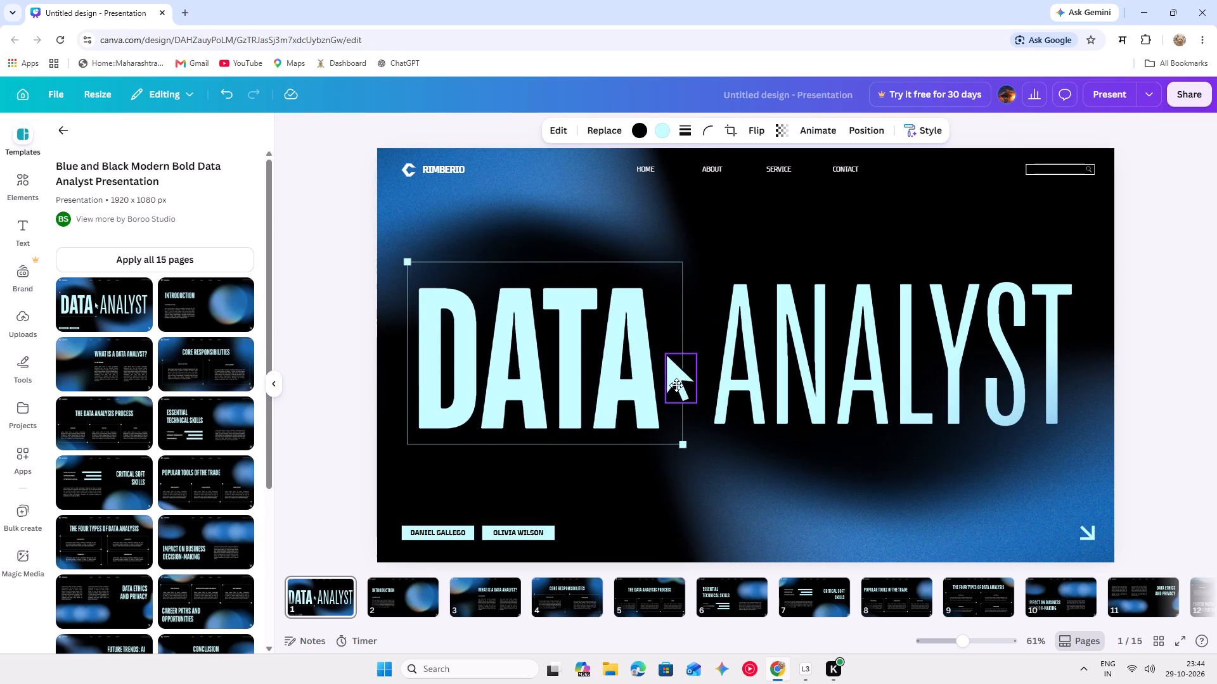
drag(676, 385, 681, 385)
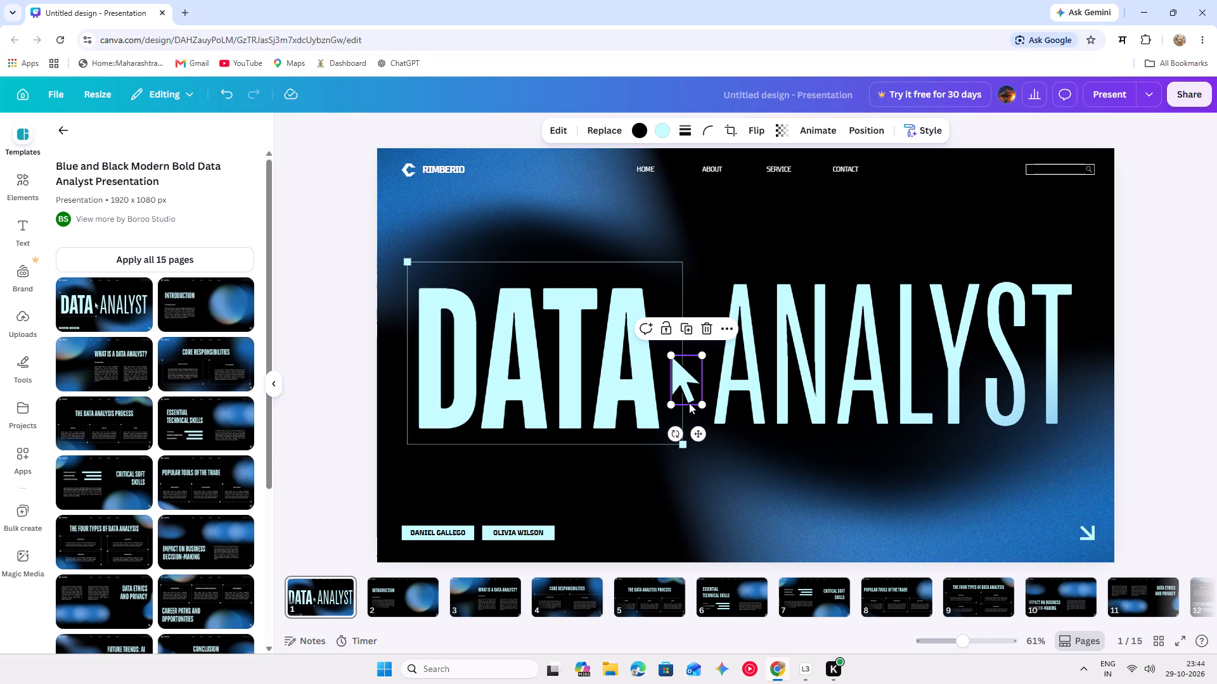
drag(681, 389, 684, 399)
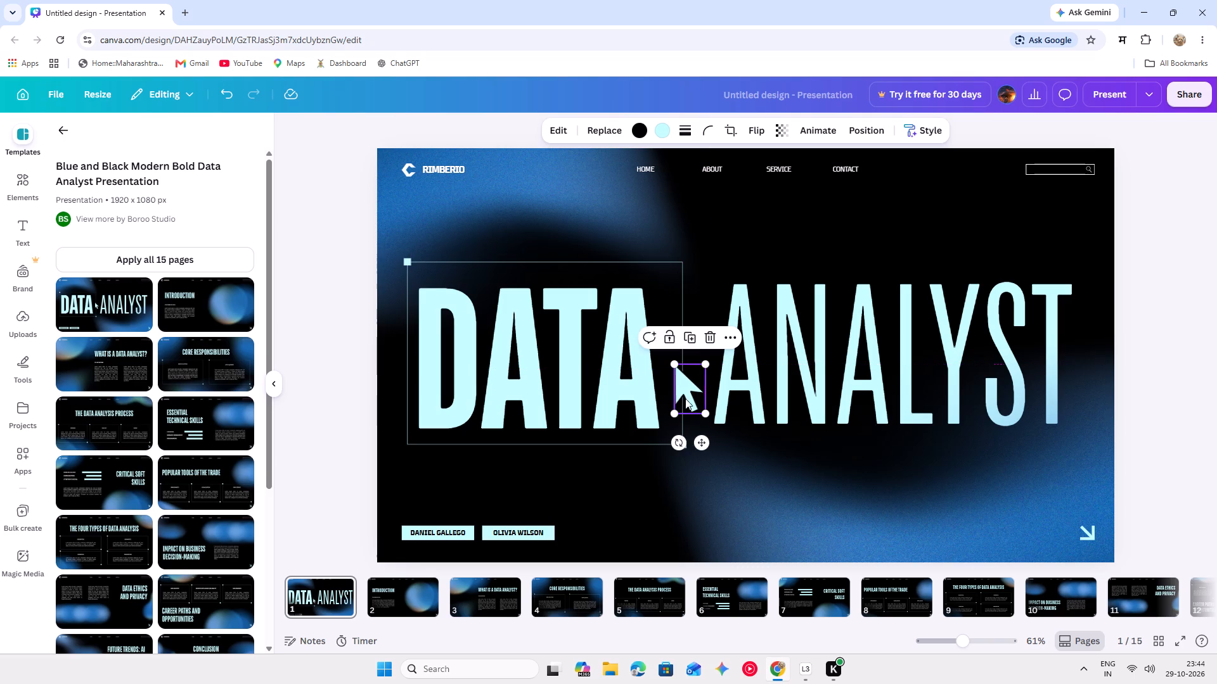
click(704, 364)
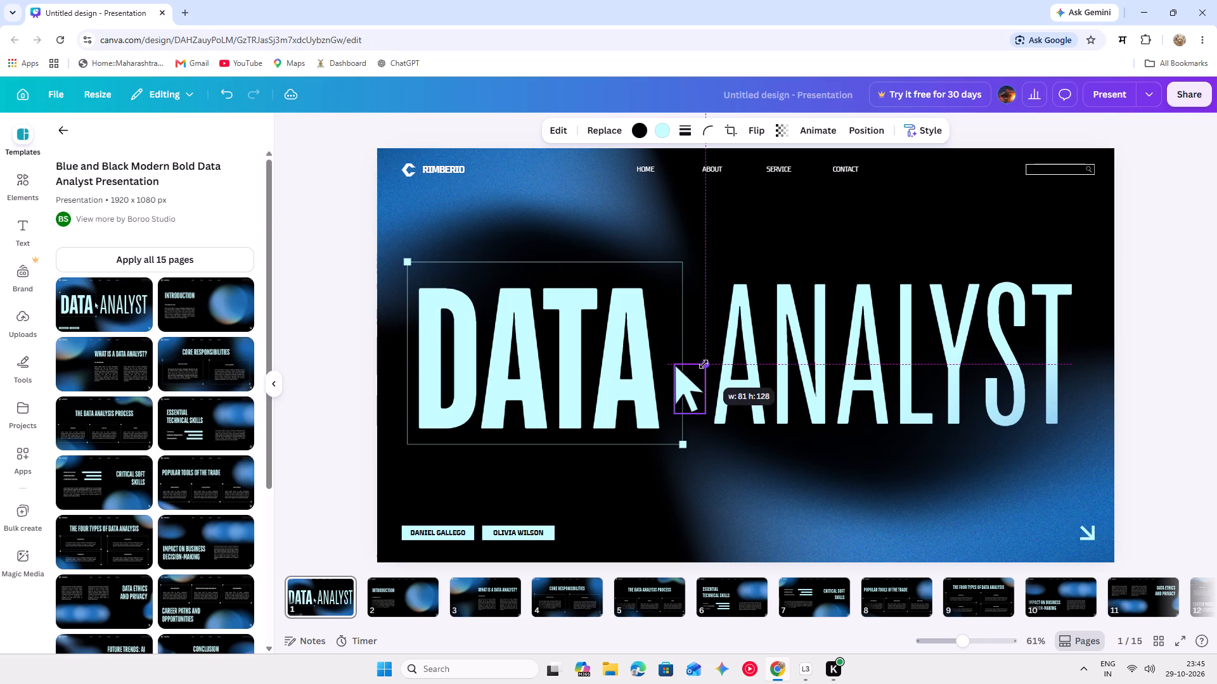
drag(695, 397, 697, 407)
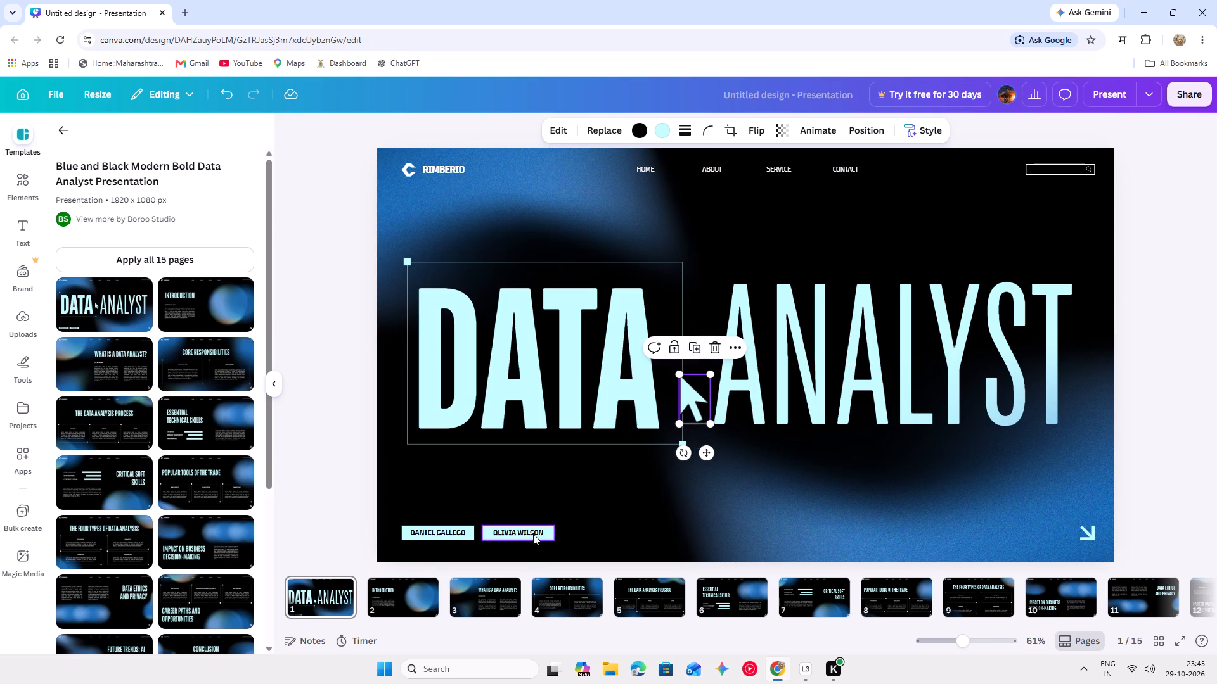
Replace the text in the first name tag at the bottom of the cover slide with ABHISHEK.
click(533, 534)
click(760, 517)
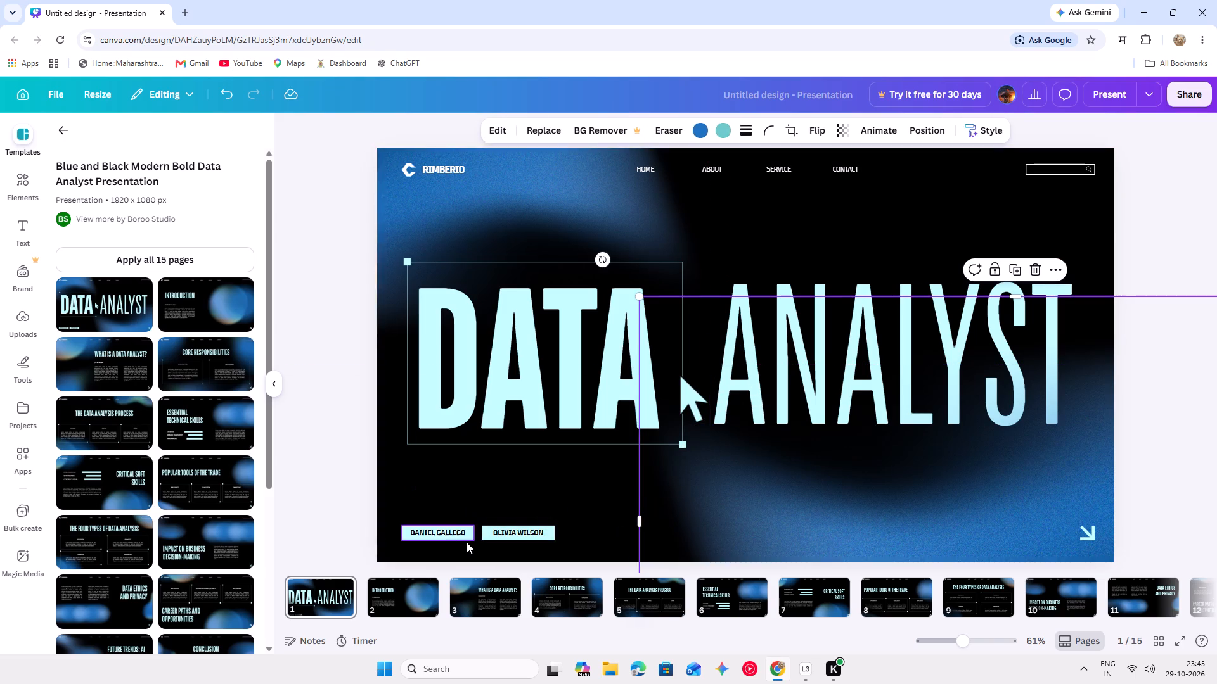
click(471, 534)
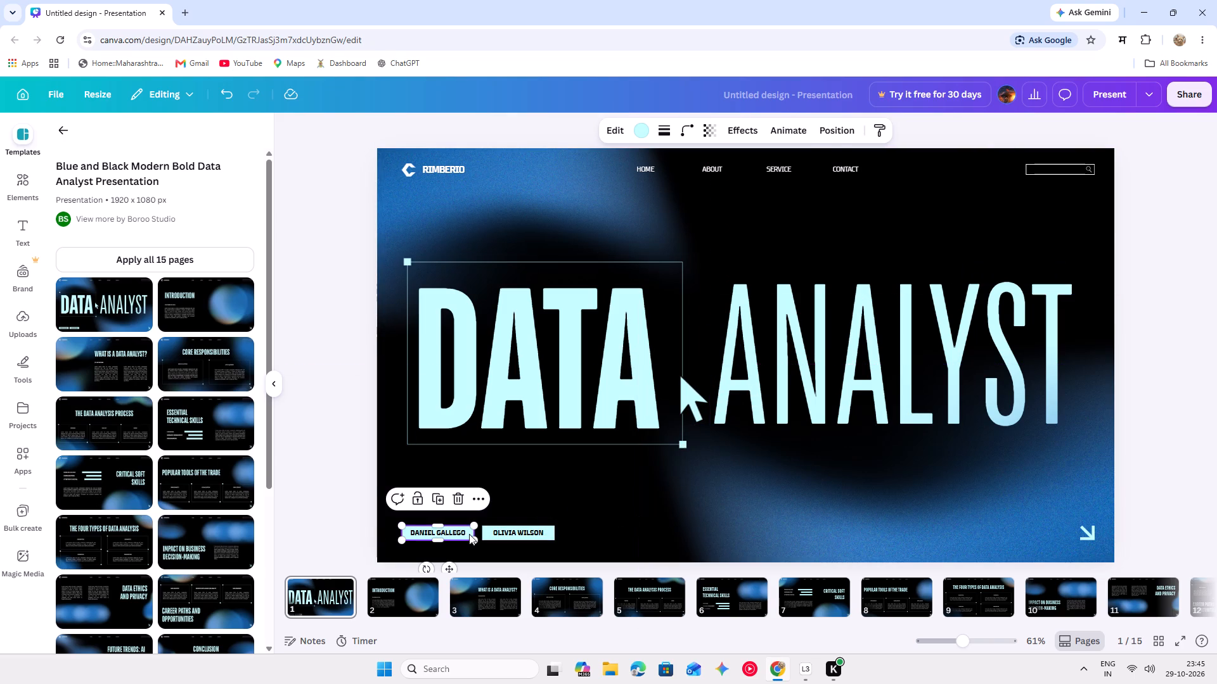
click(467, 531)
click(467, 531)
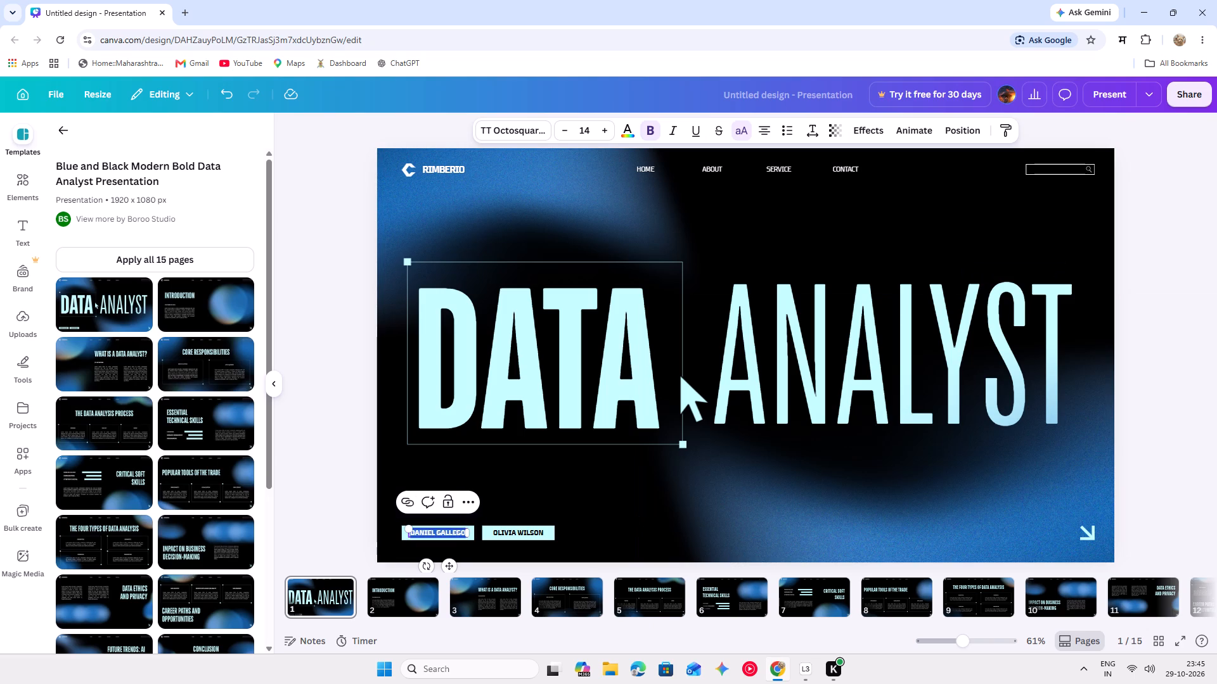
key(BackSpace)
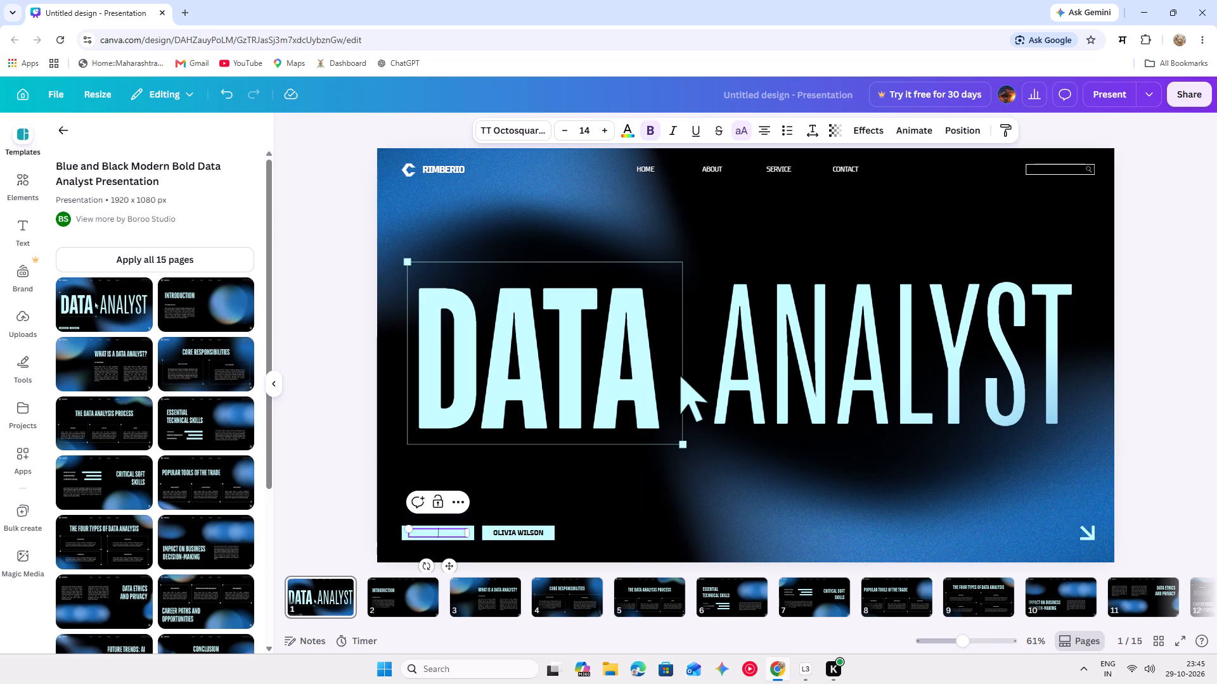
text(ABHISHEK)
click(577, 519)
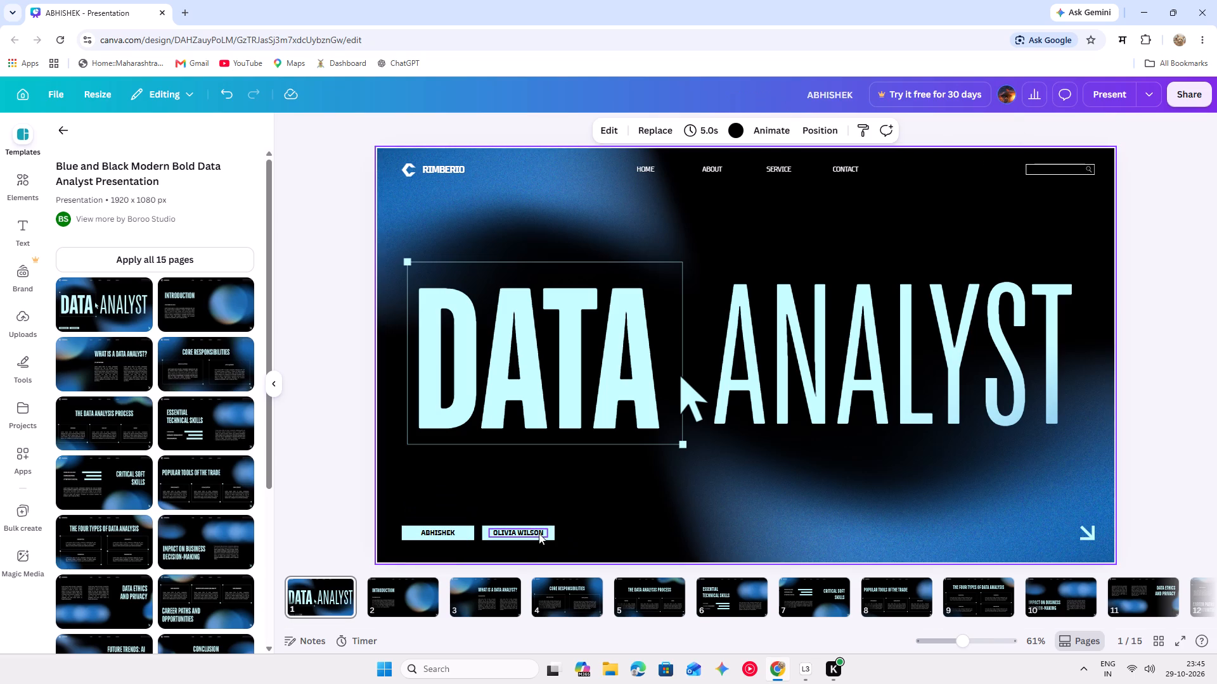
Replace the text in the second name tag at the bottom of the cover slide with NIKITA.
click(539, 533)
click(540, 533)
key(BackSpace)
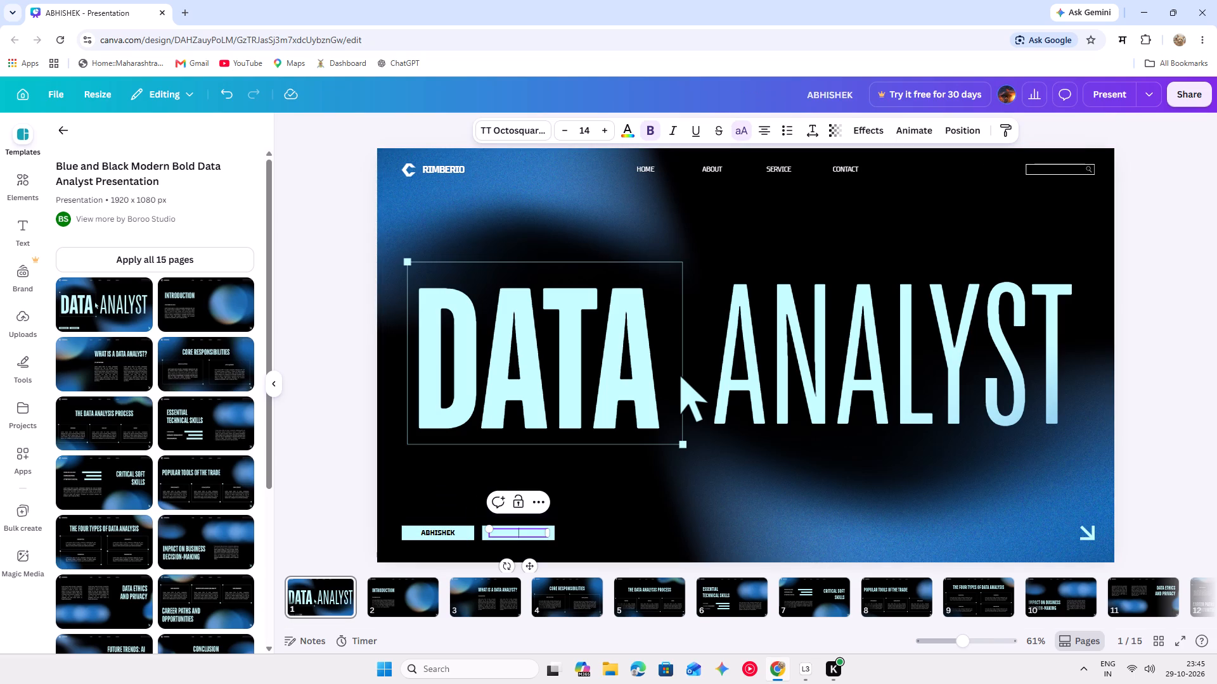
text(NIKITA)
click(587, 532)
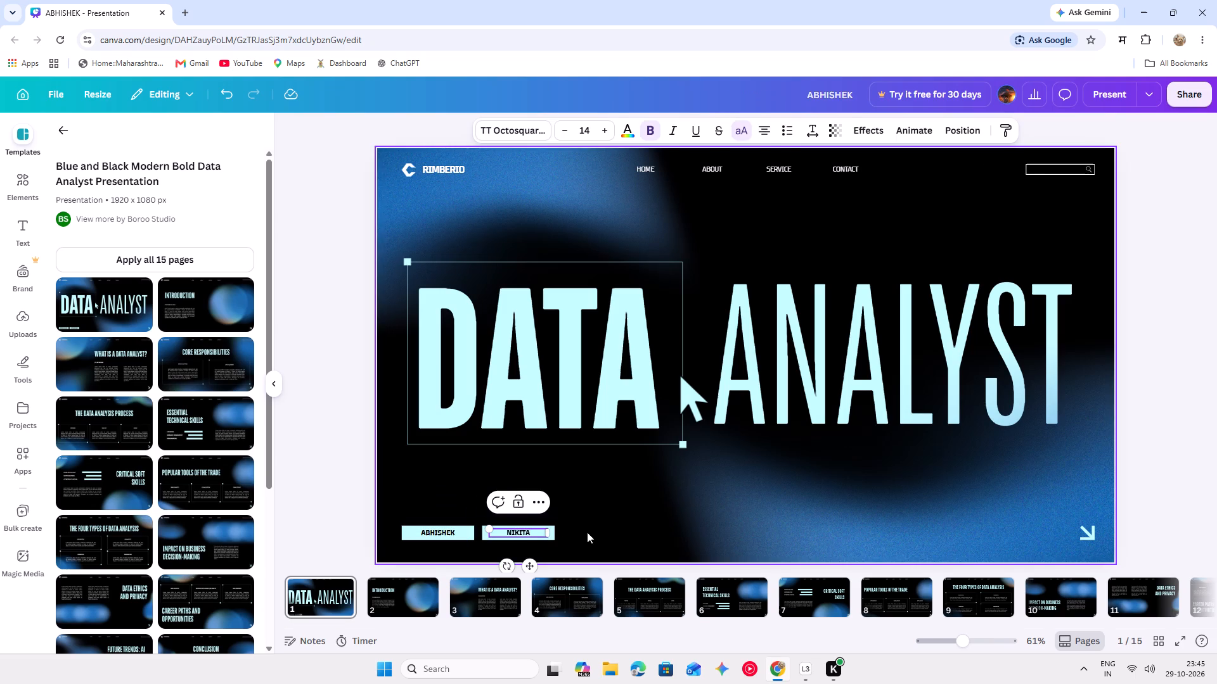
click(607, 513)
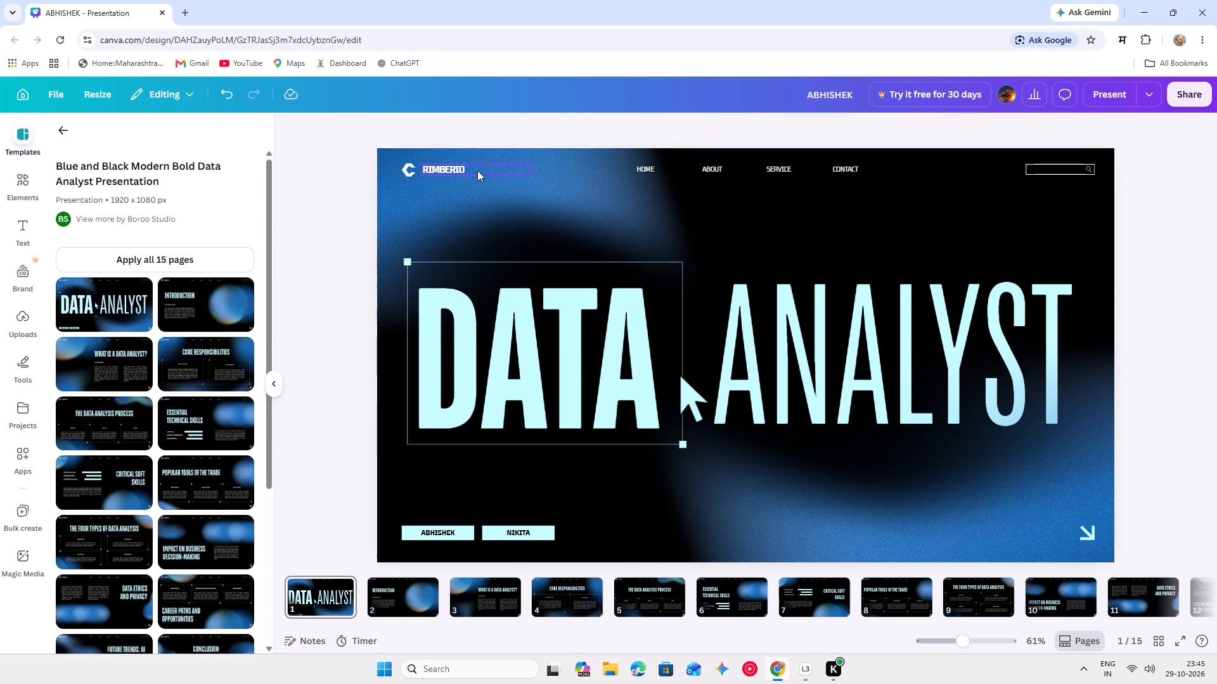
Replace the RIMBERIO brand name beside the logo in the slide header with RAMBO.
click(476, 166)
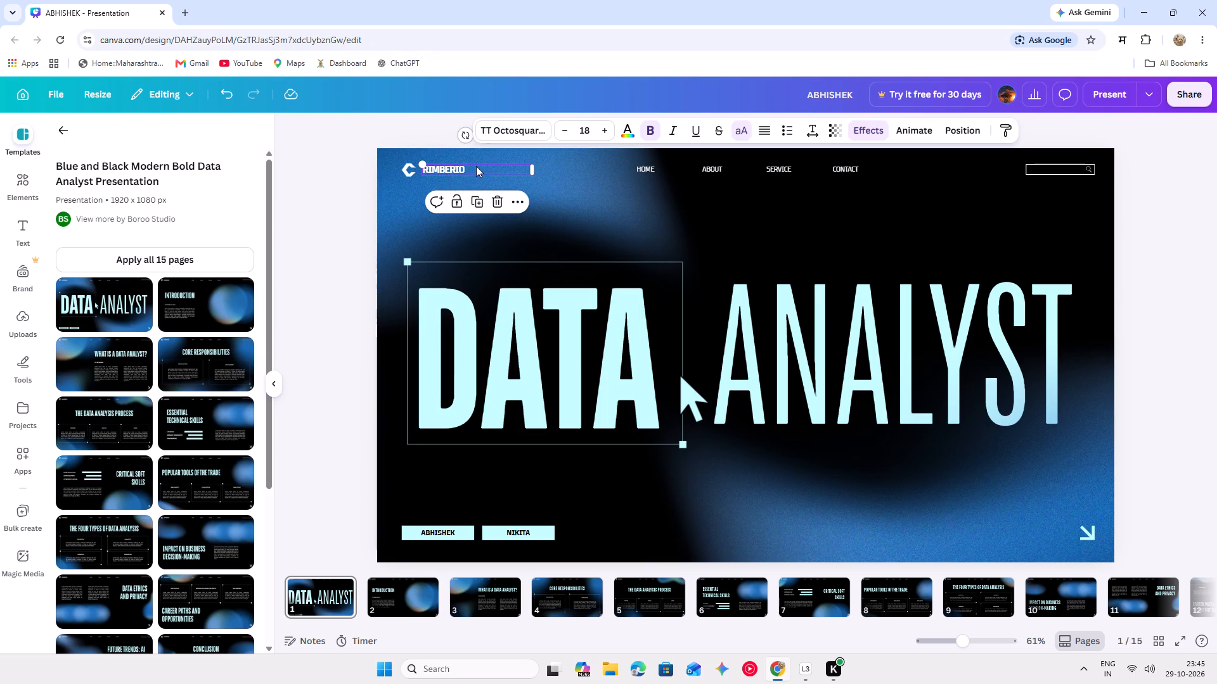
click(476, 166)
key(BackSpace)
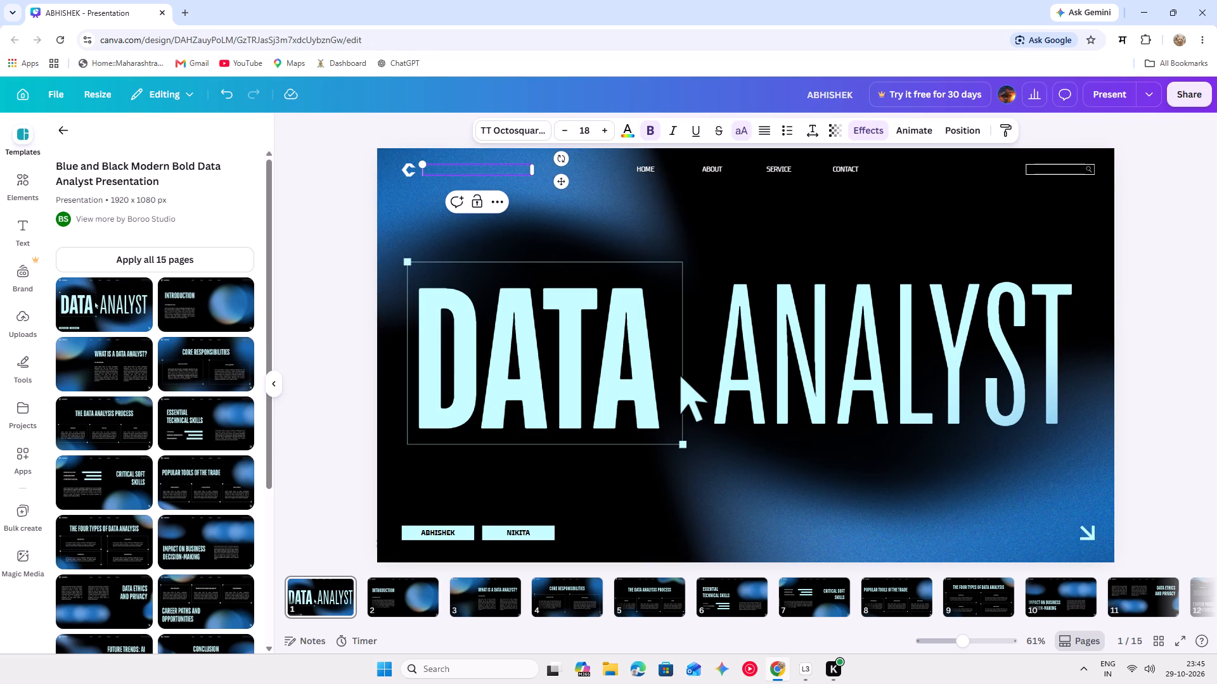
key(r)
text(AMBO)
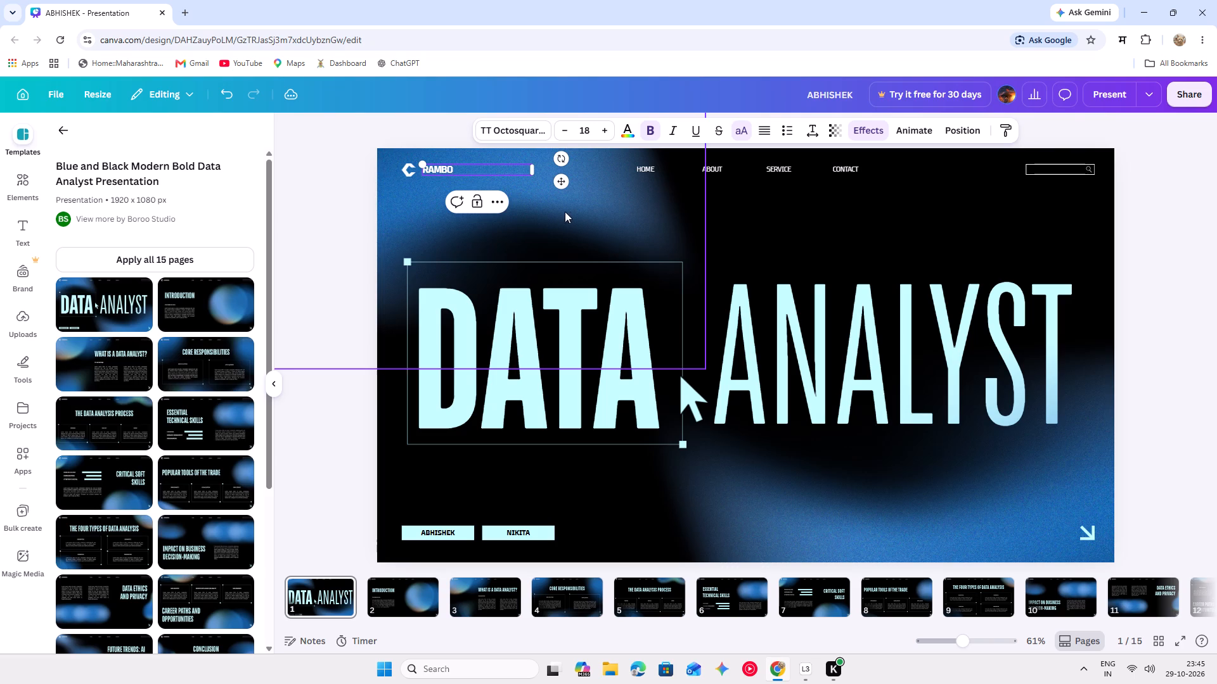
click(611, 227)
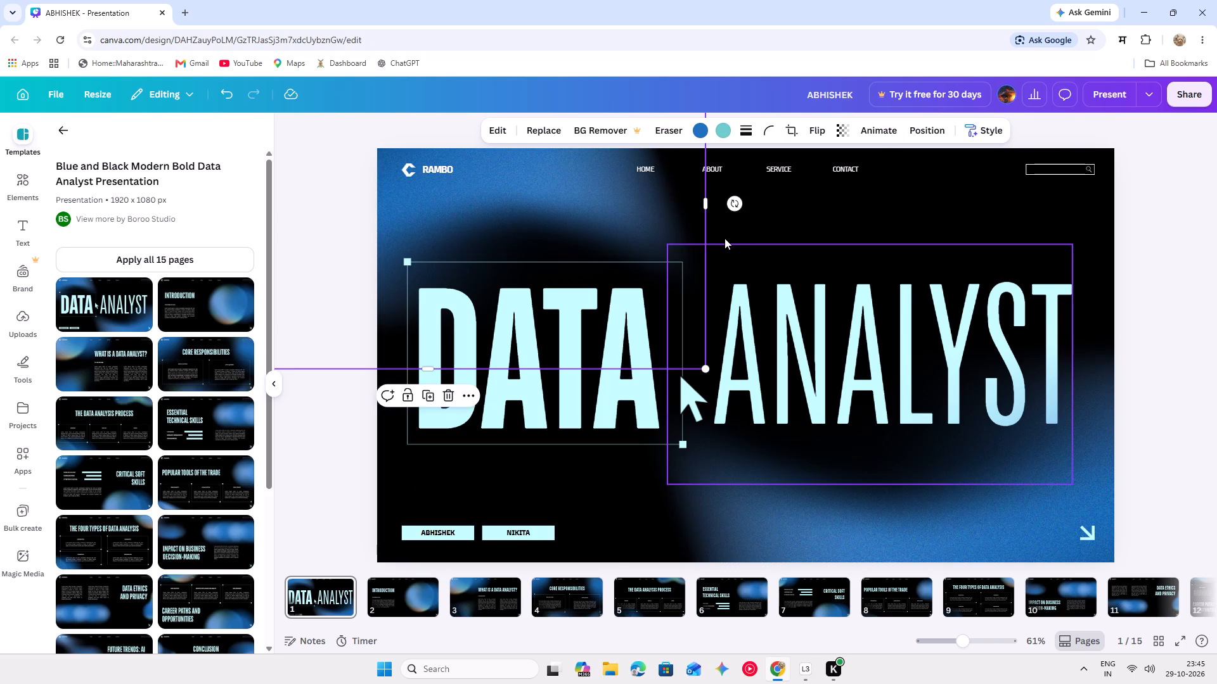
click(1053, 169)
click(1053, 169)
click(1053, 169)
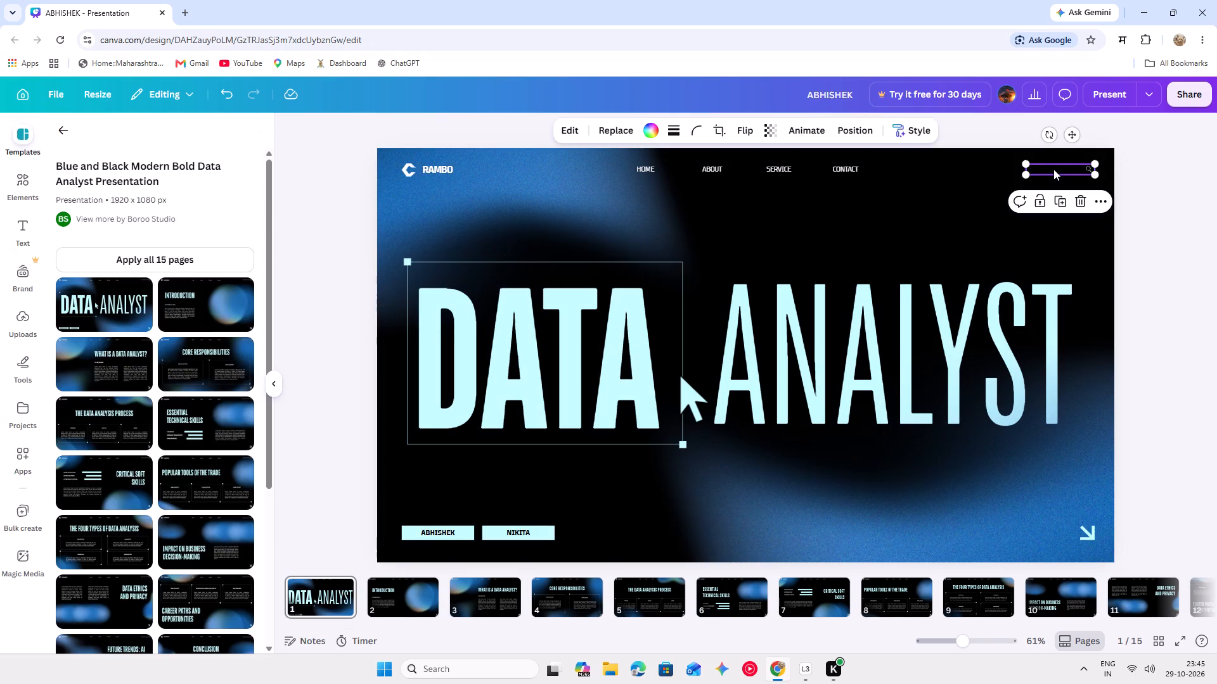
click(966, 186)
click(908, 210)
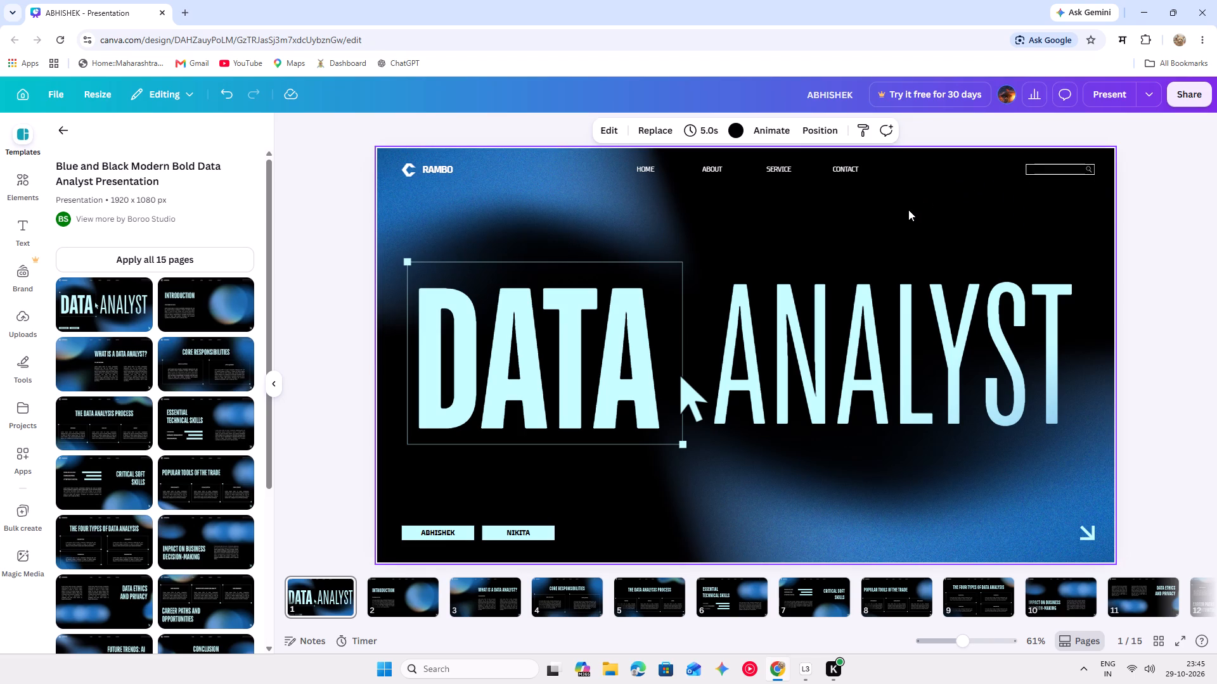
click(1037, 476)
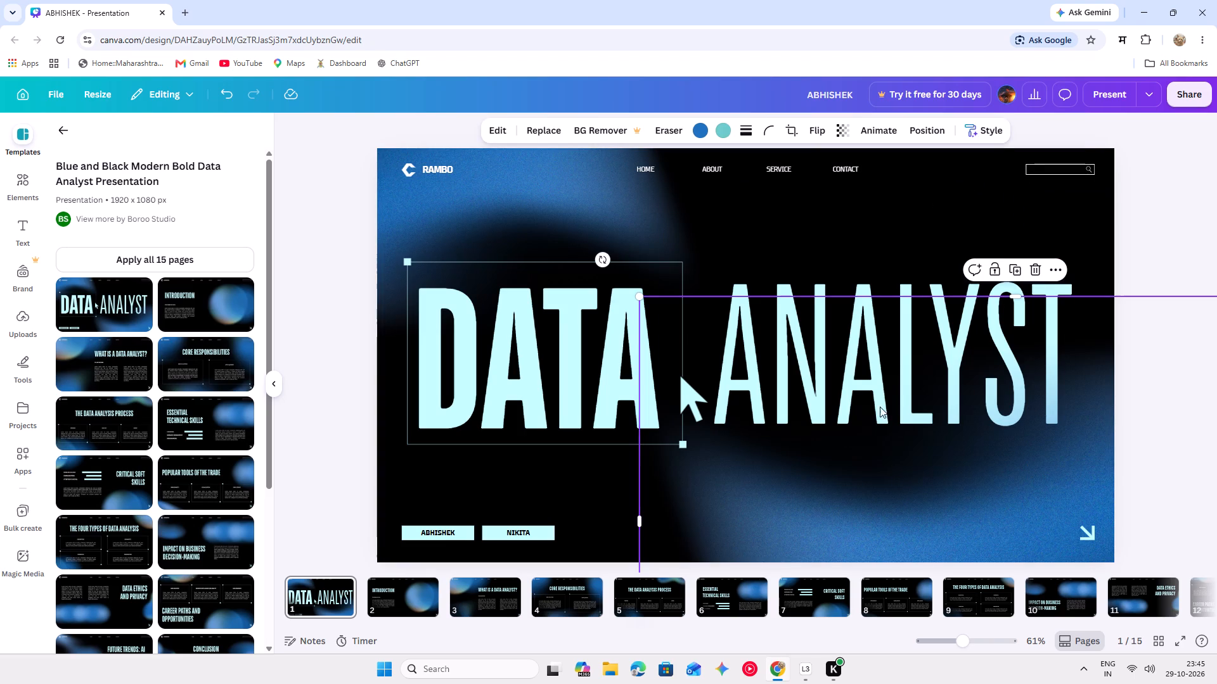
Reposition the arrow pointer graphic right beside the last A of DATA, near the lower half of the letter.
drag(700, 401, 695, 408)
click(853, 202)
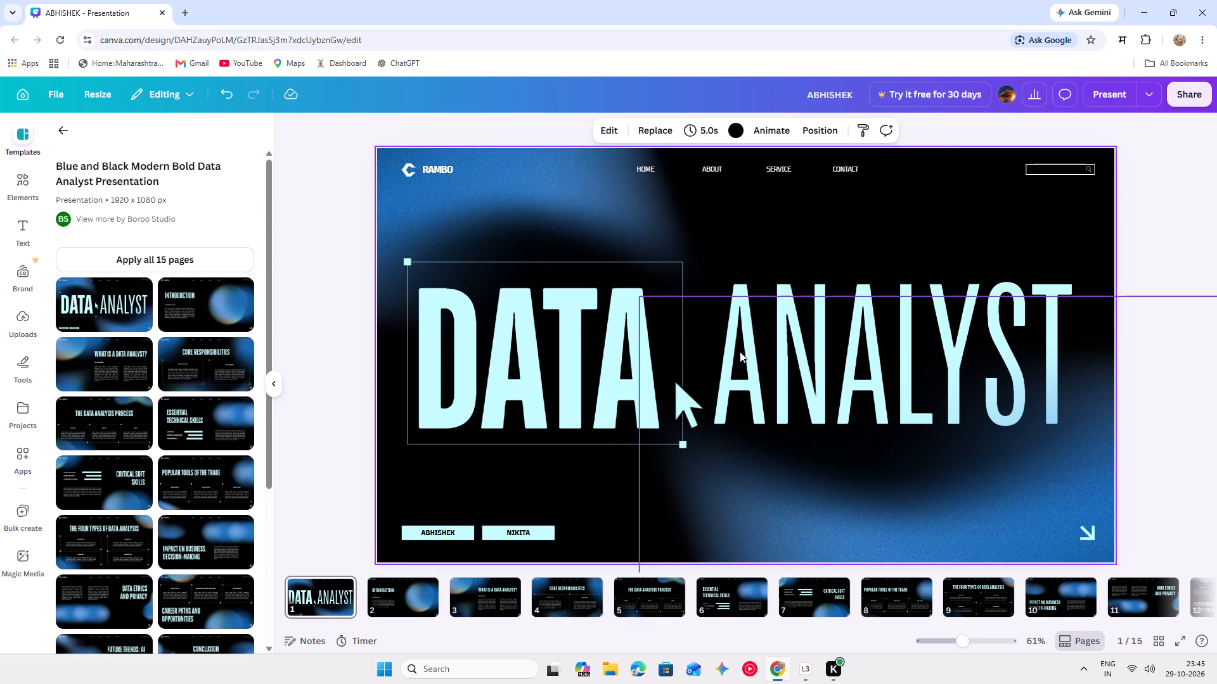
drag(676, 412, 664, 422)
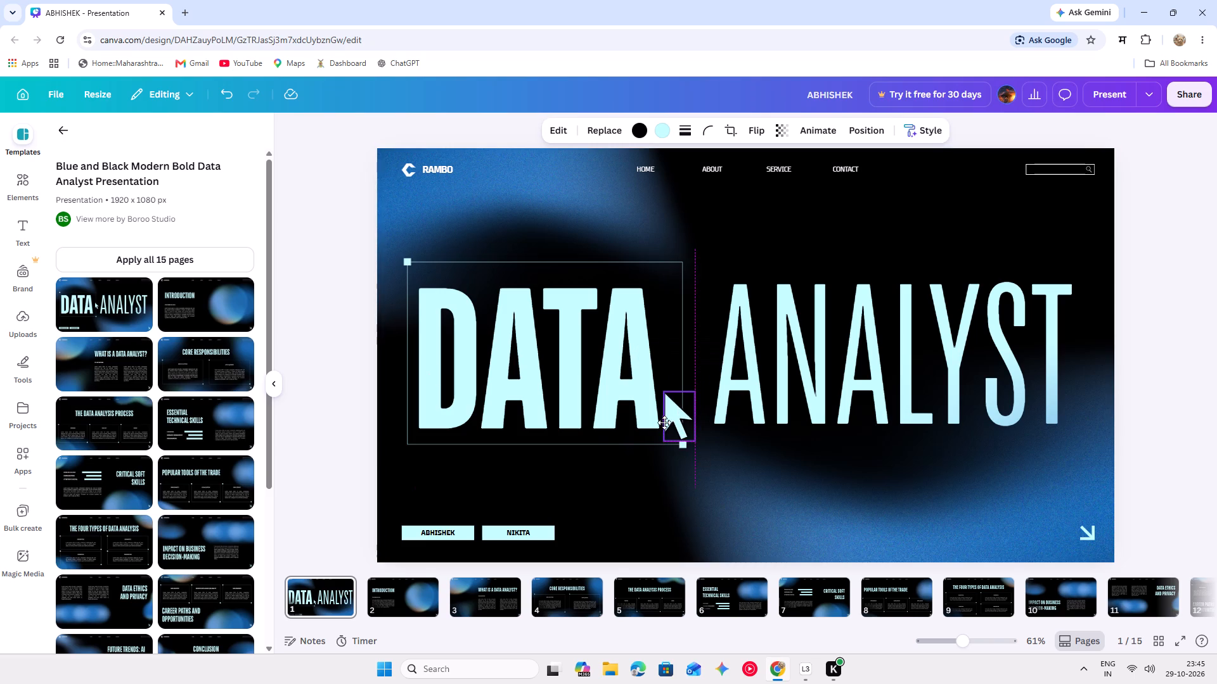
drag(664, 422, 666, 415)
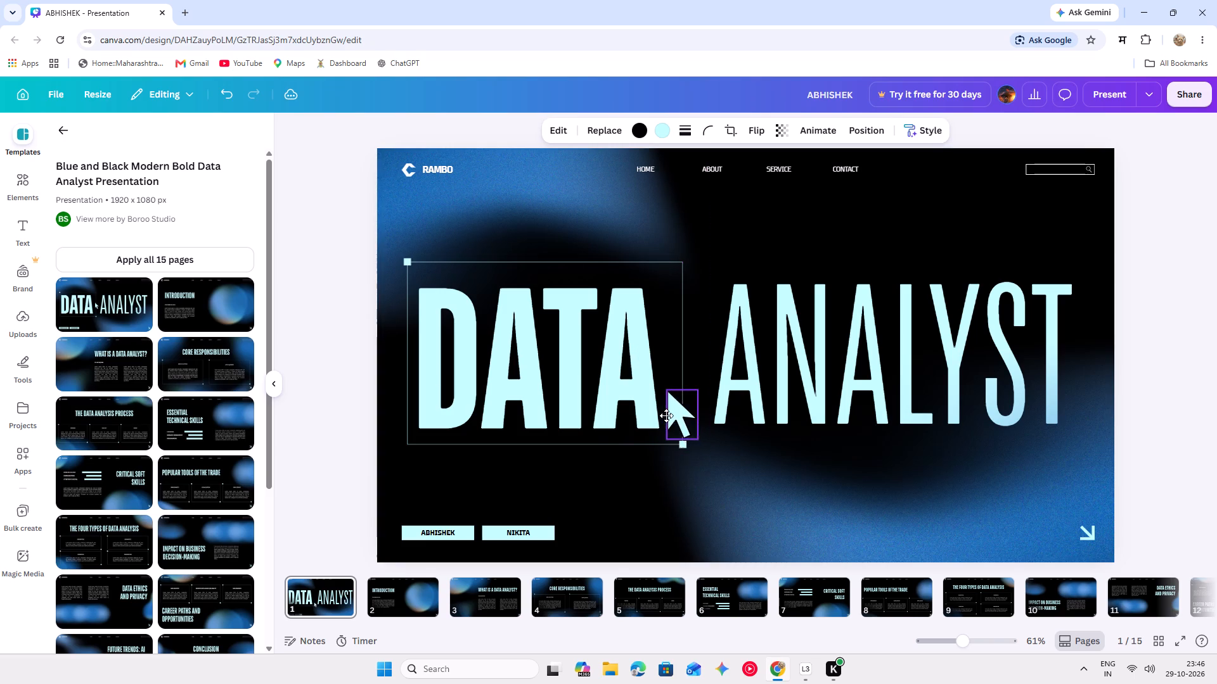
drag(666, 415, 664, 403)
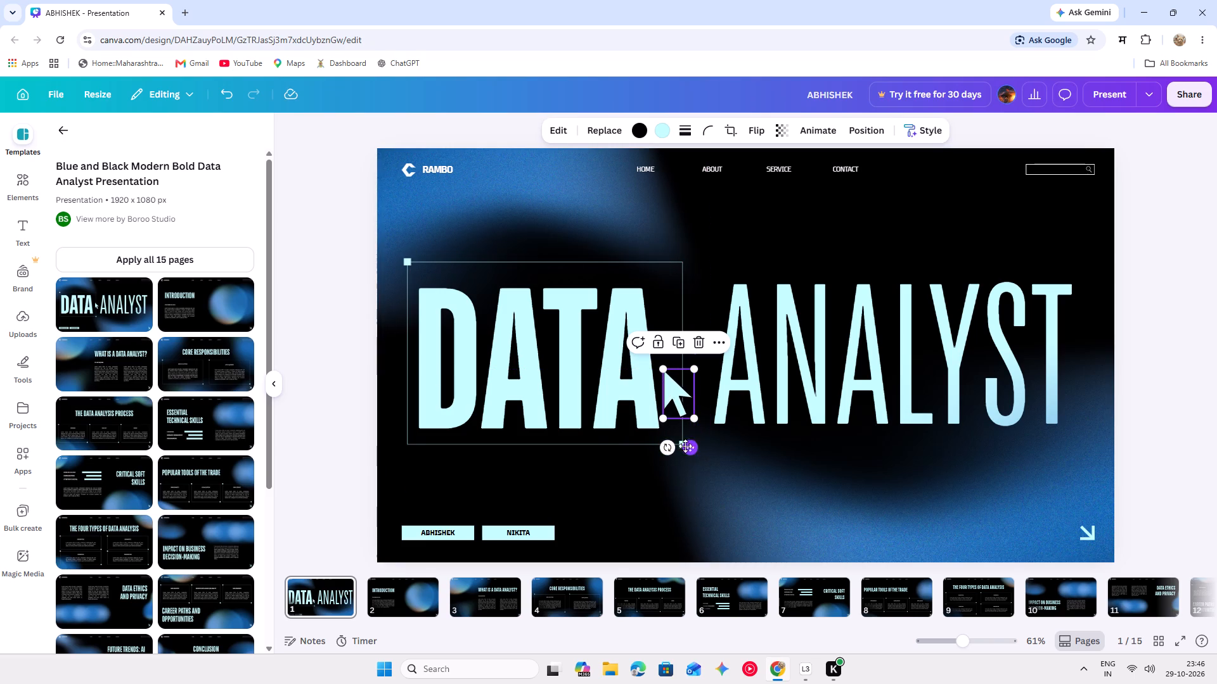
click(602, 437)
Change the text color of only the letter D in the DATA title to white.
click(451, 368)
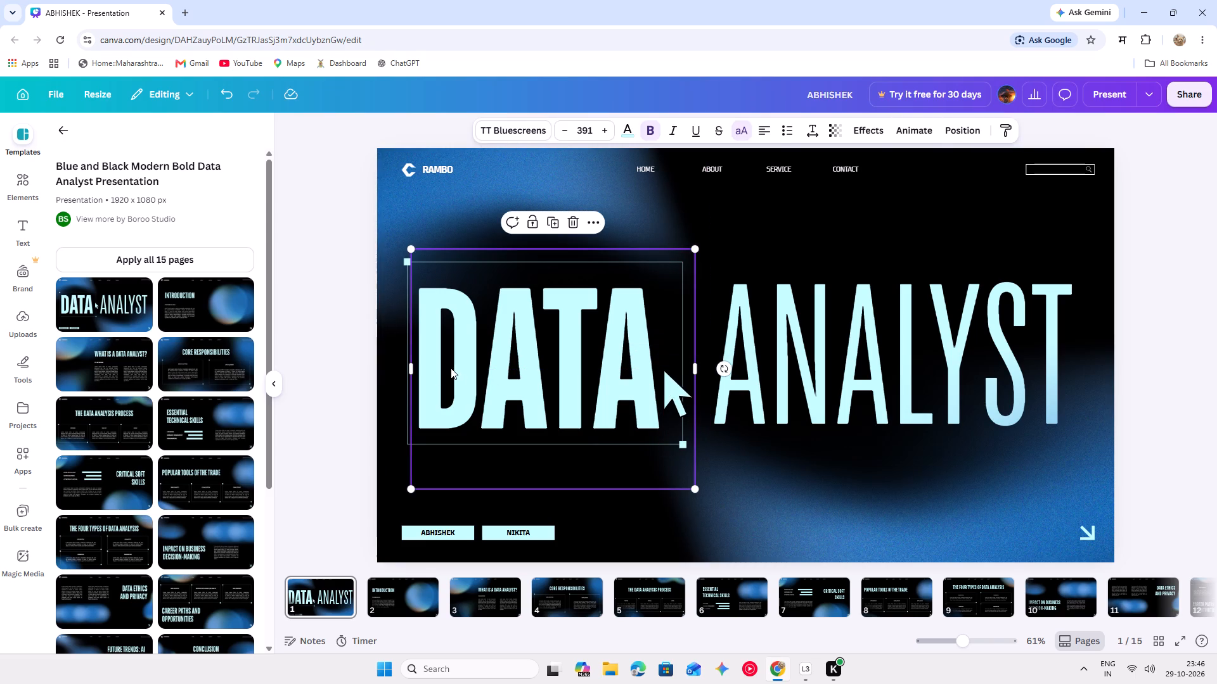
click(458, 367)
click(458, 367)
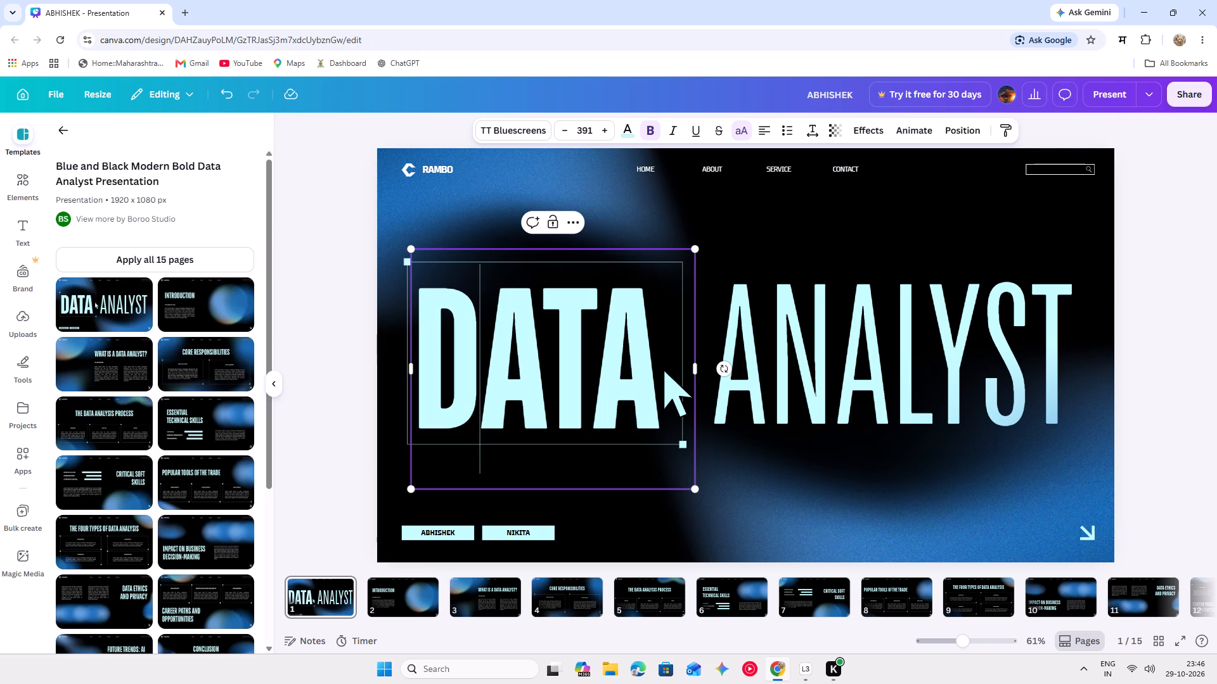
drag(476, 364, 432, 359)
click(629, 127)
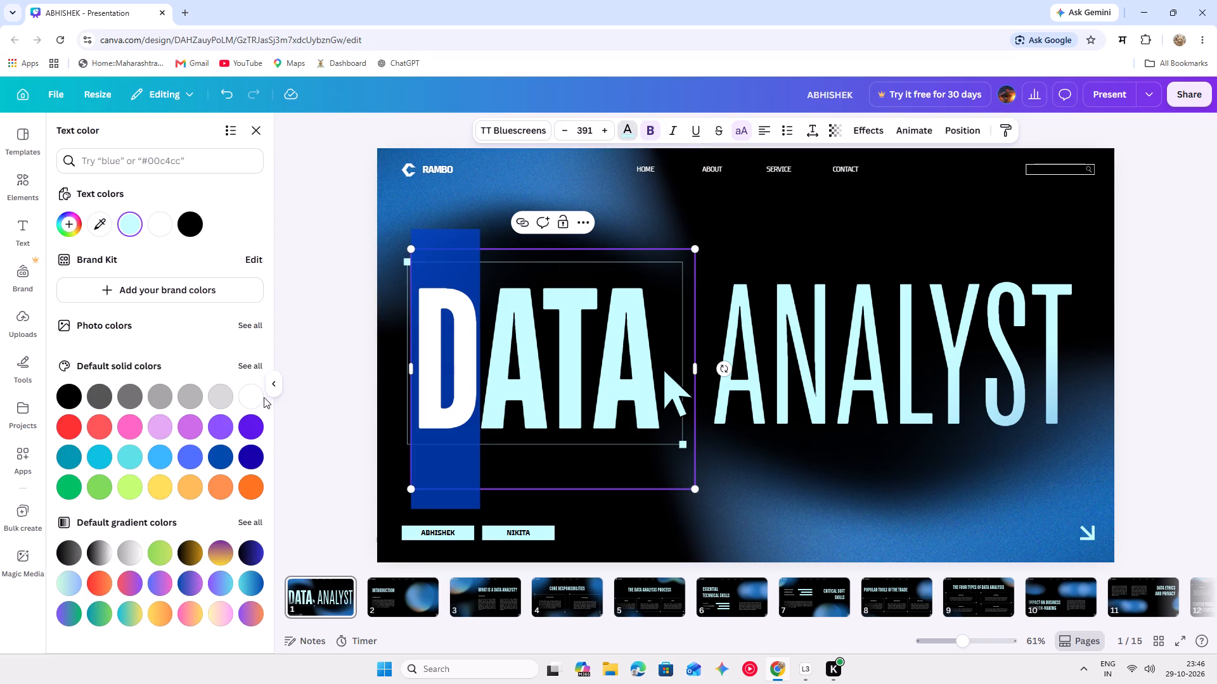
click(256, 397)
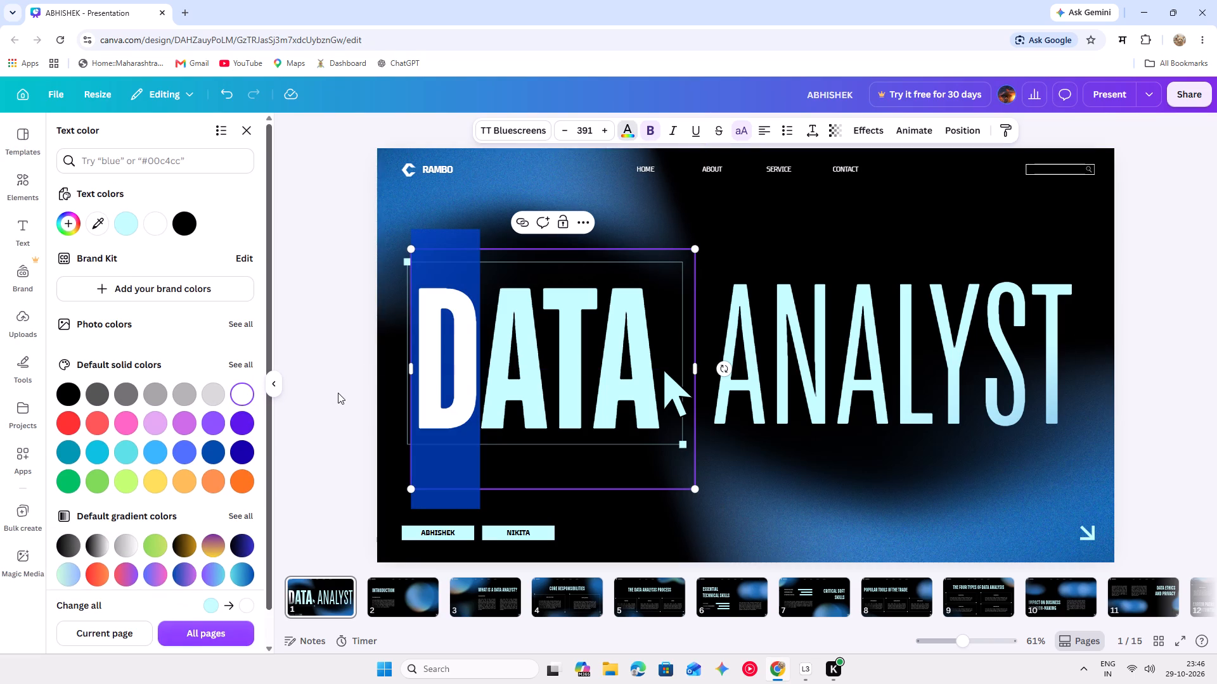
click(338, 393)
click(338, 393)
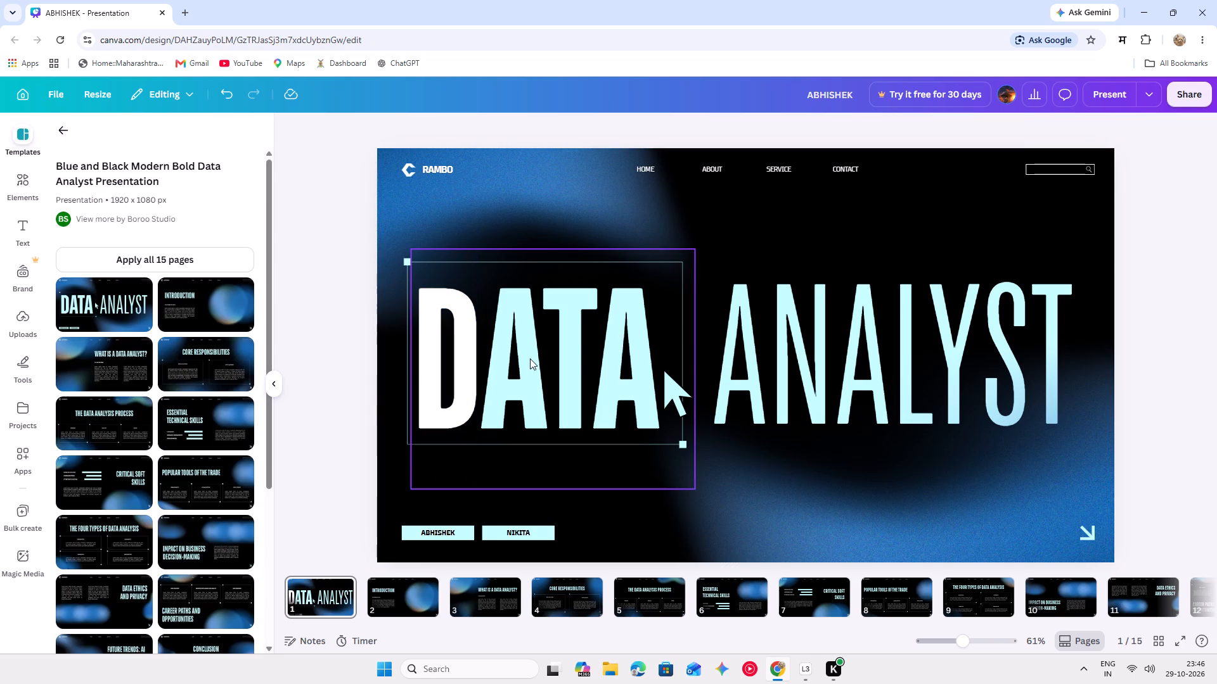
Change the text color of only the letter T in the DATA title to white.
click(591, 357)
click(591, 357)
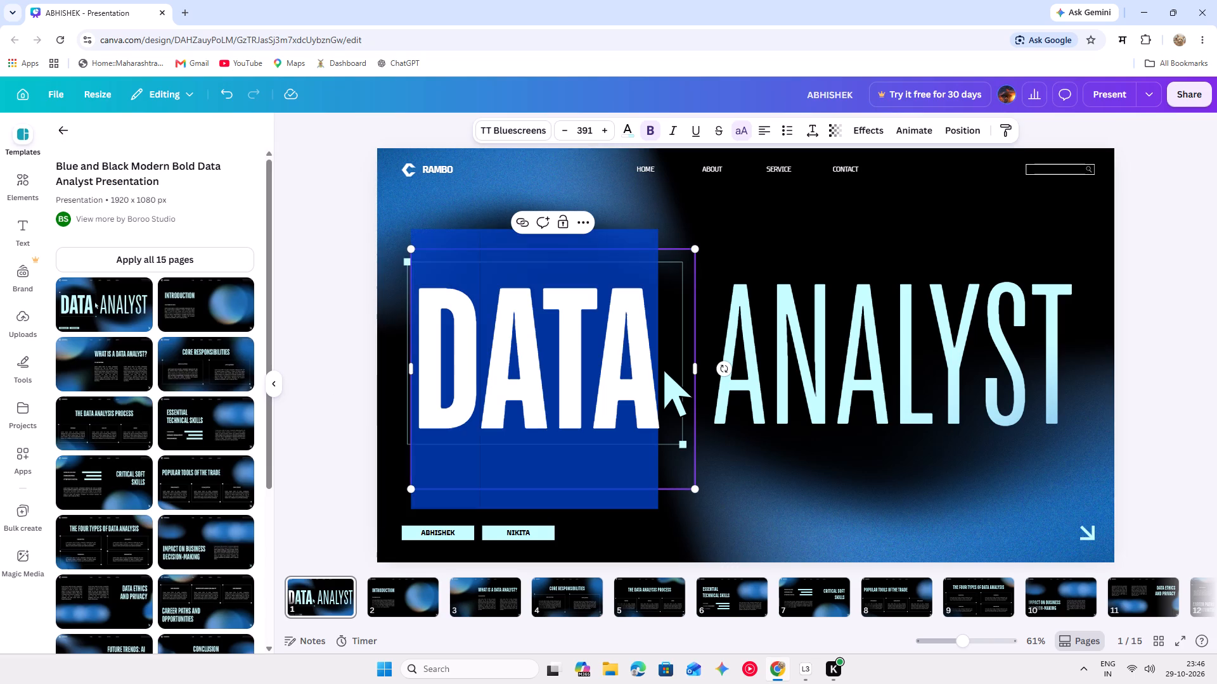
click(591, 357)
drag(591, 357, 551, 353)
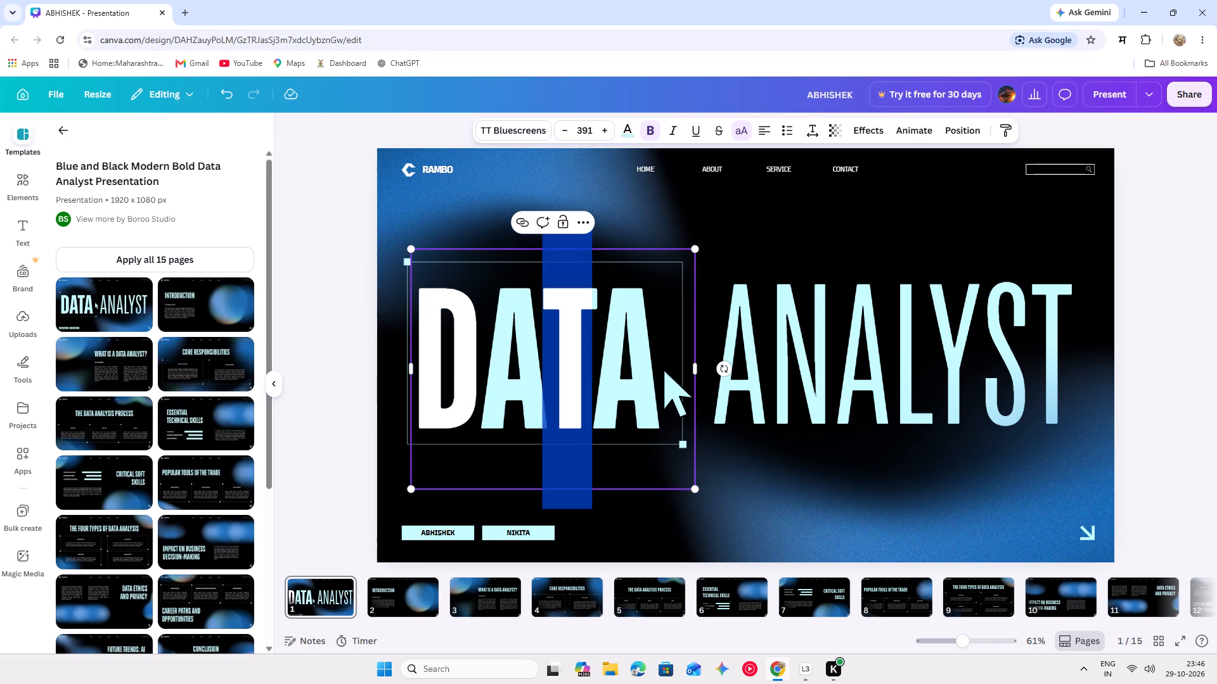
click(620, 130)
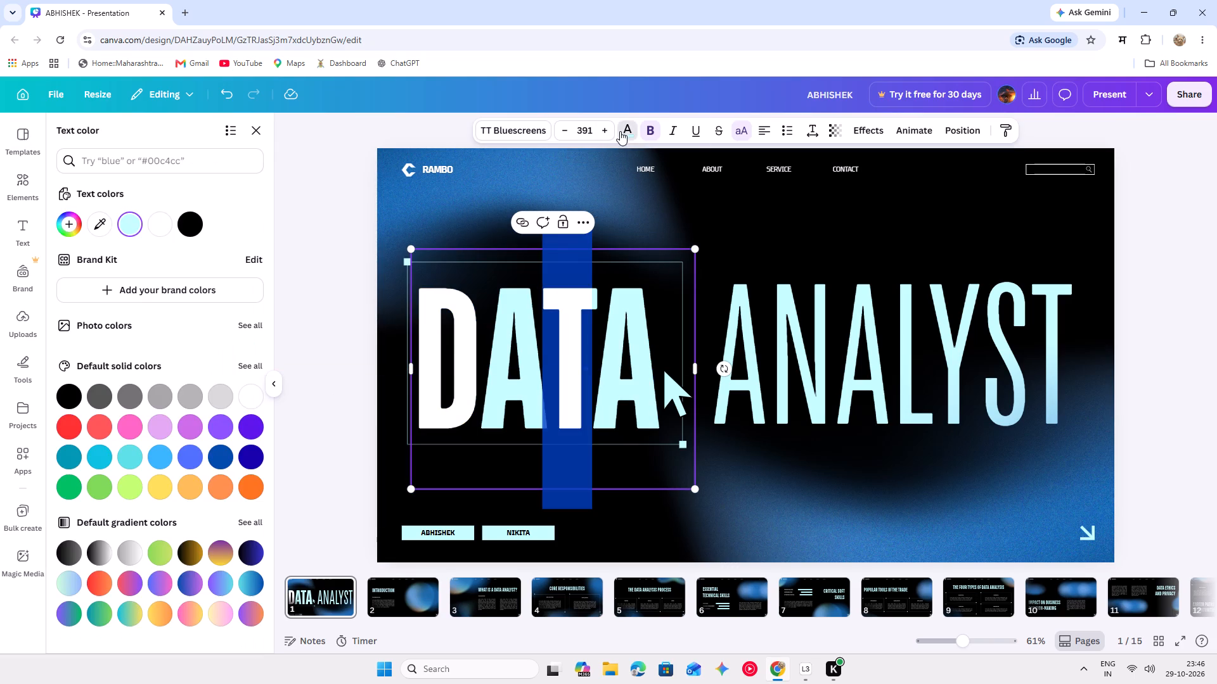
click(250, 390)
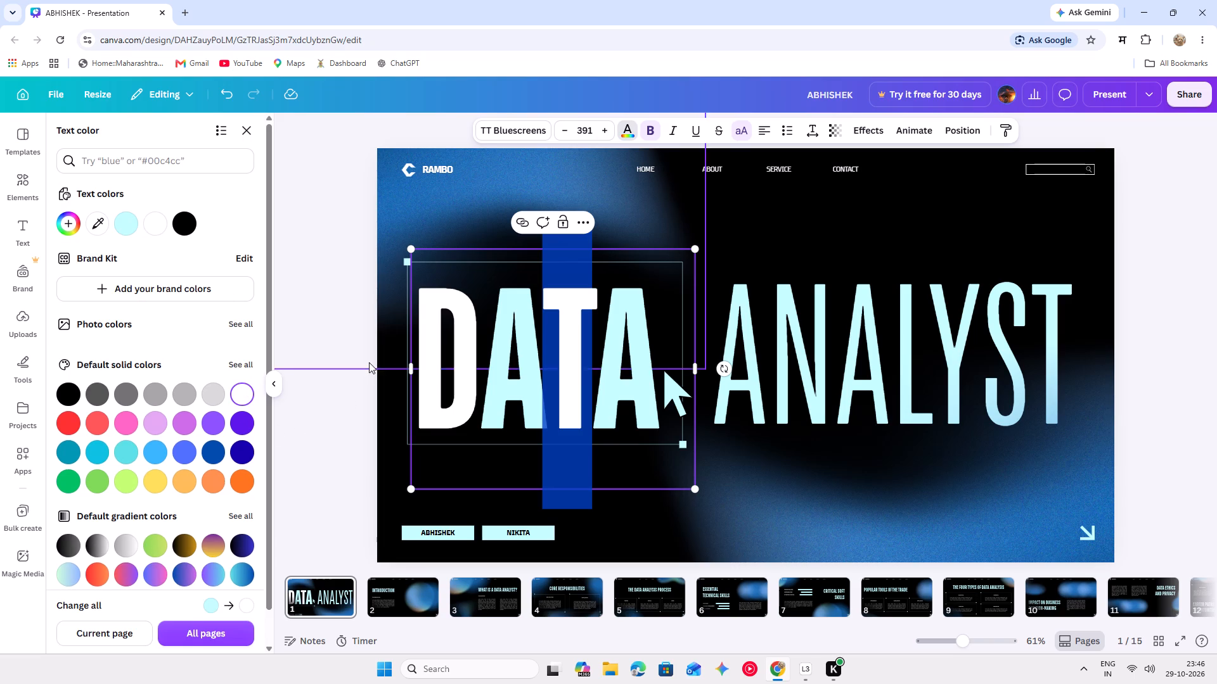
Change the text color of only the final T in the ANALYST title to the black-to-white gradient.
click(358, 361)
click(358, 361)
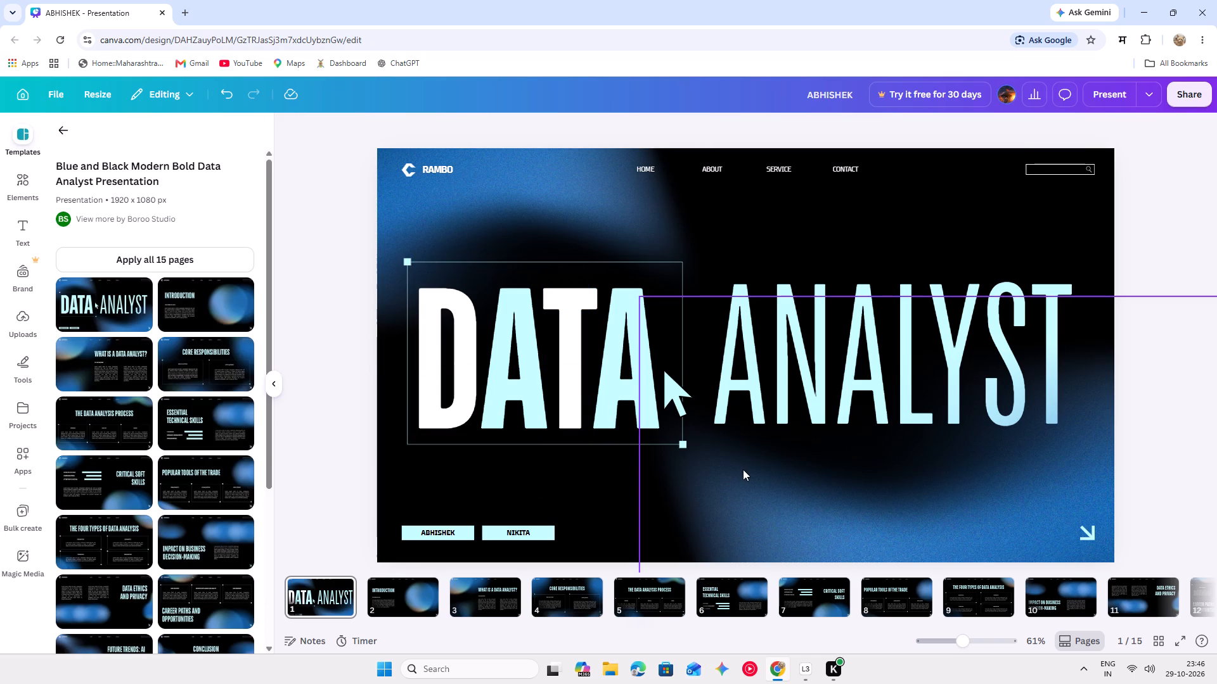
click(1054, 419)
click(1054, 419)
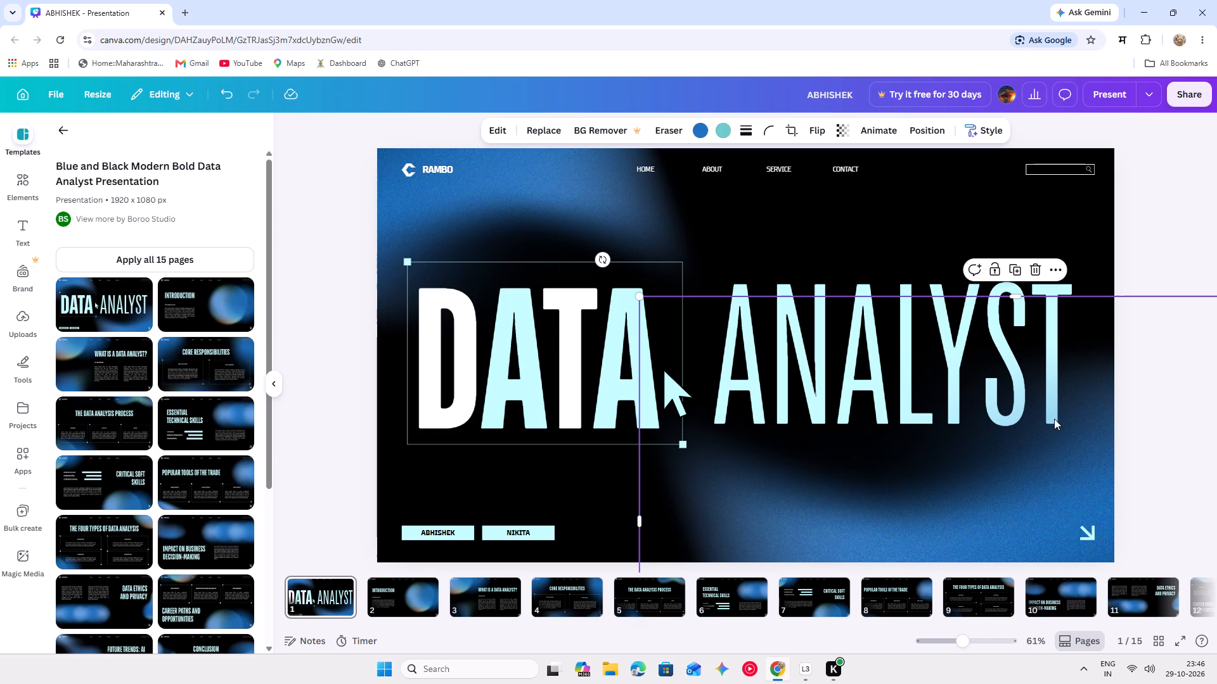
click(1067, 405)
drag(1067, 403, 1048, 402)
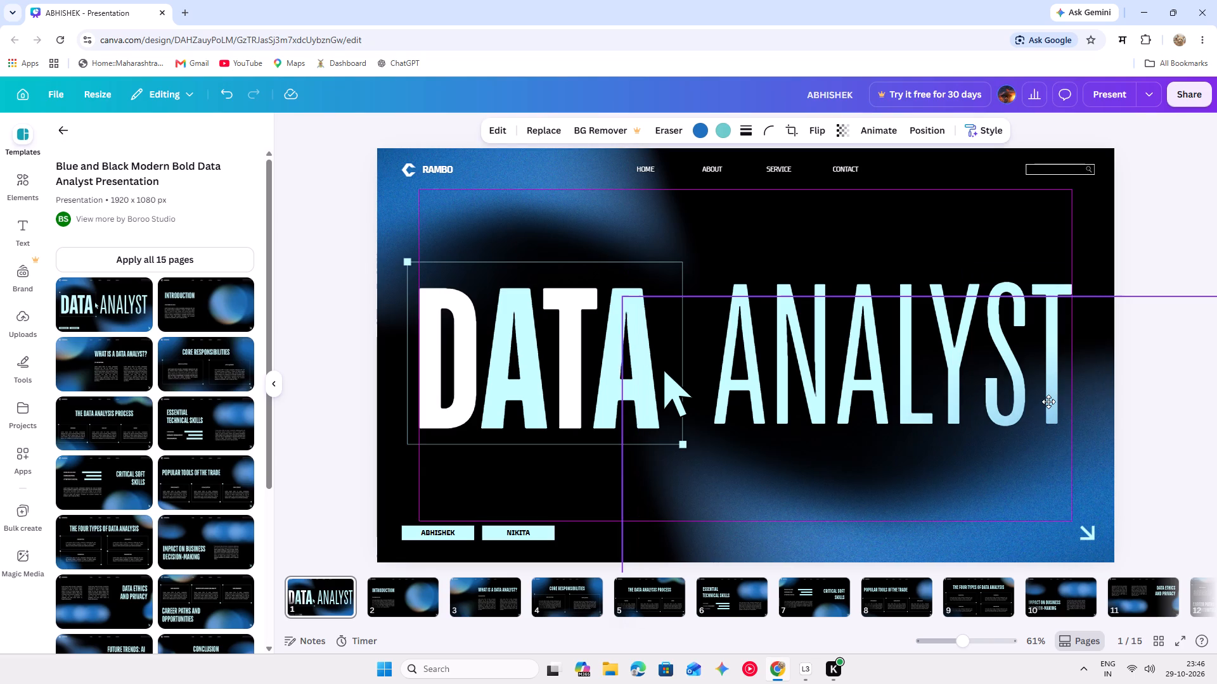
drag(1048, 402, 1061, 399)
click(1024, 316)
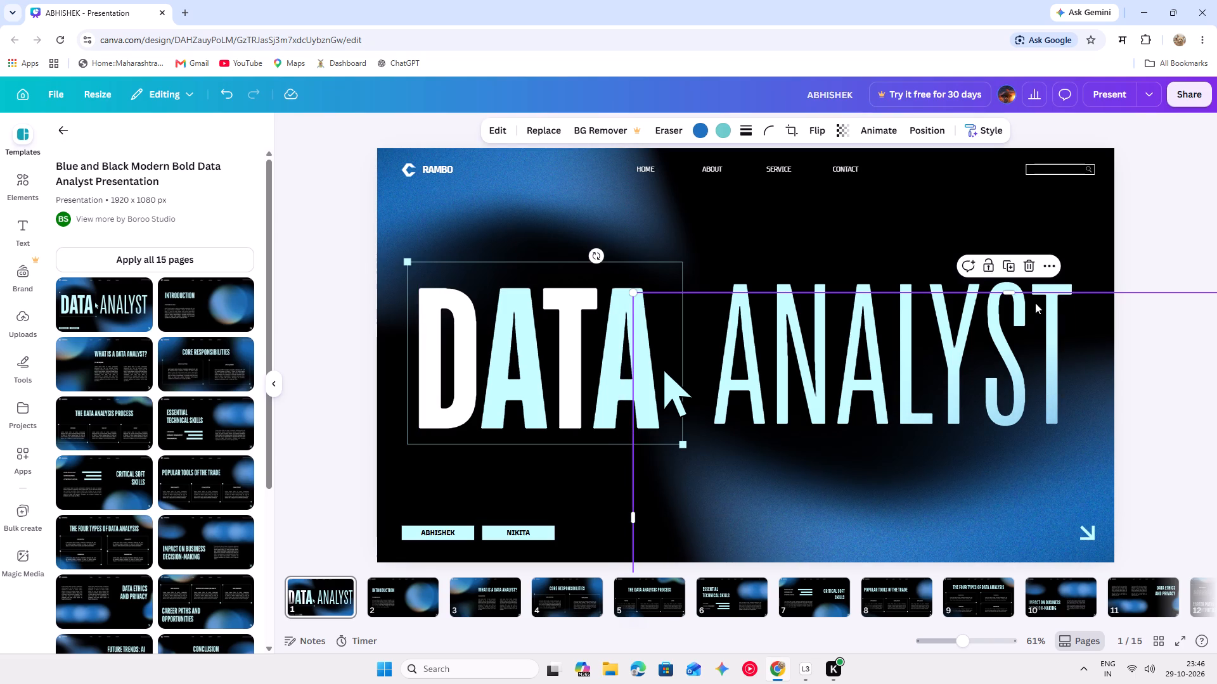
click(1046, 284)
click(1057, 320)
click(1071, 285)
click(1060, 287)
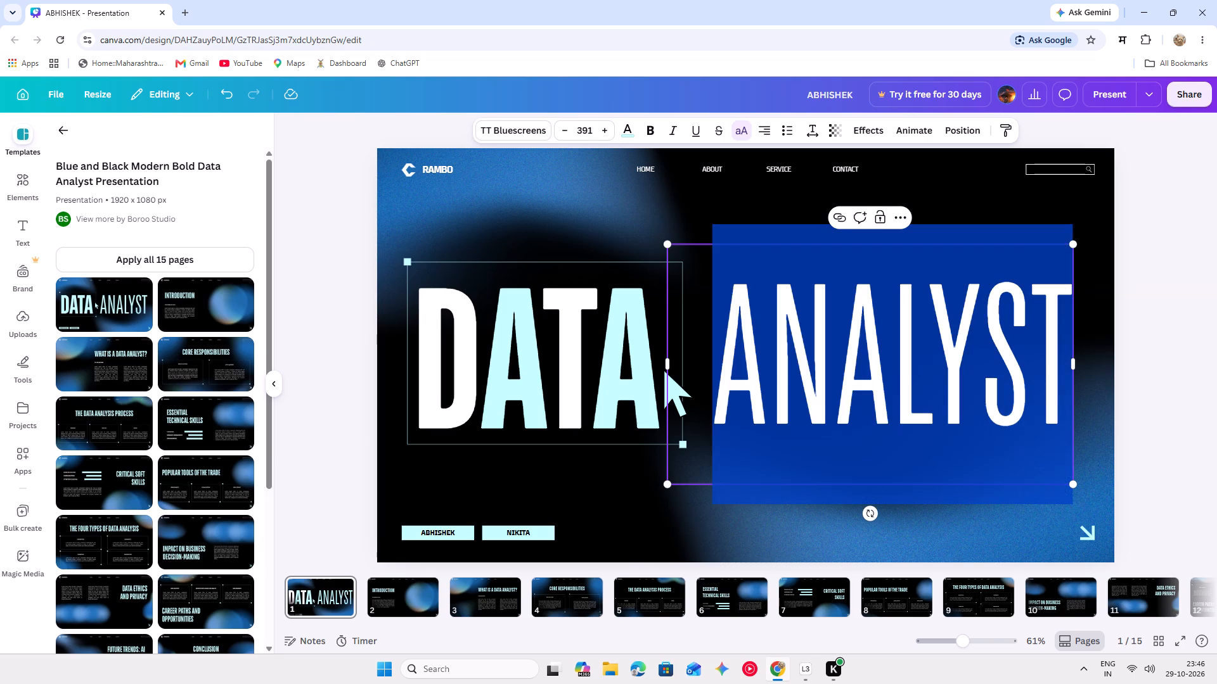
drag(1064, 308, 1039, 310)
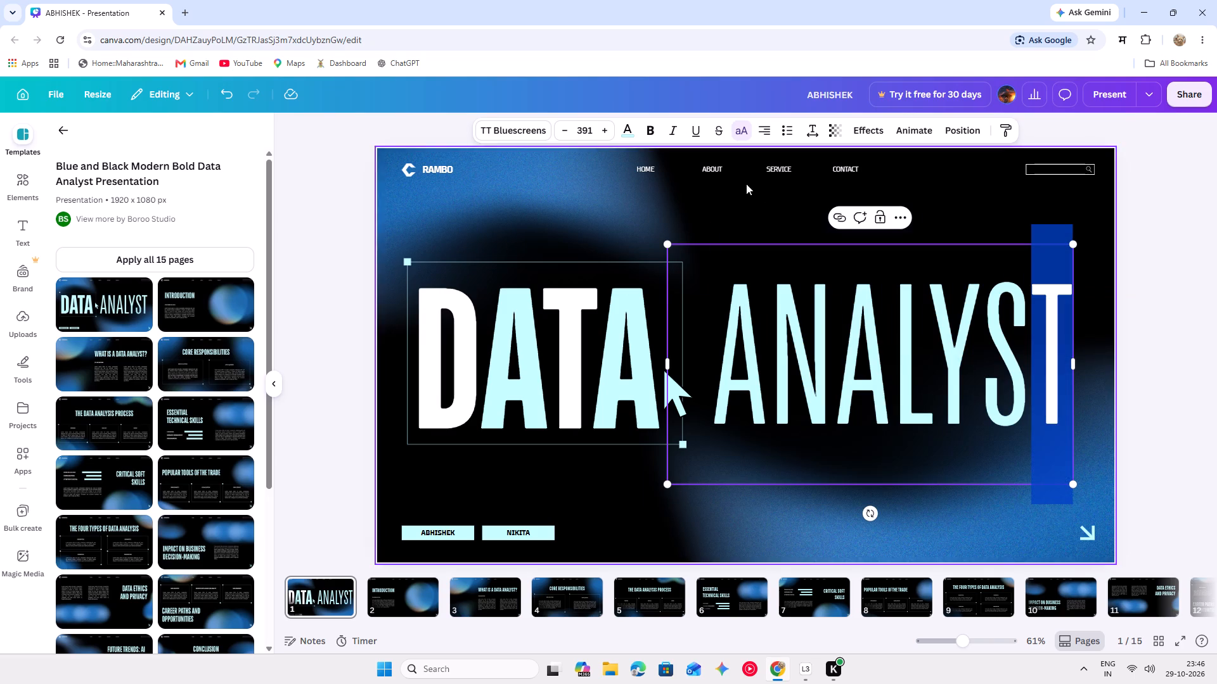
click(629, 134)
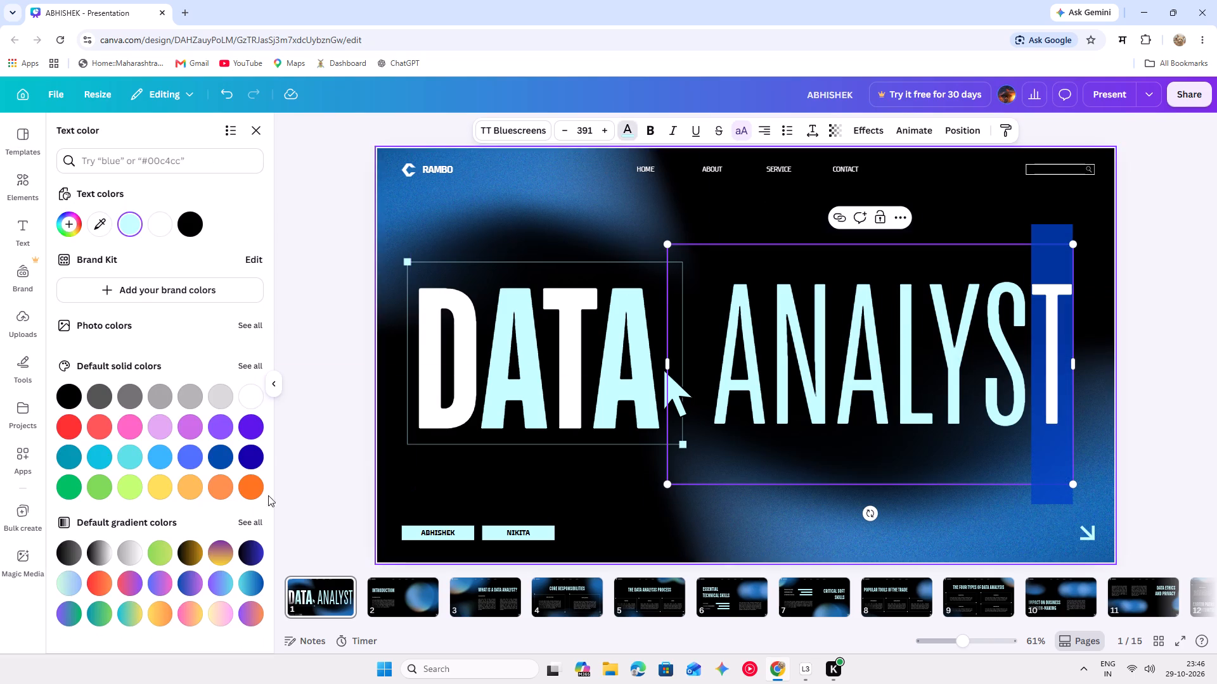
click(105, 550)
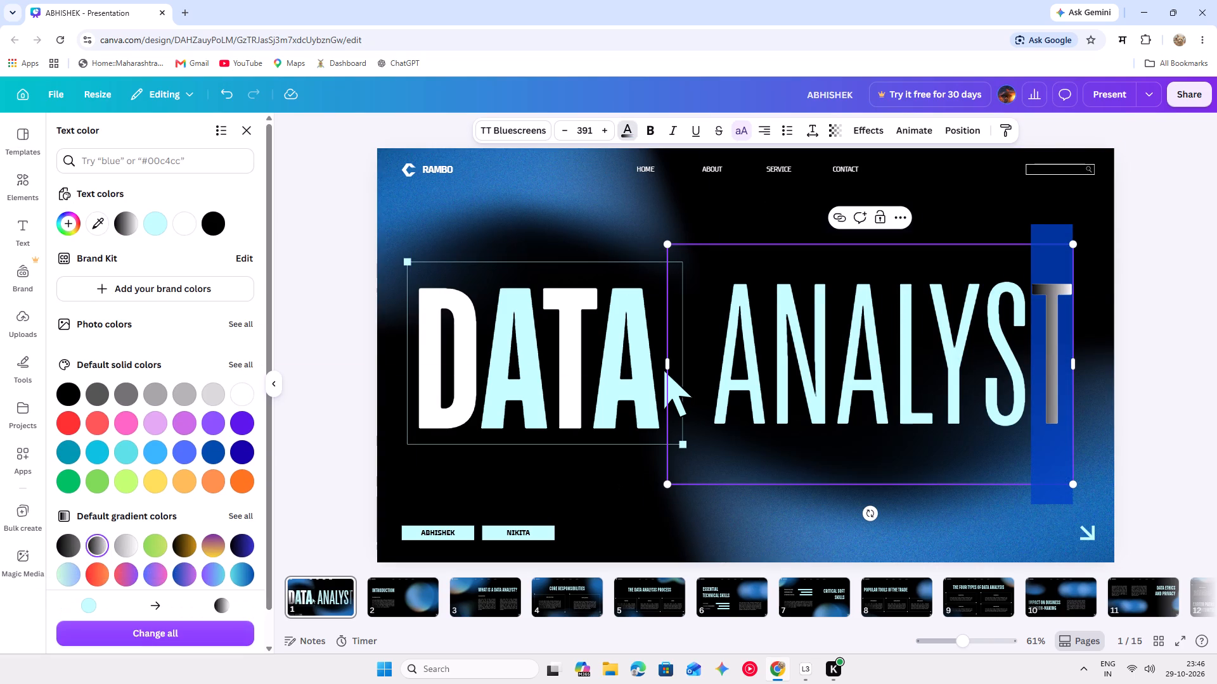
click(1198, 344)
click(1169, 344)
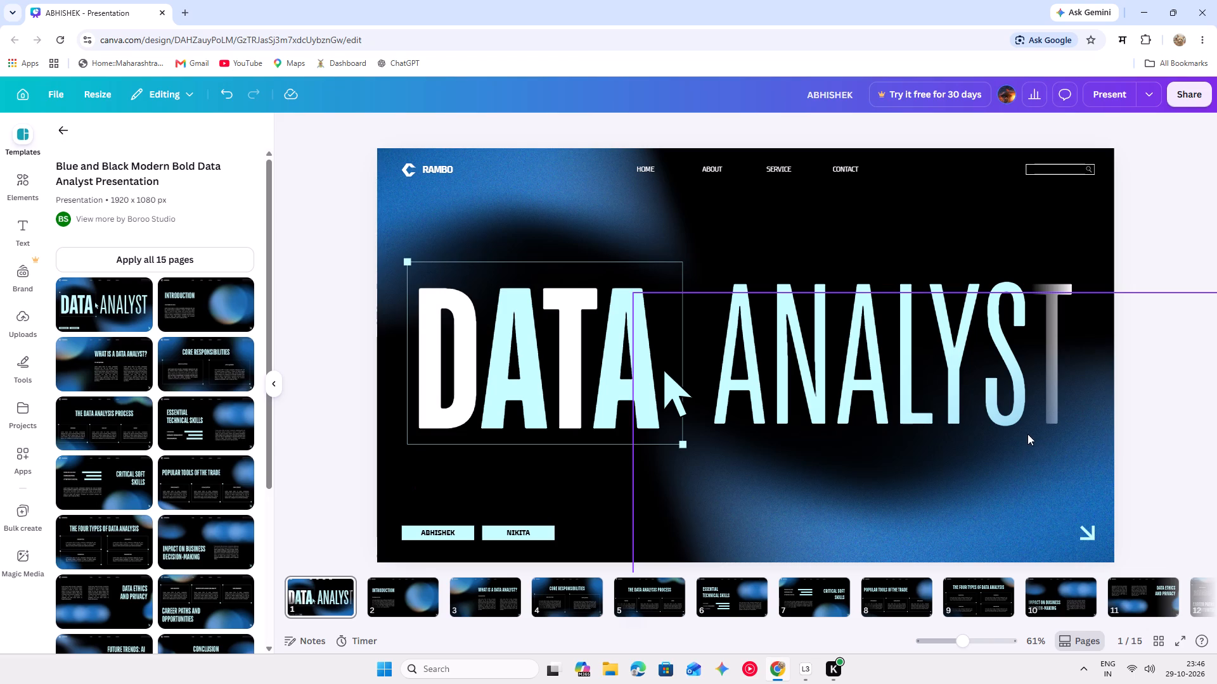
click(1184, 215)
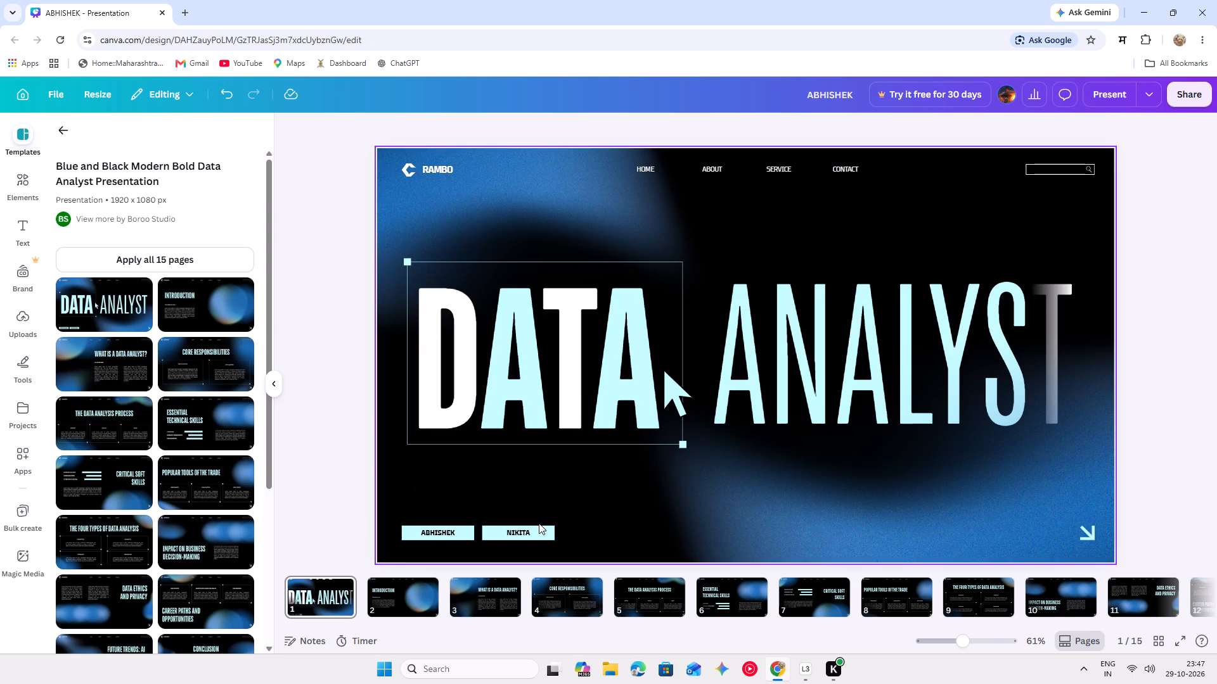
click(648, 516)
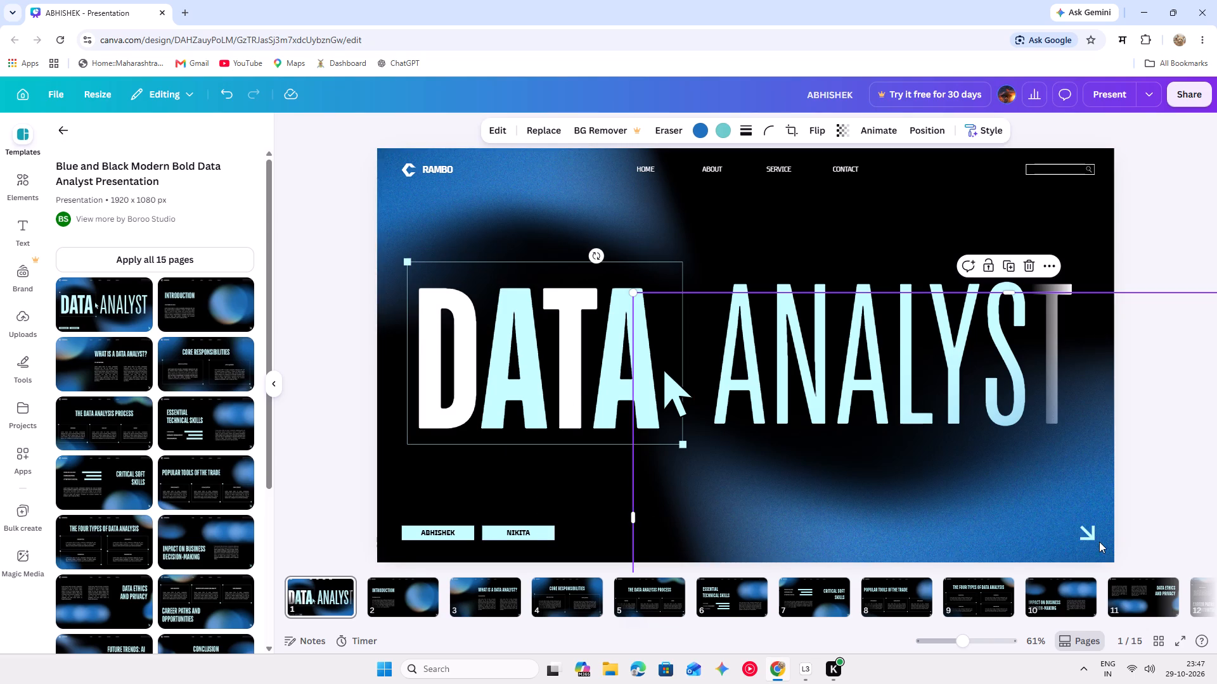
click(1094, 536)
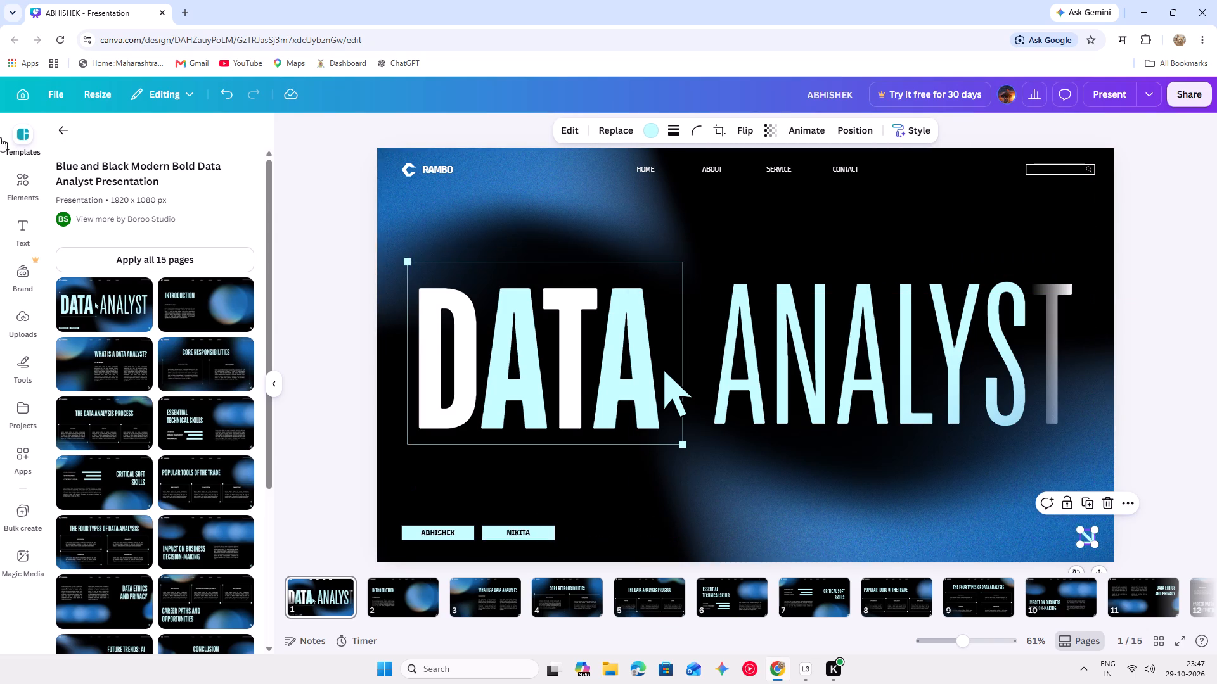
Search the elements for ROBOT, limit the results to graphics, and add the blue head profile with network nodes to the slide.
click(16, 178)
click(115, 133)
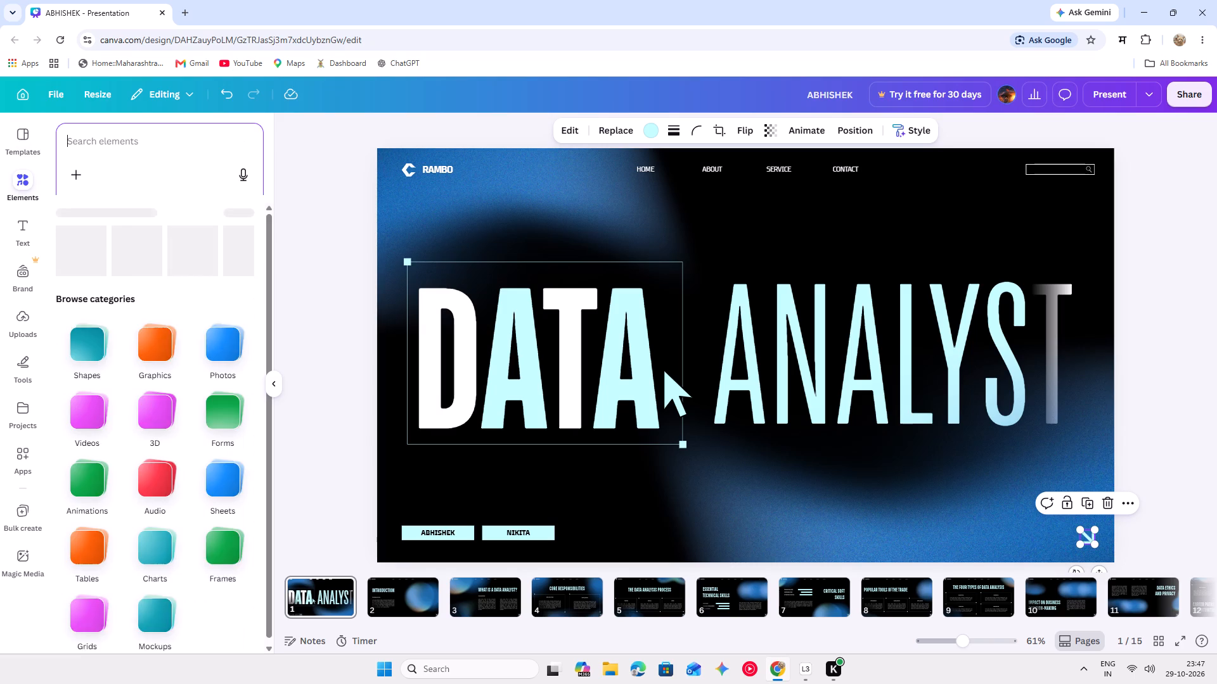
key(r)
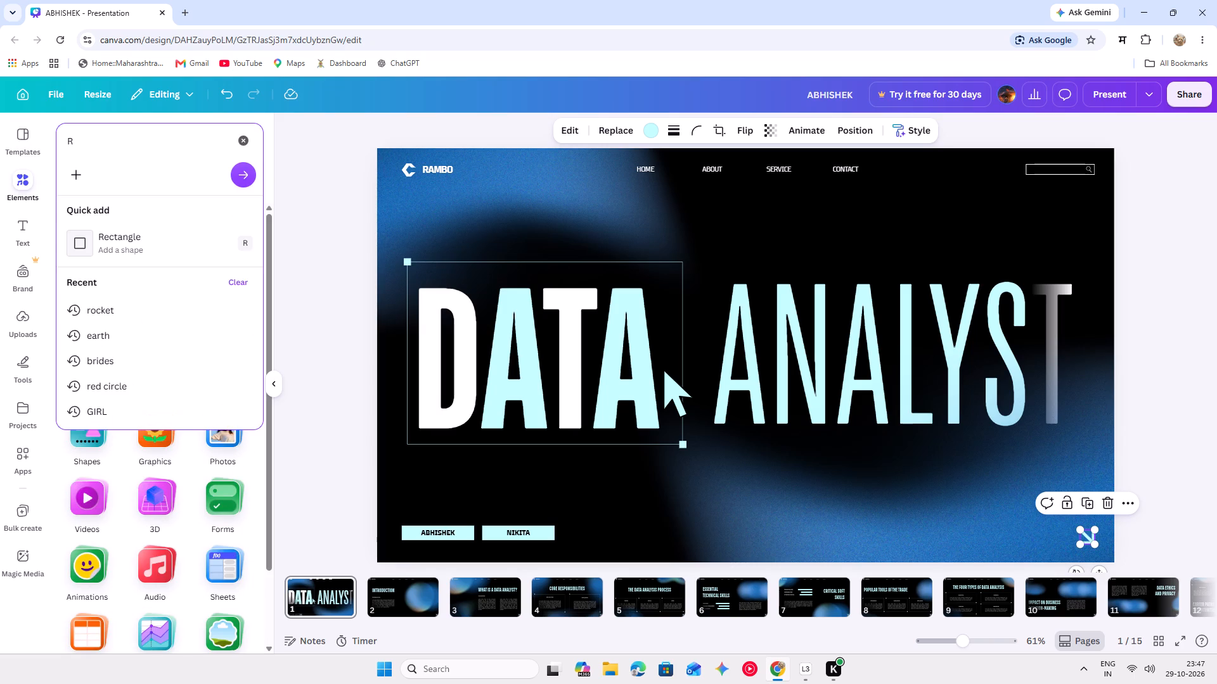
text(OBOT)
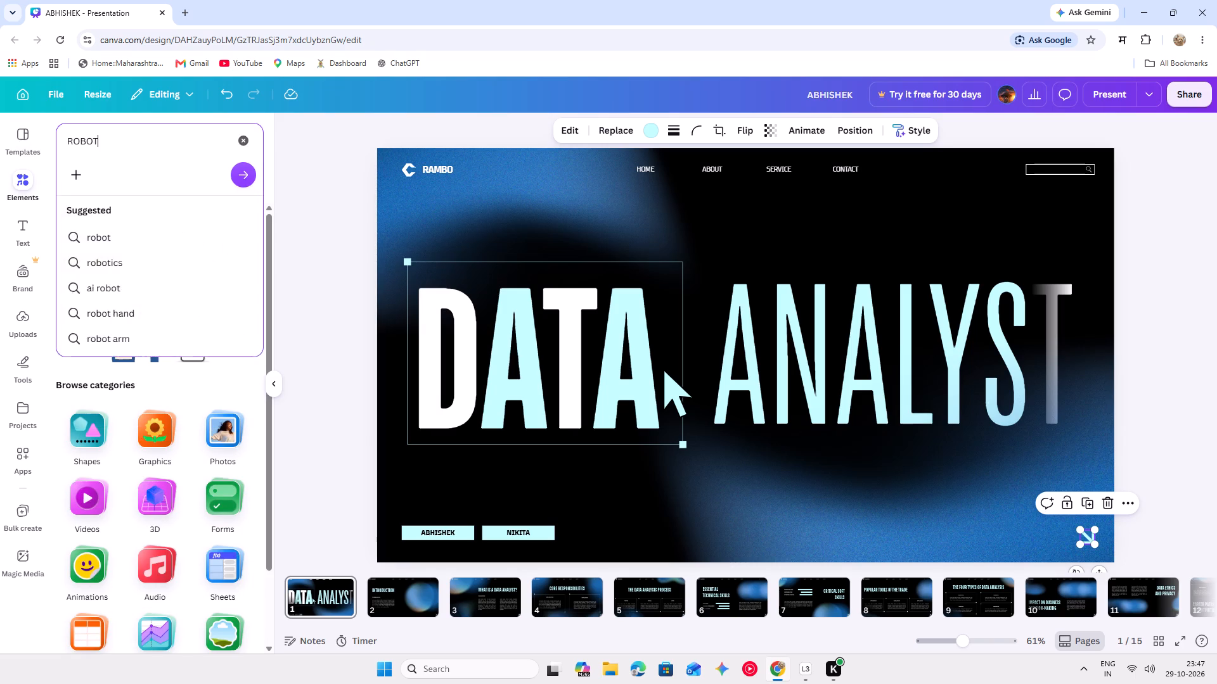
key(Return)
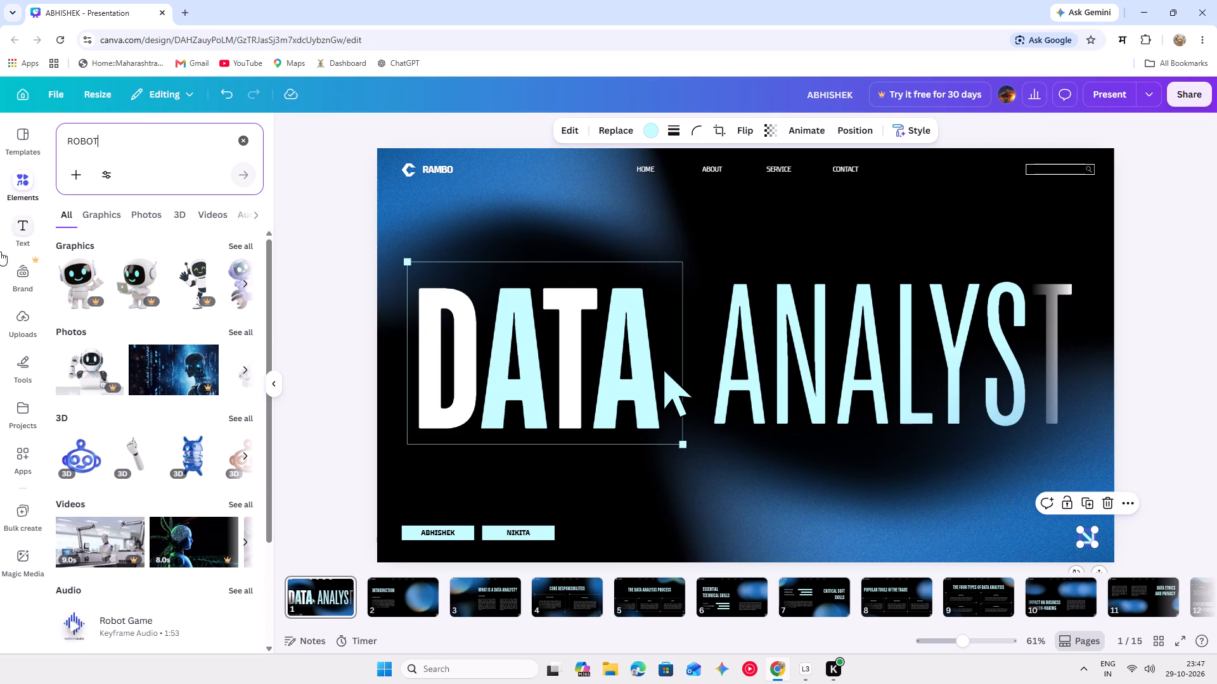
click(101, 220)
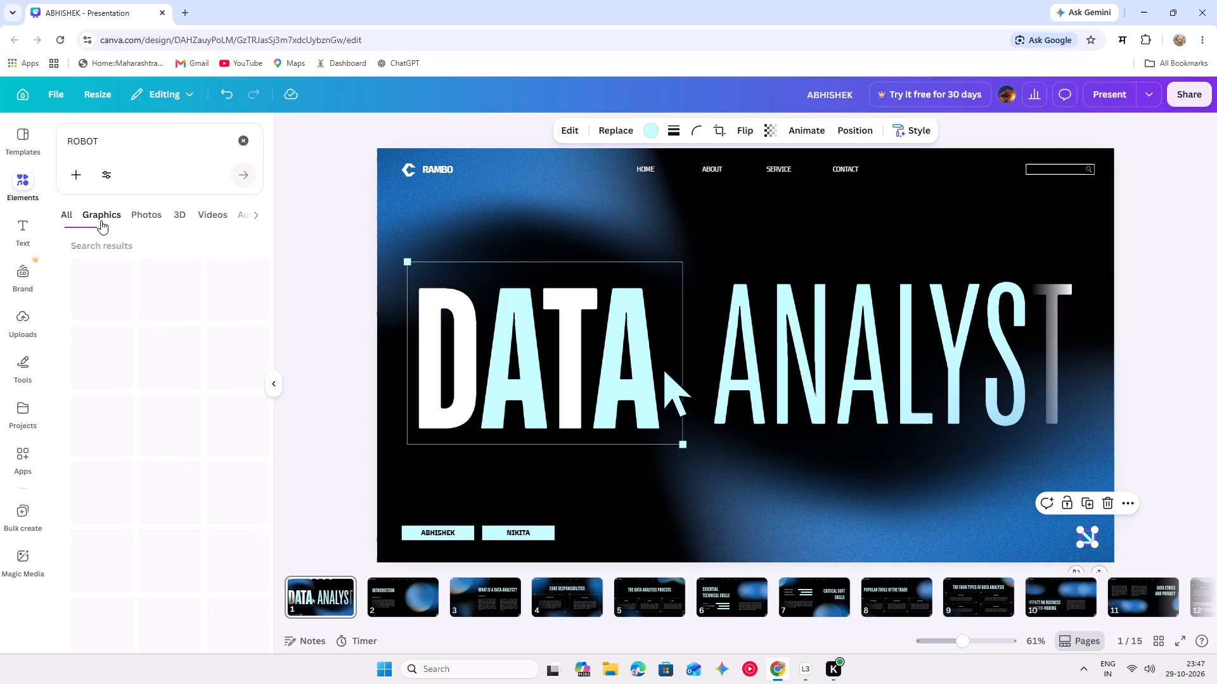
scroll(161, 405, down, 1)
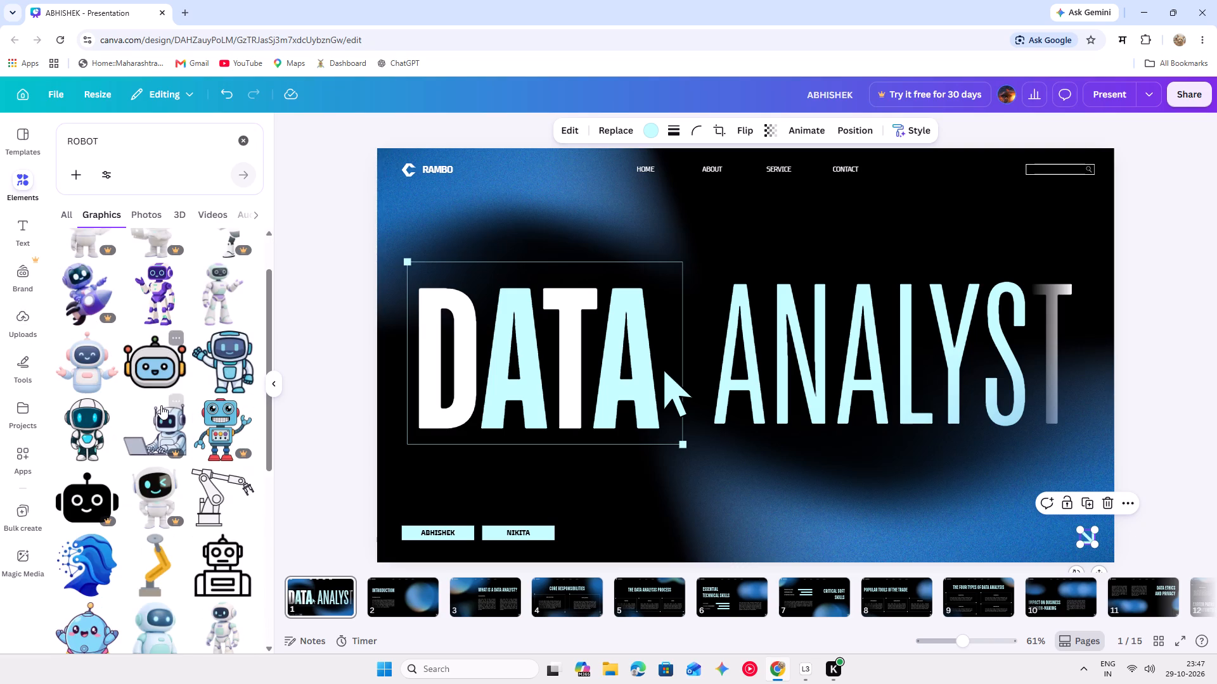
scroll(161, 405, down, 3)
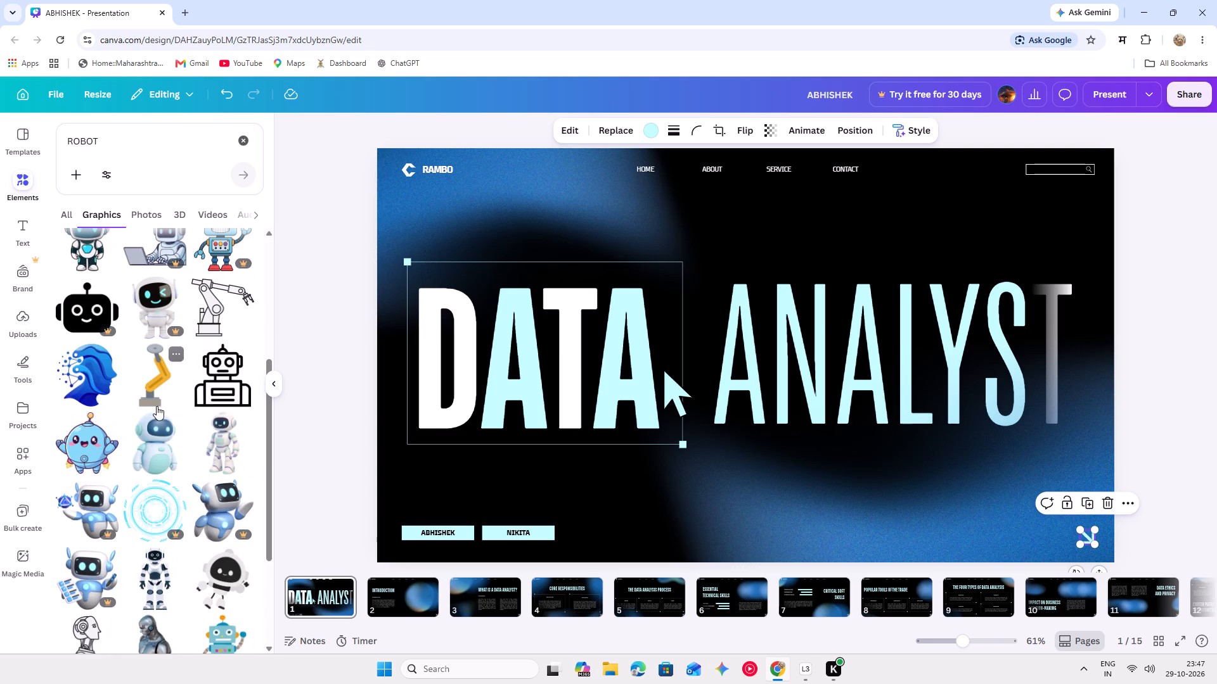
click(94, 380)
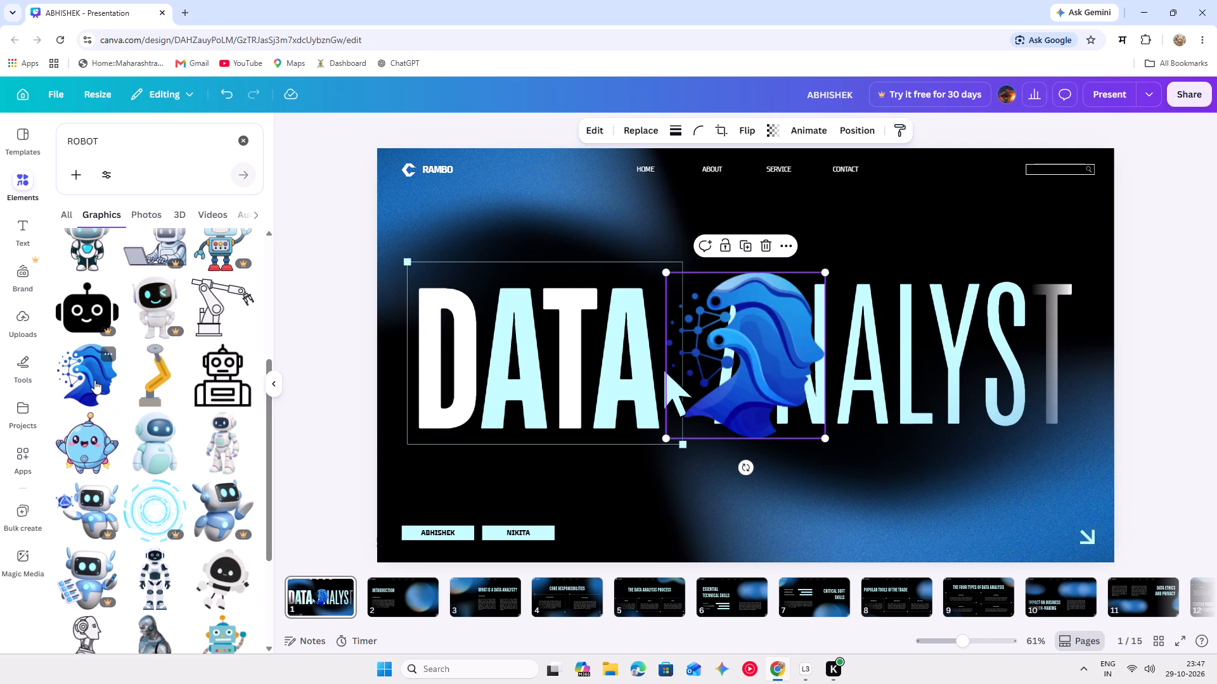
Enlarge the blue head graphic to about 786 by 819 and place it over the DATA title.
drag(753, 350, 771, 291)
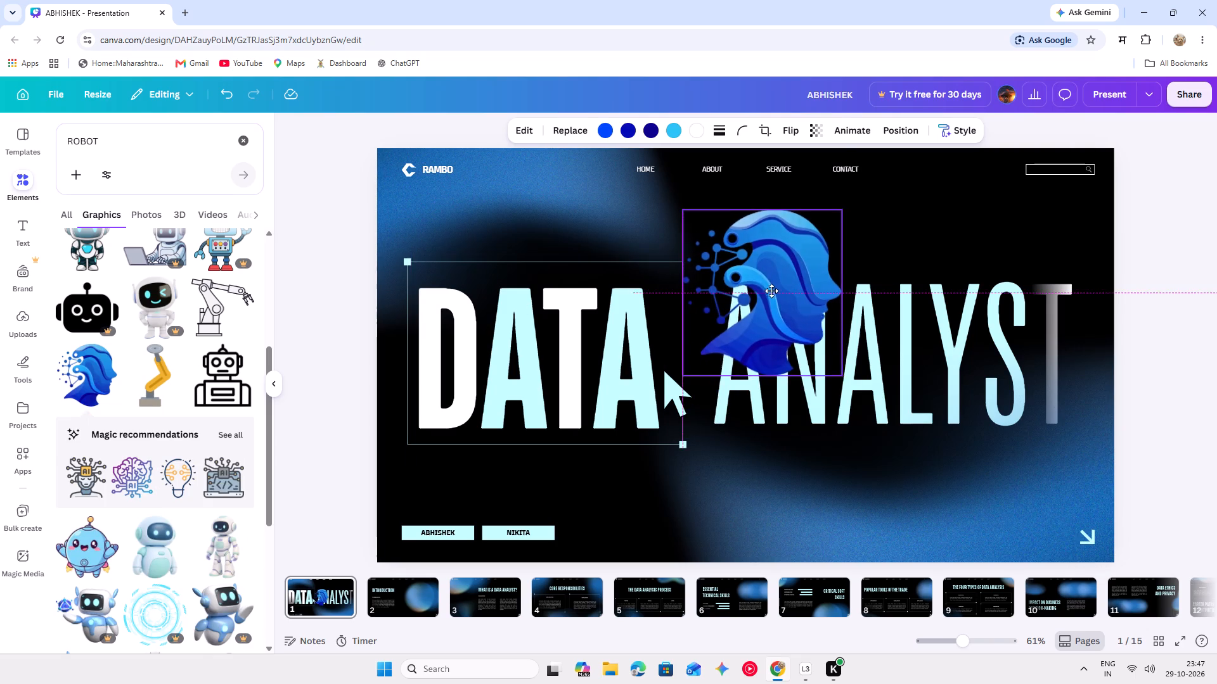
drag(771, 291, 738, 346)
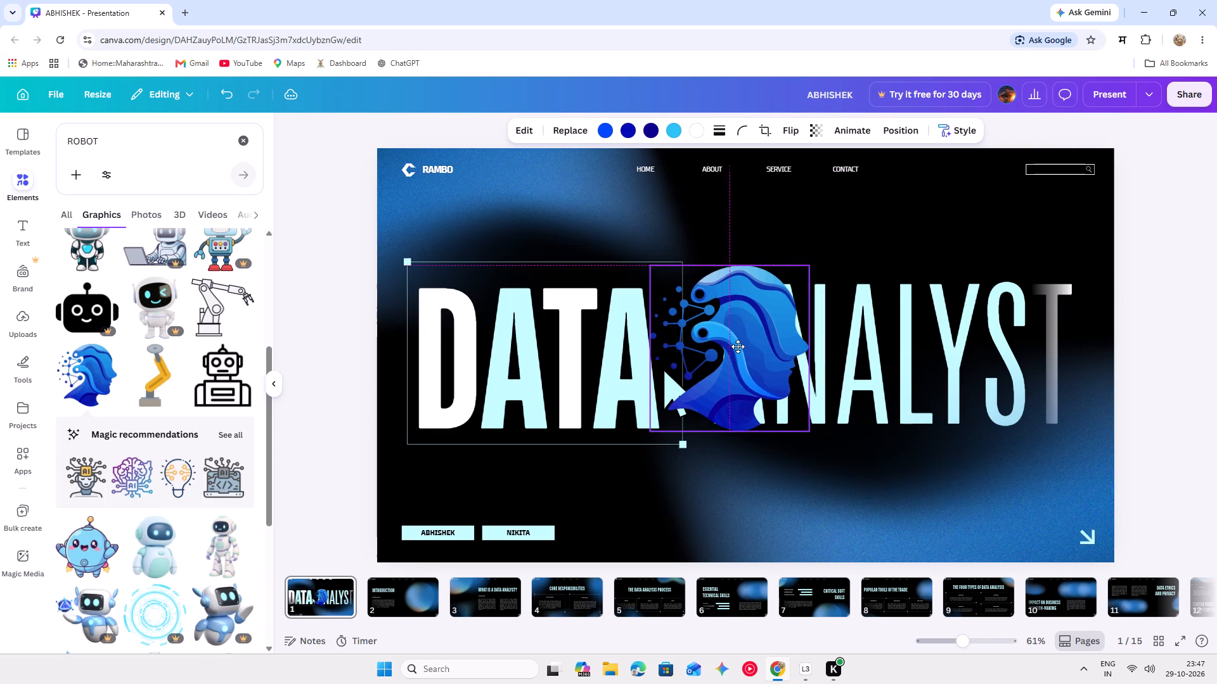
drag(738, 346, 638, 287)
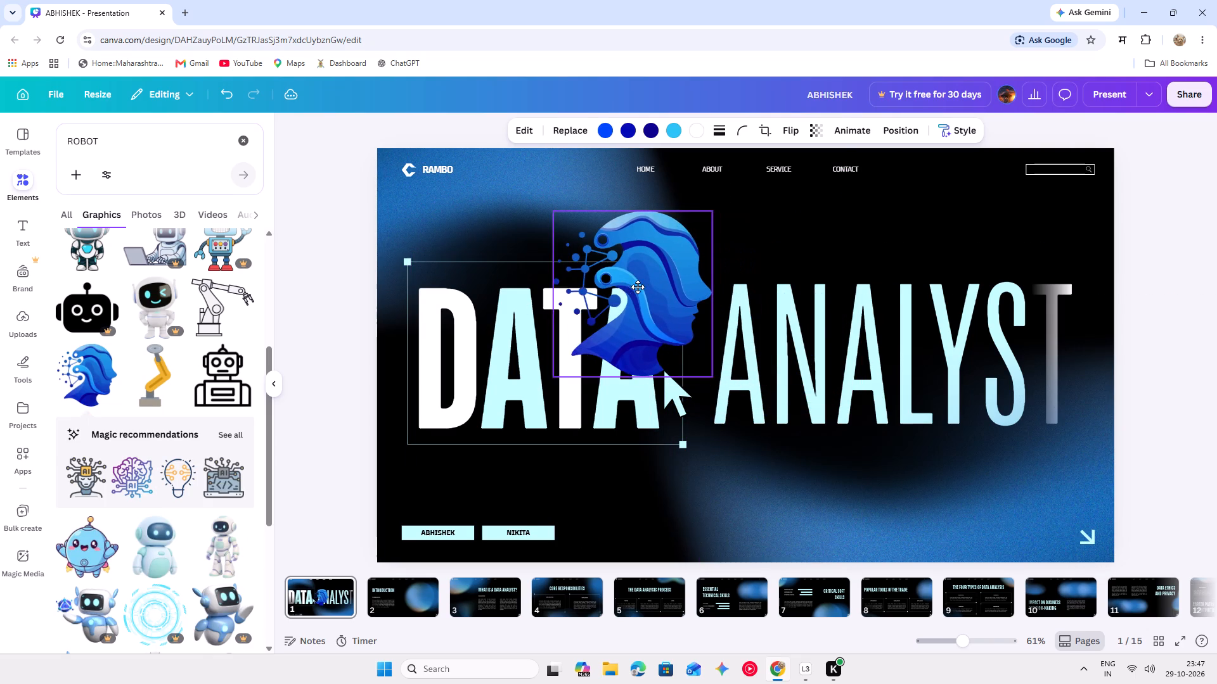
drag(638, 287, 636, 287)
drag(709, 378, 885, 495)
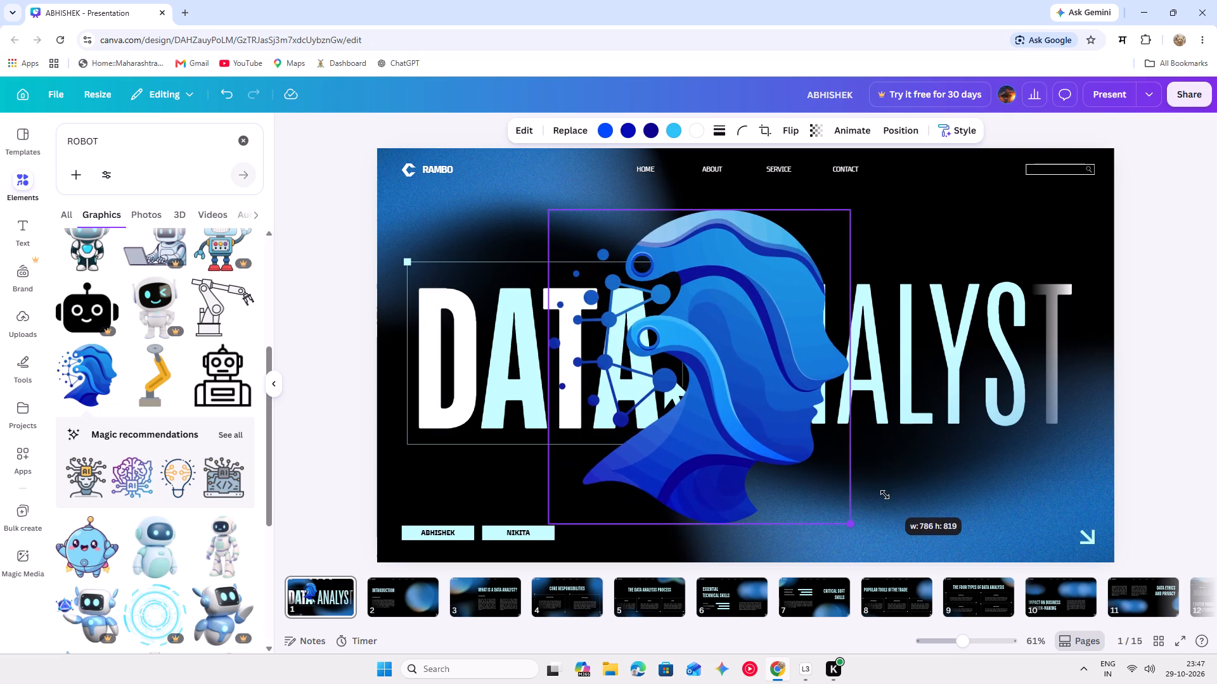
drag(885, 495, 886, 496)
drag(766, 435, 602, 402)
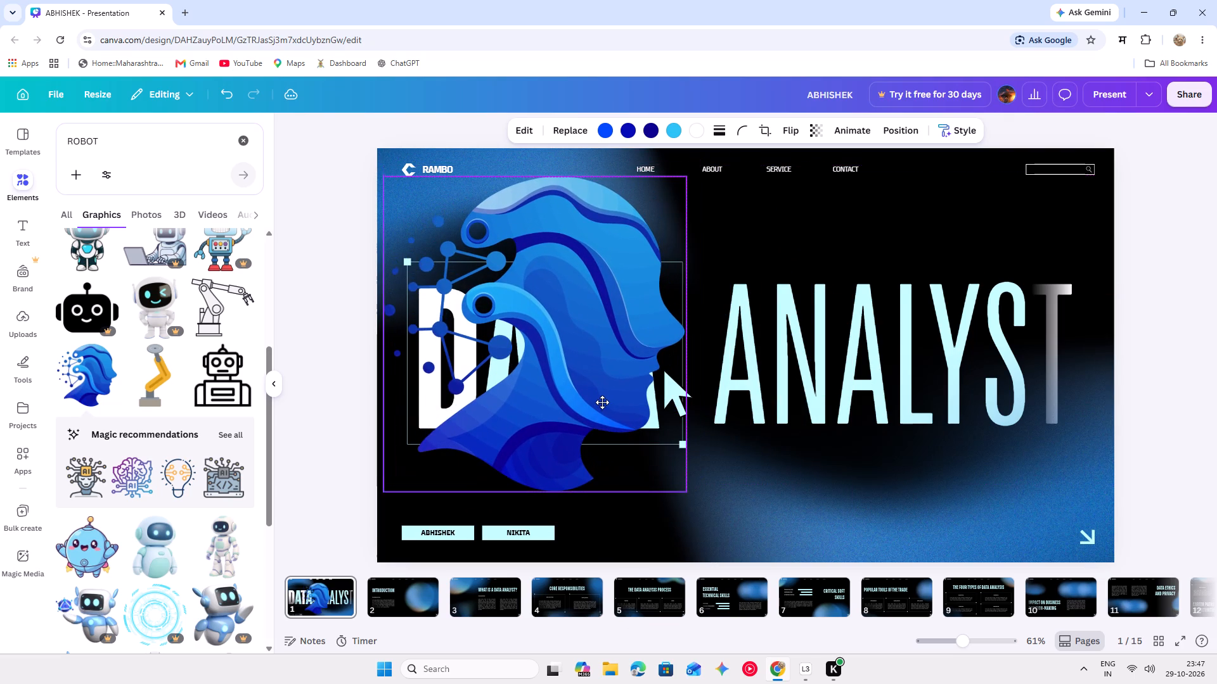
drag(602, 402, 603, 404)
Send the blue head graphic backward until it sits behind the DATA title text.
right_click(594, 381)
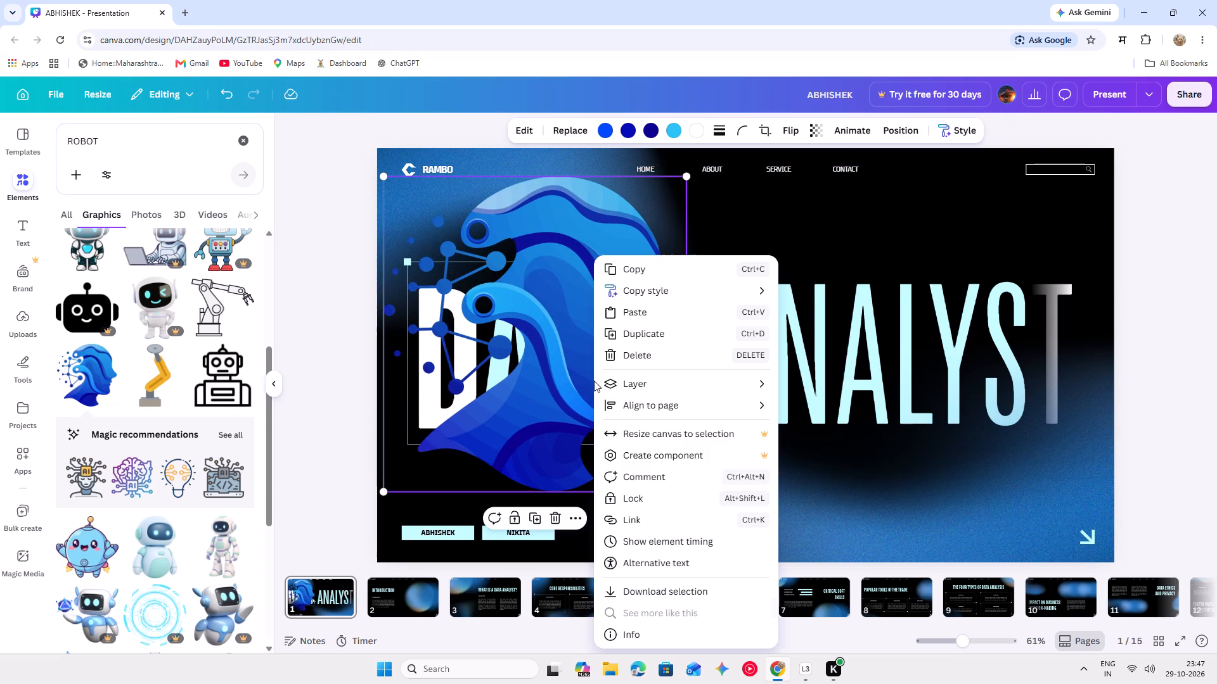
click(665, 389)
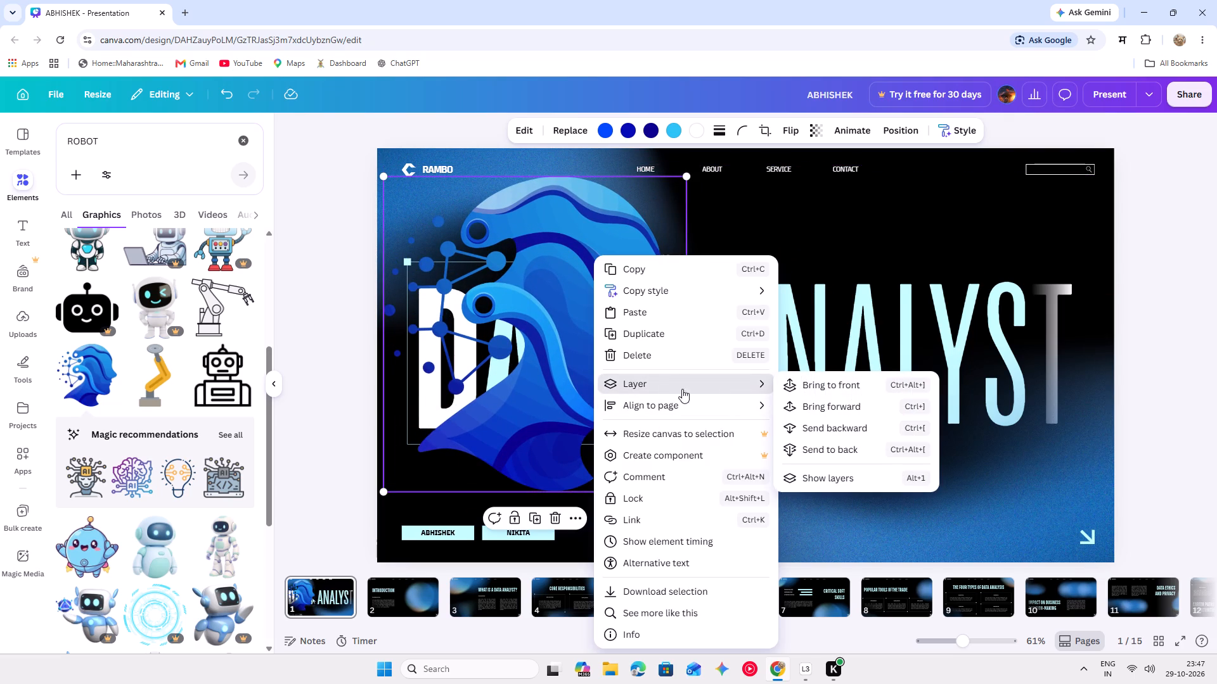
click(806, 425)
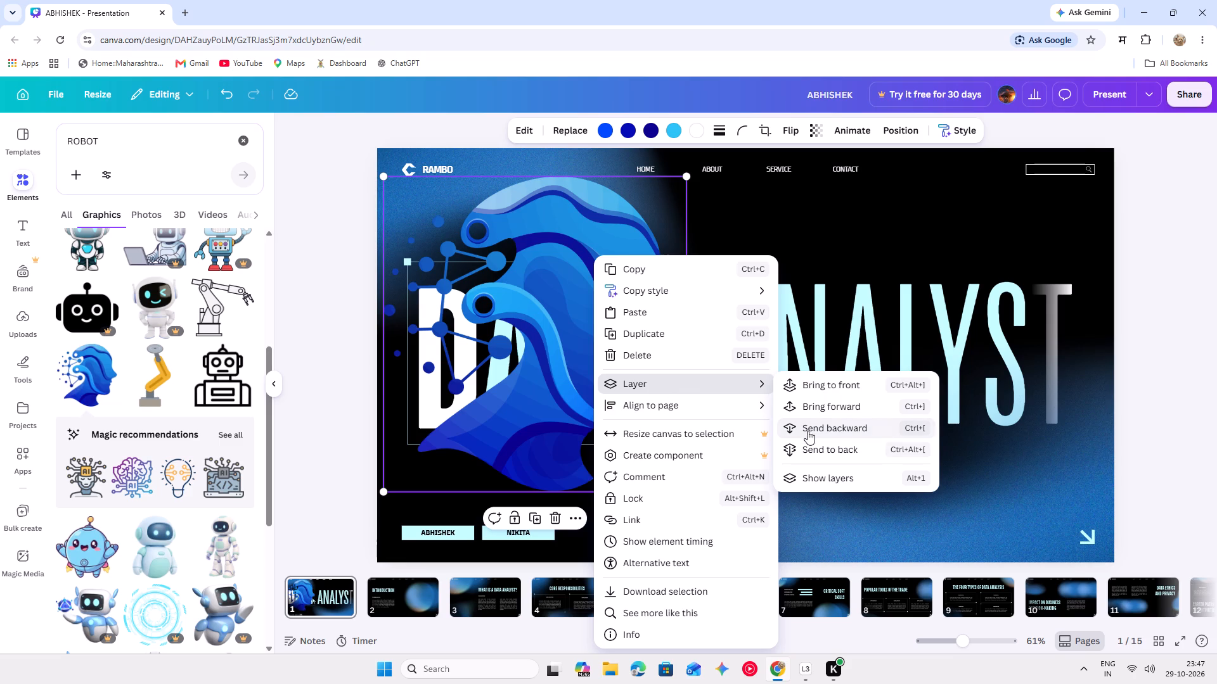
click(808, 431)
click(967, 501)
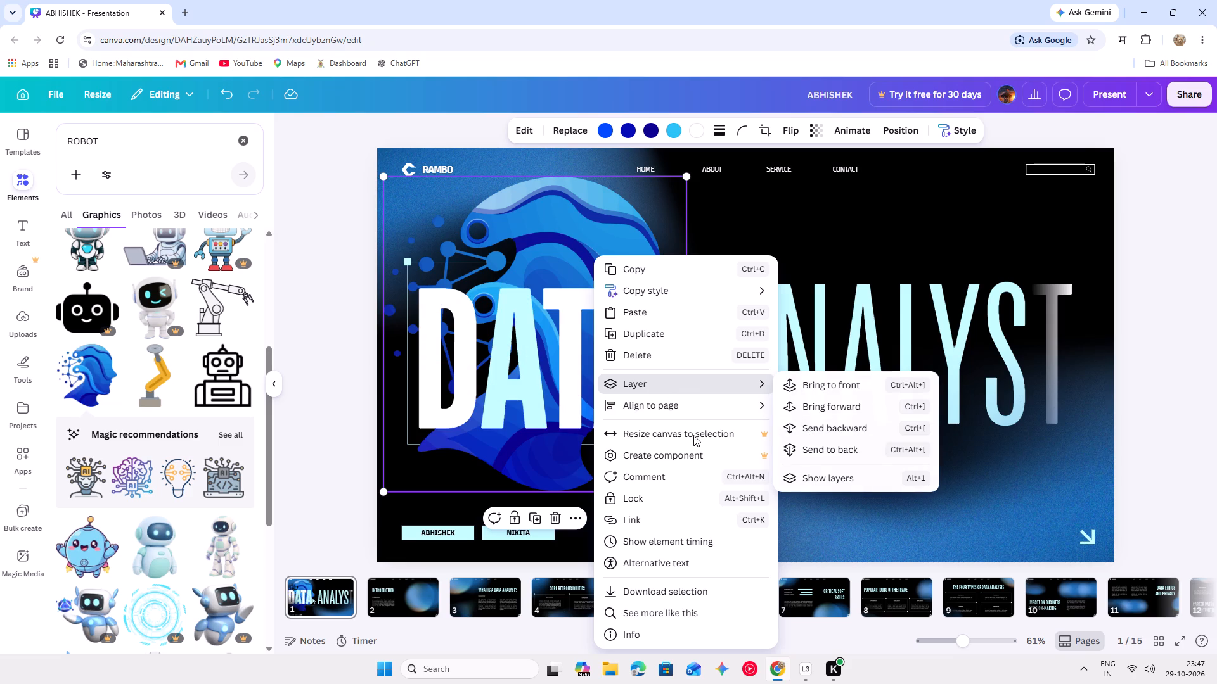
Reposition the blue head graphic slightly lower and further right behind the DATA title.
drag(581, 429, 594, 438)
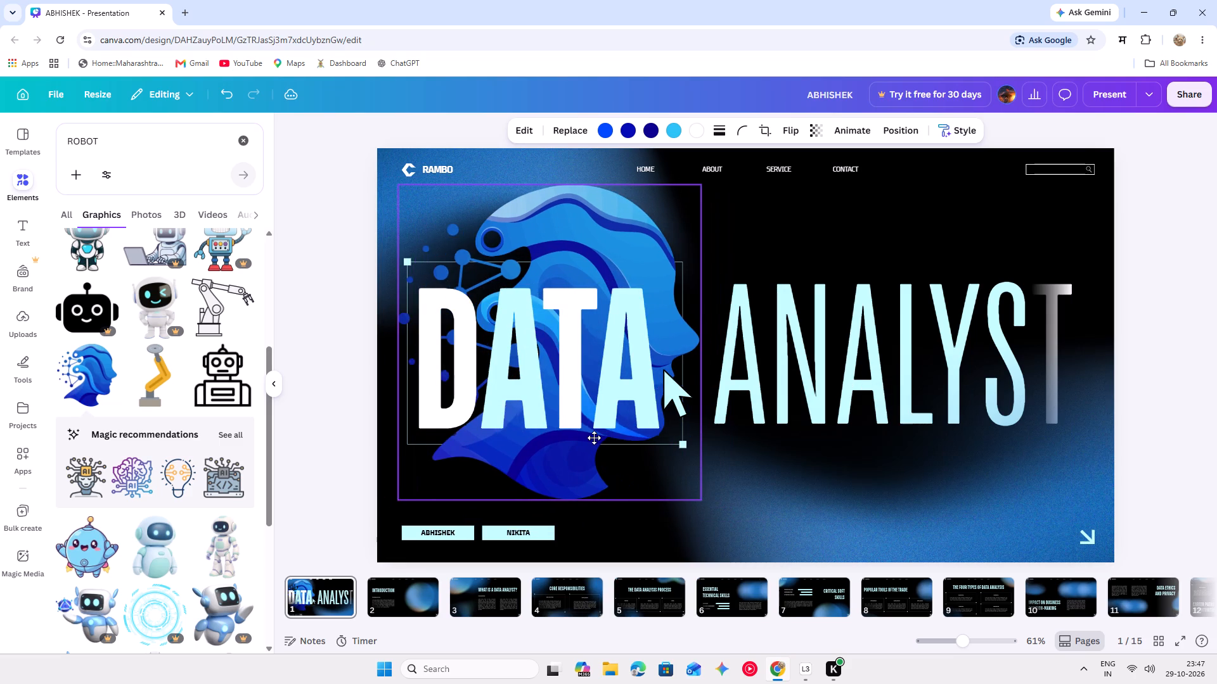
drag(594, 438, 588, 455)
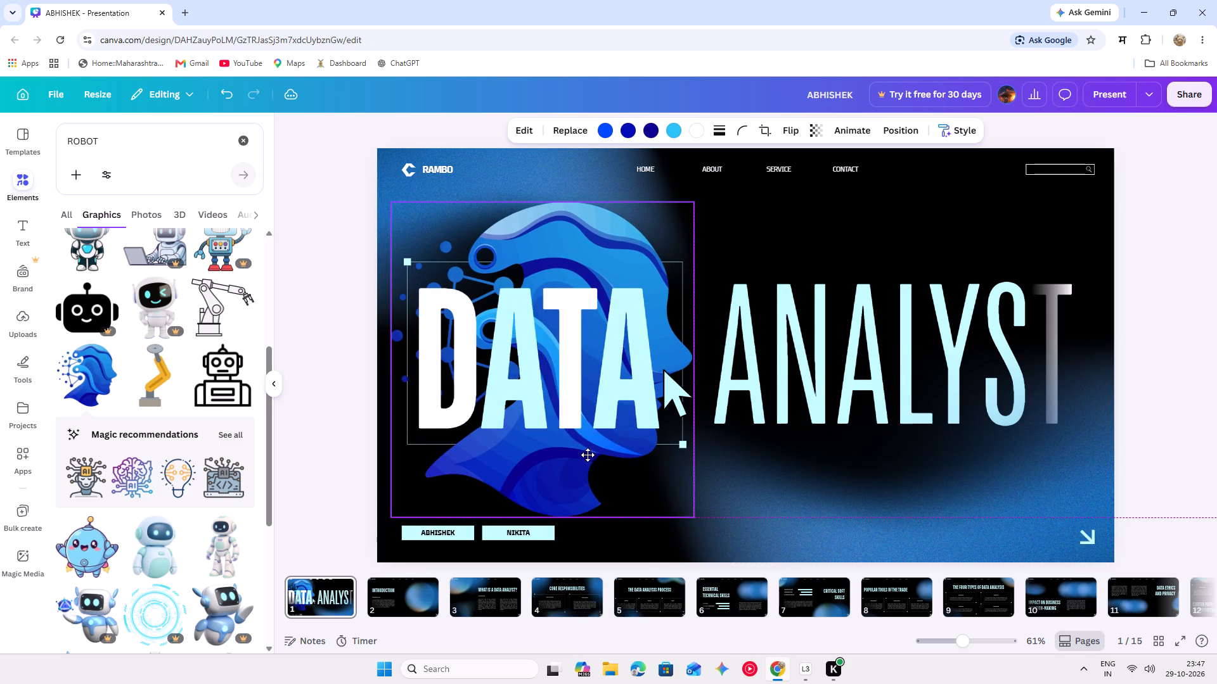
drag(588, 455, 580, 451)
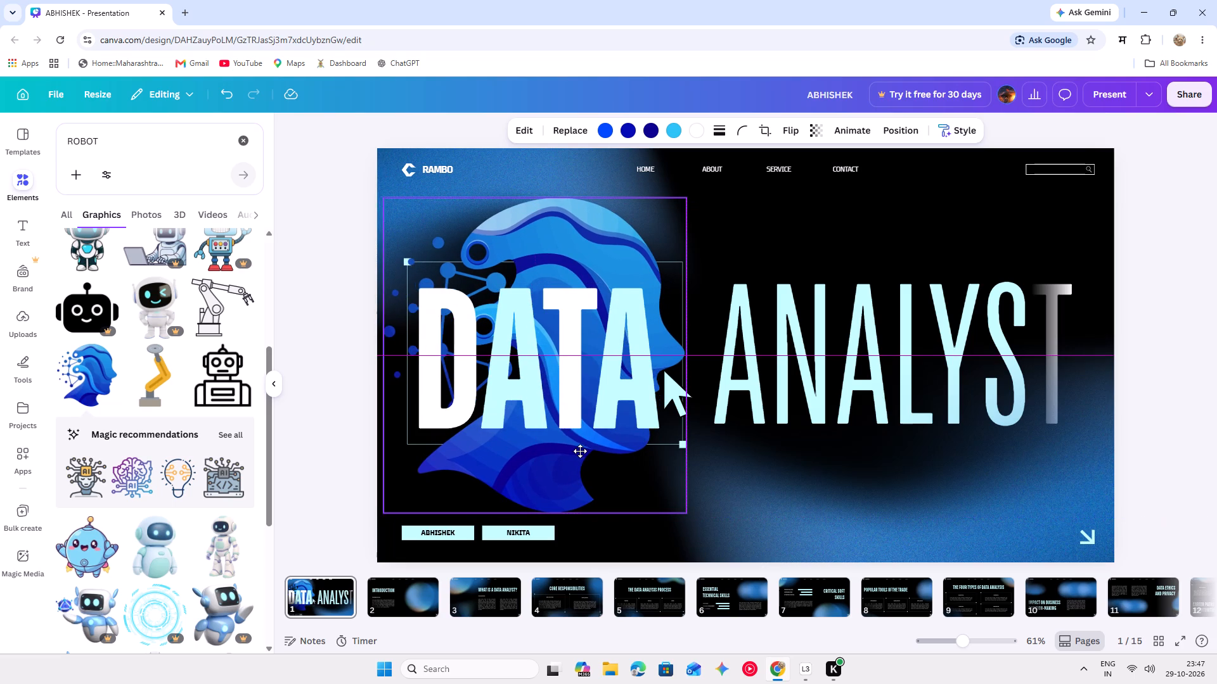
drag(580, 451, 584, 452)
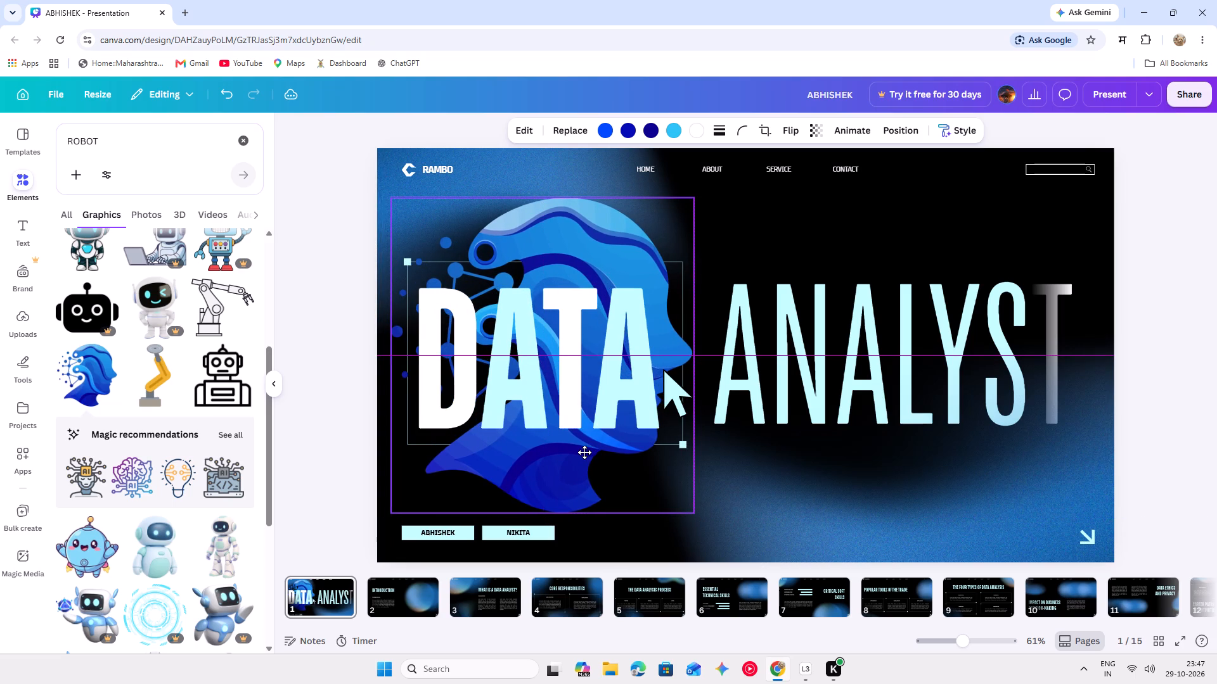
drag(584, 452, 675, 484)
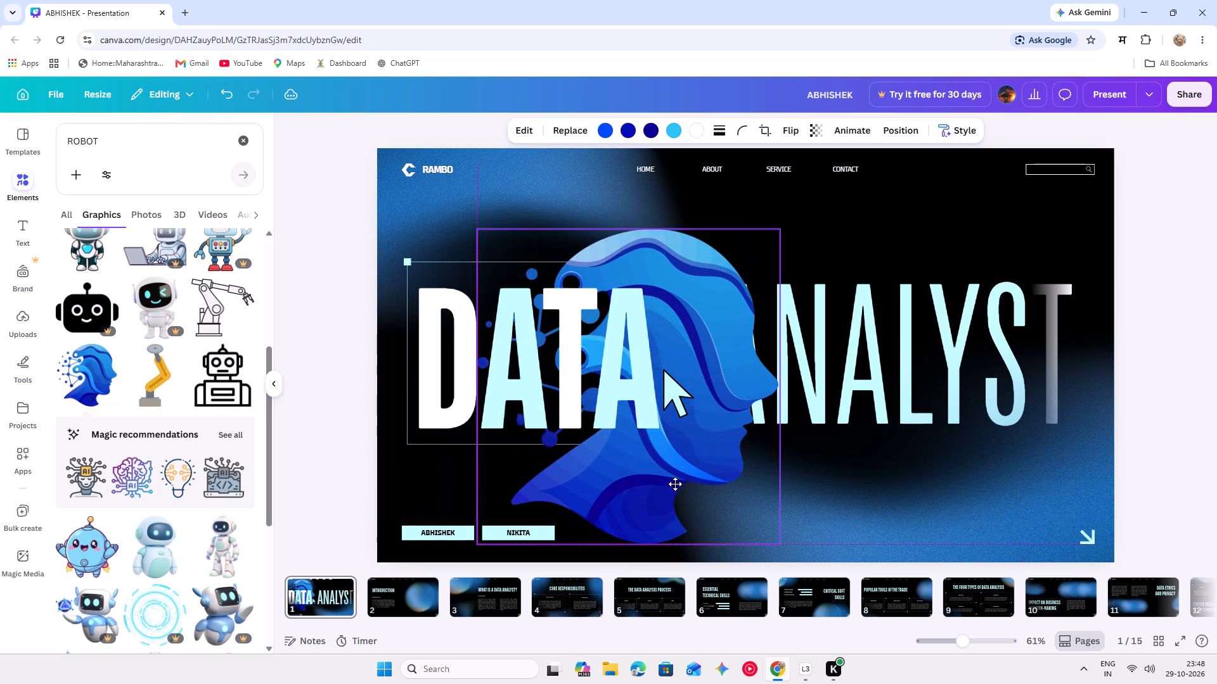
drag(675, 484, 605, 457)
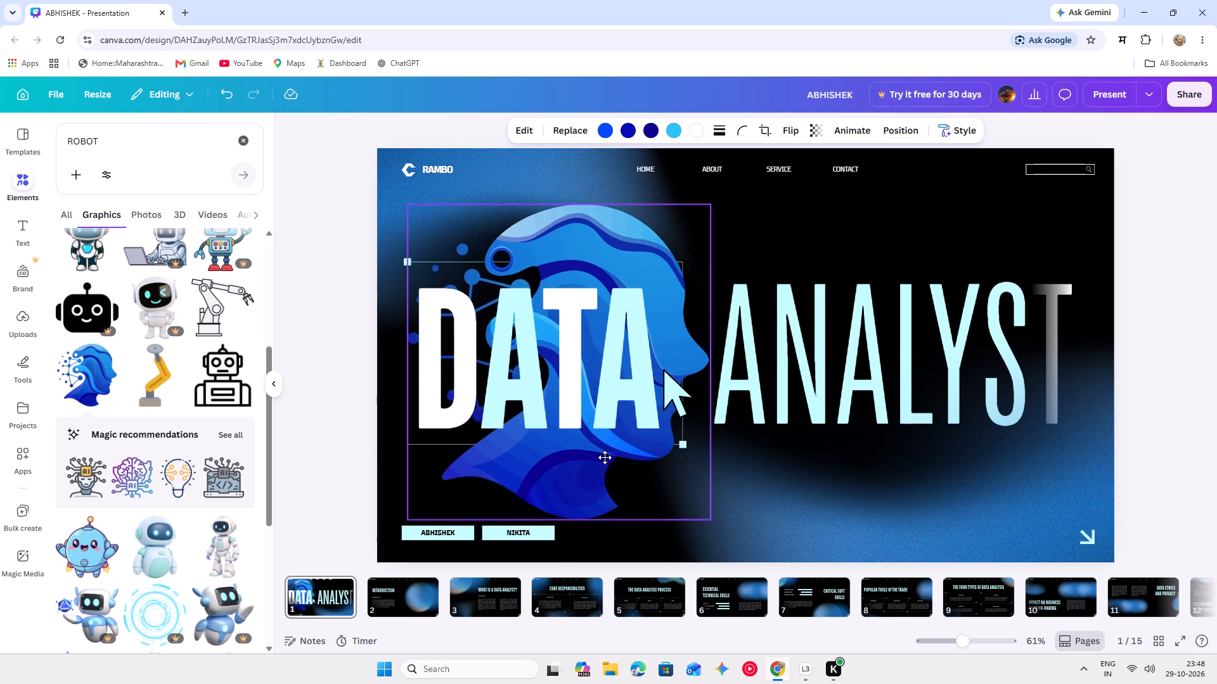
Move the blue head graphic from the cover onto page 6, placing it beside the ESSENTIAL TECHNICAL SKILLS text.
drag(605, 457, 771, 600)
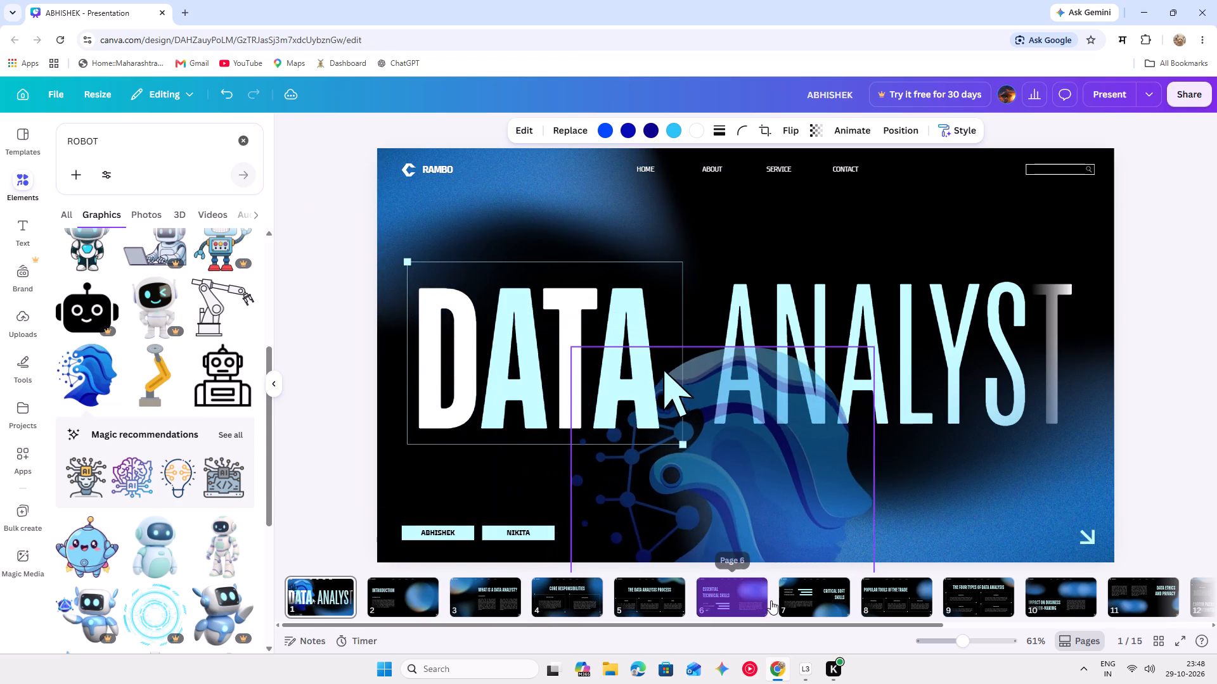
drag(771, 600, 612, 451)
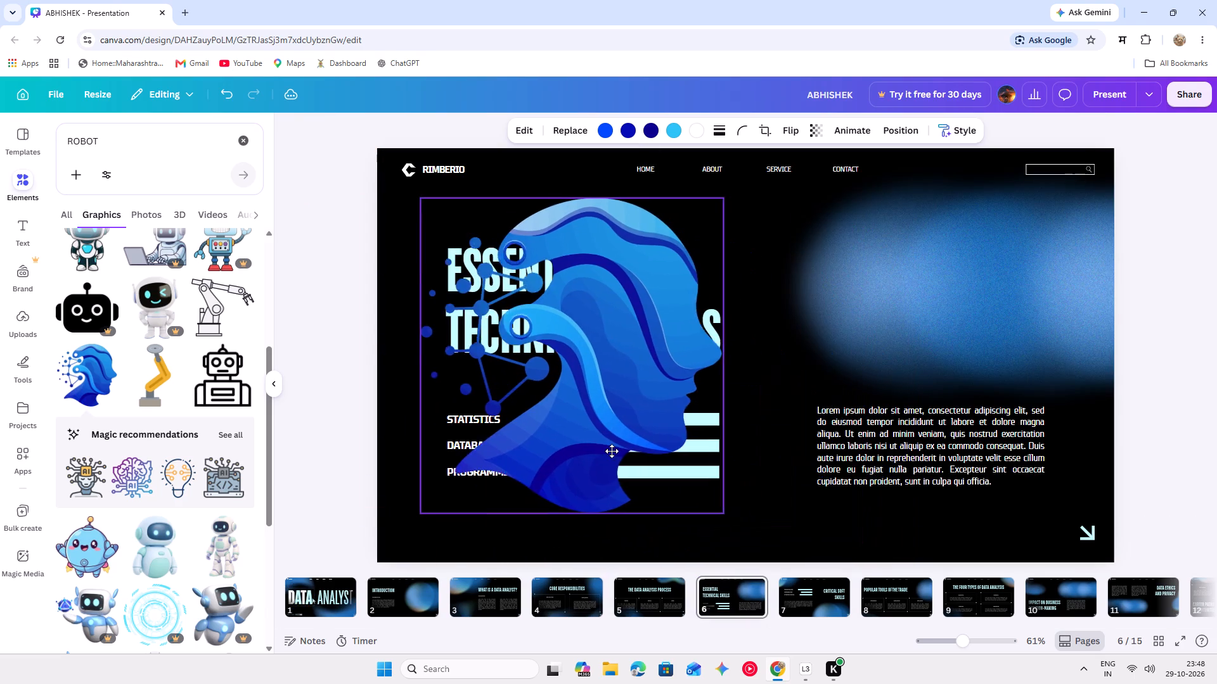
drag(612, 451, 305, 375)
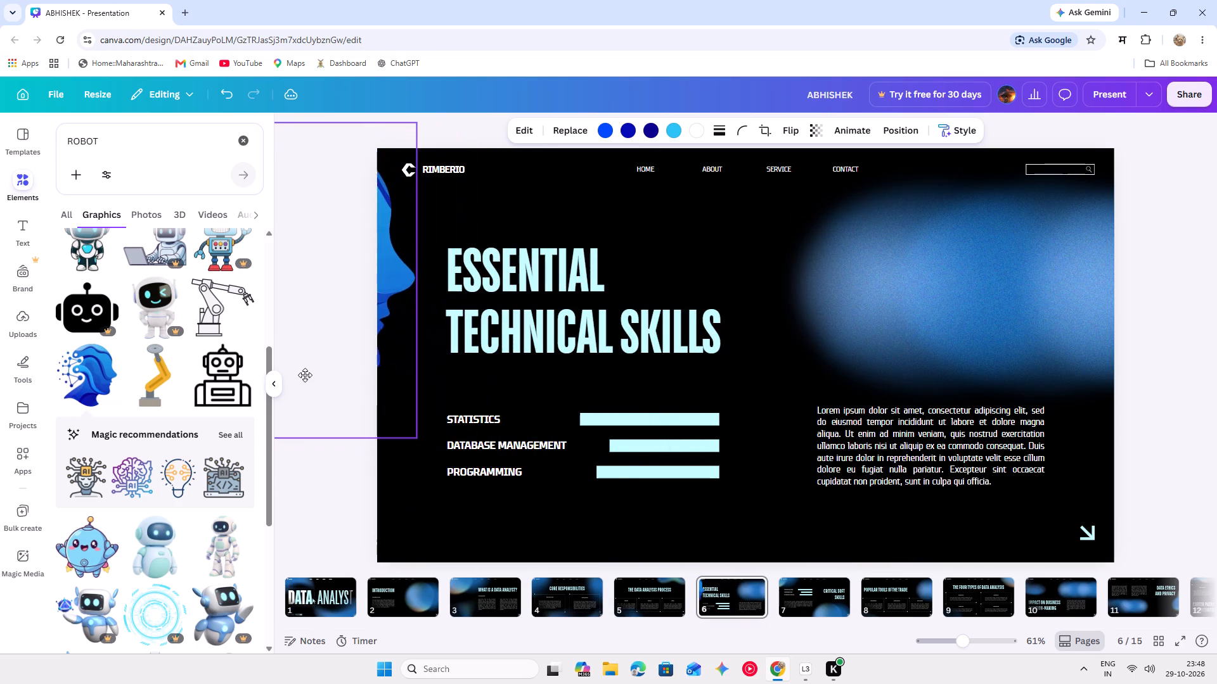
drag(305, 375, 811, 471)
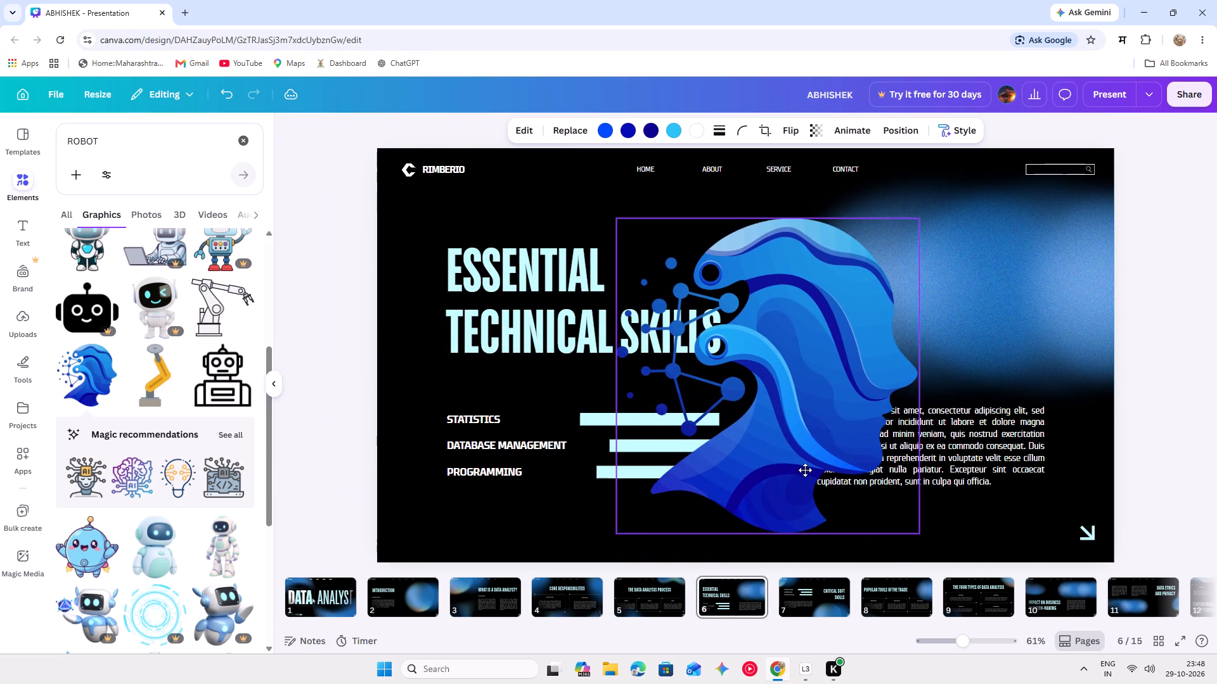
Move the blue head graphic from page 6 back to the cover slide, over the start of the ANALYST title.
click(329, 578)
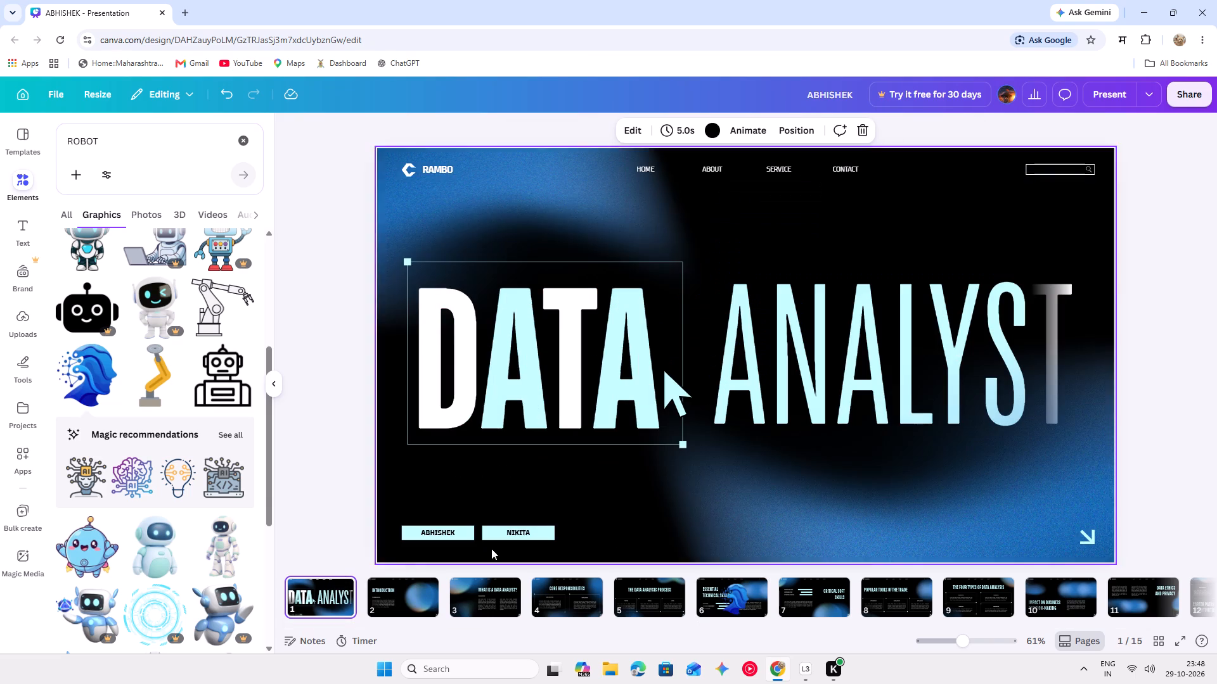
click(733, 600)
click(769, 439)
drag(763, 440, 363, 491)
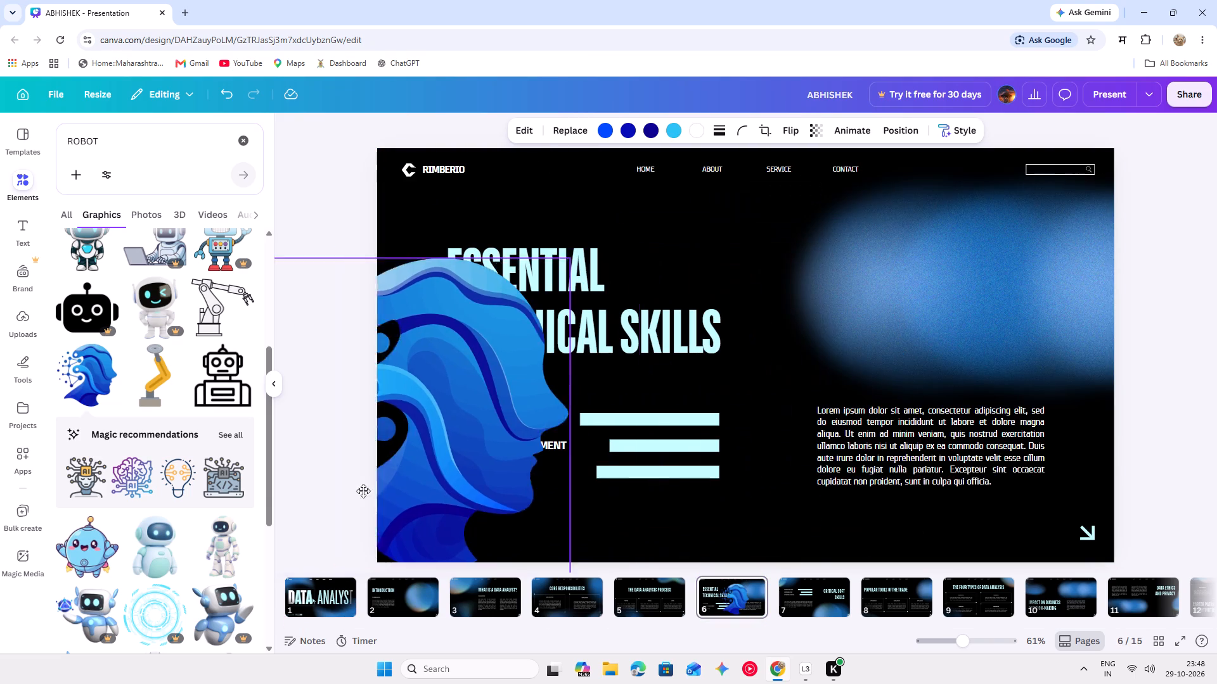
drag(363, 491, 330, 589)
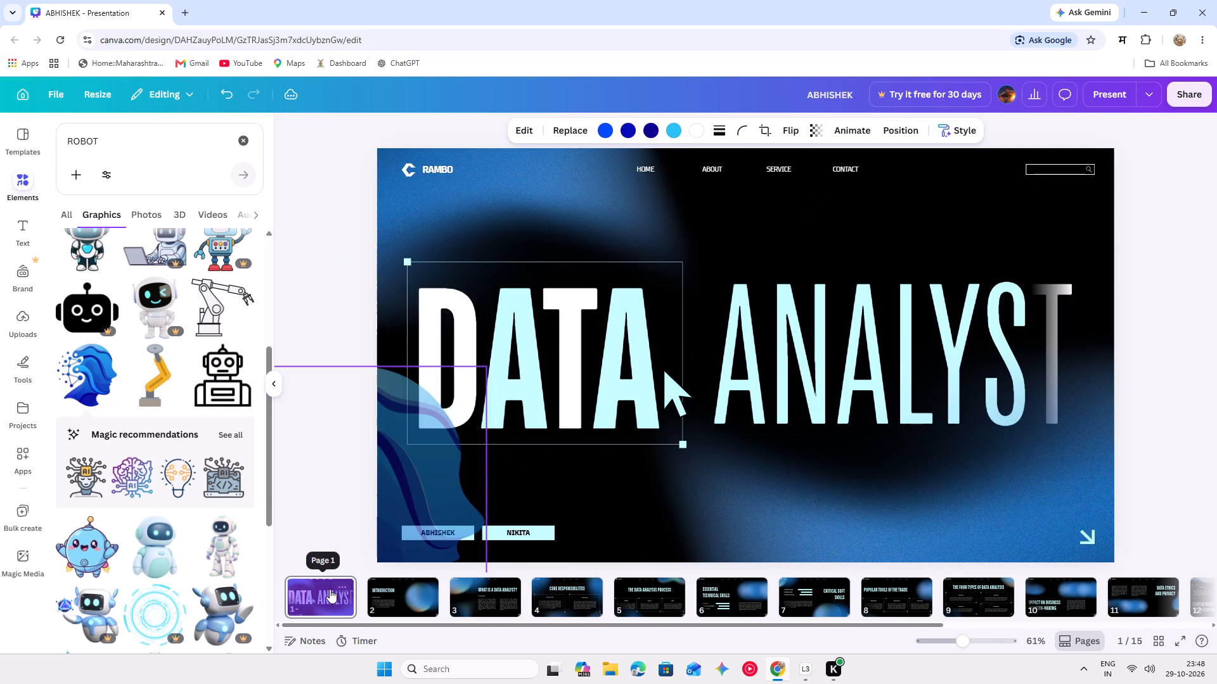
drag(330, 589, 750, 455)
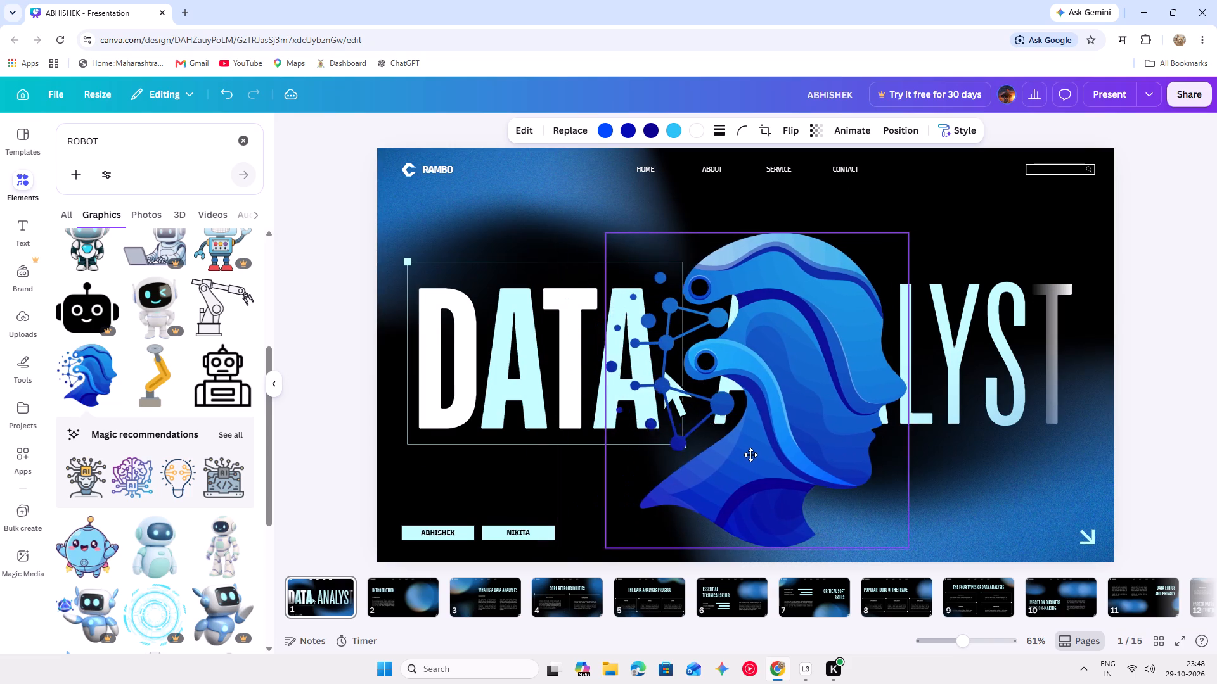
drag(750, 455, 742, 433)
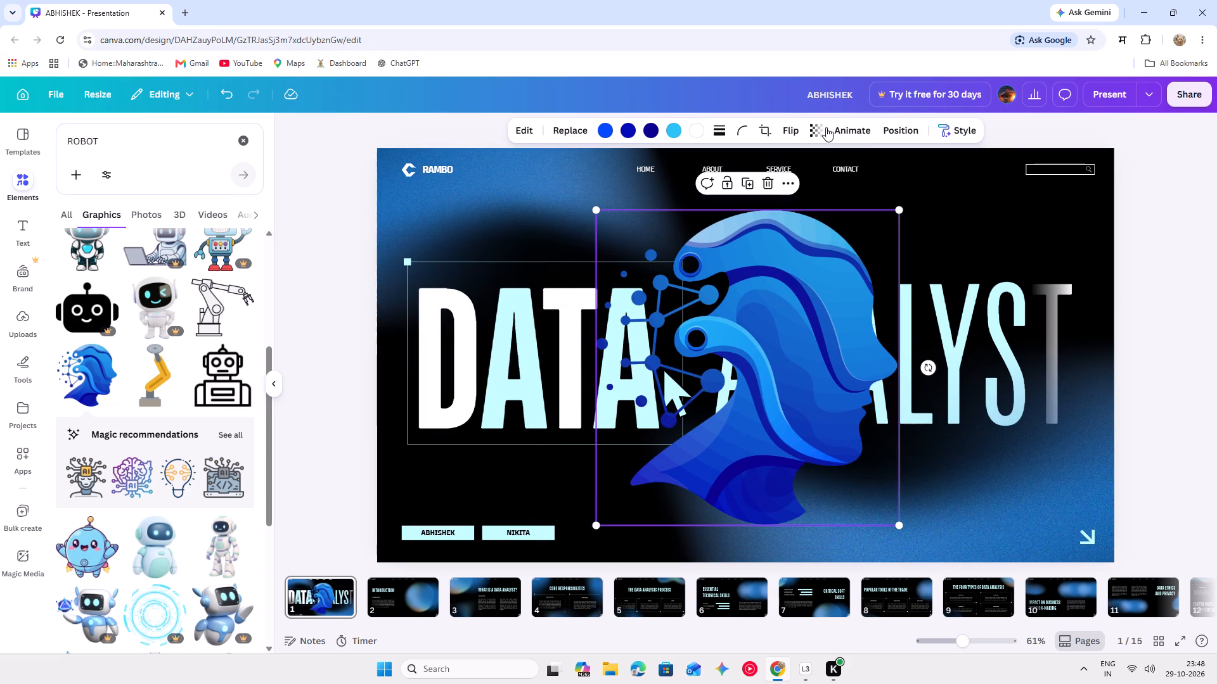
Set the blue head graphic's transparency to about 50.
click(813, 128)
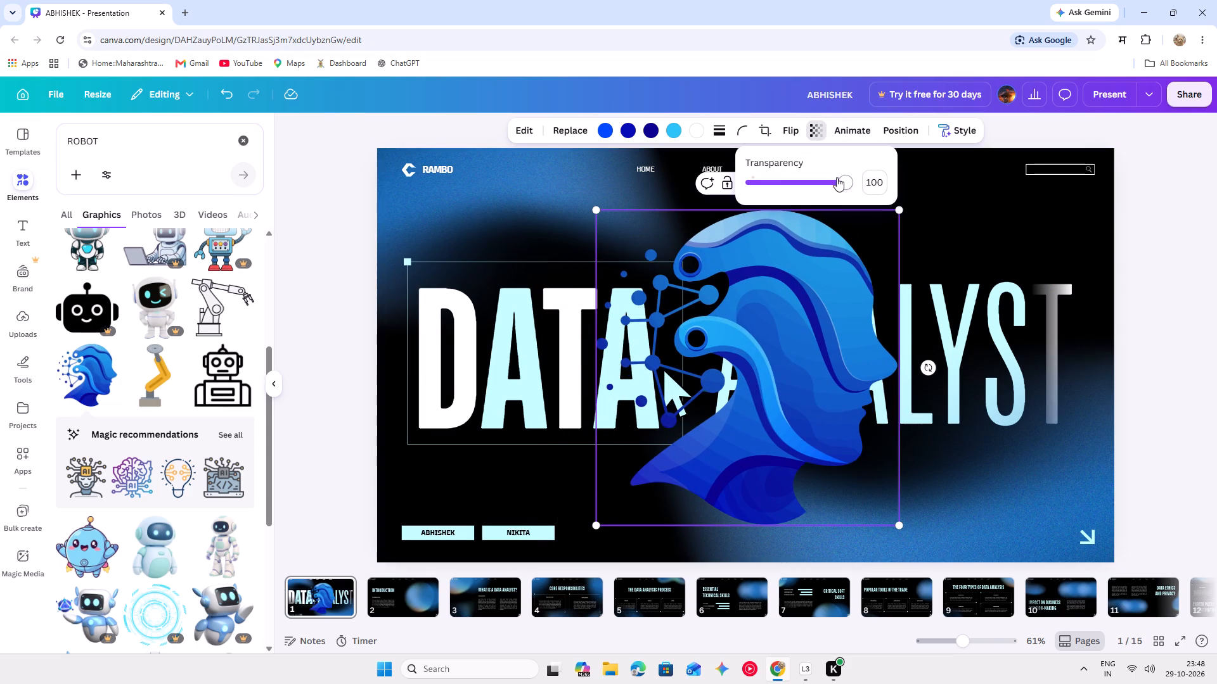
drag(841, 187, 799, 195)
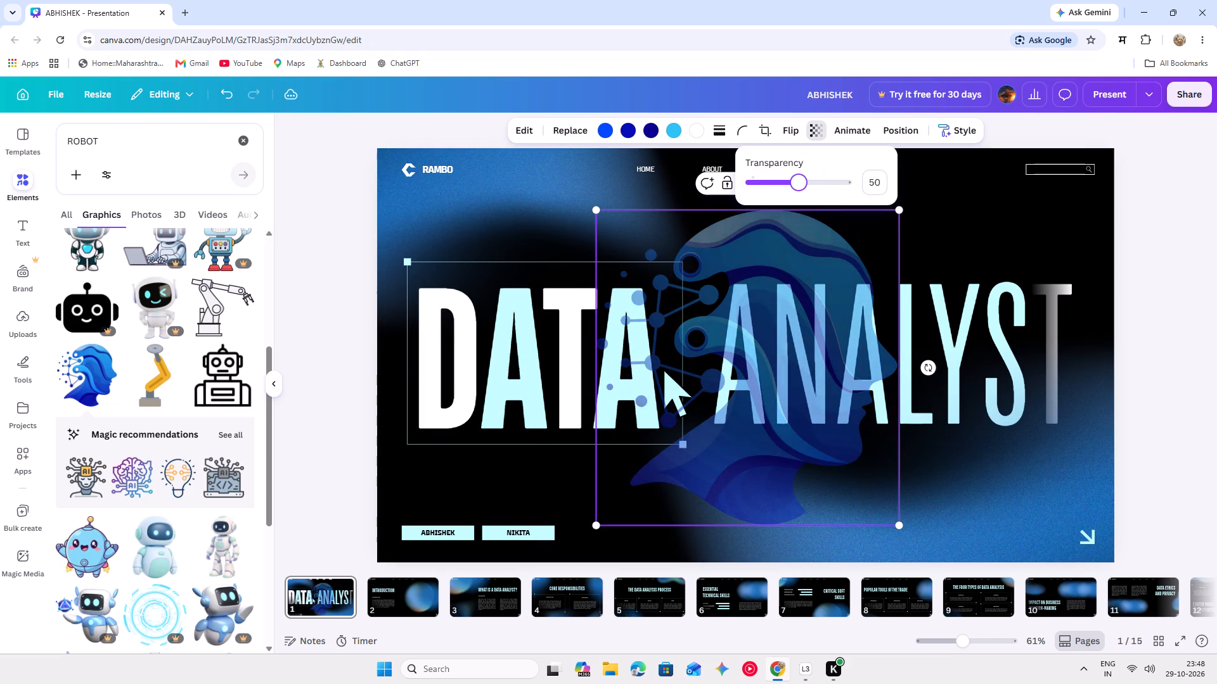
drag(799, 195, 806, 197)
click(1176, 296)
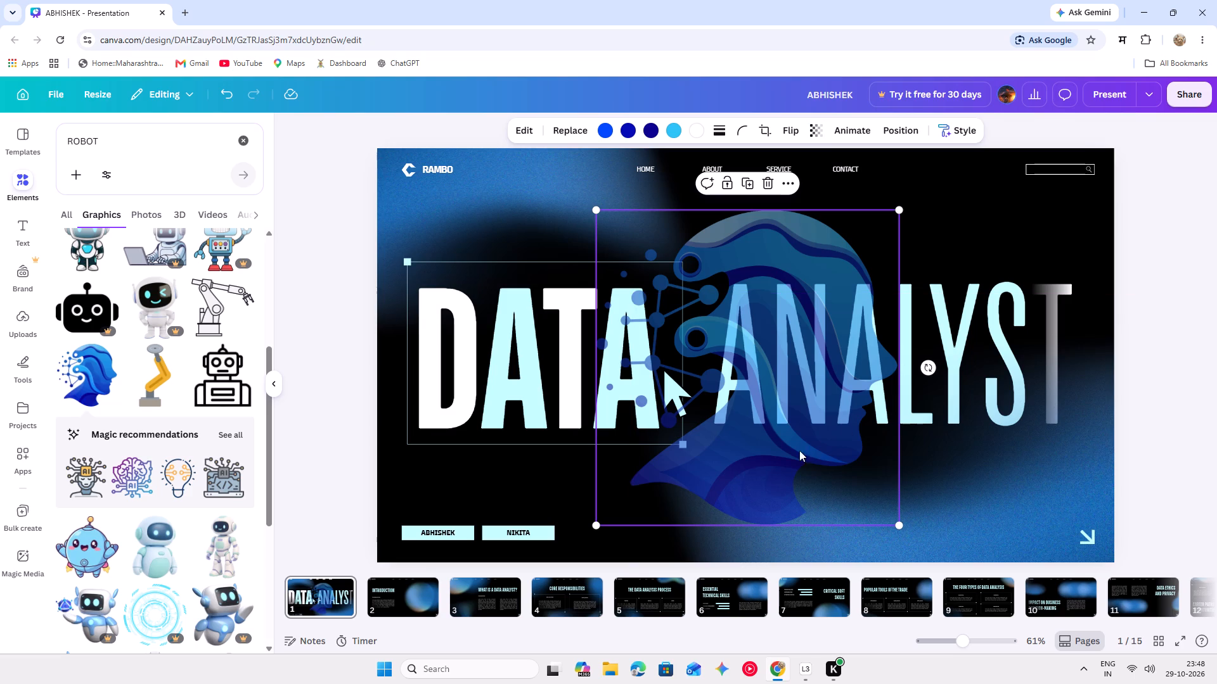
Set the blue head graphic's transparency to about 34.
drag(781, 462, 795, 459)
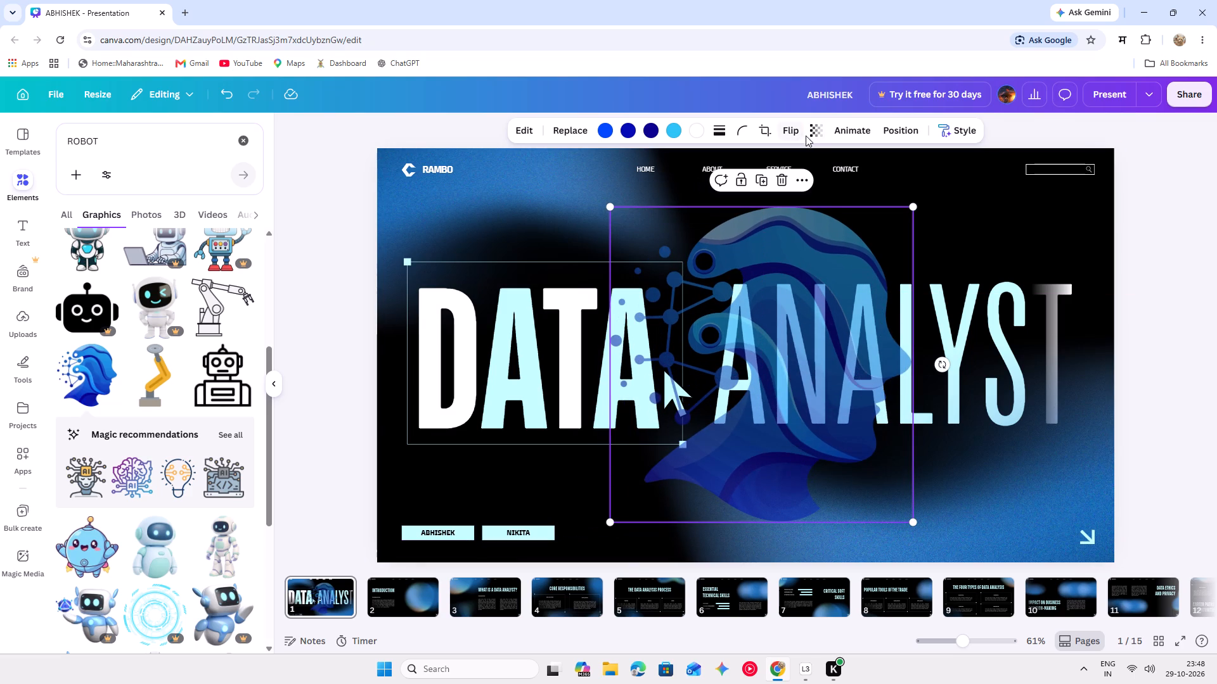
click(852, 131)
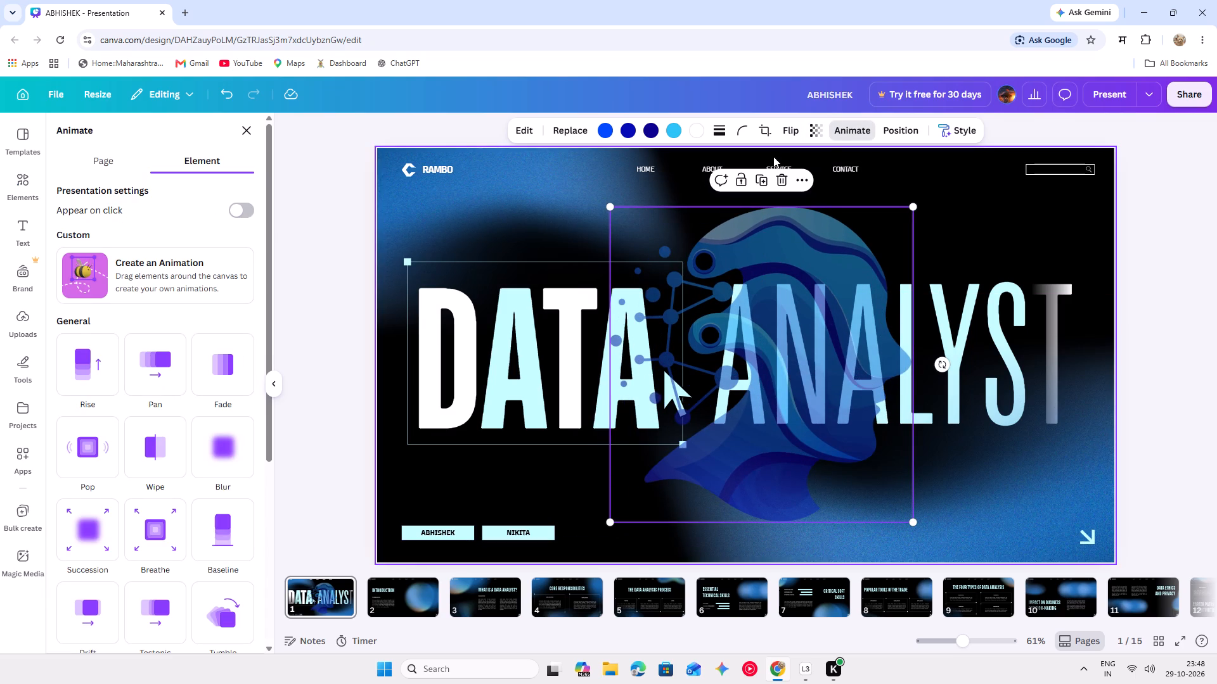
click(812, 131)
drag(803, 187, 782, 186)
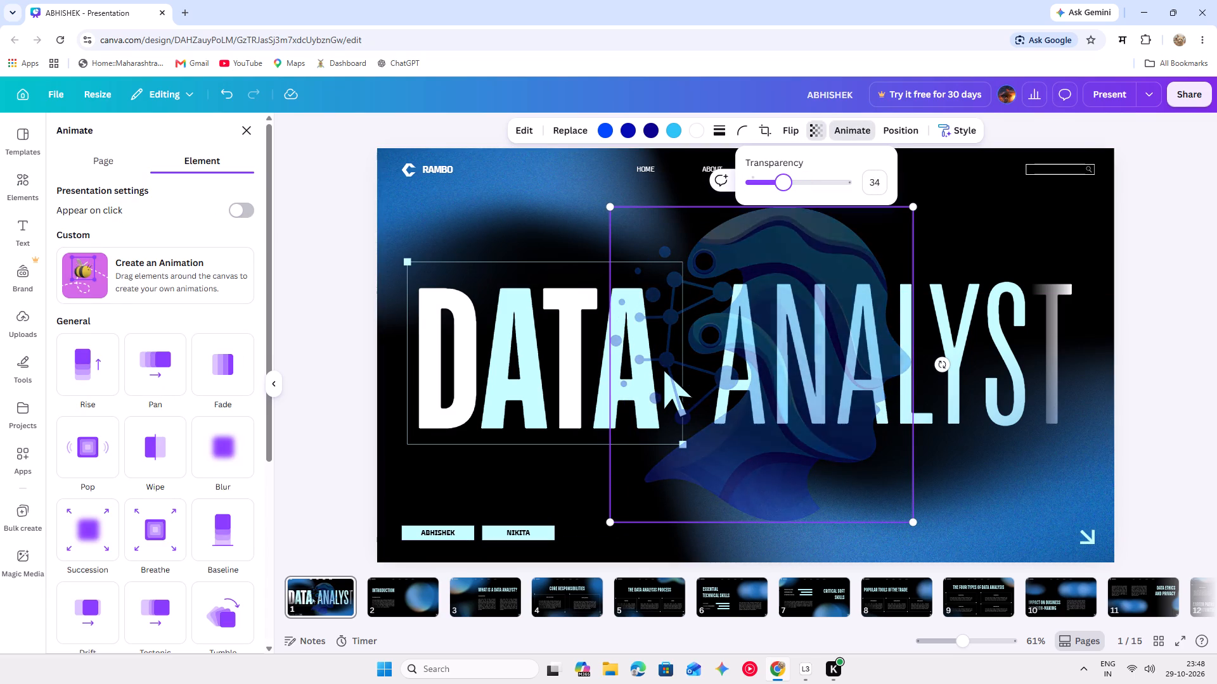
drag(782, 186, 785, 190)
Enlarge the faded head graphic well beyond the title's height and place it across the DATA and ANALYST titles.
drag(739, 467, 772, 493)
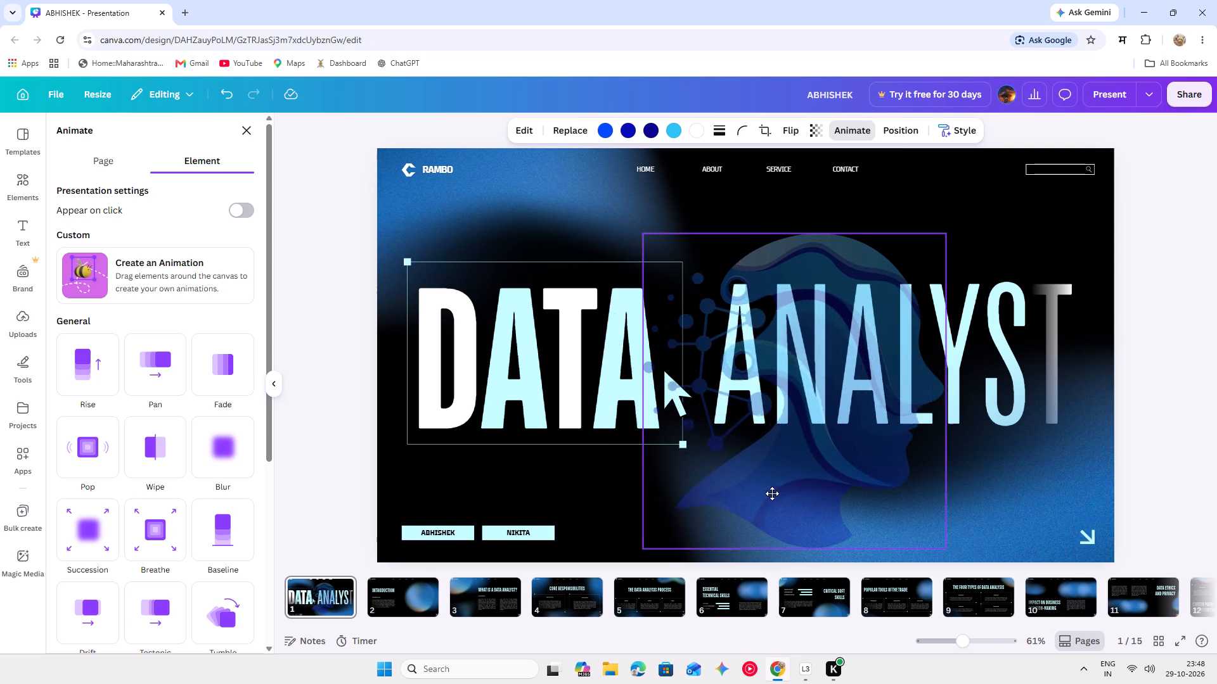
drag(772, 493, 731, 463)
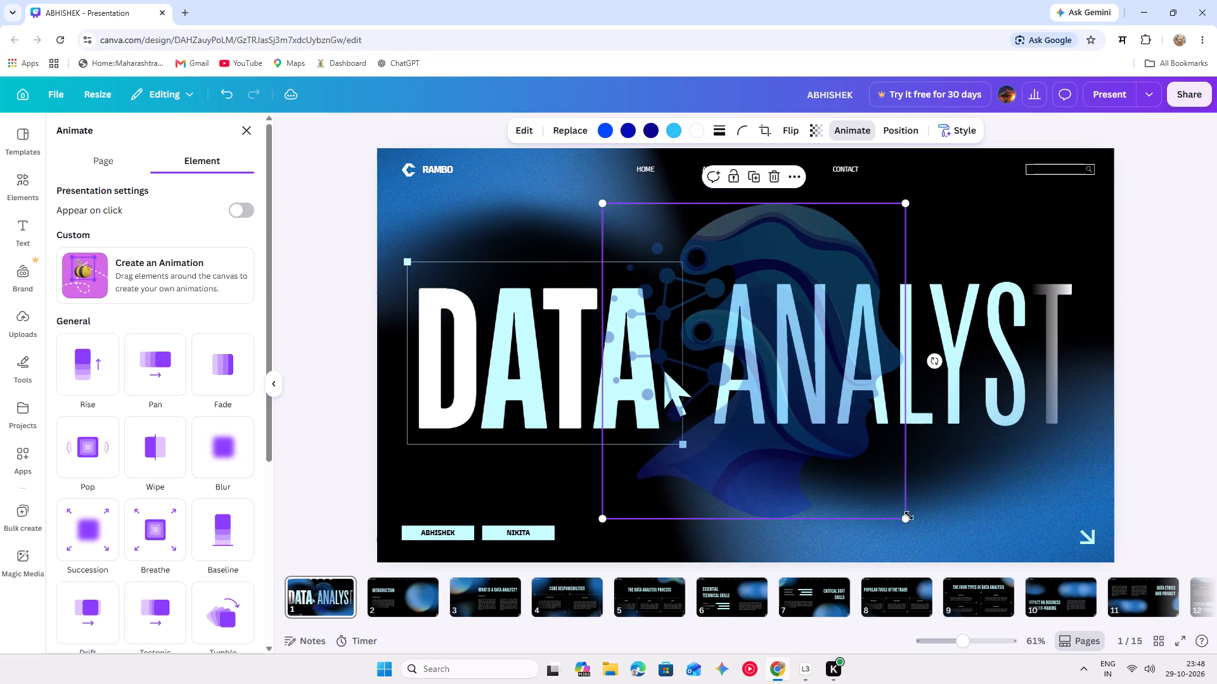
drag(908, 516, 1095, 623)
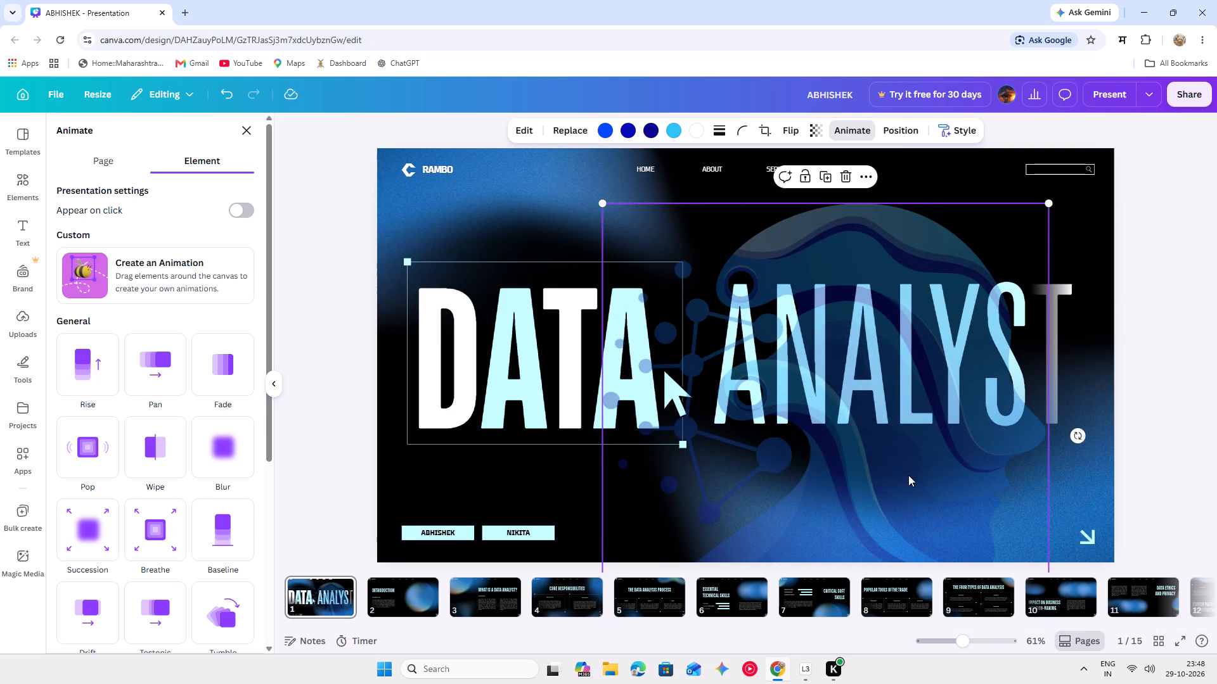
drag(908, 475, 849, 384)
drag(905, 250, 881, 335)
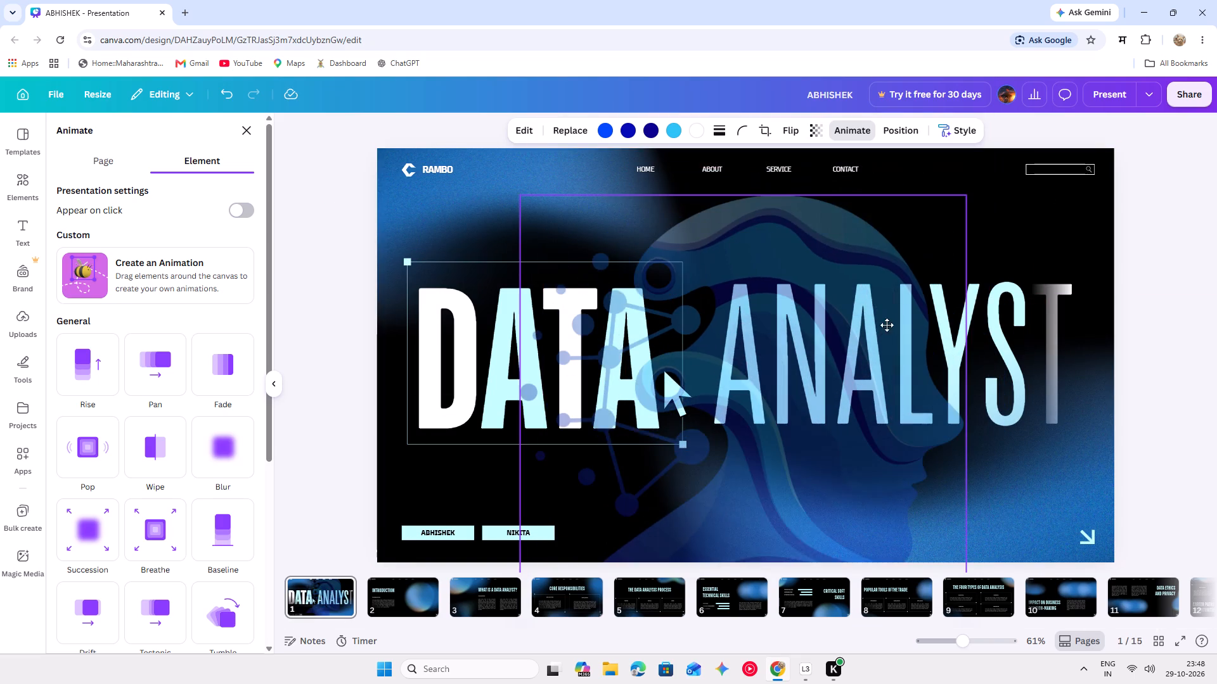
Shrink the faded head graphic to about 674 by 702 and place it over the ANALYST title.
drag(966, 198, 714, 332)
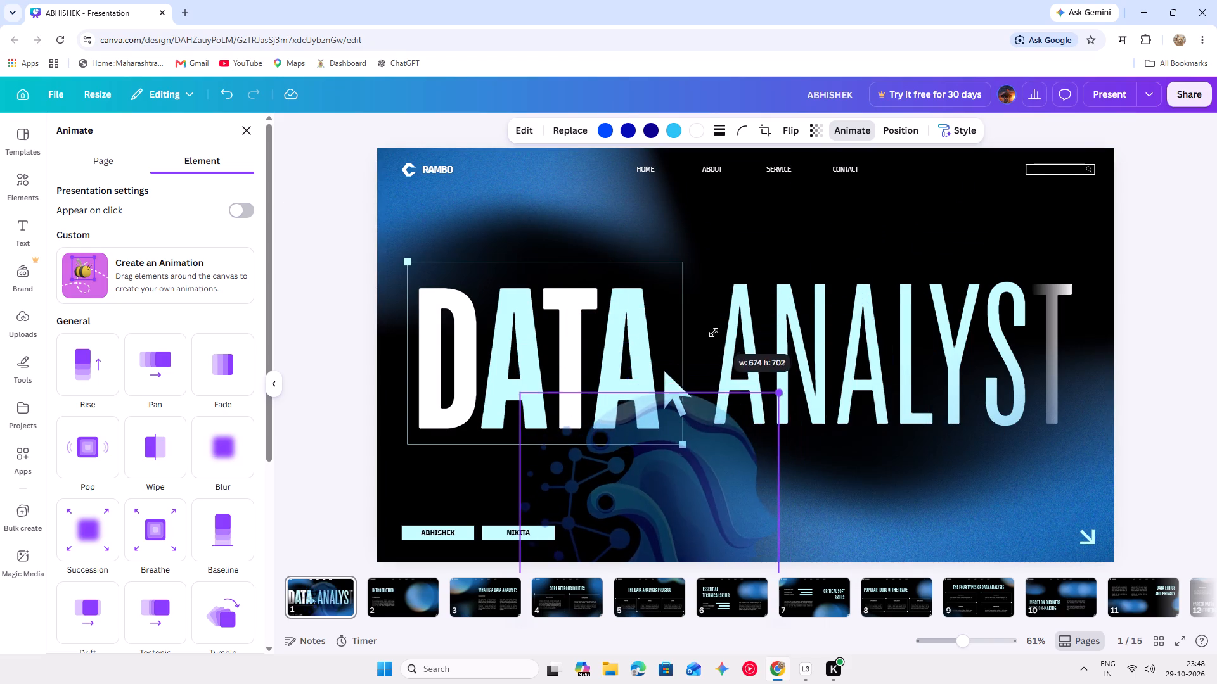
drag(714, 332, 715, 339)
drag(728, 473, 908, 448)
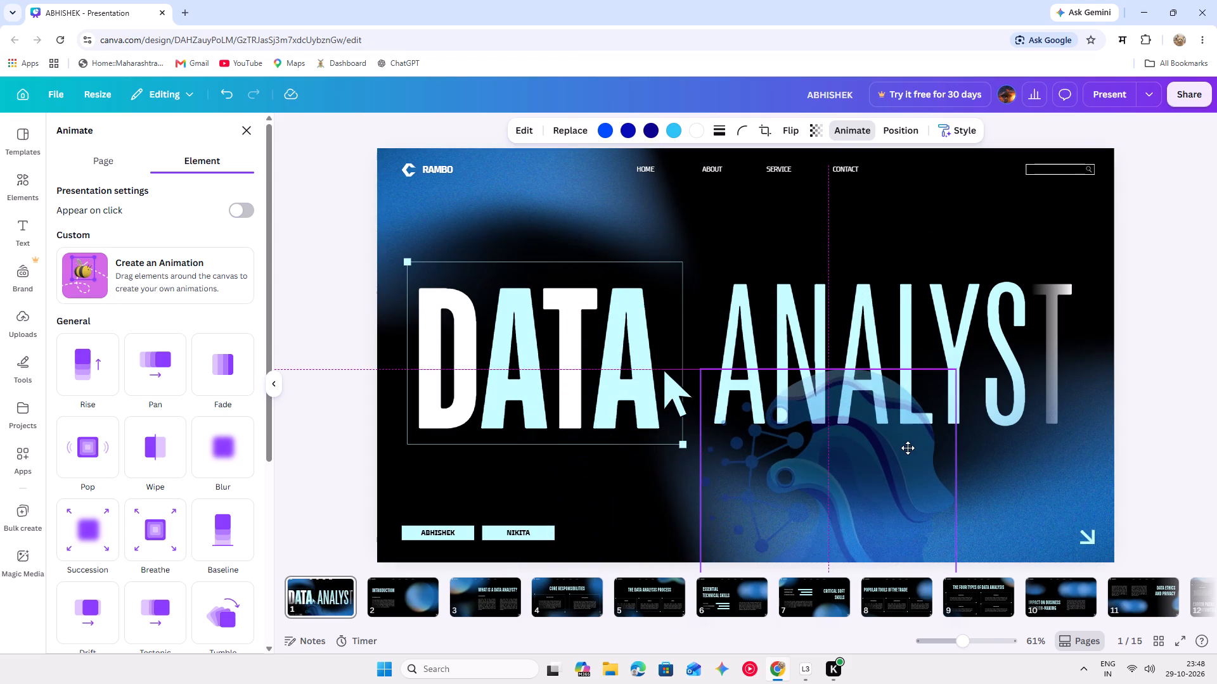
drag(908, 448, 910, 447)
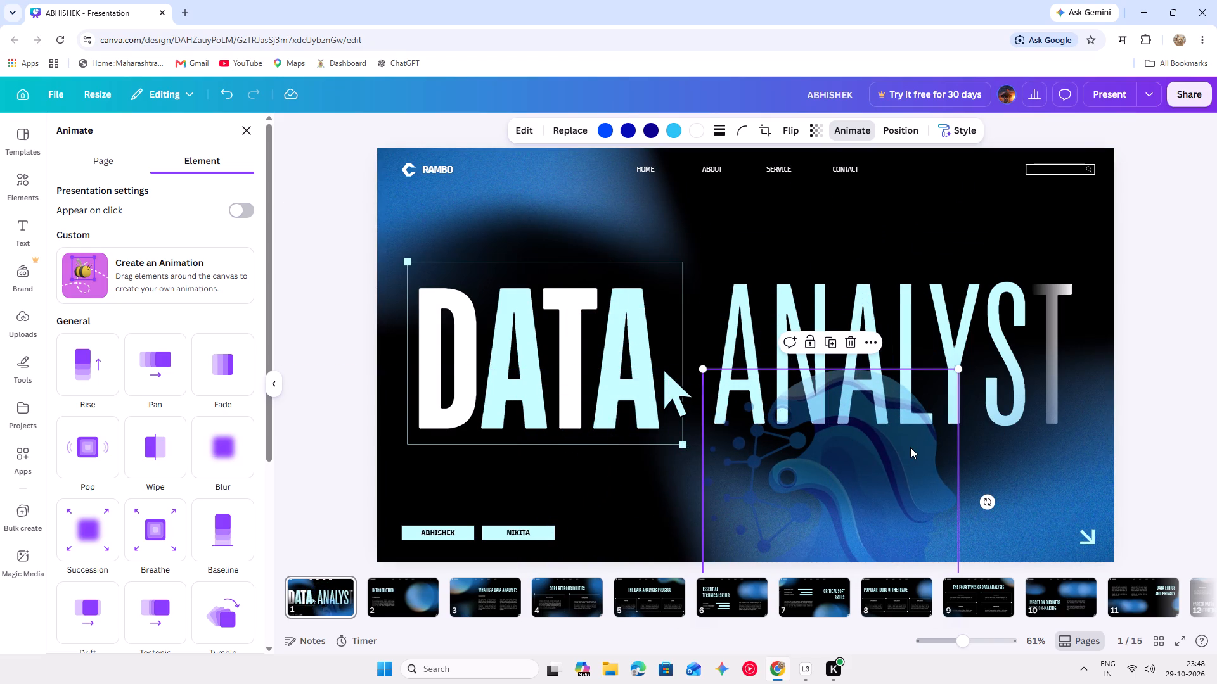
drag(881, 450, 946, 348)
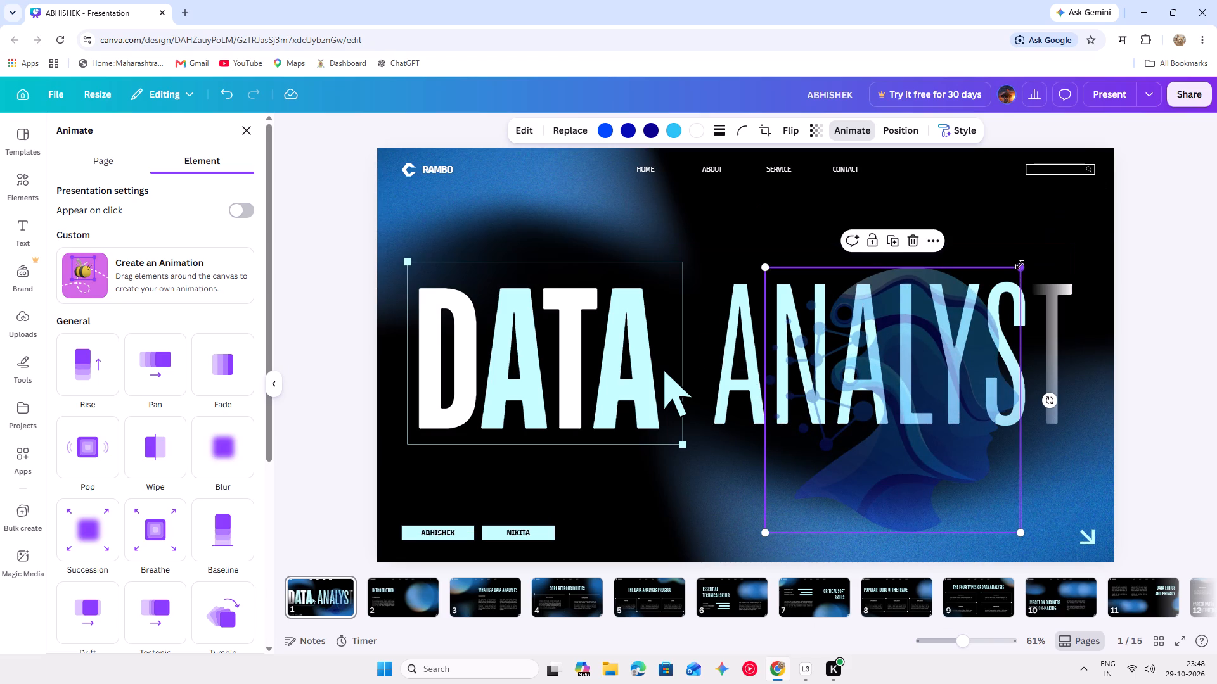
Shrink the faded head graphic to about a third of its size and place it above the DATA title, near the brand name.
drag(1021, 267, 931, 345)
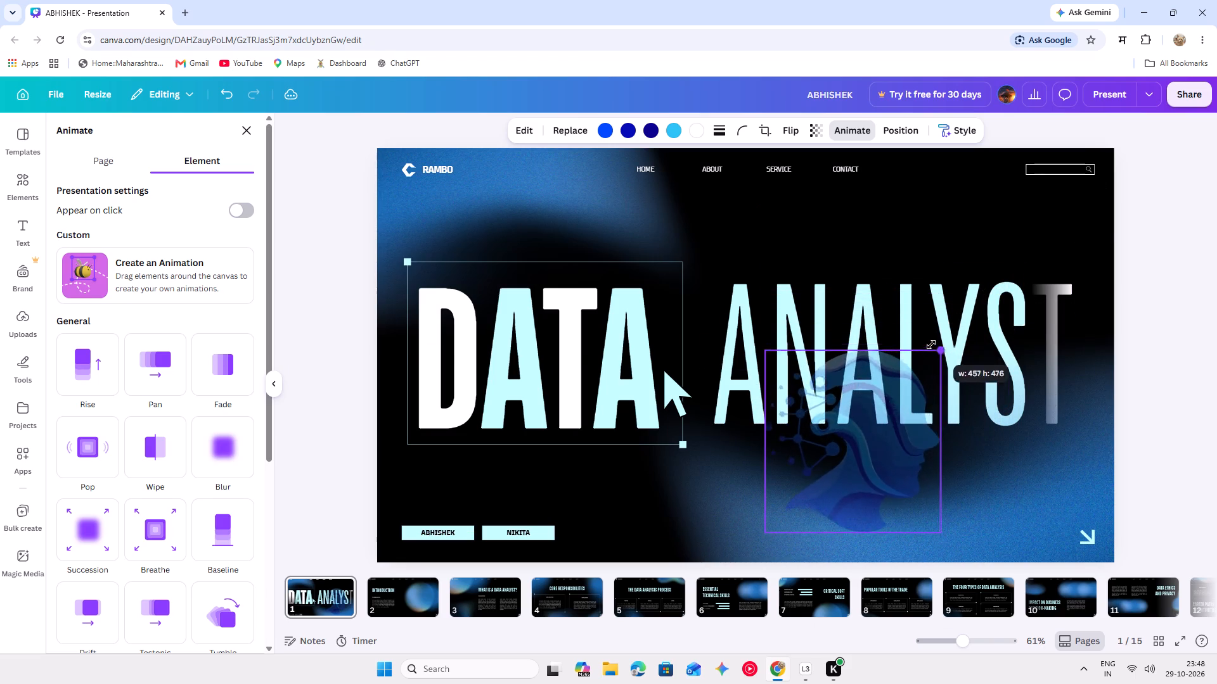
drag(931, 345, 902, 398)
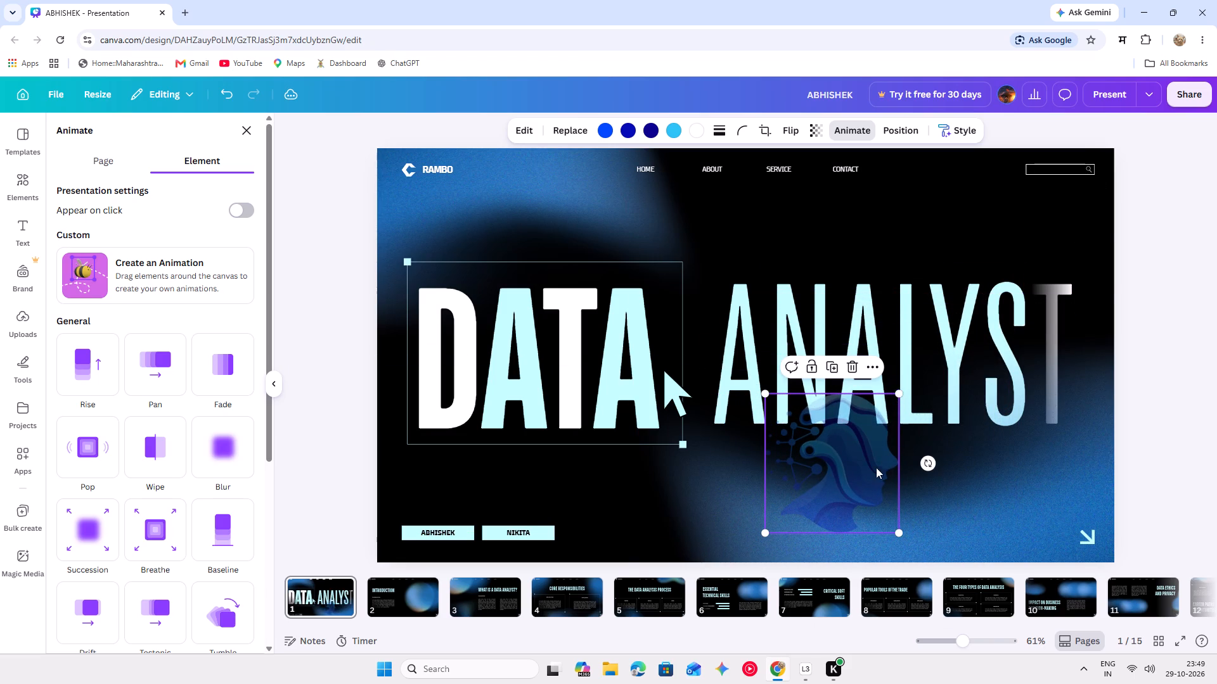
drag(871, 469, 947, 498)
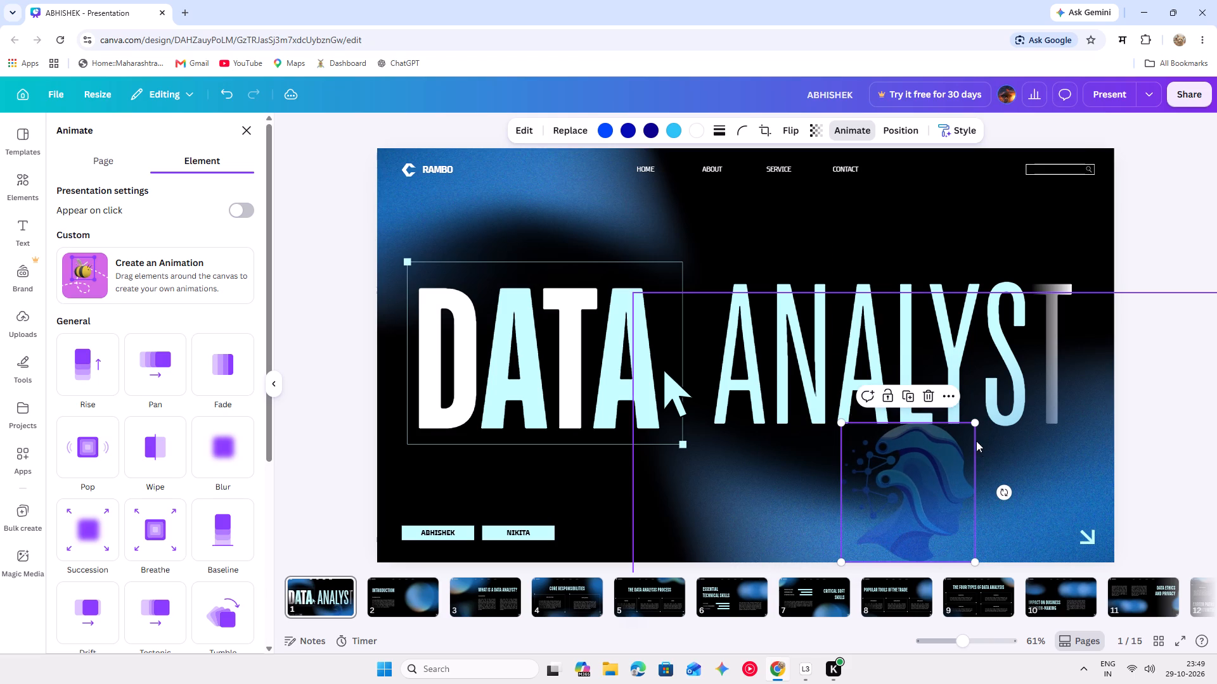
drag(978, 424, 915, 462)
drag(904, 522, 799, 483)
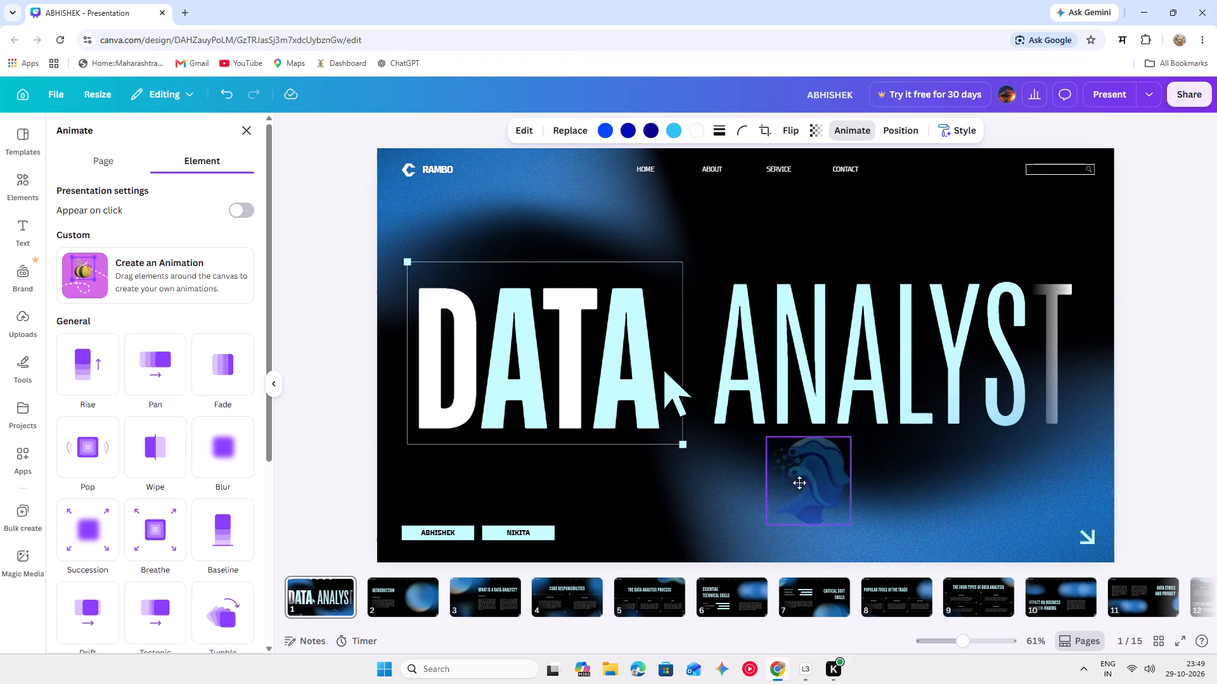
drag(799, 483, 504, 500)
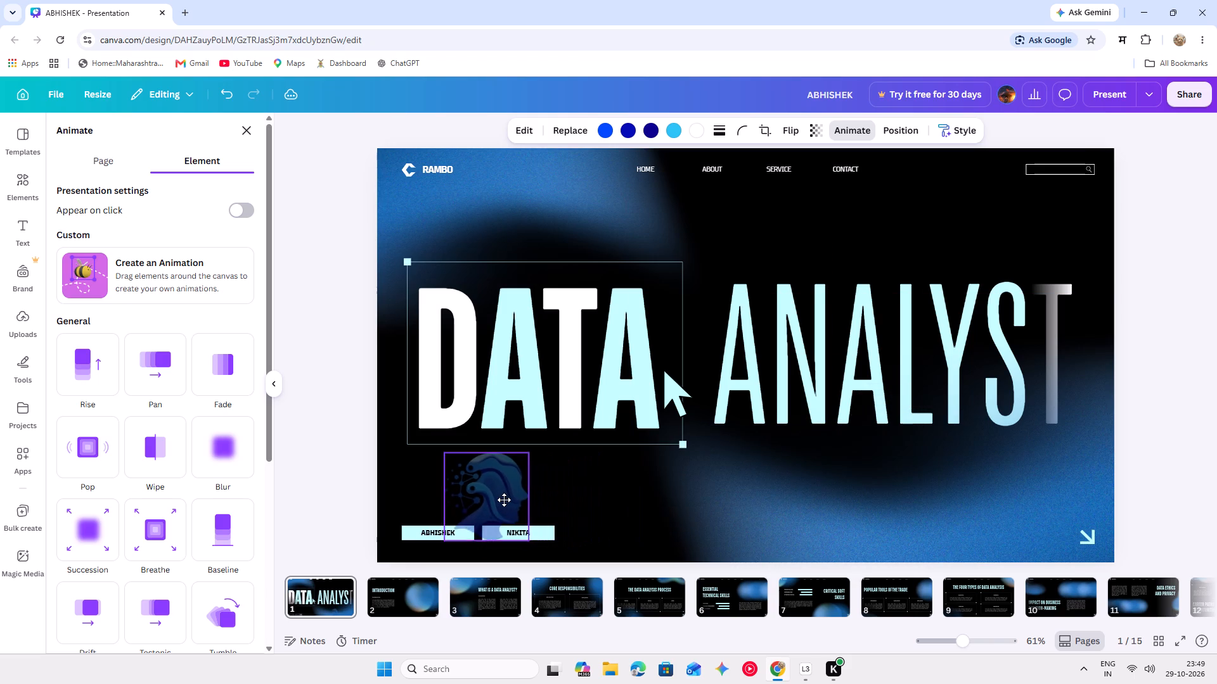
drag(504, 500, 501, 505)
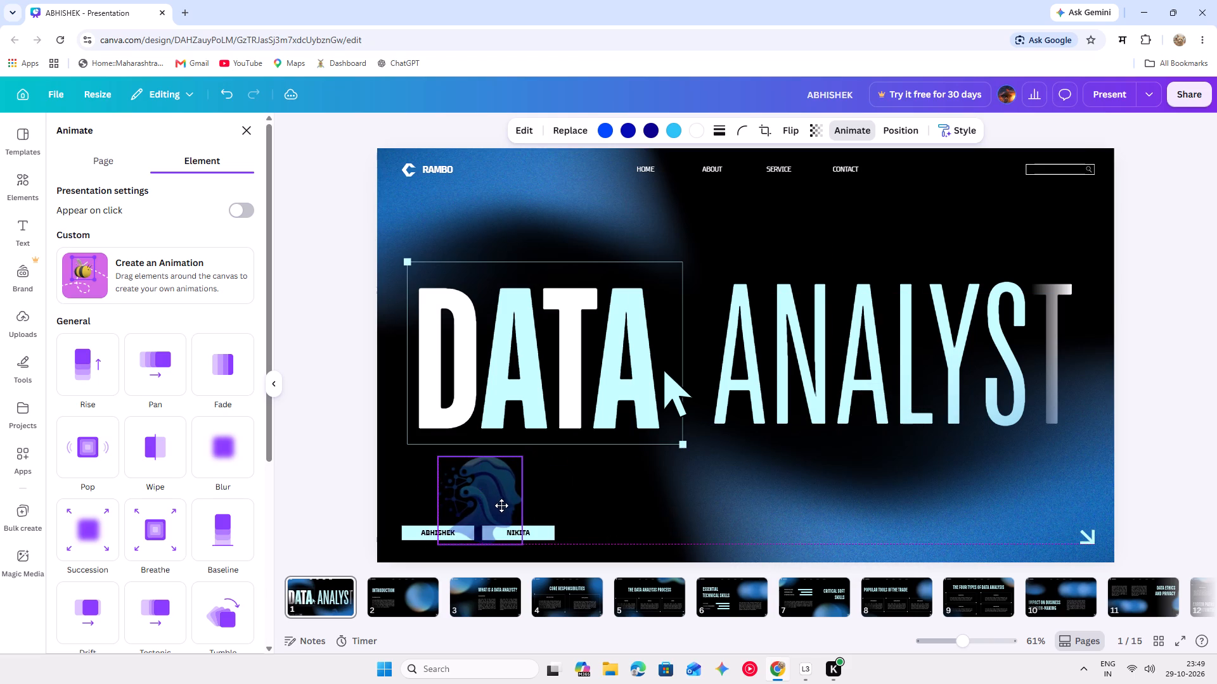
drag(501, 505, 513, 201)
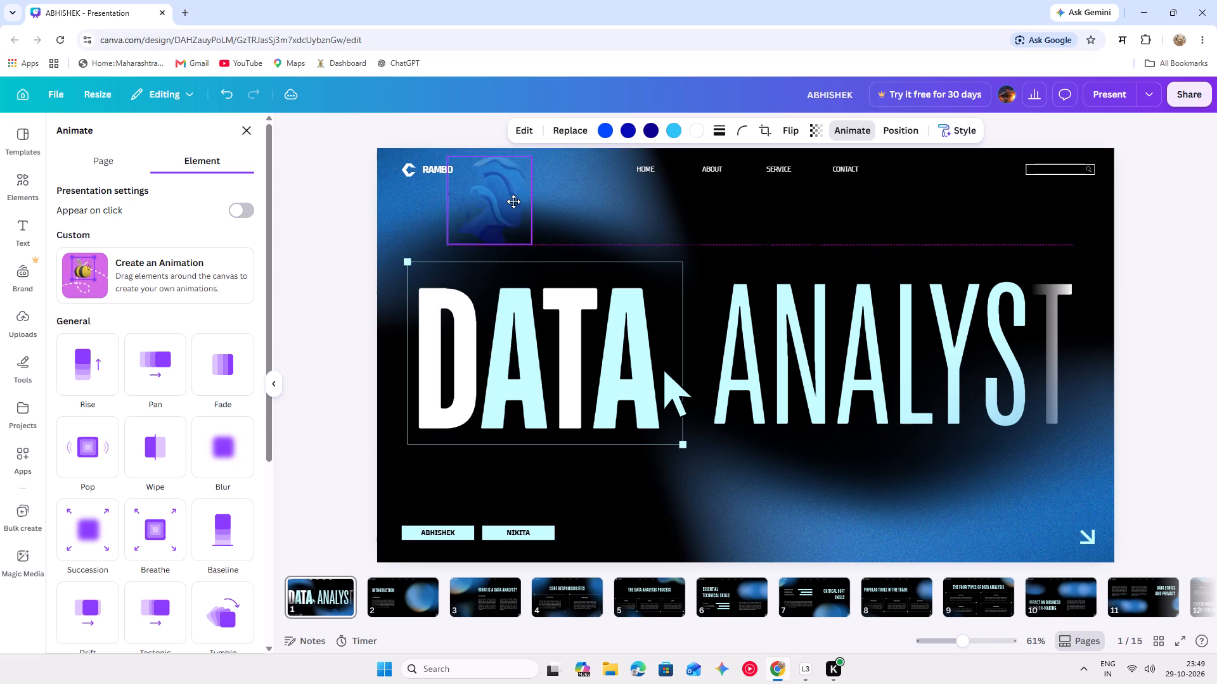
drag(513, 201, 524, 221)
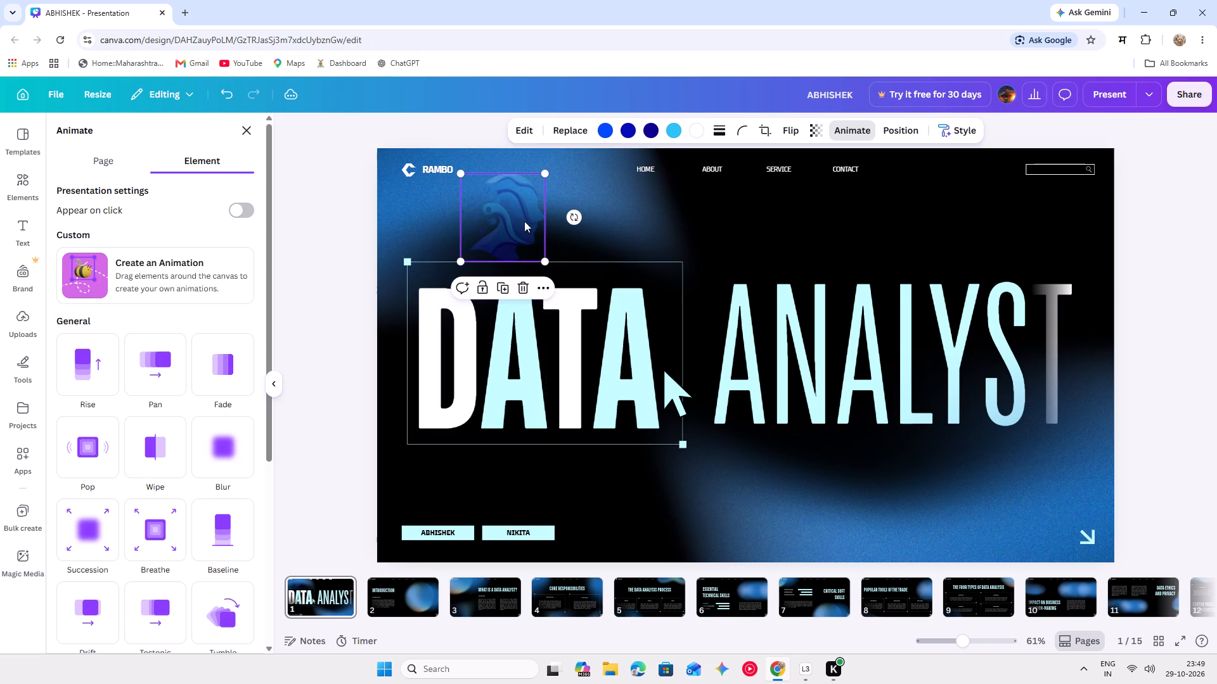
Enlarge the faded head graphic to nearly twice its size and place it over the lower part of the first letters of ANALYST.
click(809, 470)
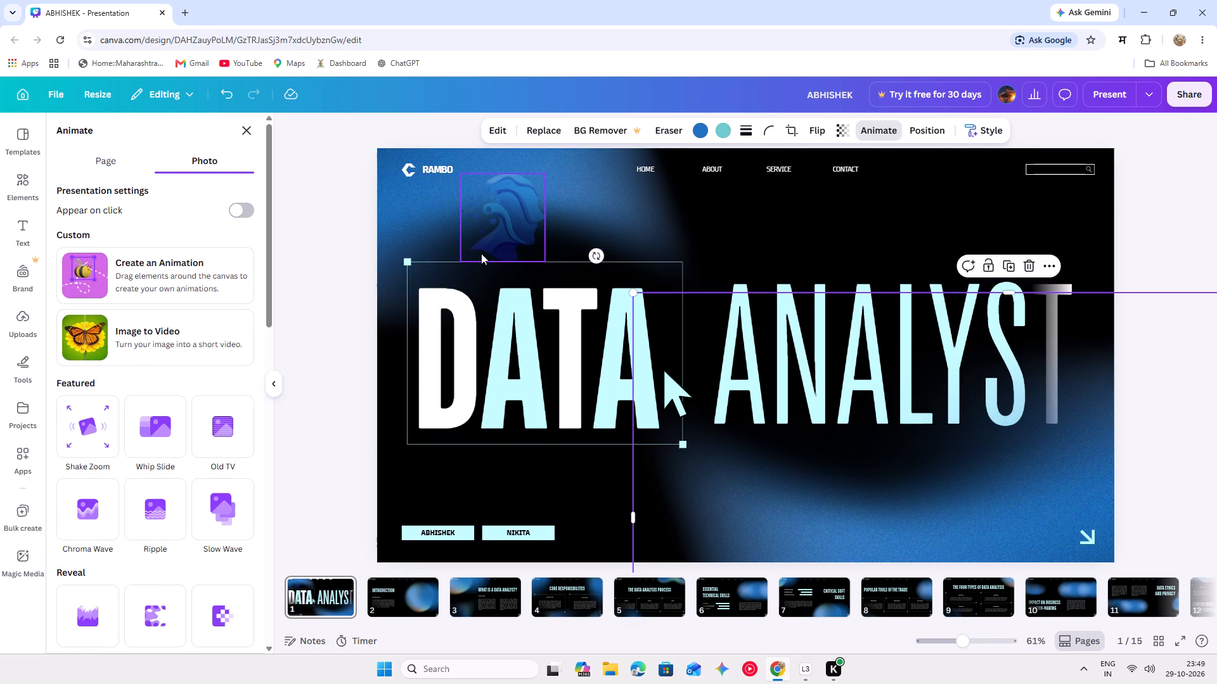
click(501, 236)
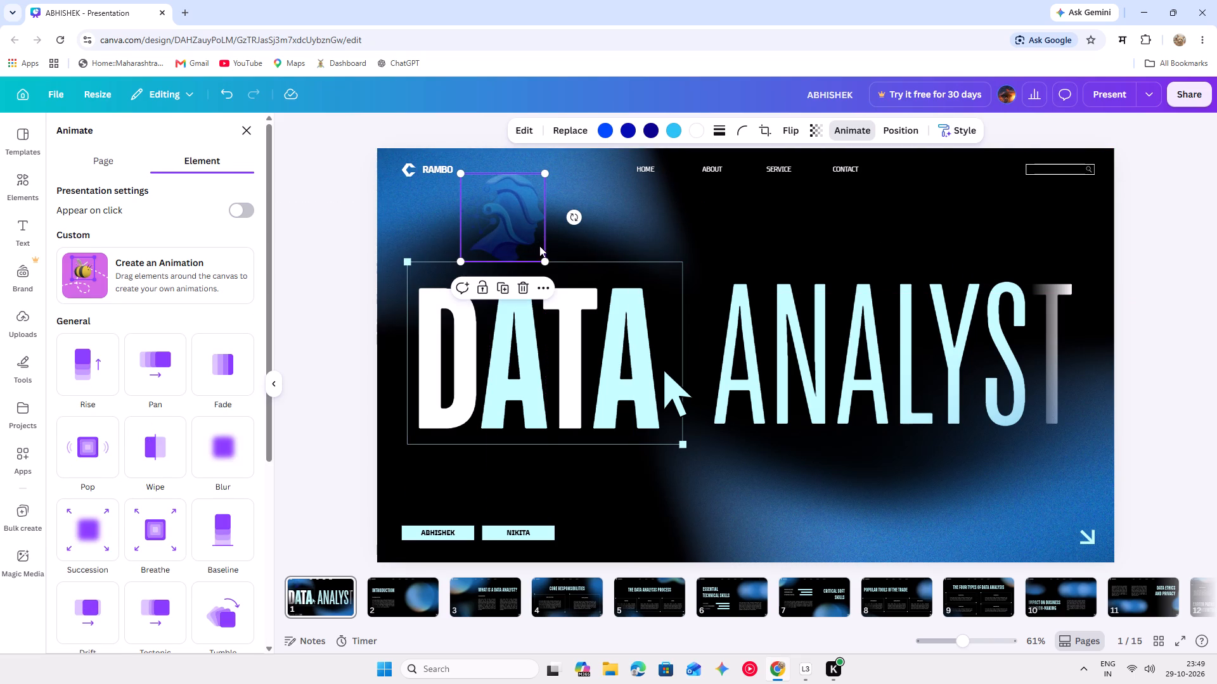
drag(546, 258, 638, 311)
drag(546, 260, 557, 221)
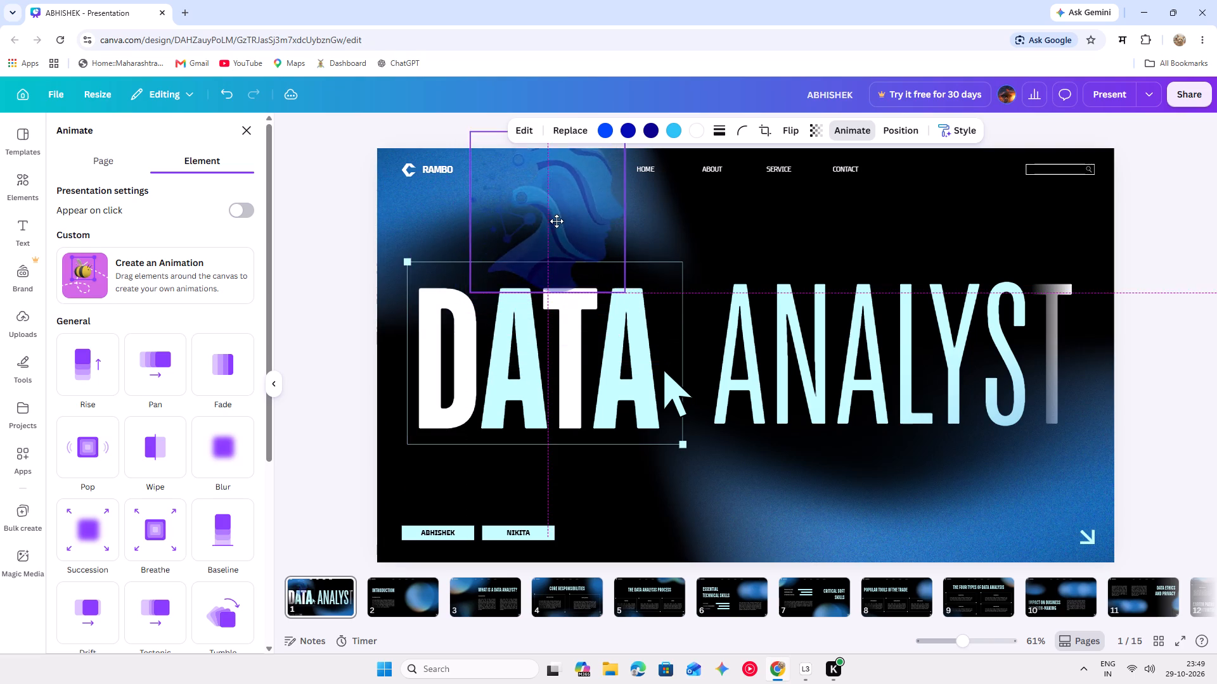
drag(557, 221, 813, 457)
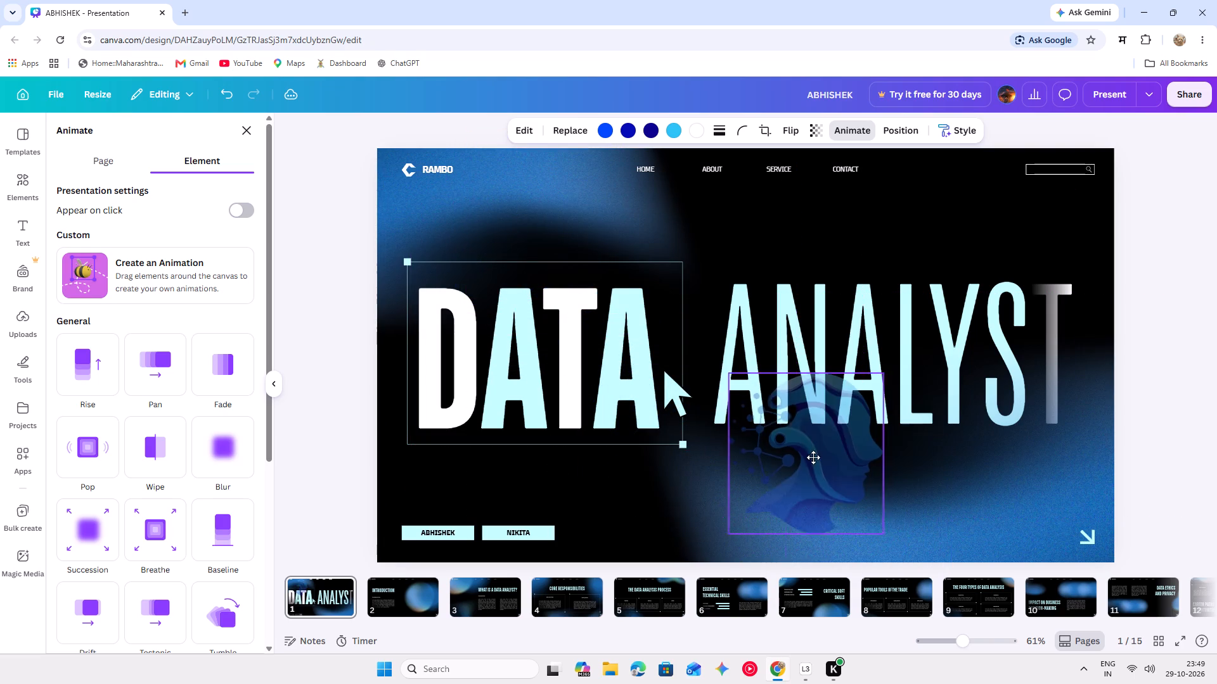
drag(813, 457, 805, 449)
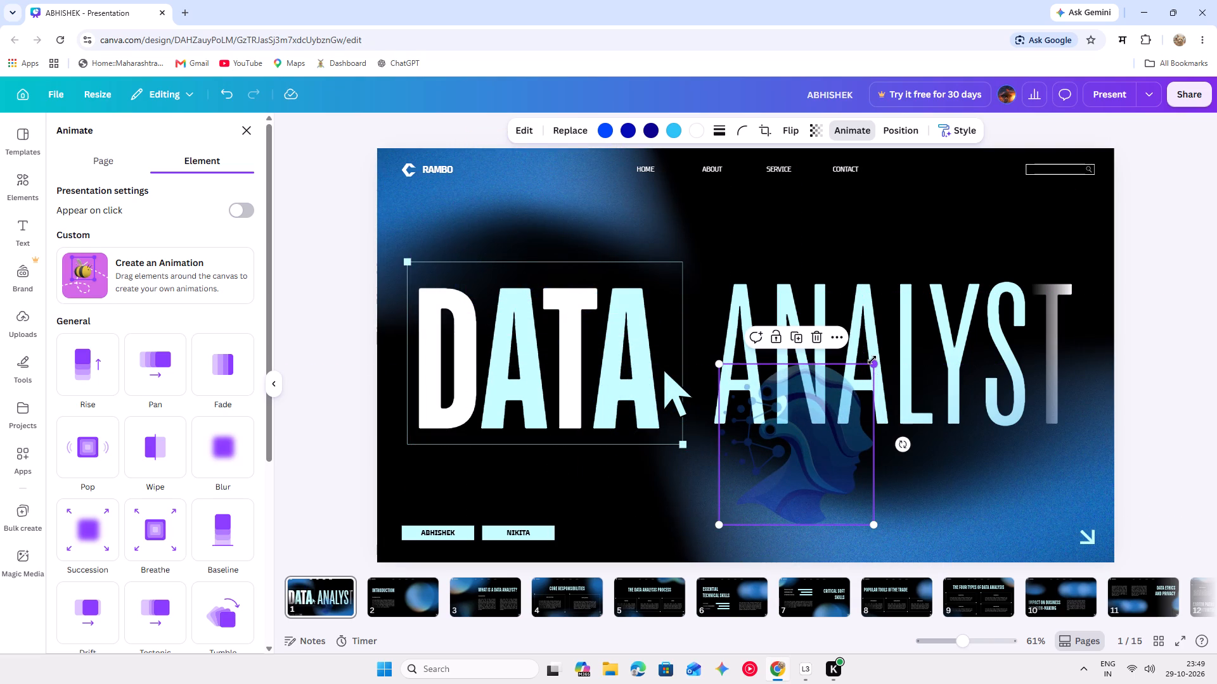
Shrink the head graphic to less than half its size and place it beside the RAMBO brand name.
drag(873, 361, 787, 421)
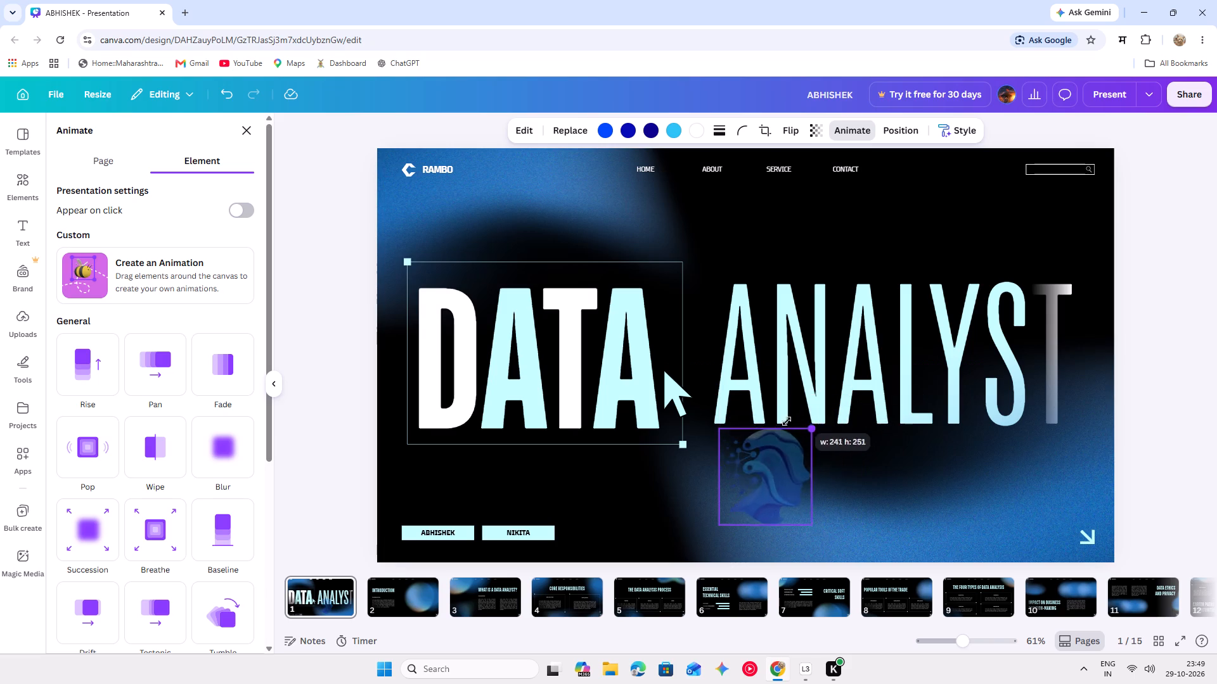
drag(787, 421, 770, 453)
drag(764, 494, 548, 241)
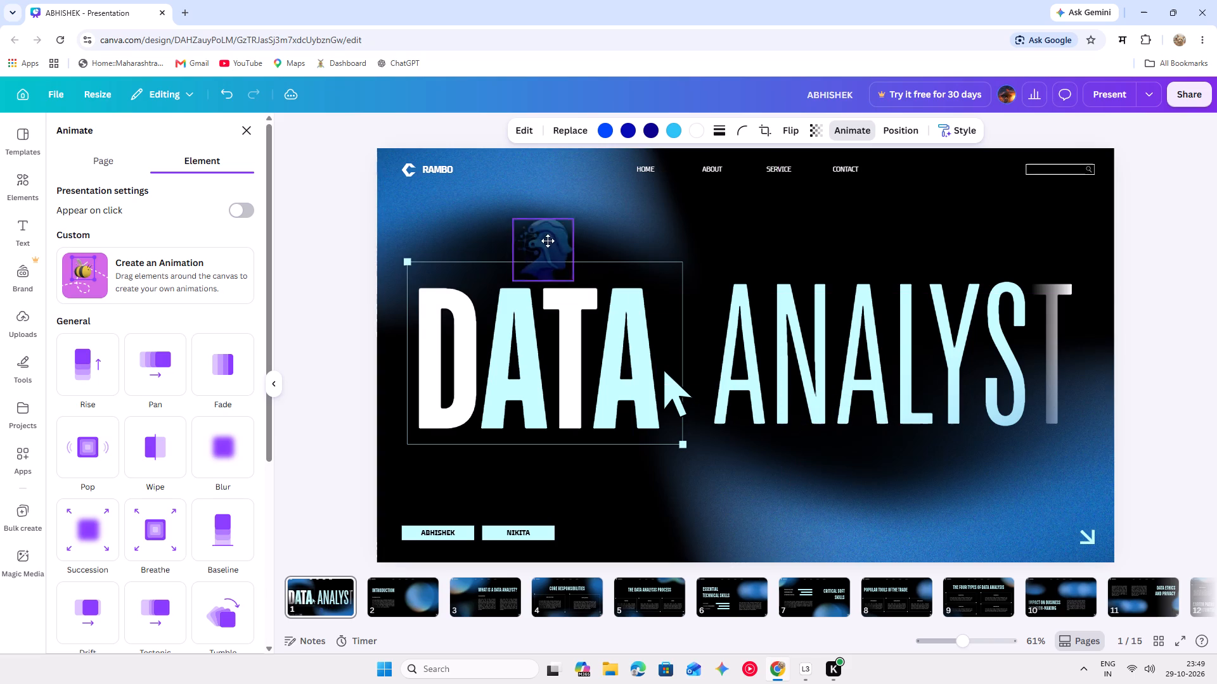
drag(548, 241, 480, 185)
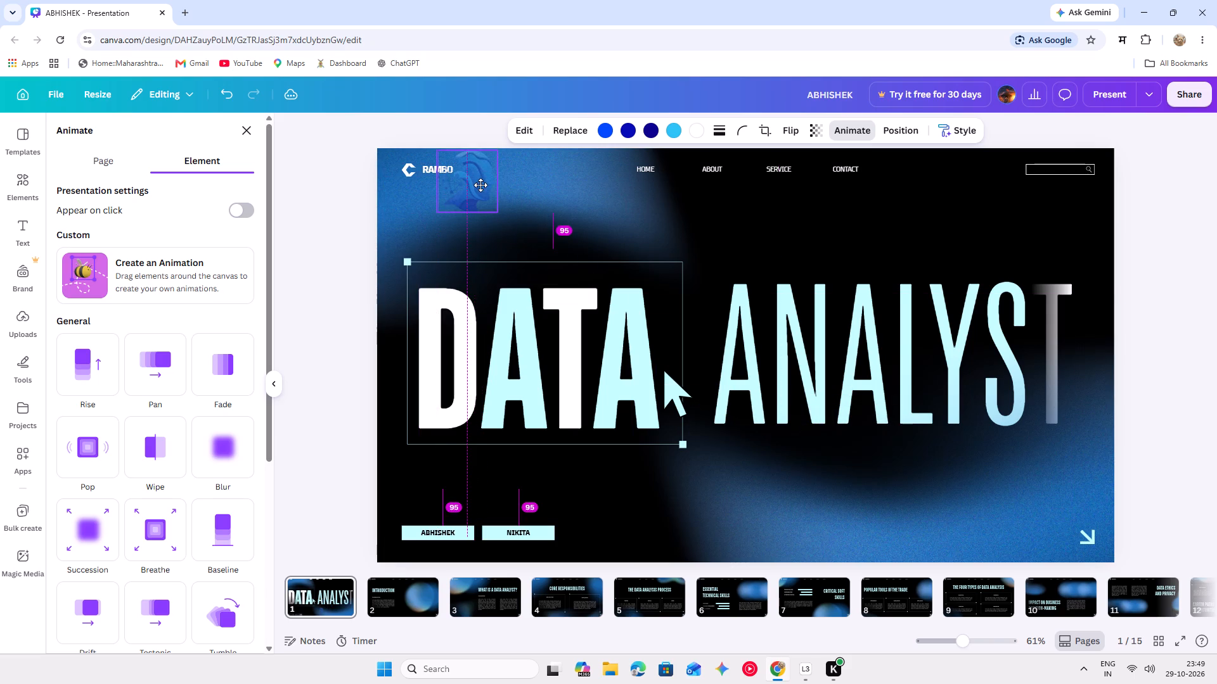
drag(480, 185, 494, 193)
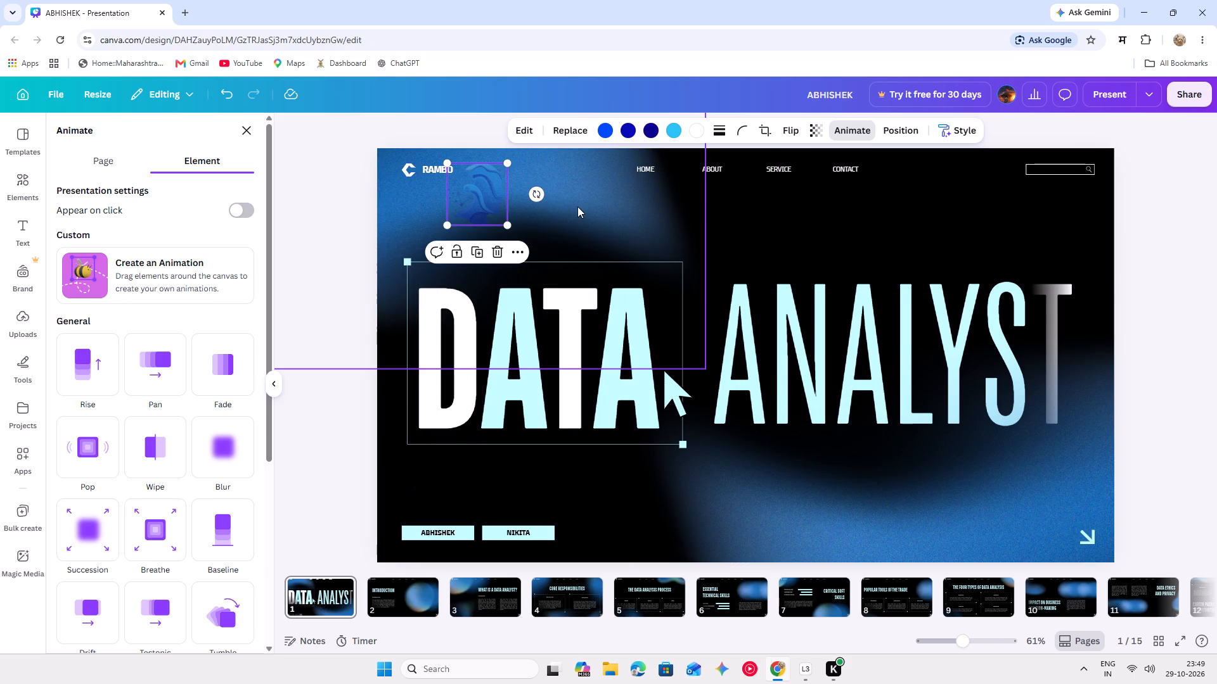
Set the head graphic's white colour to the default solid white.
click(690, 133)
click(695, 133)
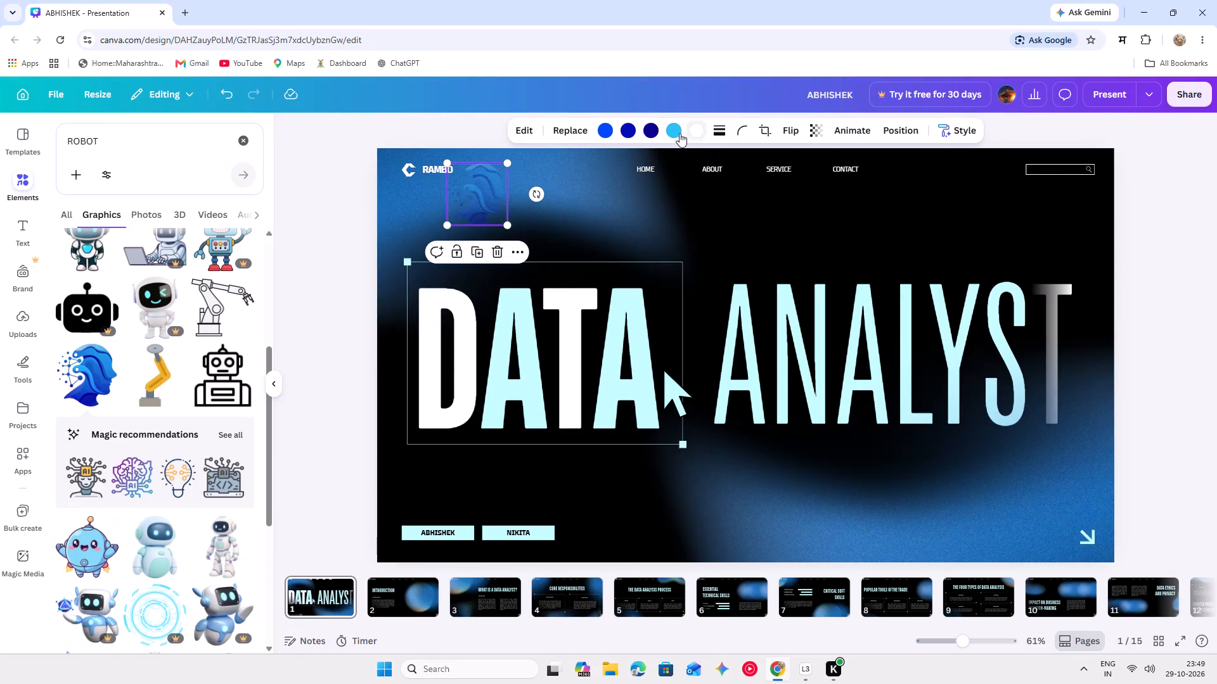
click(695, 127)
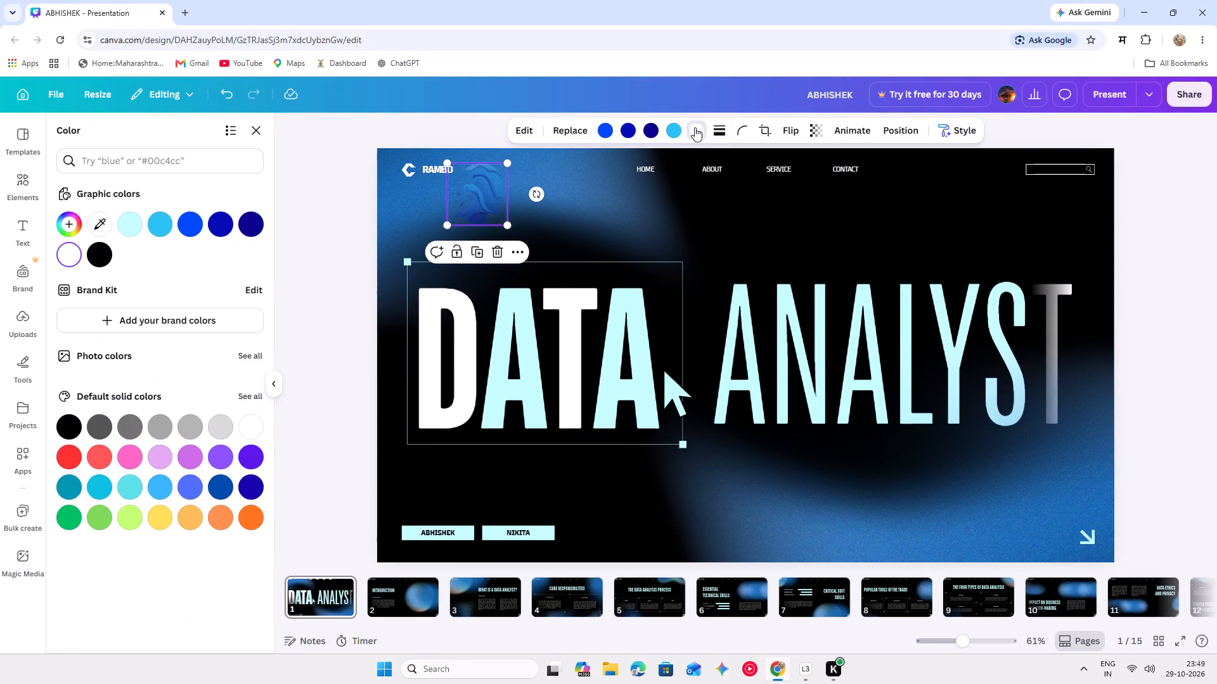
click(250, 424)
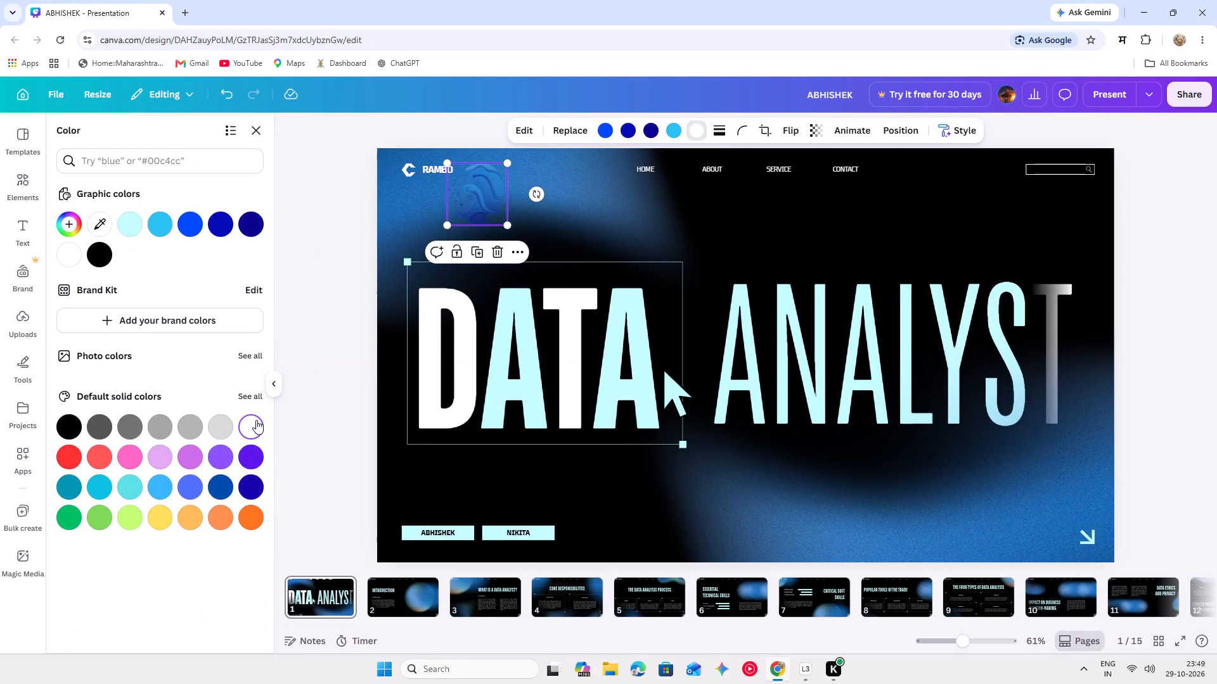
click(256, 420)
click(357, 329)
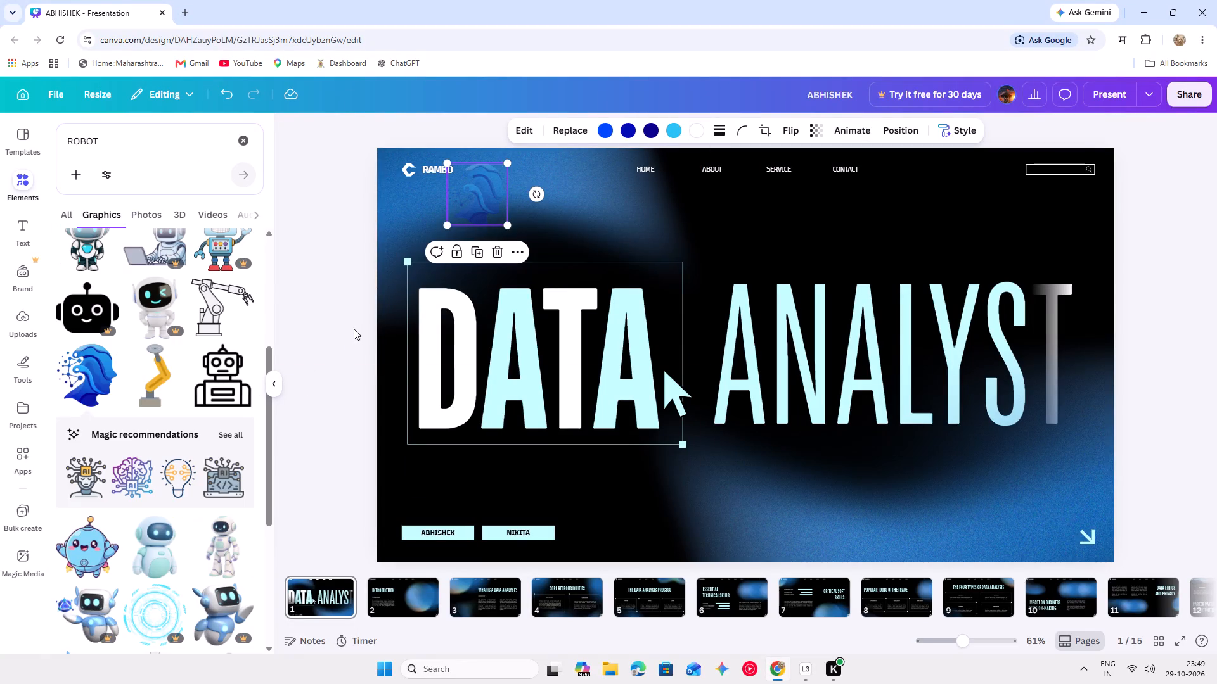
click(1156, 279)
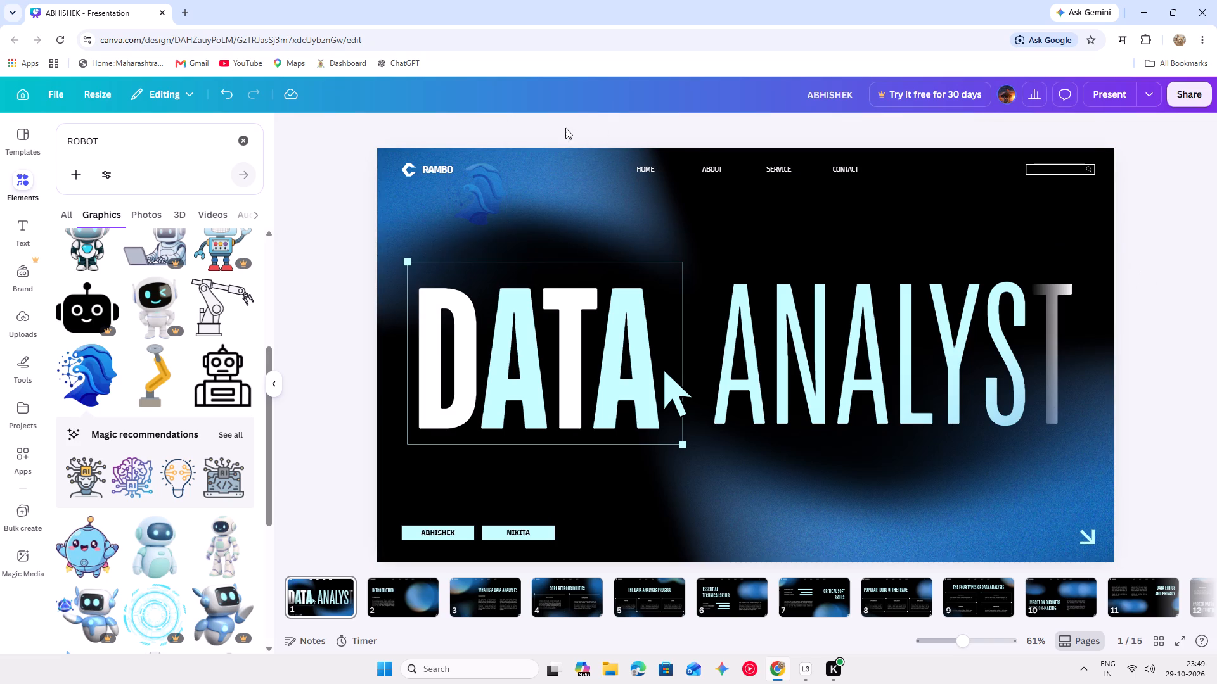
Enlarge the faded head graphic beyond the slide's height and place it across the DATA and ANALYST titles.
click(487, 195)
drag(505, 226, 668, 324)
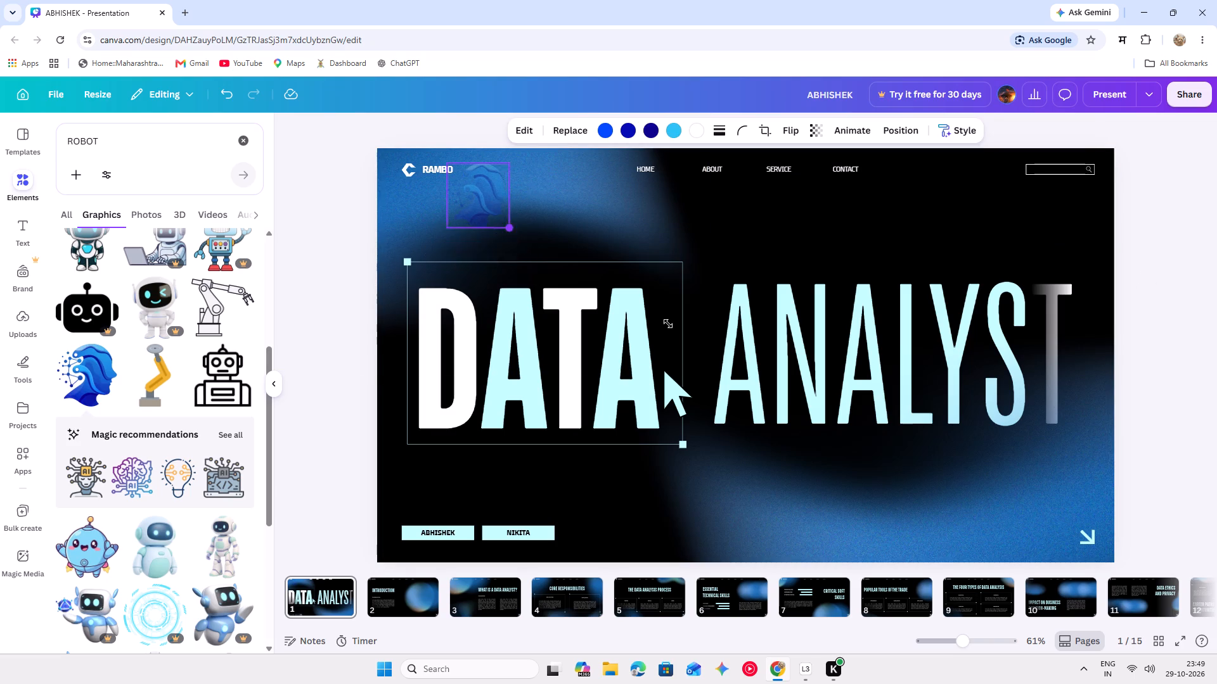
drag(668, 324, 1216, 598)
drag(868, 479, 846, 412)
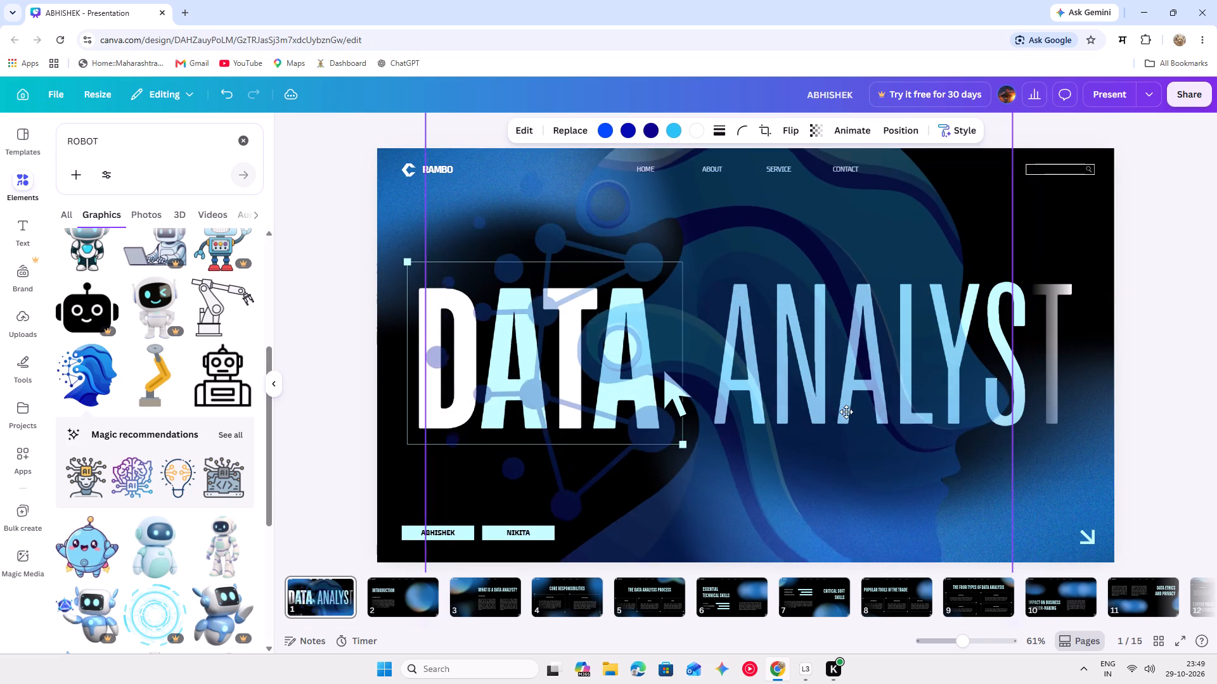
drag(846, 412, 843, 408)
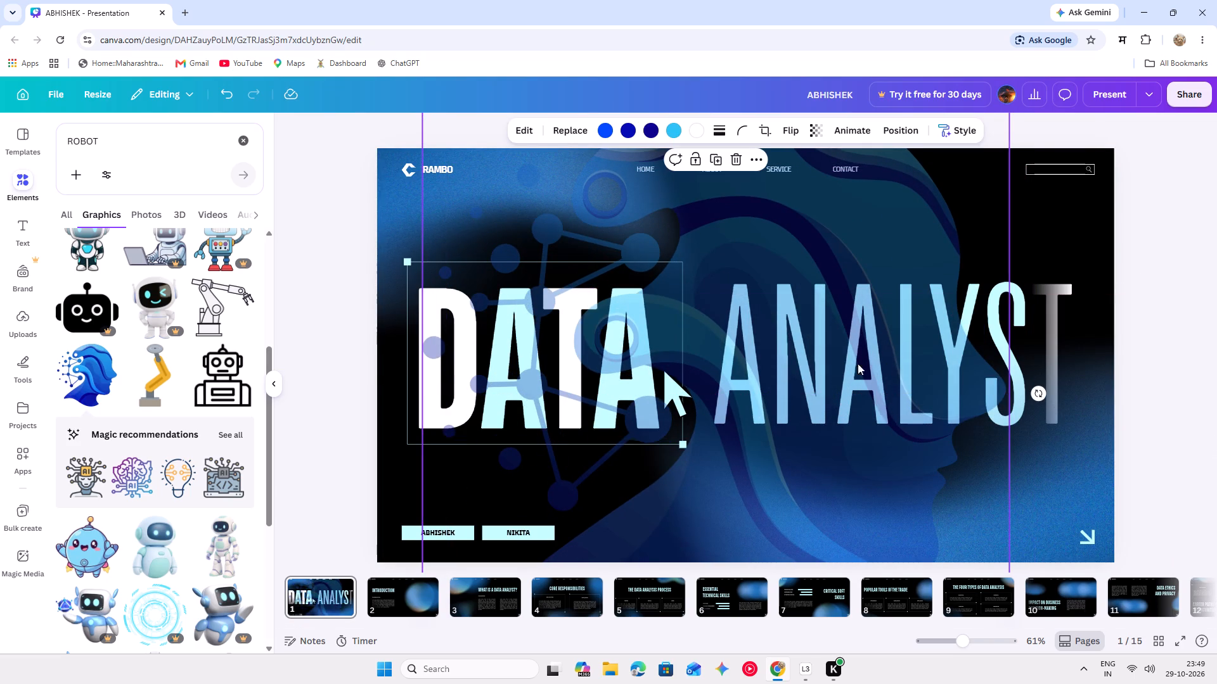
Send the enlarged head graphic backward by two layers.
click(835, 365)
click(744, 345)
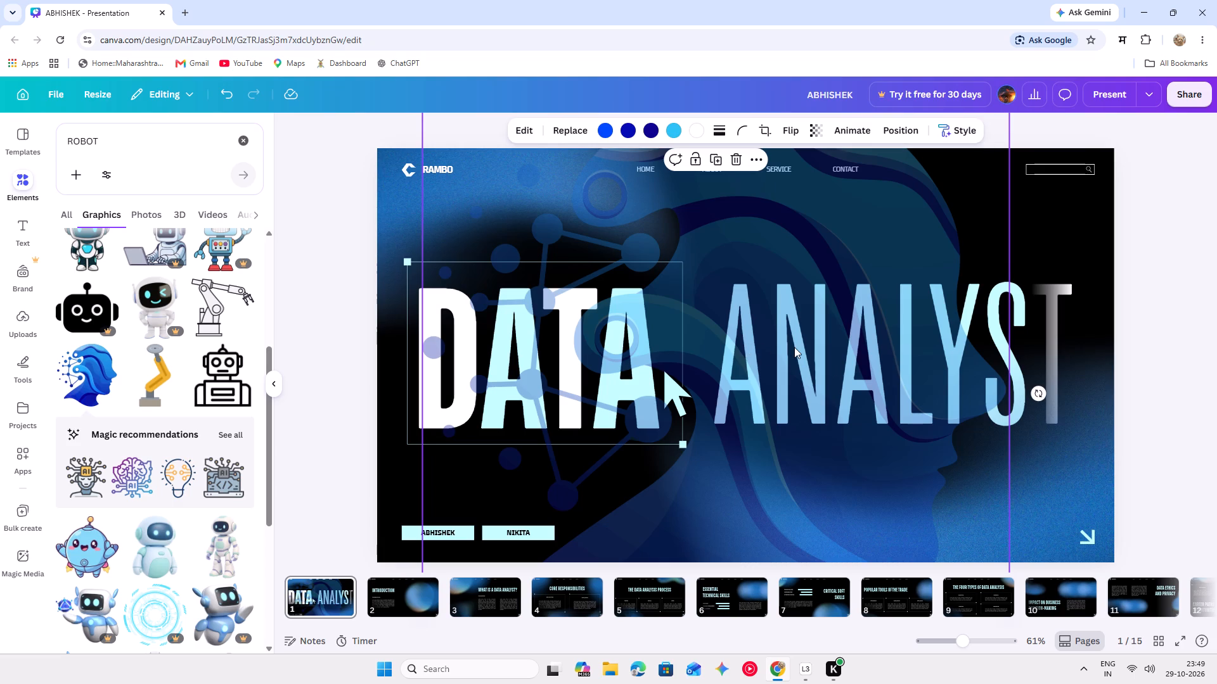
right_click(794, 347)
click(874, 380)
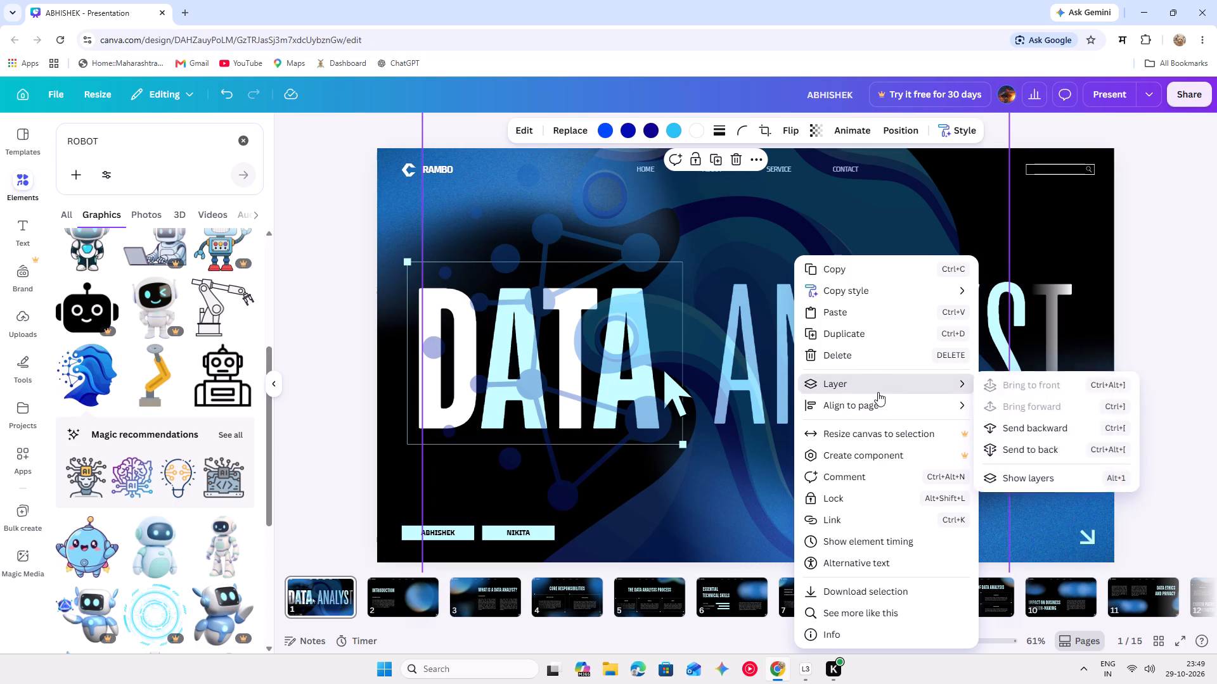
click(1019, 429)
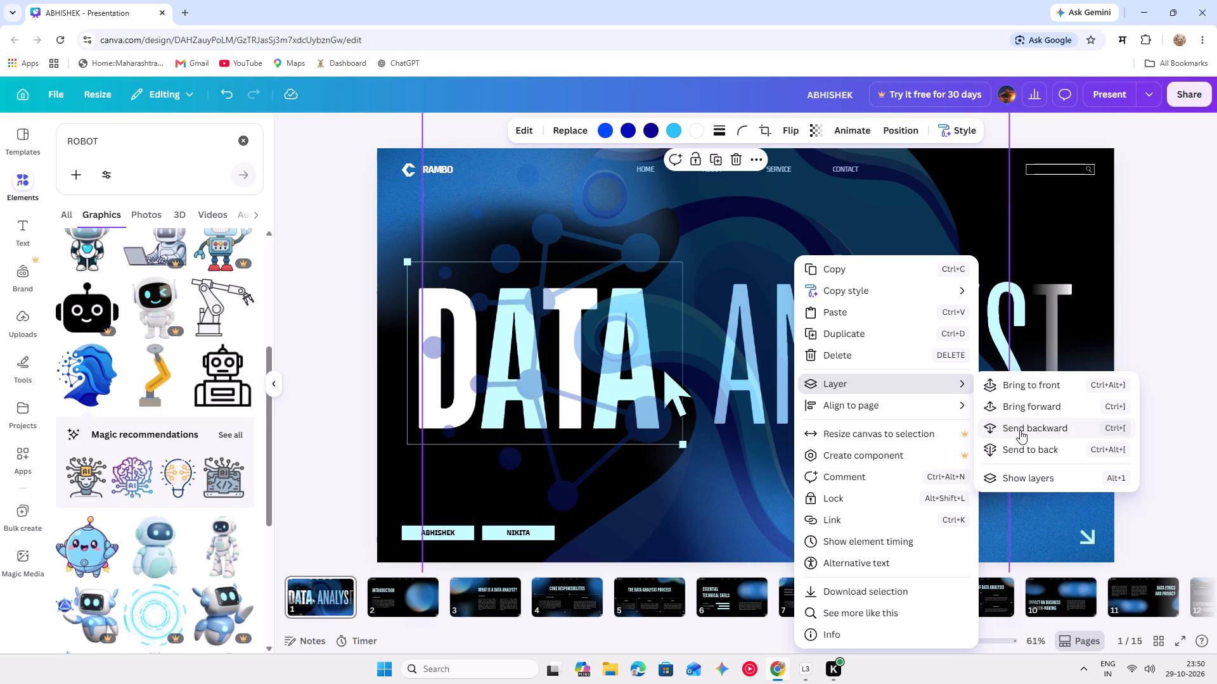
click(1020, 430)
click(1192, 405)
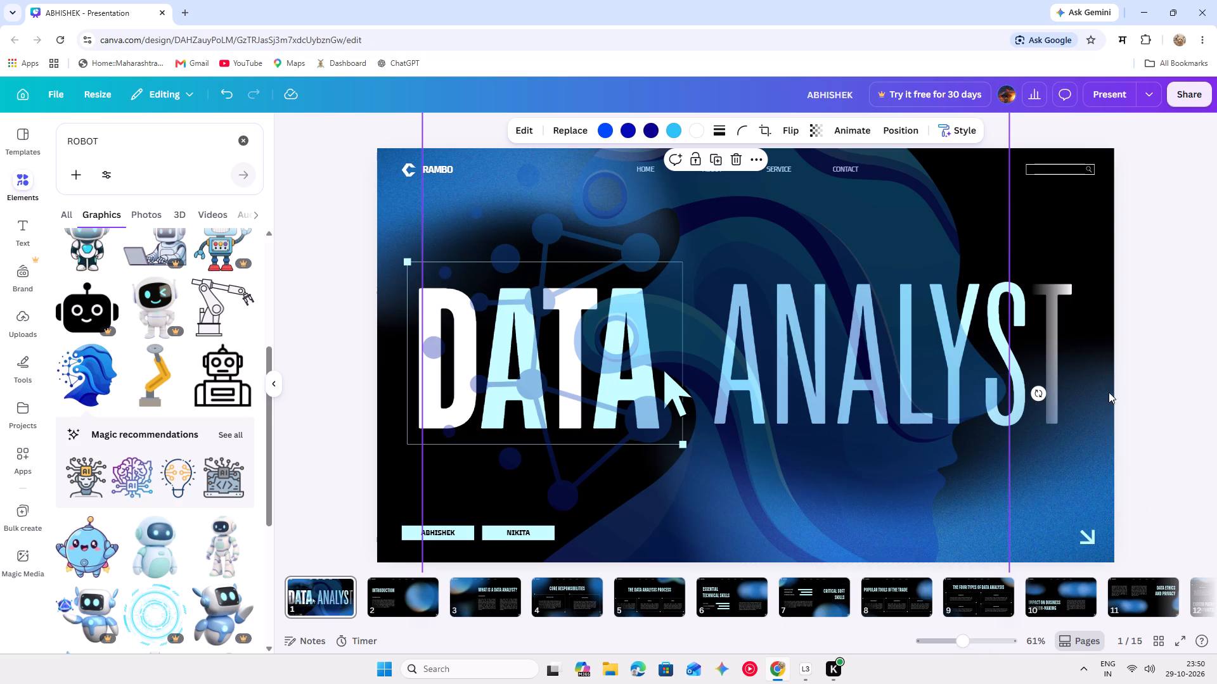
Reposition the large head graphic so its face profile overlaps the final T of ANALYST and its nodes lie behind DATA.
drag(894, 420, 803, 424)
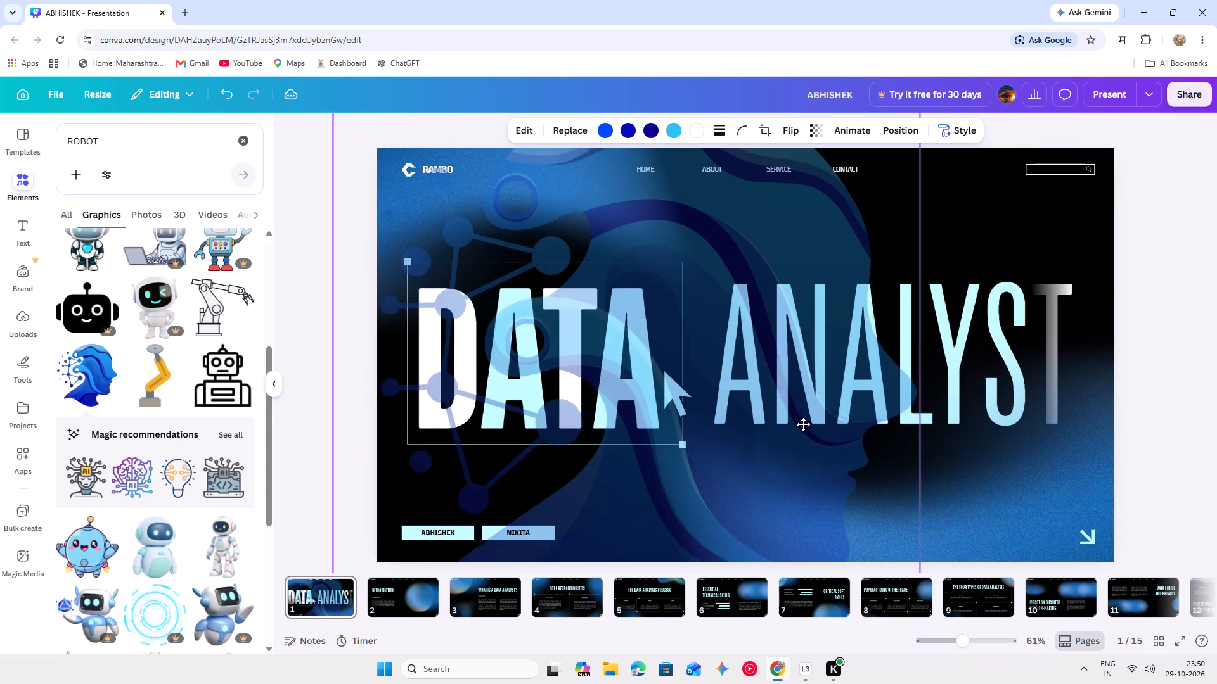
drag(803, 424, 912, 429)
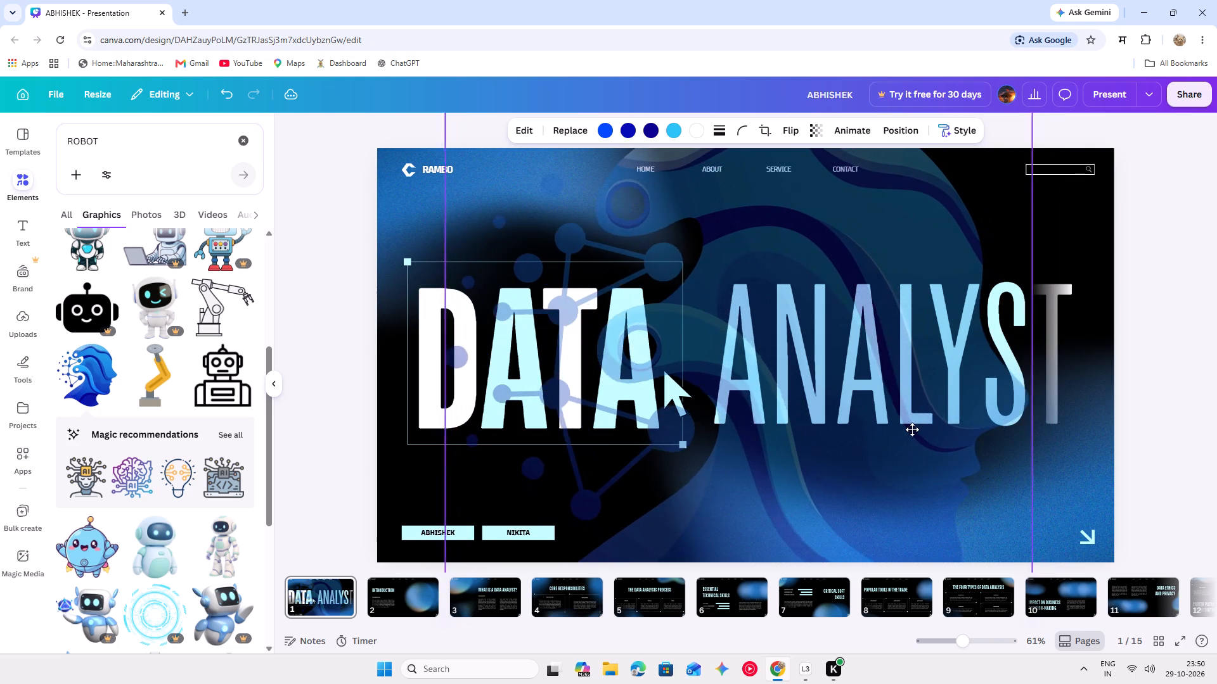
drag(912, 429, 894, 429)
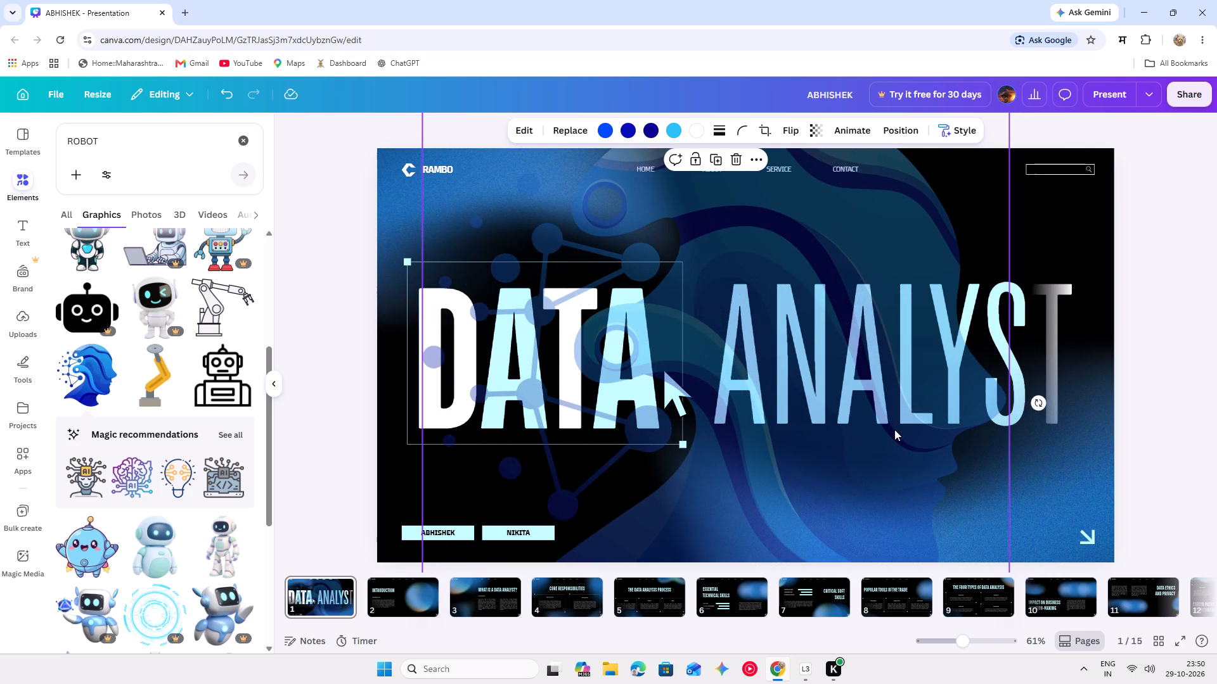
drag(887, 447, 926, 448)
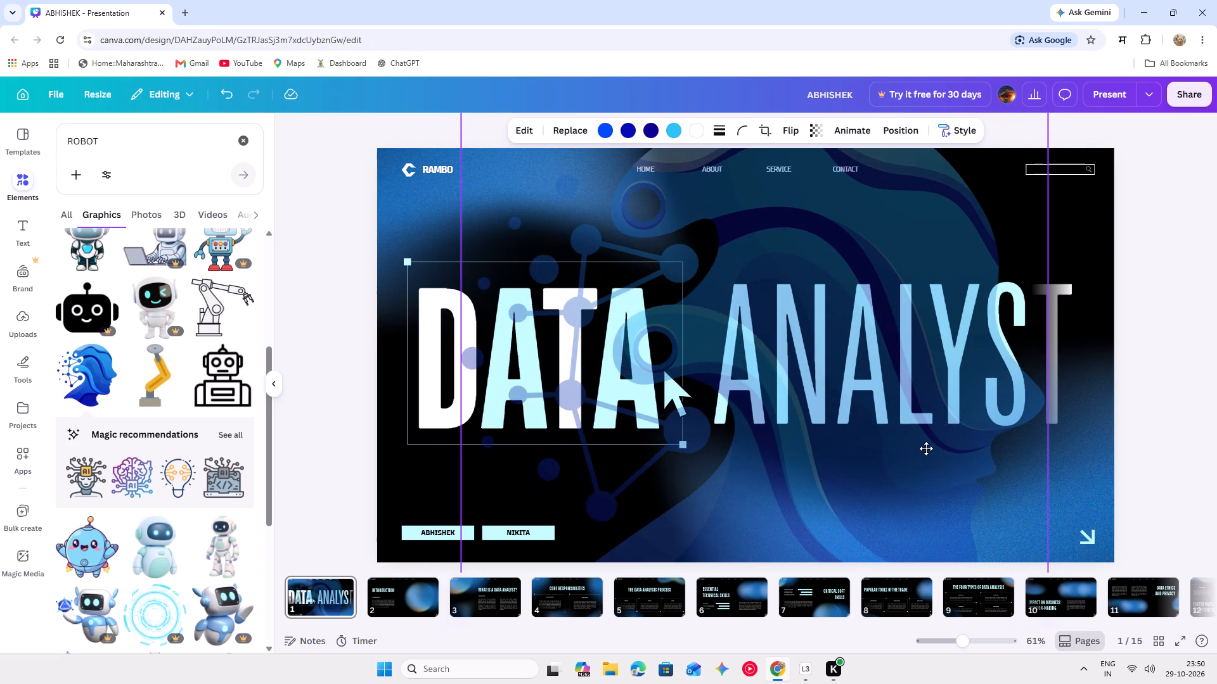
drag(926, 448, 927, 455)
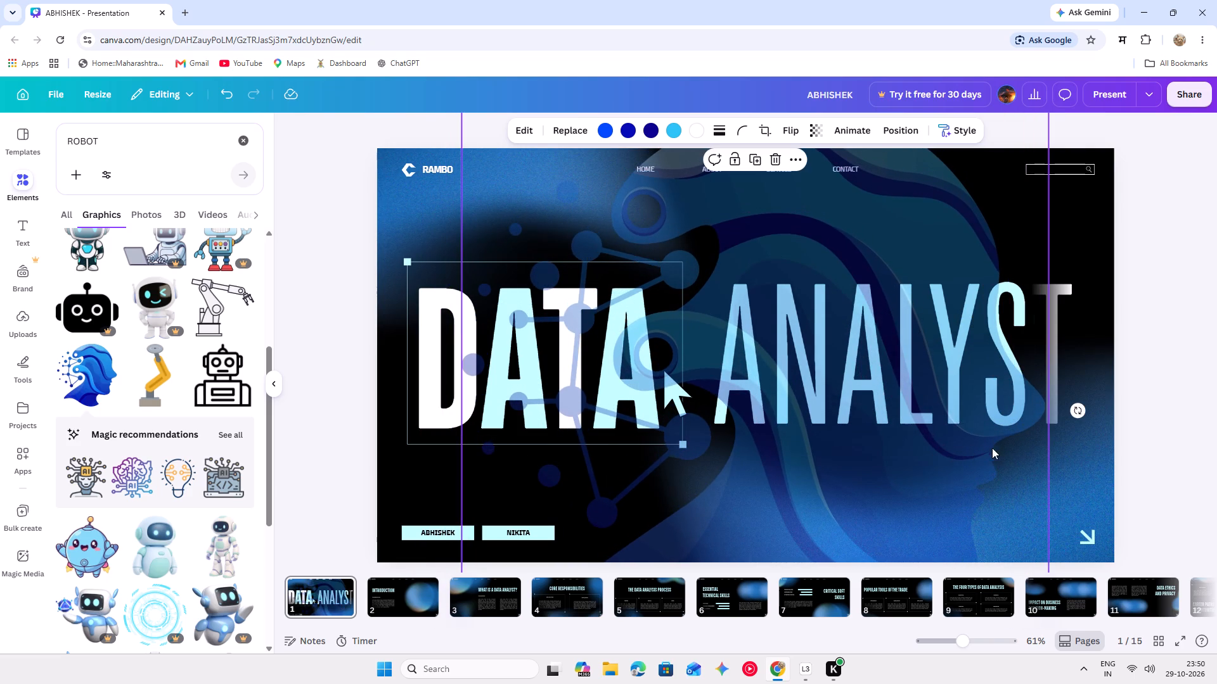
Send the large head graphic to the very back, behind the titles and the blue glow shapes.
click(1183, 422)
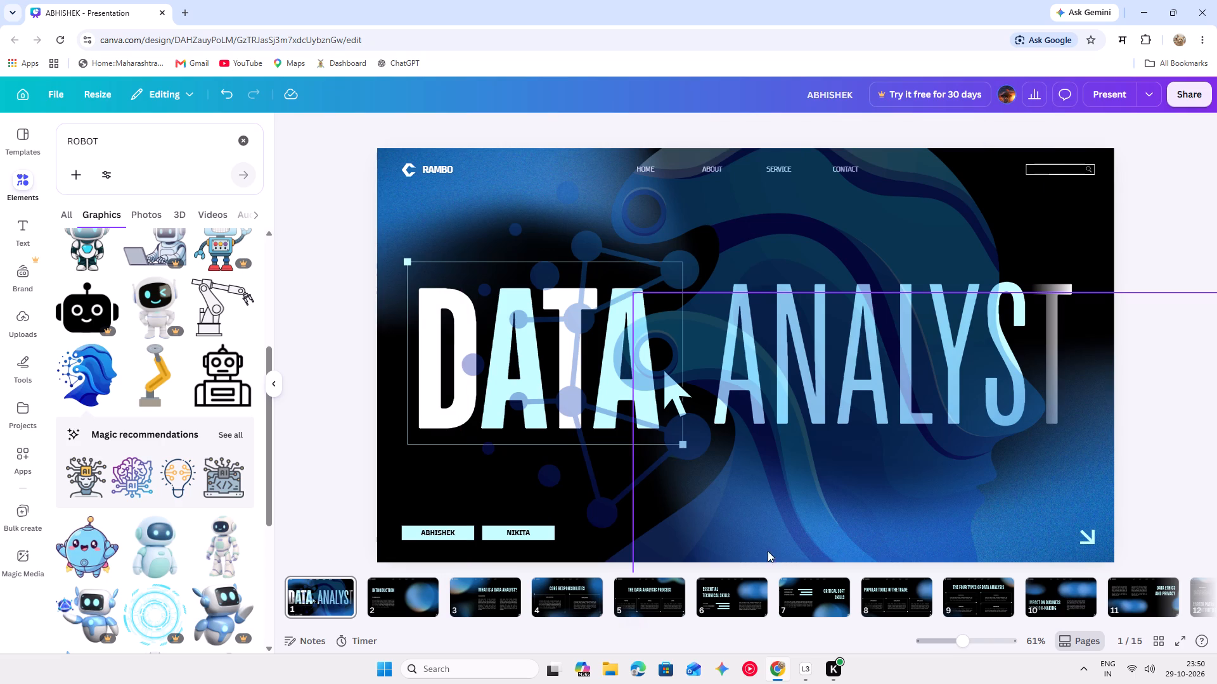
right_click(775, 483)
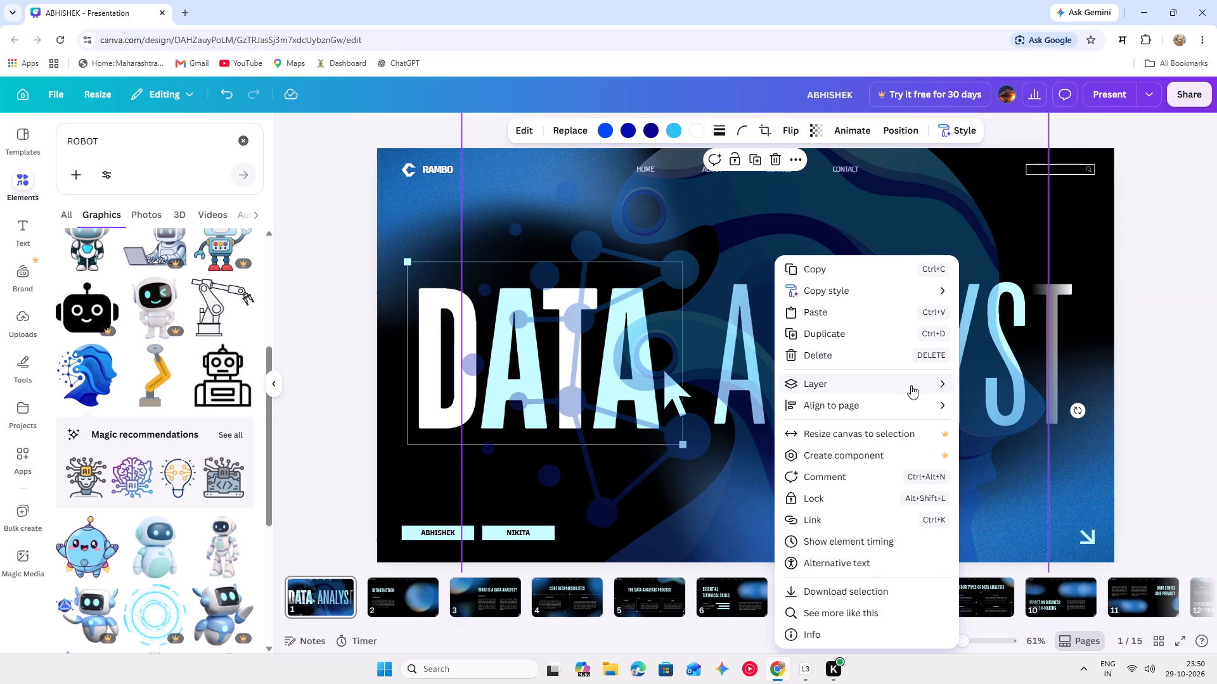
click(986, 427)
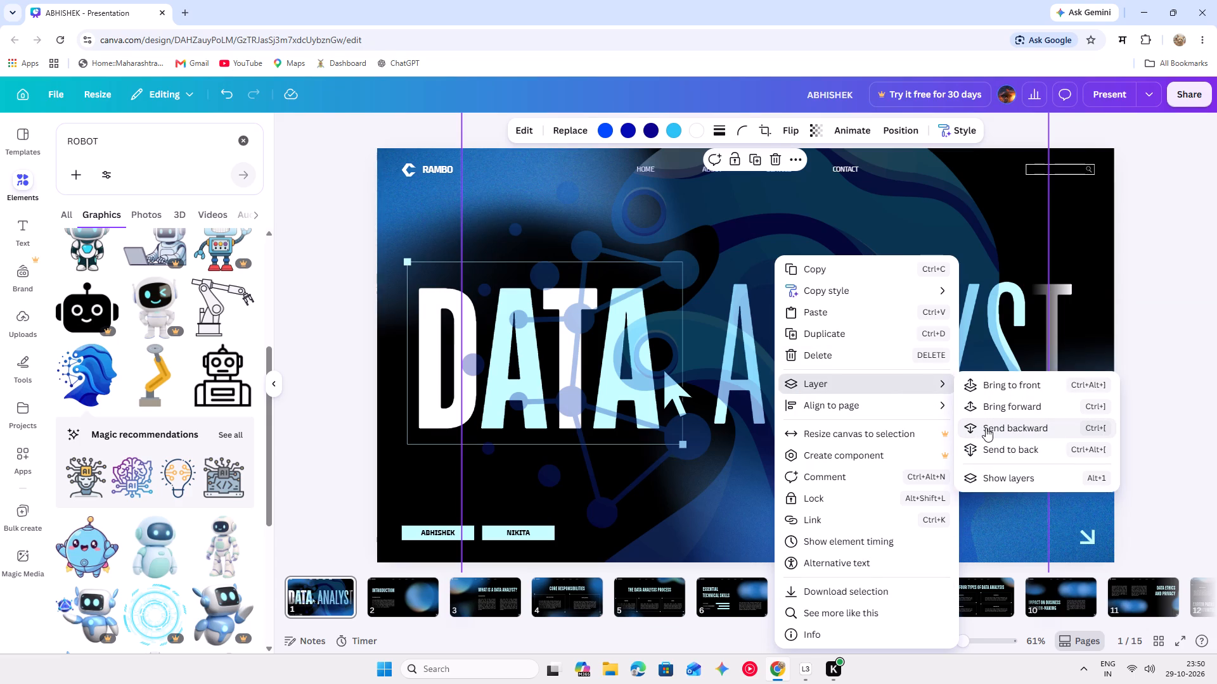
click(986, 427)
click(987, 456)
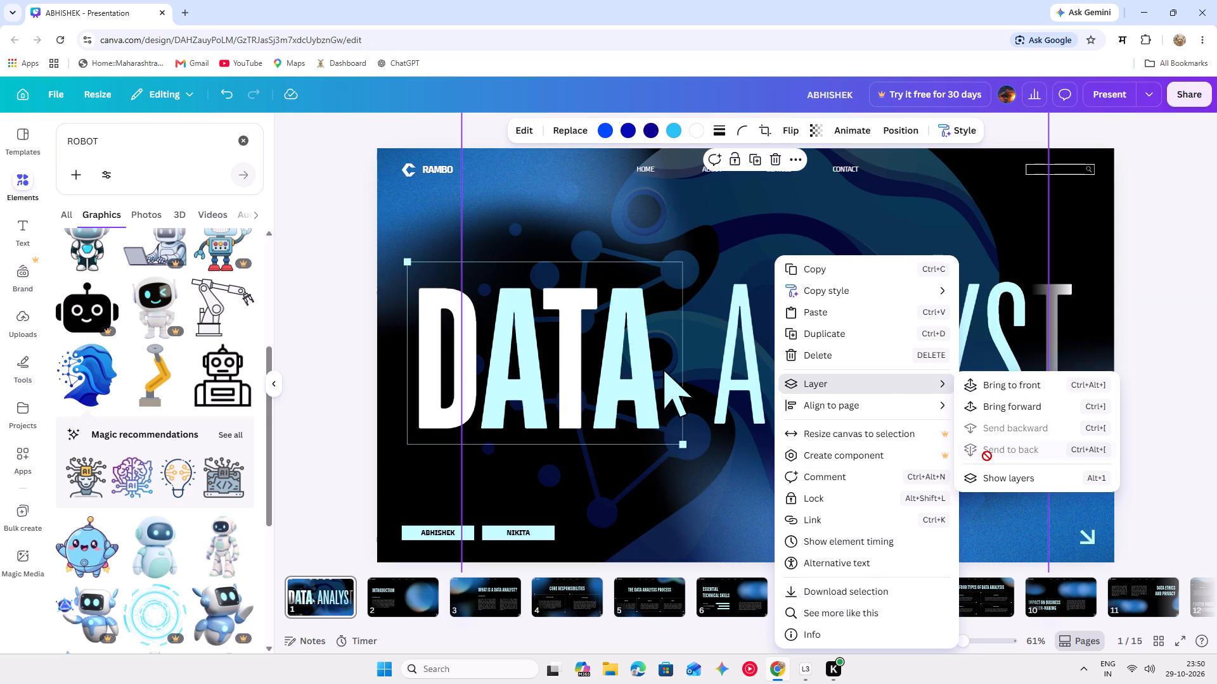
click(1082, 334)
Nudge the head graphic slightly rightward and upward behind the DATA and ANALYST titles.
drag(959, 364, 974, 355)
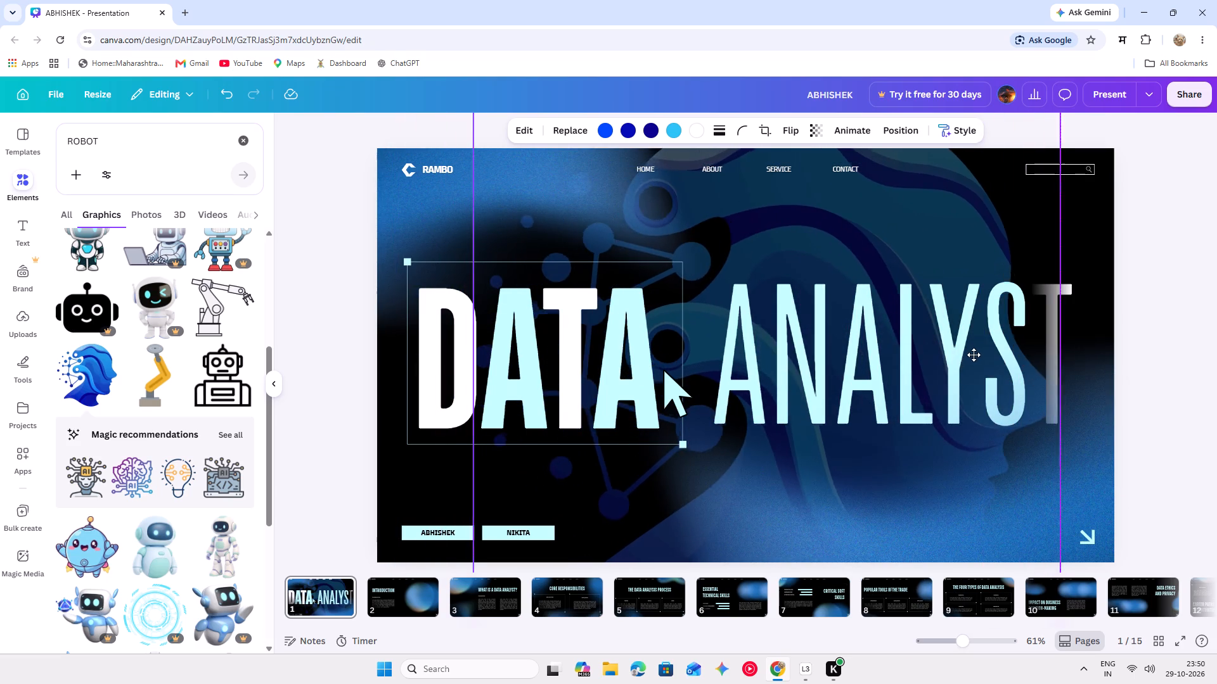
drag(974, 355, 974, 354)
Shift the blue gradient glow behind ANALYST slightly downward and to the left.
click(816, 326)
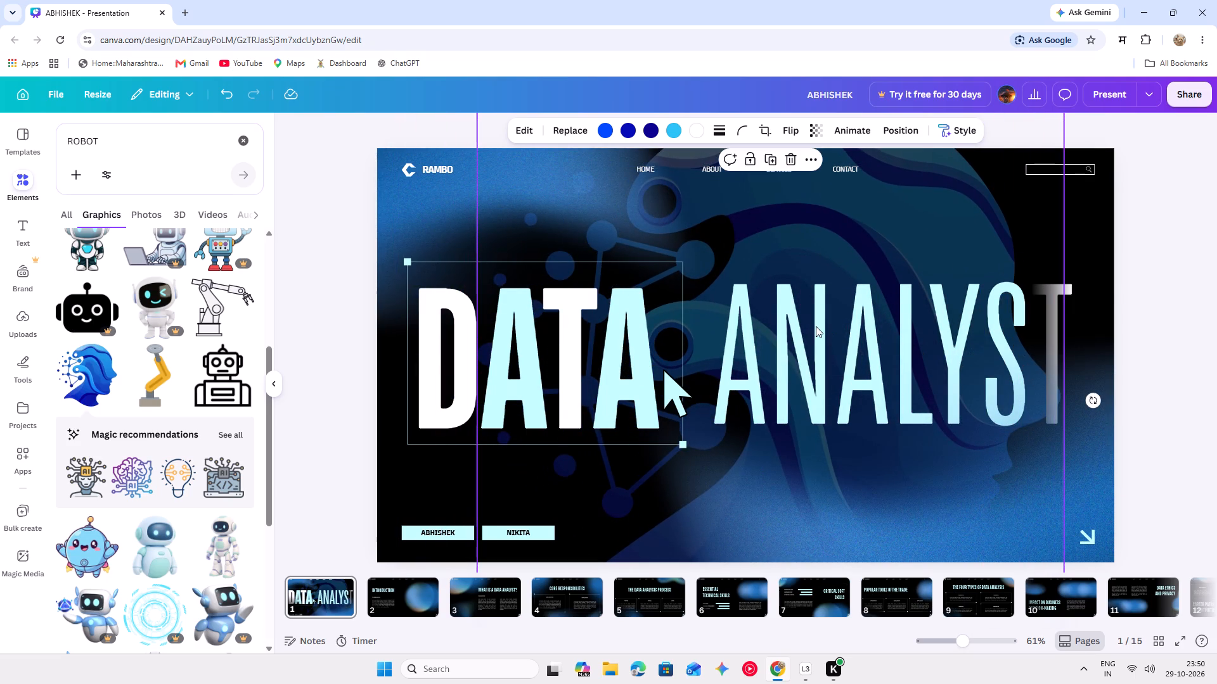
drag(816, 326, 809, 357)
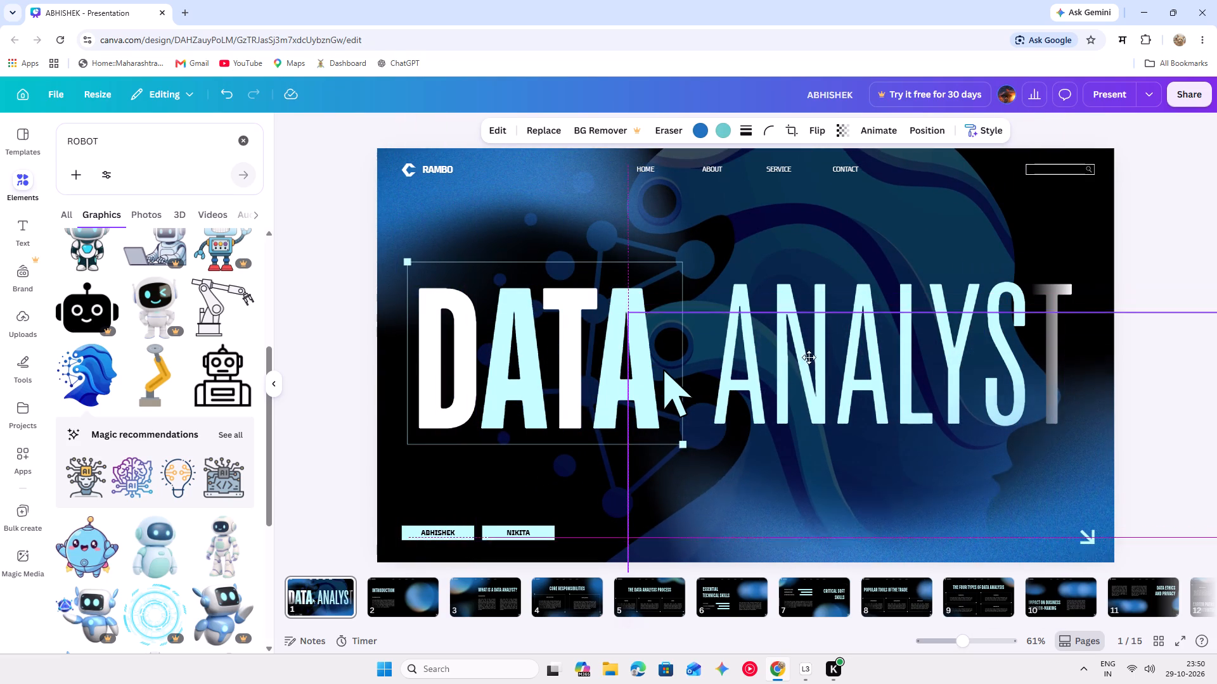
drag(809, 357, 803, 383)
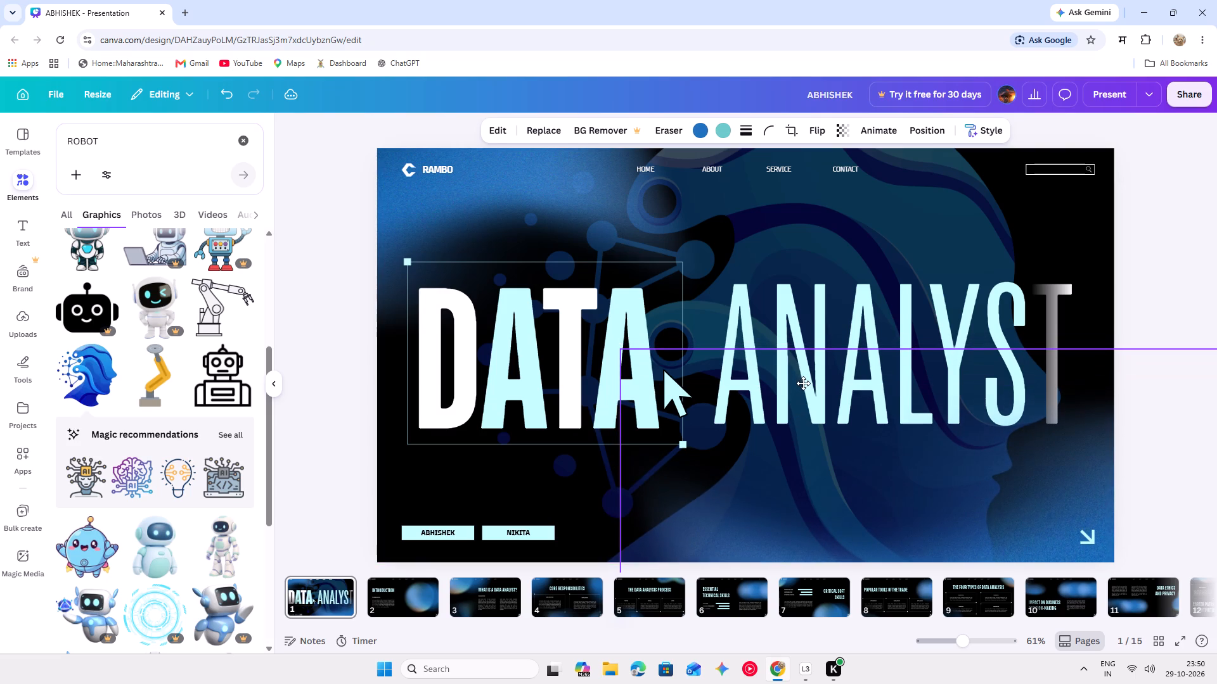
drag(803, 383, 805, 367)
click(1147, 253)
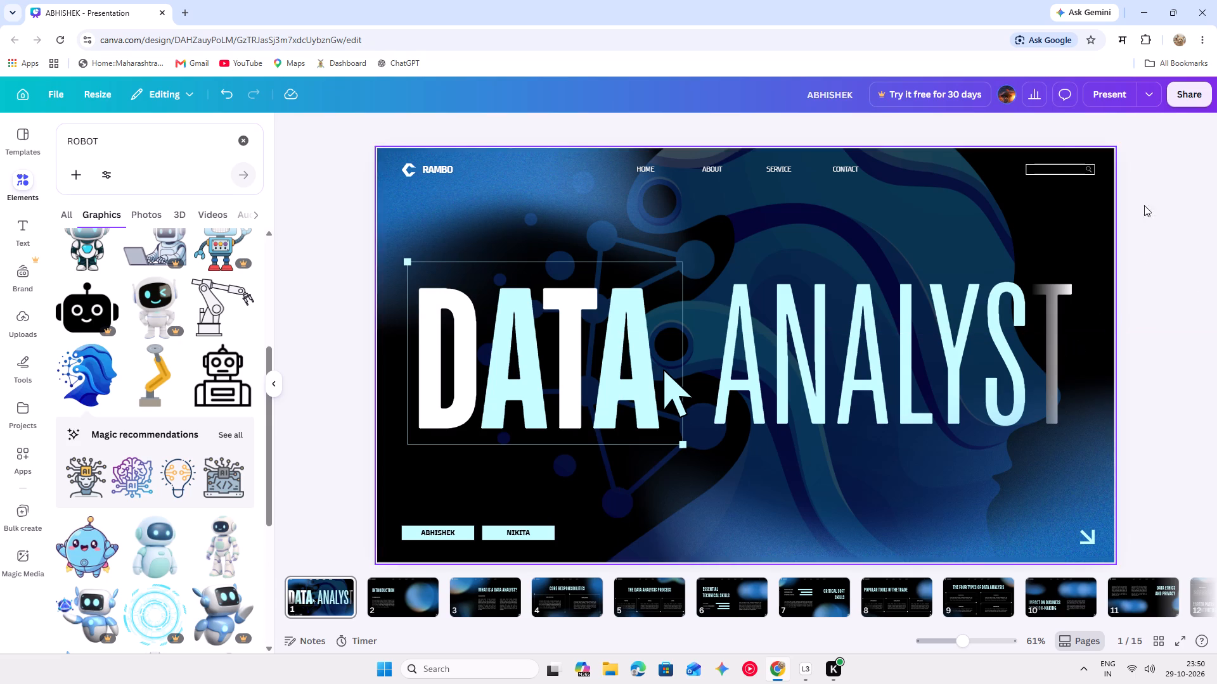
Select every element on the cover slide and lock them all in place.
click(1109, 215)
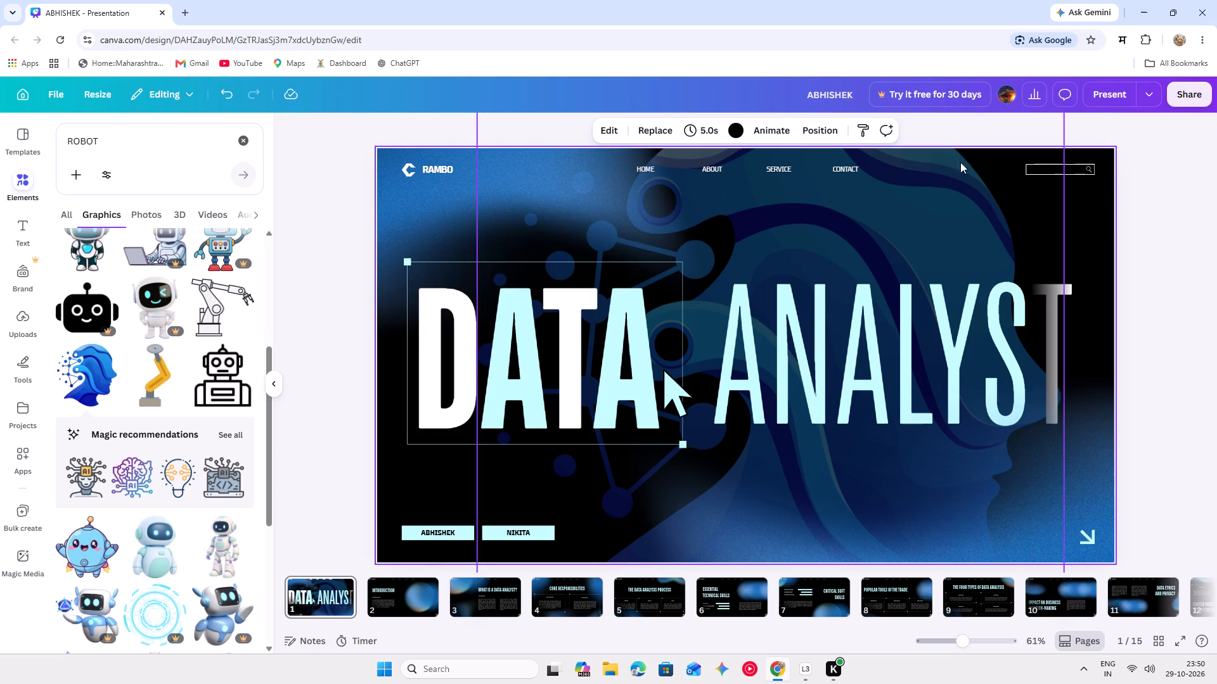
click(1106, 231)
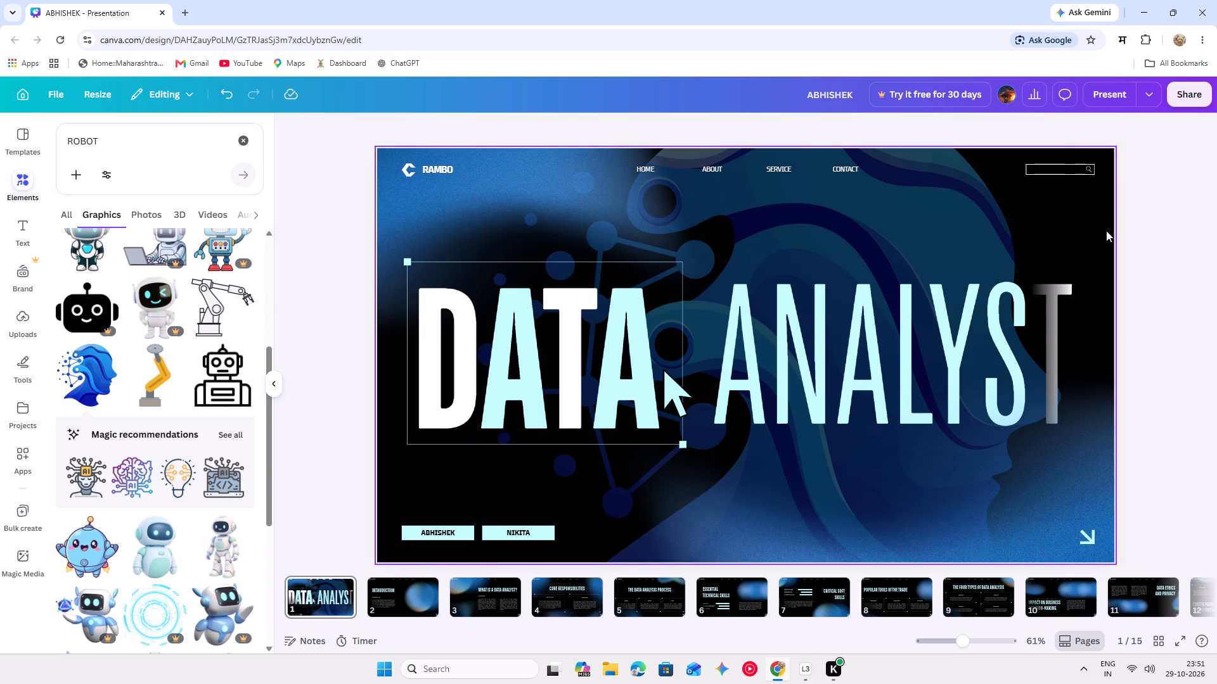
key(ctrl+a)
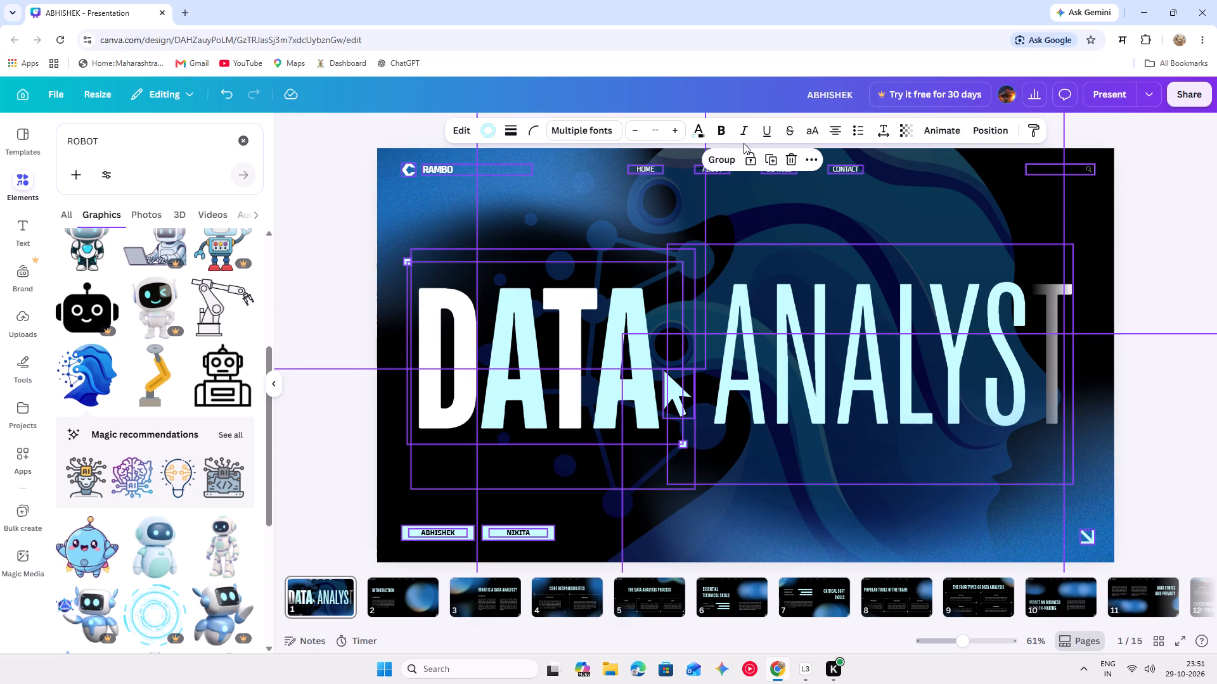
click(757, 161)
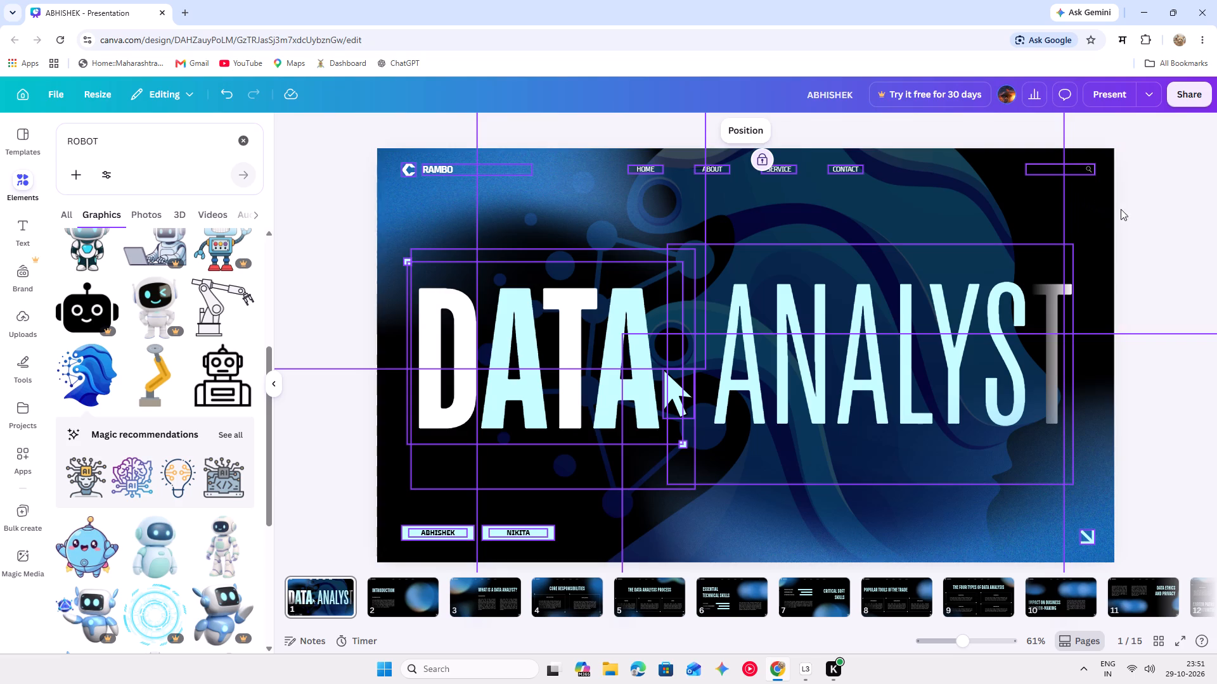
click(1143, 211)
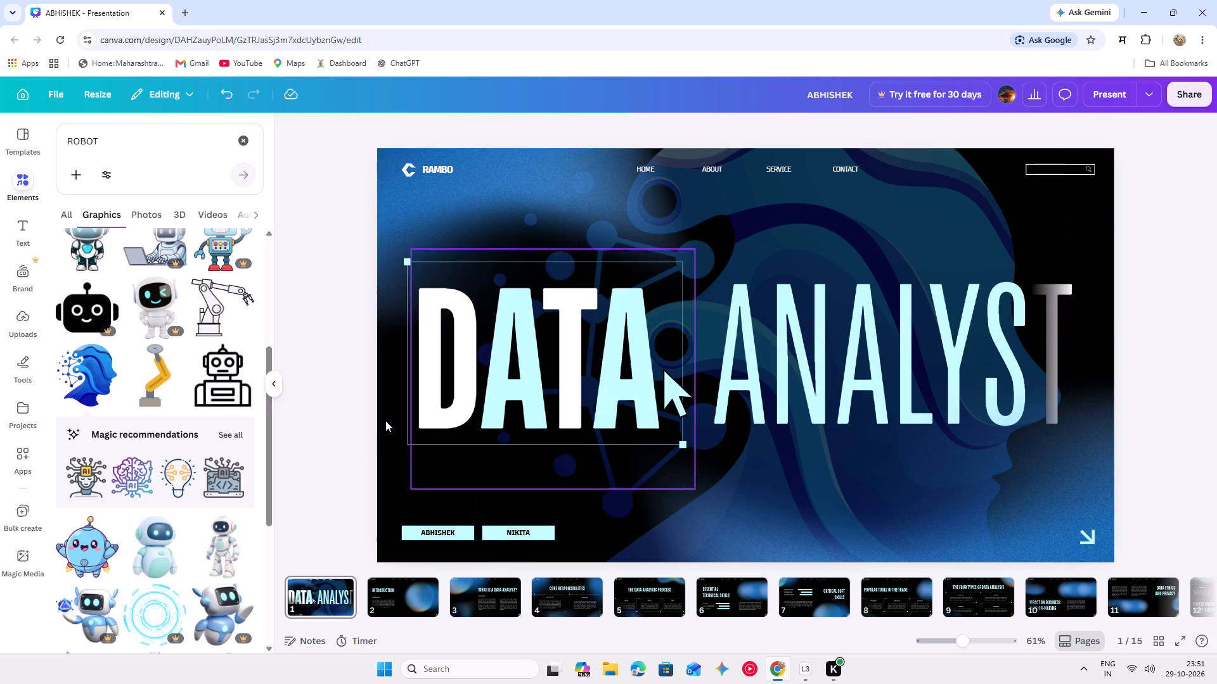
Open slide 2, the INTRODUCTION slide.
click(401, 586)
click(404, 598)
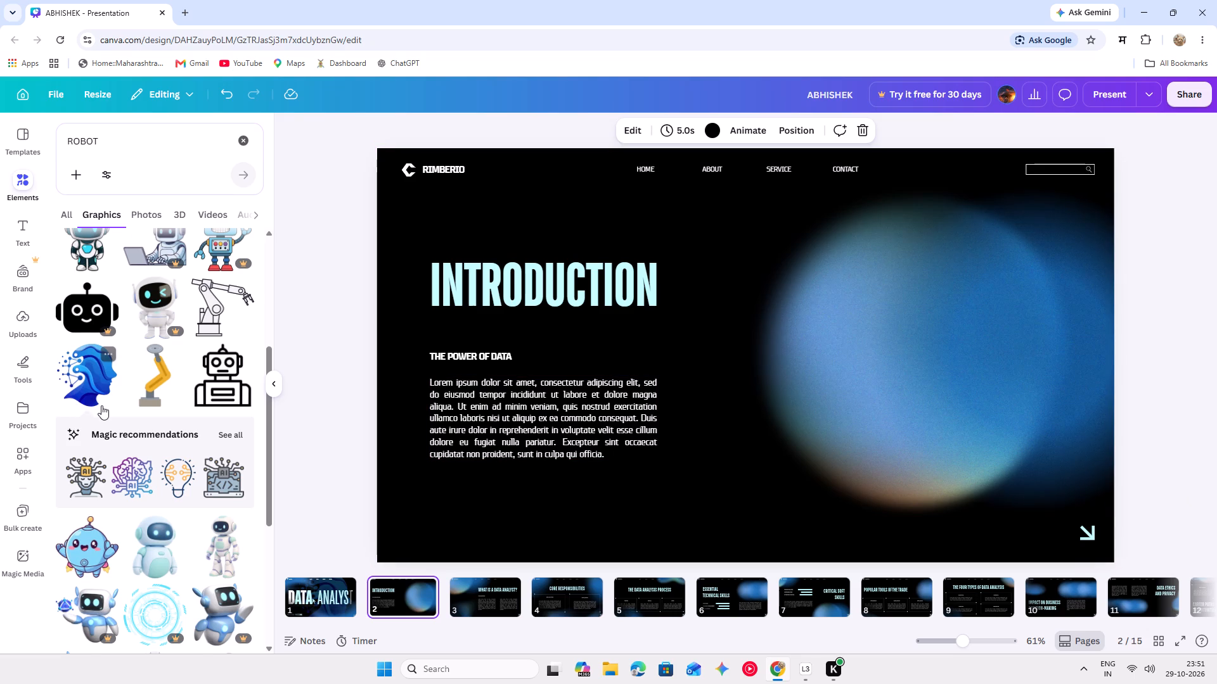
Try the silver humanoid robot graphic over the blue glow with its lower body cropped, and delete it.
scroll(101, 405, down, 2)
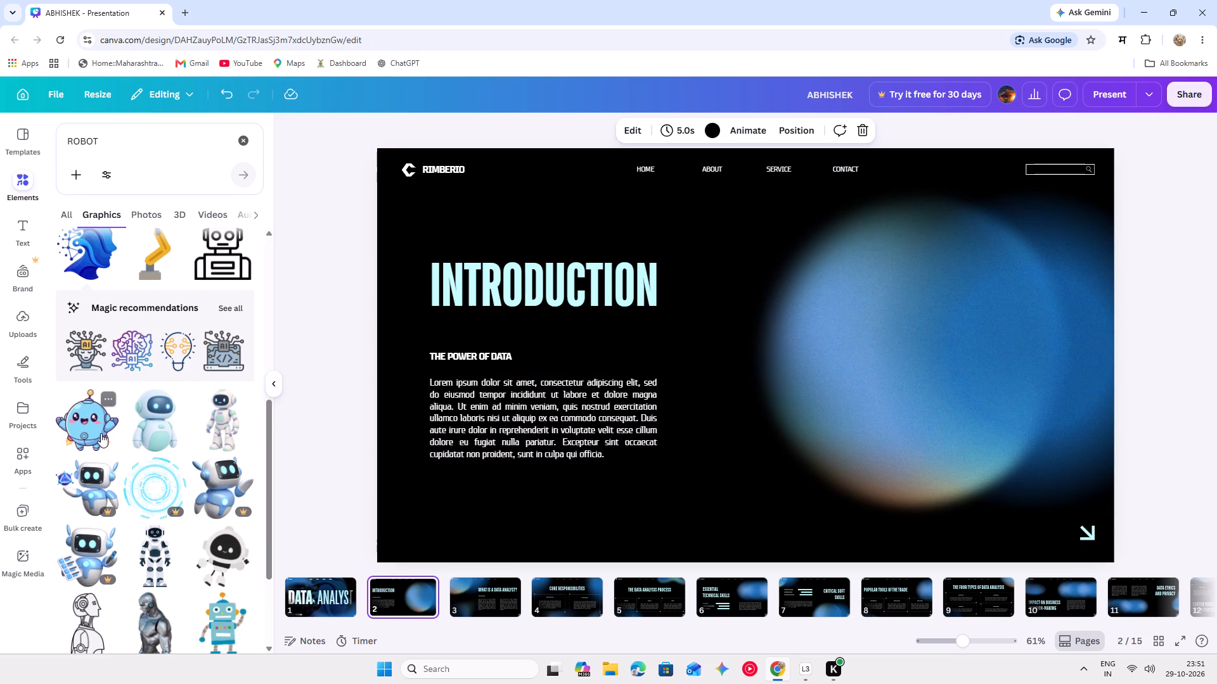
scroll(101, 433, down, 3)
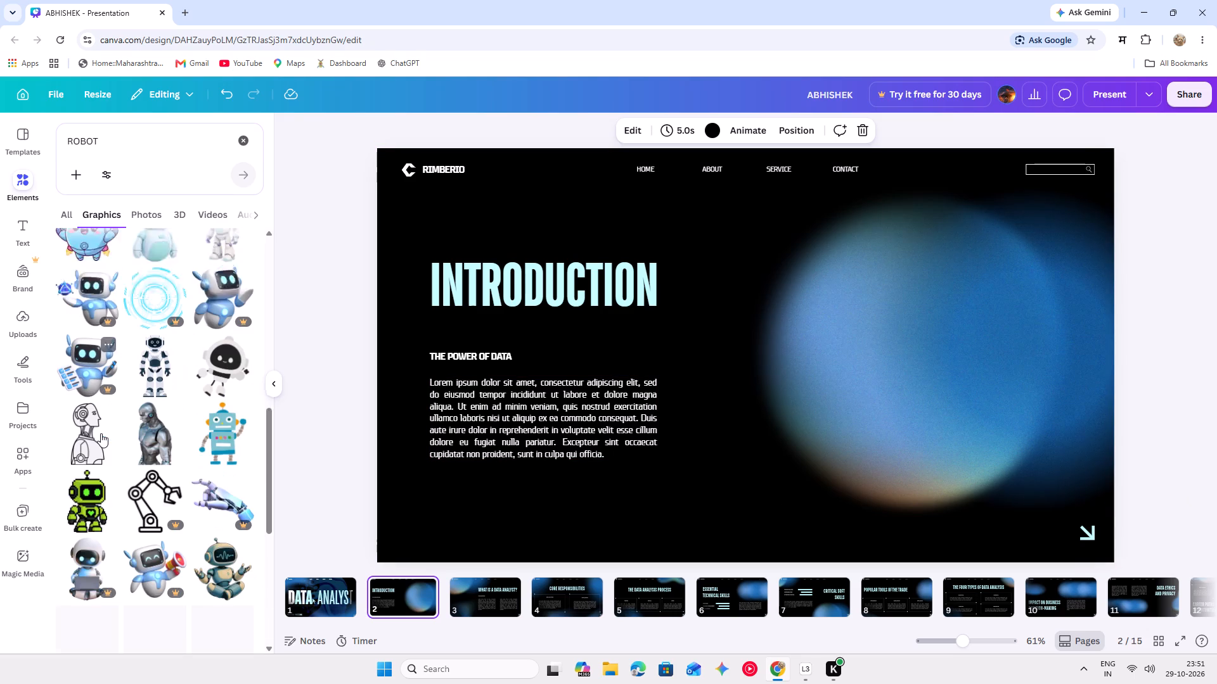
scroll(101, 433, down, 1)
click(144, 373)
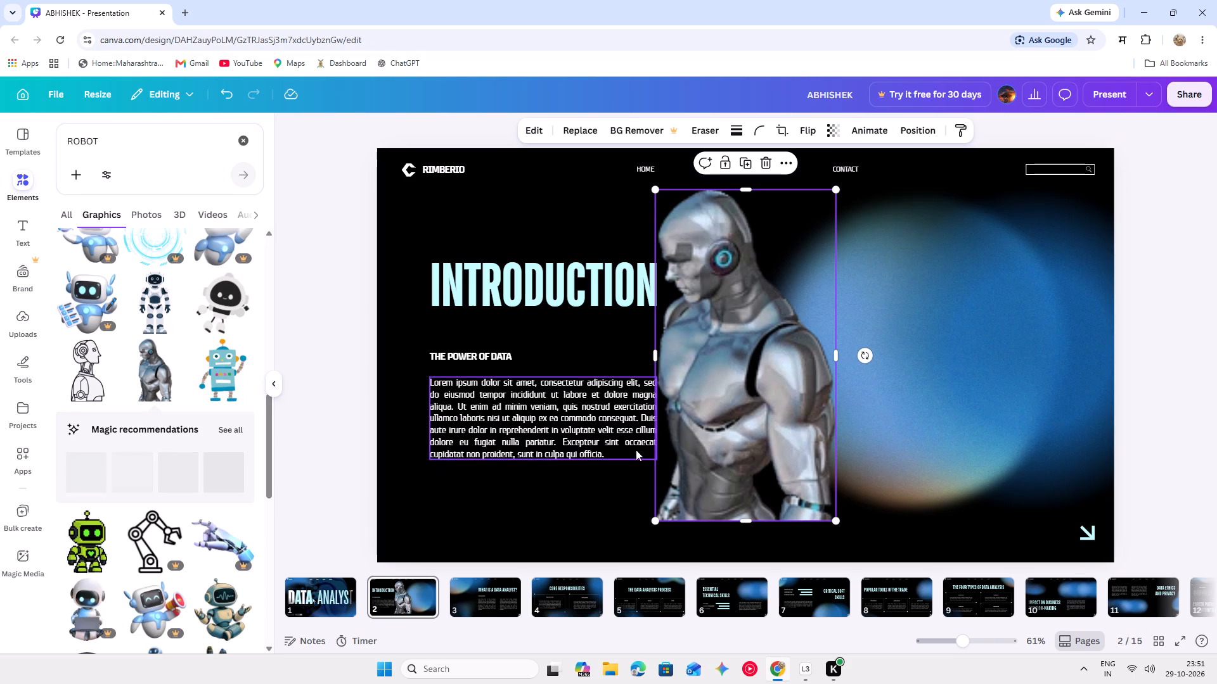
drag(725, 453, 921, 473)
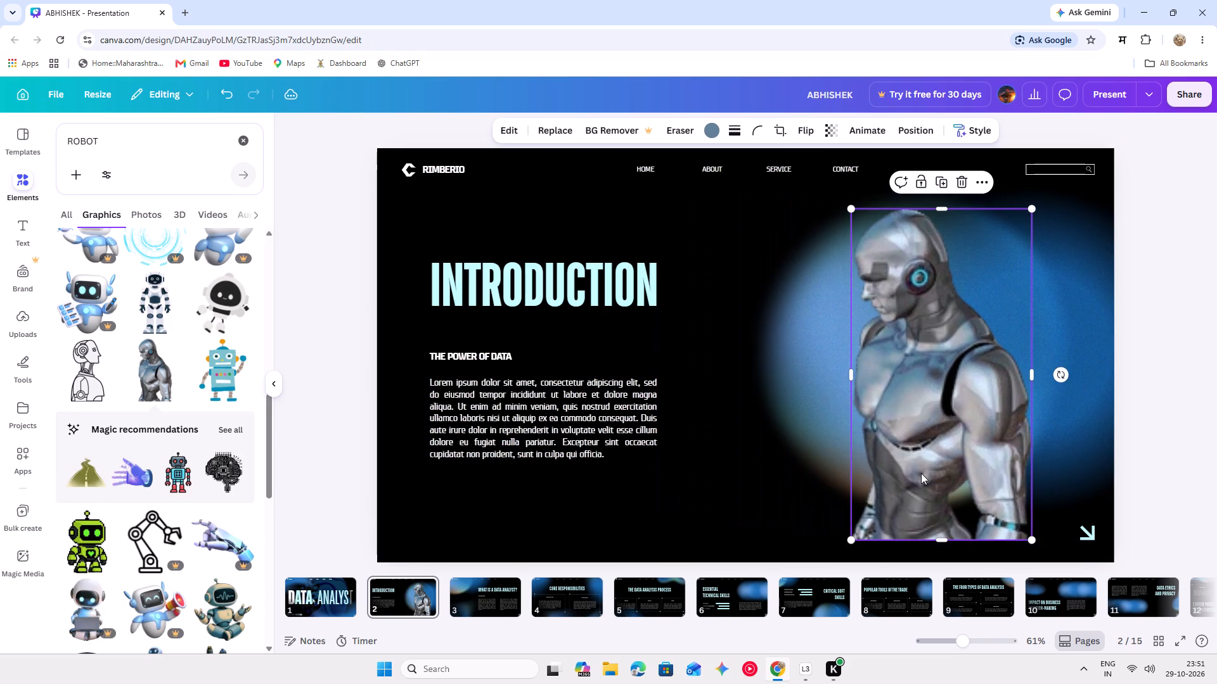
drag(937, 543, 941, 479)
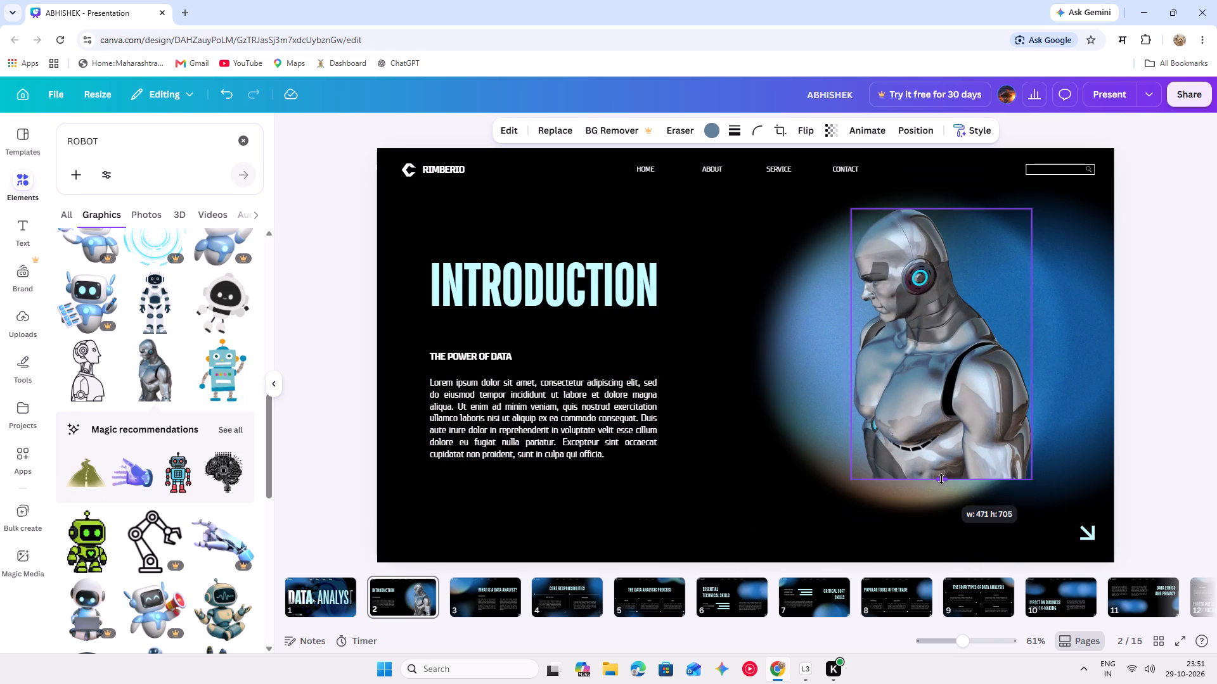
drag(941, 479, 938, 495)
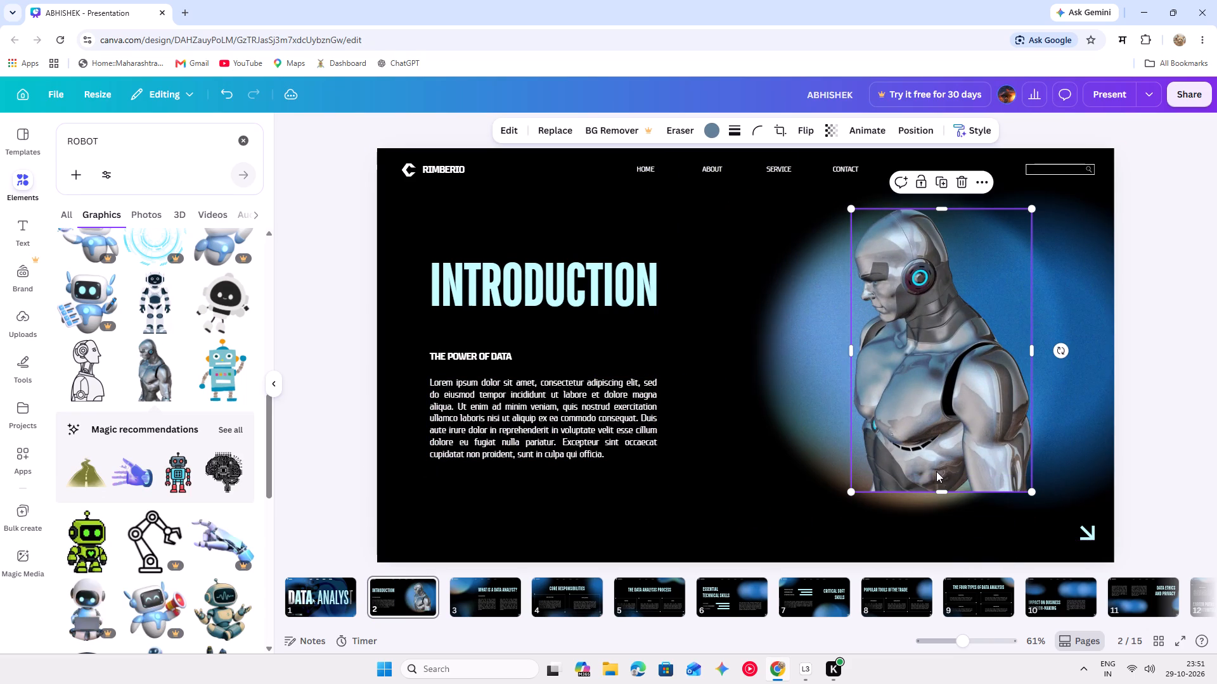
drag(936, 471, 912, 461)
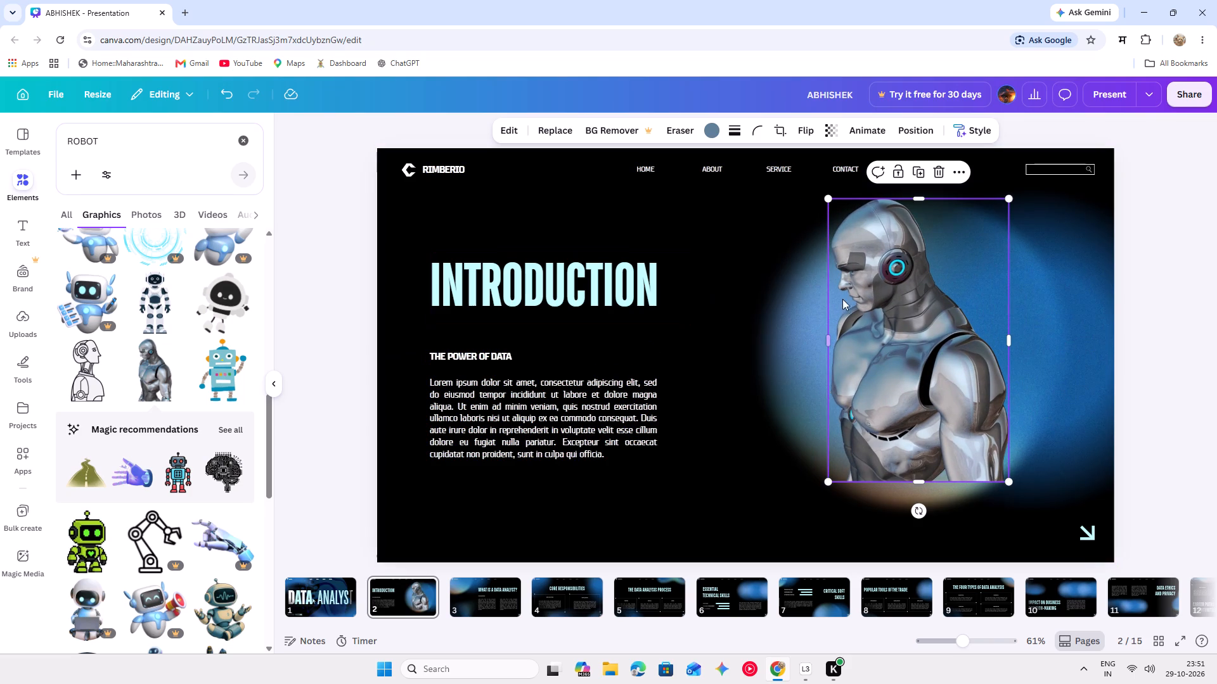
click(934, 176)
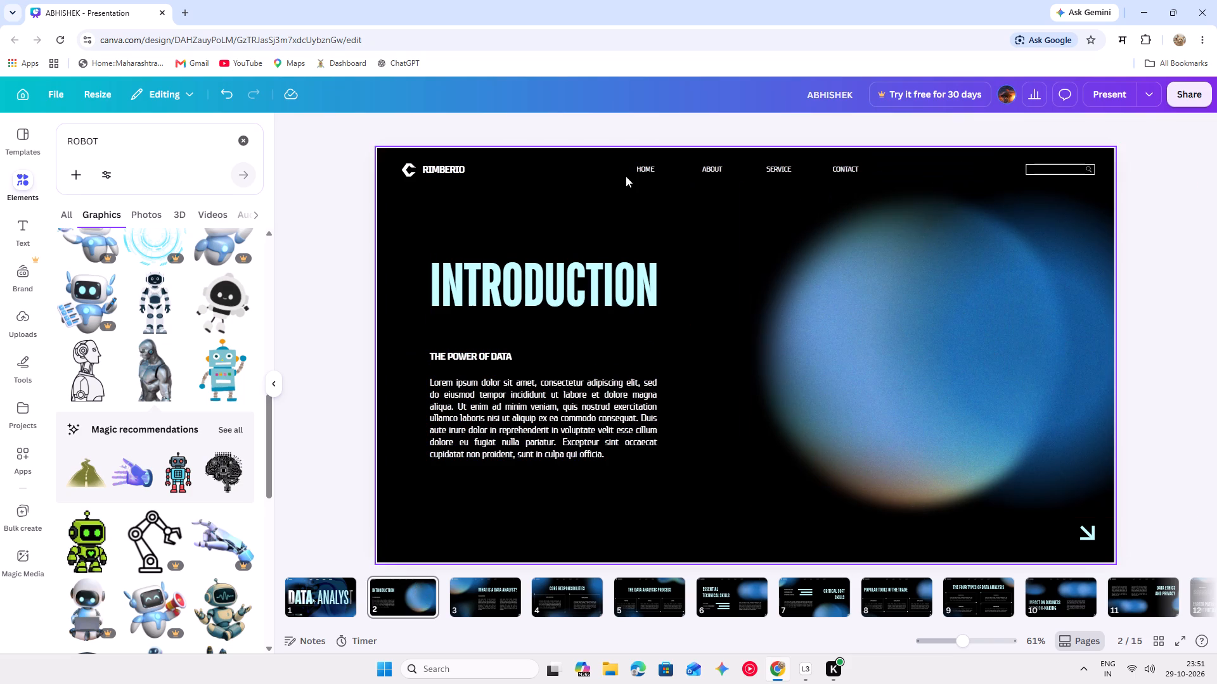
Add the black circuit-board brain graphic to the Introduction slide, enlarged to nearly fill the glowing blue circle and centred on it.
click(215, 476)
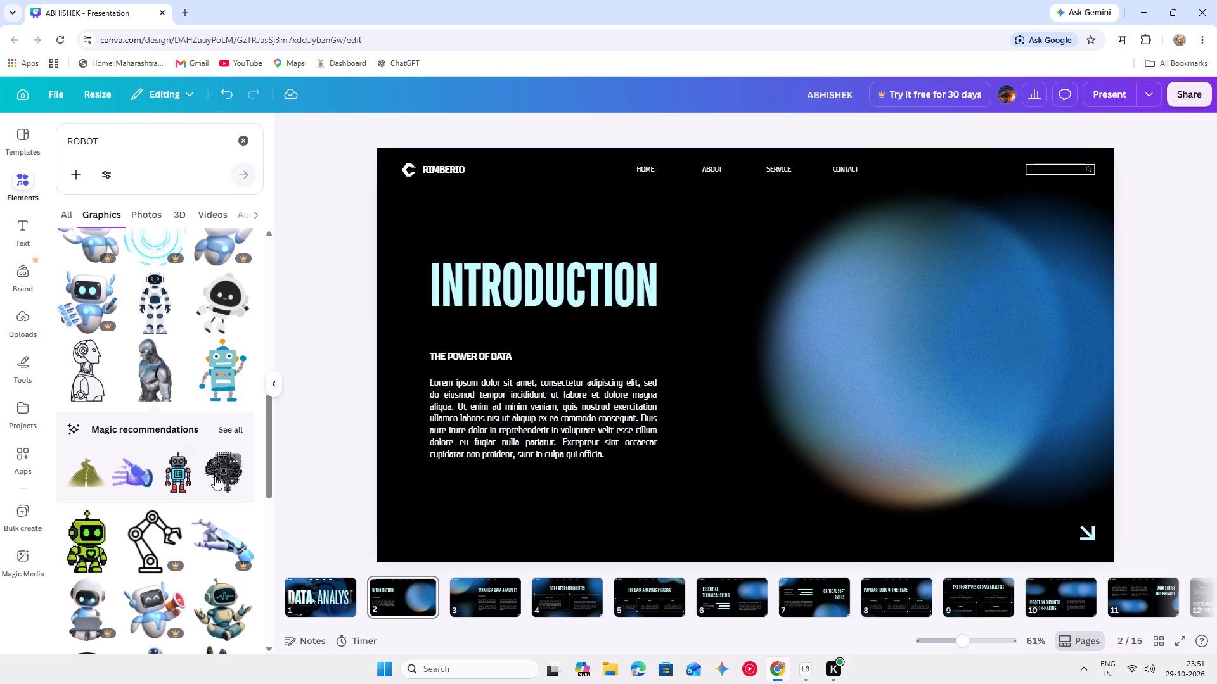
drag(766, 385, 884, 381)
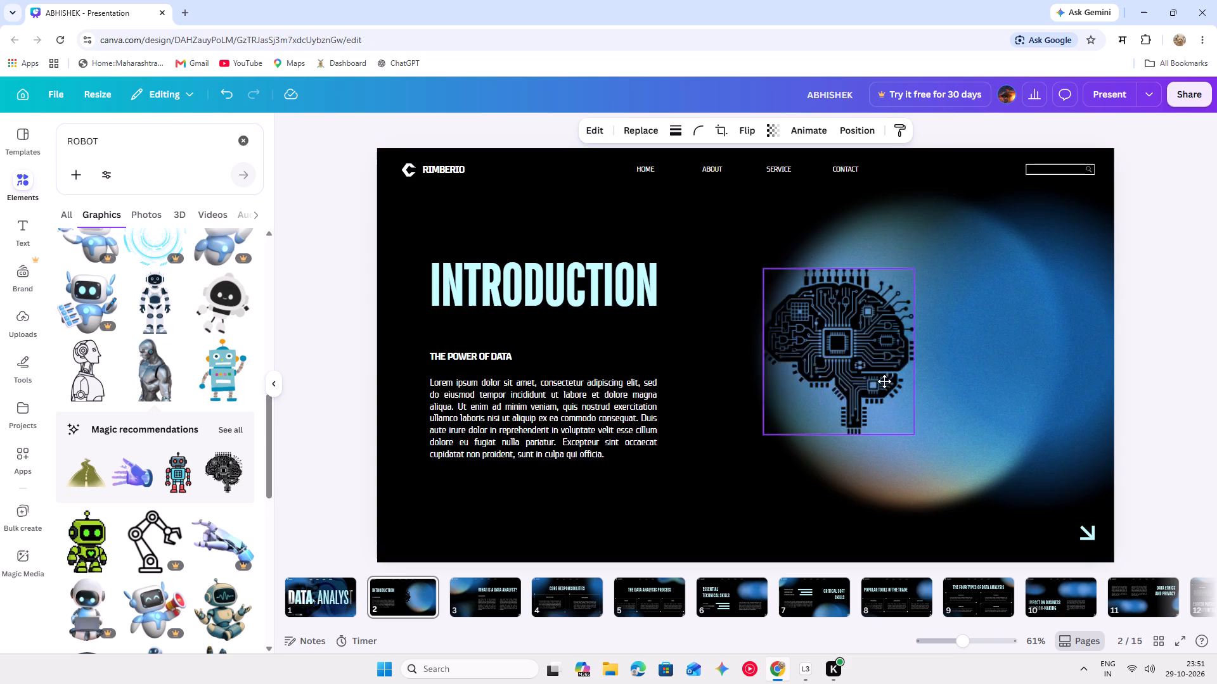
drag(884, 381, 930, 381)
drag(983, 430, 1076, 540)
drag(1033, 500, 988, 460)
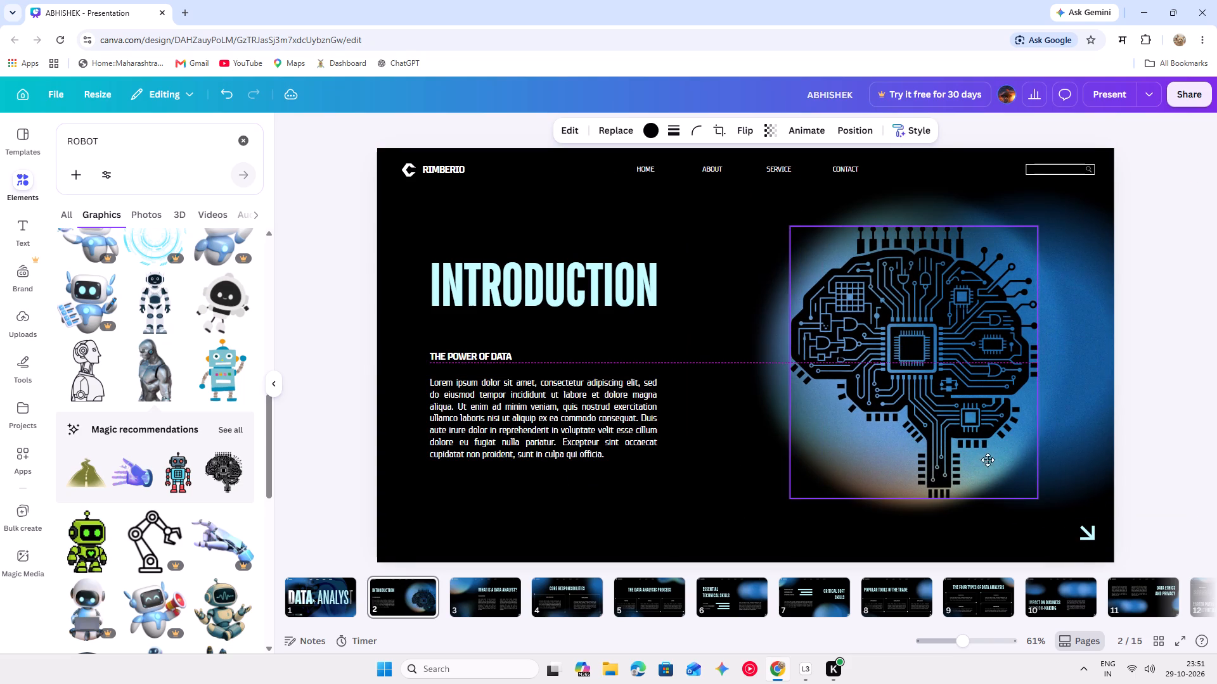
drag(988, 460, 988, 457)
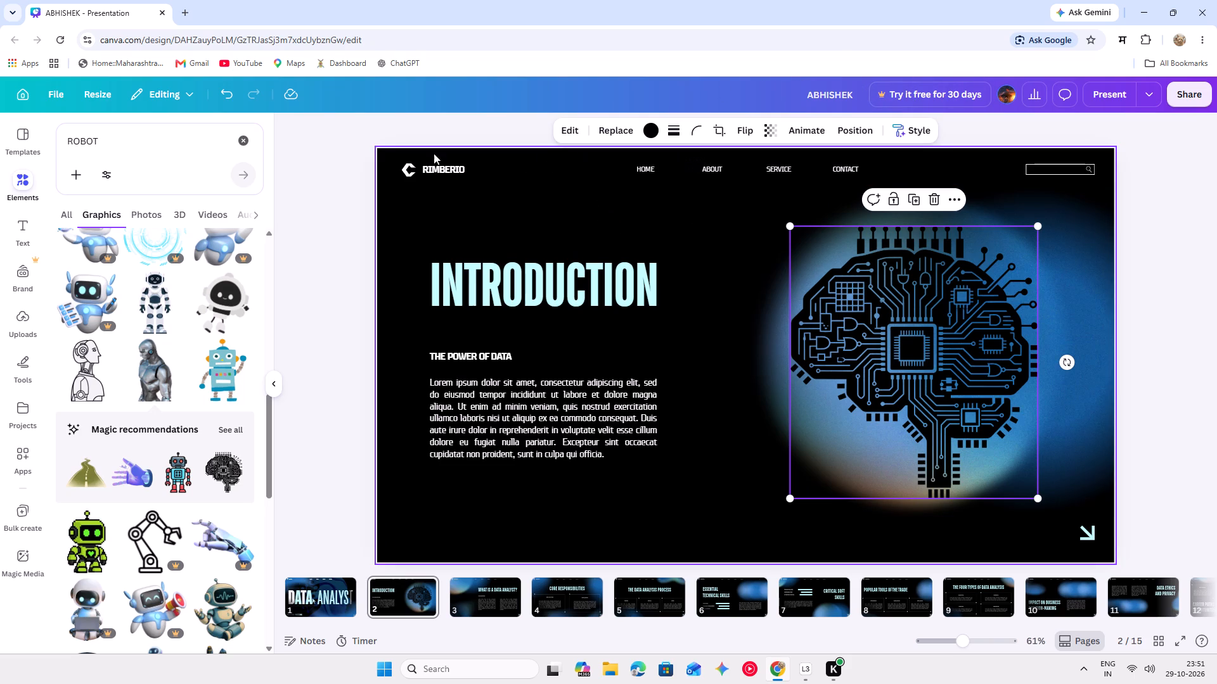
Set the circuit brain graphic's transparency to about 52 so it blends into the blue glow.
click(773, 136)
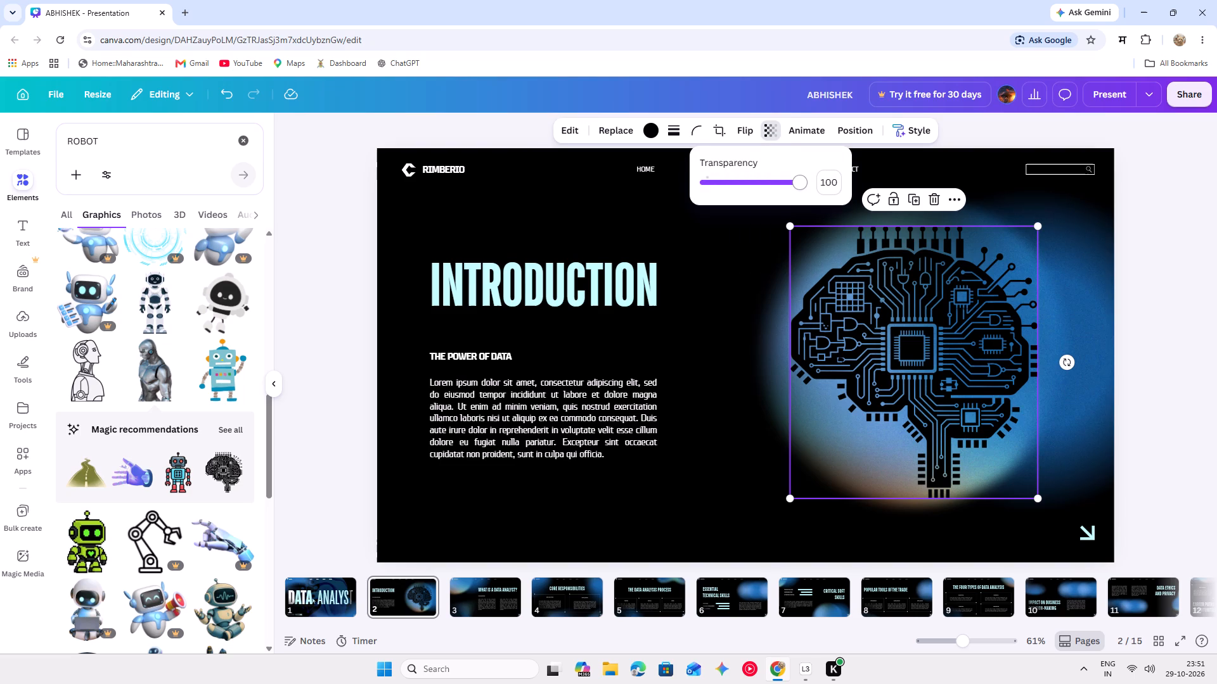
drag(798, 186, 744, 186)
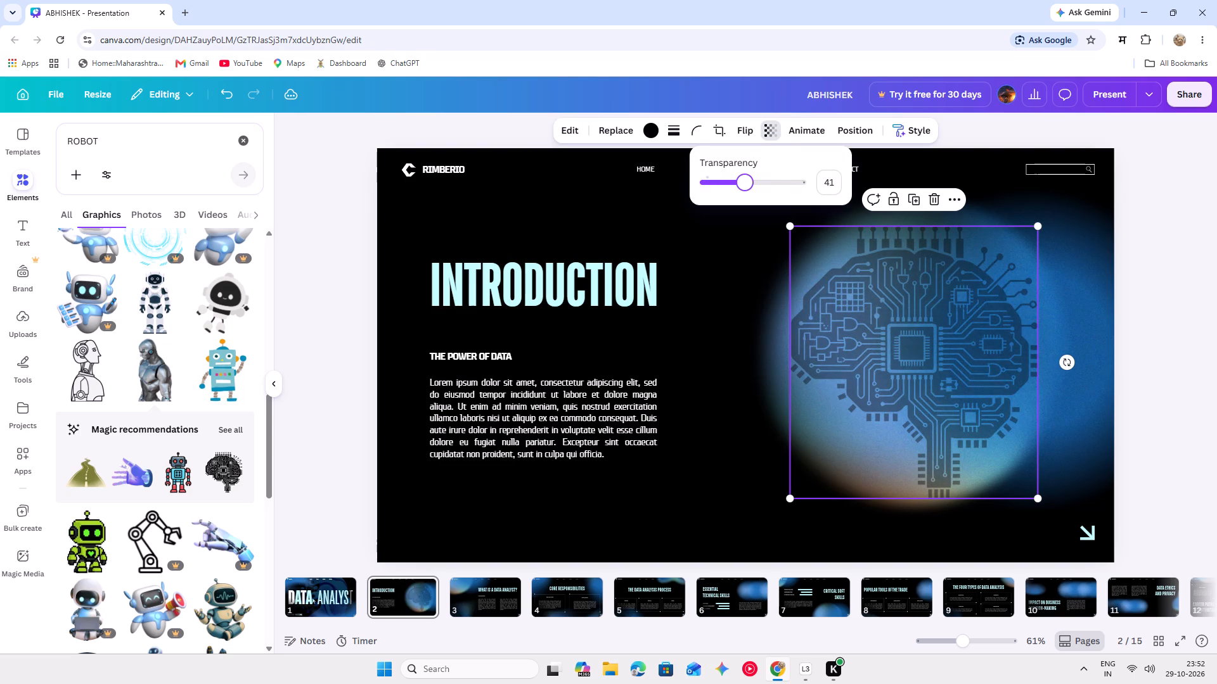
drag(744, 186, 752, 189)
drag(752, 189, 755, 190)
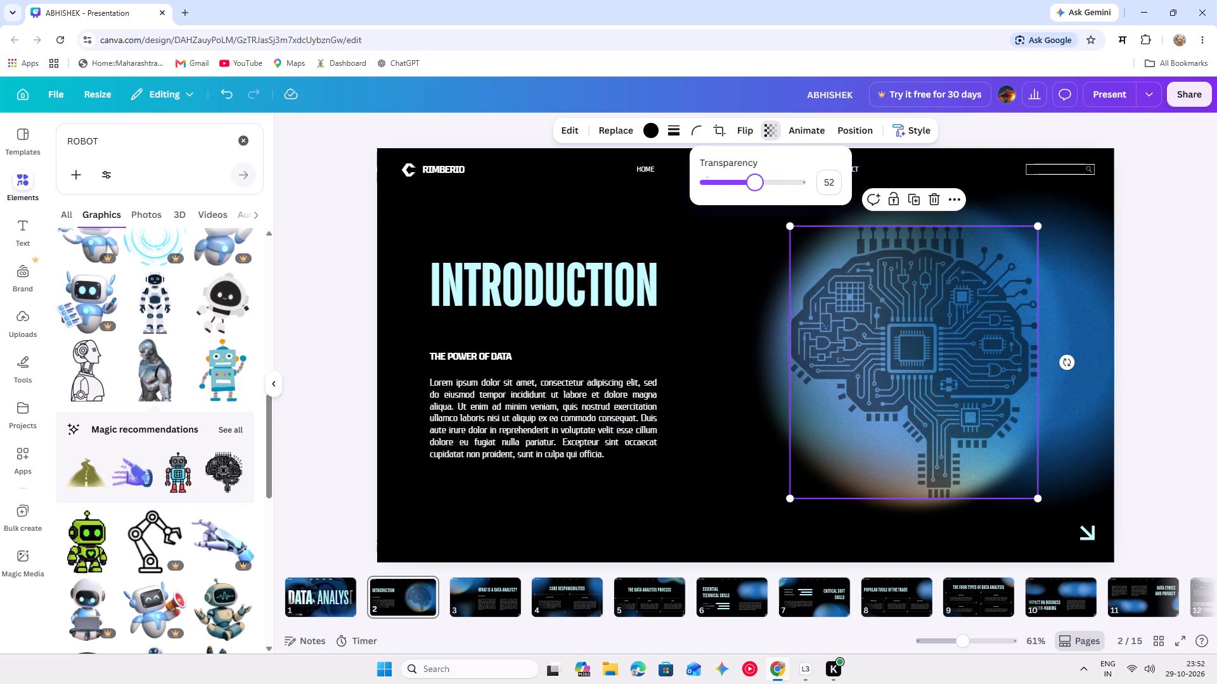
drag(755, 190, 753, 190)
click(727, 232)
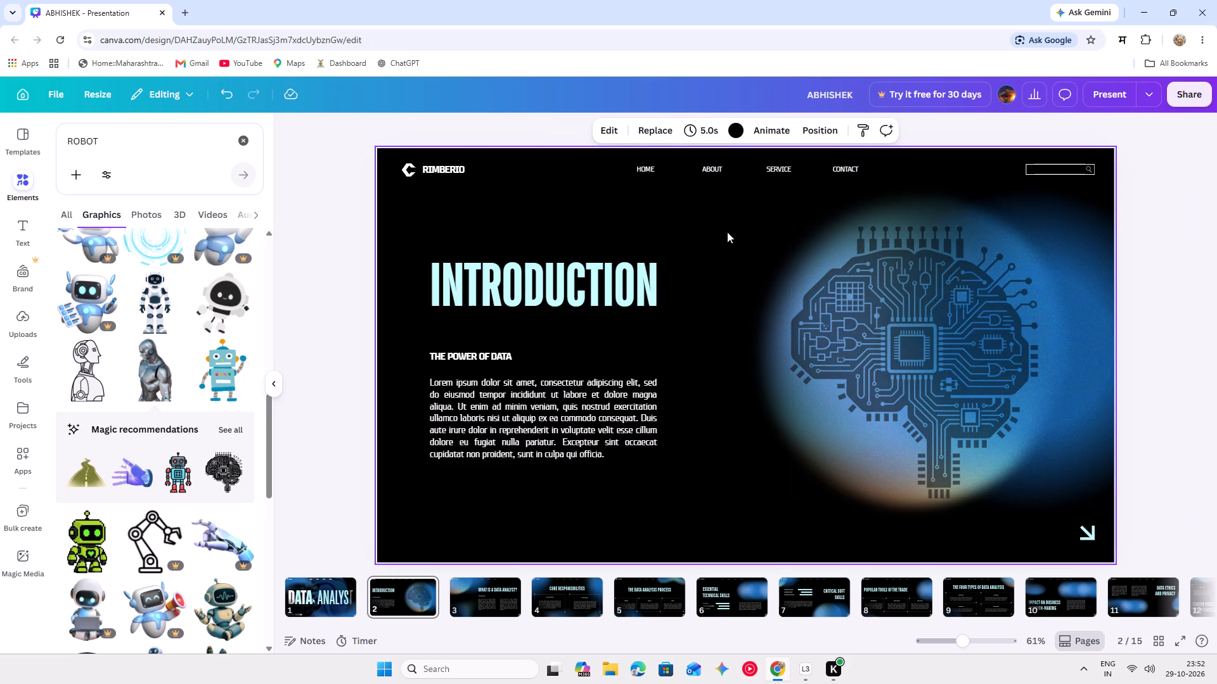
Append the word POWER to the THE POWER OF DATA subheading on the Introduction slide.
click(512, 355)
click(512, 355)
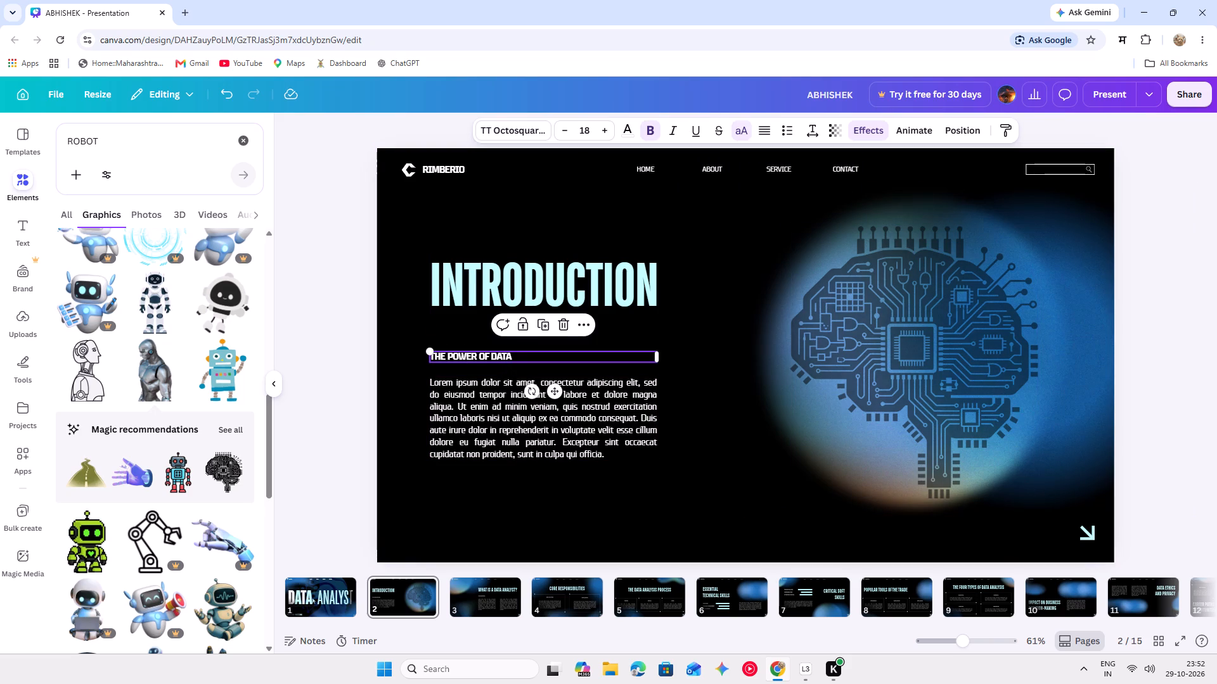
click(512, 355)
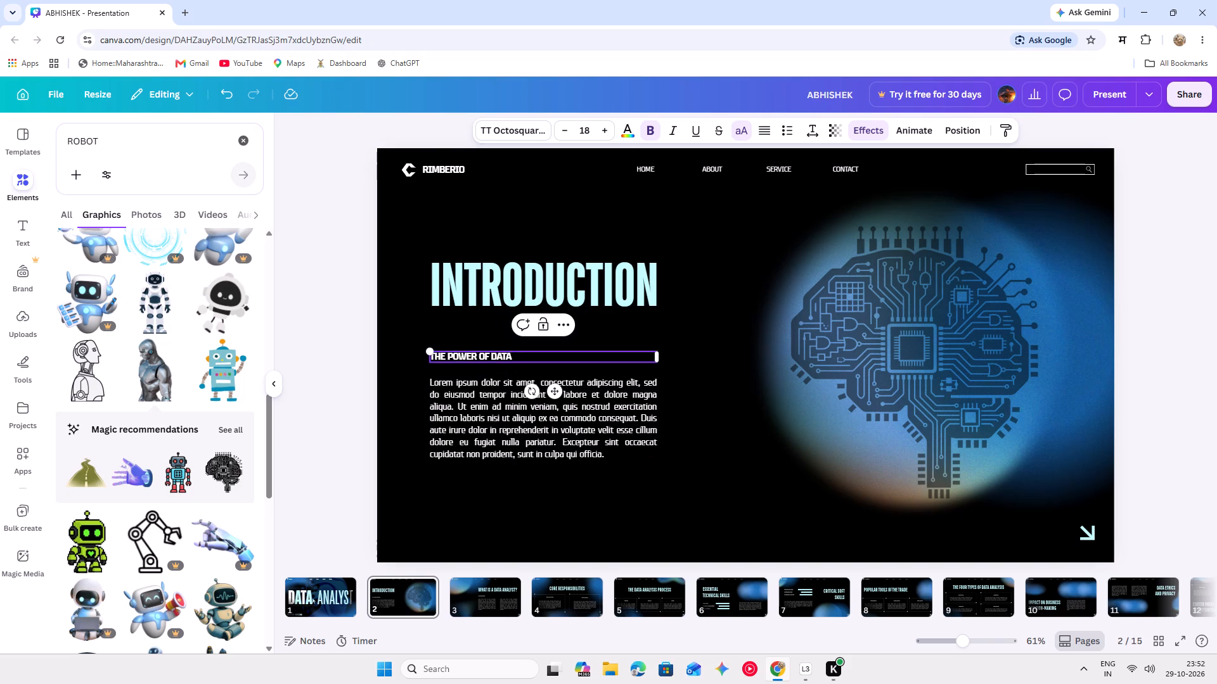
key(space)
key(space)
key(space)
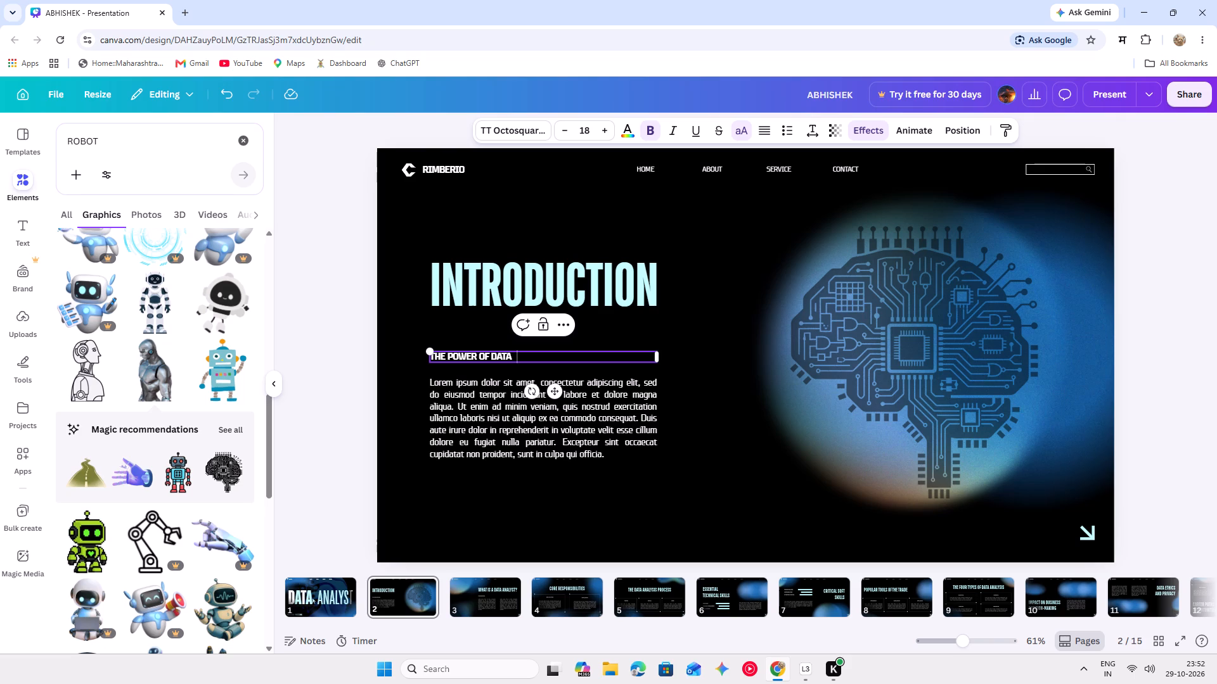
key(h)
key(BackSpace)
key(BackSpace)
text(PO)
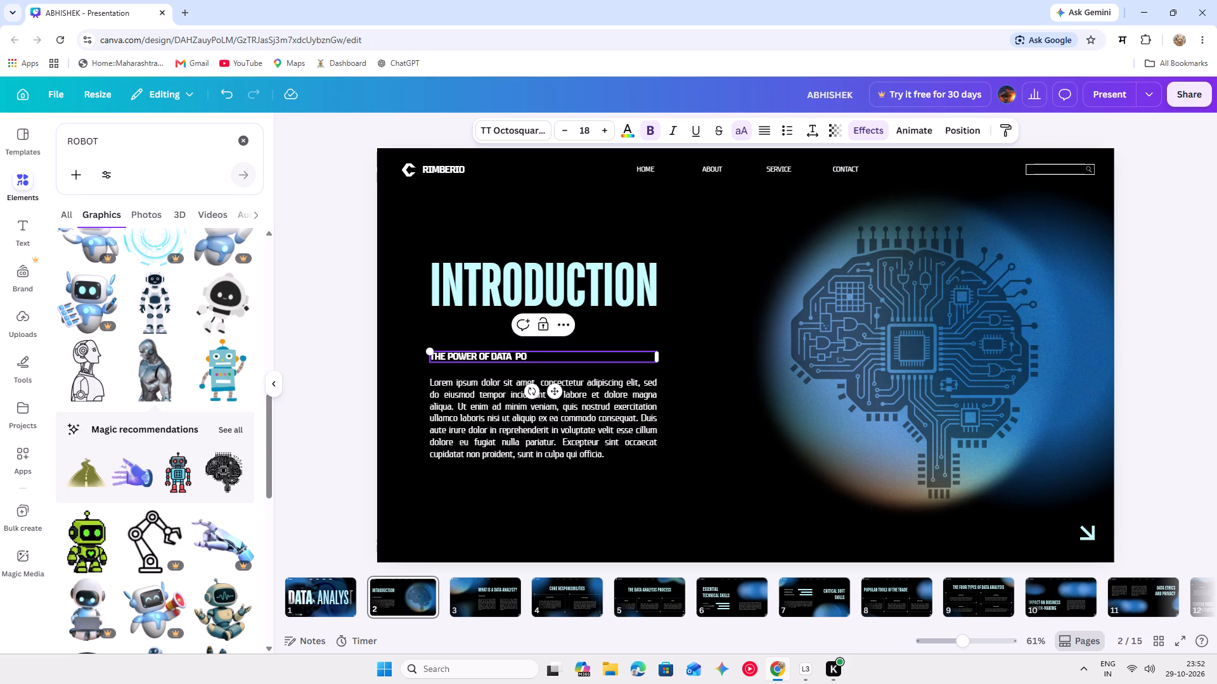
text(WER)
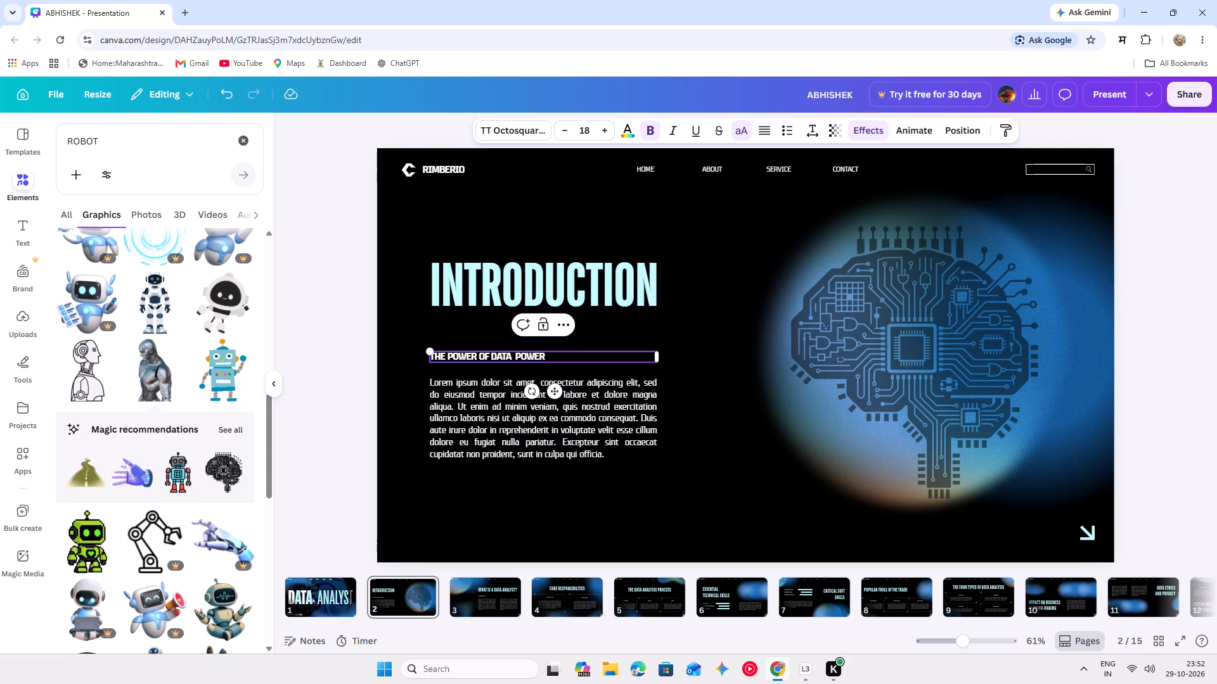
click(468, 346)
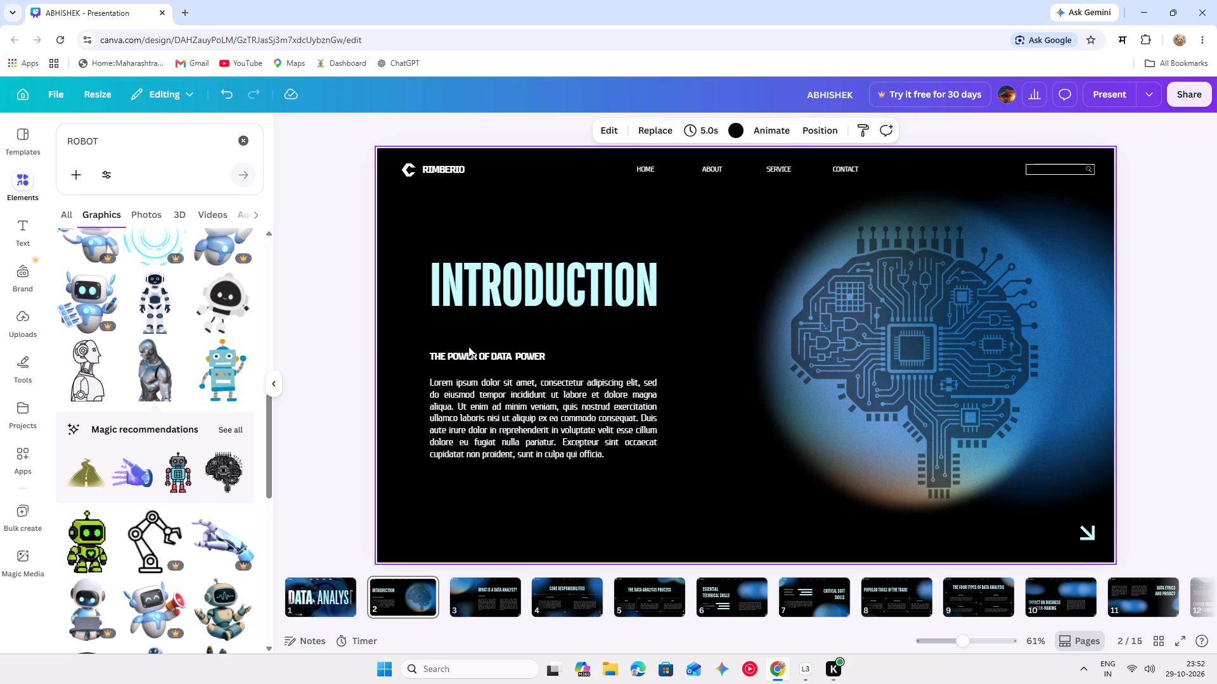
Add the signature line "- ABHISHEK" below the Introduction slide's body paragraph, separated from it by a blank line.
click(616, 452)
click(616, 452)
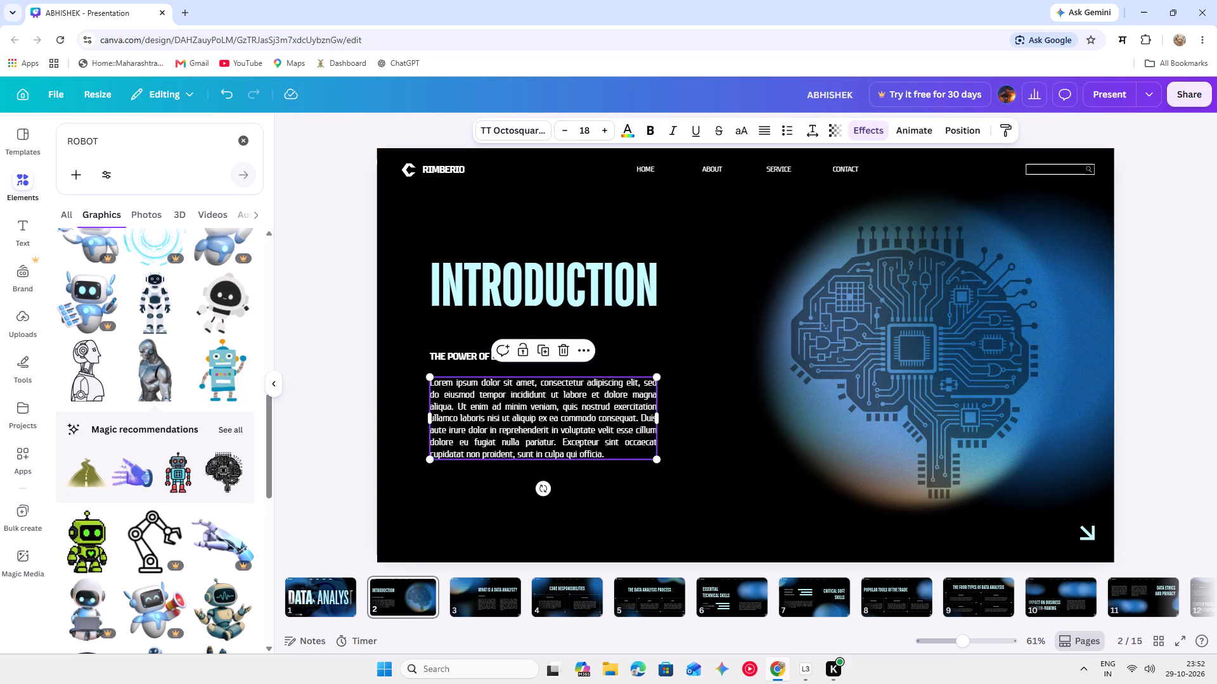
click(616, 452)
key(space)
key(space)
key(space)
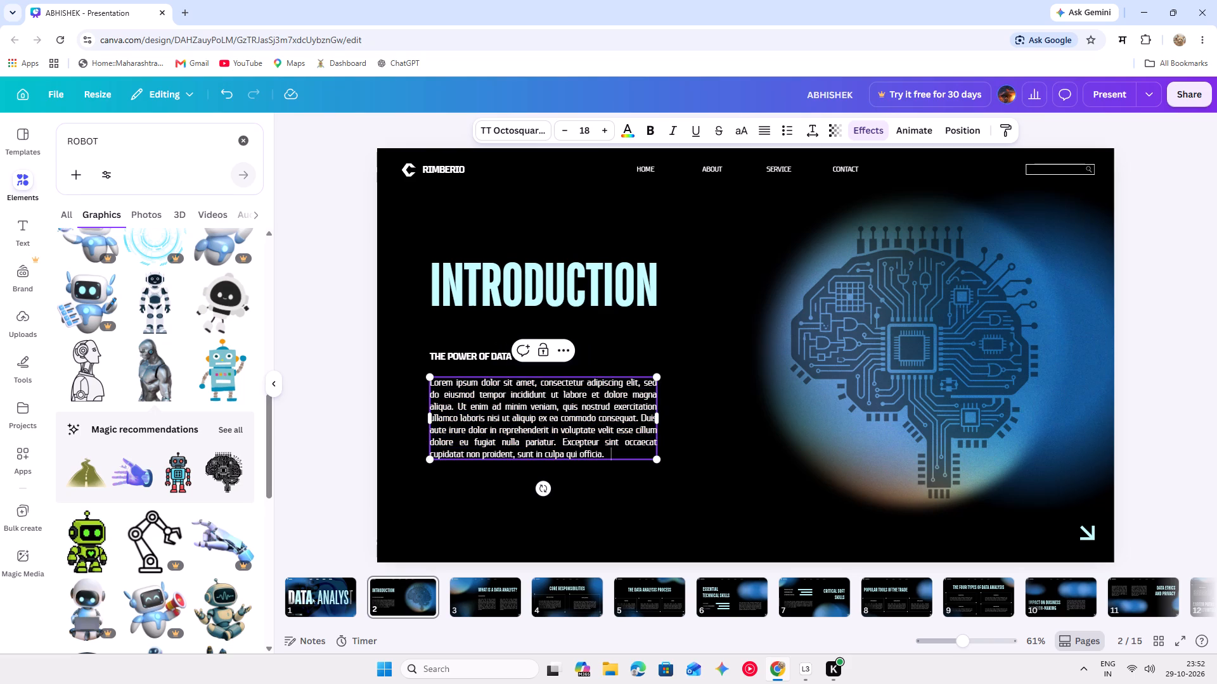
key(Return)
key(Return)
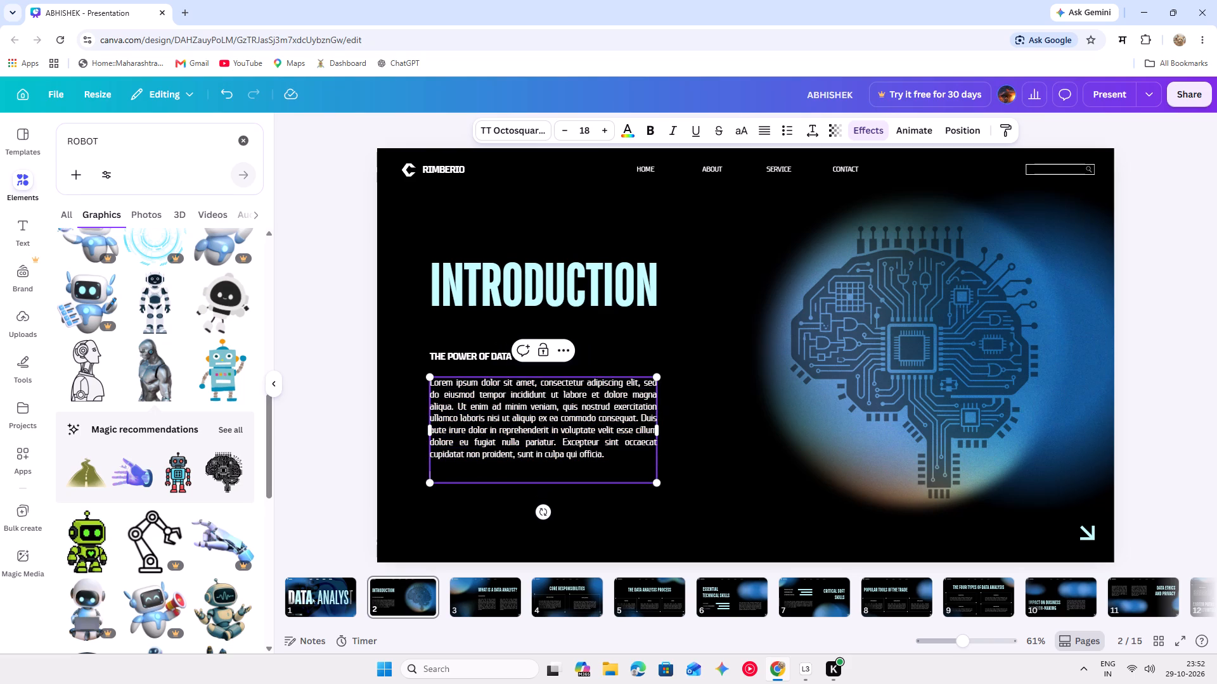
key(minus)
key(BackSpace)
key(space)
key(space)
key(minus)
key(space)
text(ABHISHEK)
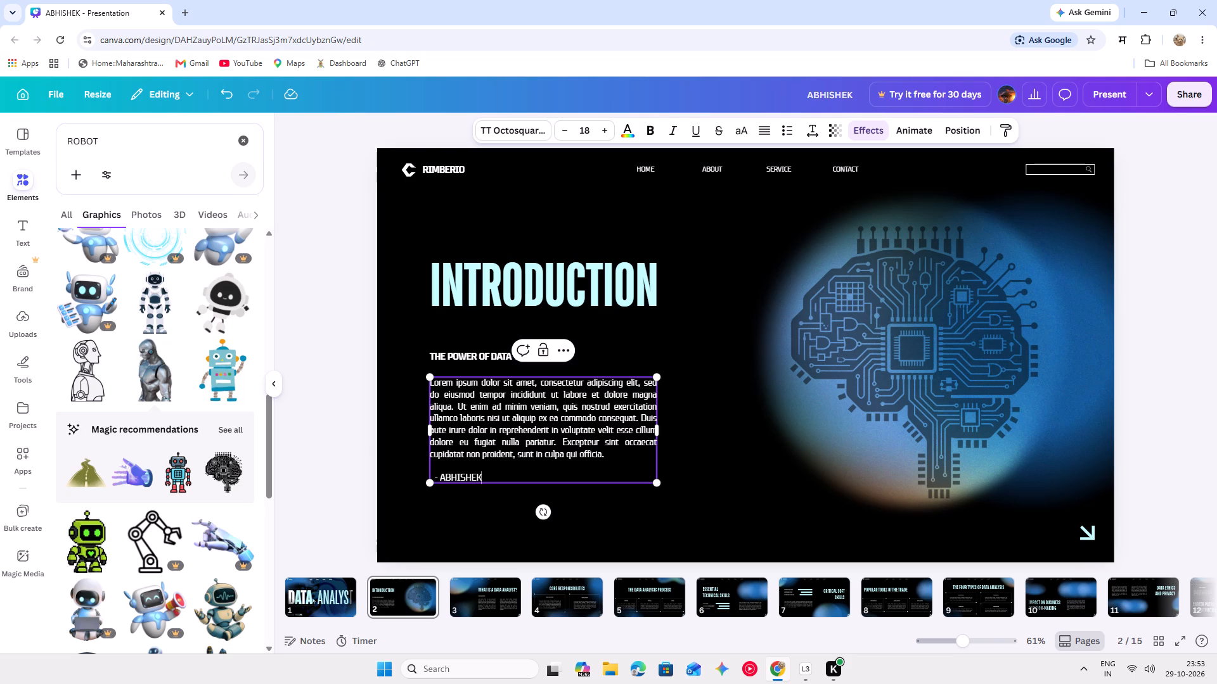
click(606, 460)
click(680, 351)
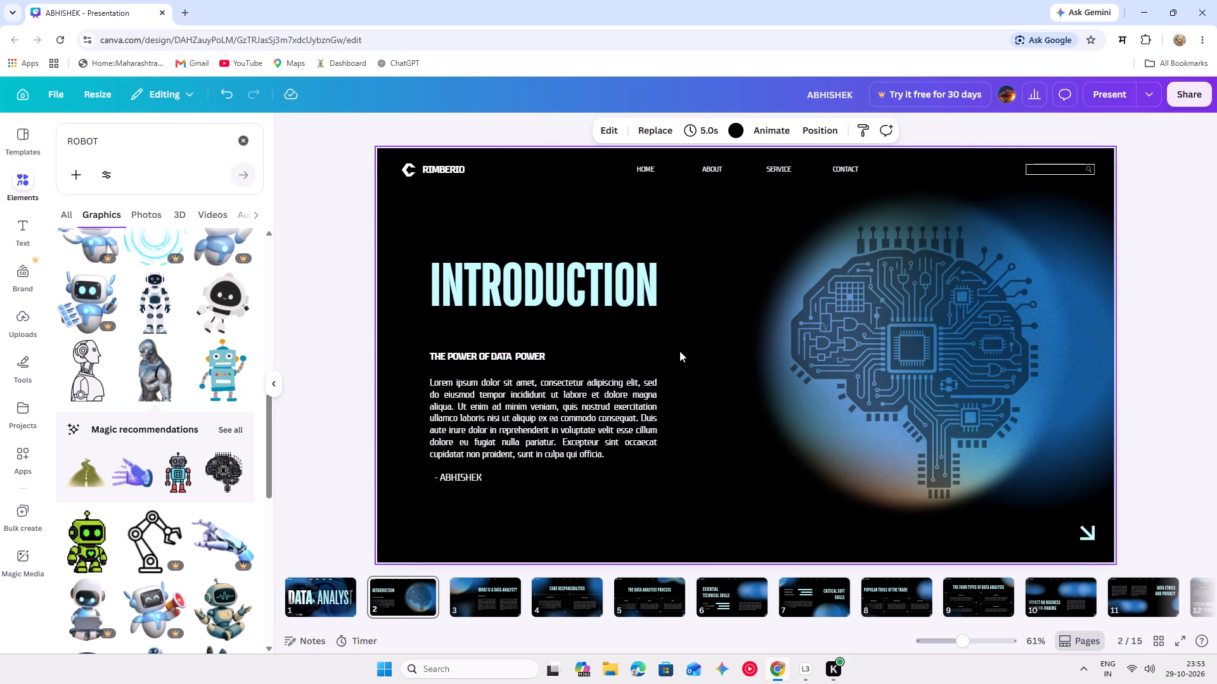
Replace the brand name beside the logo in the Introduction slide's header with RAMBO.
click(479, 169)
click(479, 169)
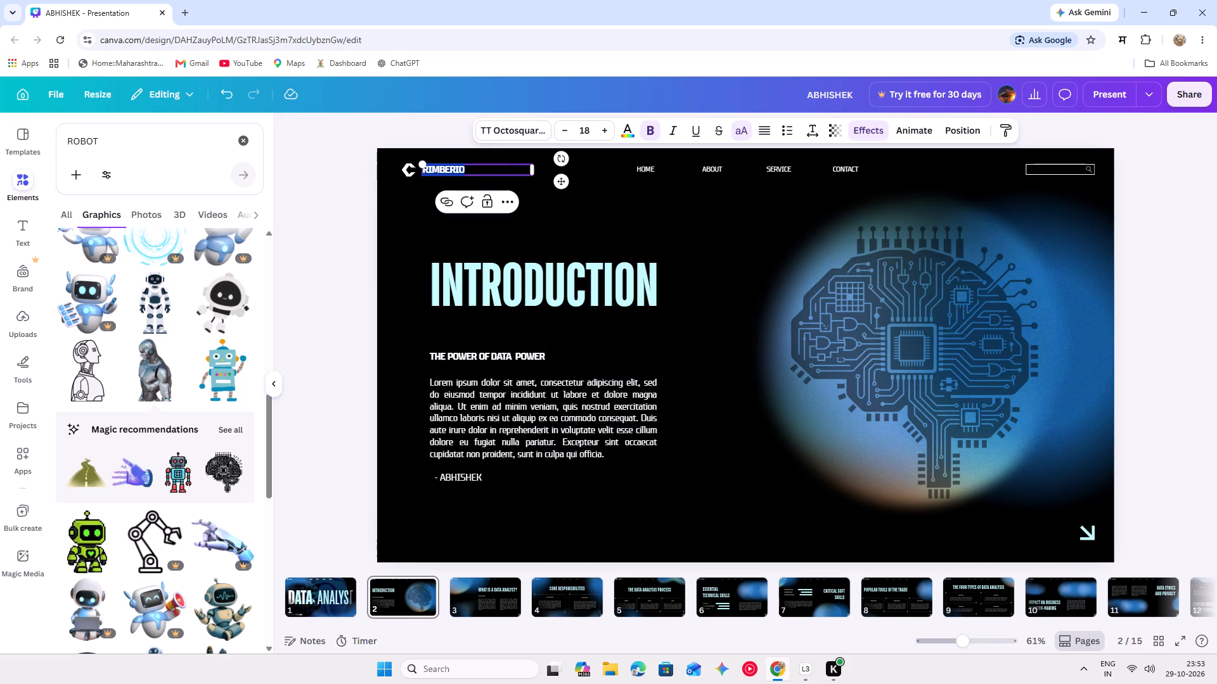
key(BackSpace)
key(r)
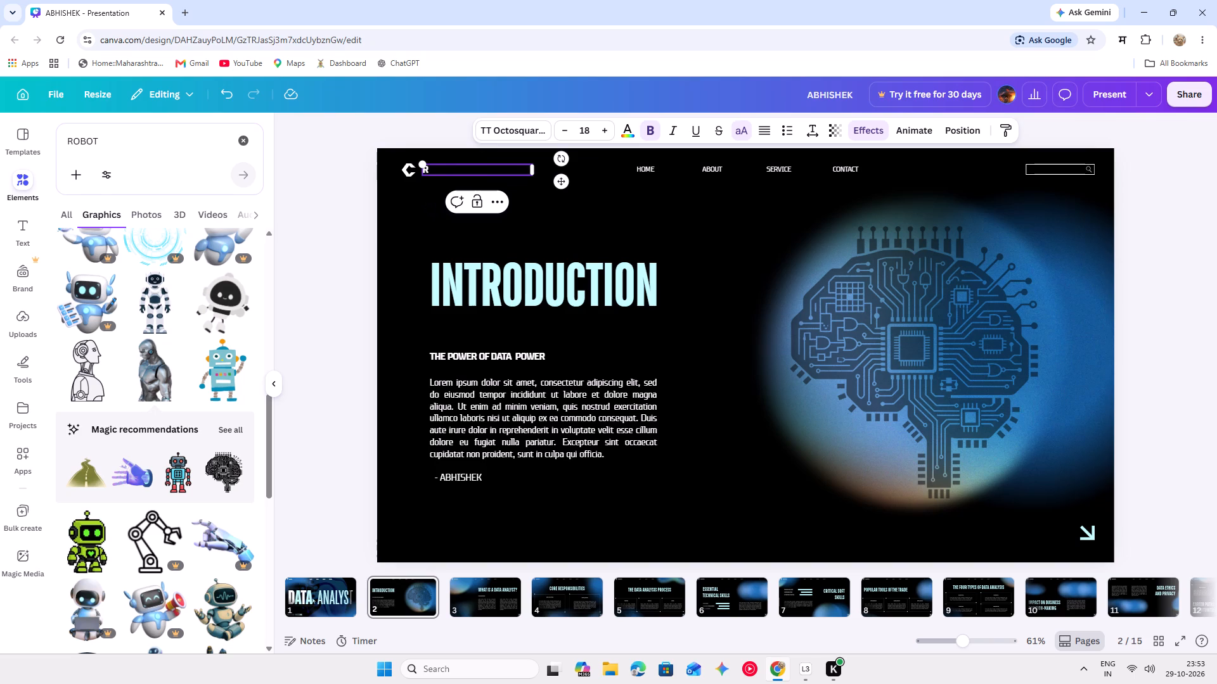
text(mbo)
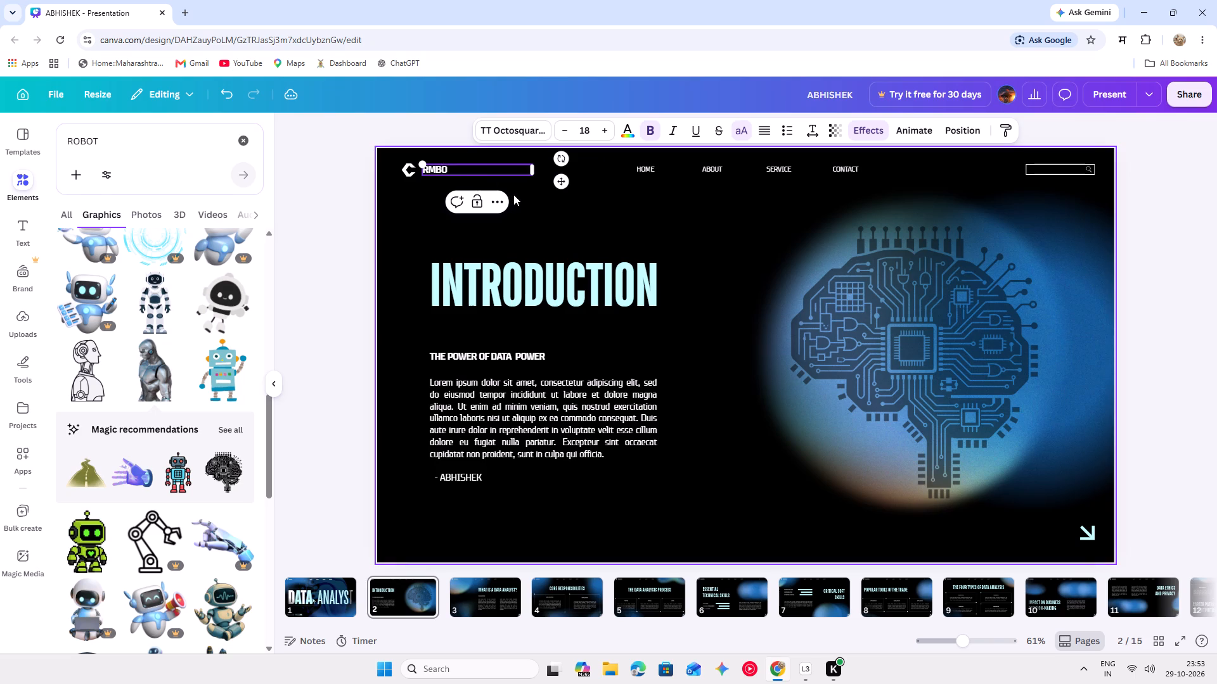
key(BackSpace)
key(BackSpace)
key(BackSpace)
key(a)
text(mbo)
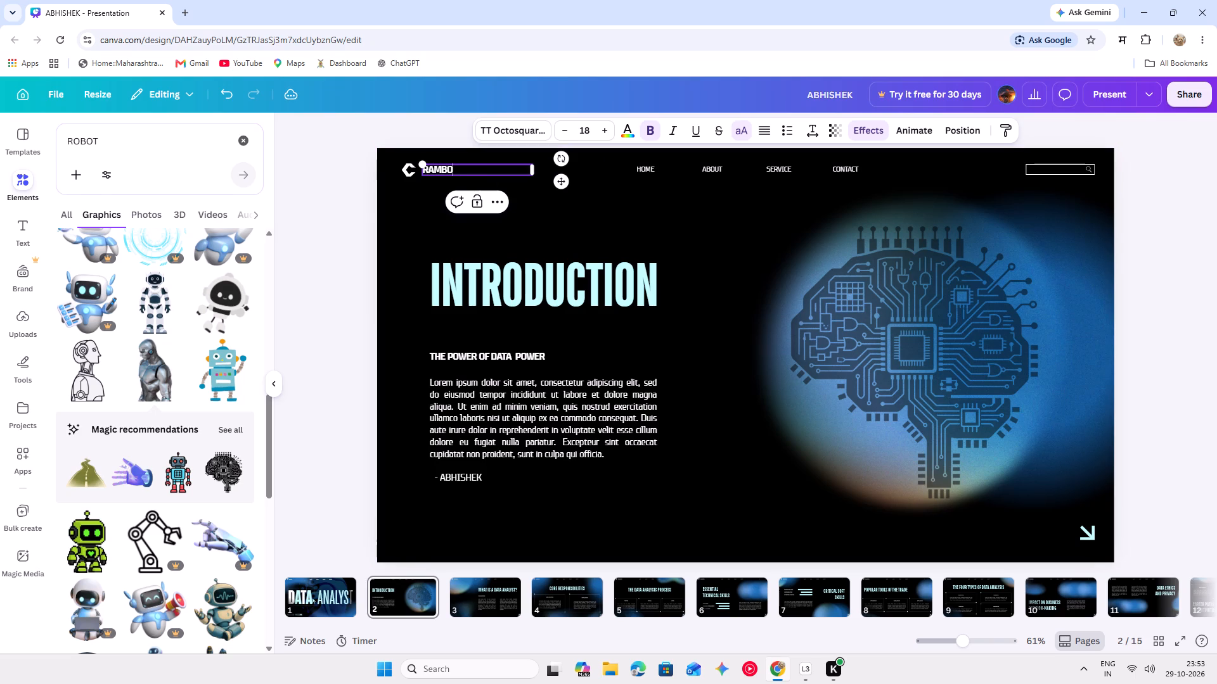
click(707, 225)
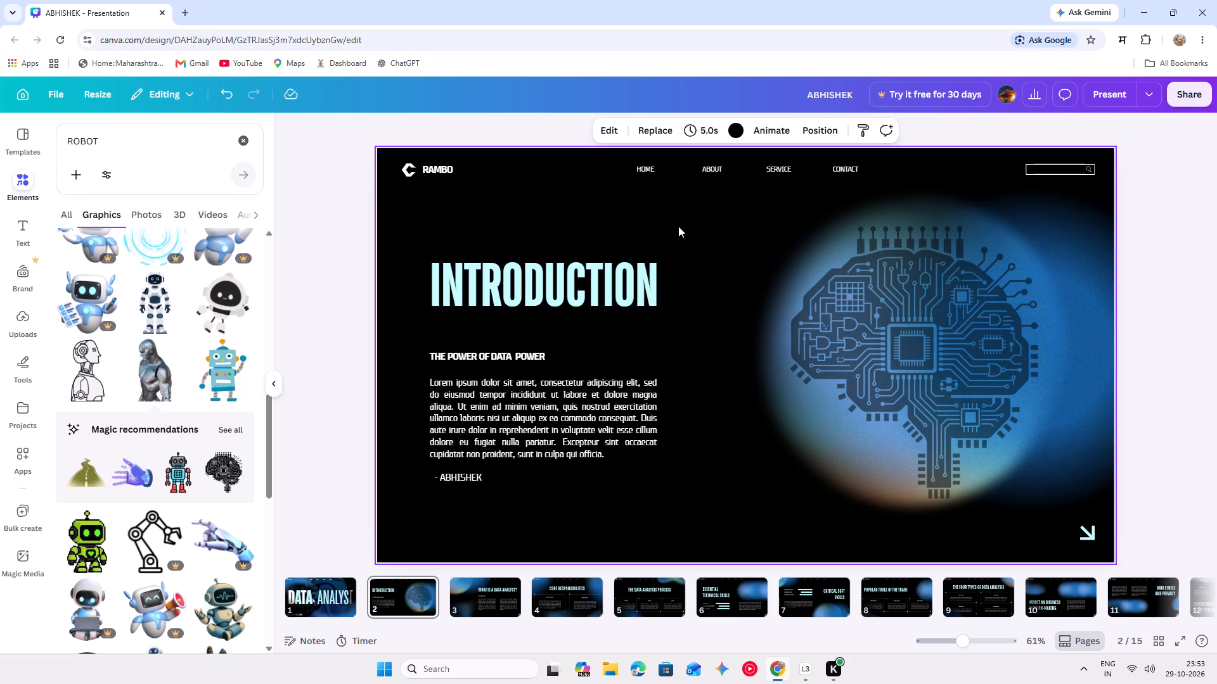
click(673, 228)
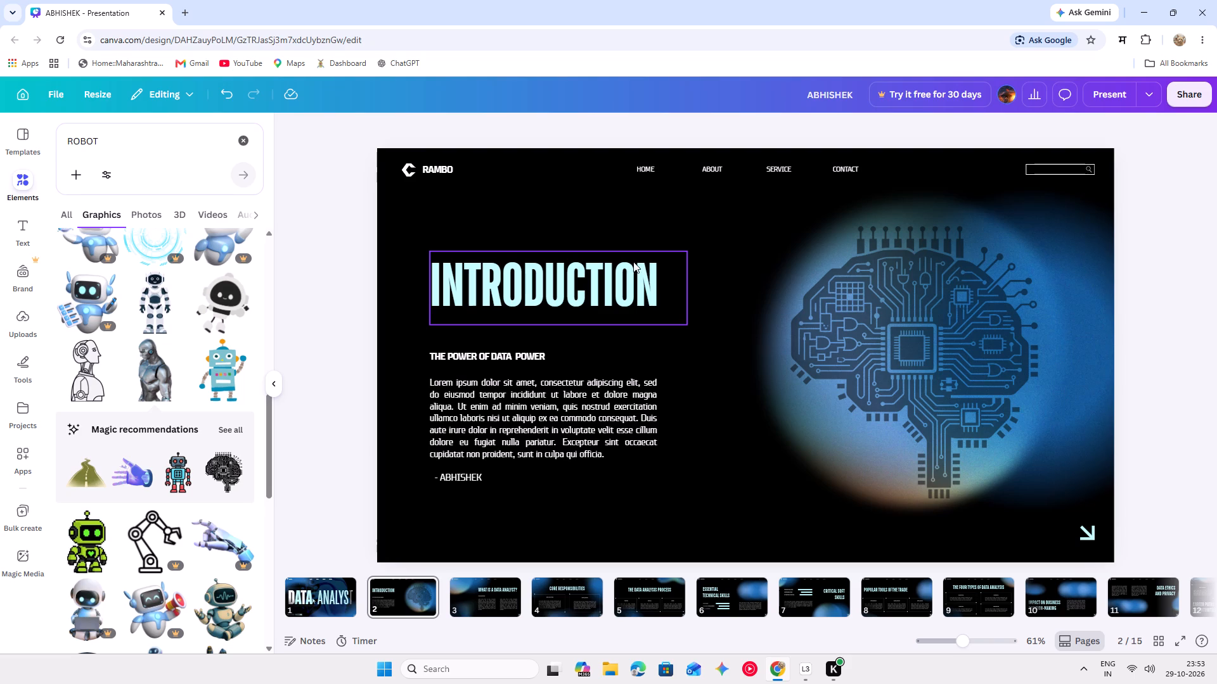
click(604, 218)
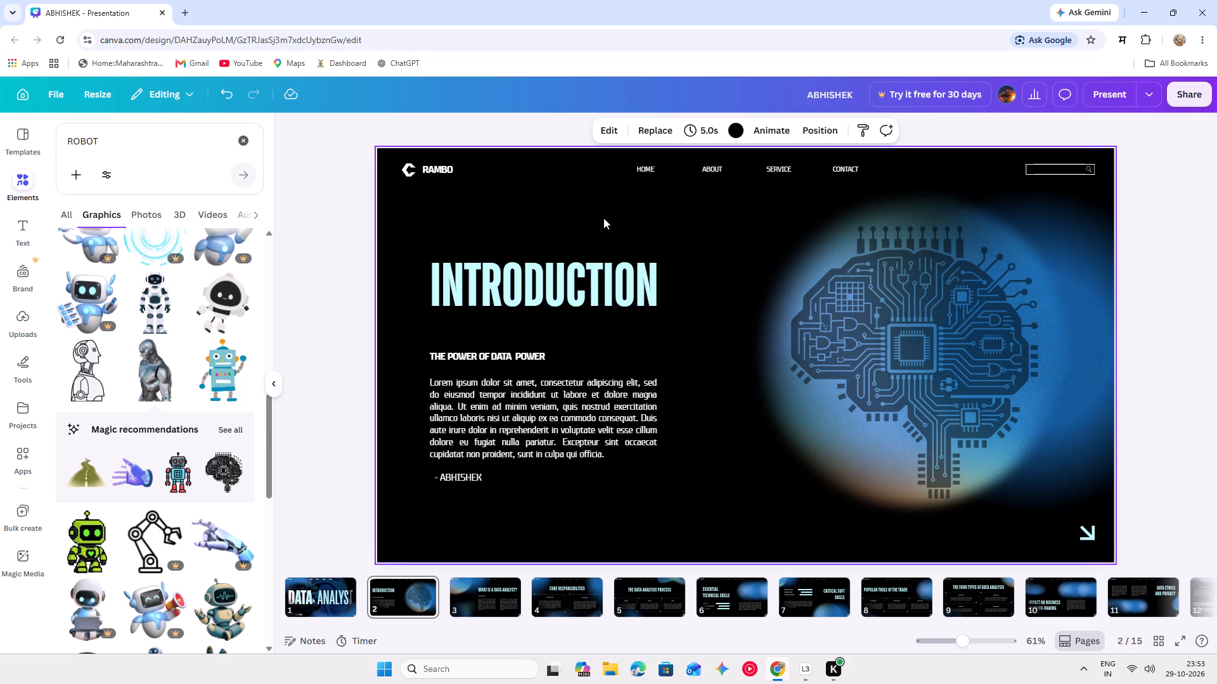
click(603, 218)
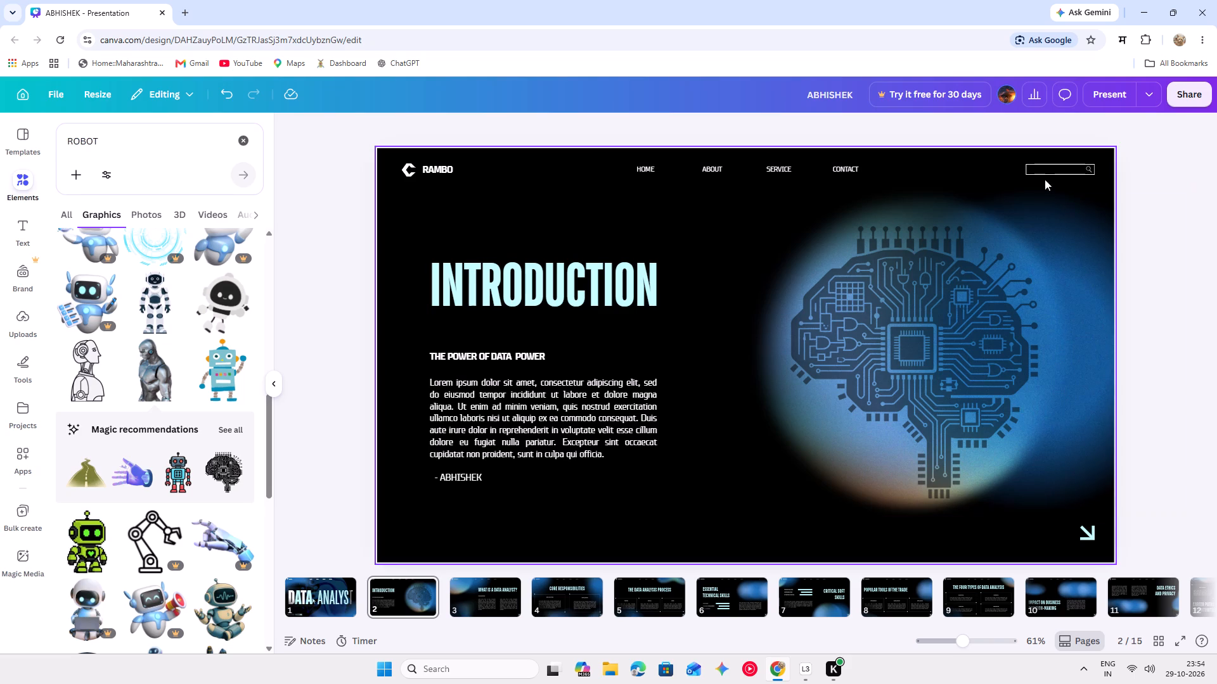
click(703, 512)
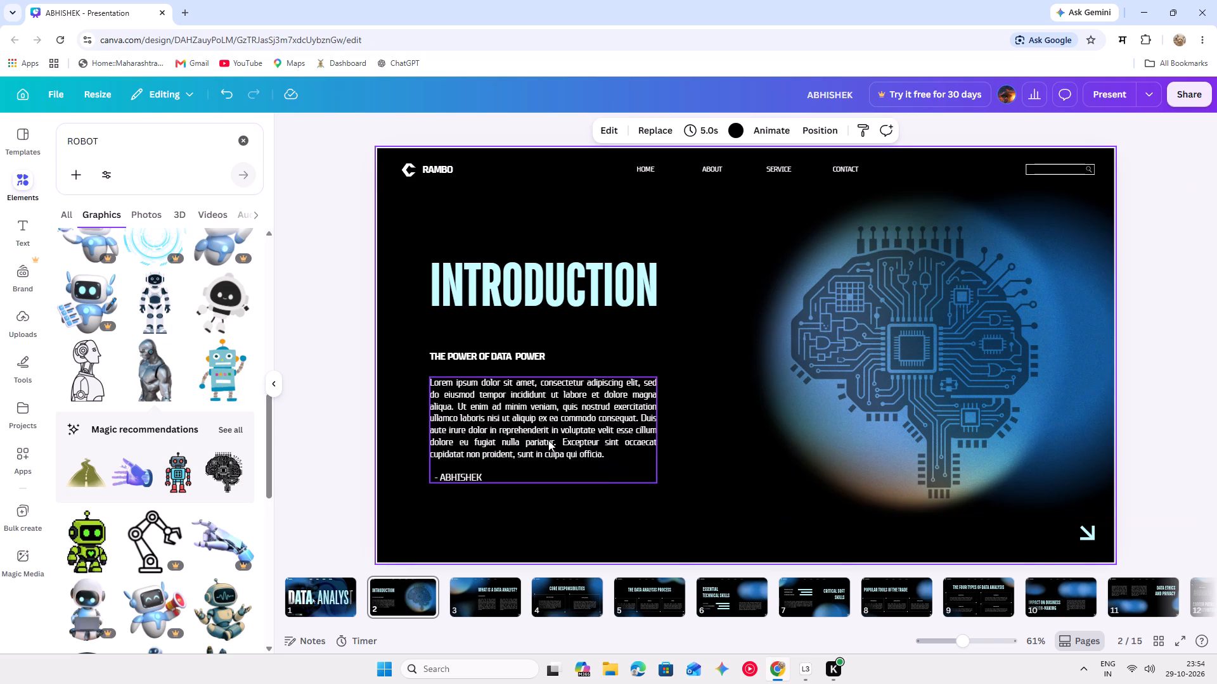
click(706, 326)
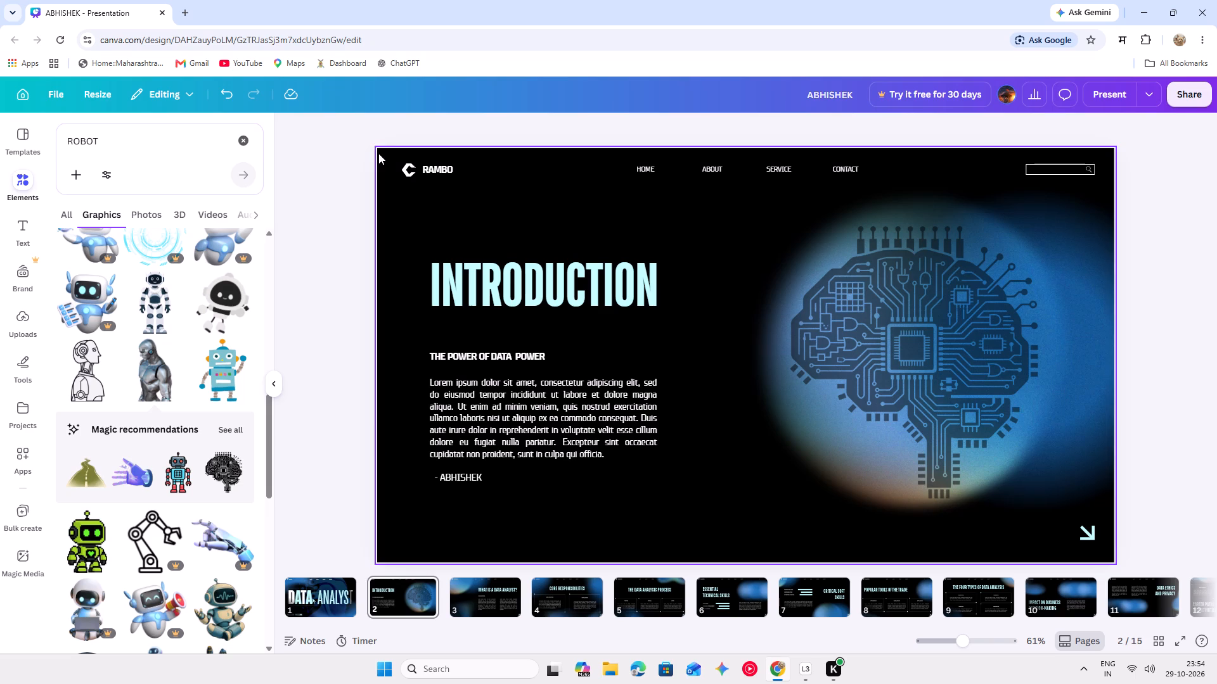
Lock all elements of the Introduction slide together, including the header, texts, glow, circuit brain and arrow.
drag(379, 153, 383, 161)
drag(379, 151, 382, 153)
drag(382, 153, 1110, 557)
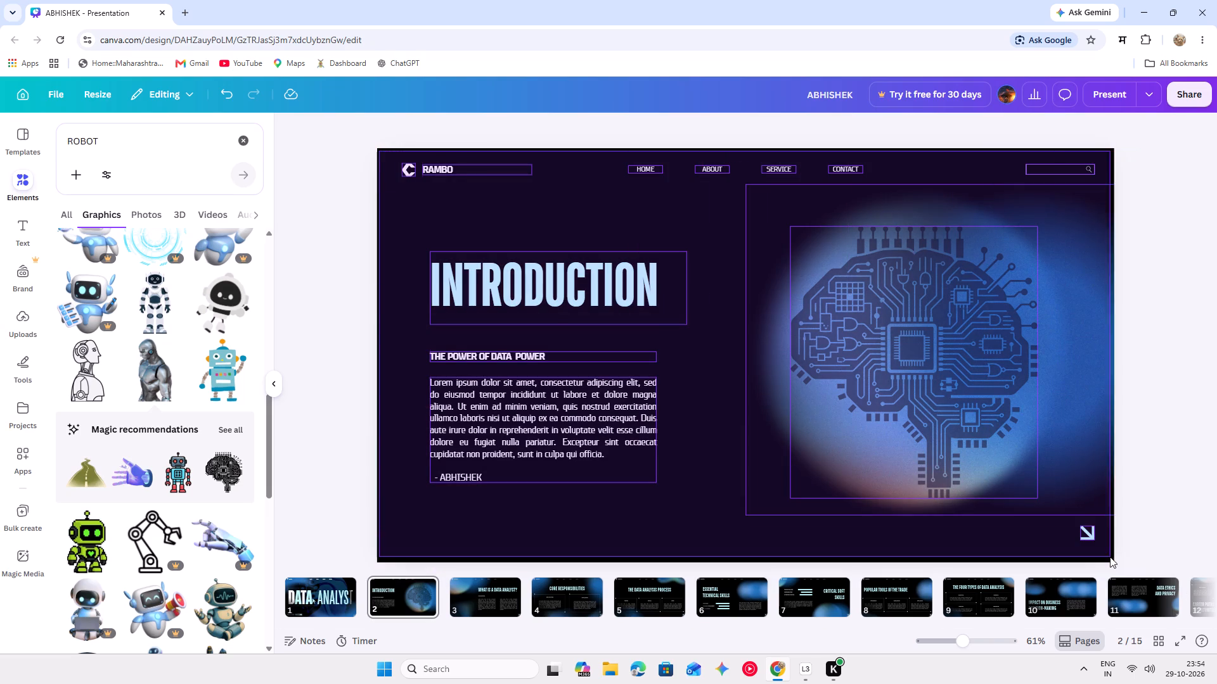
drag(1110, 557, 1118, 568)
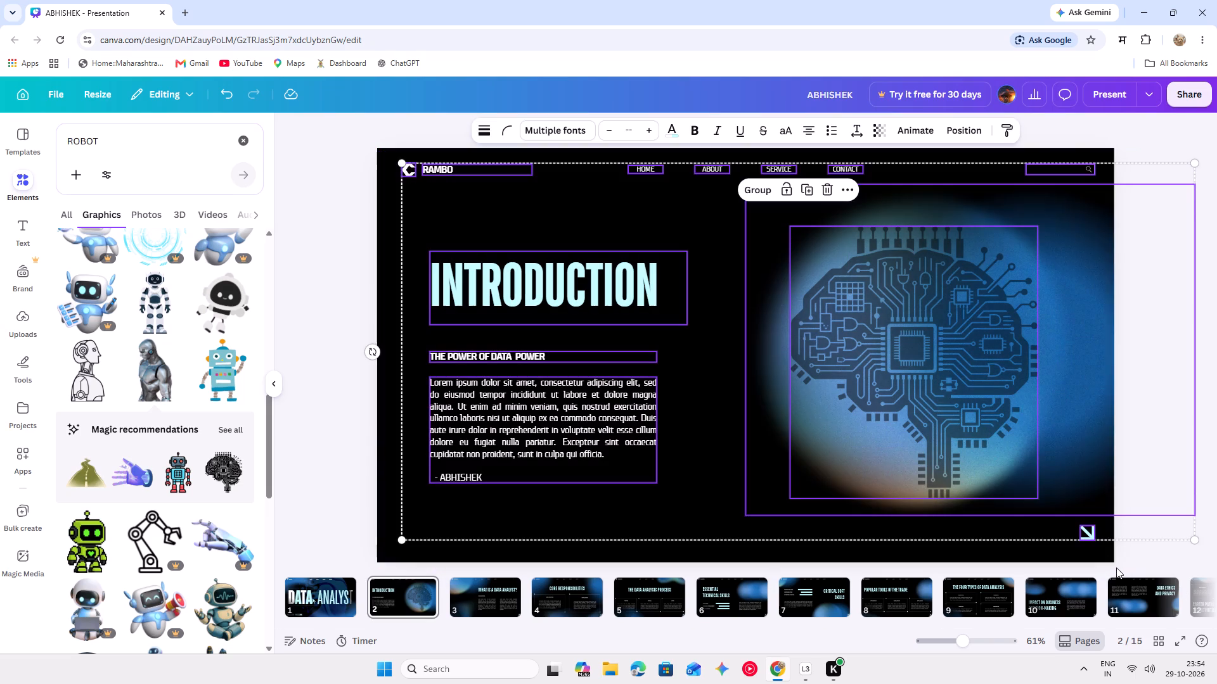
click(787, 188)
click(695, 210)
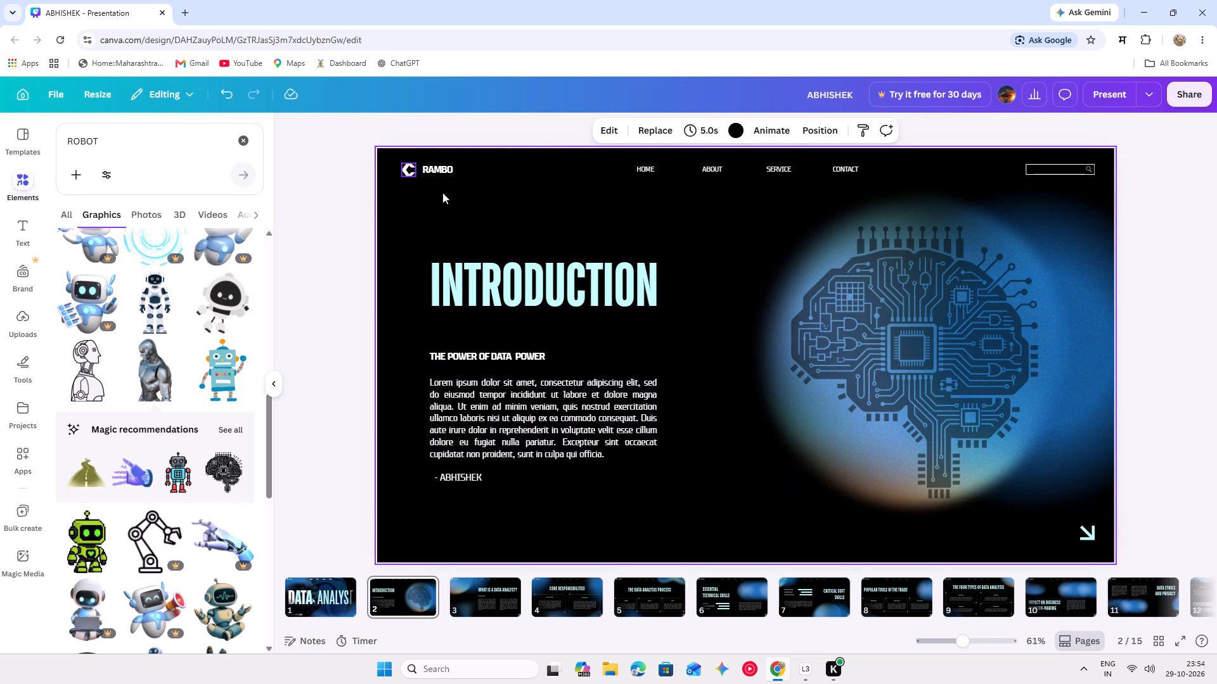
Replace the brand name beside the logo in the header of slide 3, What Is a Data Analyst, with RAMBO.
click(482, 595)
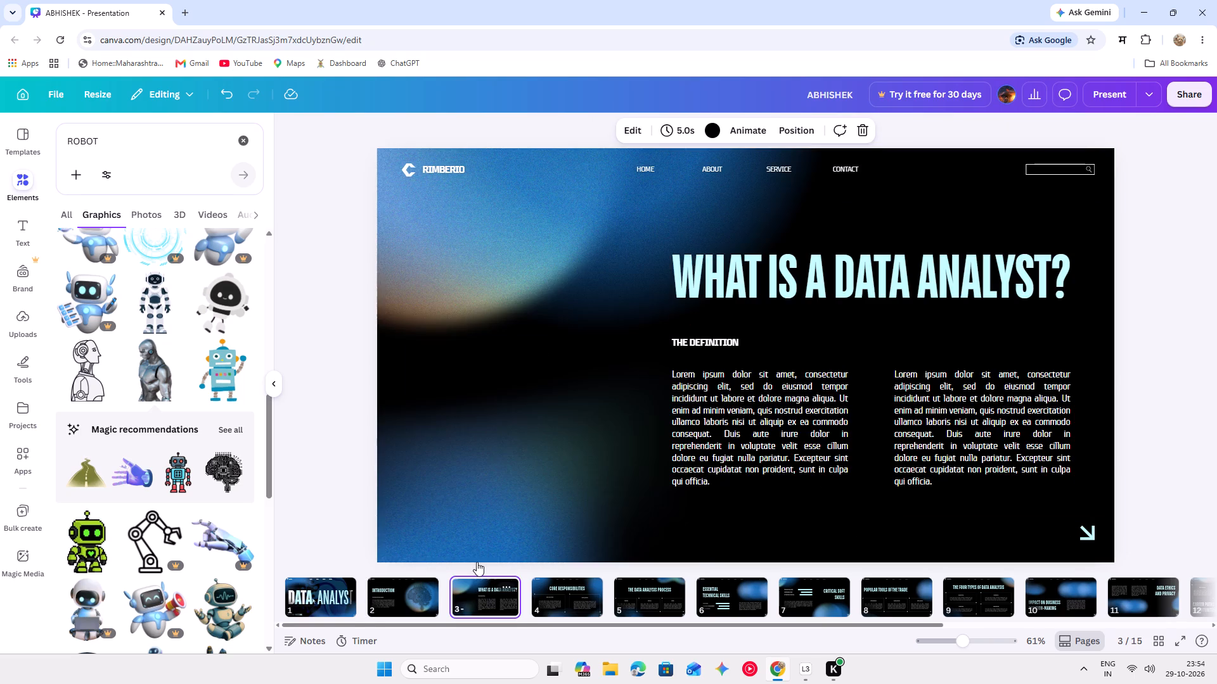
click(457, 167)
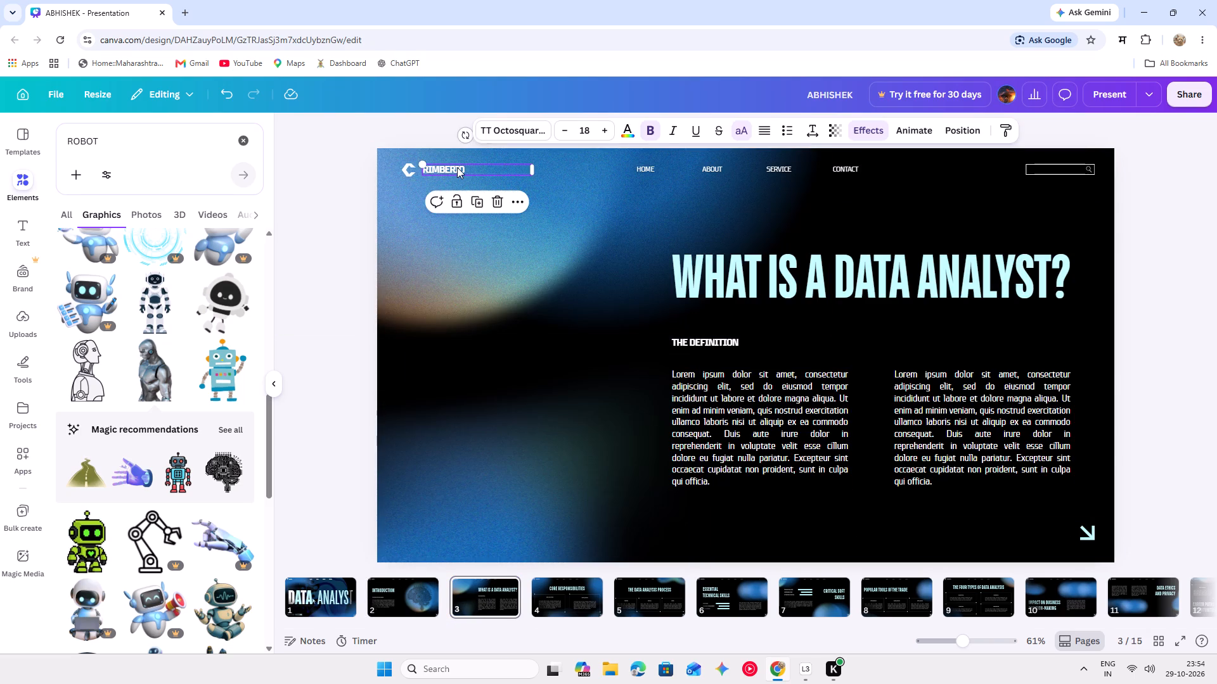
click(465, 167)
key(BackSpace)
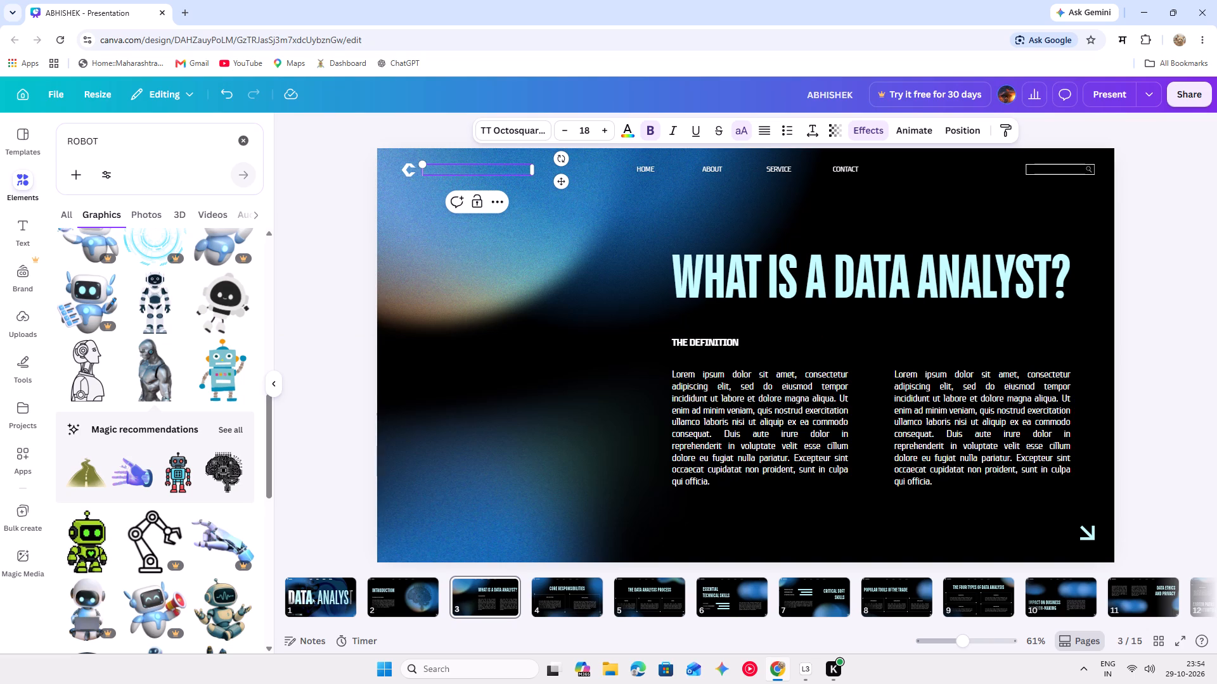
text(RAMBO)
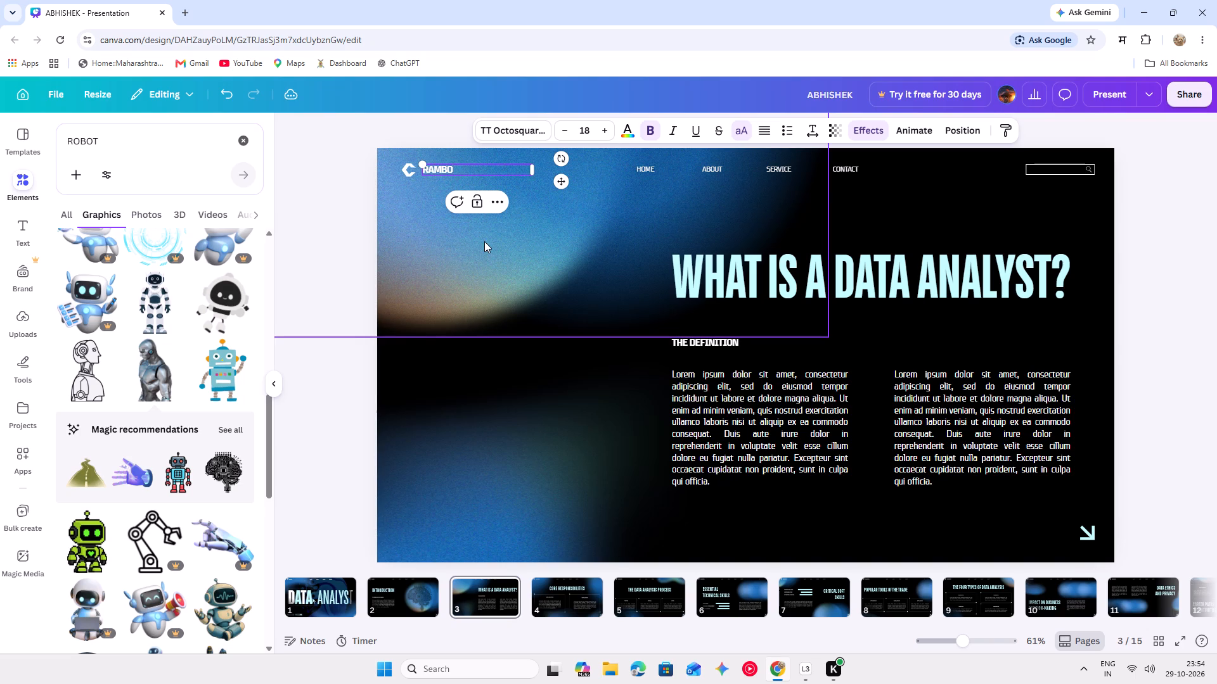
click(485, 243)
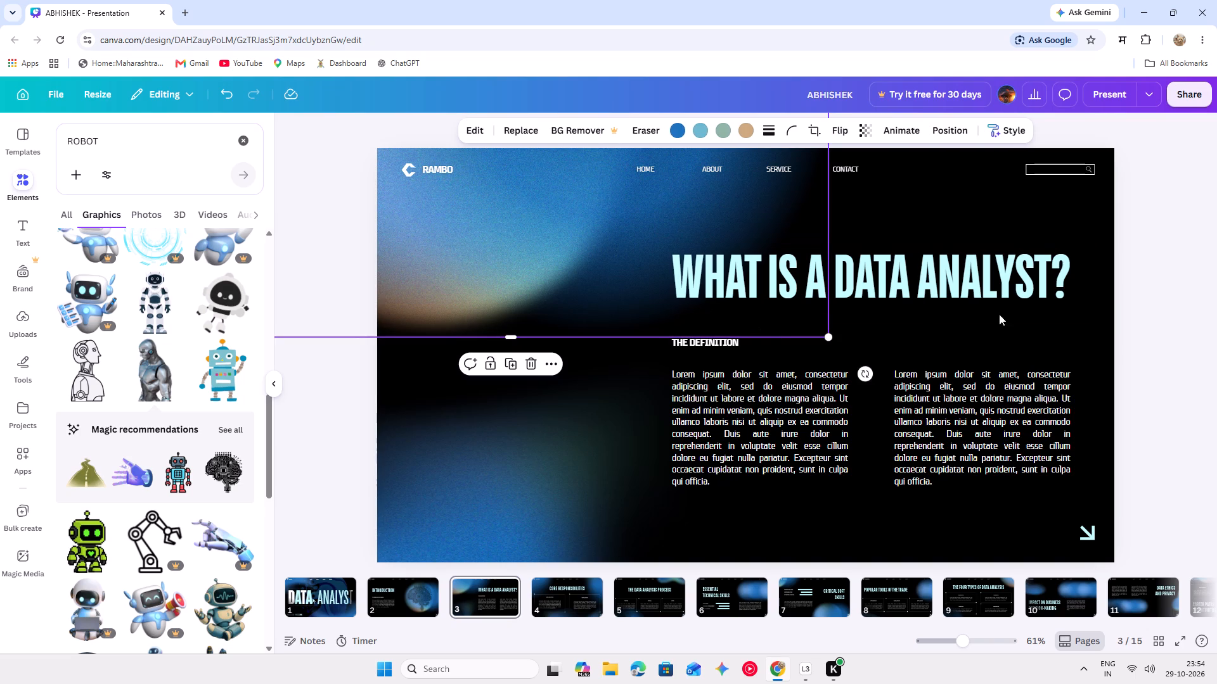
Change the question mark ending the WHAT IS A DATA ANALYST title to an exclamation mark, with a space before it.
click(1081, 294)
click(1080, 294)
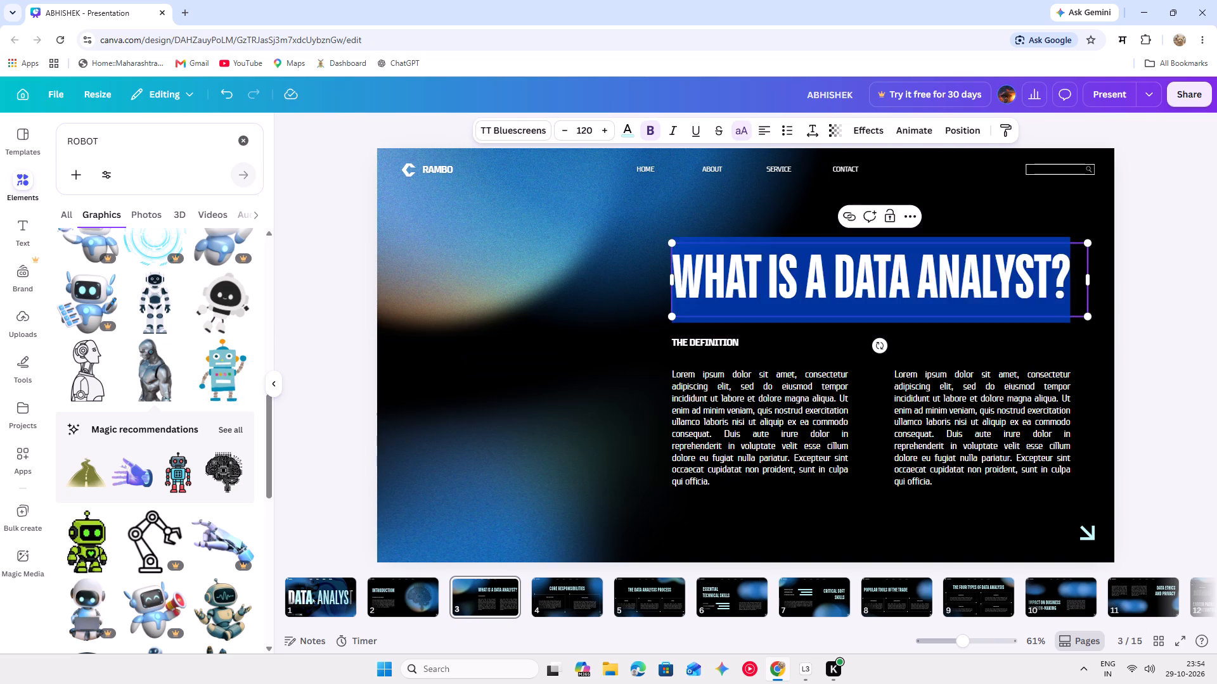
click(1078, 294)
key(BackSpace)
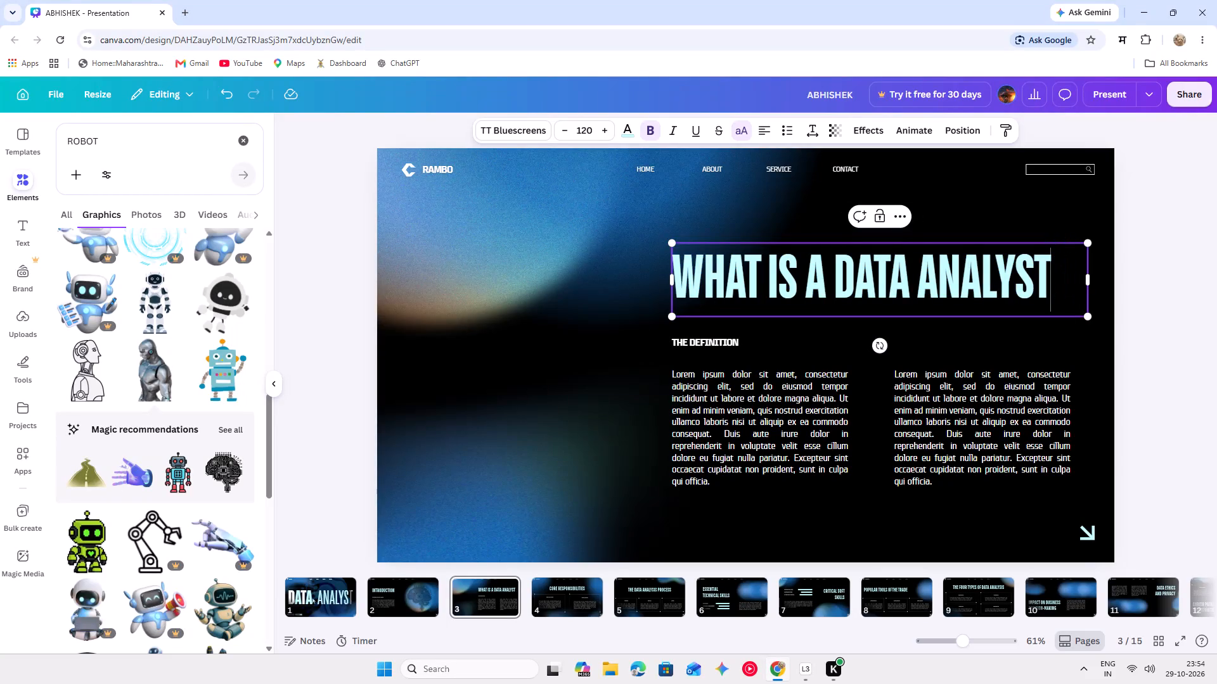
key(shift+exclam)
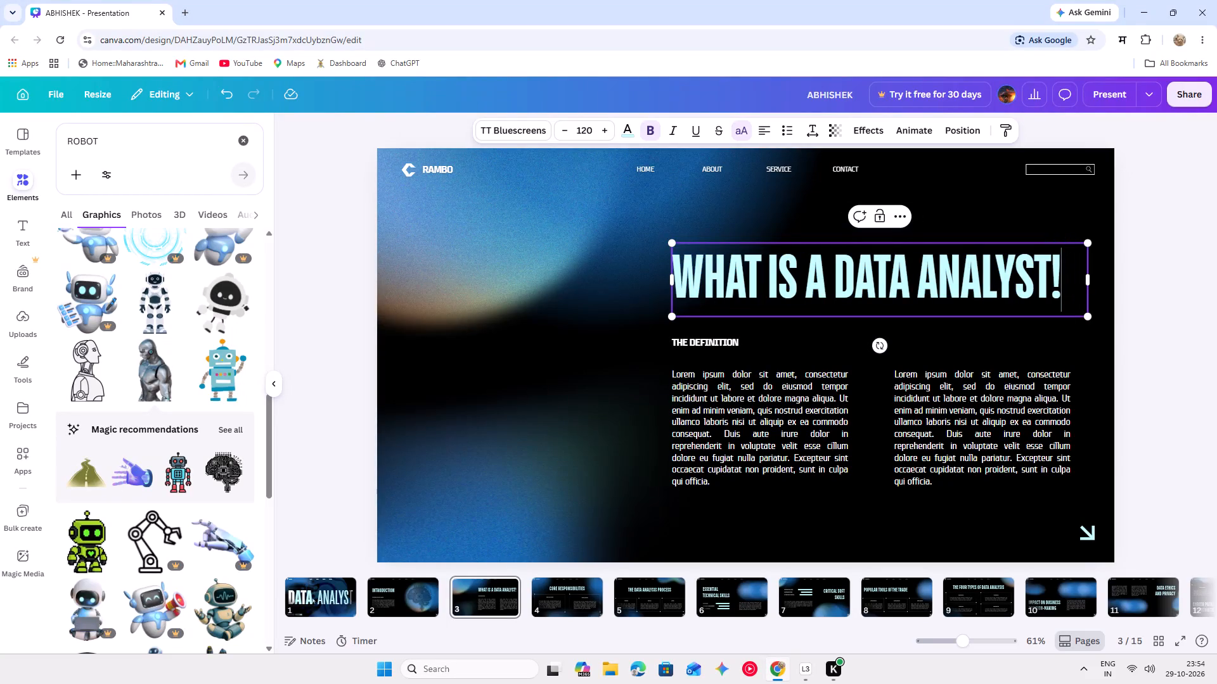
click(1054, 294)
key(space)
click(579, 267)
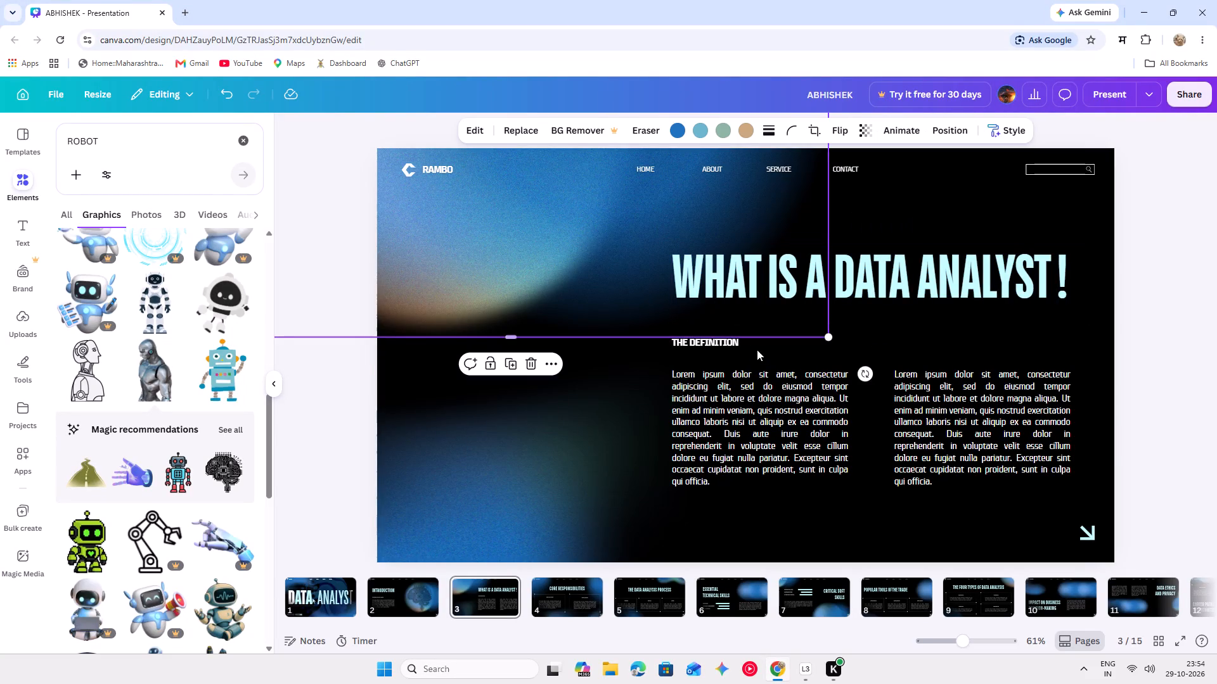
click(638, 390)
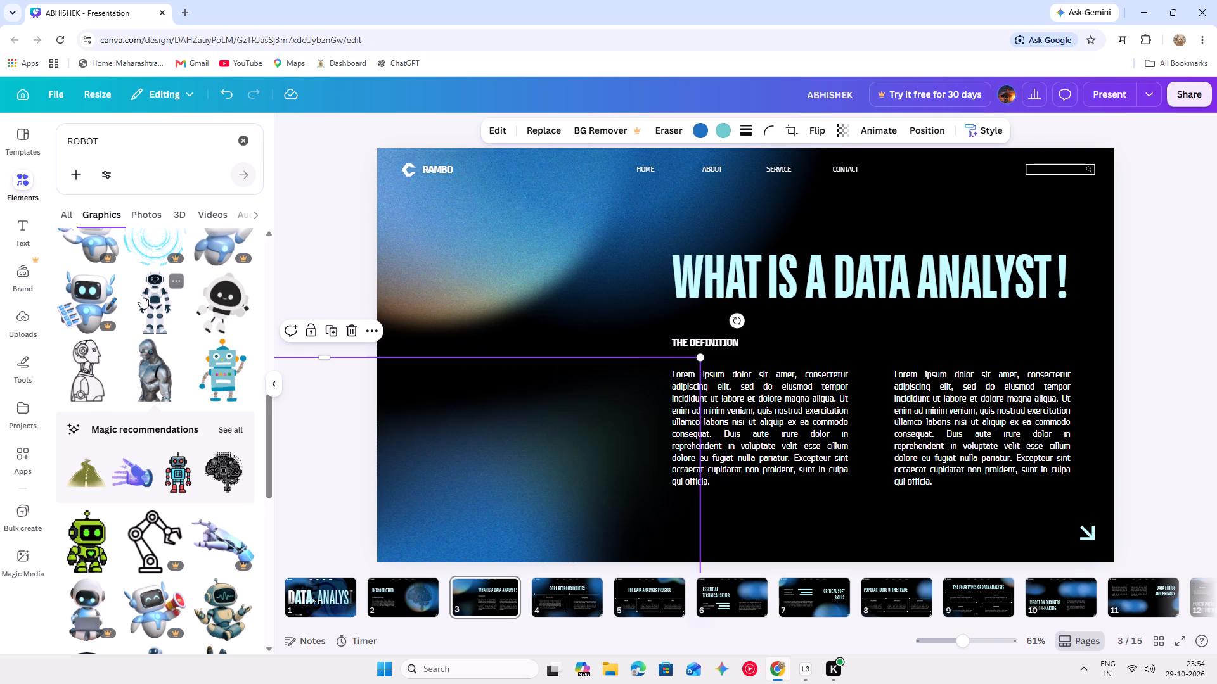
Find the outlined brain-in-a-chip graphic among the ROBOT results and place it over the slide's lower-left glow.
scroll(70, 555, down, 6)
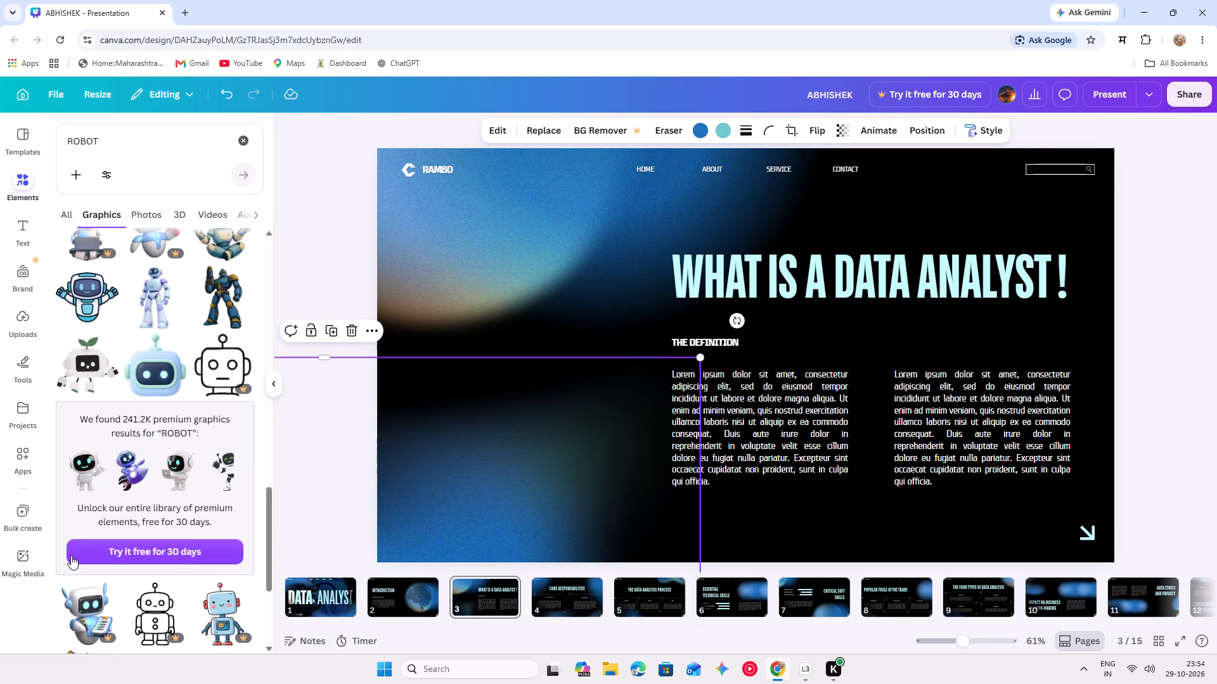
scroll(71, 555, down, 5)
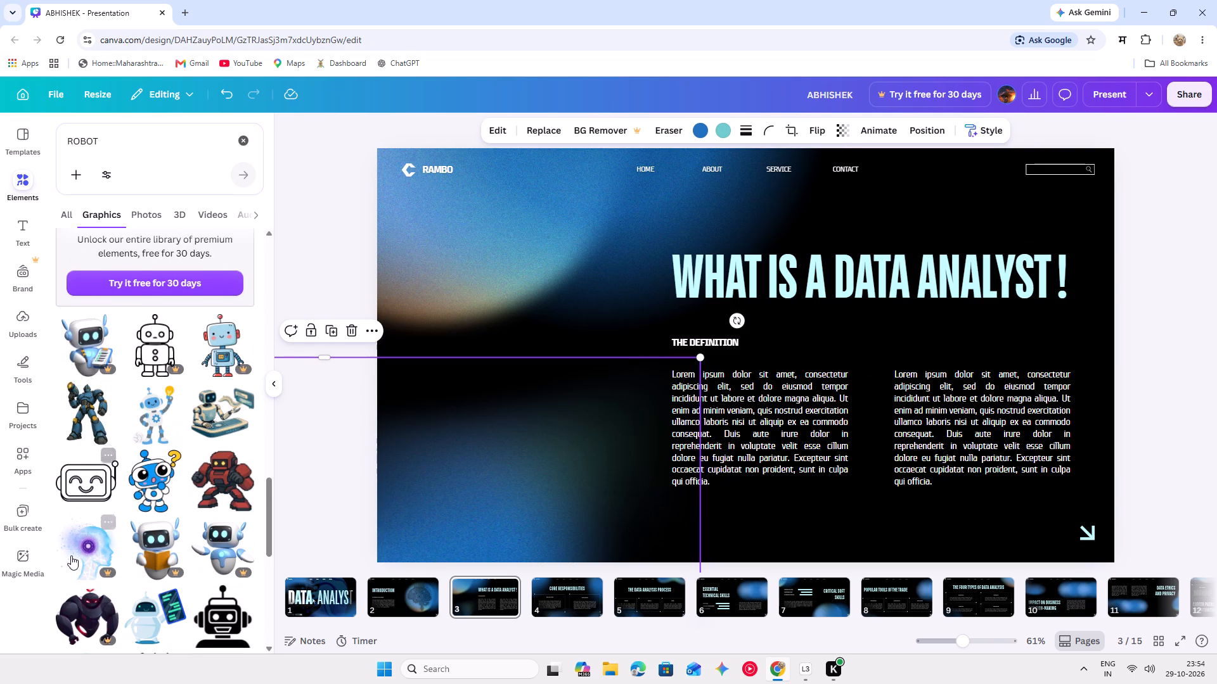
scroll(71, 555, down, 2)
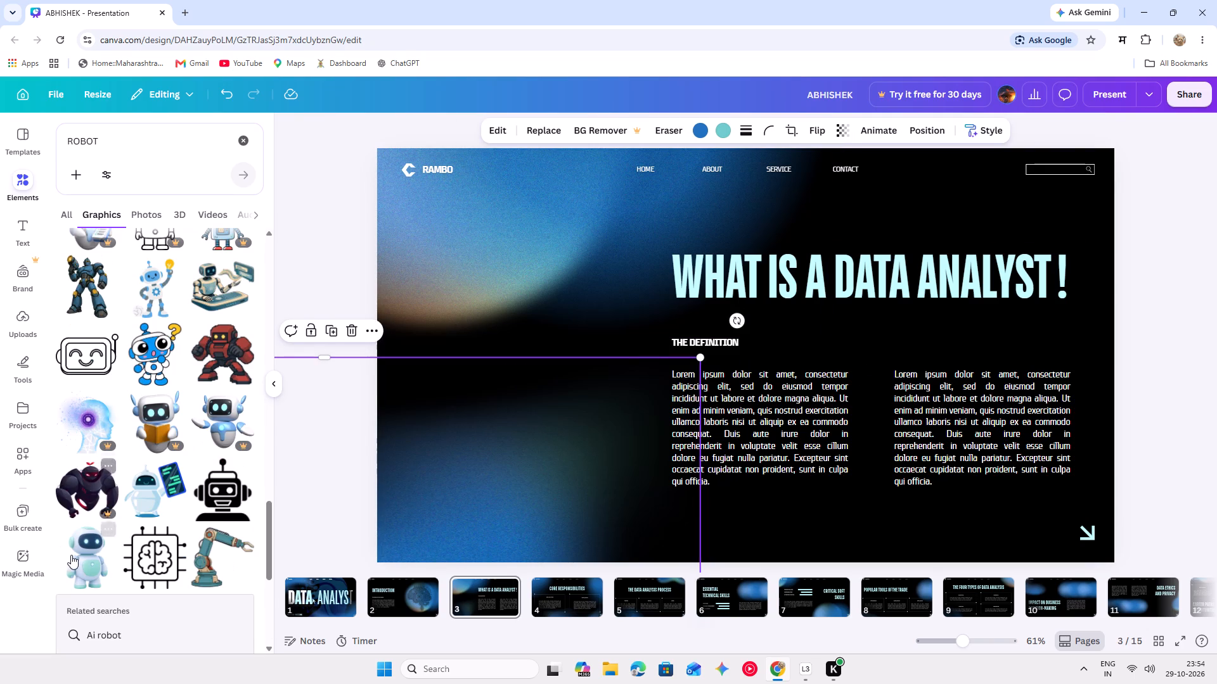
scroll(72, 552, down, 1)
drag(146, 497, 451, 379)
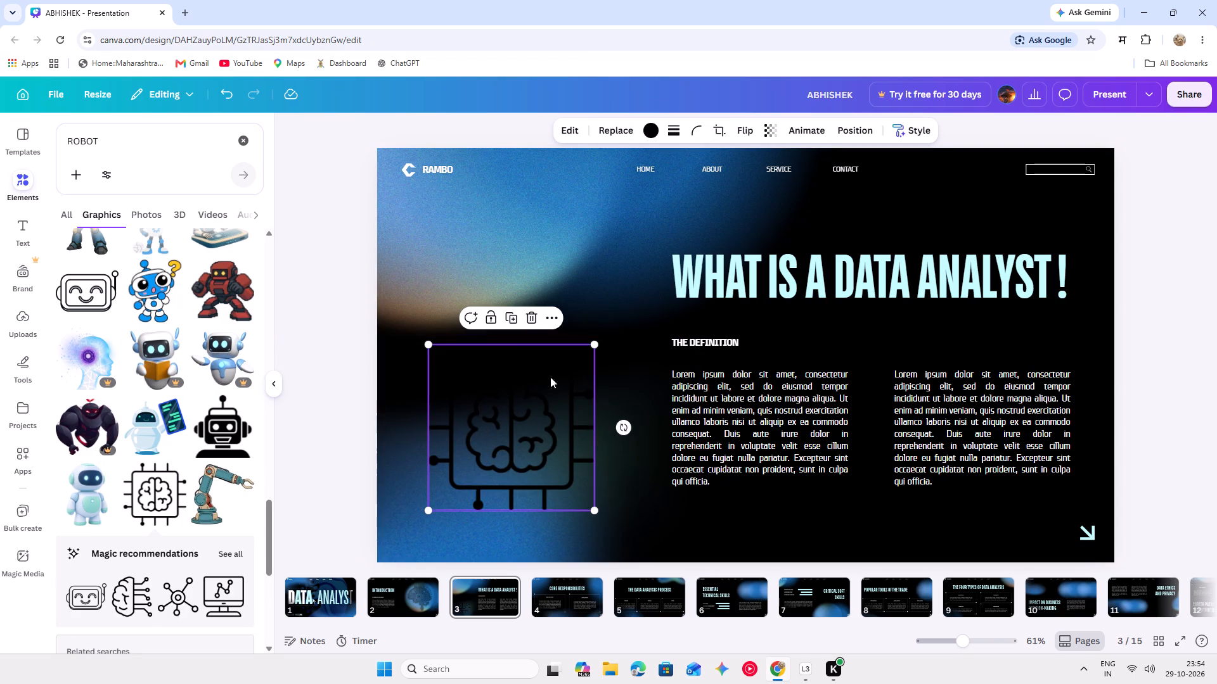
Recolor the brain chip graphic white.
click(649, 129)
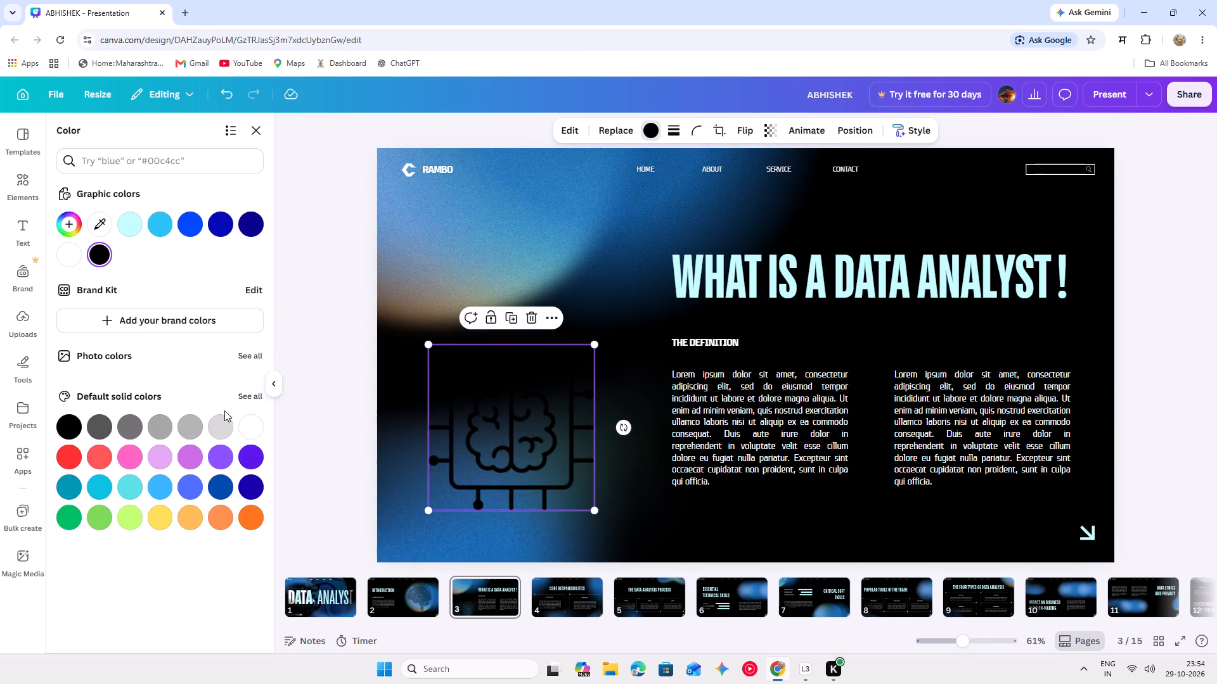
click(255, 431)
Enlarge the brain chip graphic to about 657 by 657 and position it in the slide's lower-left area, beside the body text.
drag(496, 408, 457, 367)
drag(556, 472, 658, 543)
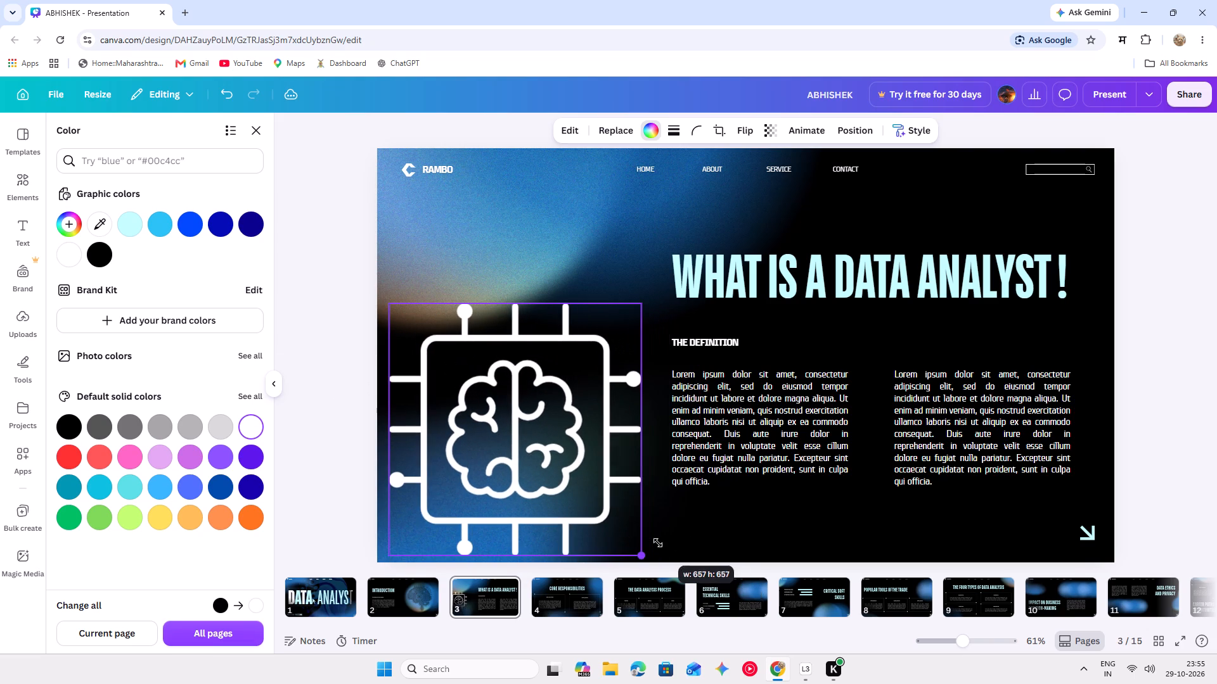
drag(658, 543, 657, 542)
drag(564, 488, 563, 479)
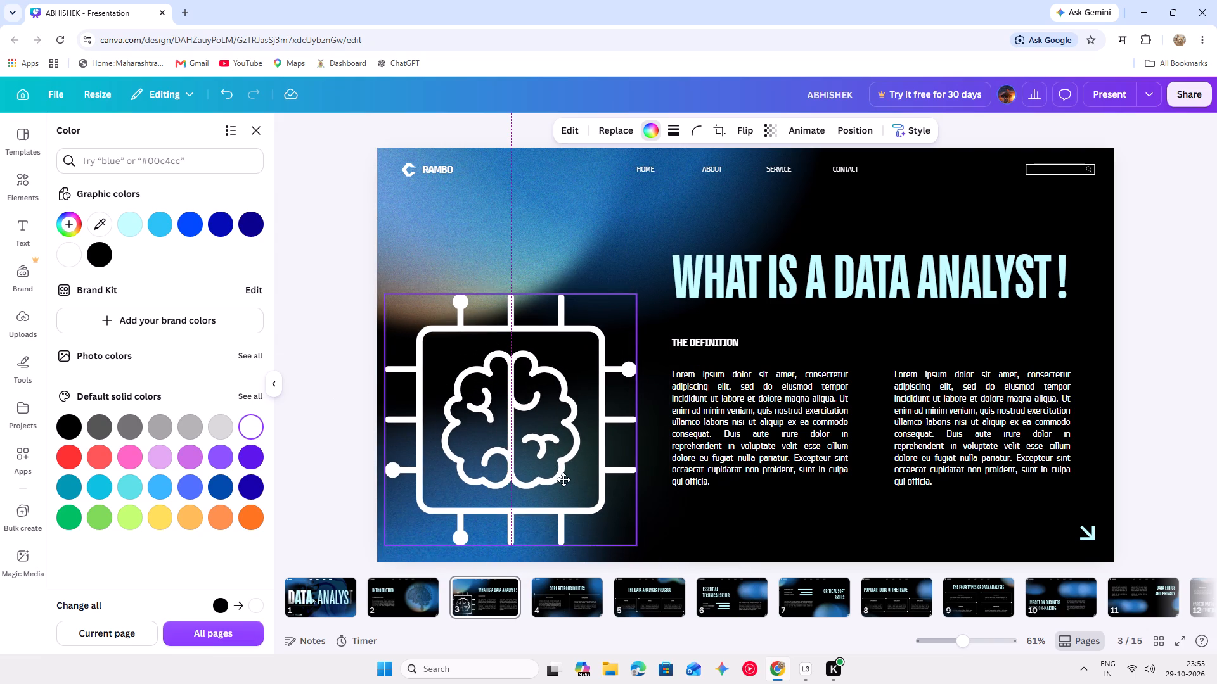
drag(563, 479, 569, 479)
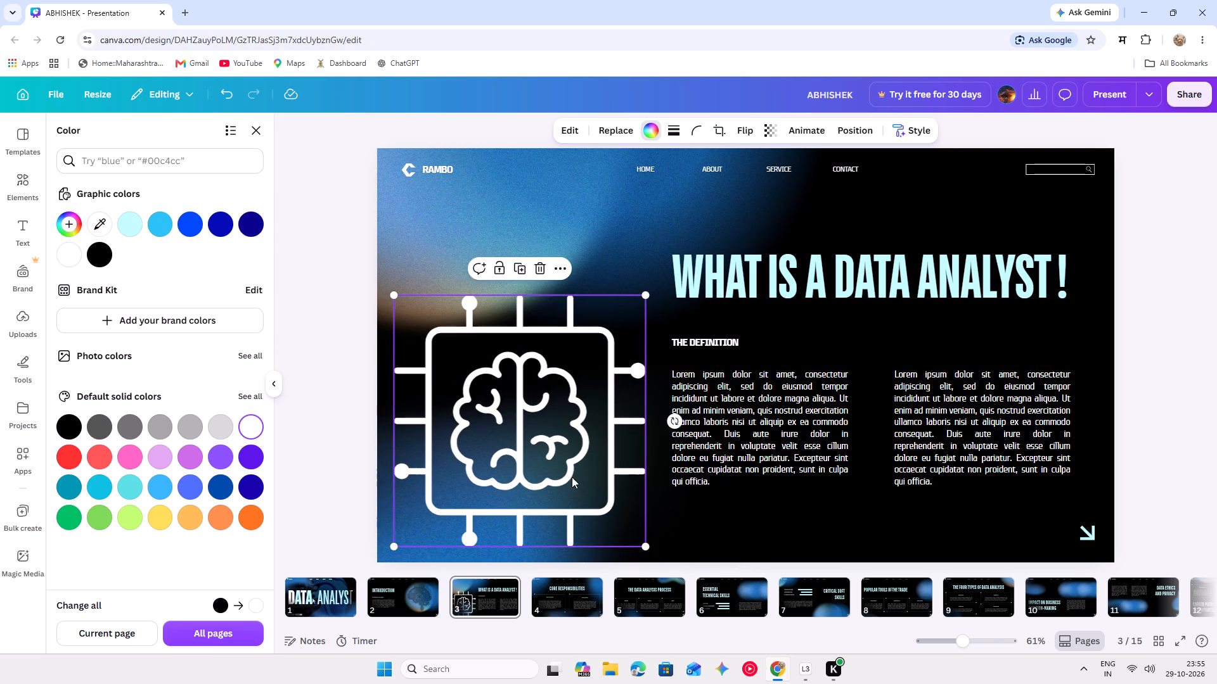
Fade the brain chip graphic by setting its transparency to 53.
click(773, 139)
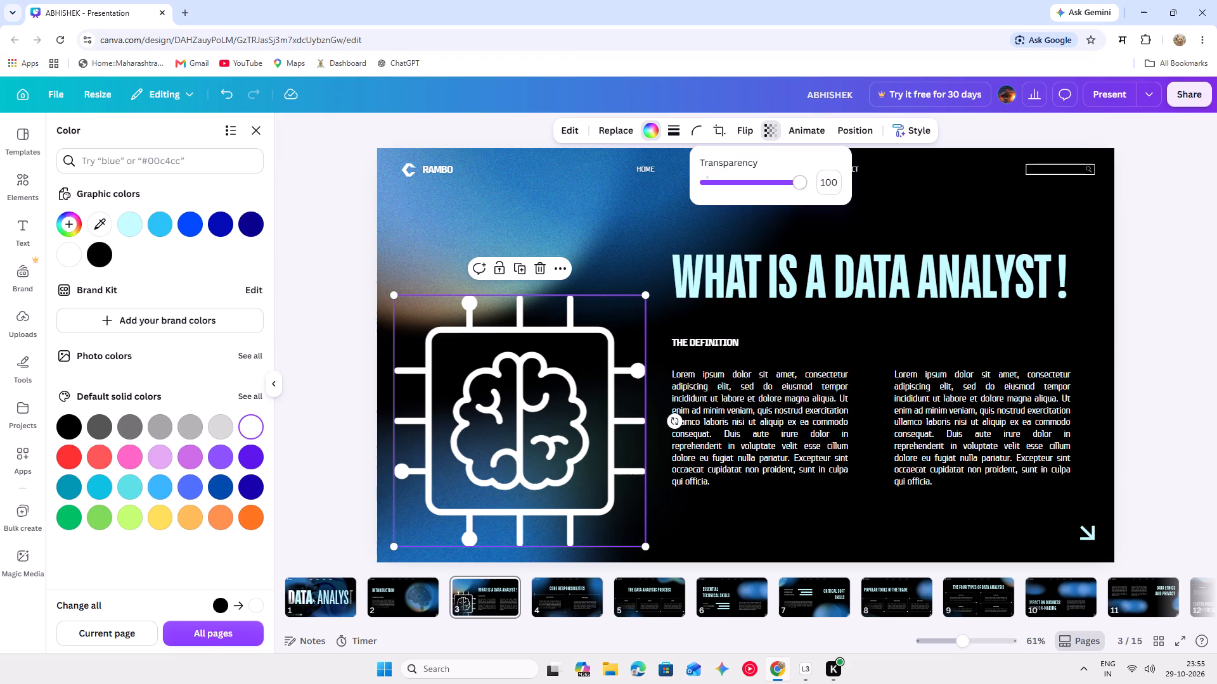
drag(801, 183, 745, 194)
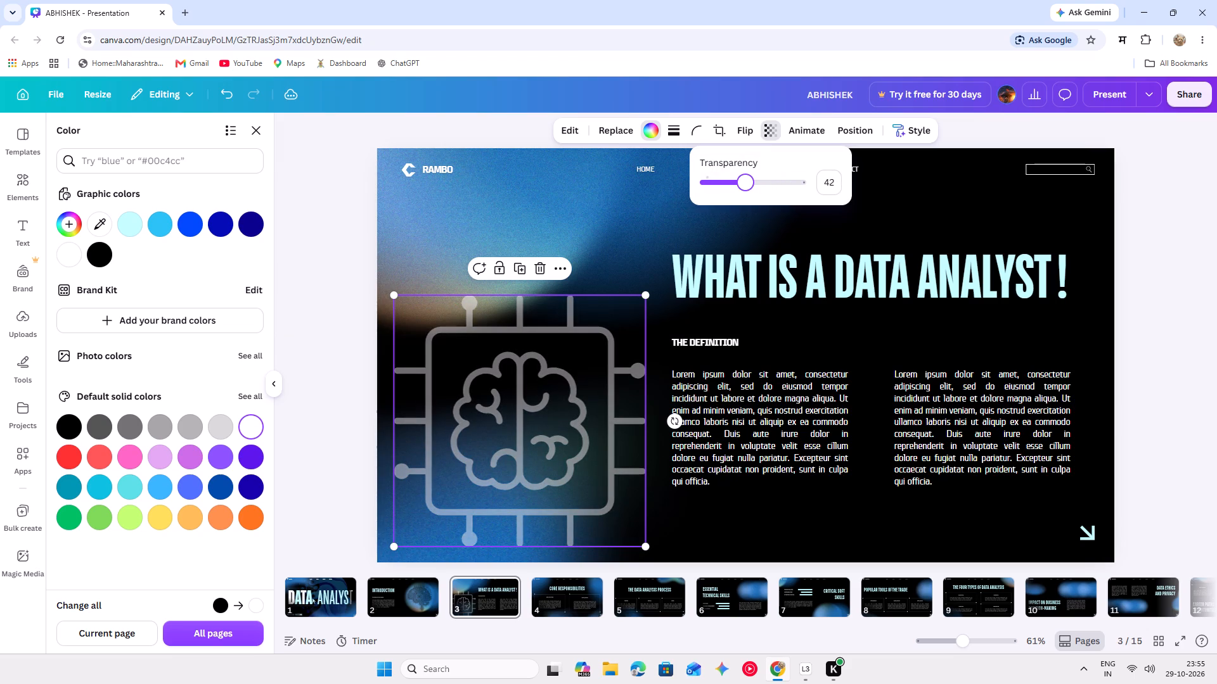
drag(745, 194, 756, 204)
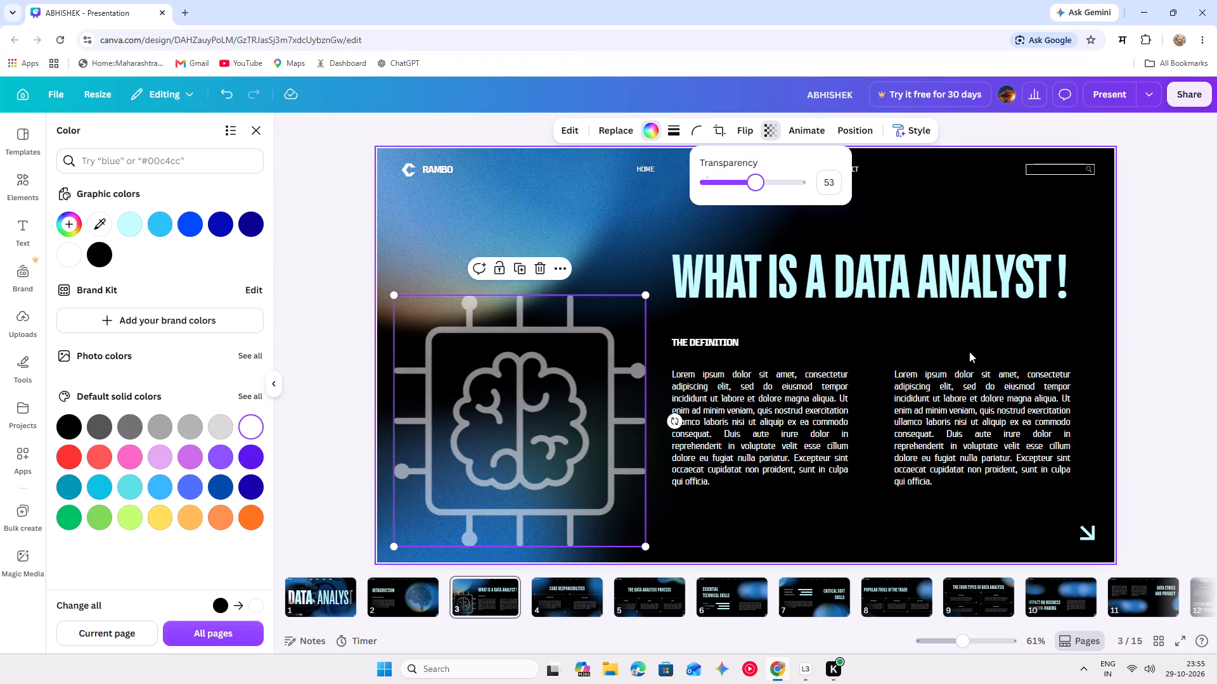
click(966, 349)
Replace the THE DEFINITION subheading above the body columns with "THE DEFEDNTION ON ARTS".
click(818, 339)
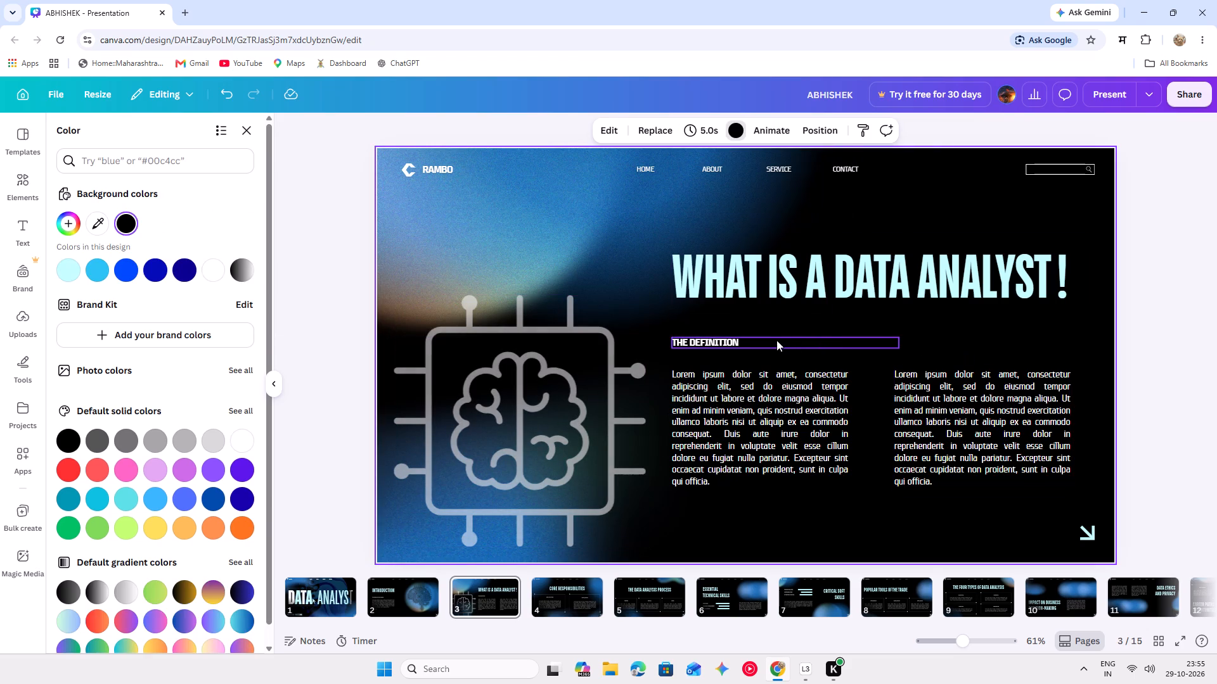
click(776, 340)
click(753, 341)
key(space)
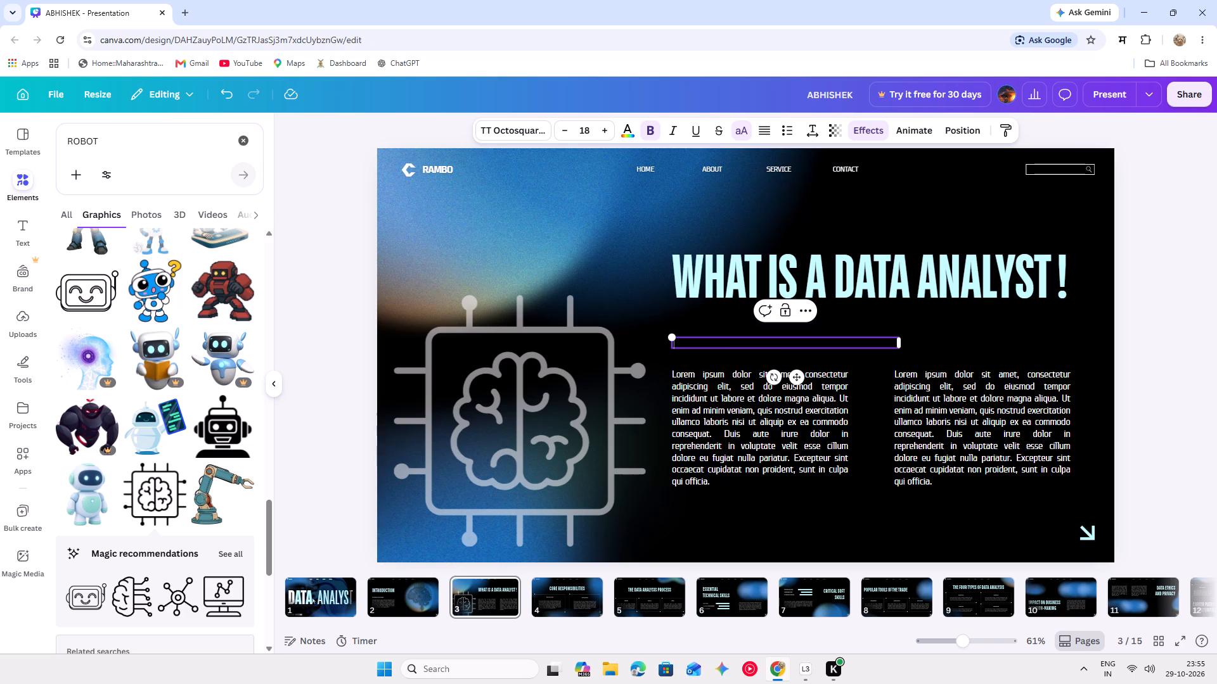
text(TH)
key(e)
key(space)
key(d)
key(e)
text(FED)
key(n)
text(TI)
key(o)
text(N O)
text(N)
key(space)
text(ART)
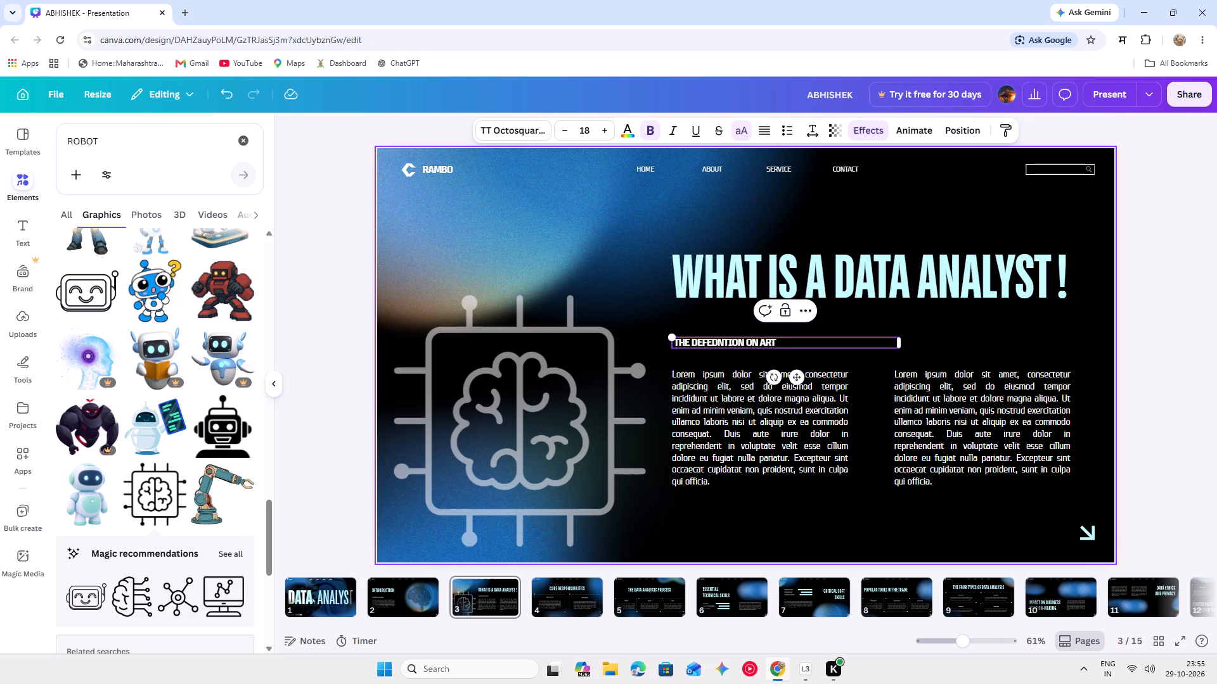
key(s)
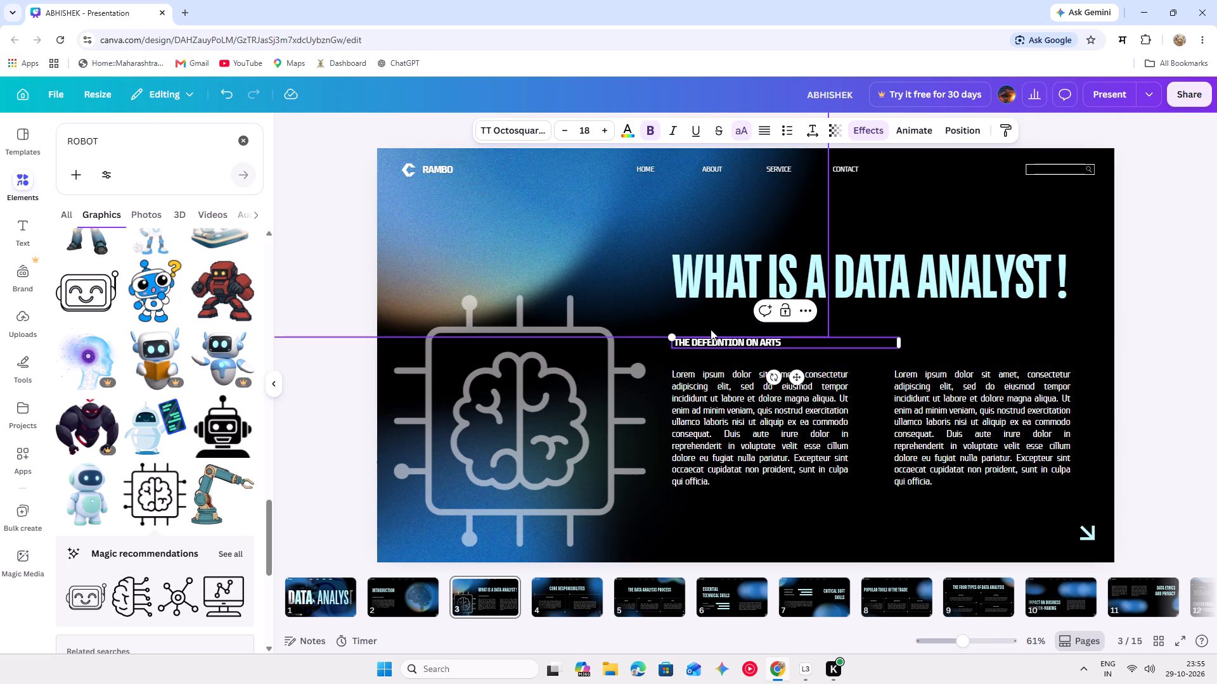
click(714, 322)
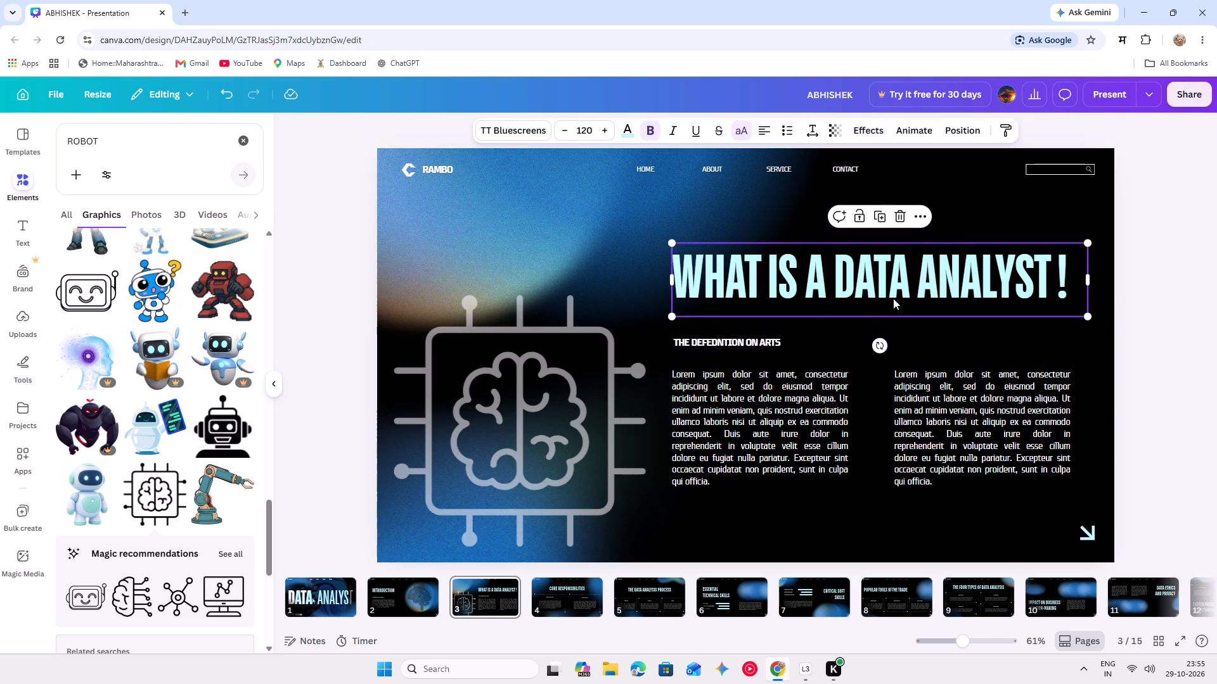
click(982, 198)
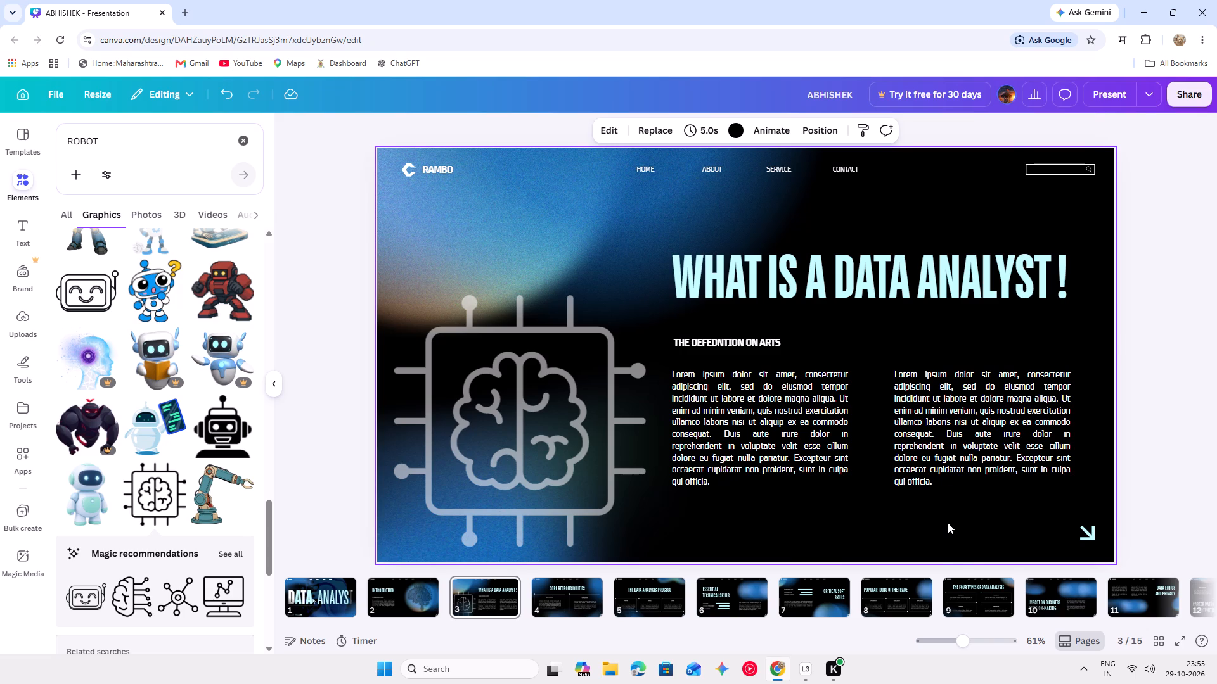
Lock all elements of the What Is a Data Analyst slide together and dismiss the Windows Security notification.
key(ctrl+a)
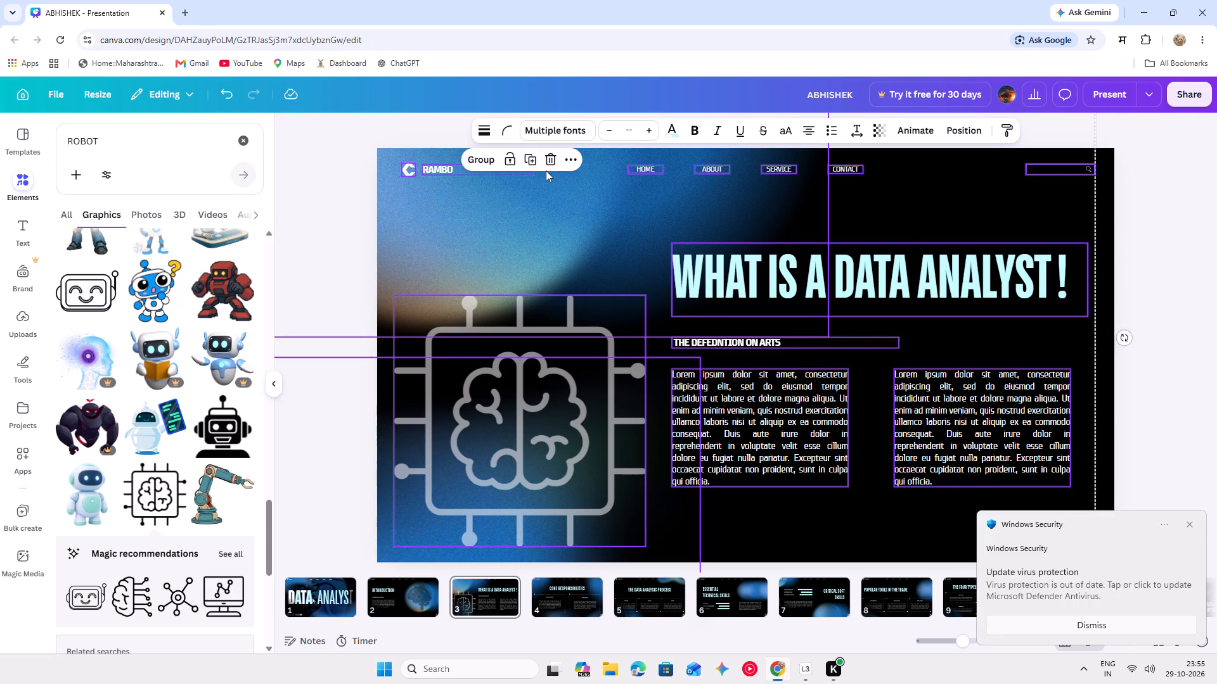
click(508, 163)
click(1153, 282)
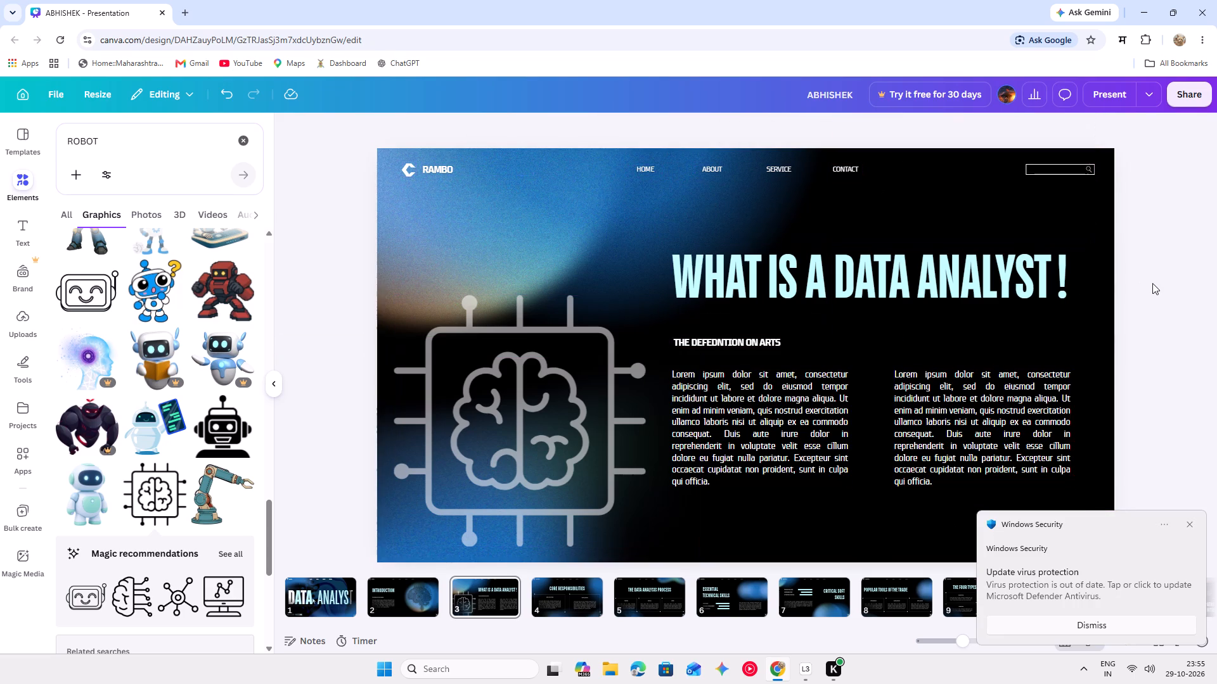
click(1190, 521)
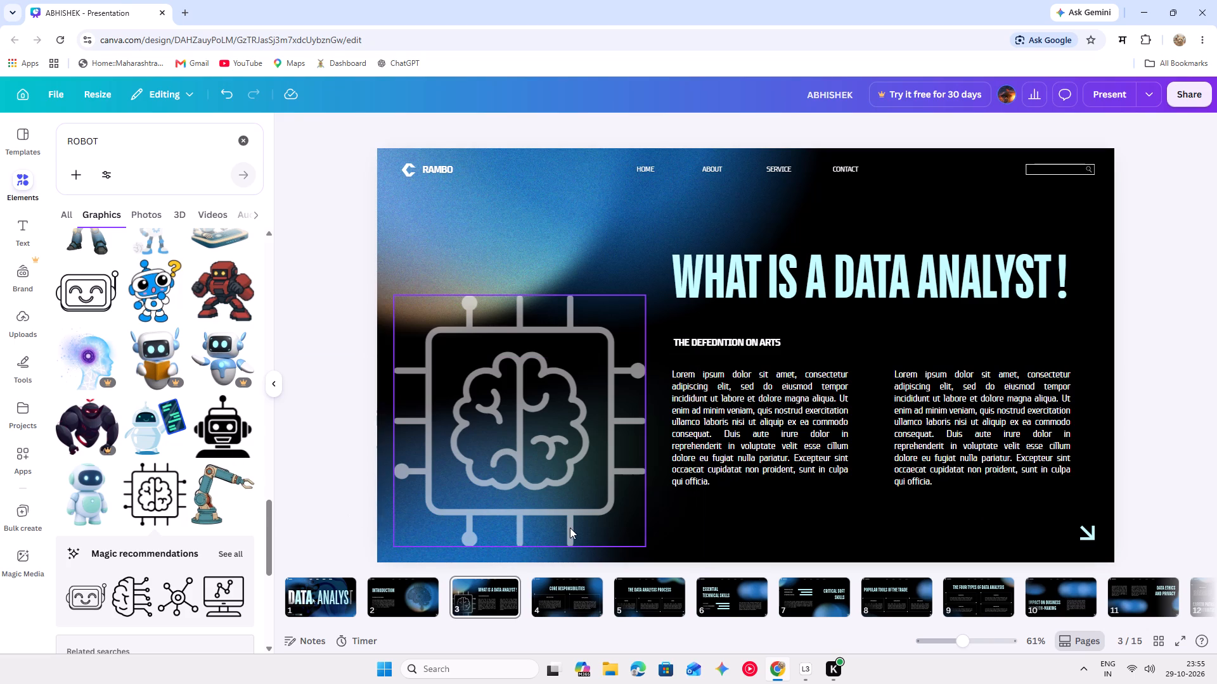
On the Core Responsibilities slide, replace the RIMBERIO brand name in the header with RAMBO.
click(567, 589)
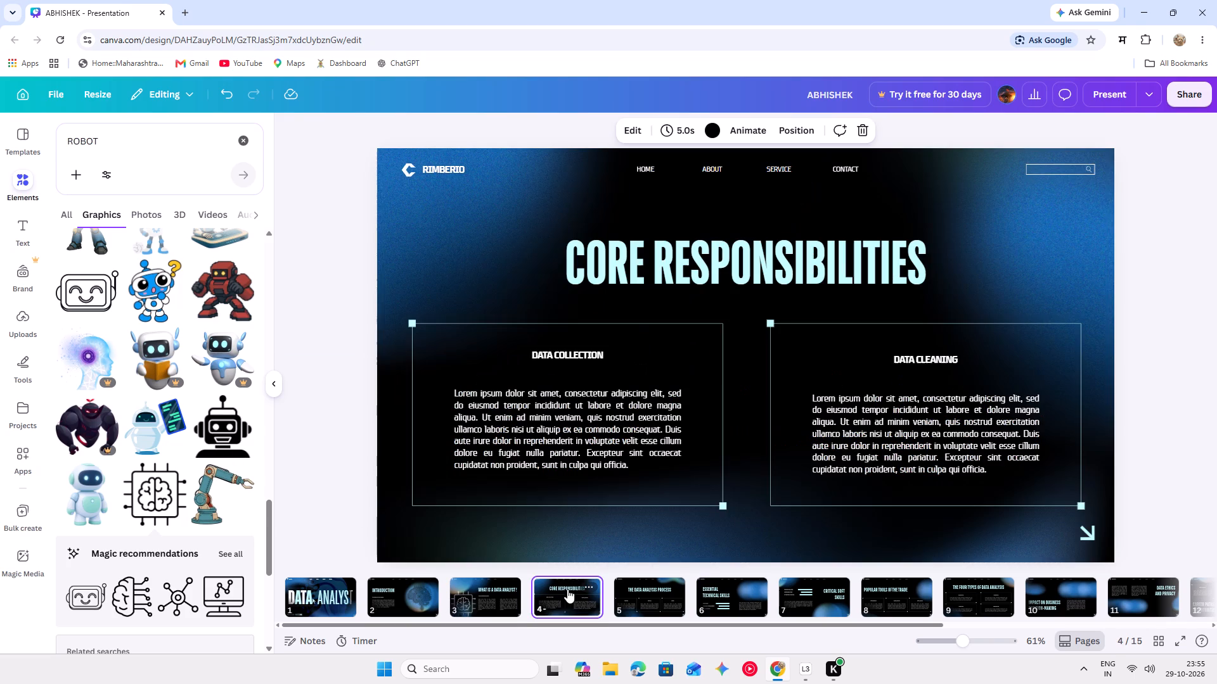
click(458, 170)
click(474, 169)
key(BackSpace)
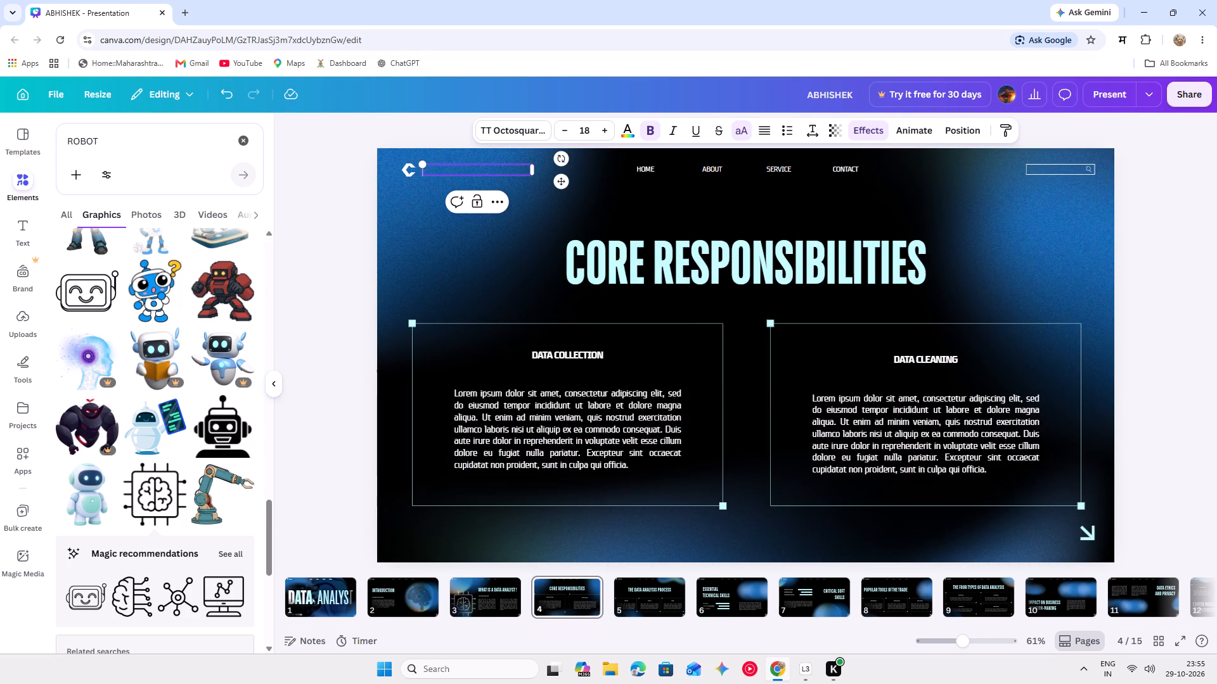
key(r)
key(m)
key(b)
key(o)
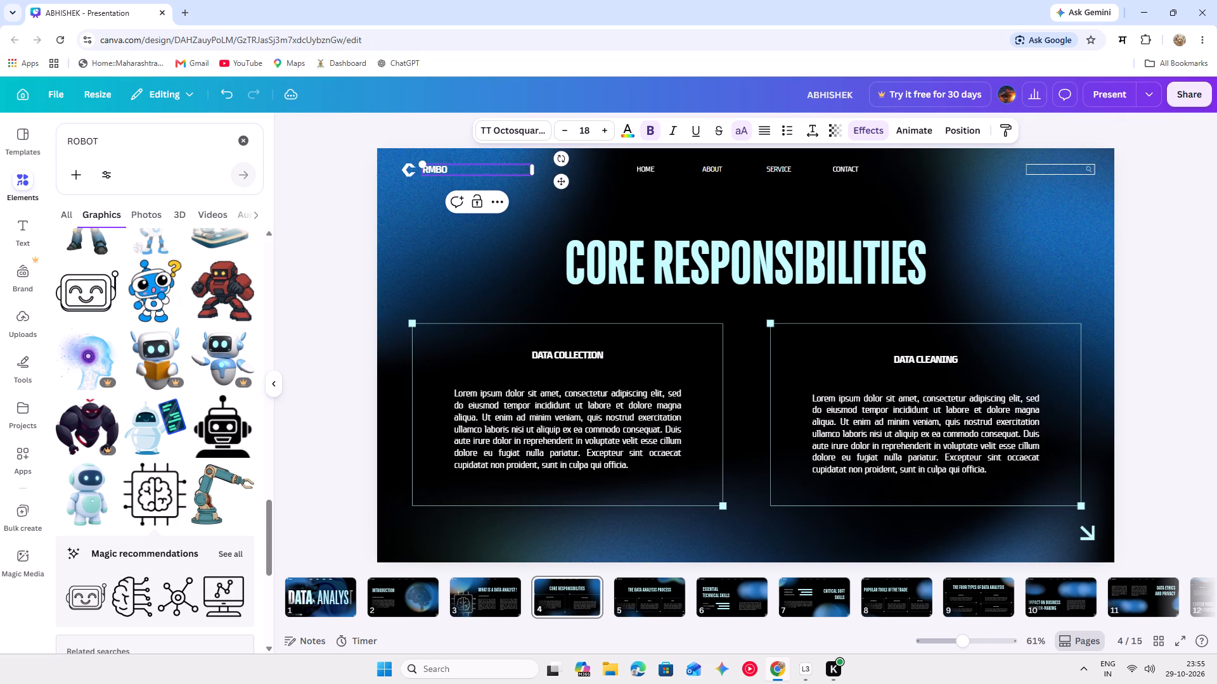
key(BackSpace)
key(BackSpace)
key(BackSpace)
key(a)
key(m)
text(bo)
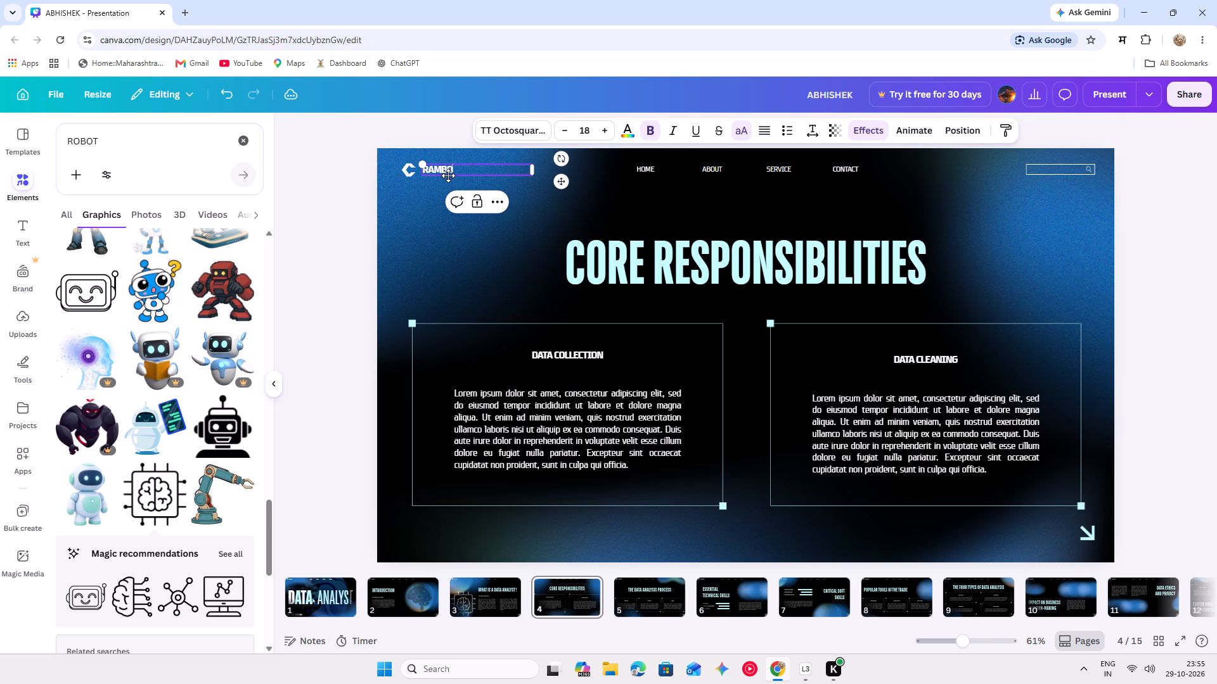
click(415, 218)
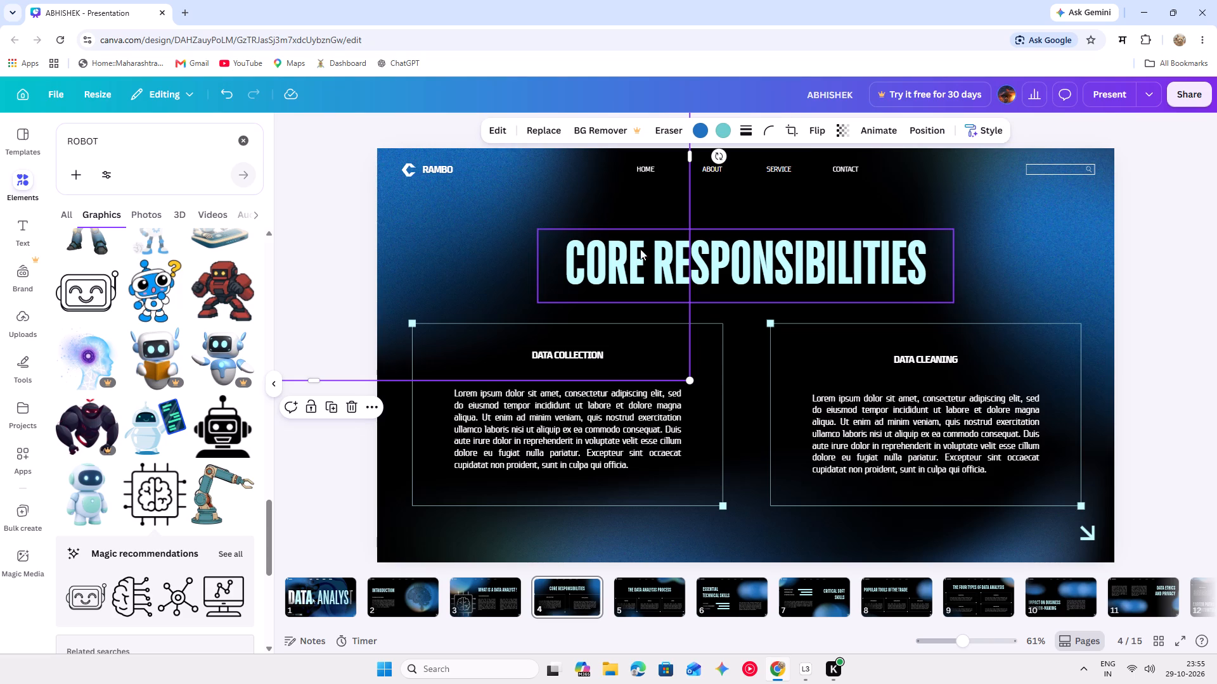
Widen the CORE RESPONSIBILITIES title's text box to about 1,764 wide.
click(936, 263)
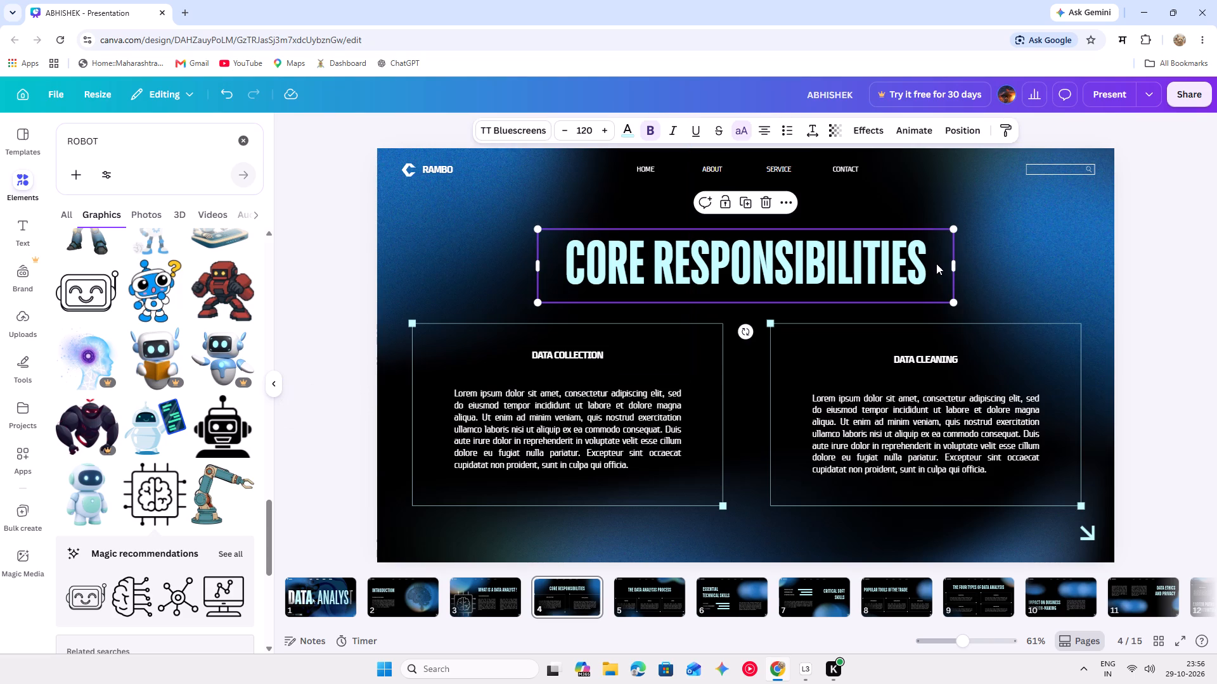
click(936, 263)
click(936, 263)
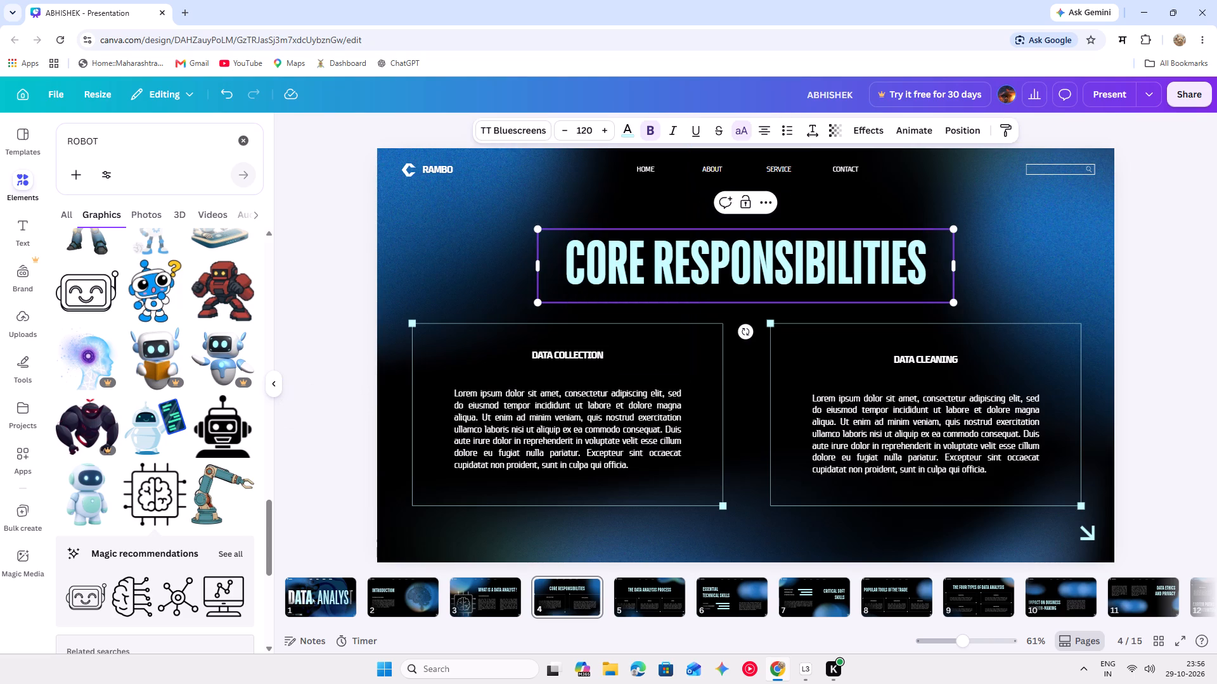
drag(955, 269, 390, 148)
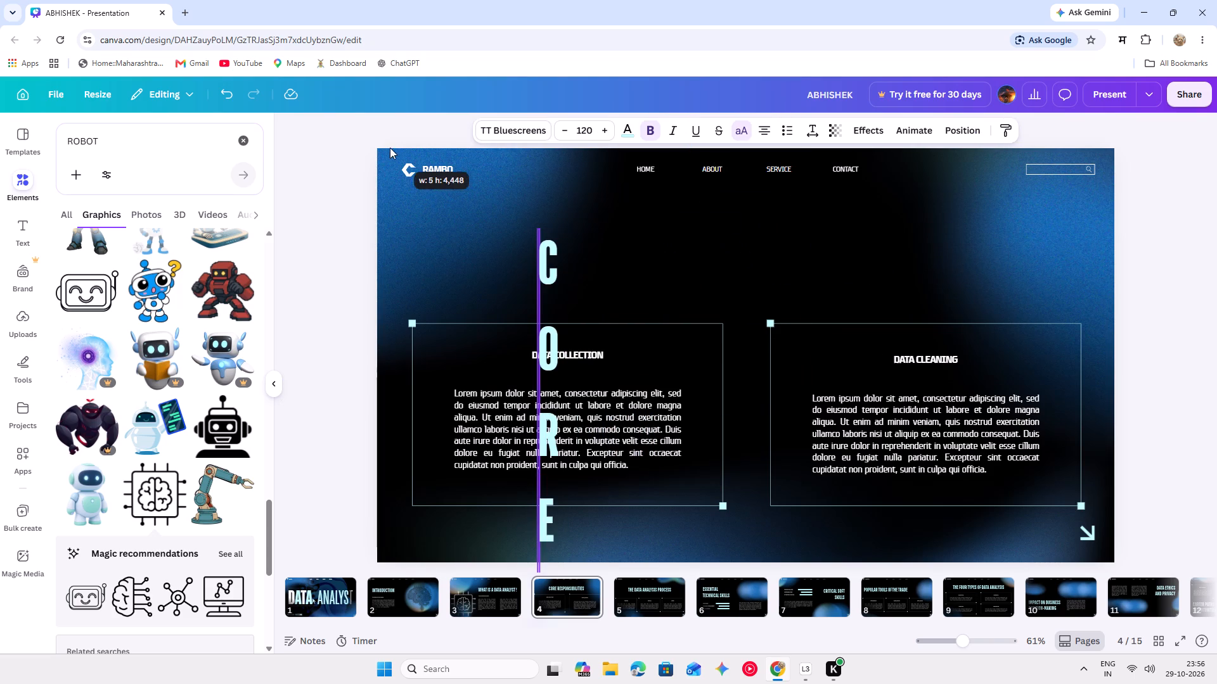
drag(390, 148, 1216, 277)
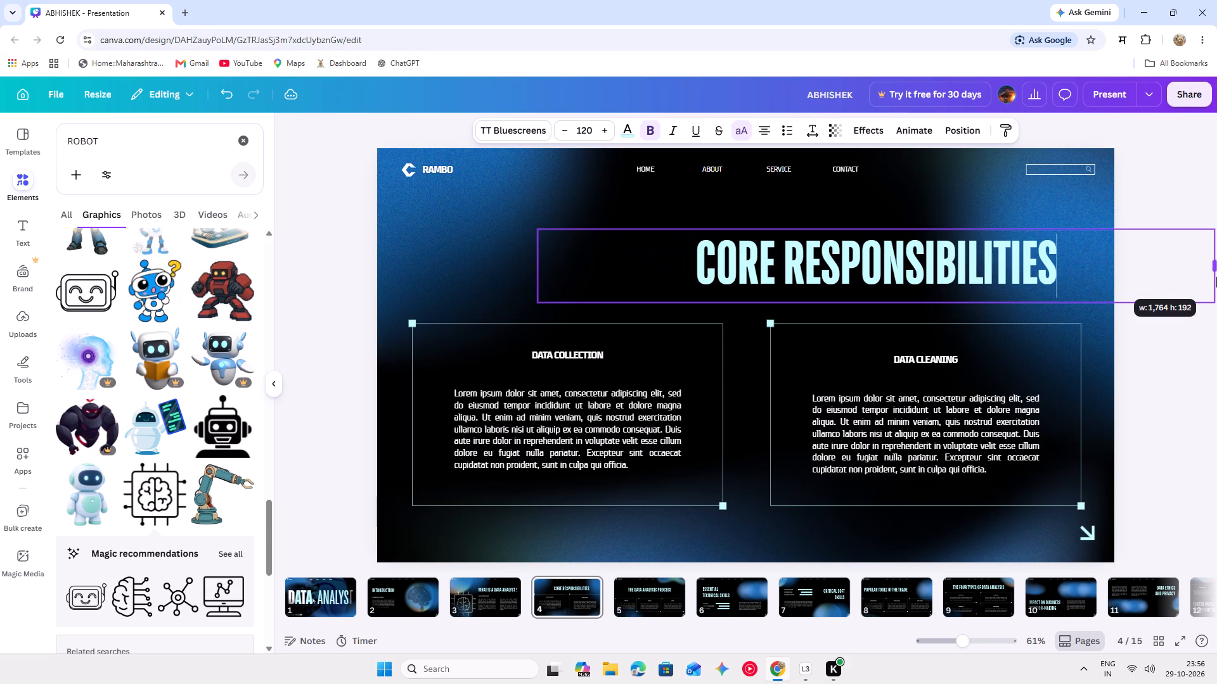
drag(1216, 277, 1216, 277)
drag(1069, 272, 1047, 270)
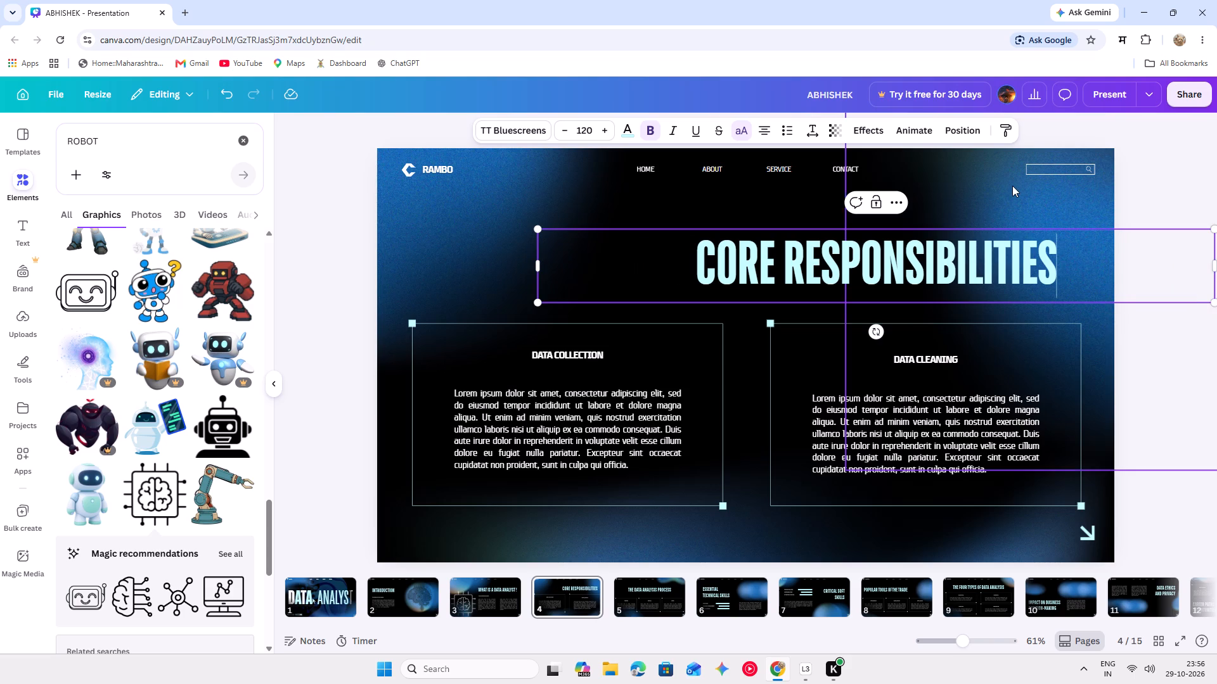
Move the widened CORE RESPONSIBILITIES title slightly higher, roughly centred across the slide above the two content boxes.
click(1012, 186)
drag(1069, 248, 1043, 263)
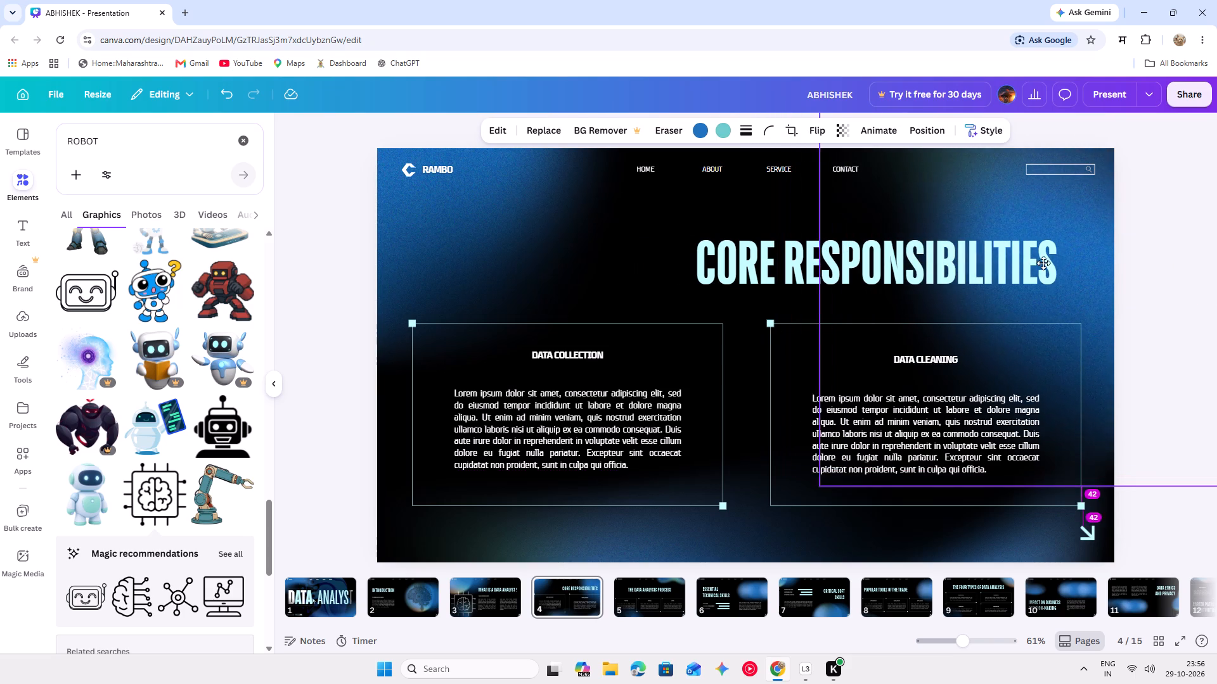
drag(1043, 263, 1063, 259)
drag(662, 266, 605, 256)
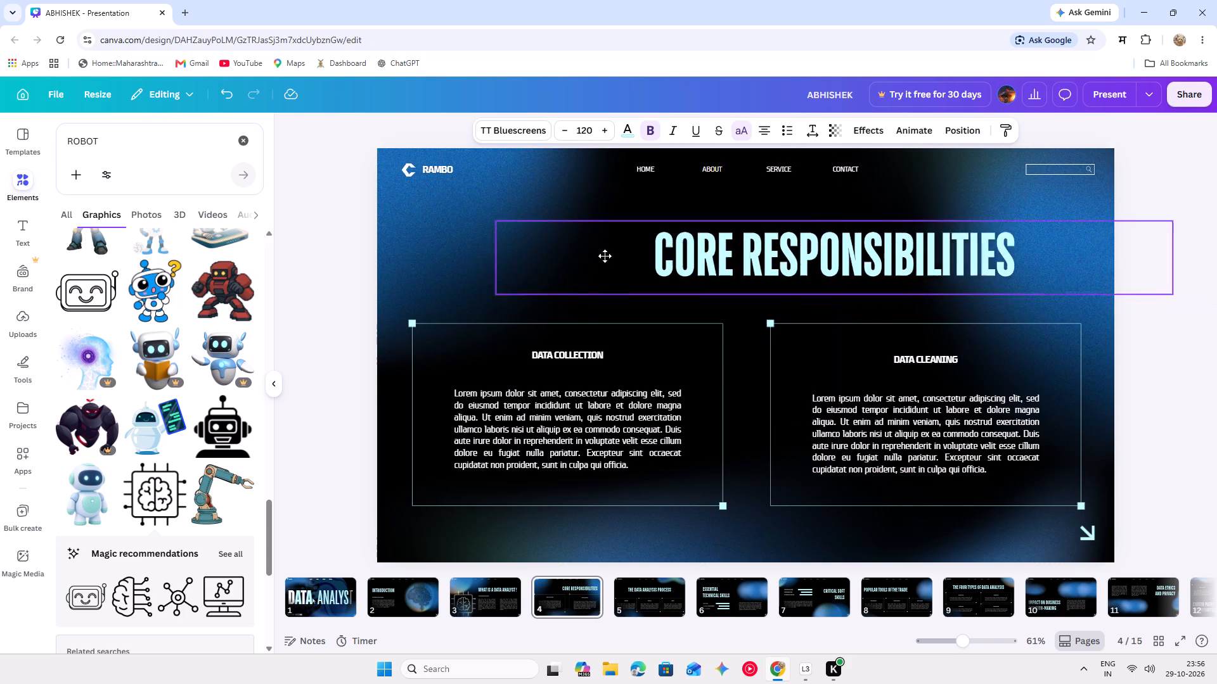
drag(605, 256, 543, 256)
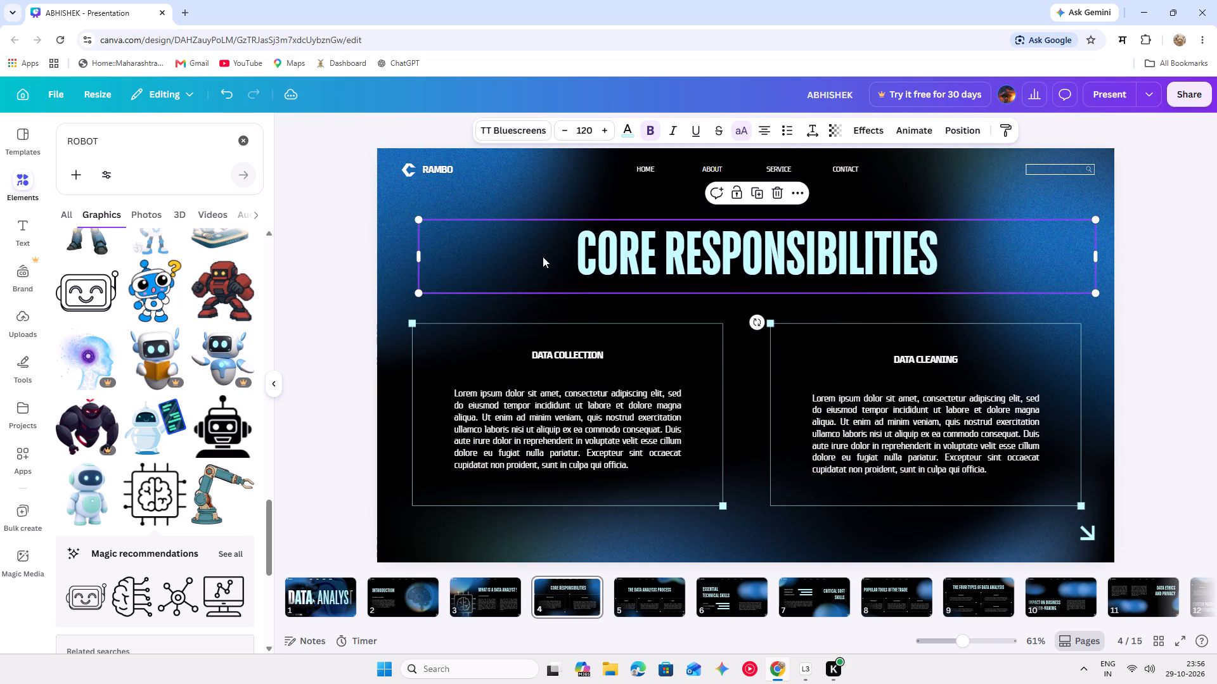
drag(543, 256, 532, 261)
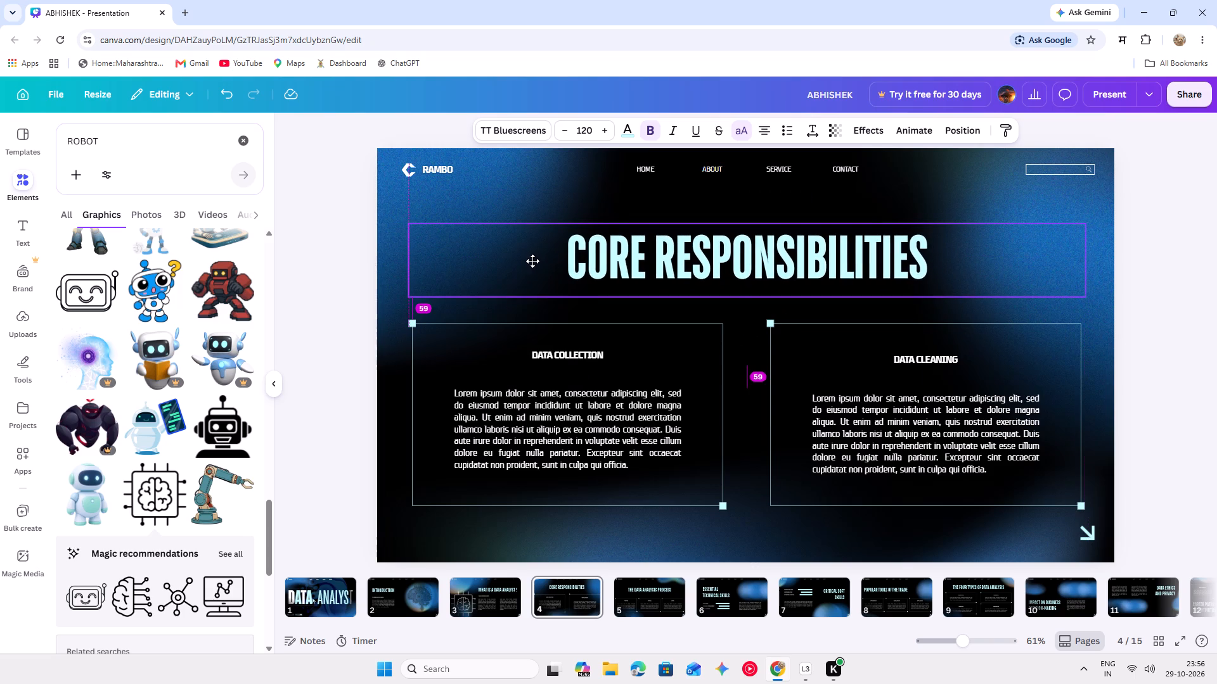
drag(532, 261, 531, 262)
drag(532, 260, 555, 257)
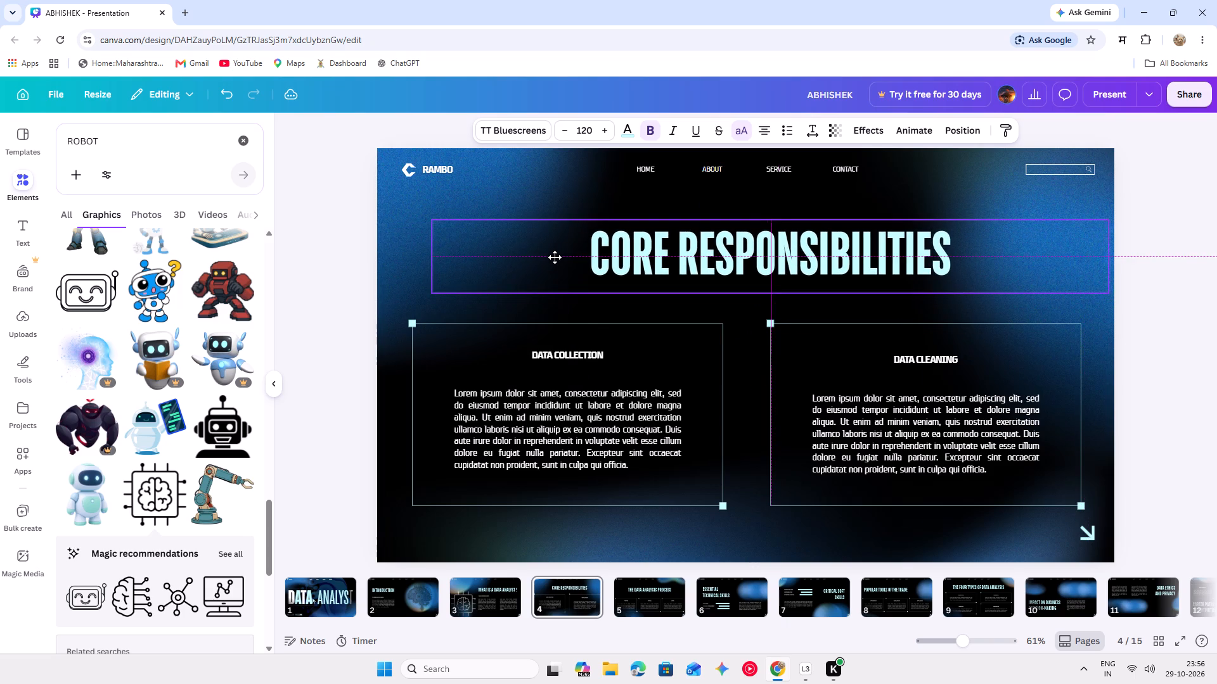
drag(555, 257, 552, 257)
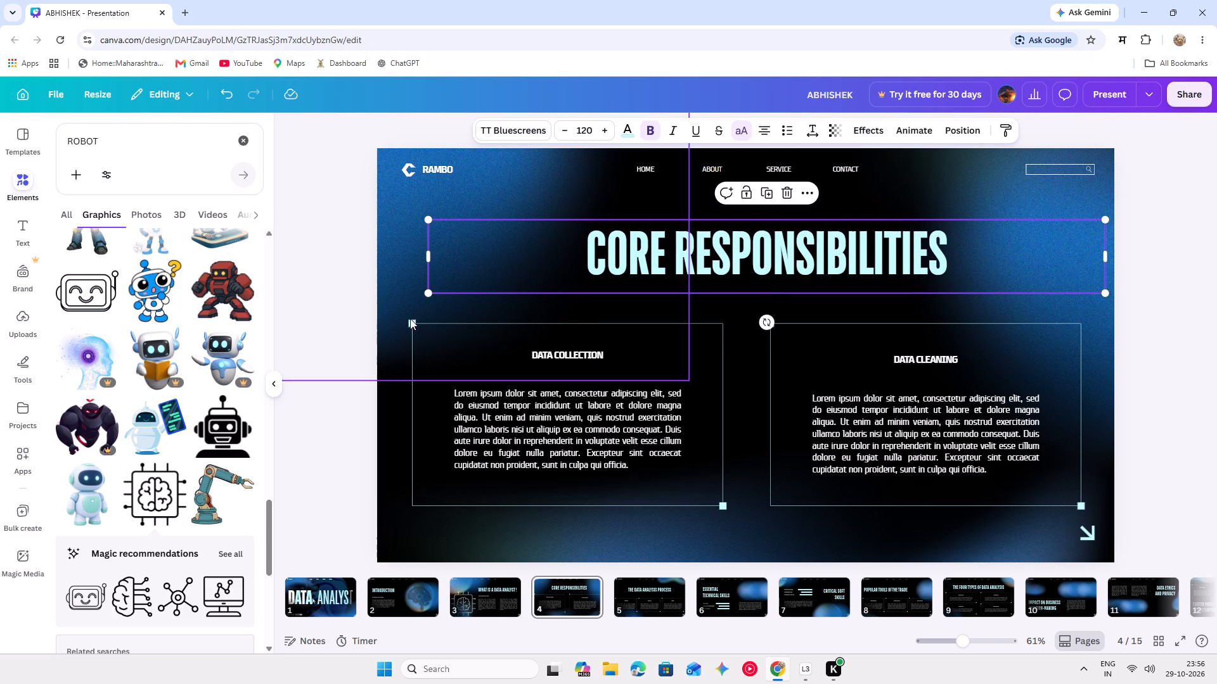
click(363, 277)
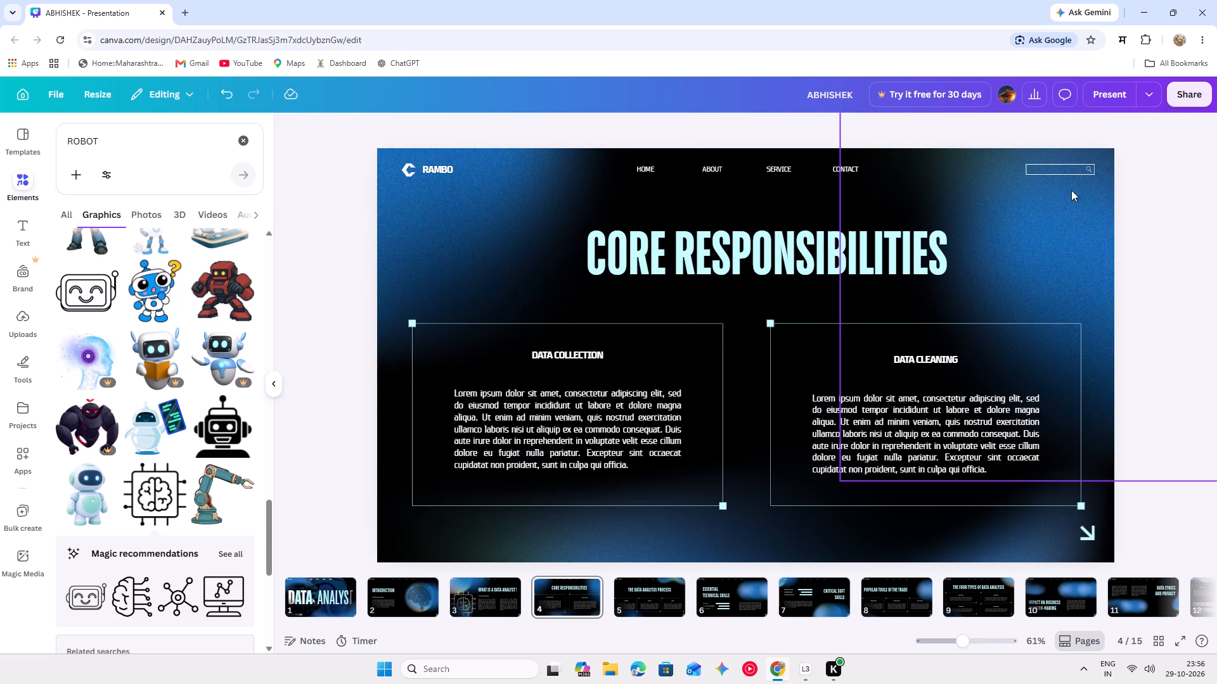
Enlarge the search box in the slide header slightly and realign it with the header row, inside the slide's edge.
click(1080, 168)
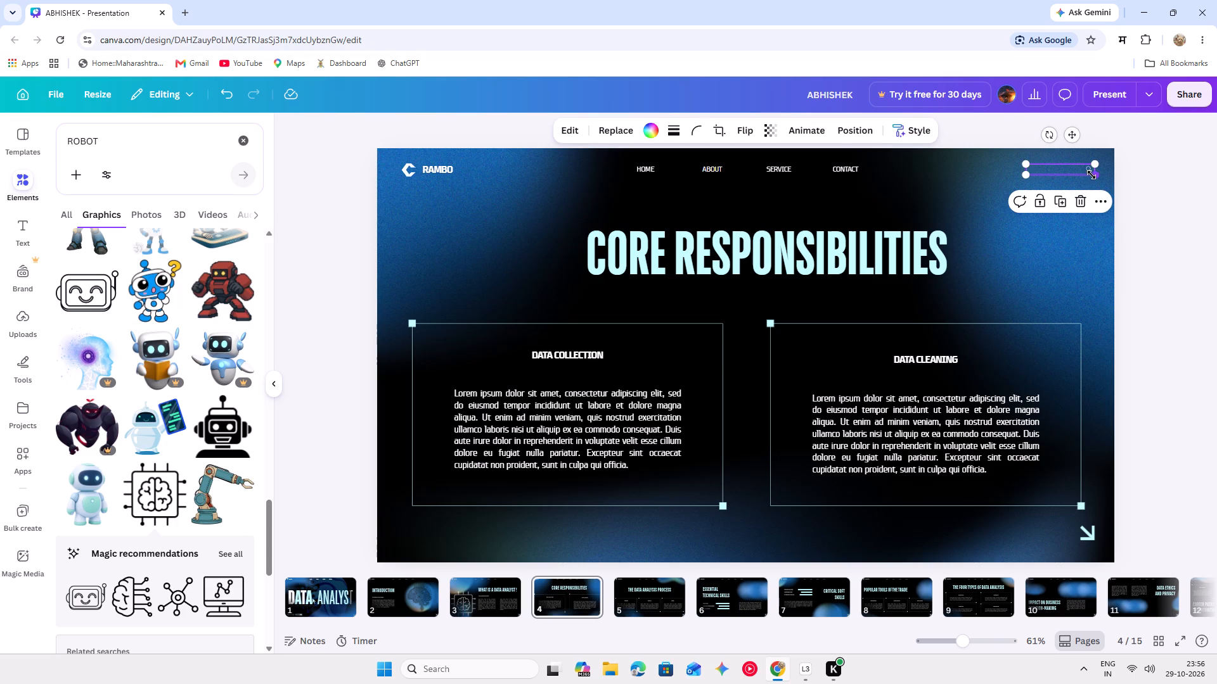
drag(1091, 175, 1104, 182)
drag(1068, 169, 1064, 169)
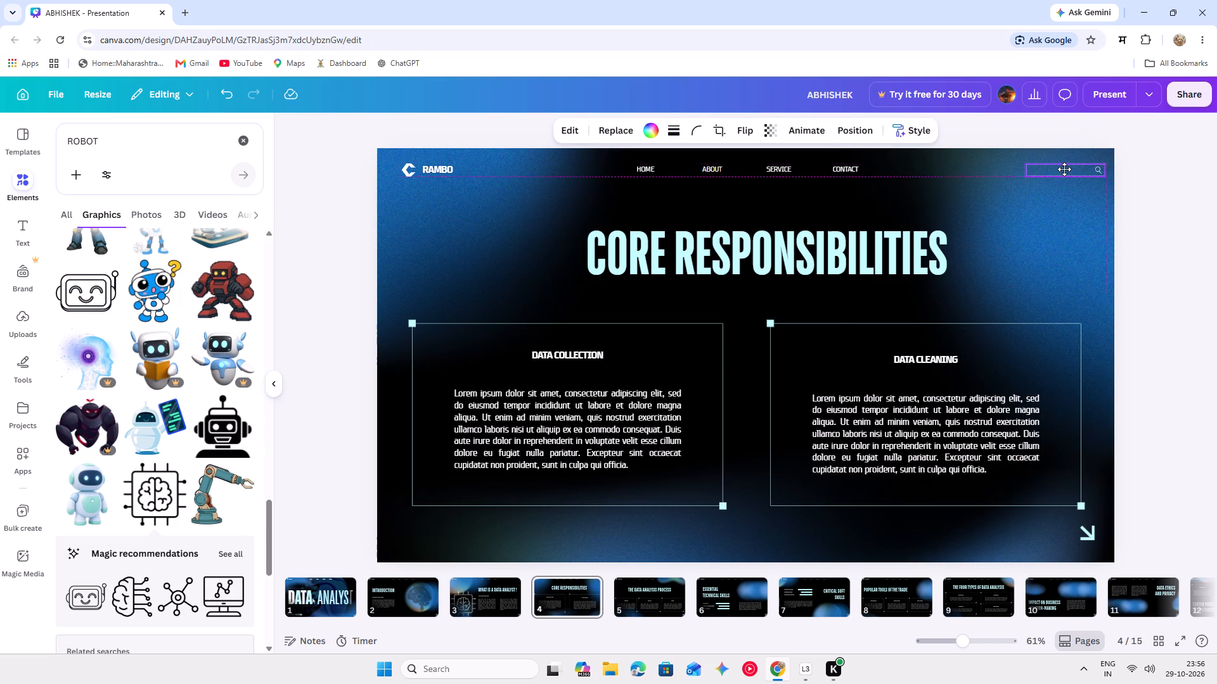
drag(1064, 169, 1059, 166)
click(1155, 196)
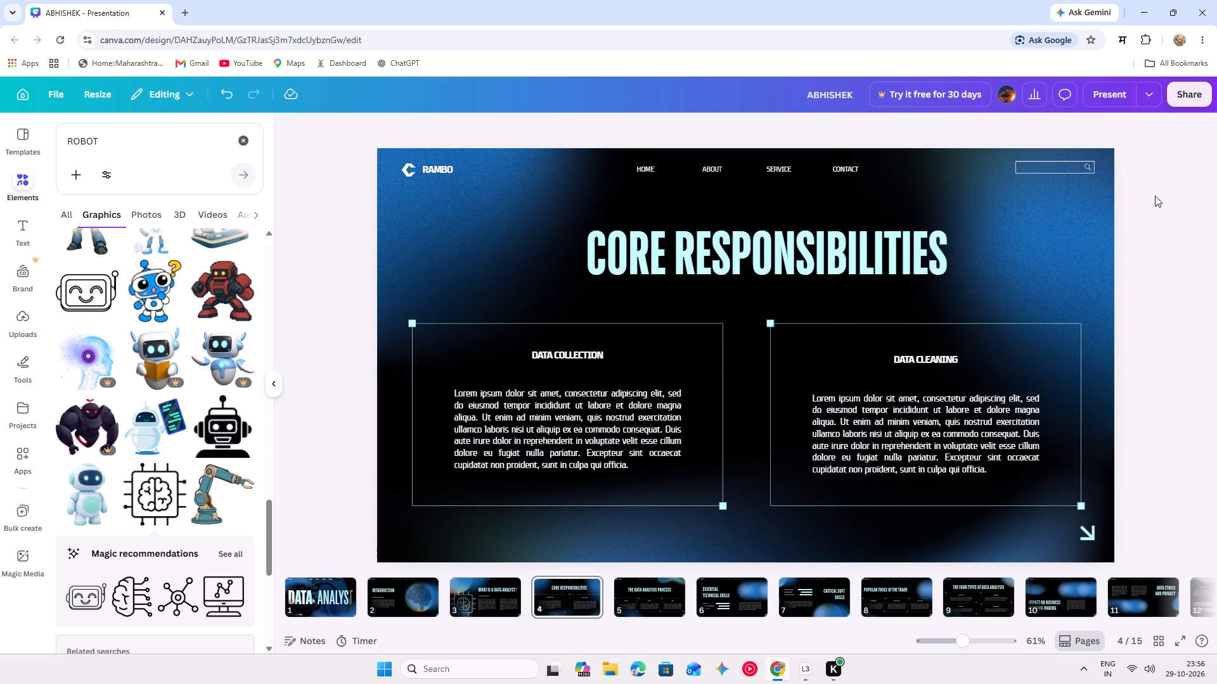
click(1060, 171)
click(1060, 171)
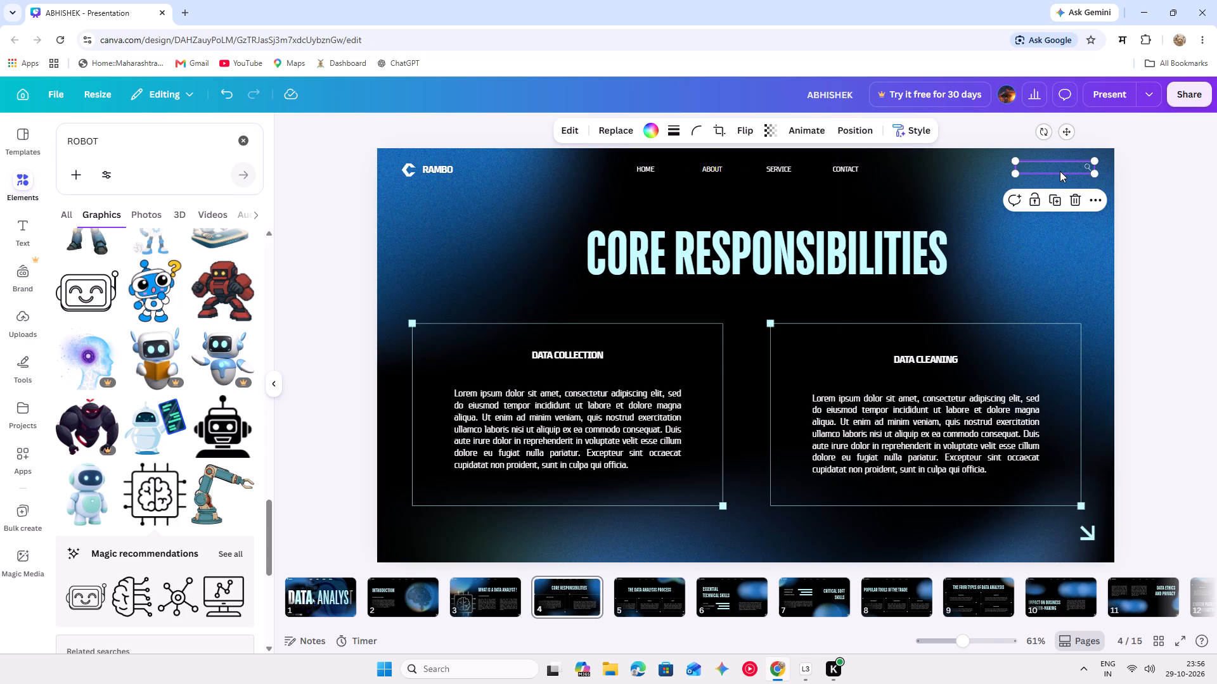
click(1216, 251)
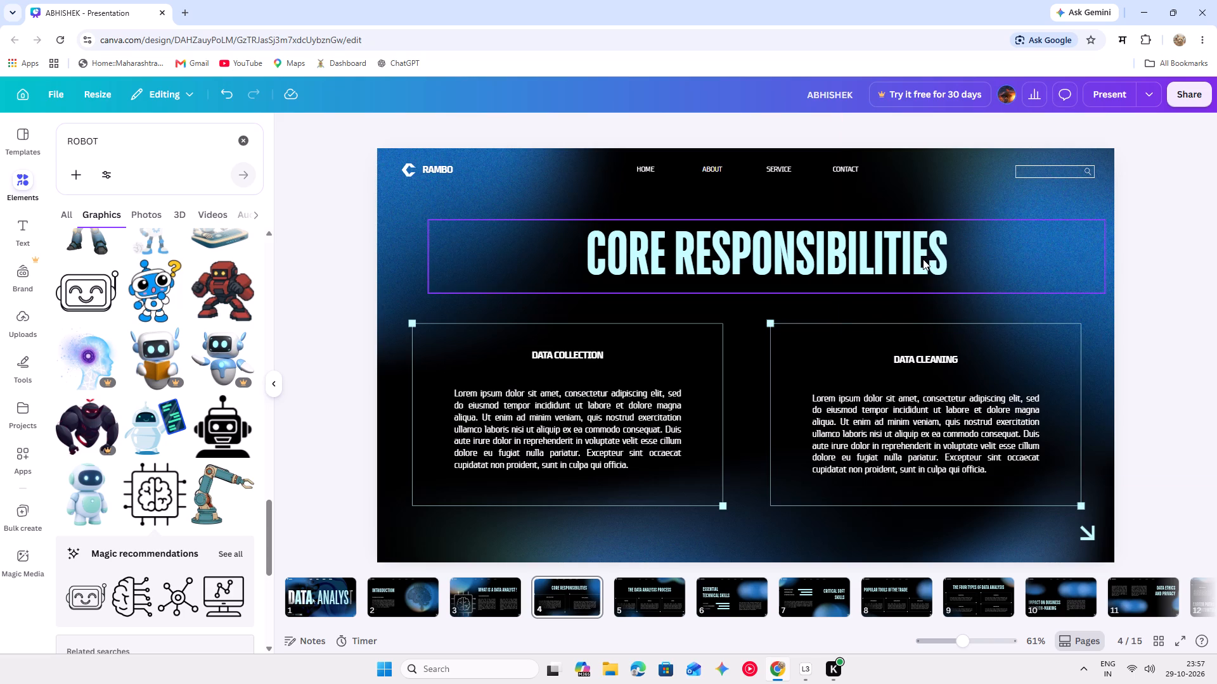
Review the finished opening slides and the Data Analysis Process slide for comparison with the Core Responsibilities slide.
scroll(1048, 322, down, 1)
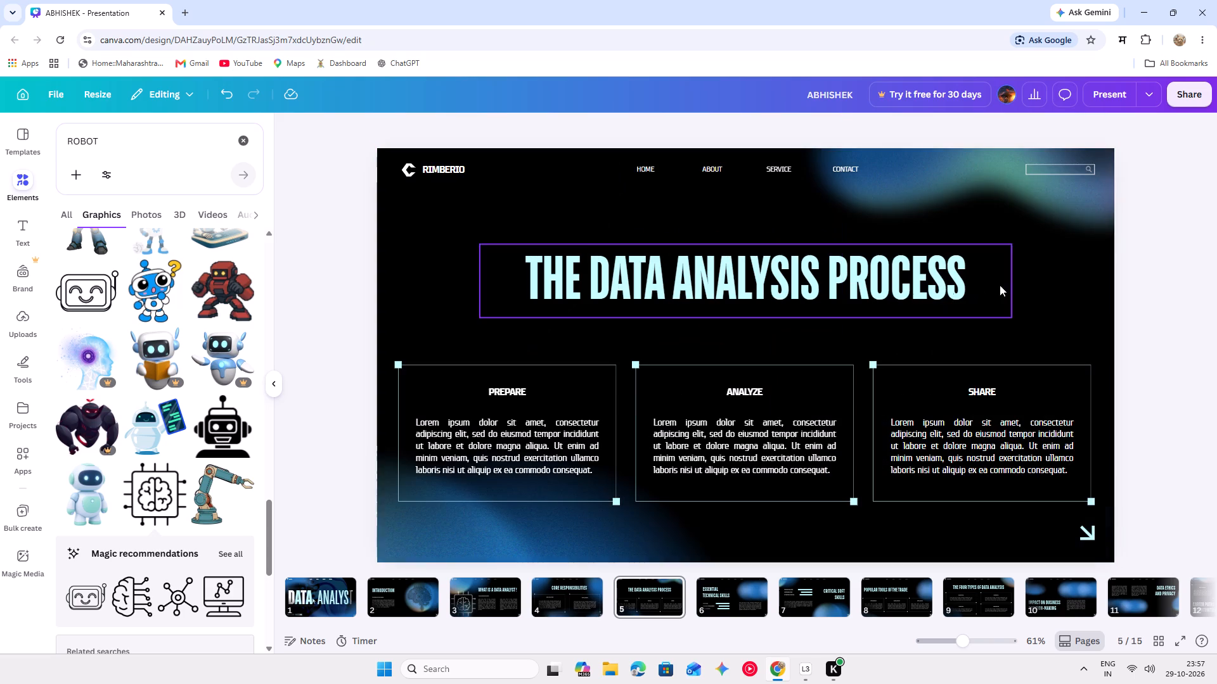
scroll(889, 408, up, 3)
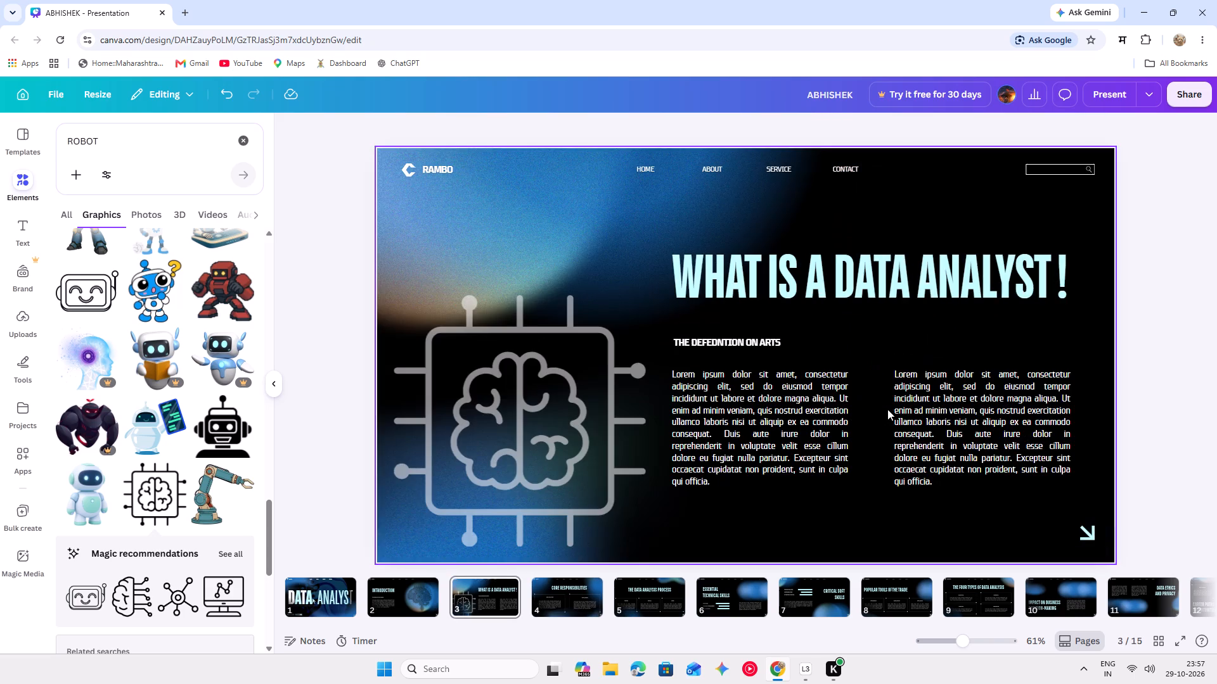
scroll(887, 409, down, 1)
scroll(886, 410, up, 5)
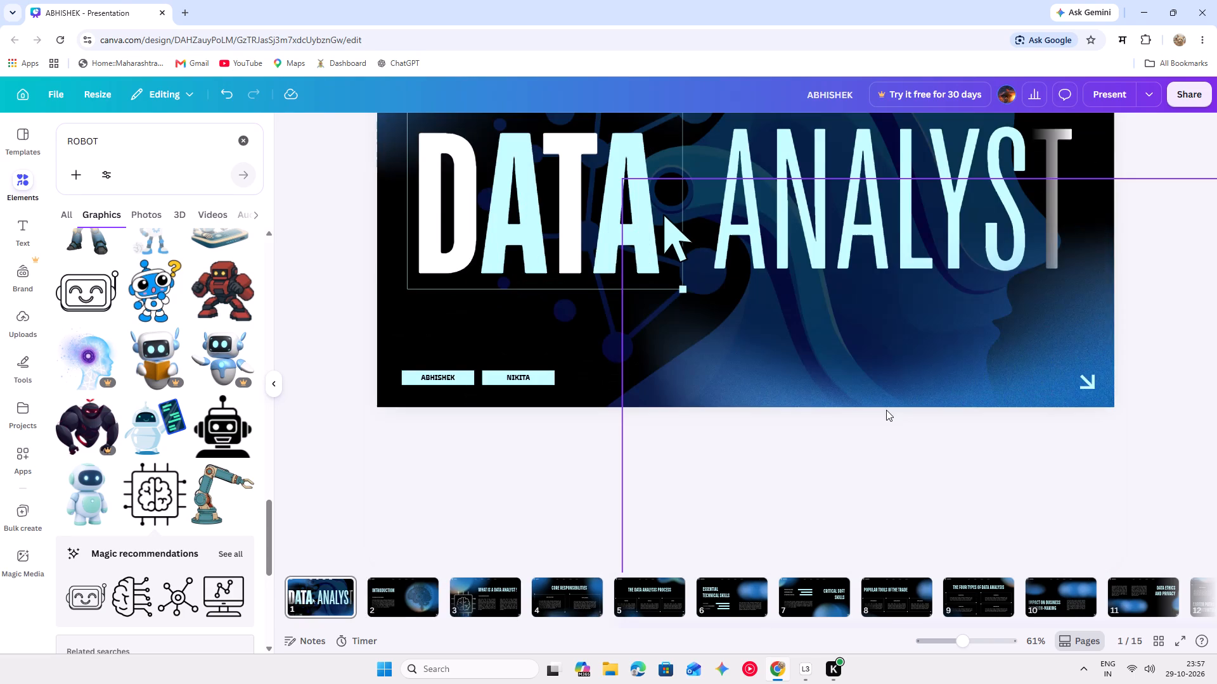
scroll(886, 410, down, 2)
scroll(886, 410, up, 2)
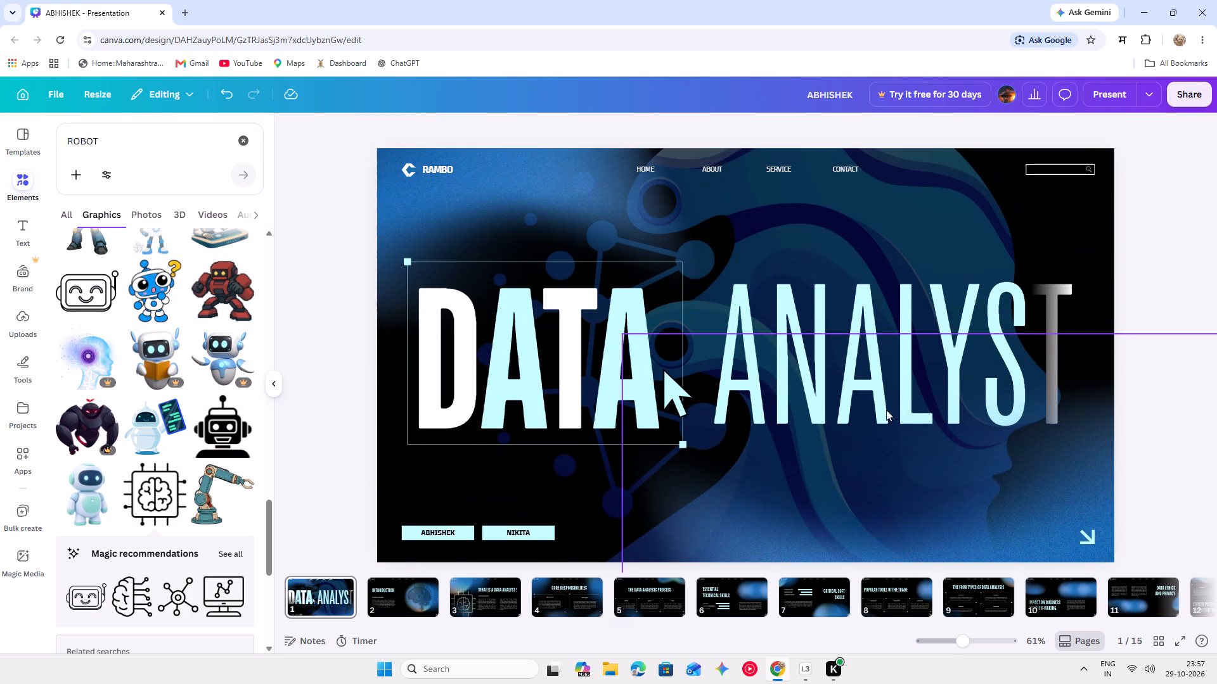
scroll(886, 410, up, 6)
scroll(867, 497, up, 2)
scroll(1088, 269, up, 2)
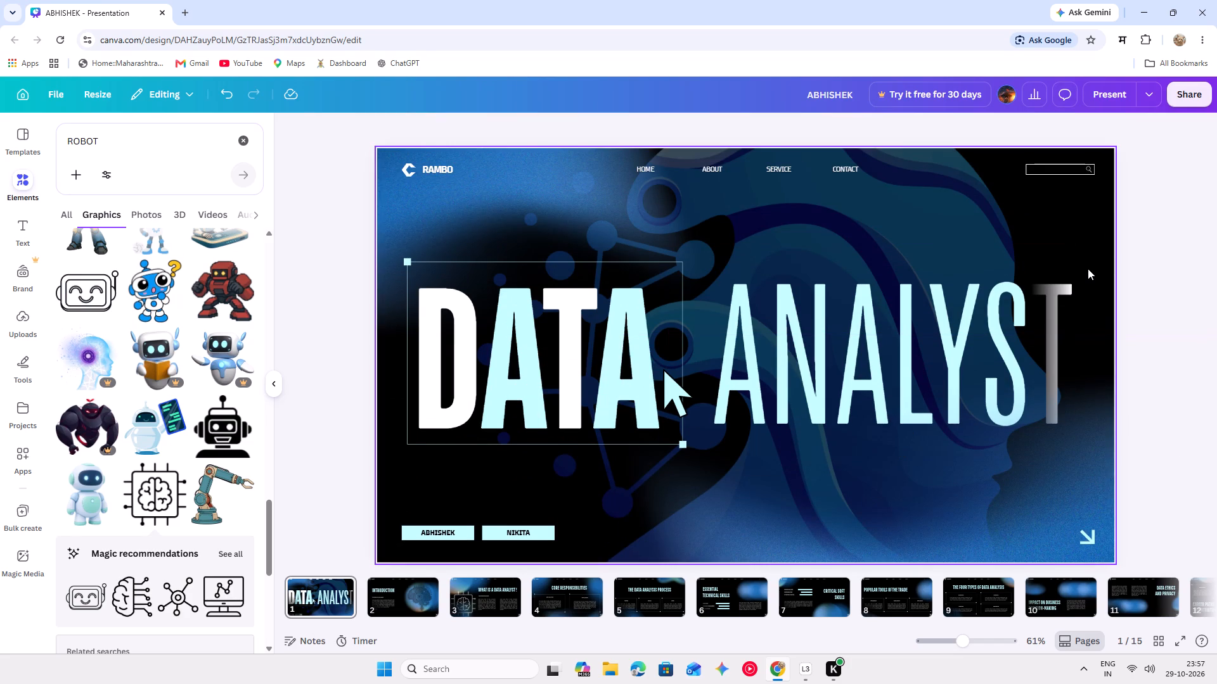
scroll(1088, 269, up, 2)
scroll(1088, 272, down, 5)
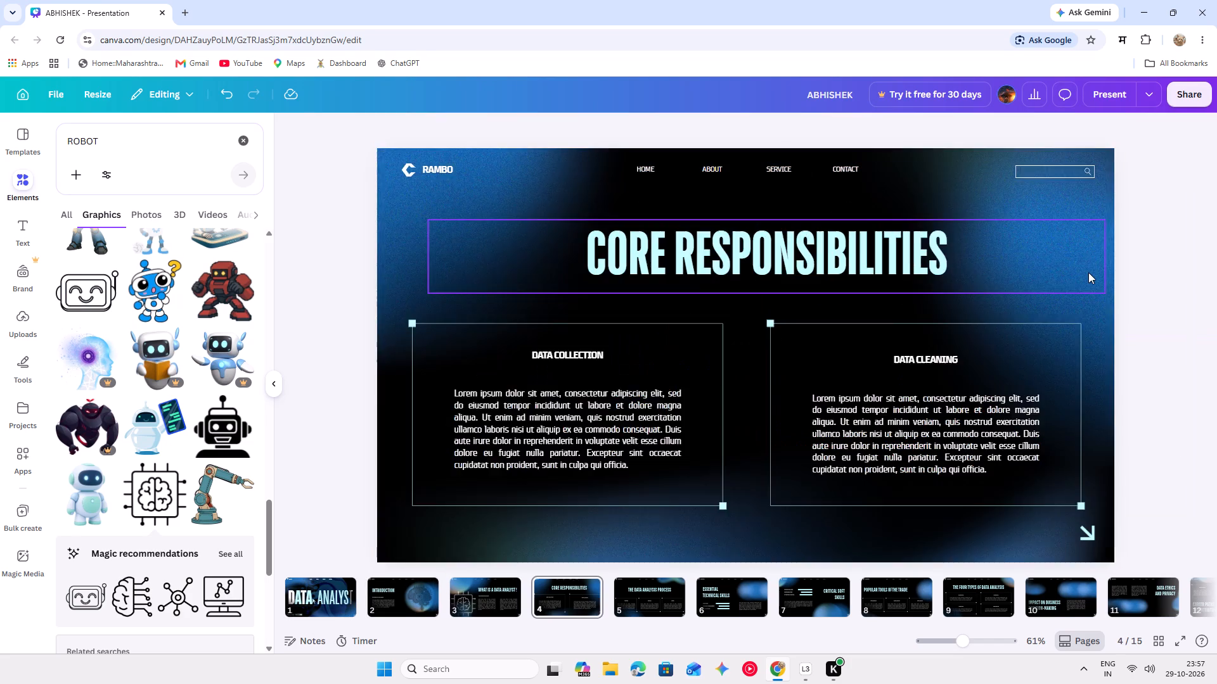
scroll(1088, 272, down, 2)
scroll(1088, 273, up, 2)
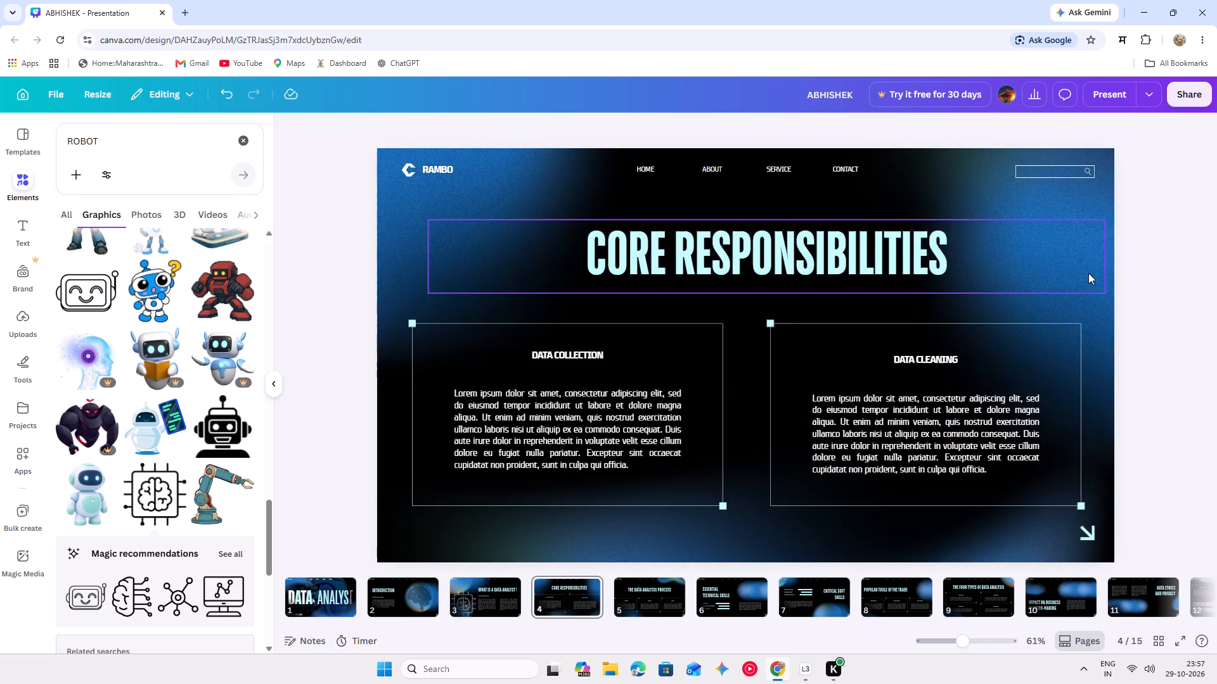
scroll(1088, 273, up, 1)
scroll(1088, 273, down, 1)
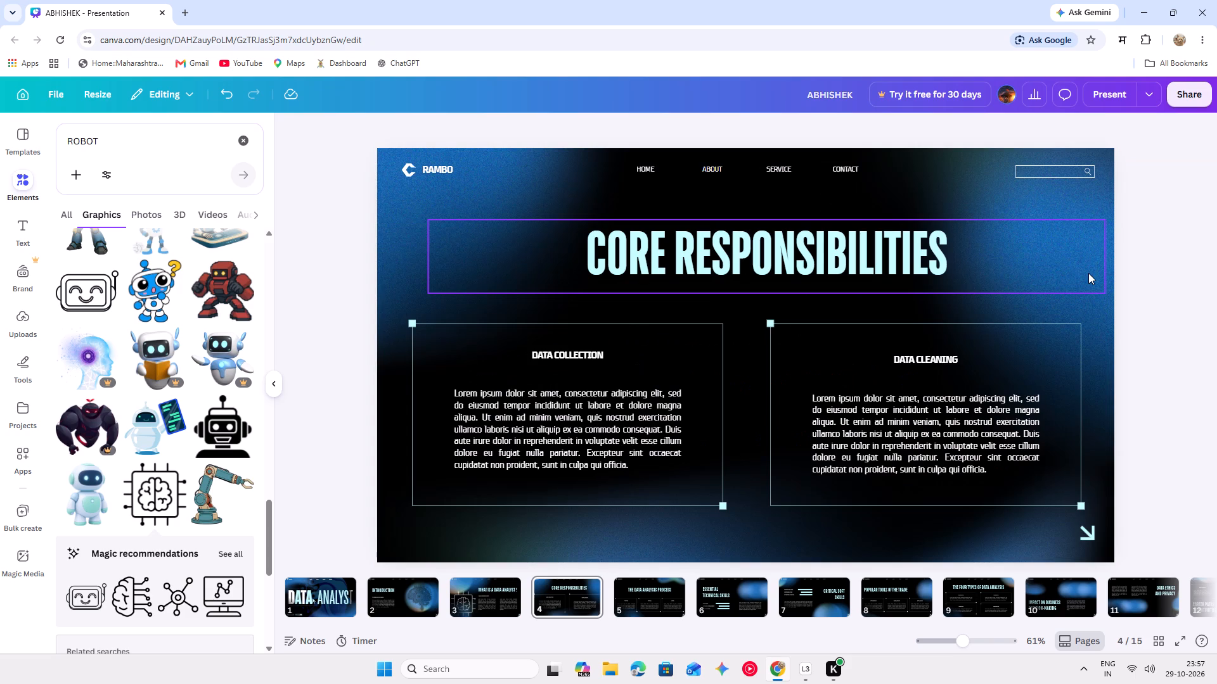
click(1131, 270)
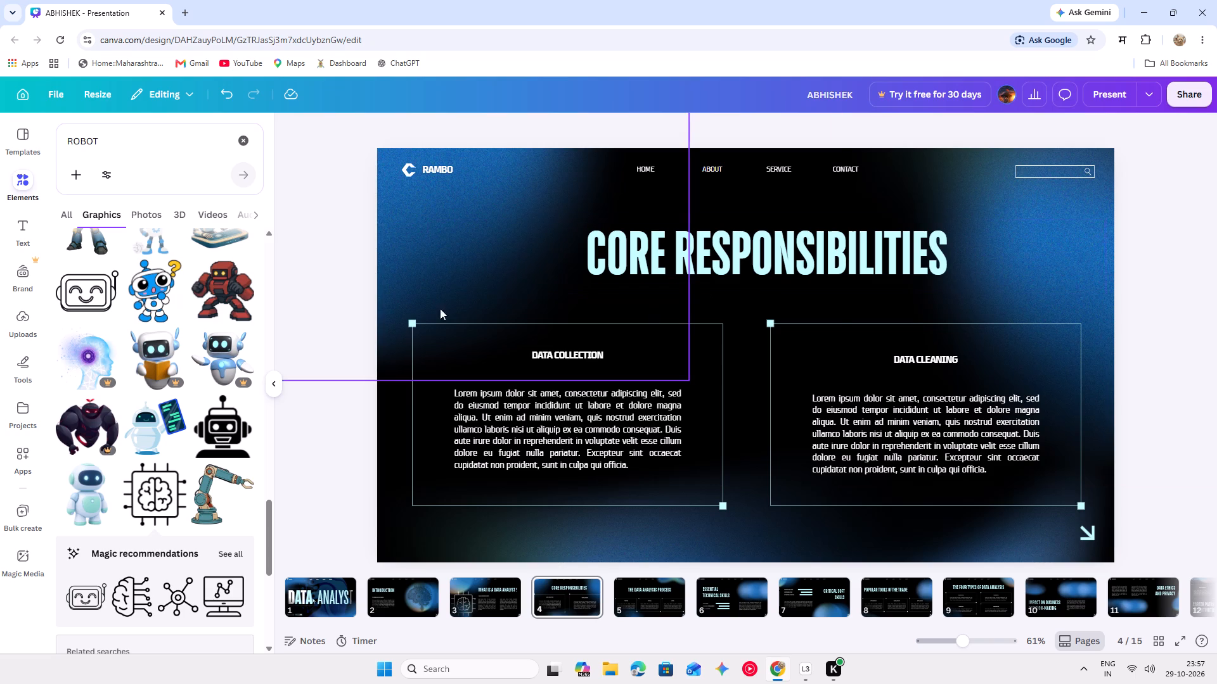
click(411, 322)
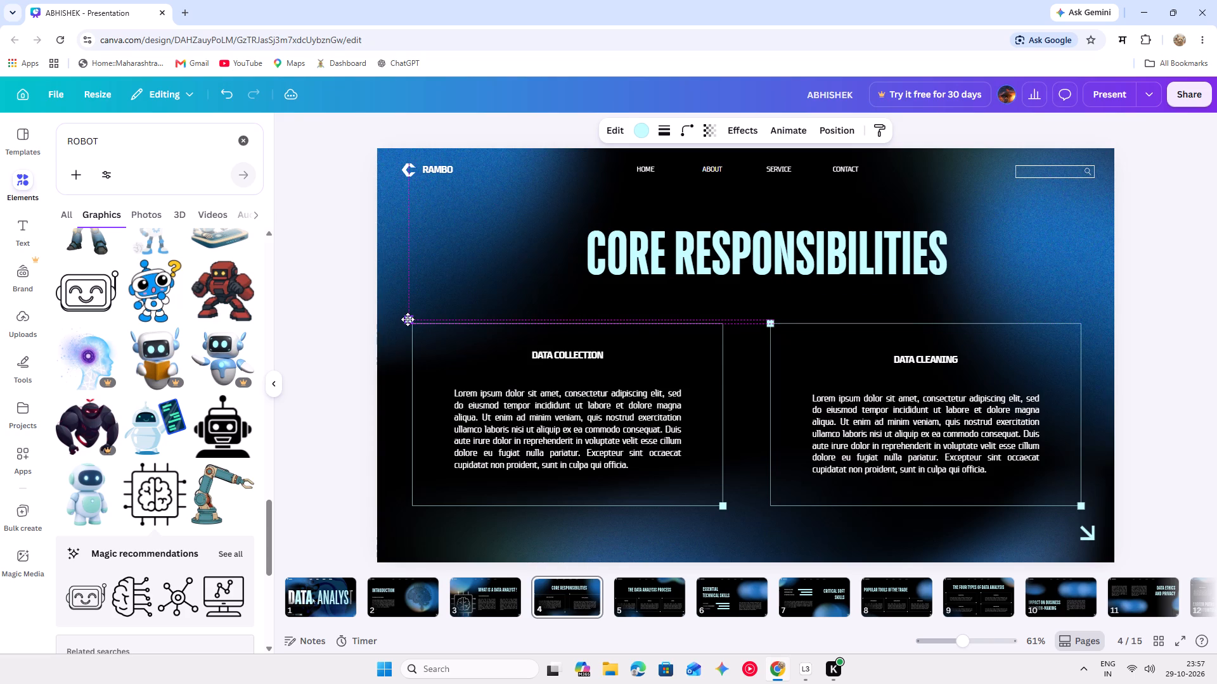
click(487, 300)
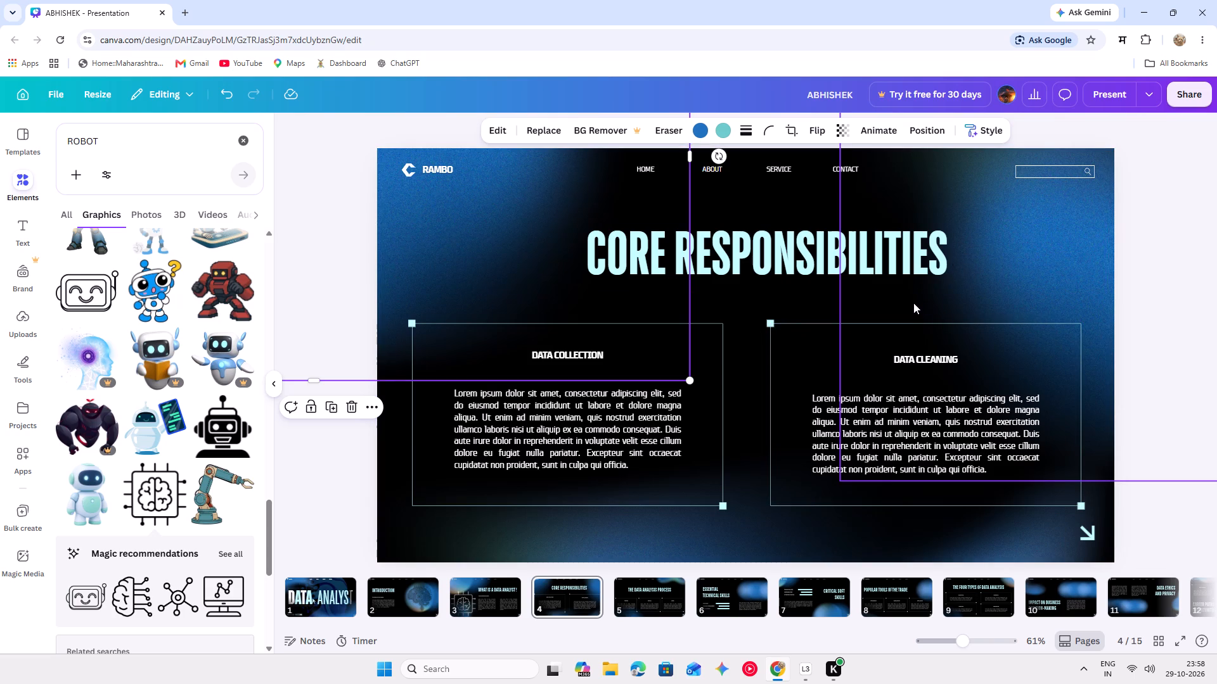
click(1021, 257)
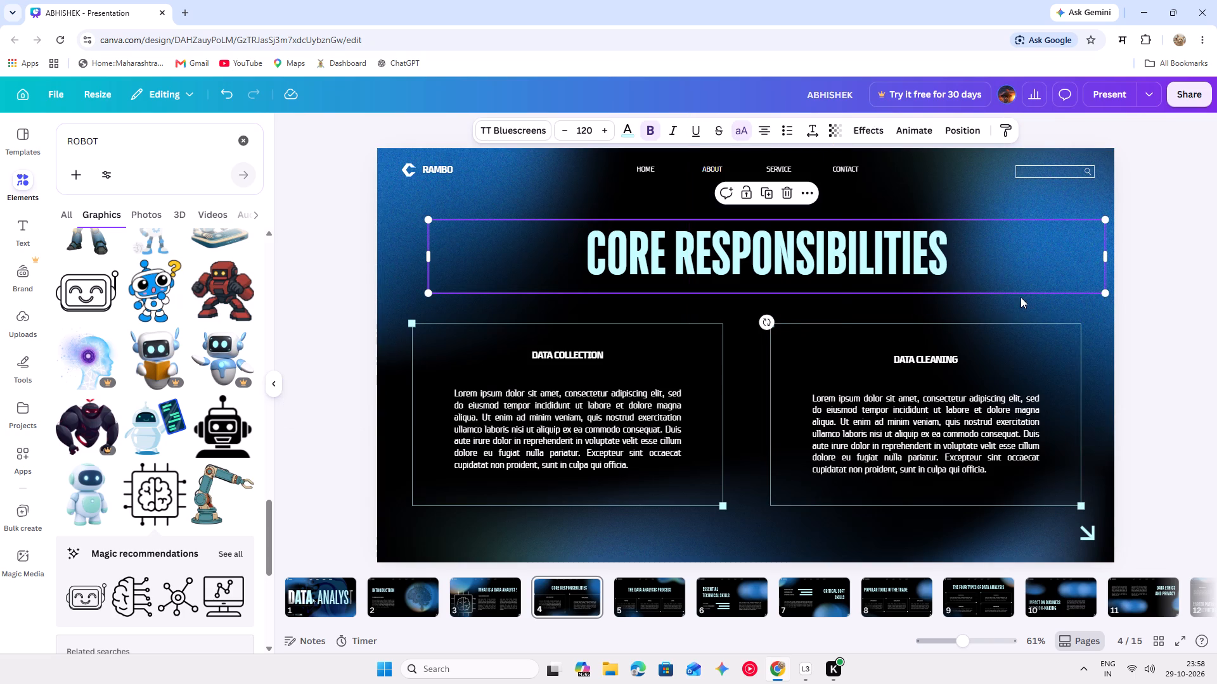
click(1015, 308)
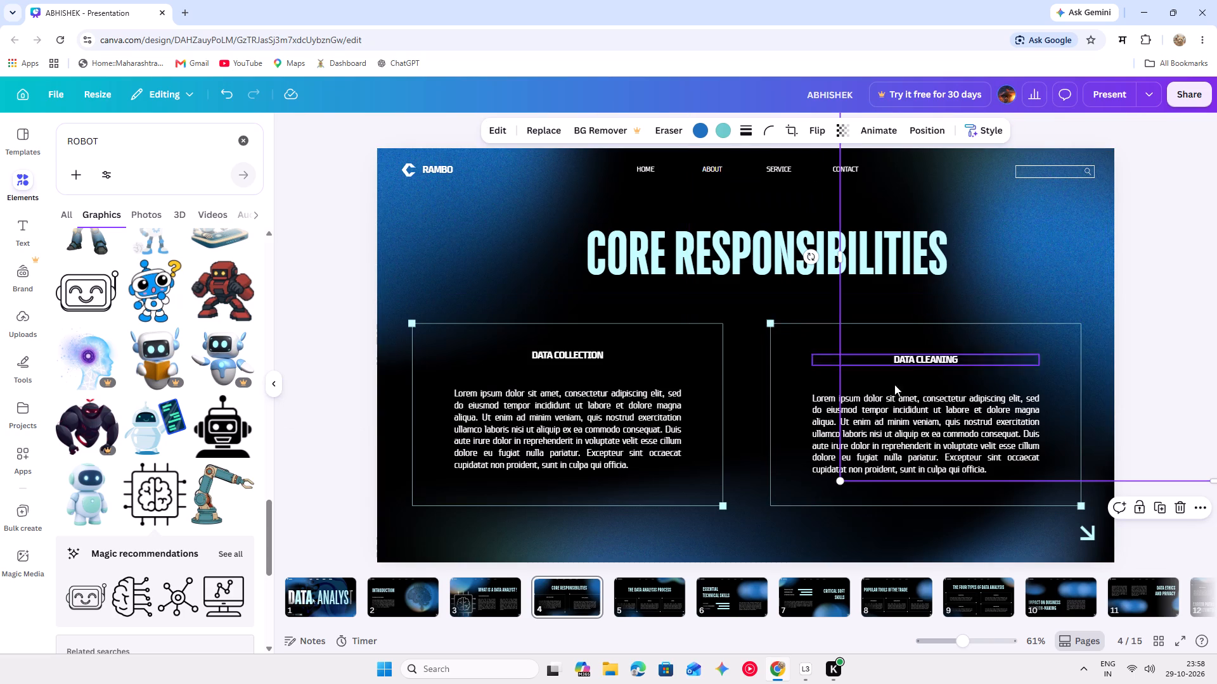
Duplicate the arrow in the slide's lower-right corner and place the copy in the lower-left corner, below the DATA COLLECTION box.
click(1086, 530)
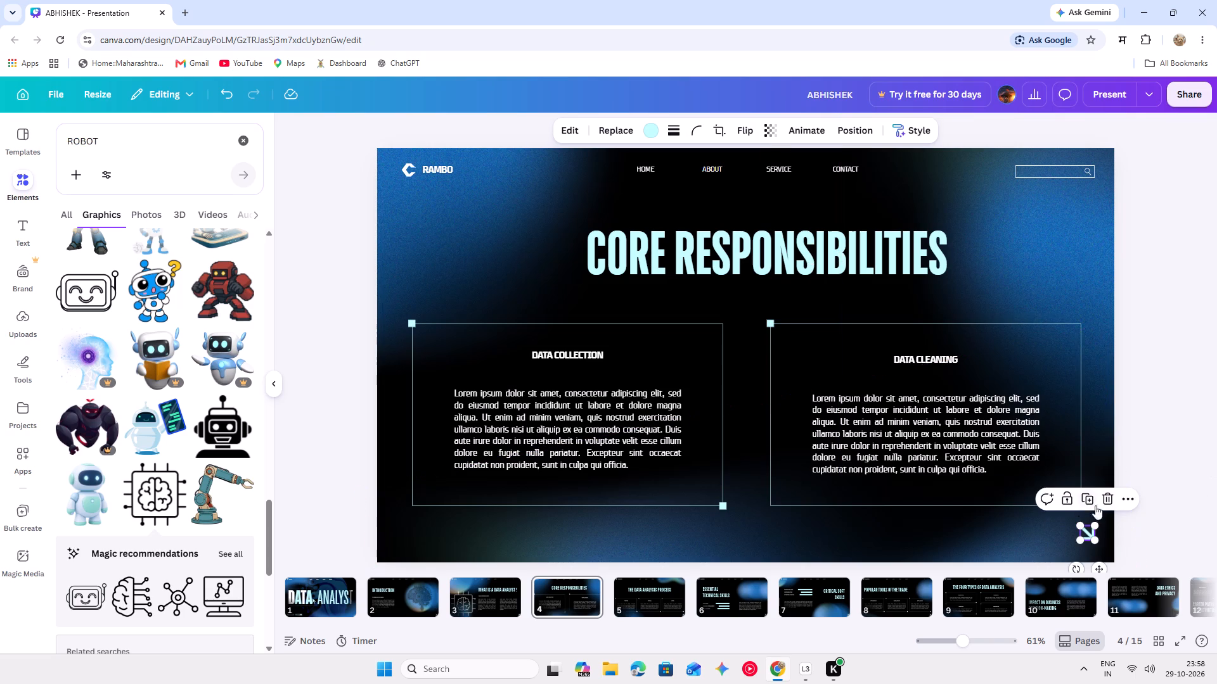
click(1090, 500)
drag(1095, 540, 1093, 540)
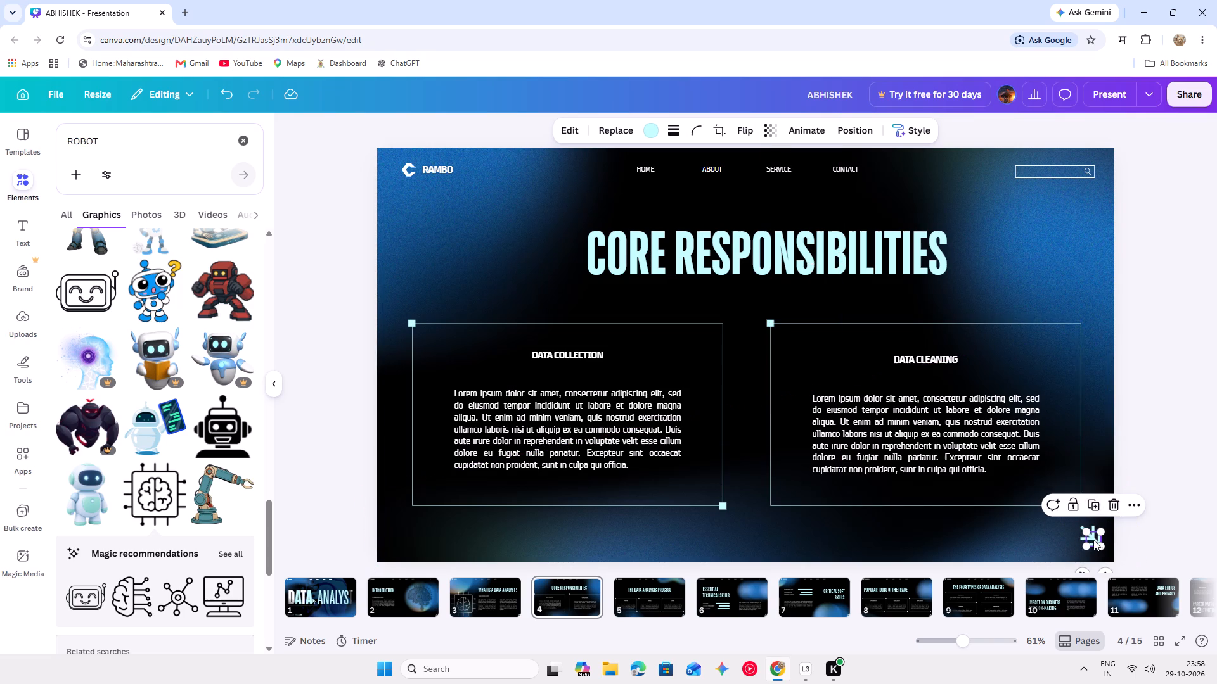
drag(1093, 540, 414, 532)
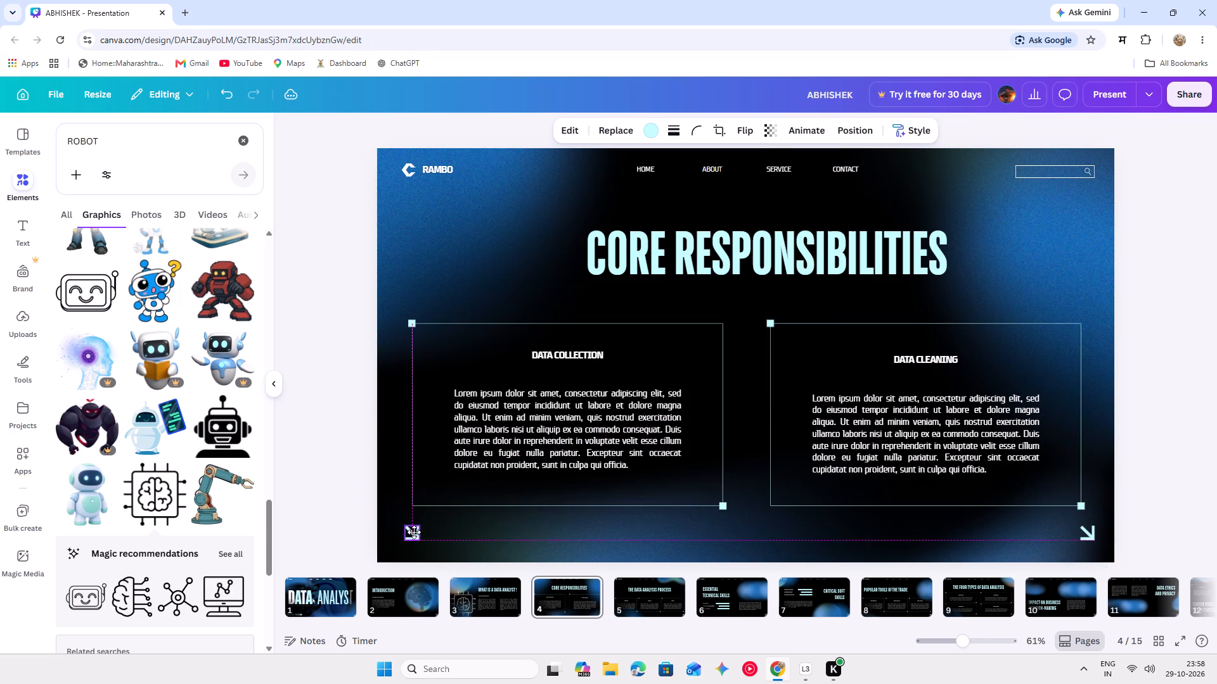
drag(414, 532, 413, 533)
drag(413, 533, 410, 531)
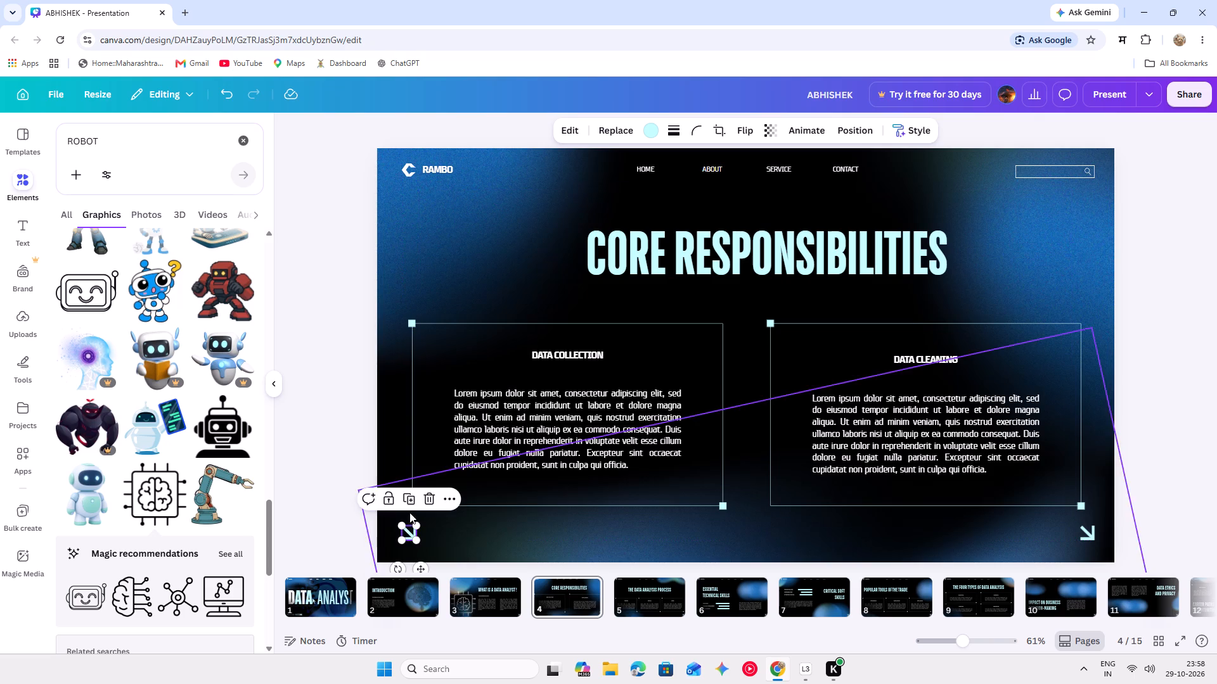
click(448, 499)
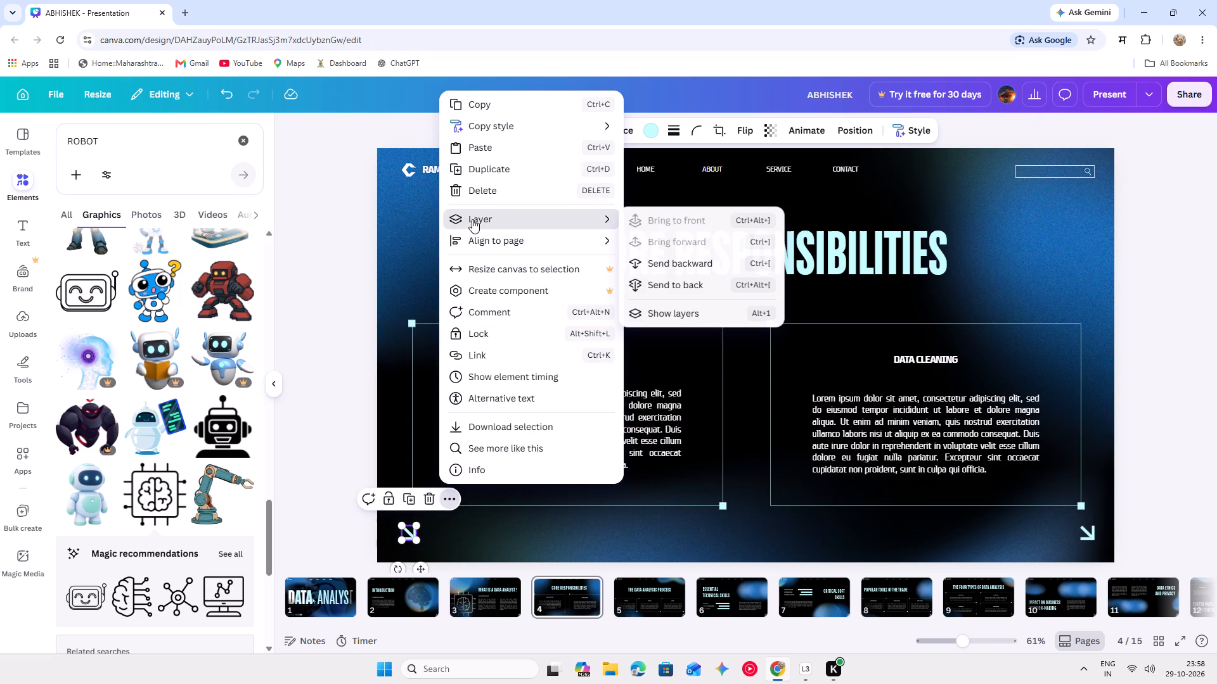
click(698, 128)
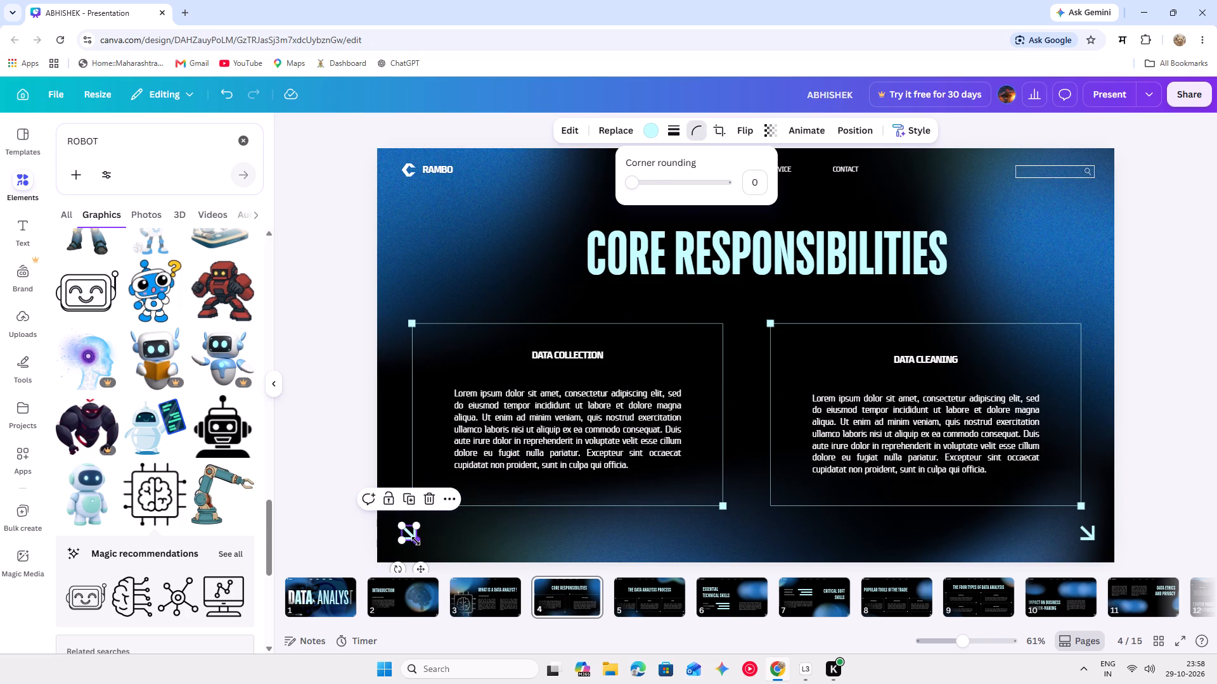
Resize the copied arrow to slightly larger than the original and shift it to the slide's bottom-left corner.
drag(416, 541, 474, 545)
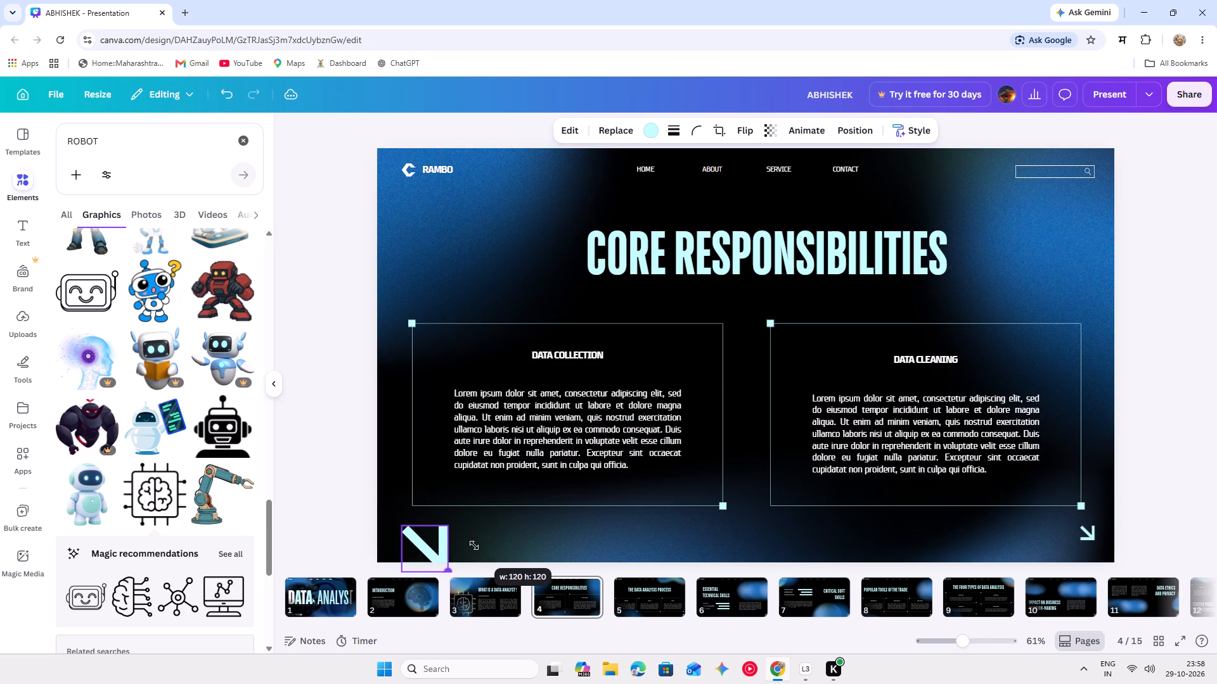
drag(474, 545, 463, 536)
drag(429, 548, 428, 548)
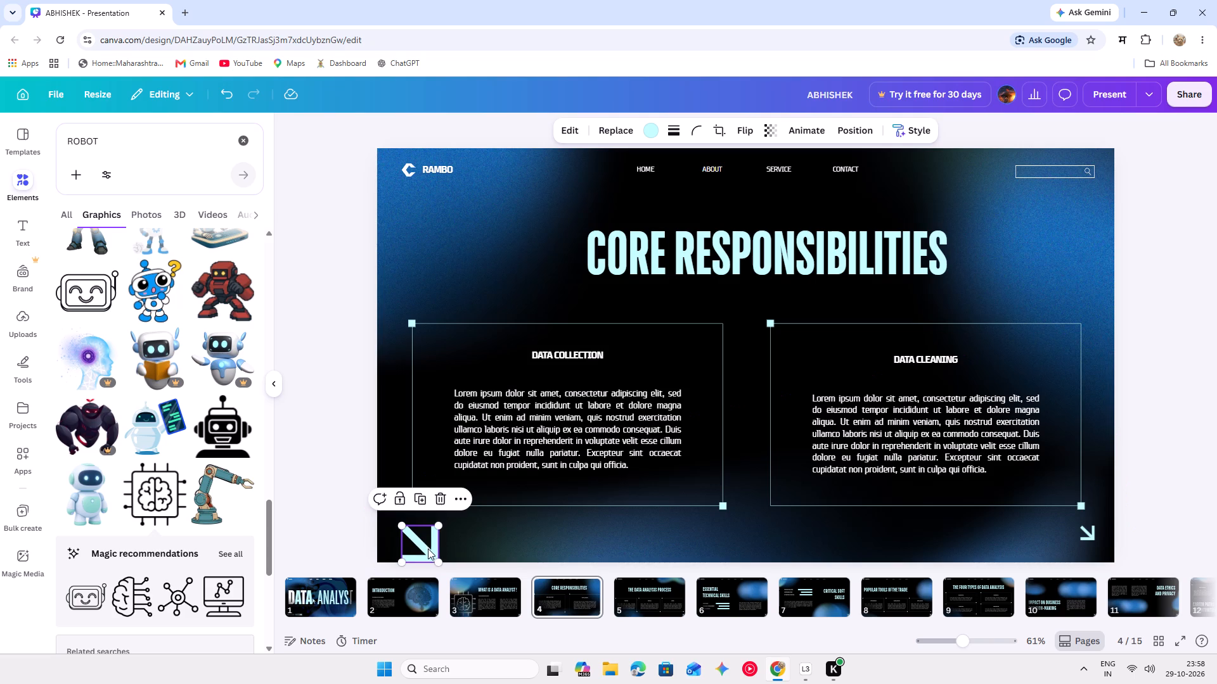
drag(428, 548, 403, 550)
drag(415, 522, 408, 533)
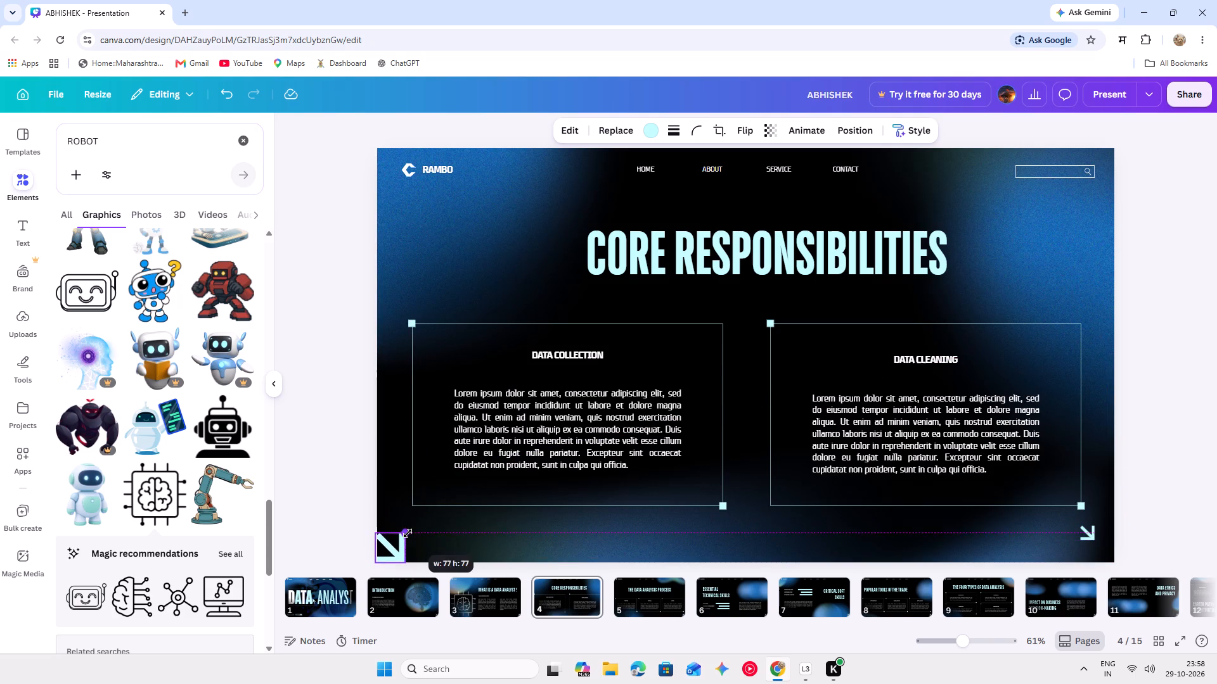
drag(408, 533, 401, 544)
click(316, 533)
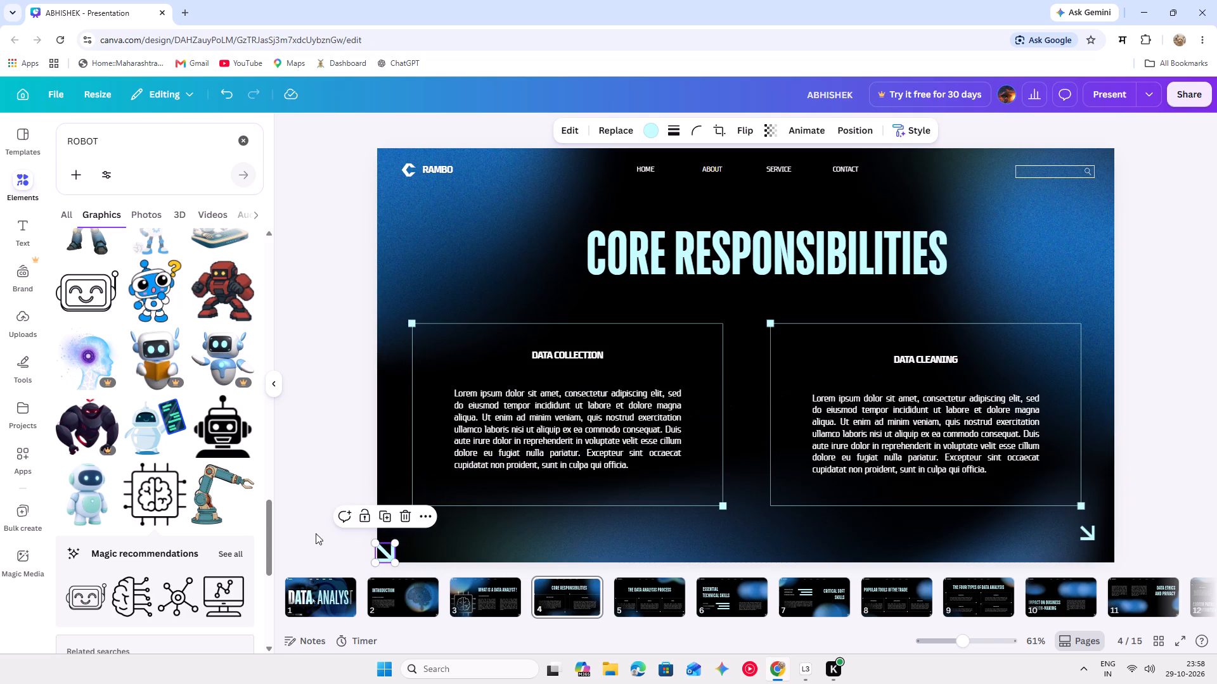
Fine-tune the copied arrow's size and position it just inside the slide edge, beneath the DATA COLLECTION box's lower-left corner.
drag(382, 550, 392, 545)
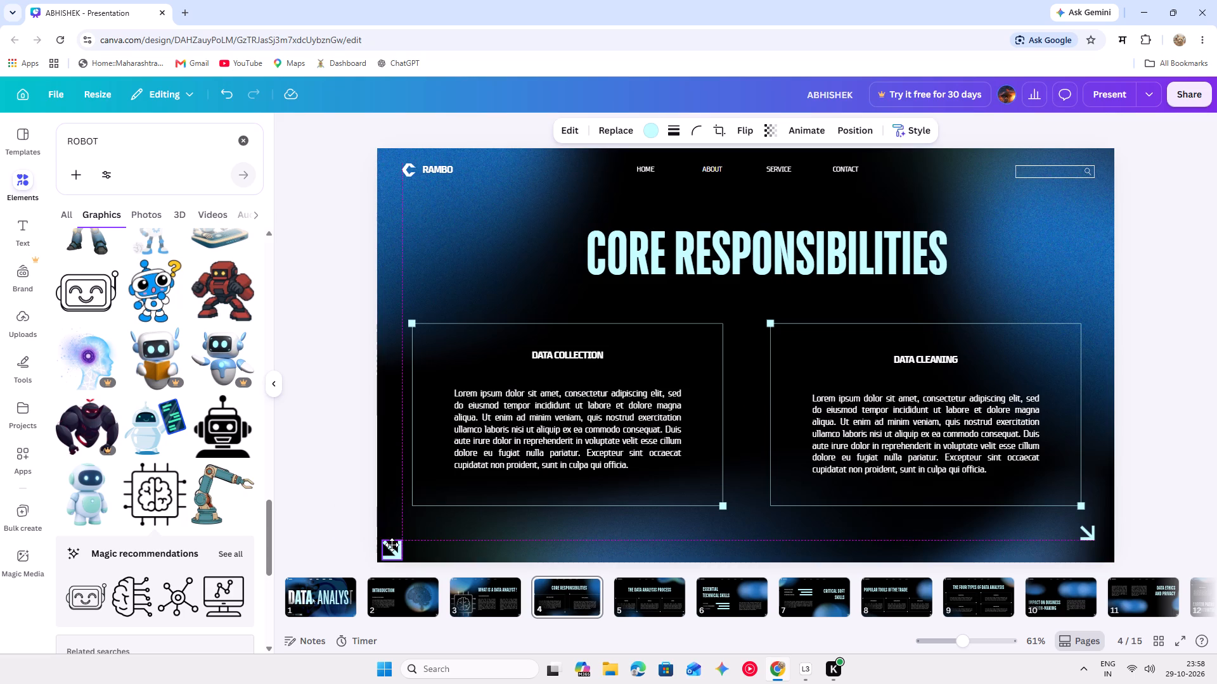
drag(392, 545, 391, 544)
drag(391, 544, 394, 541)
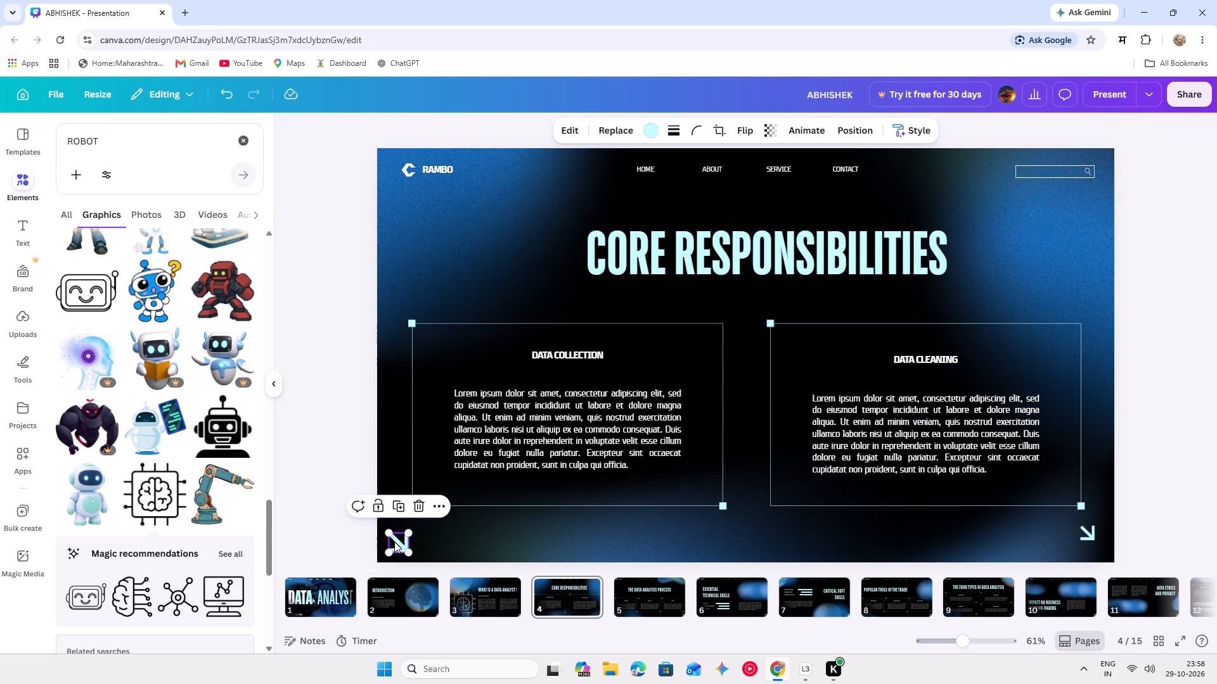
click(409, 531)
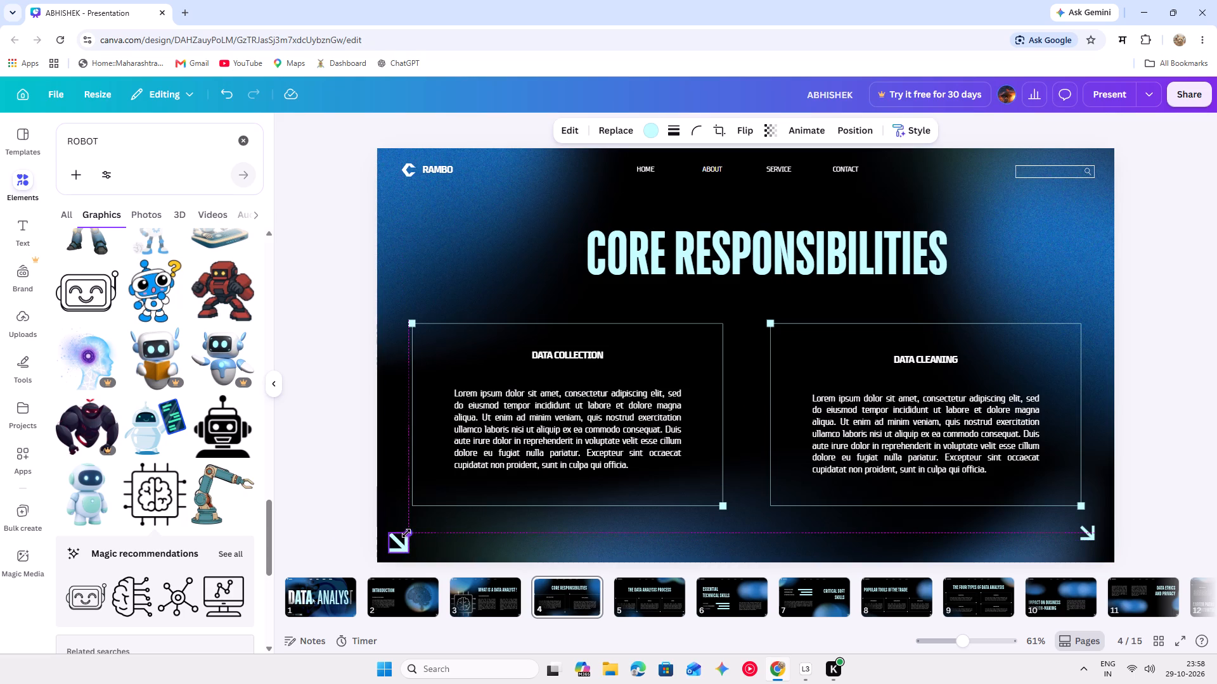
click(356, 526)
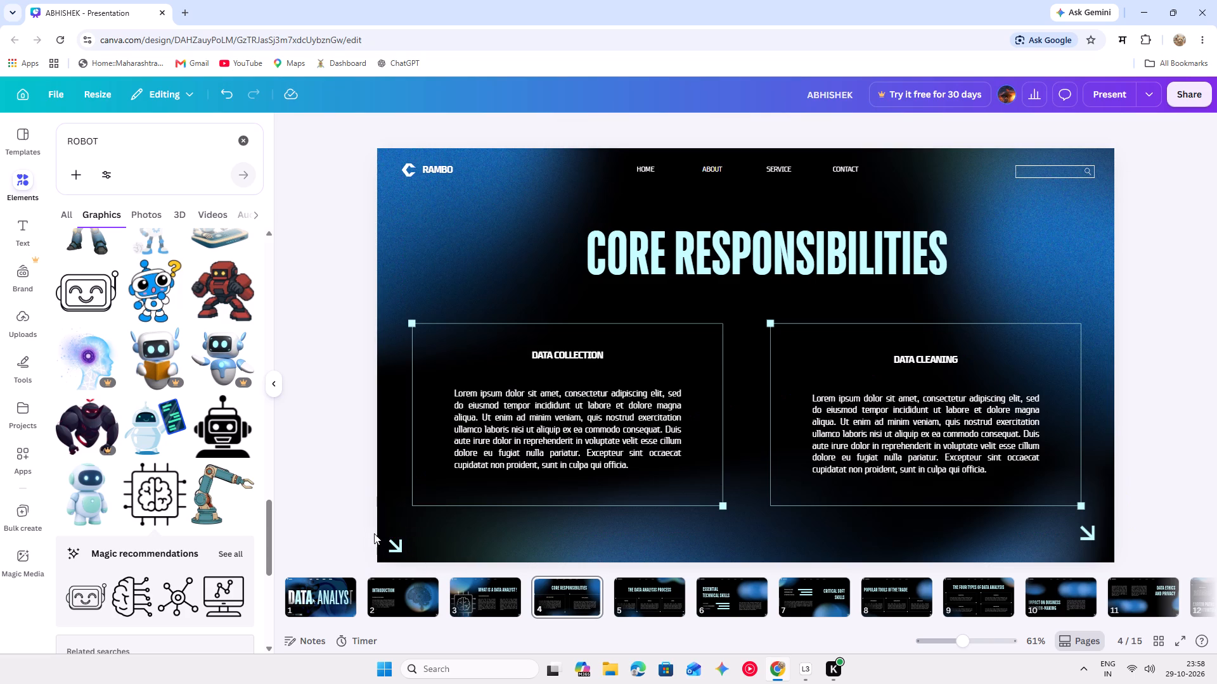
click(392, 542)
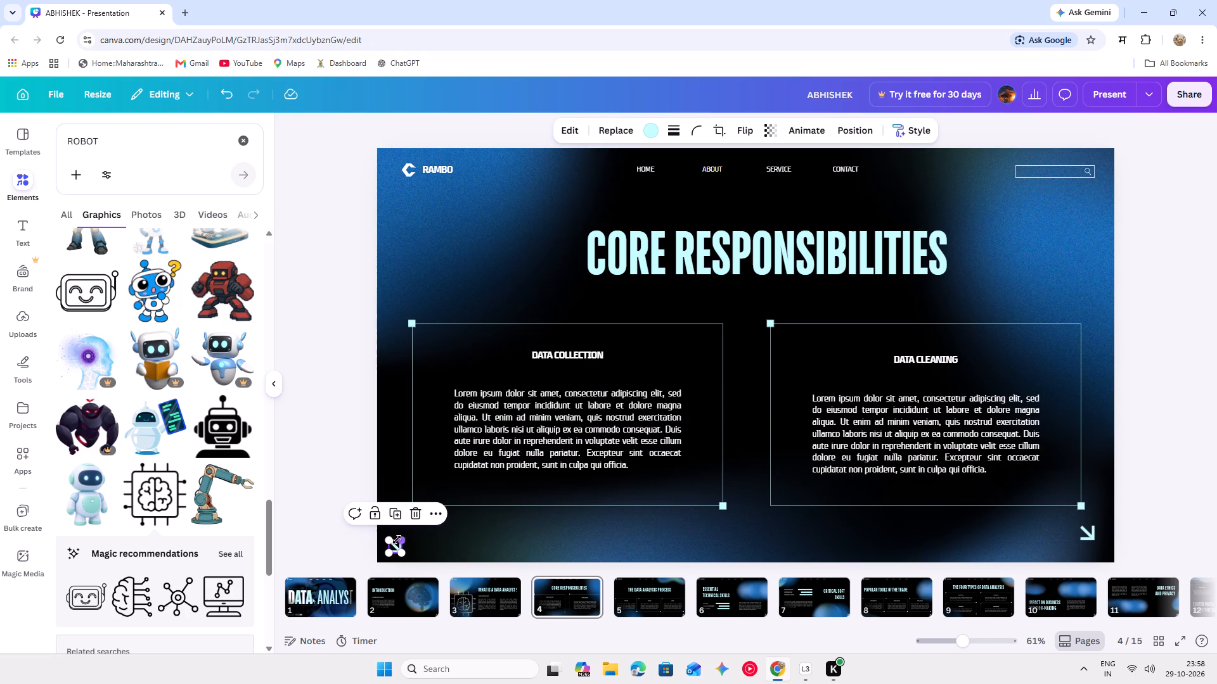
drag(397, 540, 406, 540)
drag(402, 544, 416, 541)
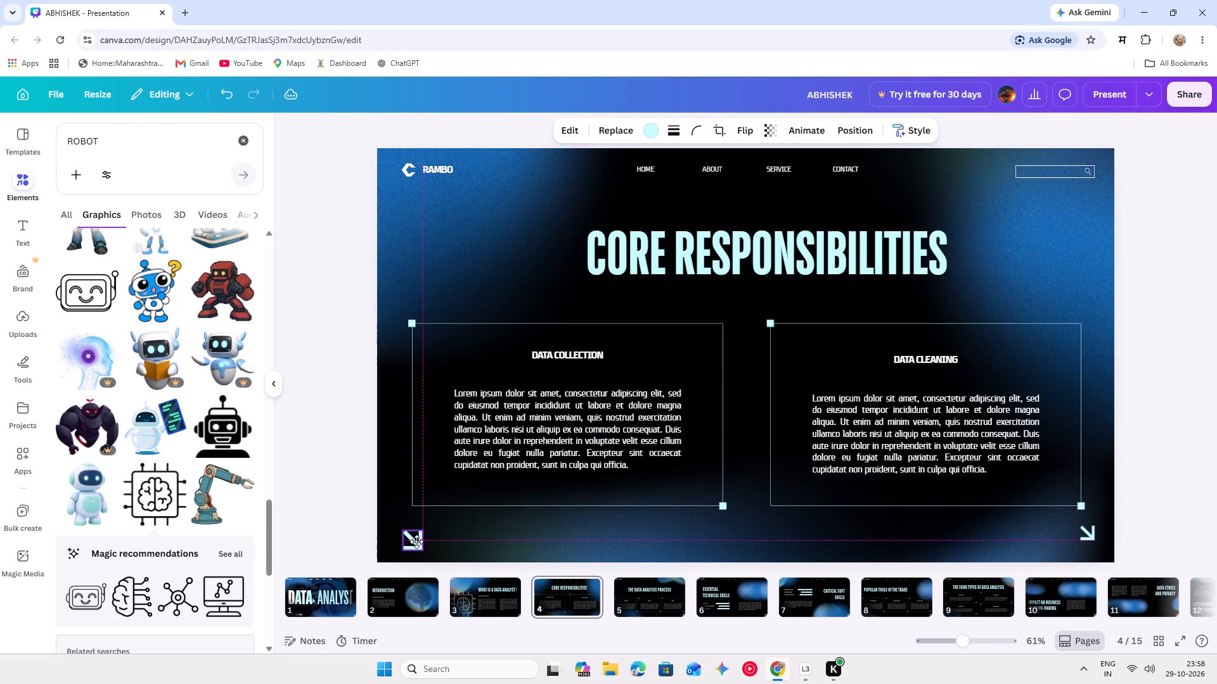
drag(416, 541, 422, 540)
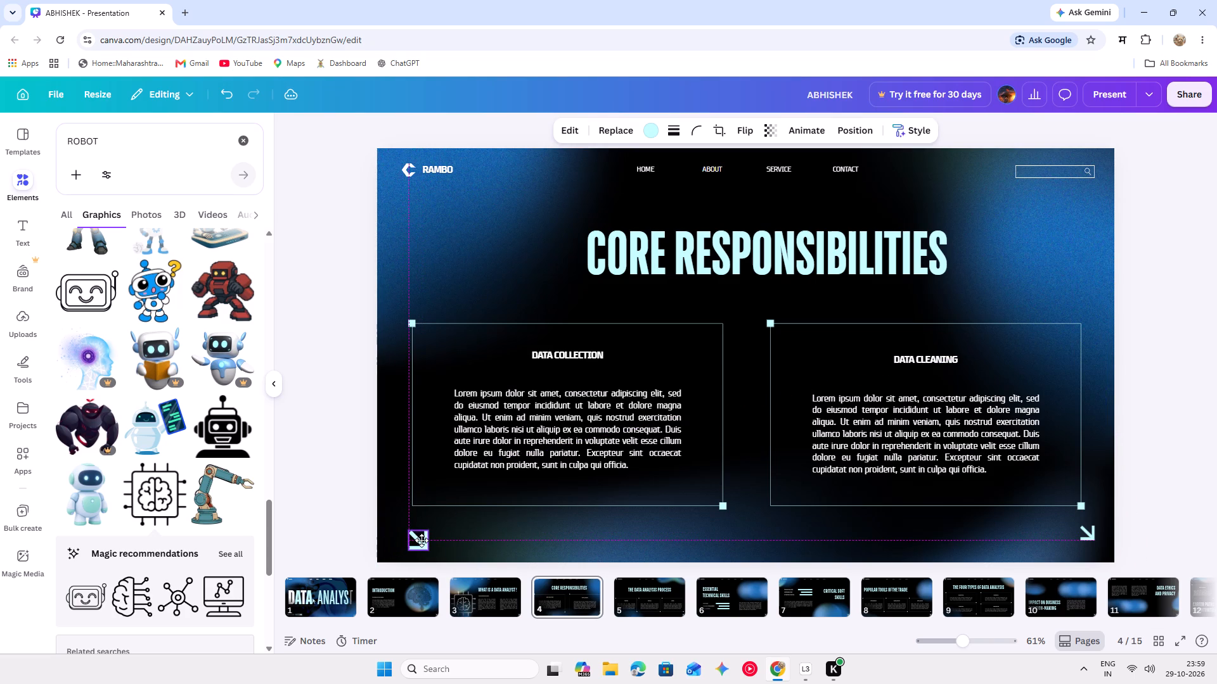
drag(422, 540, 419, 538)
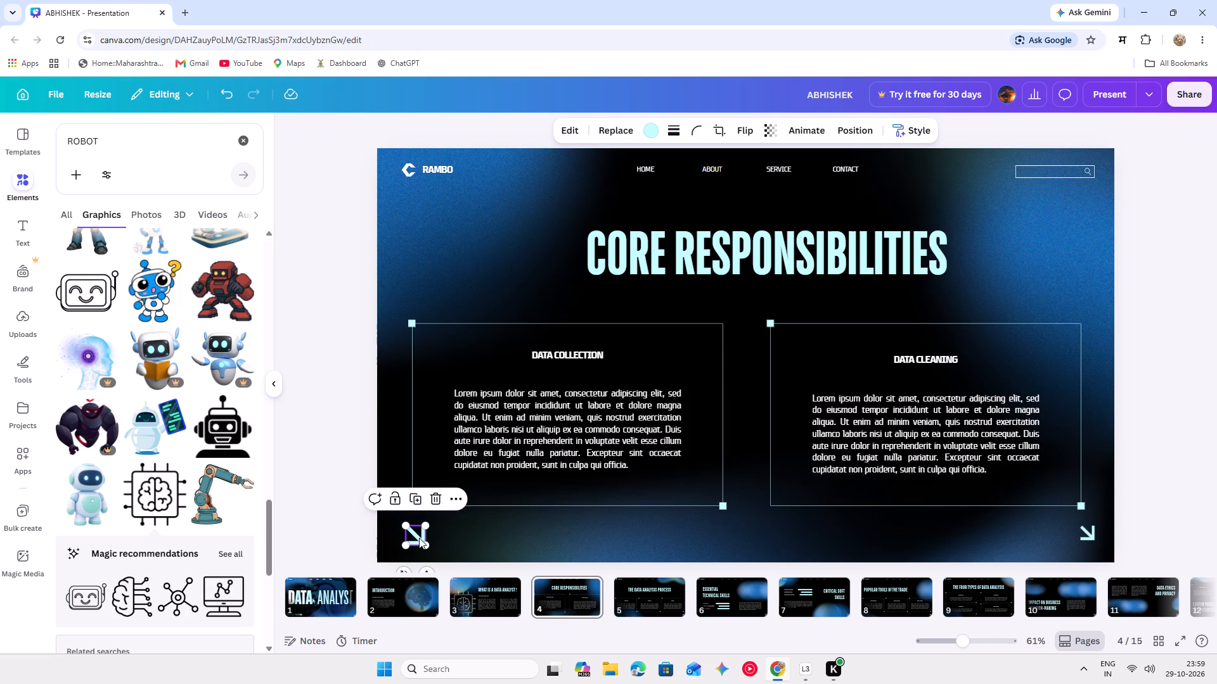
Rotate the copied arrow a quarter turn so it points towards the slide's lower-left corner.
drag(406, 571, 393, 559)
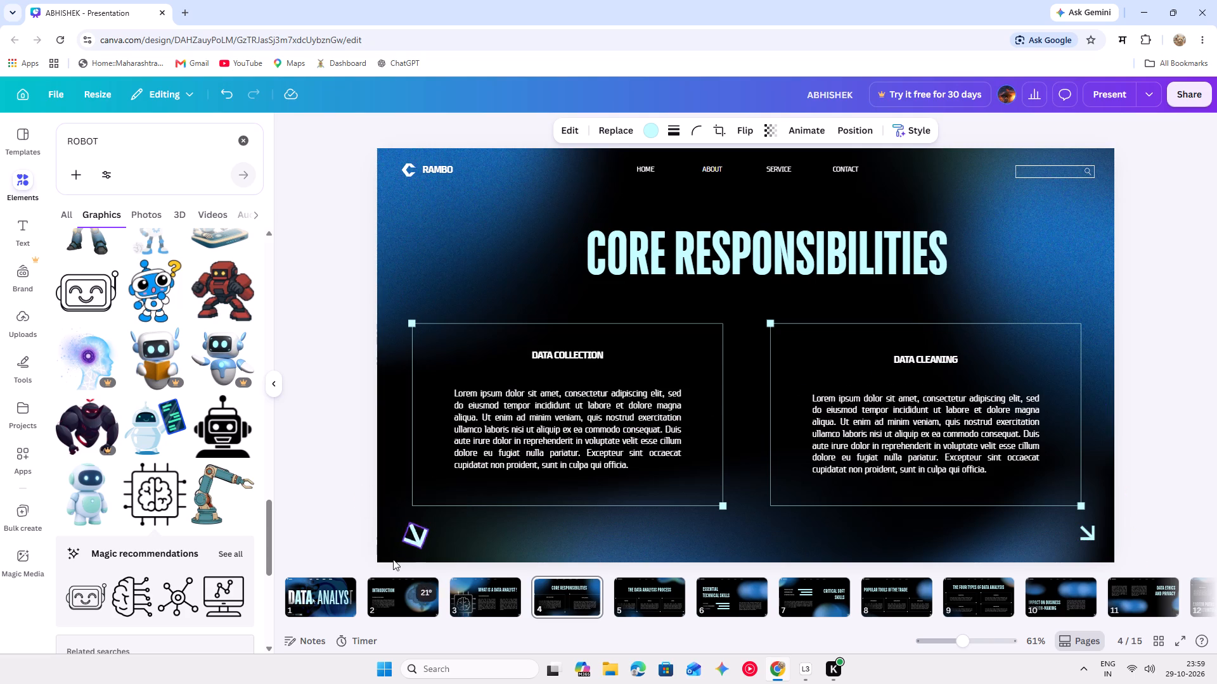
drag(393, 559, 380, 526)
Enlarge the lower-right arrow to about 51 by 51 and align it with the copied arrow in the opposite corner.
click(1087, 534)
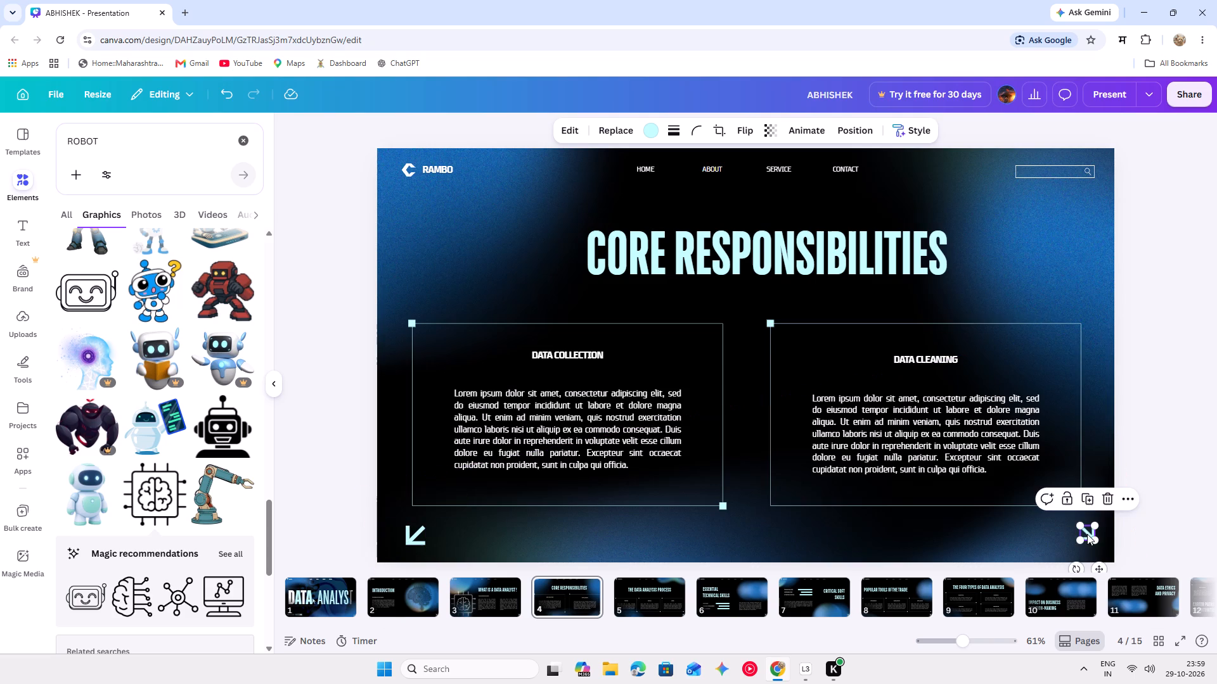
drag(1094, 539, 1102, 546)
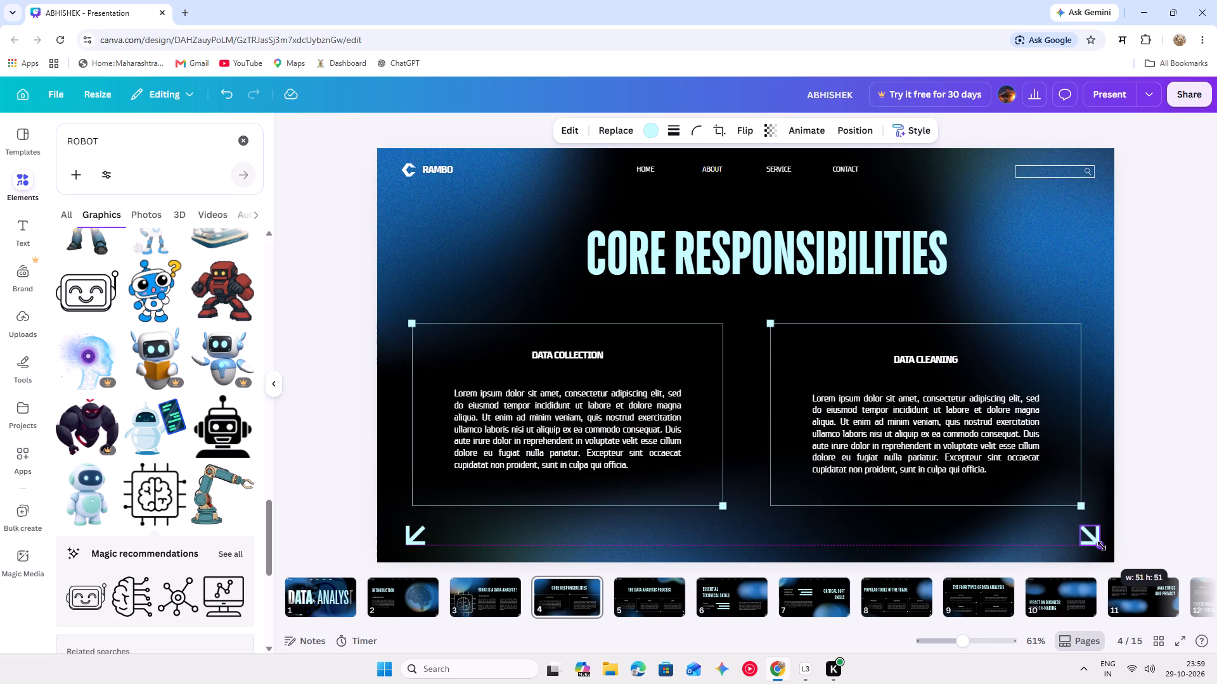
drag(1102, 546, 1102, 546)
click(1090, 535)
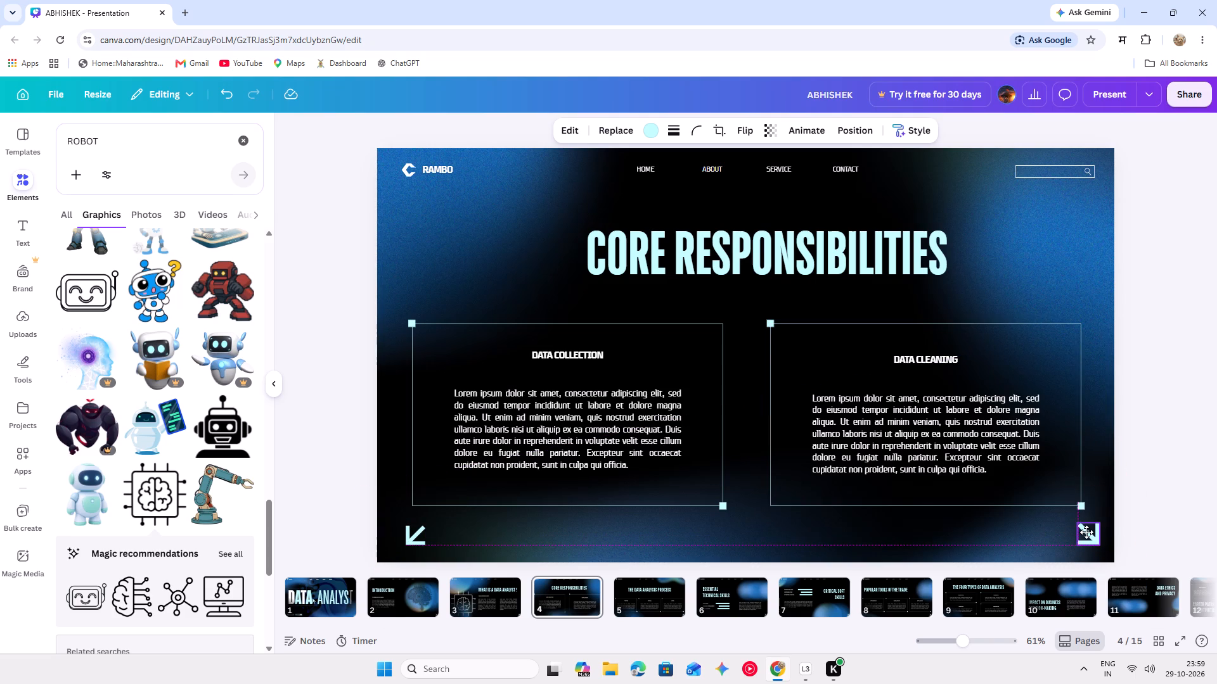
click(1104, 527)
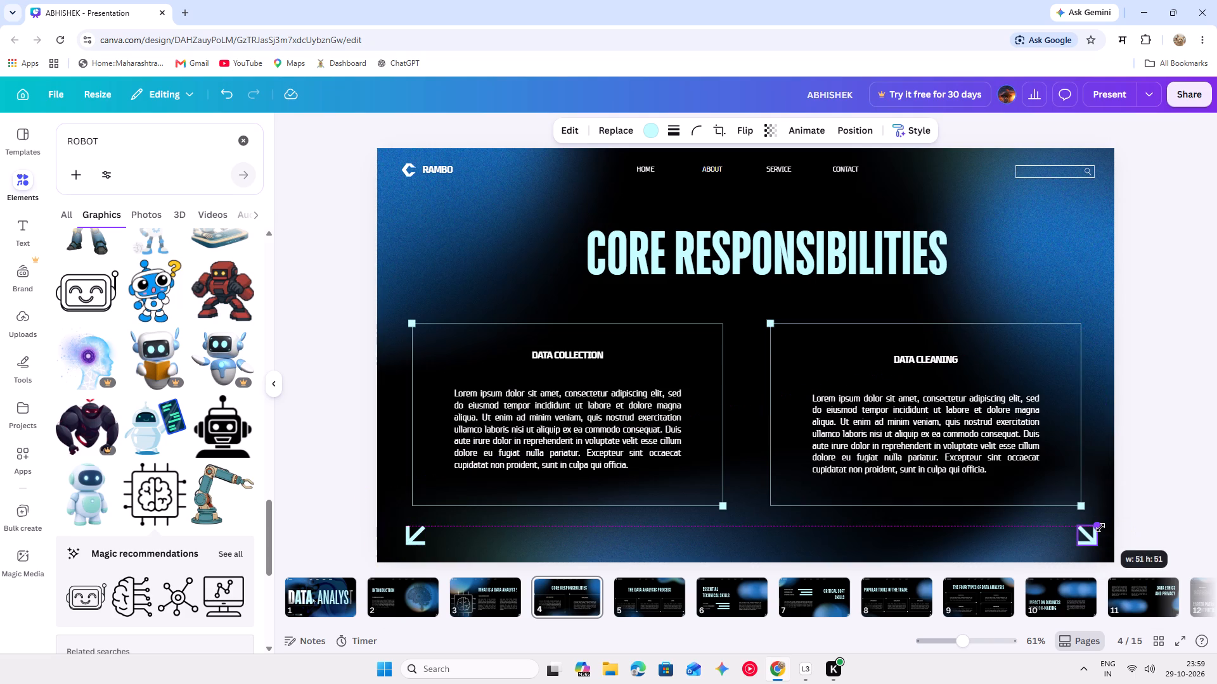
click(1150, 520)
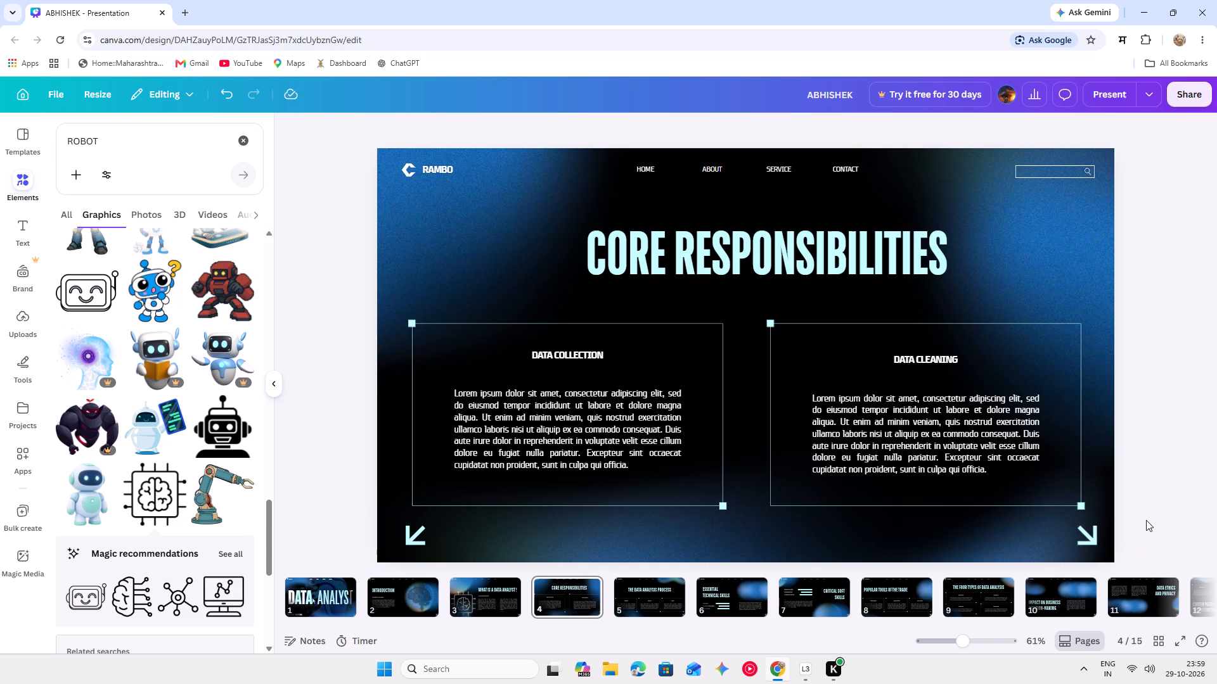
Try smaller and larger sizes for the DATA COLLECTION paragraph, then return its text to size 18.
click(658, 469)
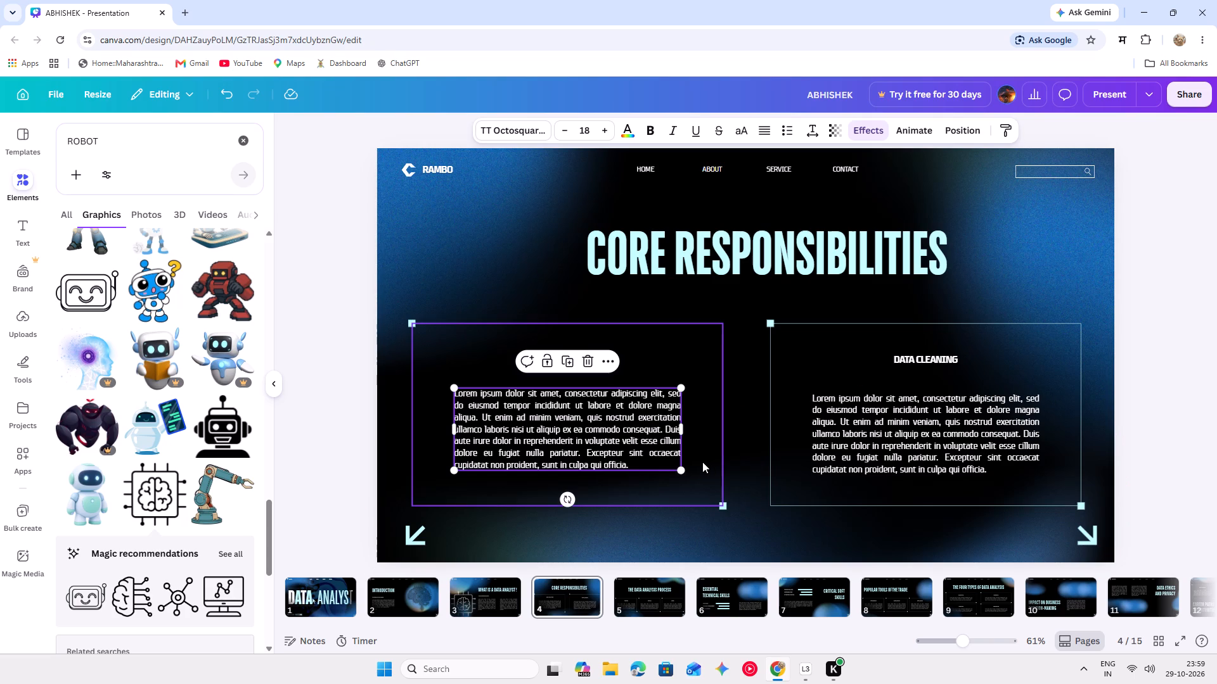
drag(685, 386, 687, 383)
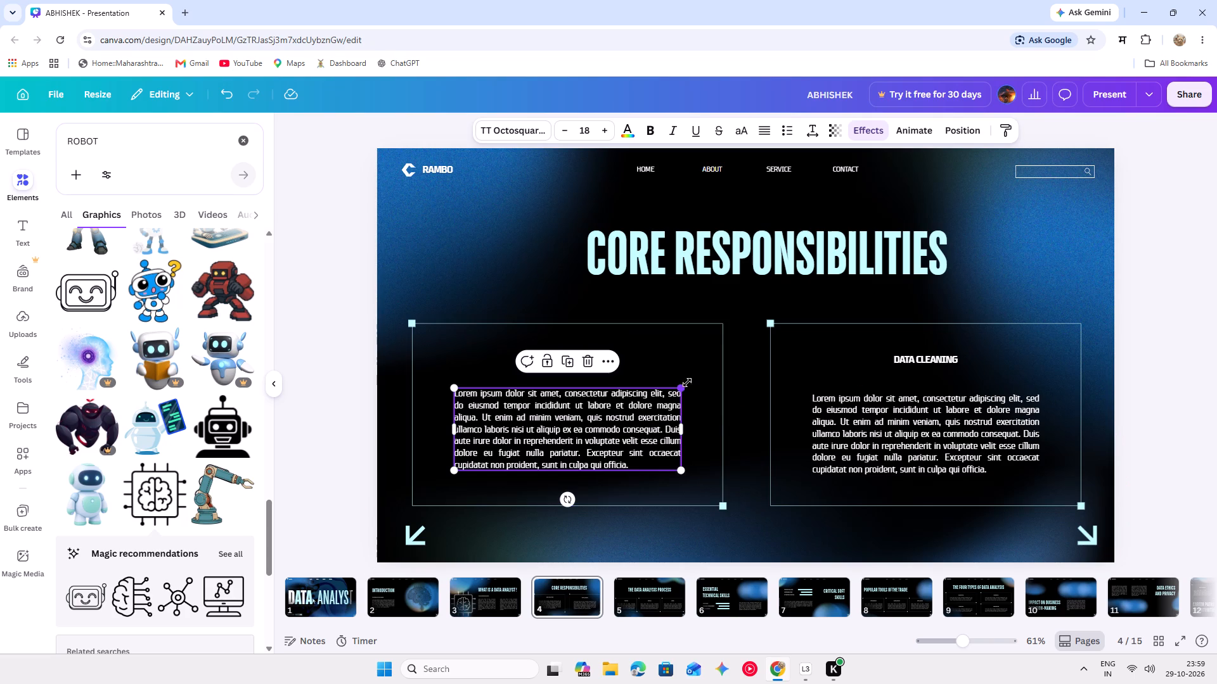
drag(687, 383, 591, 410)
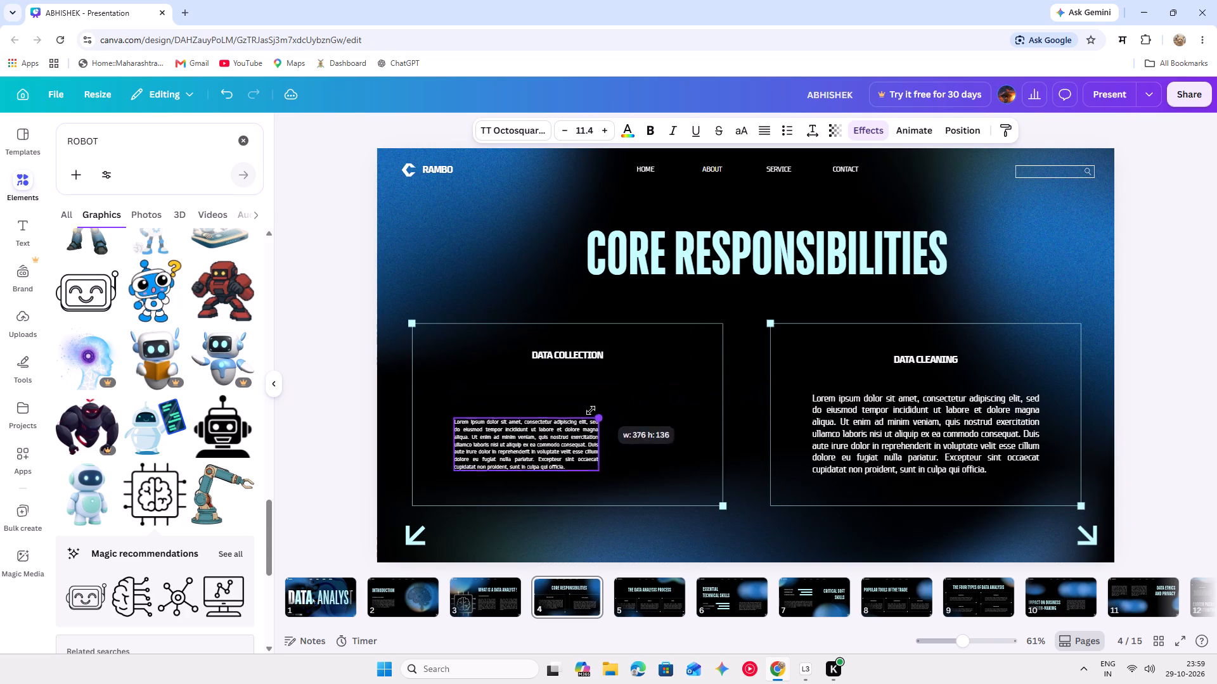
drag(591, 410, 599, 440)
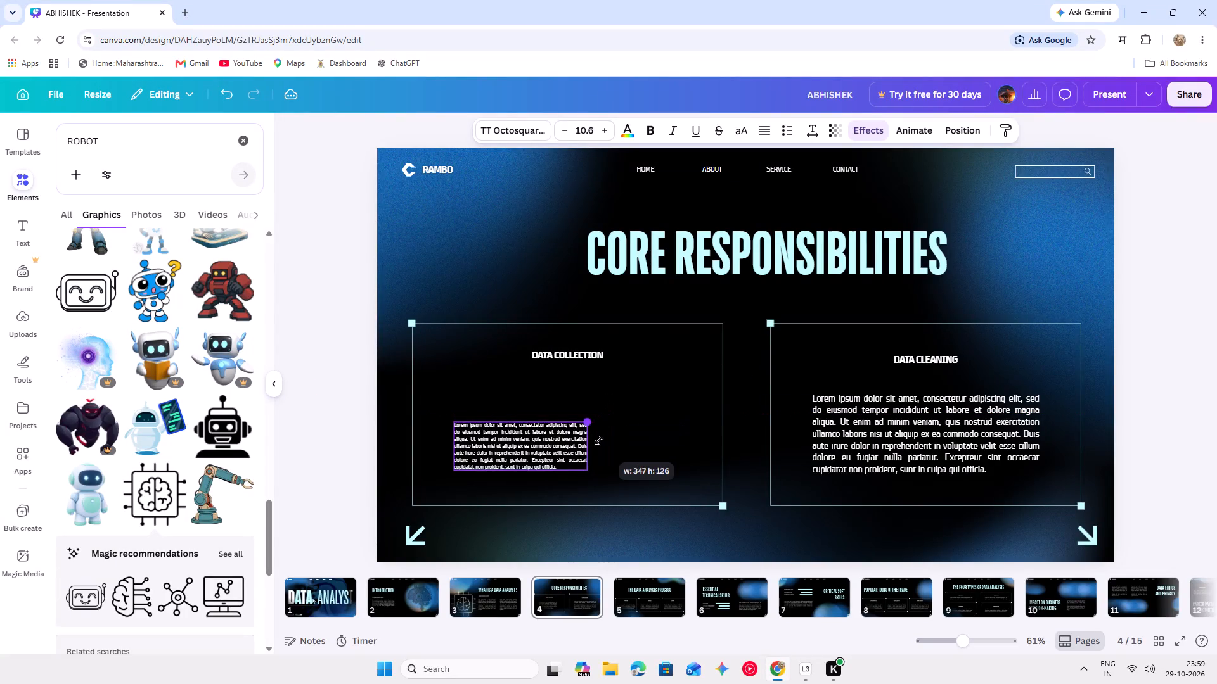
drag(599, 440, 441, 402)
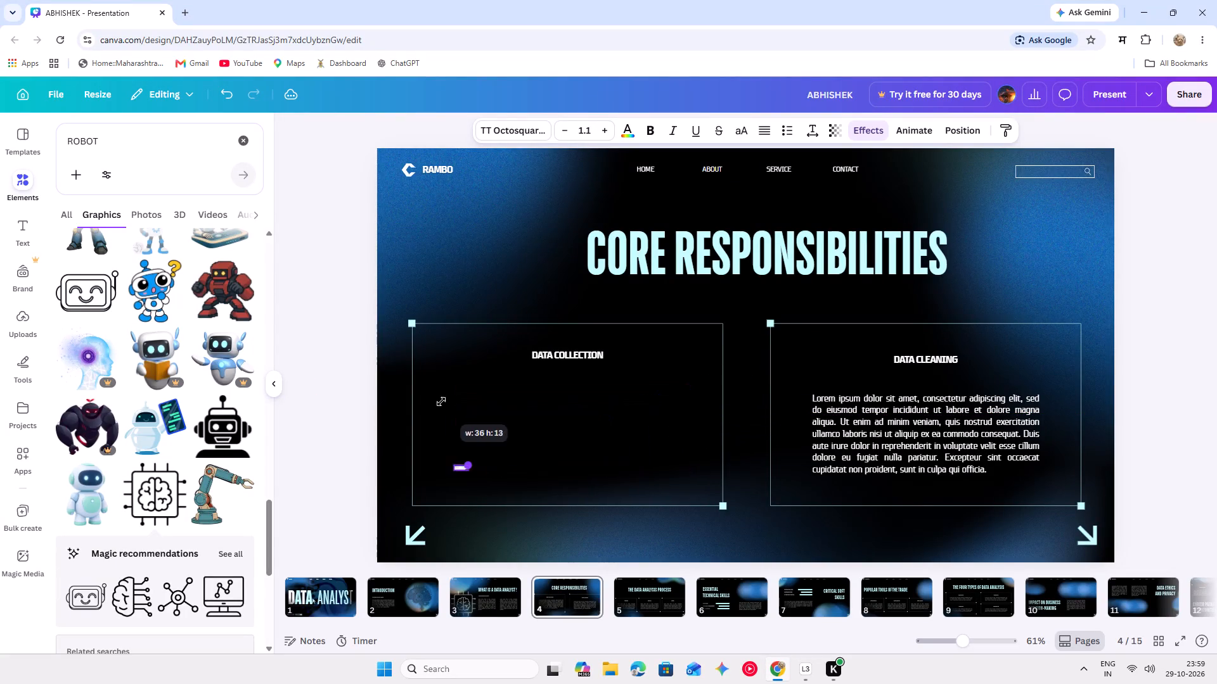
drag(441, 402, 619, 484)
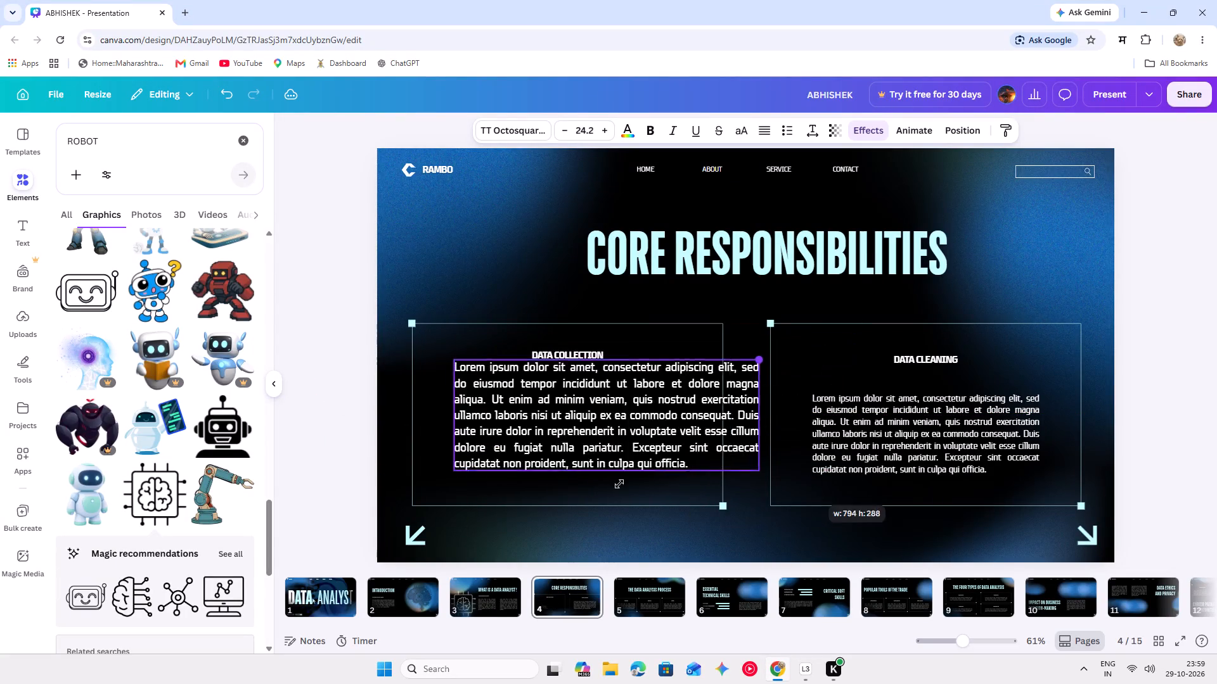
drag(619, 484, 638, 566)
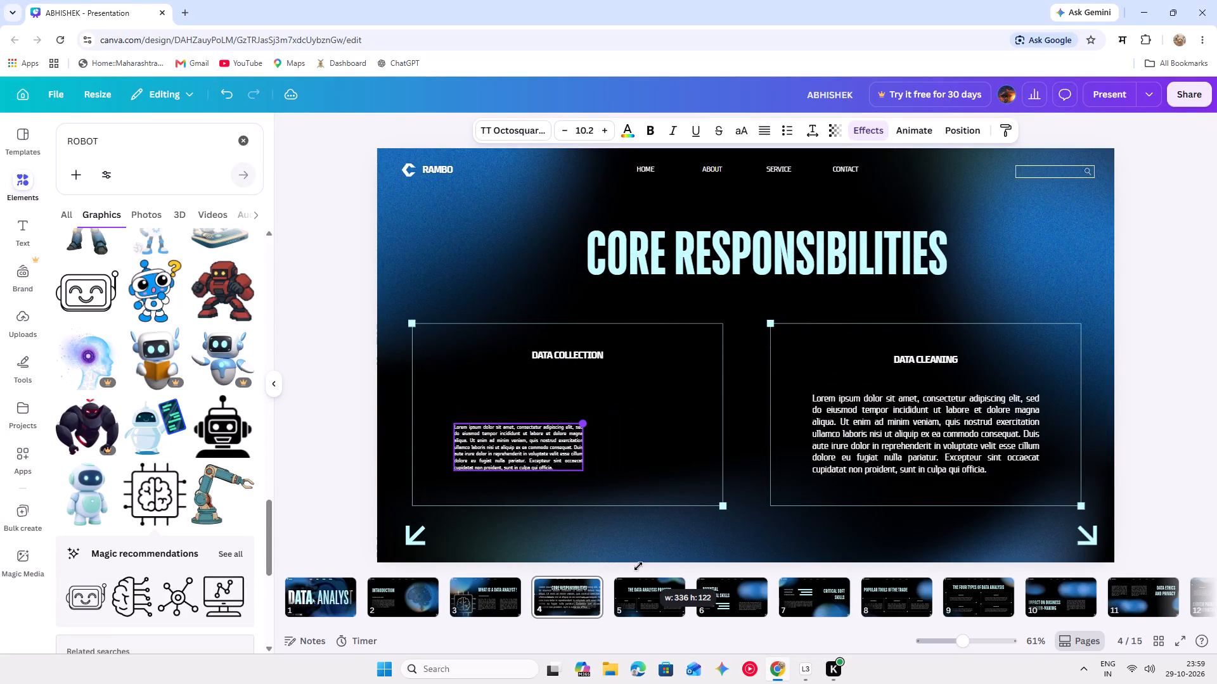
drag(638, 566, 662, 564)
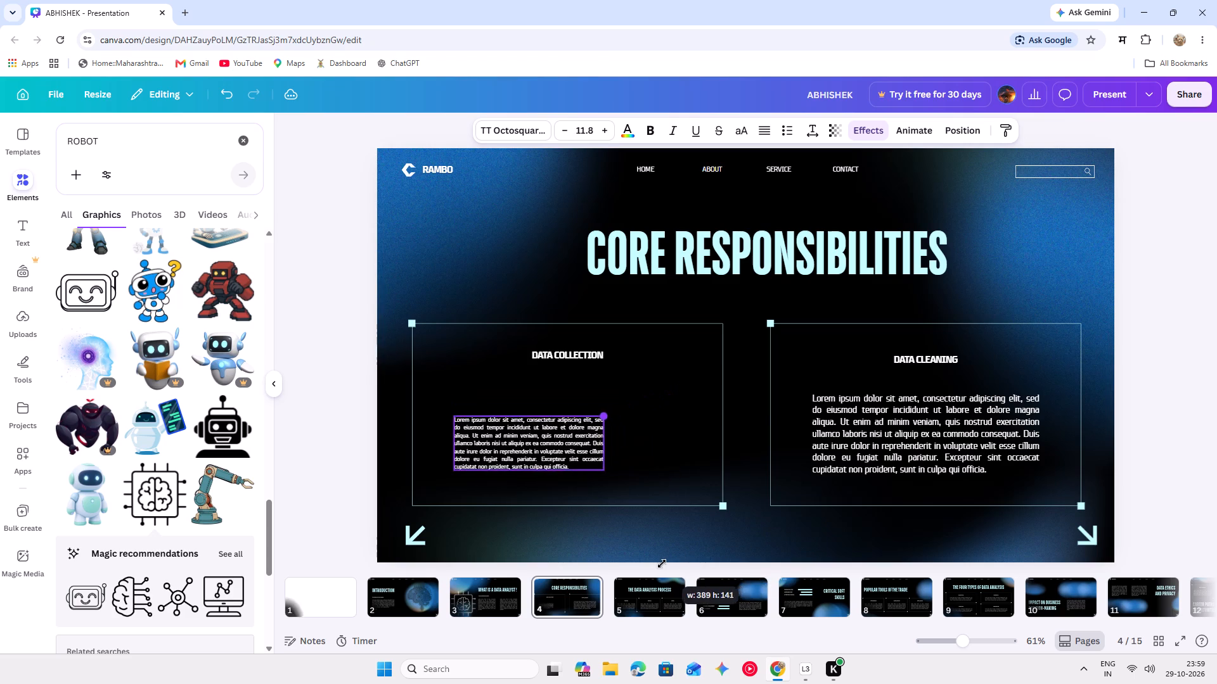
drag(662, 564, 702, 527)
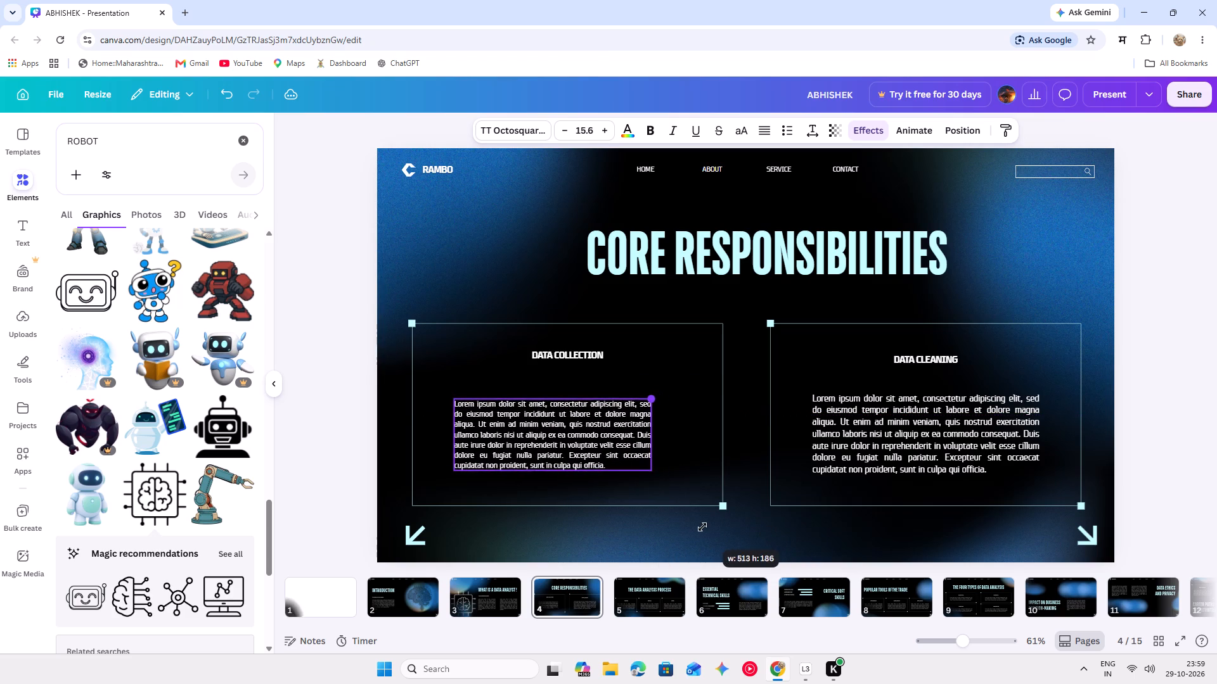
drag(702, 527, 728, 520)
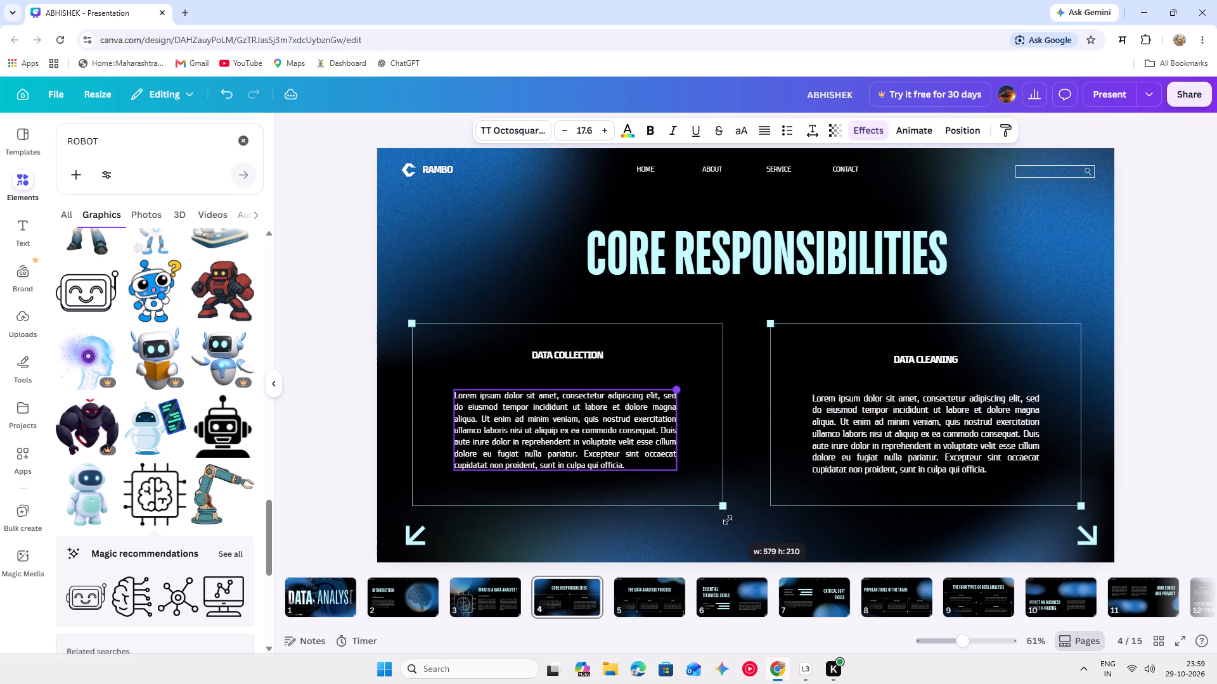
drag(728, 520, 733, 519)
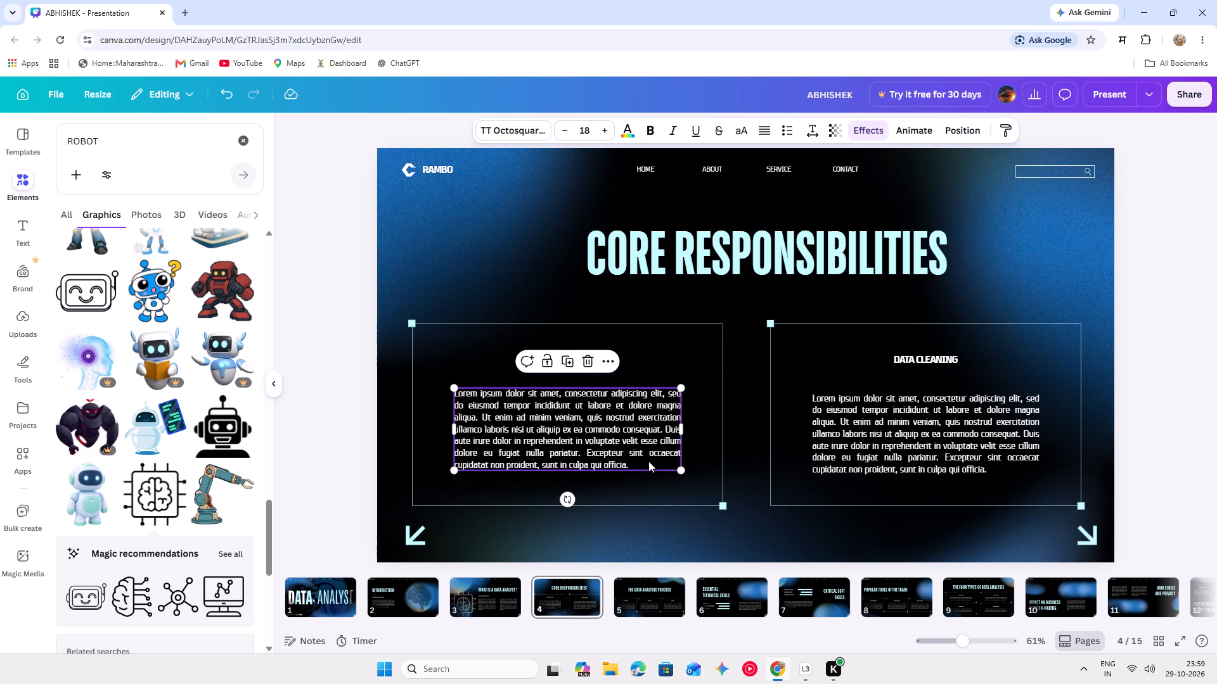
Reposition the DATA COLLECTION paragraph slightly closer to its box's left edge, keeping it below the heading.
drag(648, 461, 644, 448)
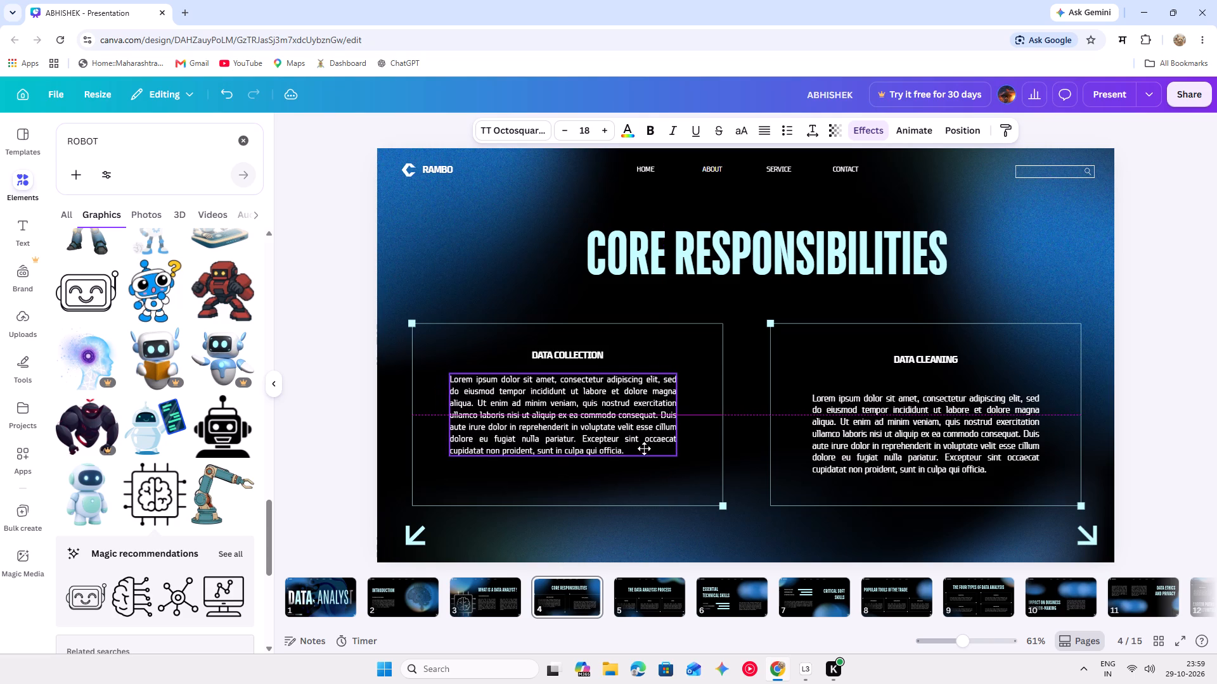
drag(644, 448, 645, 455)
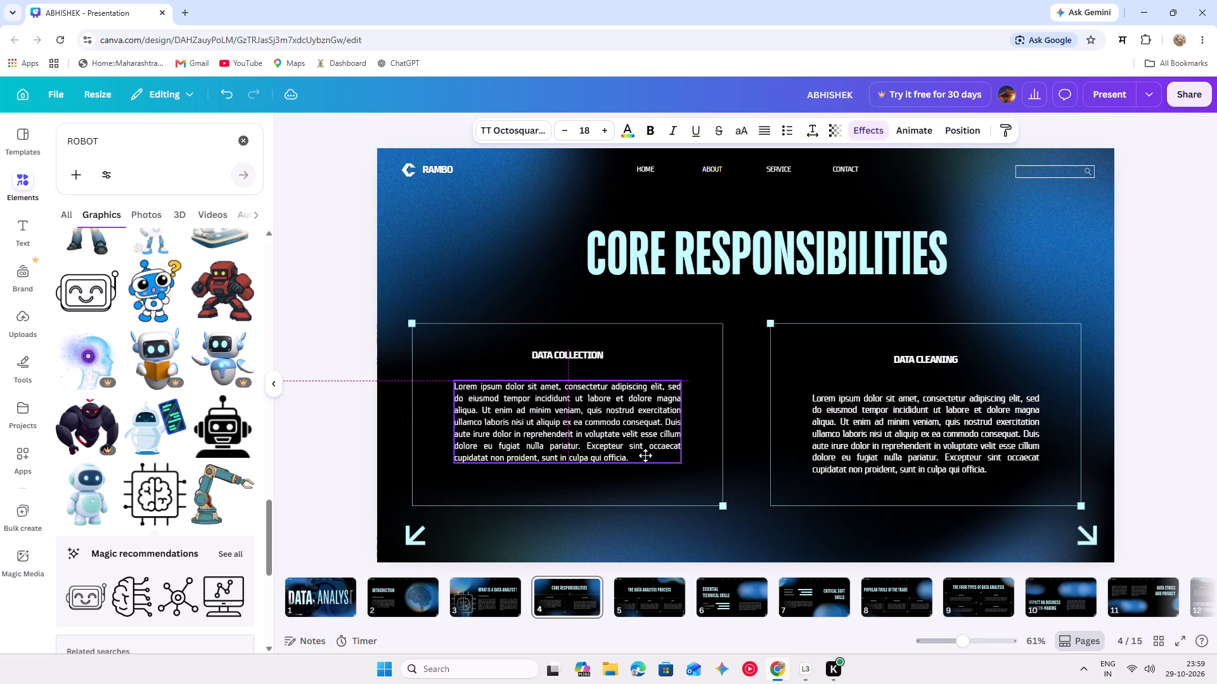
drag(645, 455, 643, 455)
click(645, 455)
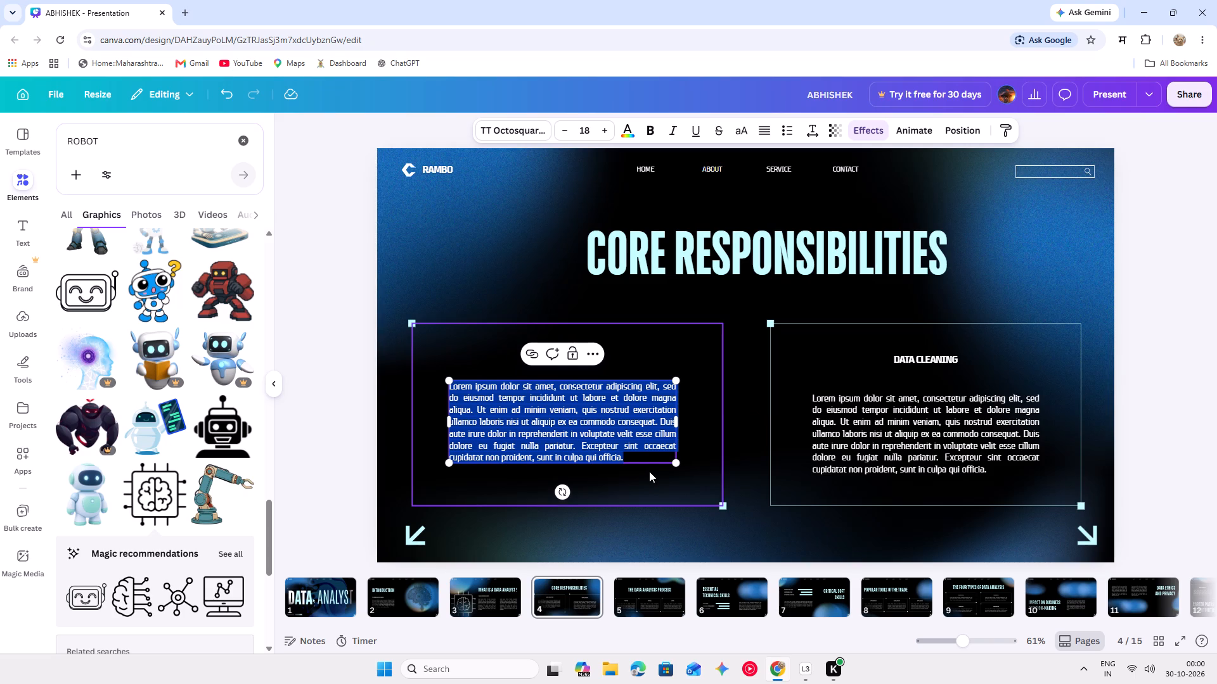
click(649, 471)
drag(645, 459, 656, 466)
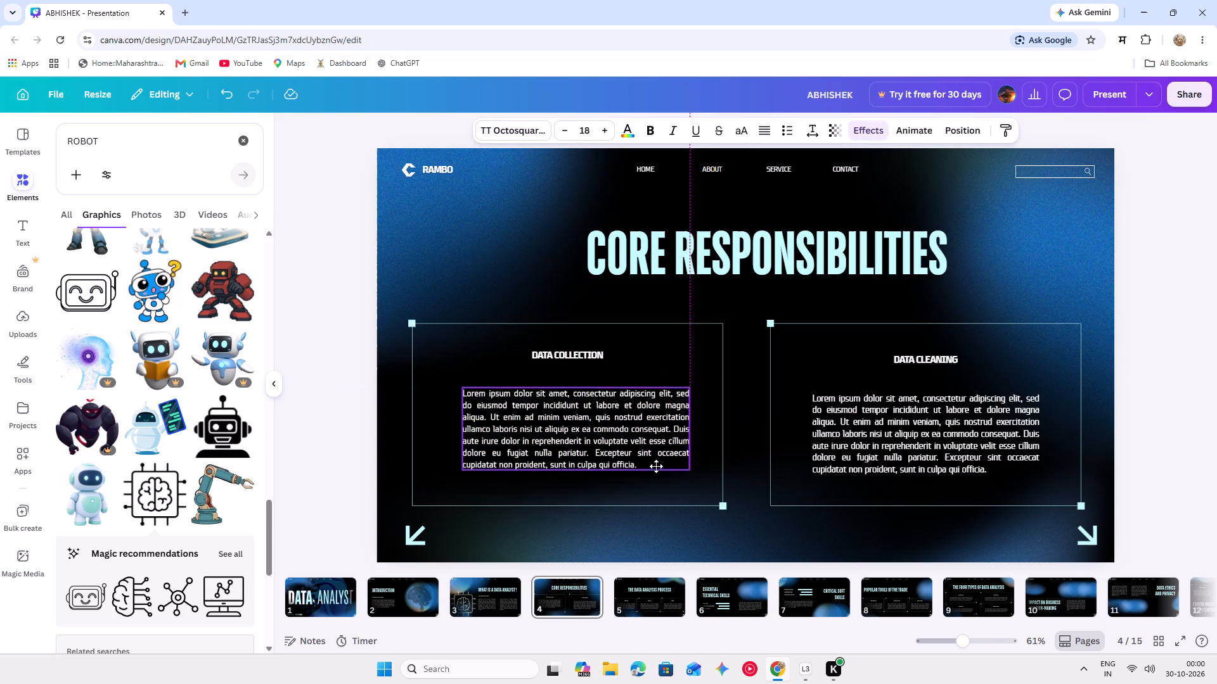
drag(656, 466, 643, 473)
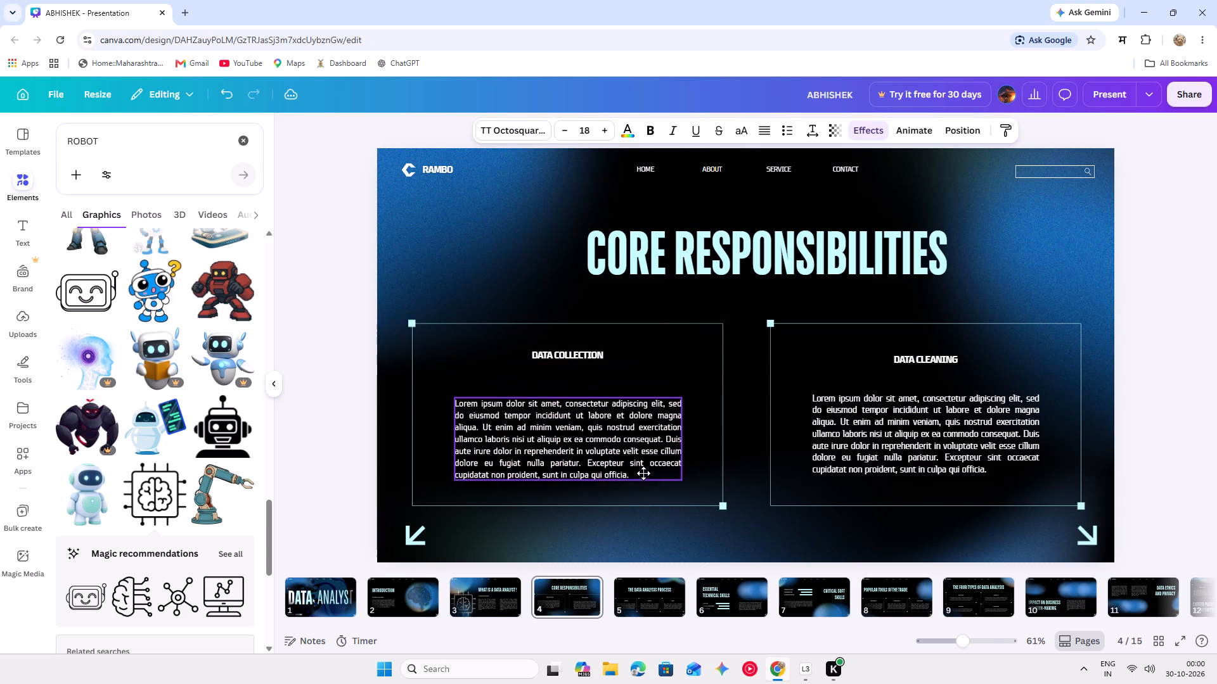
drag(643, 473, 643, 469)
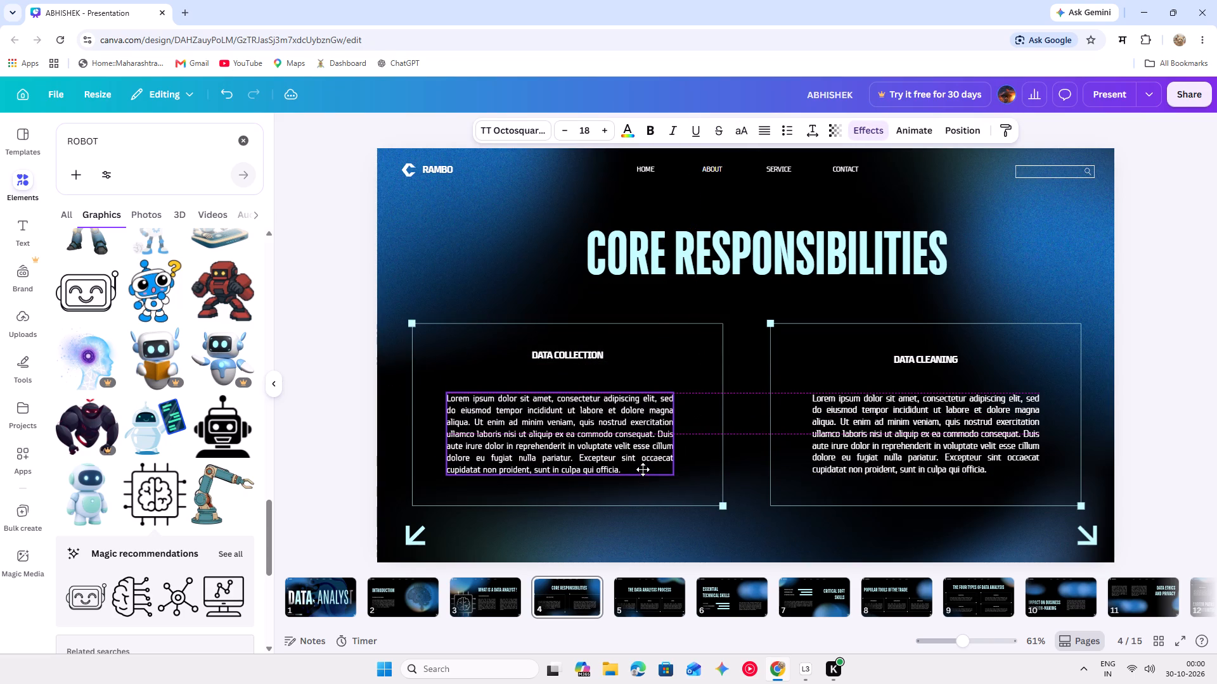
drag(643, 469, 640, 471)
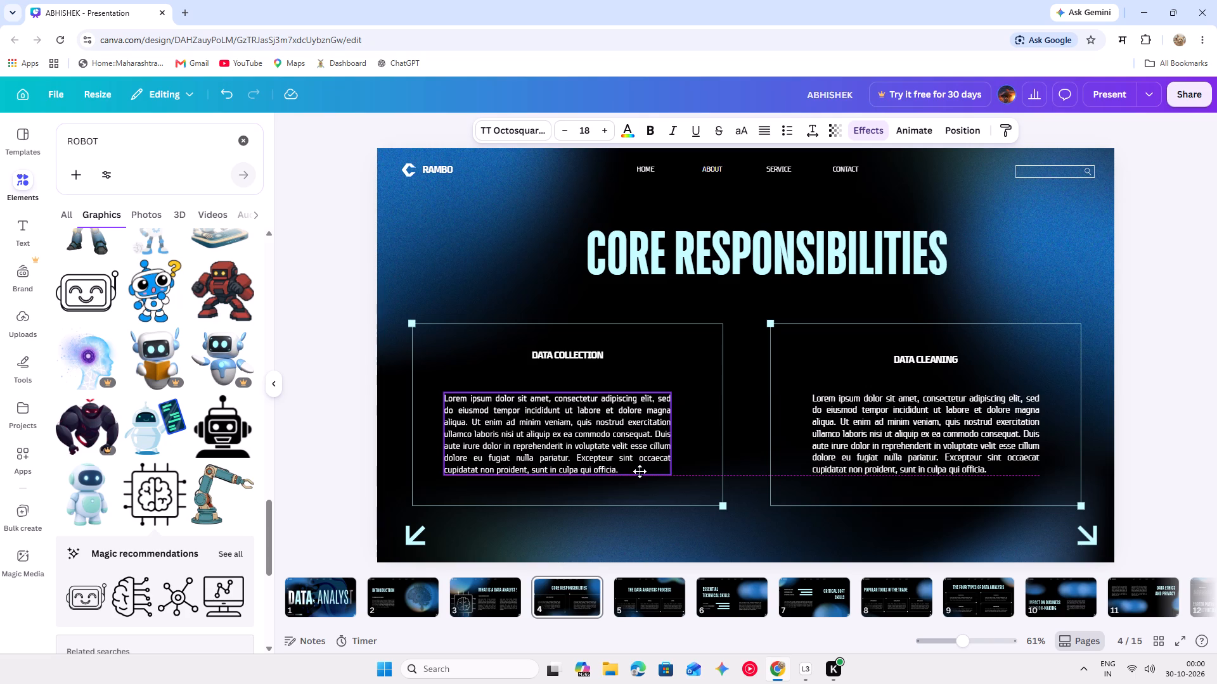
drag(640, 471, 644, 465)
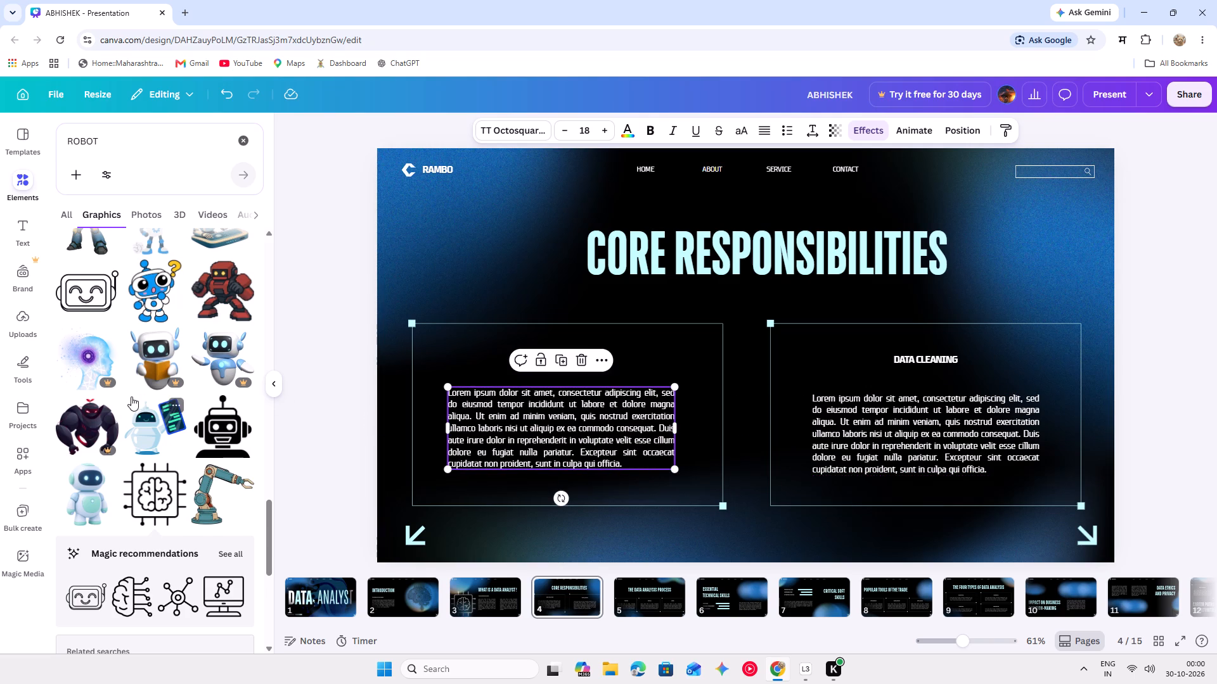
Find the blue-and-white robot with a laptop among the ROBOT graphics and add it to the Core Responsibilities slide.
scroll(131, 396, down, 3)
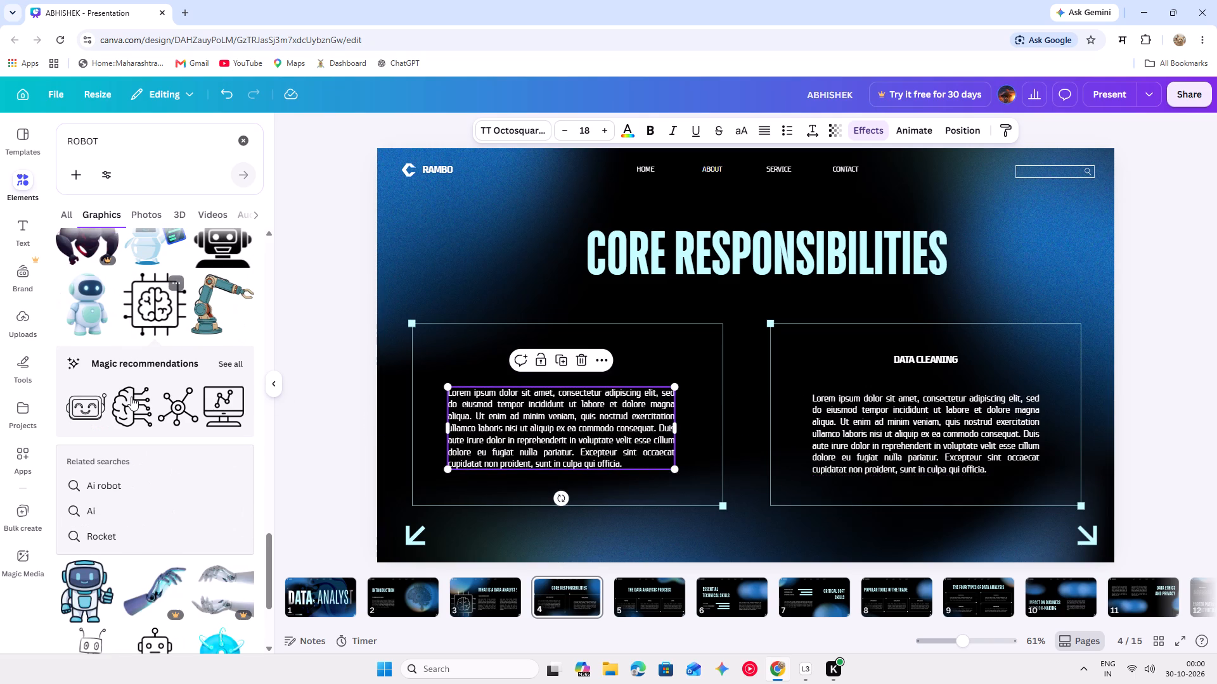
scroll(131, 396, down, 2)
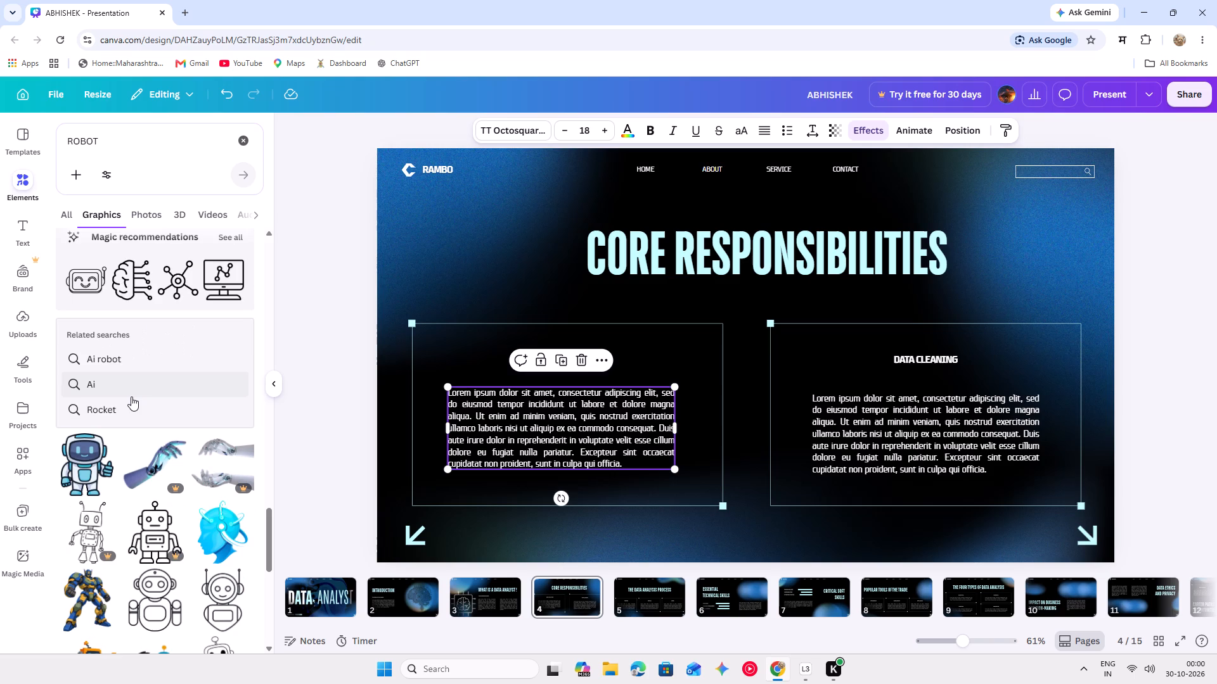
scroll(131, 396, down, 2)
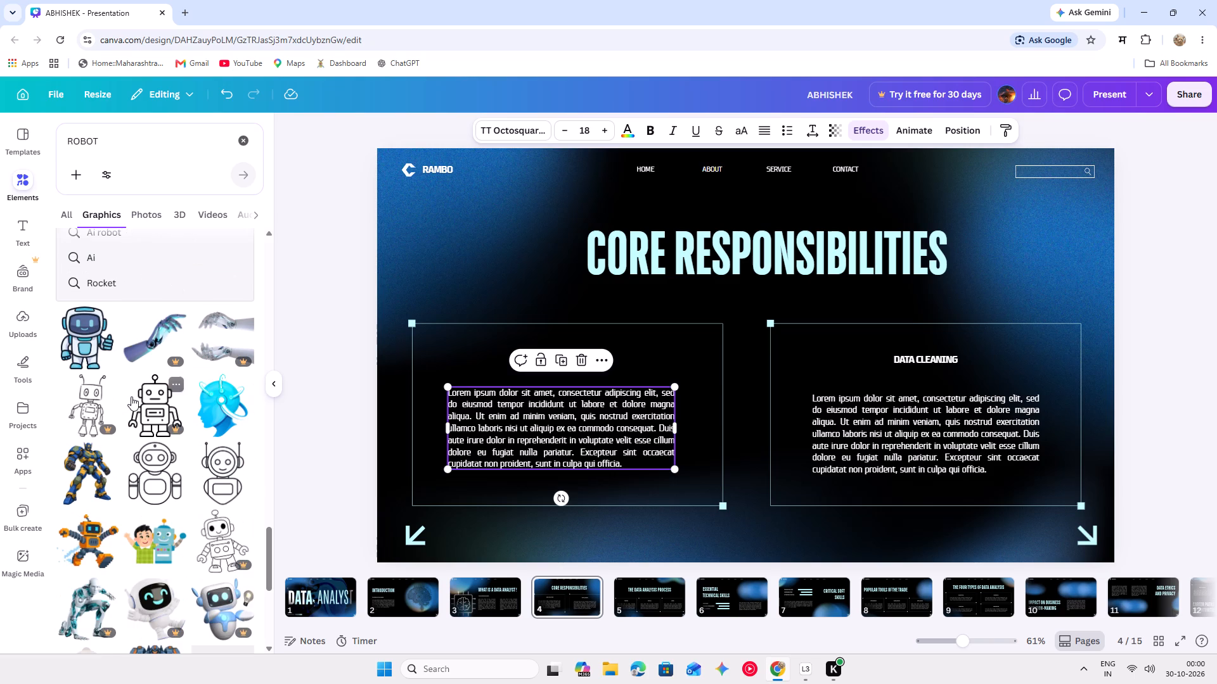
scroll(131, 396, down, 2)
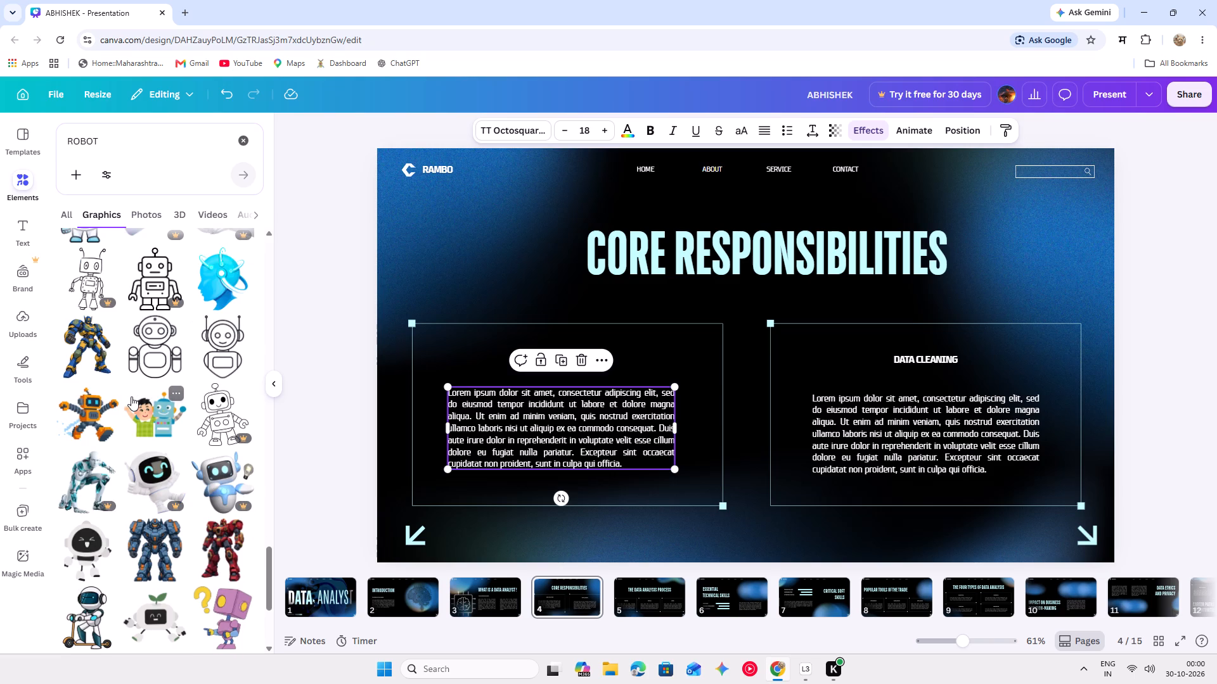
scroll(131, 396, down, 3)
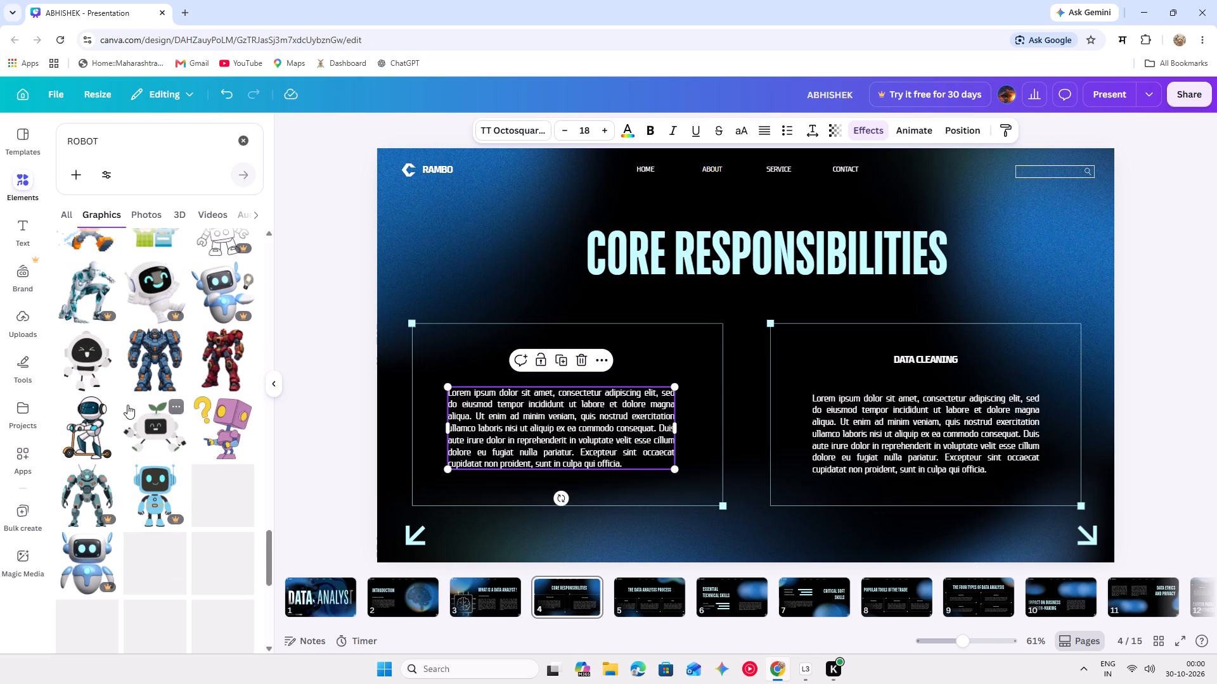
scroll(127, 405, down, 3)
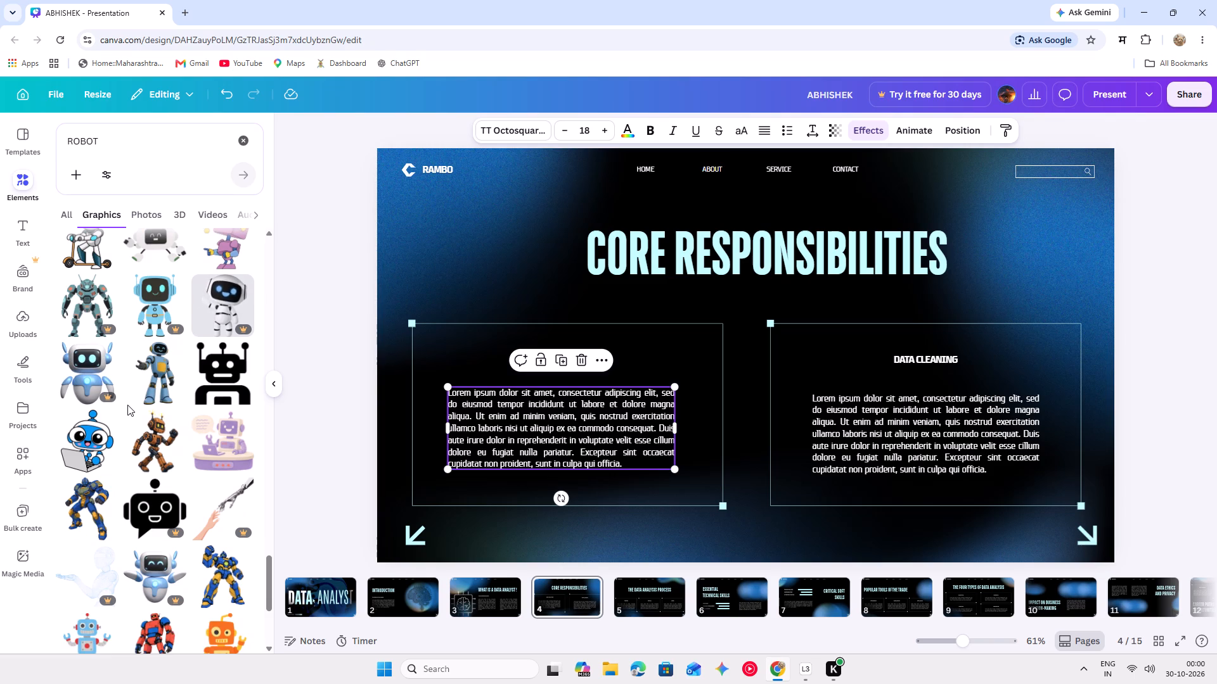
drag(79, 440, 685, 394)
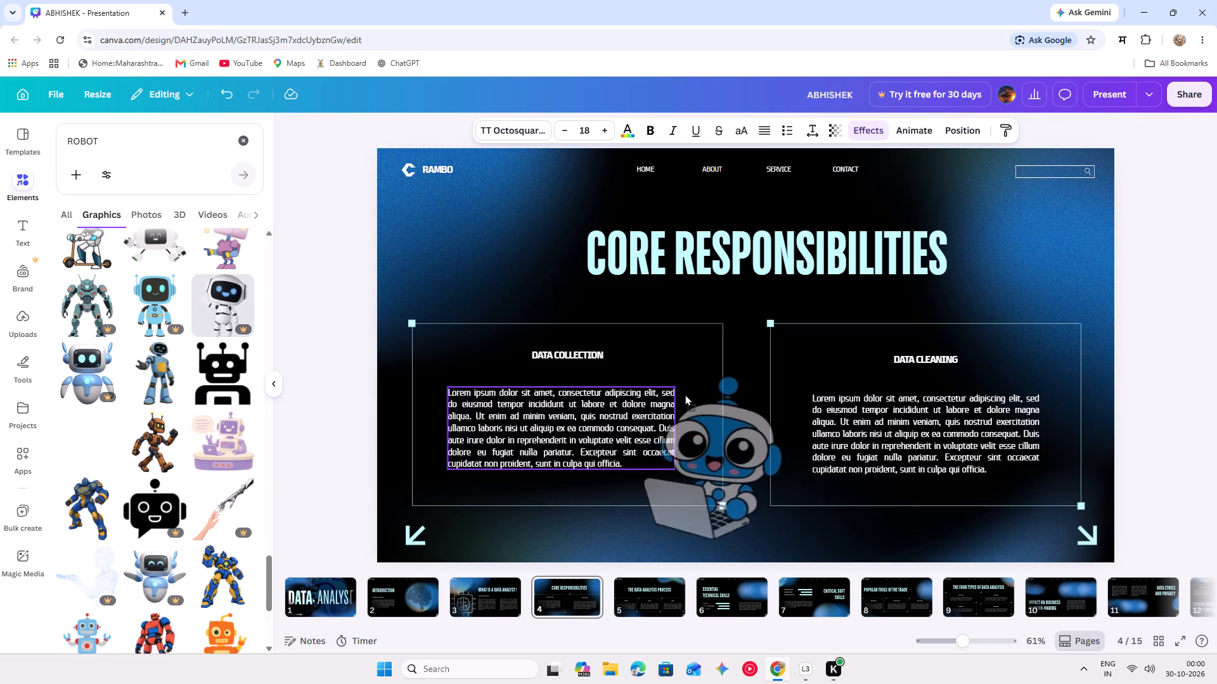
drag(685, 394, 692, 384)
Position the laptop robot over the gap between the DATA COLLECTION and DATA CLEANING boxes, near their lower edges.
drag(756, 464, 748, 450)
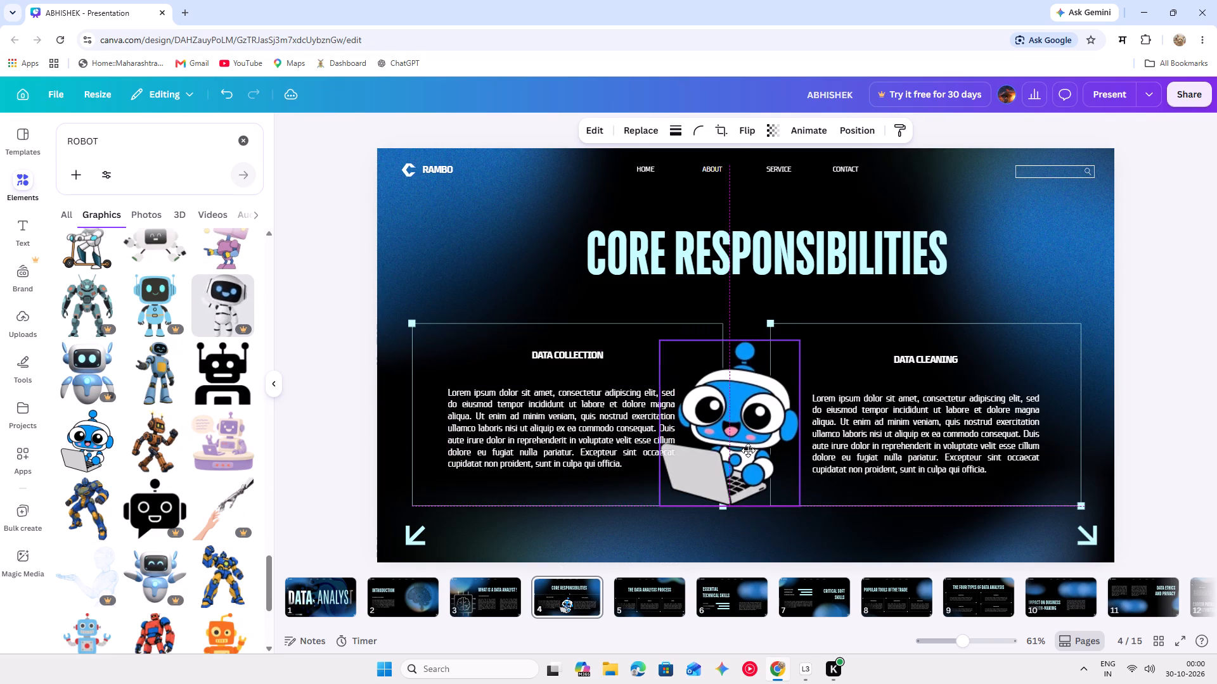
drag(748, 450, 754, 455)
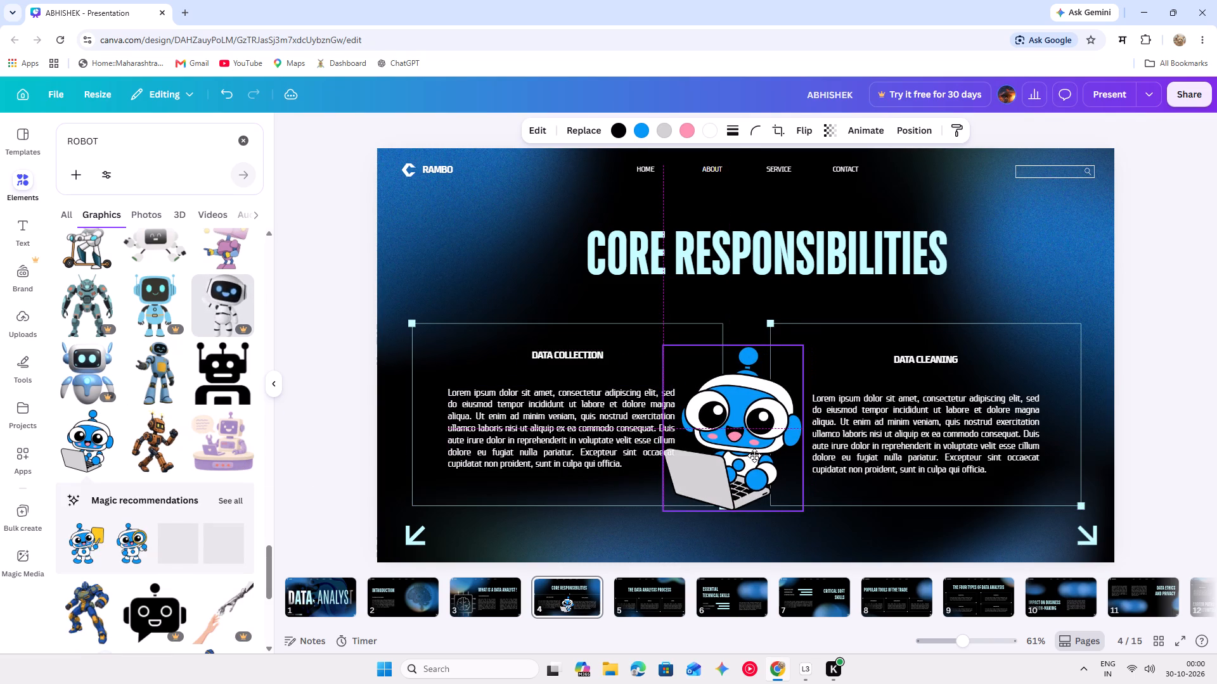
drag(754, 455, 757, 457)
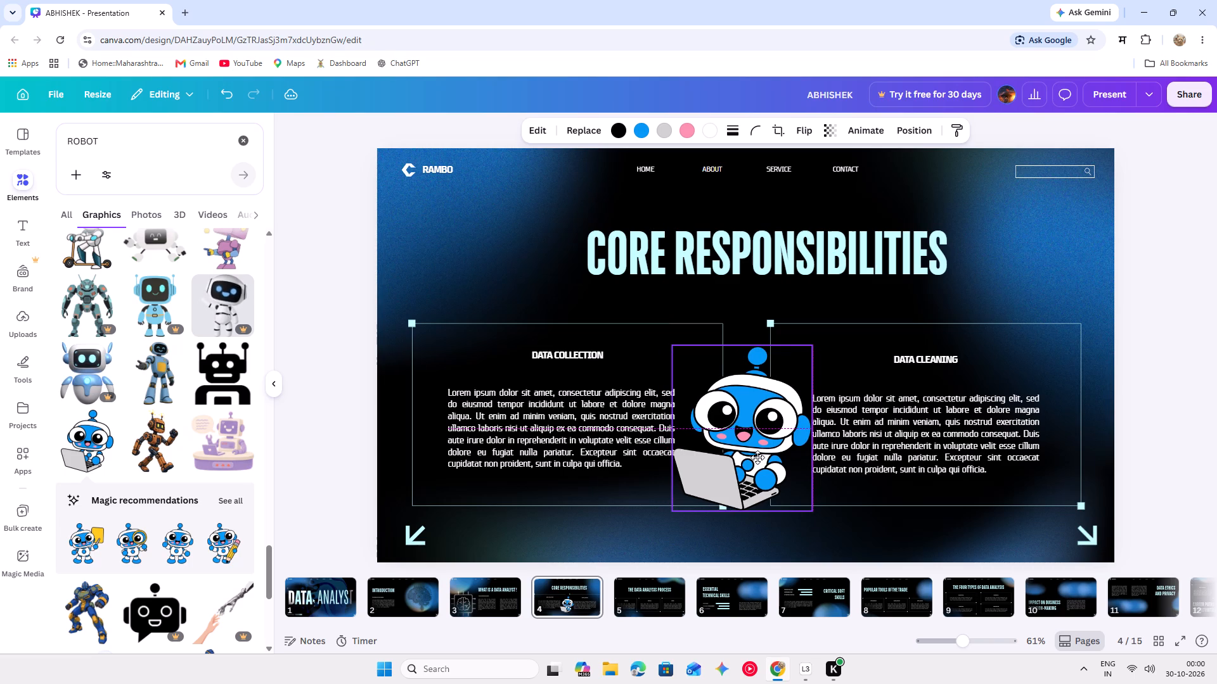
drag(757, 457, 756, 458)
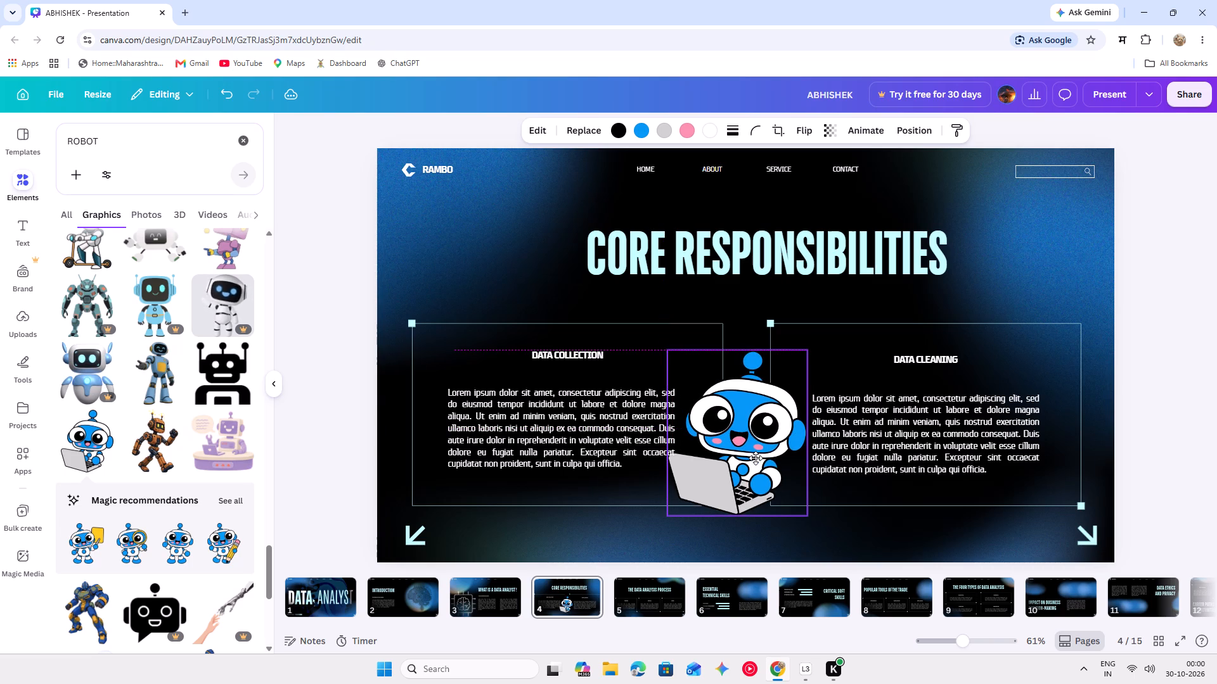
drag(756, 458, 754, 455)
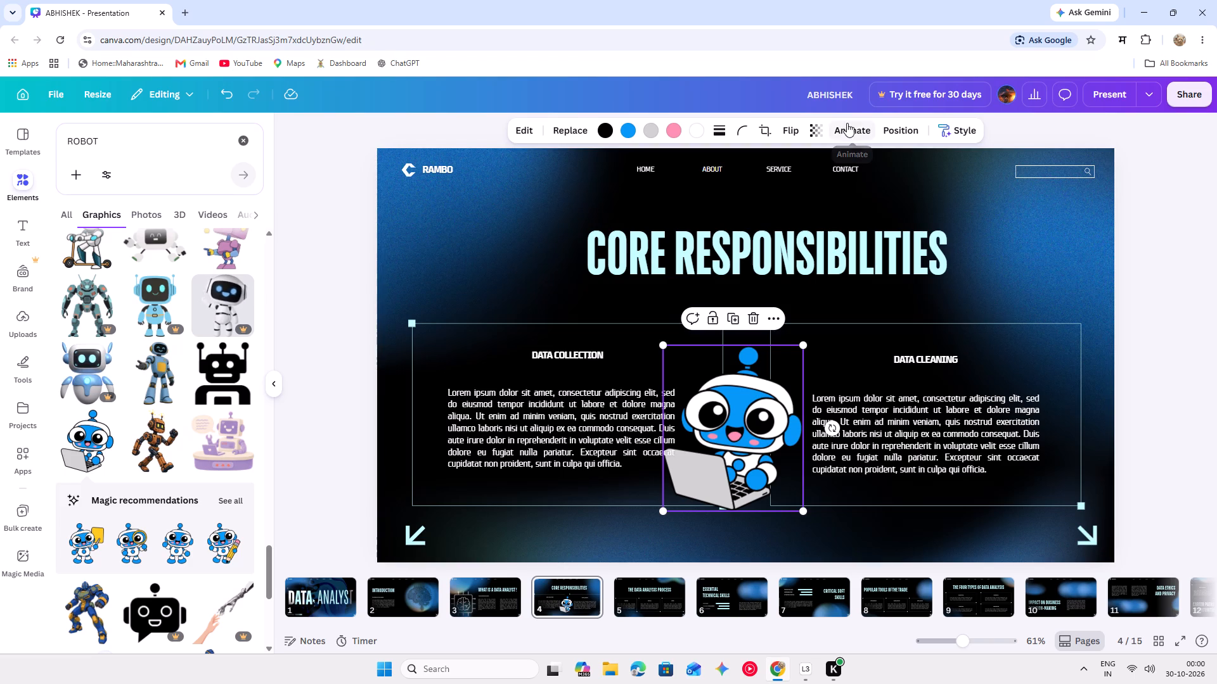
Fade the laptop robot graphic by setting its transparency to 52.
click(820, 129)
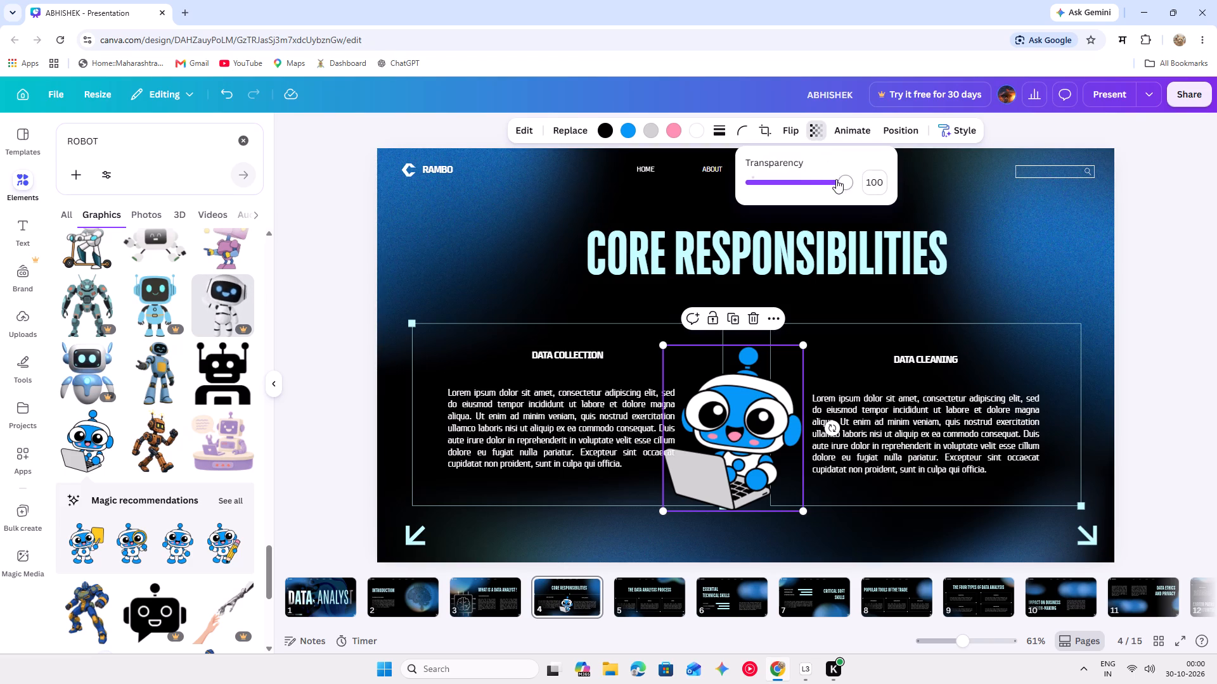
drag(836, 179, 808, 185)
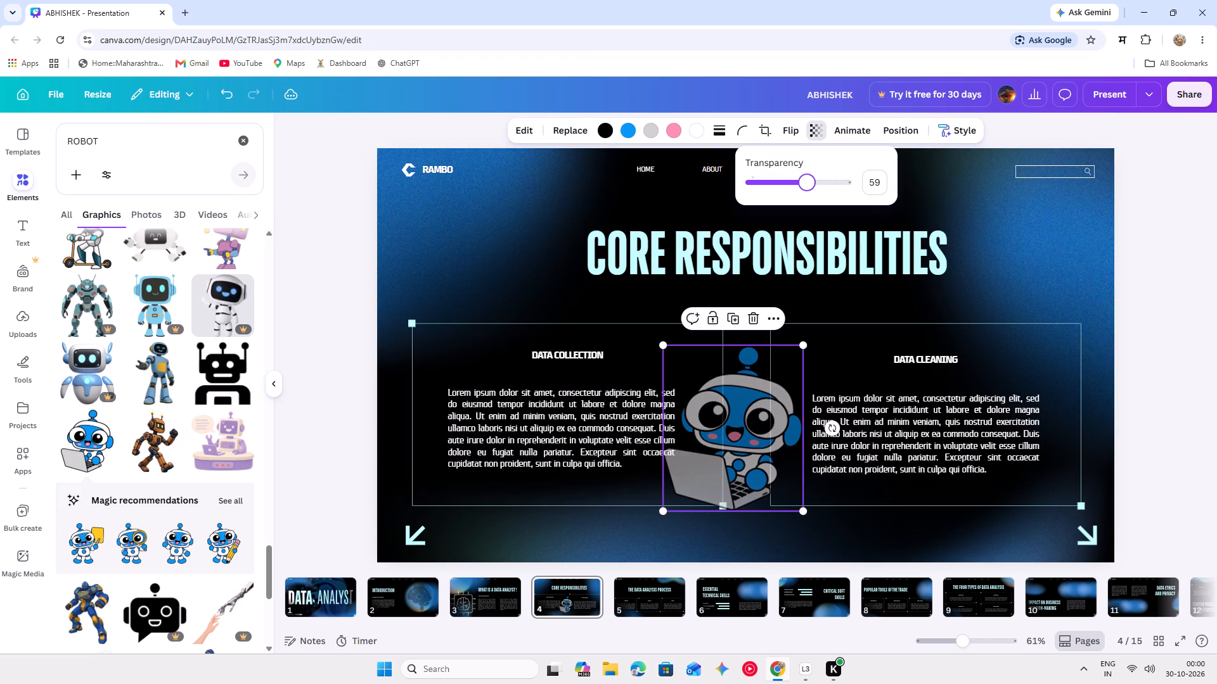
drag(808, 185, 804, 186)
drag(804, 186, 801, 186)
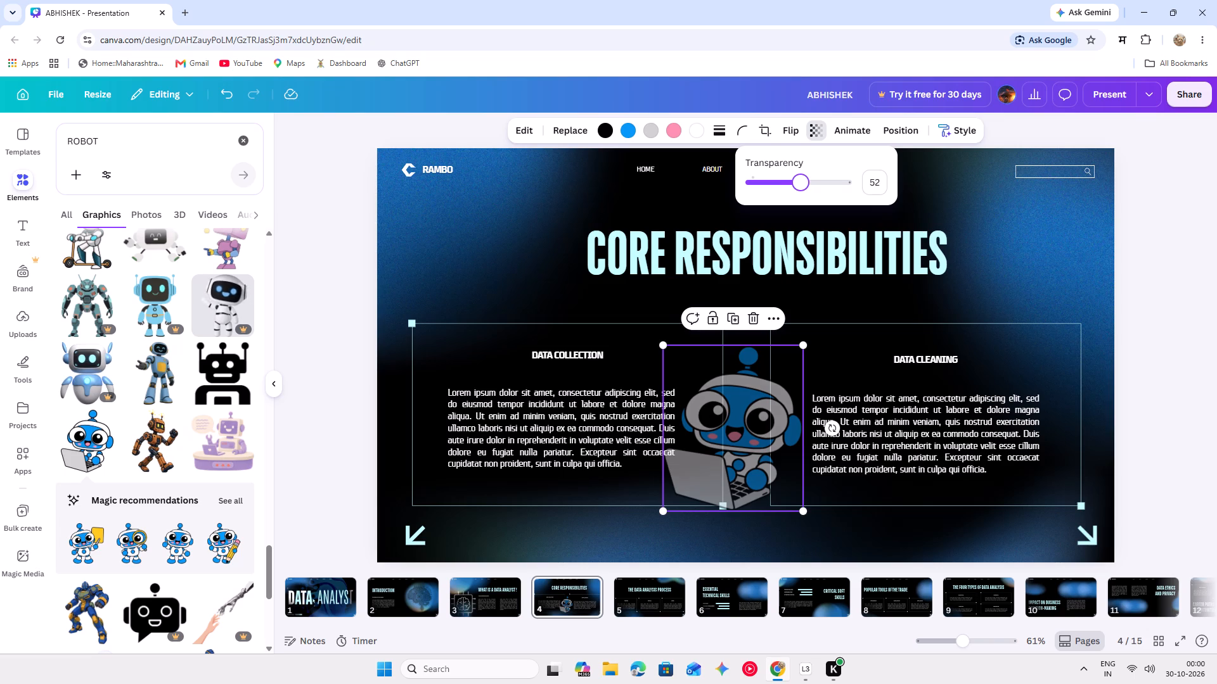
Set the laptop robot's transparency to 50 on the Core Responsibilities slide.
drag(801, 186, 799, 186)
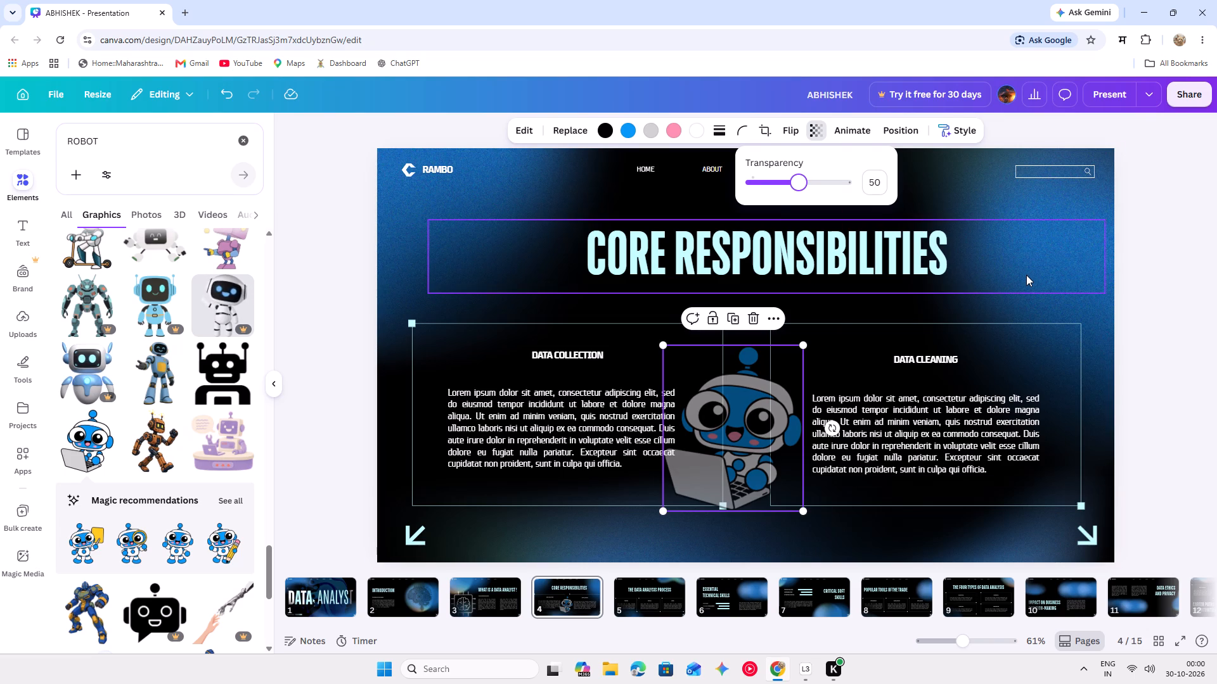
click(1026, 275)
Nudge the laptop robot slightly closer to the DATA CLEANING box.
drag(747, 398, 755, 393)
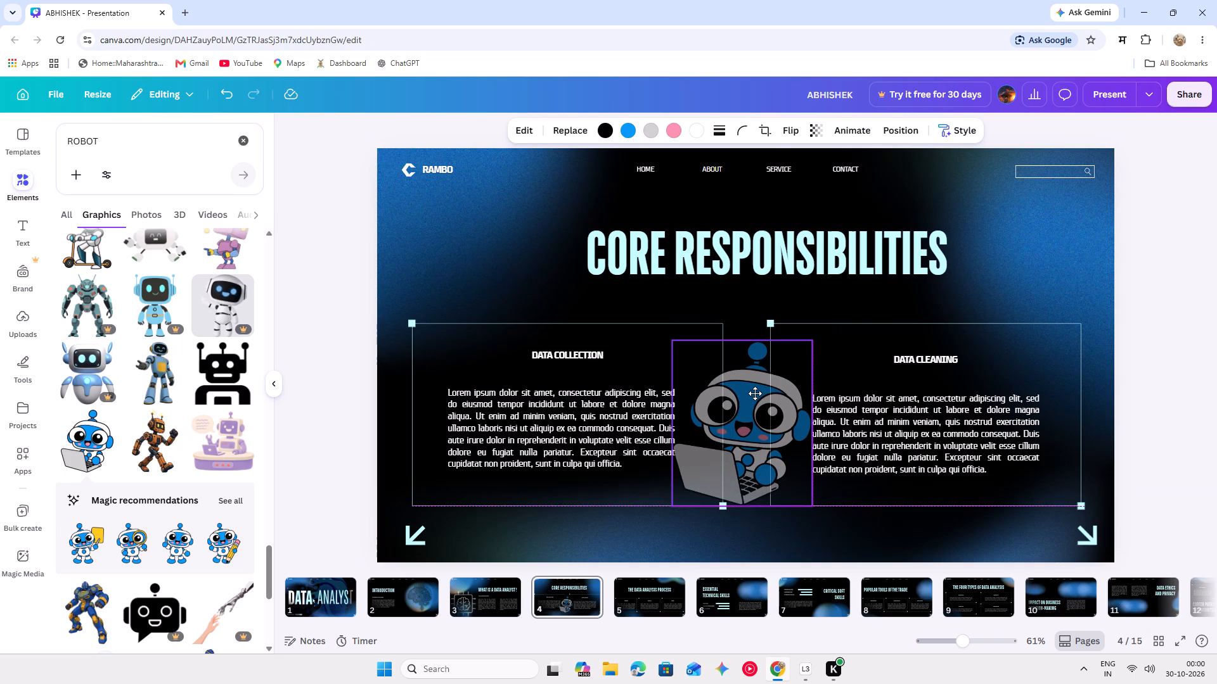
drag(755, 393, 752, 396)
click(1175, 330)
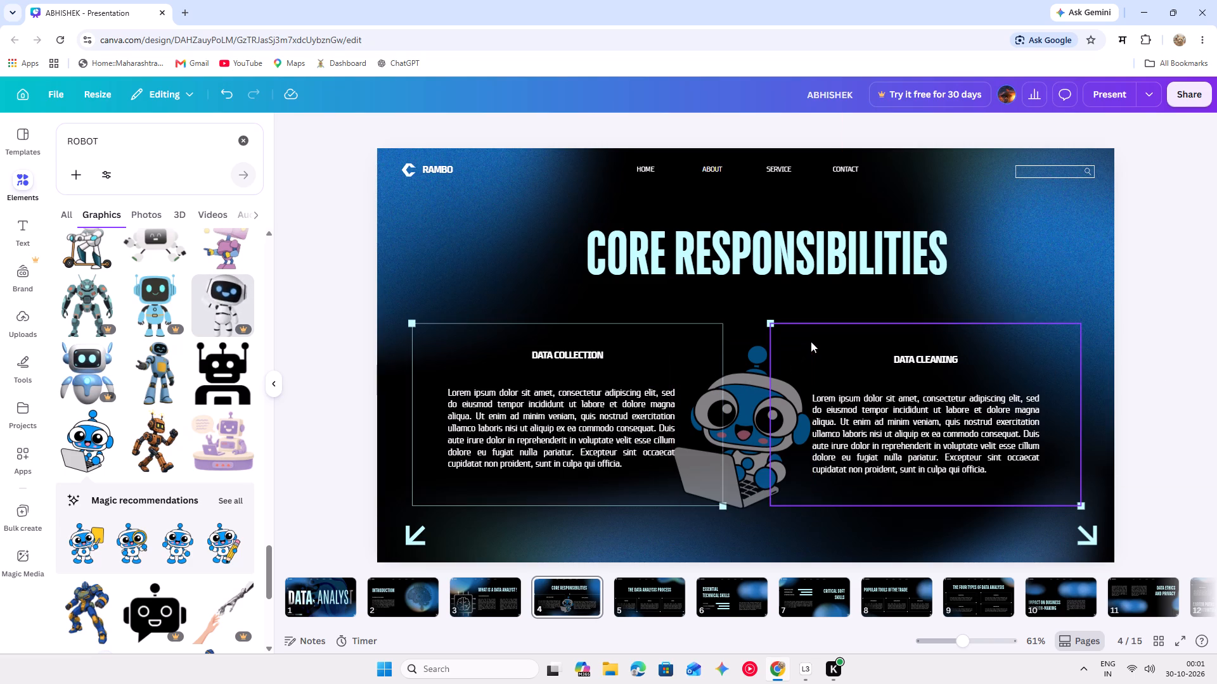
Shrink the laptop robot to a small icon and place it inside the DATA COLLECTION box's lower-right corner.
click(754, 363)
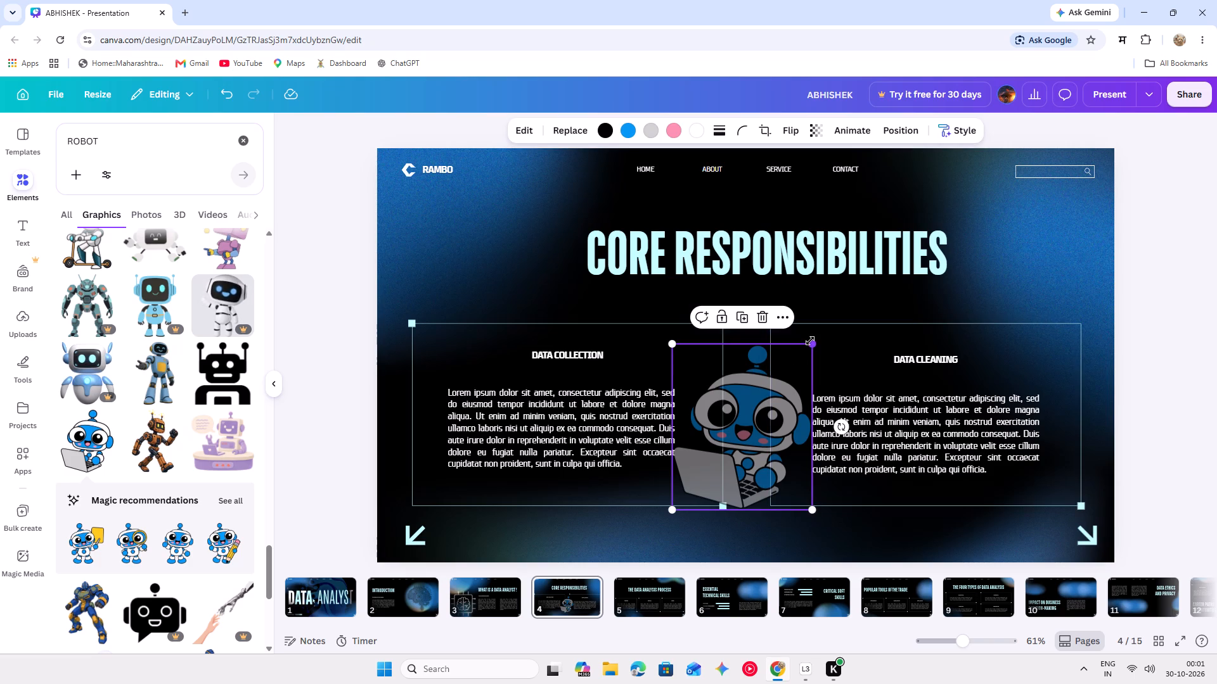
drag(809, 341, 719, 467)
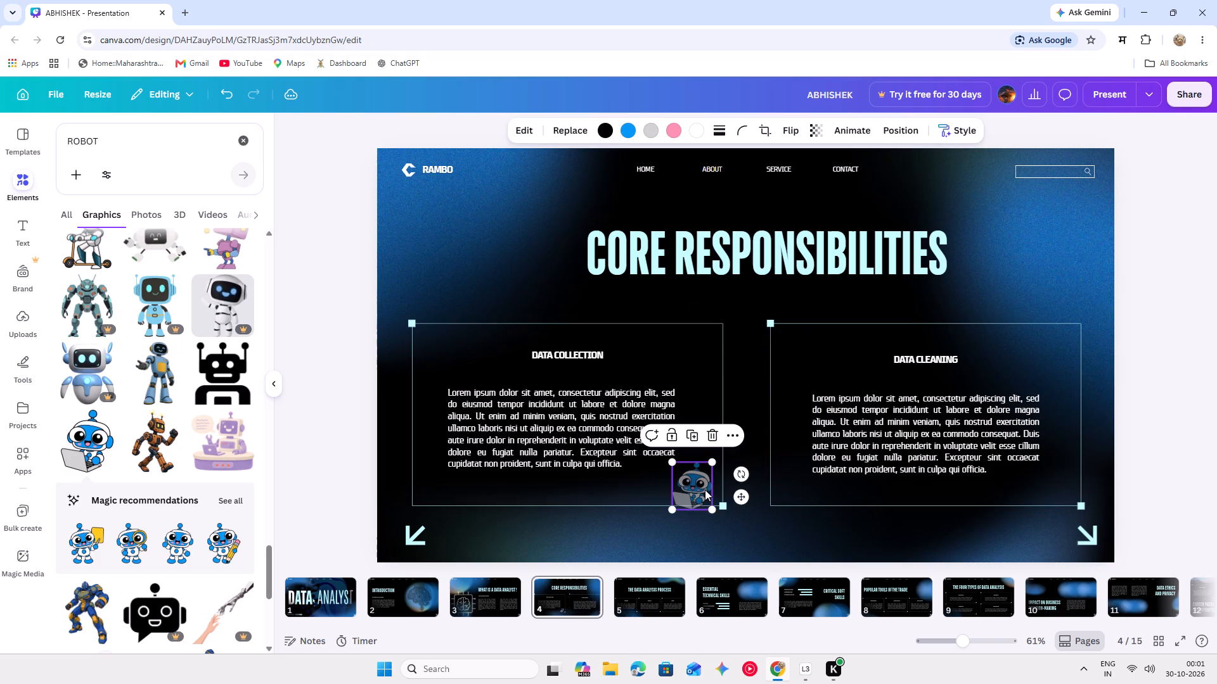
drag(705, 490, 713, 481)
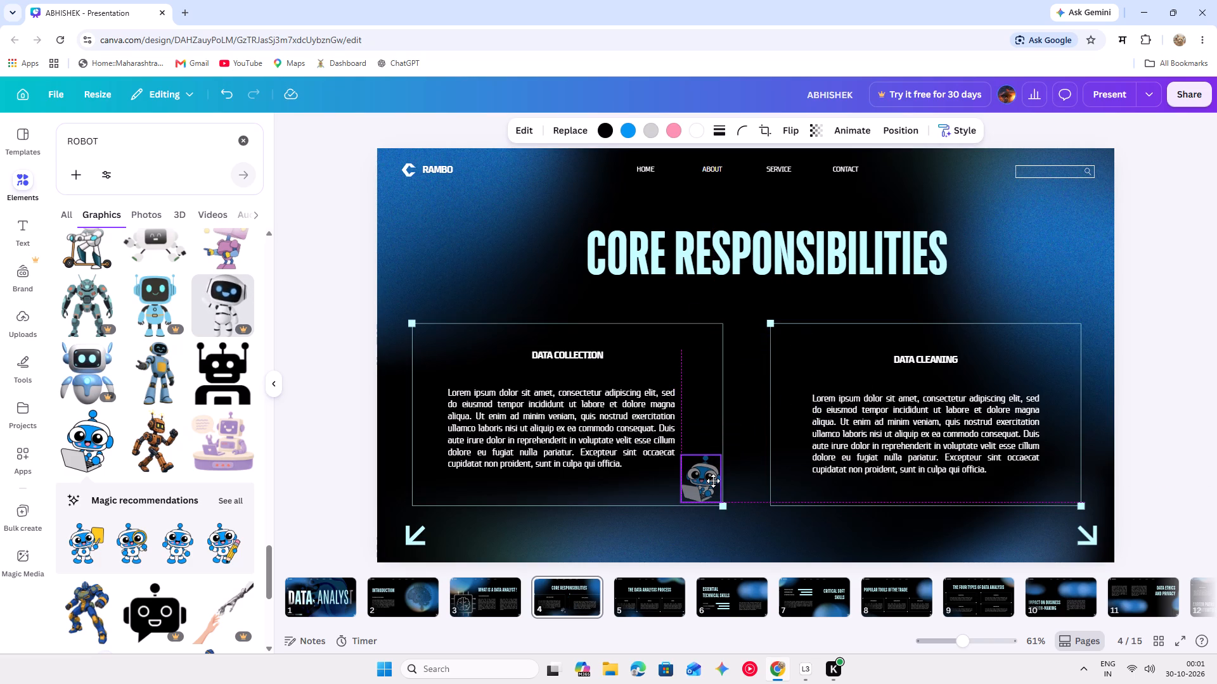
drag(713, 481, 714, 481)
Duplicate the small laptop robot and place the copy in the lower-right corner of the DATA CLEANING box.
click(700, 432)
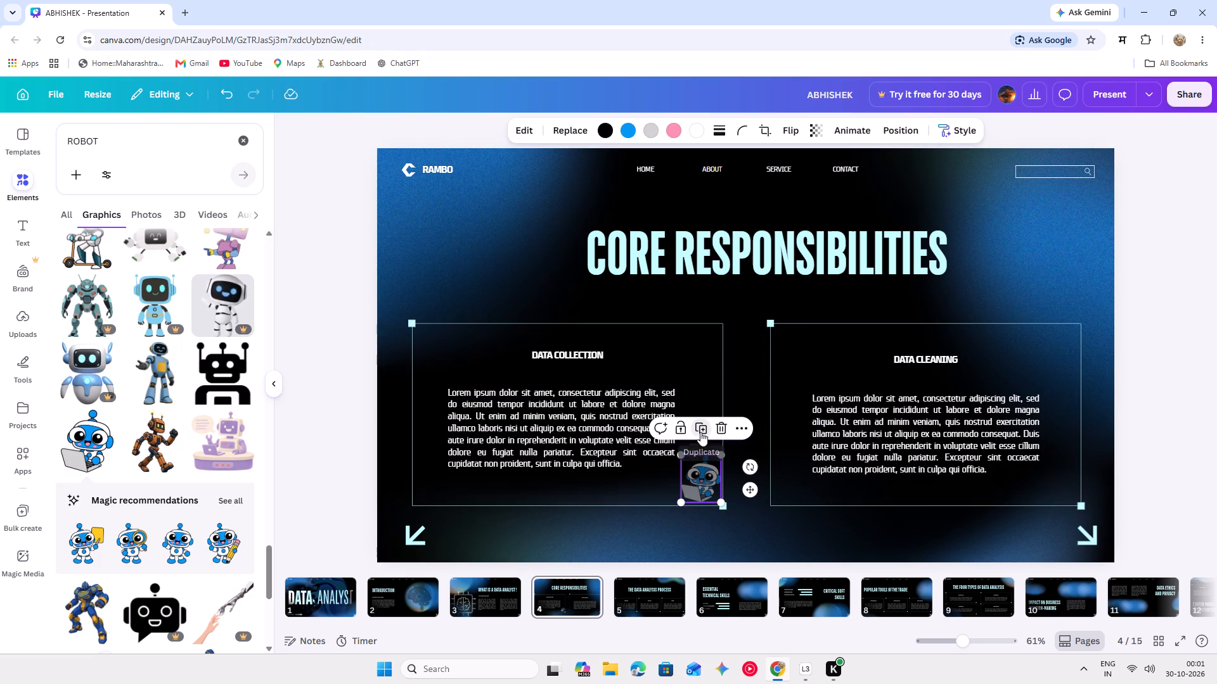
drag(702, 478, 1052, 468)
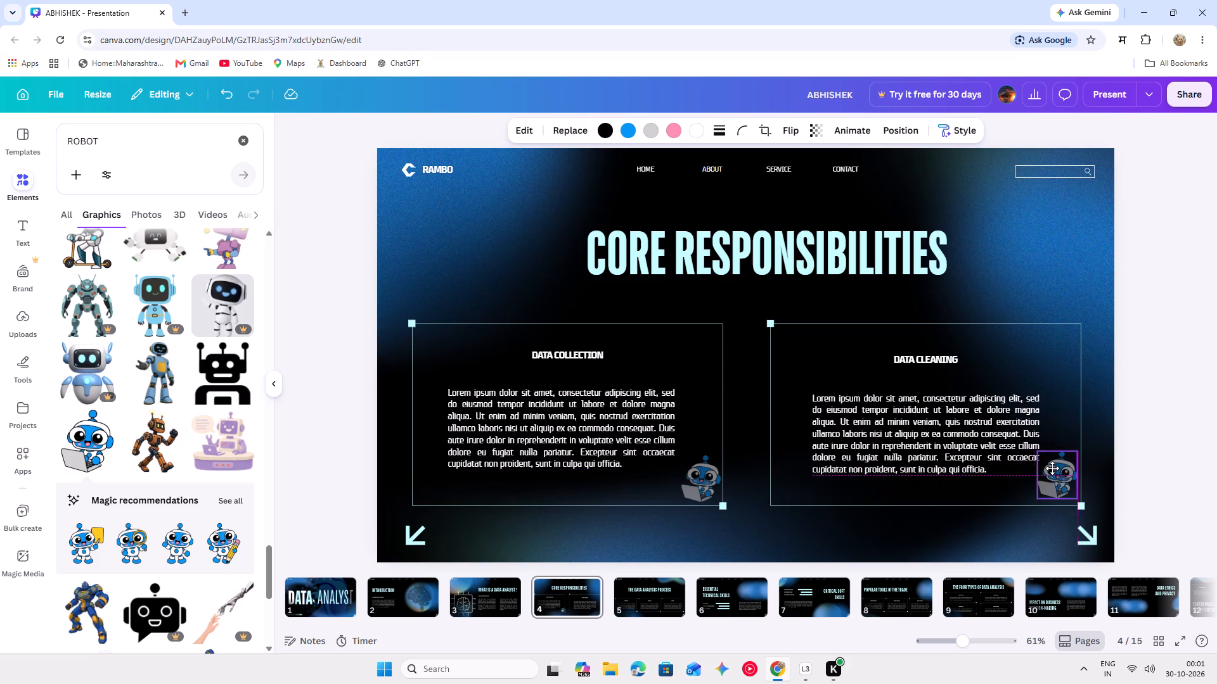
drag(1052, 468, 1052, 474)
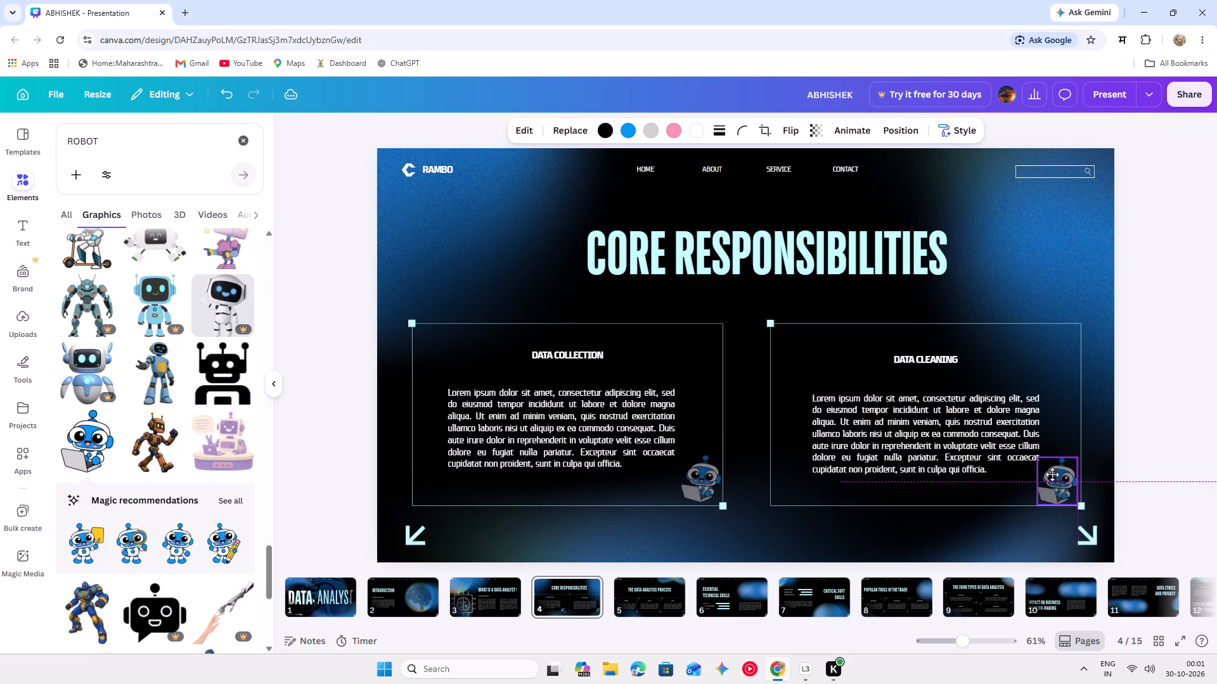
drag(1052, 474, 1055, 476)
click(1159, 471)
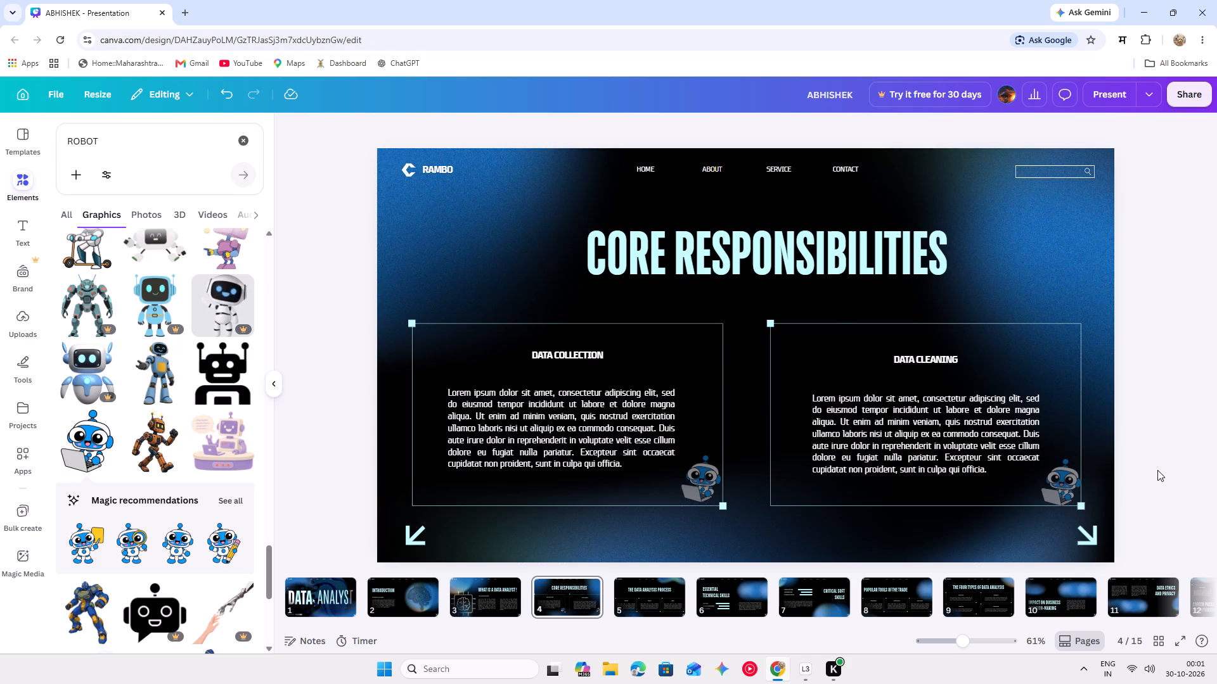
Review the Core Responsibilities slide against the slides before and after it.
scroll(731, 385, down, 2)
scroll(741, 378, up, 4)
scroll(778, 357, down, 4)
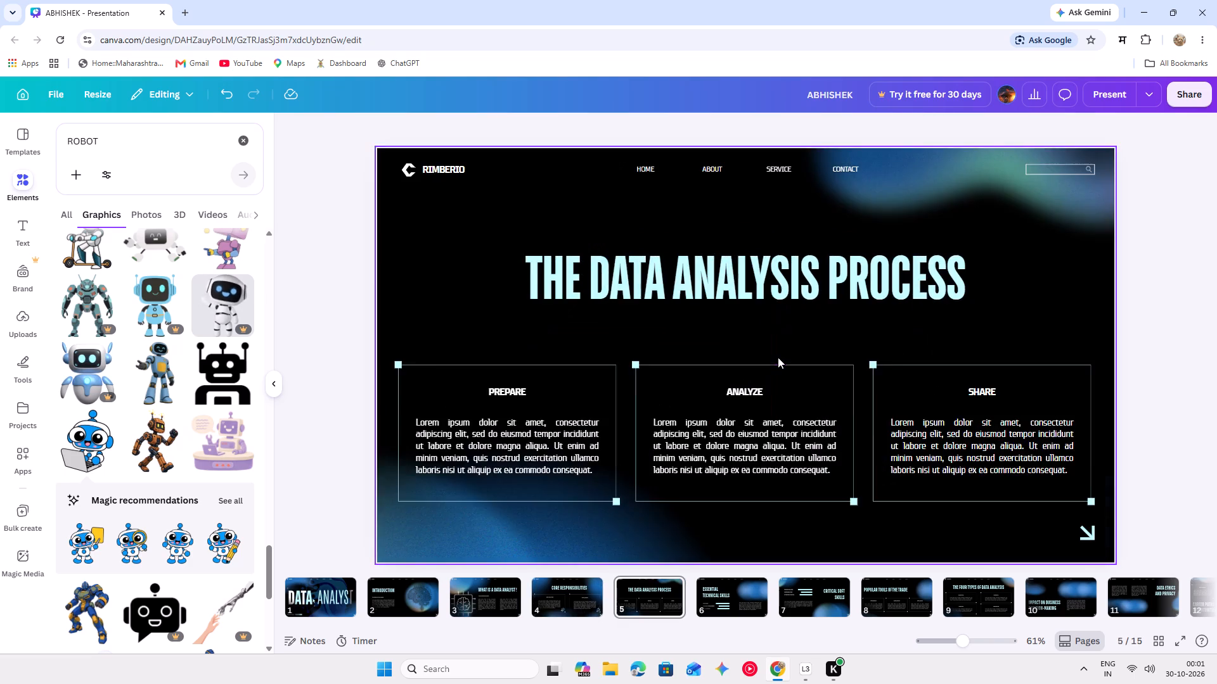
scroll(778, 357, up, 3)
scroll(789, 330, down, 2)
scroll(789, 330, up, 2)
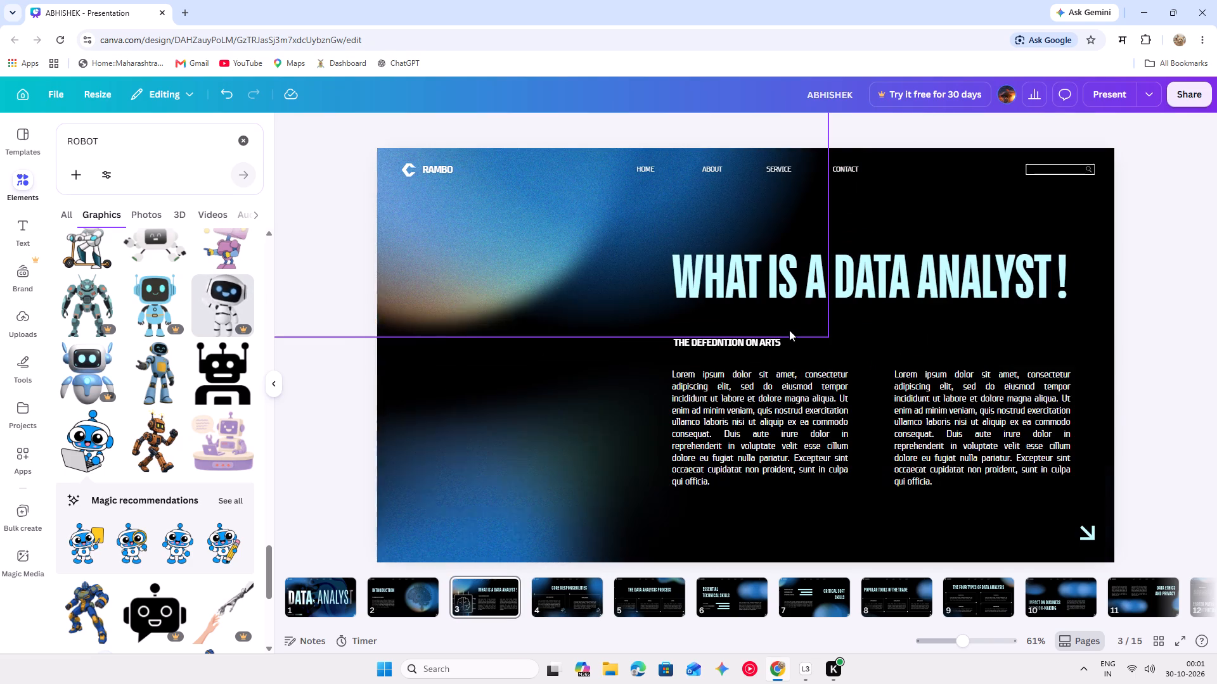
scroll(789, 330, down, 2)
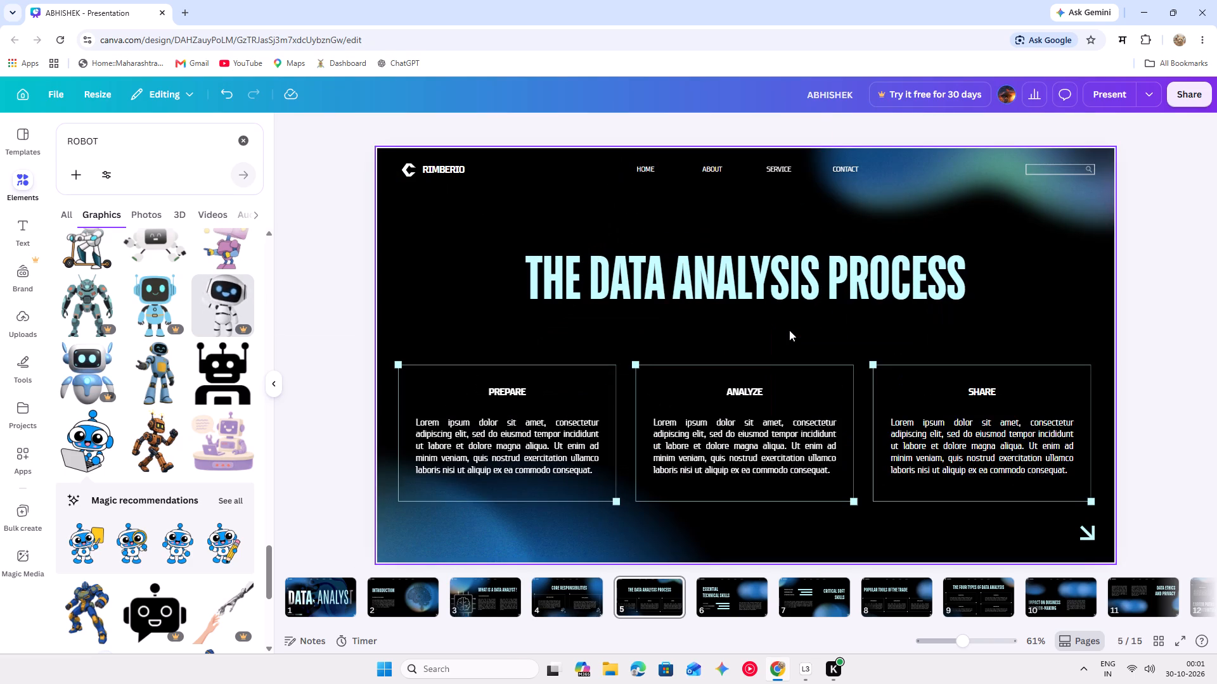
scroll(789, 330, down, 1)
scroll(789, 330, up, 2)
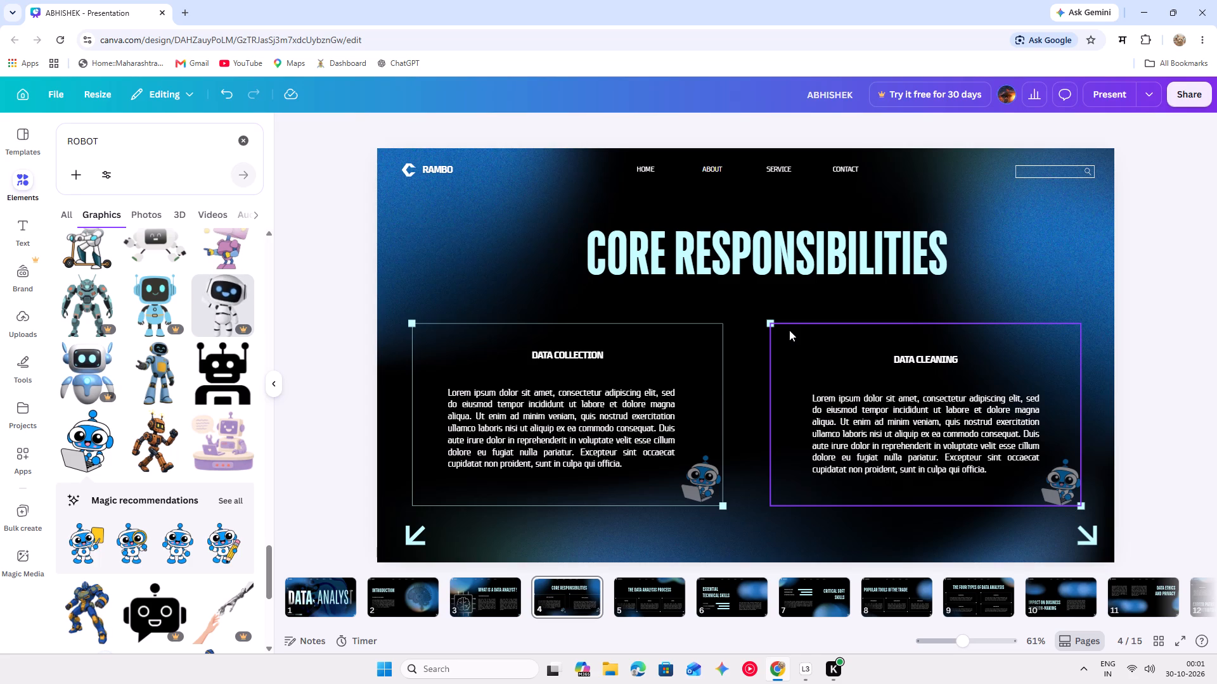
Remove the word ANALYSIS from the title of slide 5, leaving THE DATA PROCESS.
scroll(789, 330, down, 1)
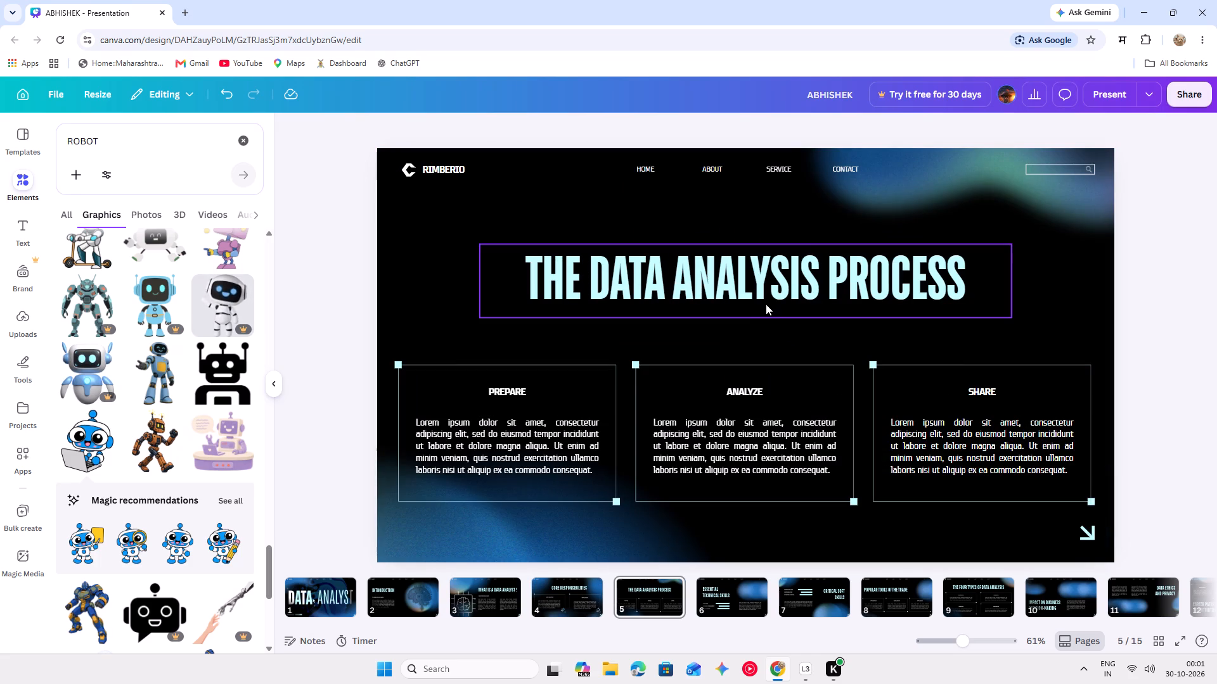
click(766, 304)
click(766, 304)
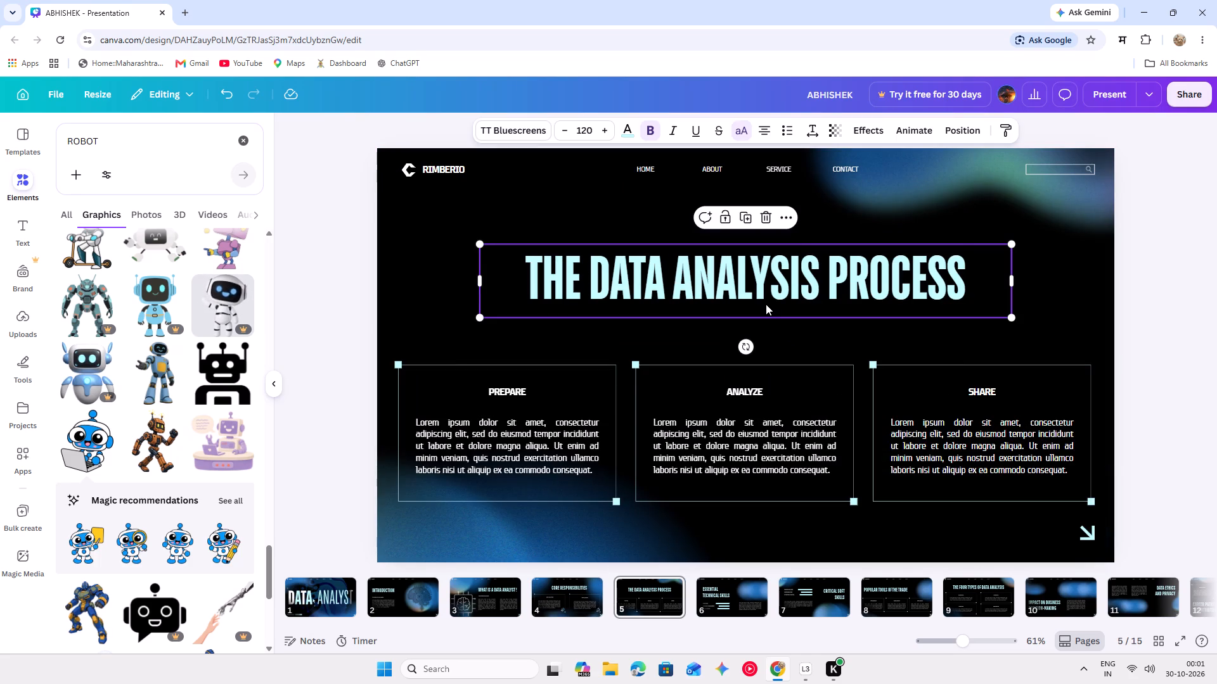
click(766, 304)
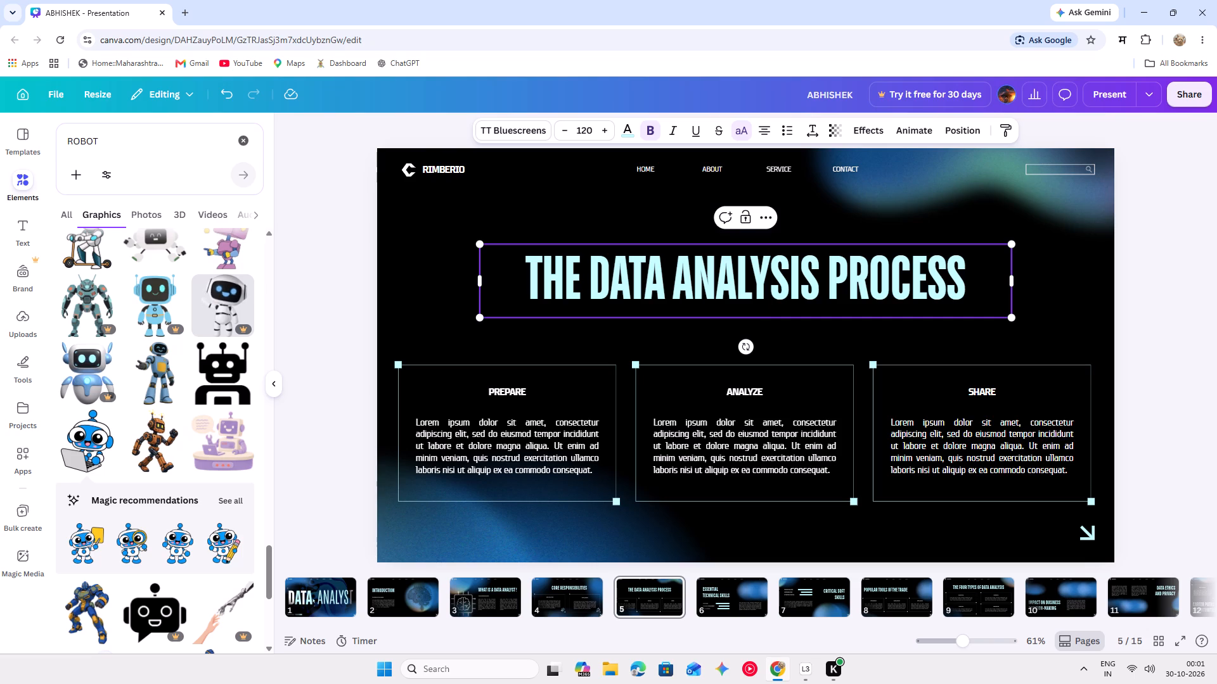
click(820, 280)
key(BackSpace)
key(BackSpace)
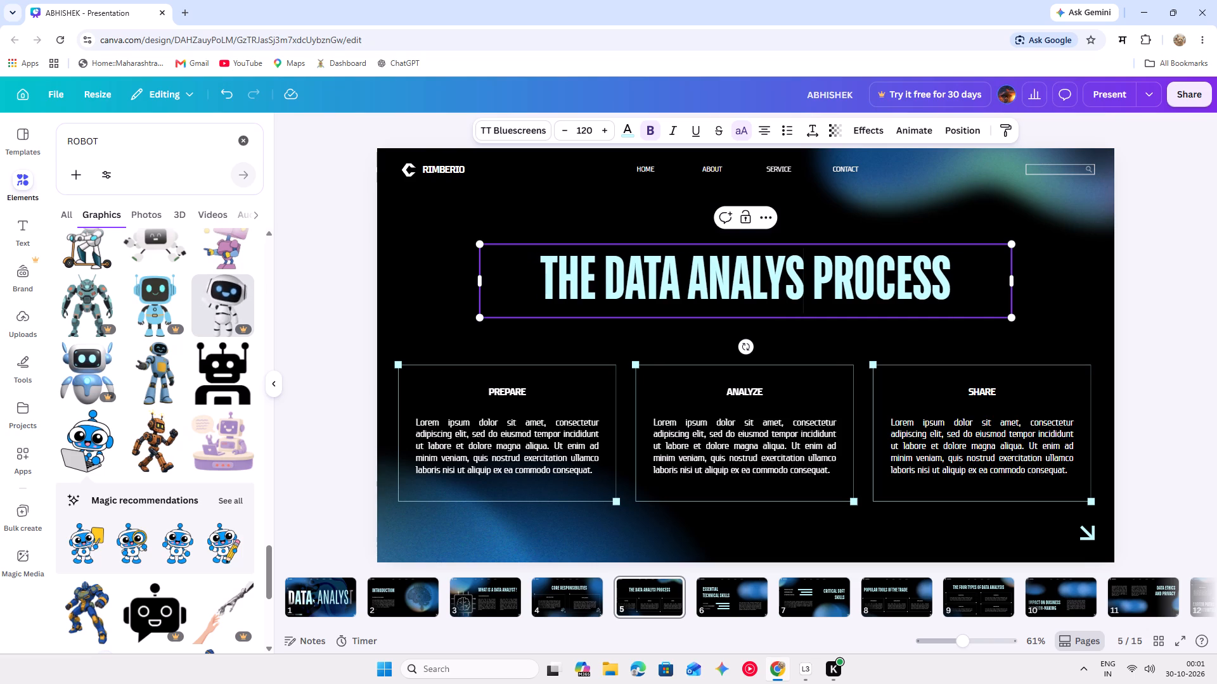
key(BackSpace)
key(BackSpace)
key(BackSpace)
key(BackSpace)
key(BackSpace)
key(BackSpace)
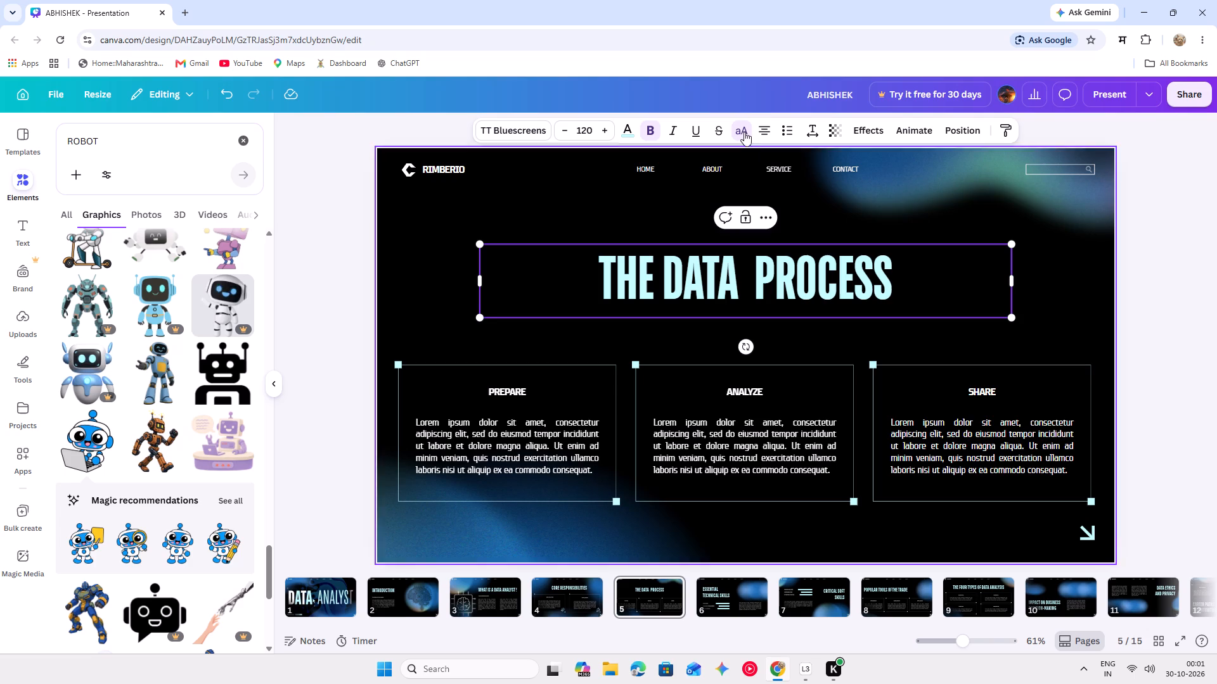
click(912, 187)
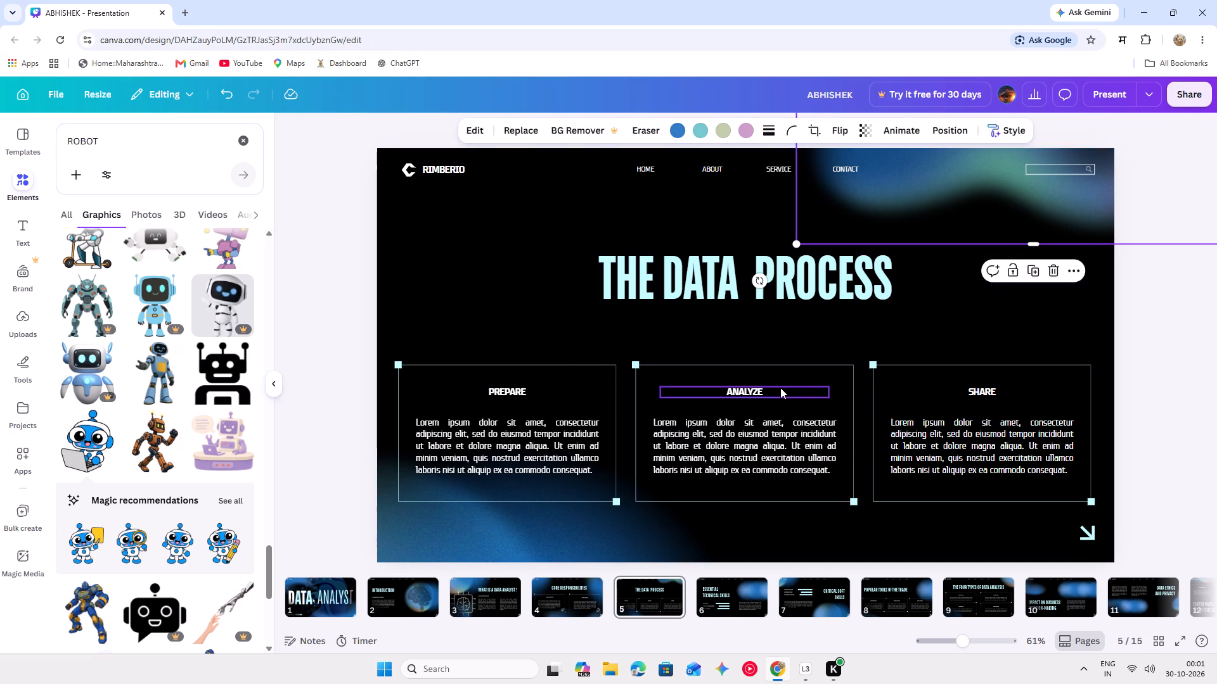
Extend the ANALYZE heading in the middle box to read ANALYZE BET.
click(780, 388)
click(780, 388)
click(780, 388)
click(780, 388)
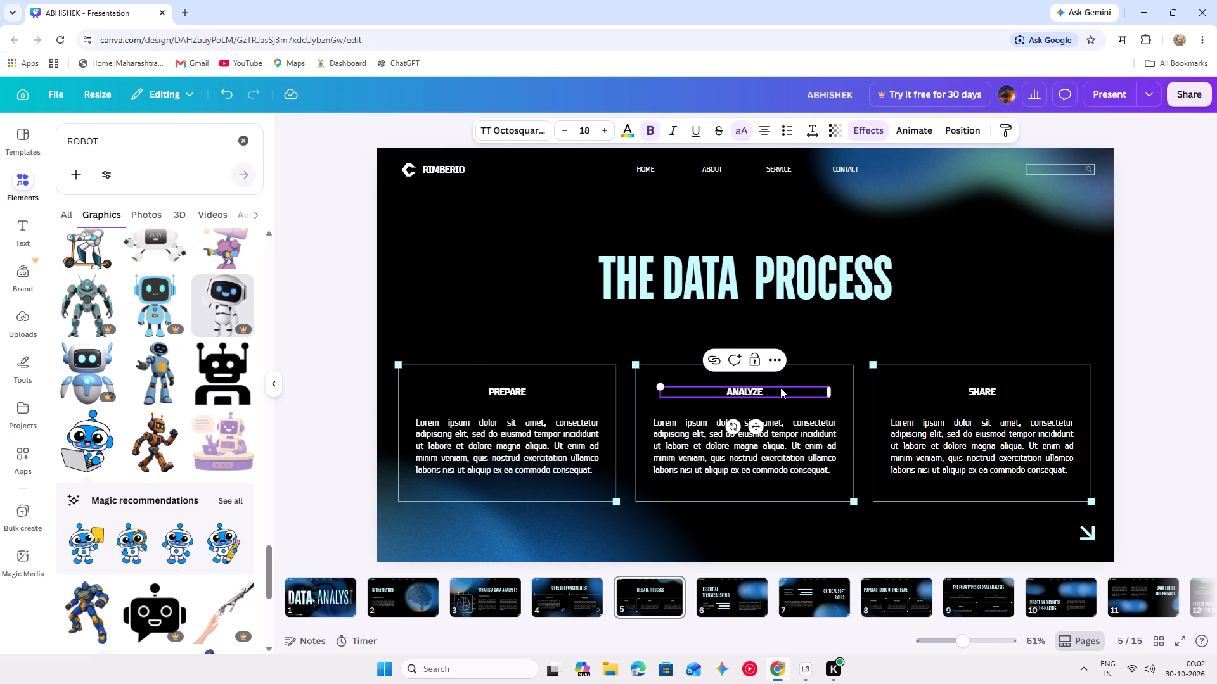
key(space)
text(bet)
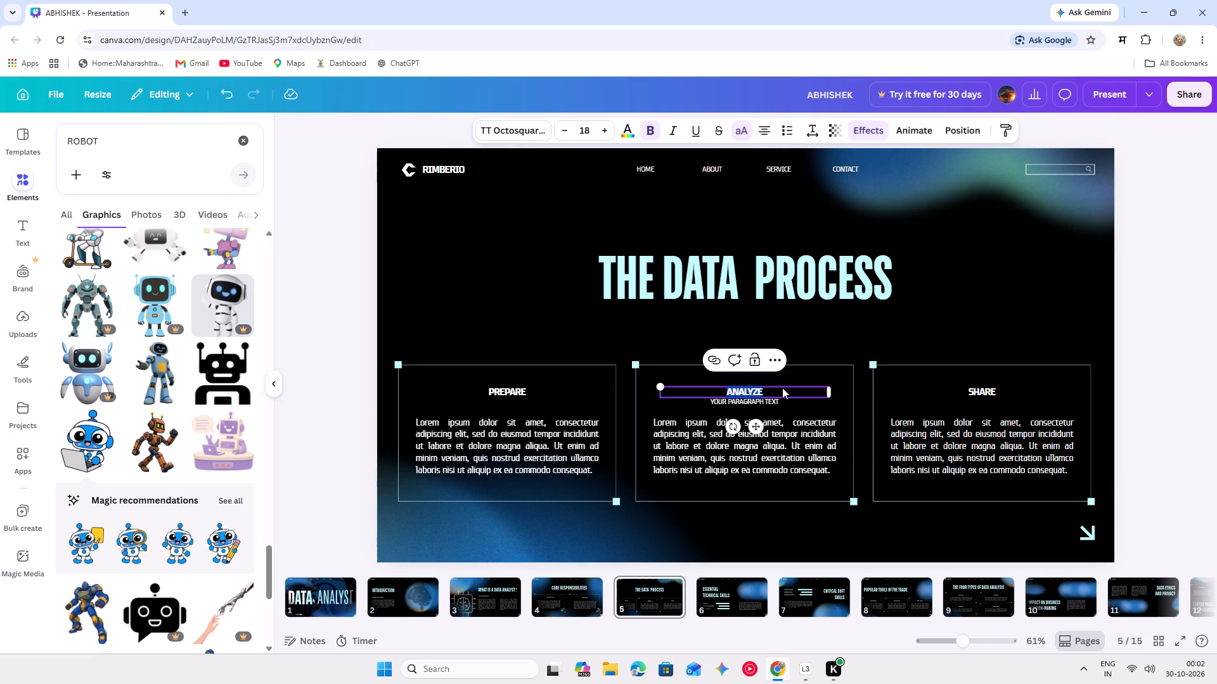
click(782, 388)
key(space)
text(be)
key(t)
click(768, 393)
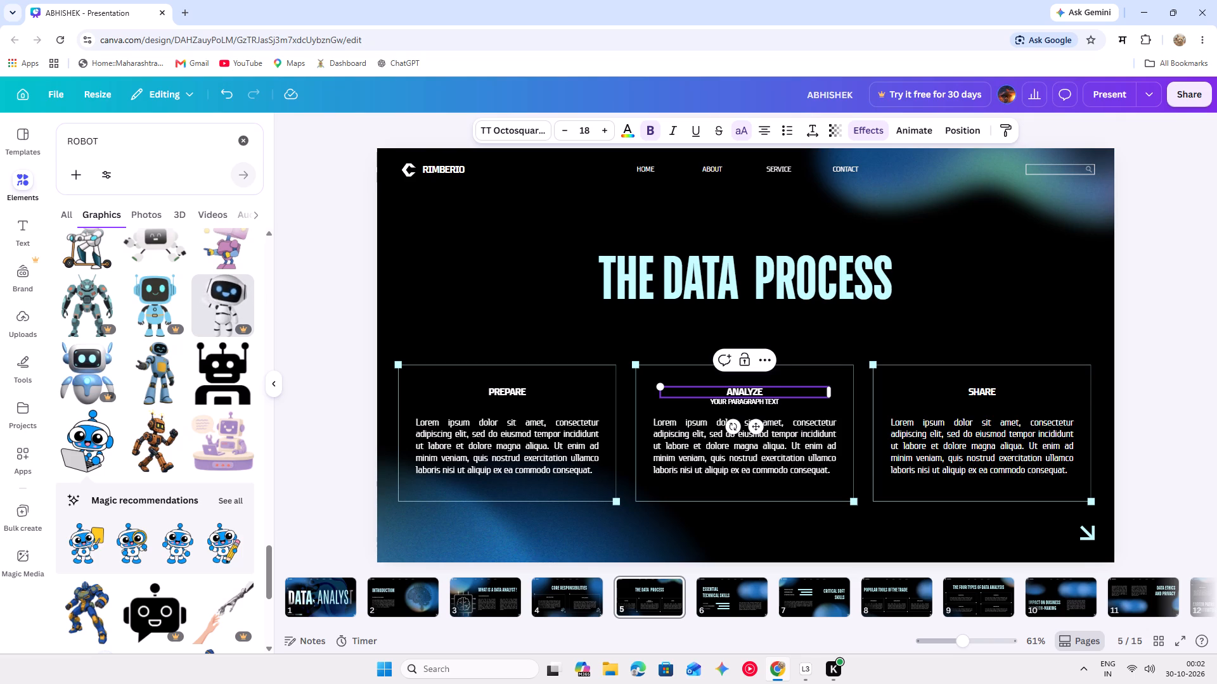
key(space)
text(bet)
key(space)
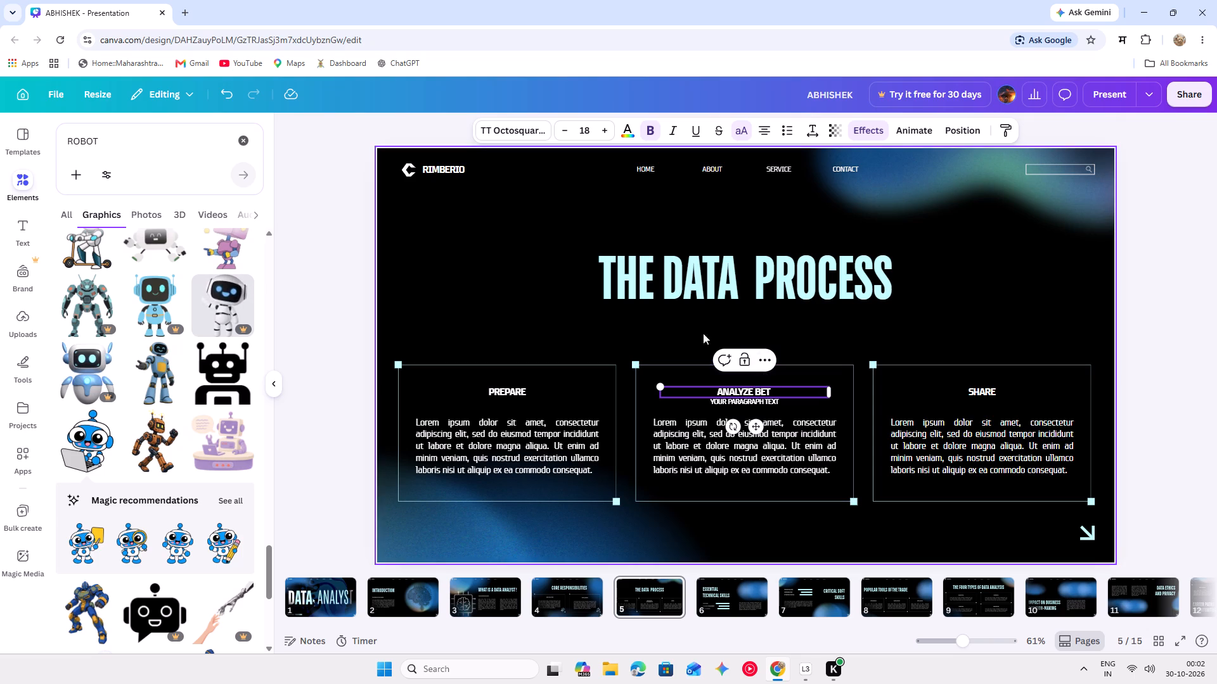
click(1169, 301)
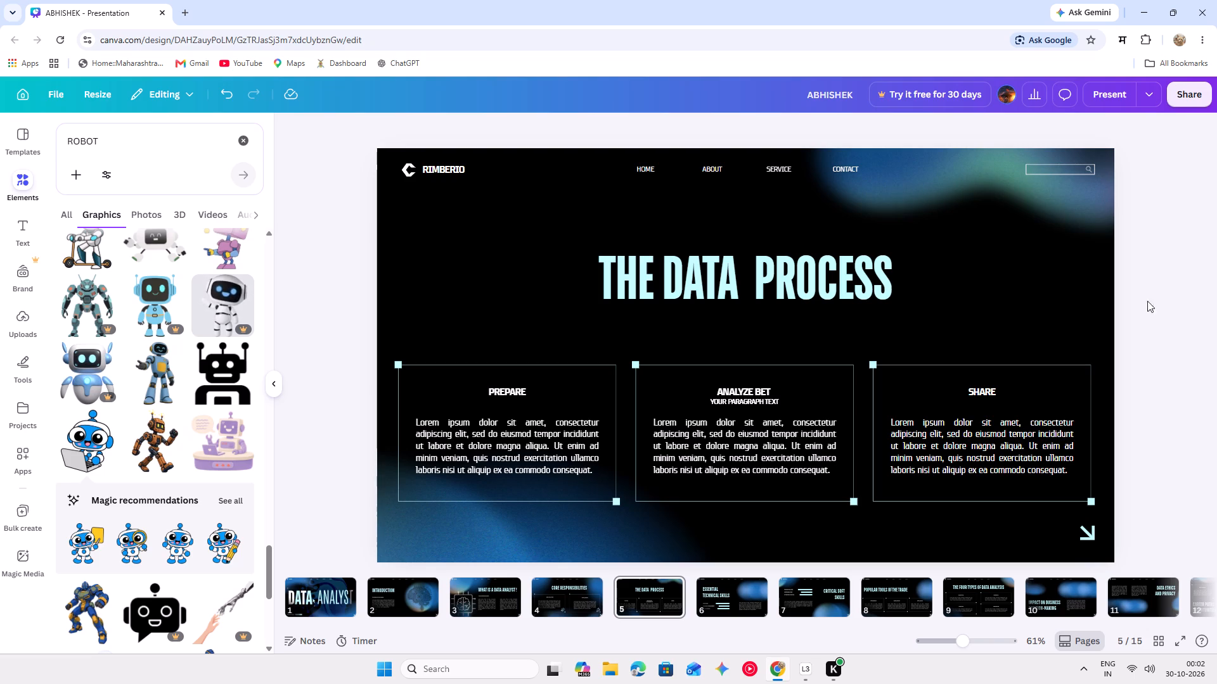
Delete the stray overlapping YOUR PARAGRAPH TEXT boxes beneath the ANALYZE BET heading.
click(769, 400)
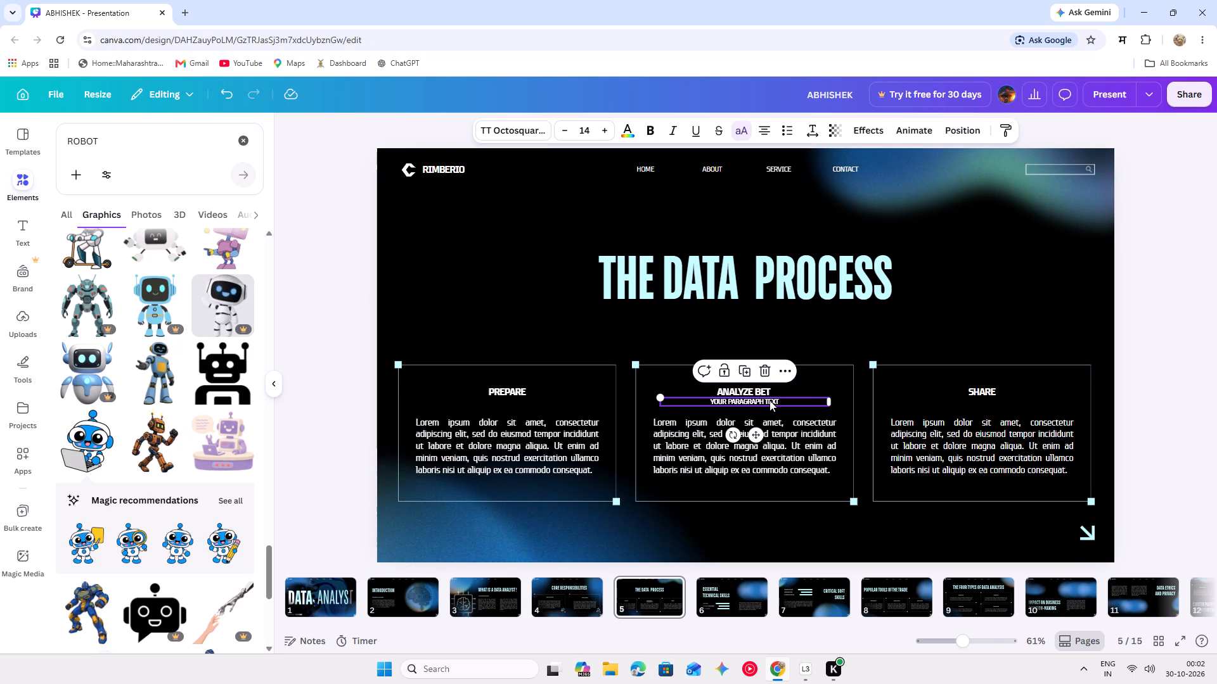
click(769, 400)
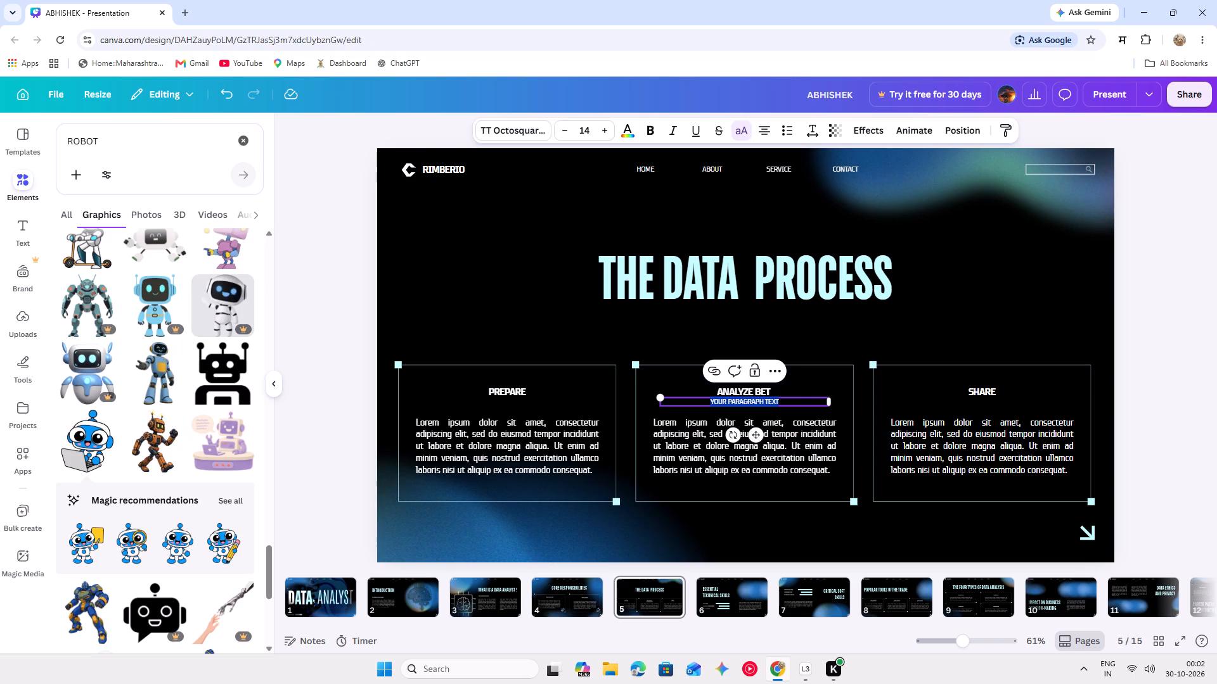
click(777, 377)
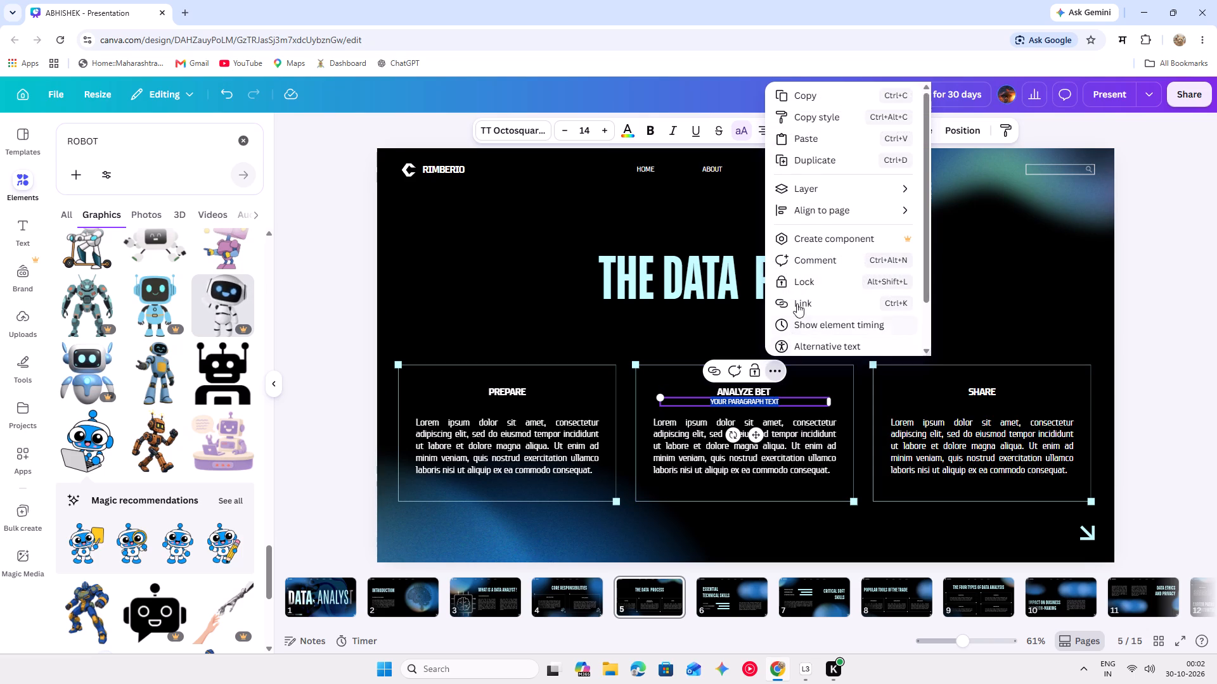
click(785, 406)
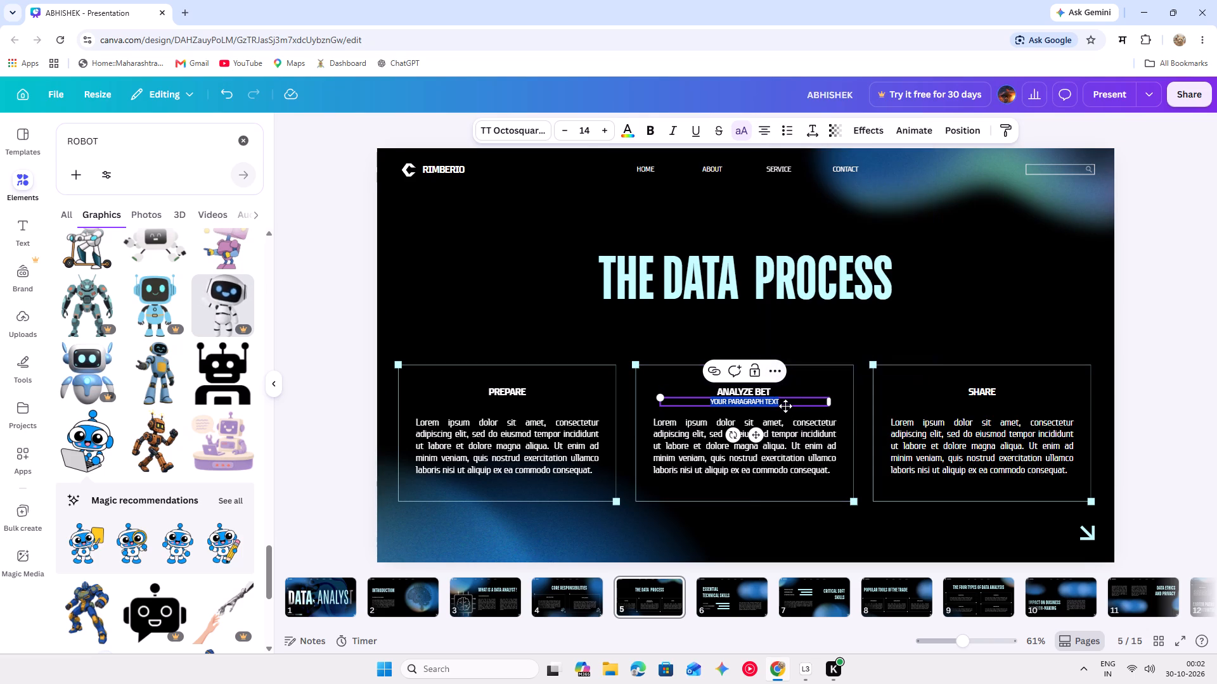
click(787, 398)
click(764, 371)
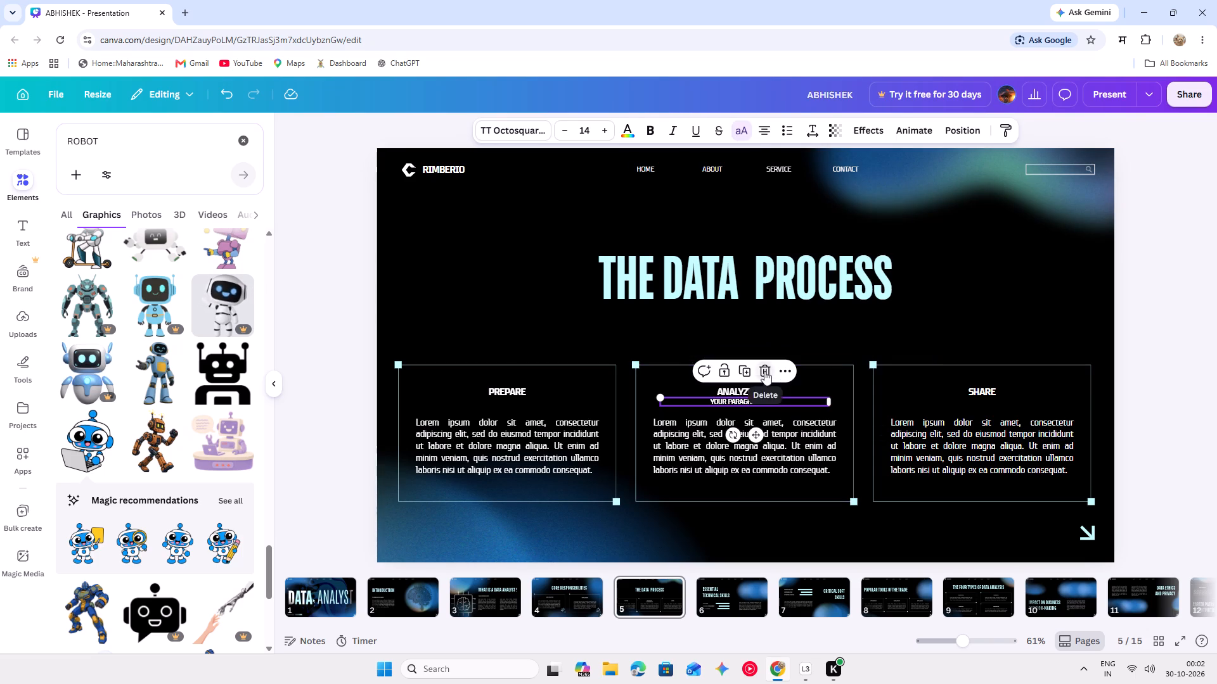
click(763, 402)
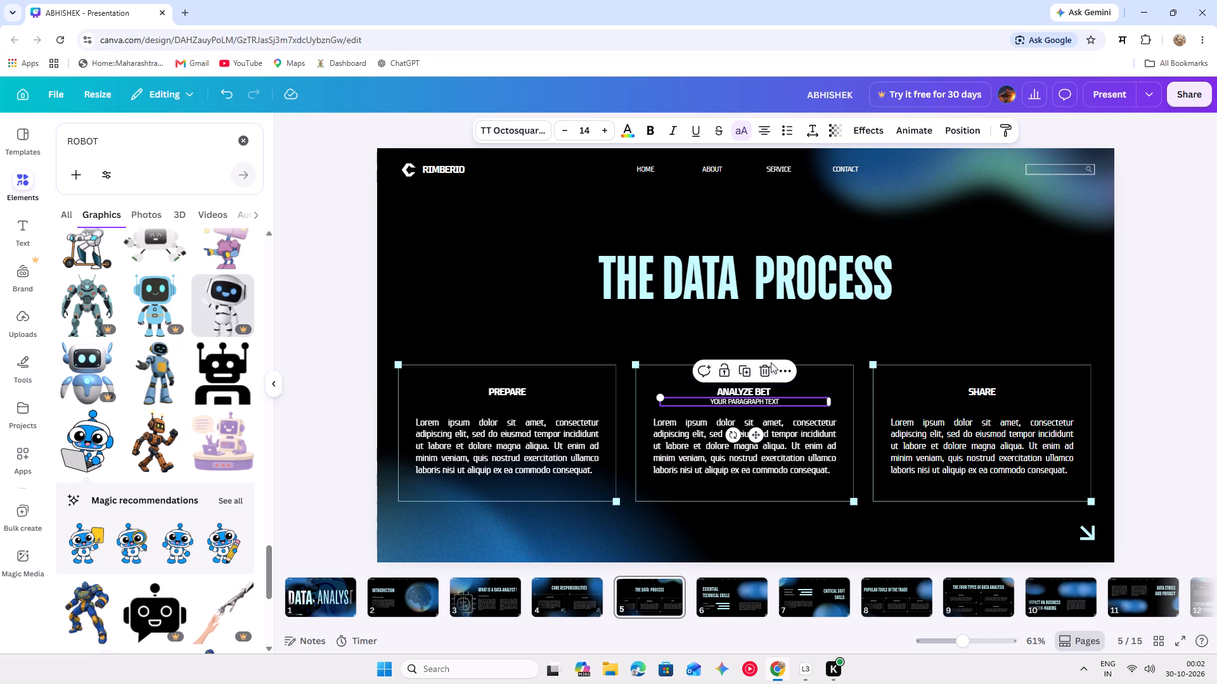
click(765, 367)
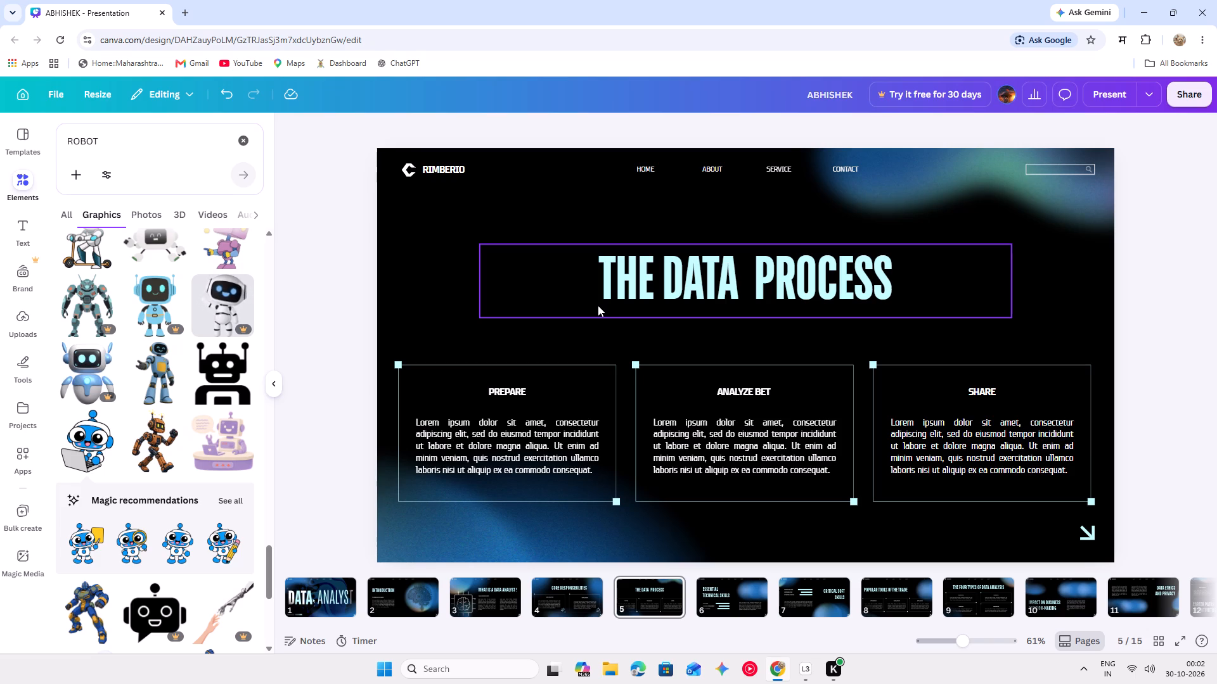
Extend the PREPARE heading in the first box of slide 5 to read PREPARE PROCESS.
click(546, 339)
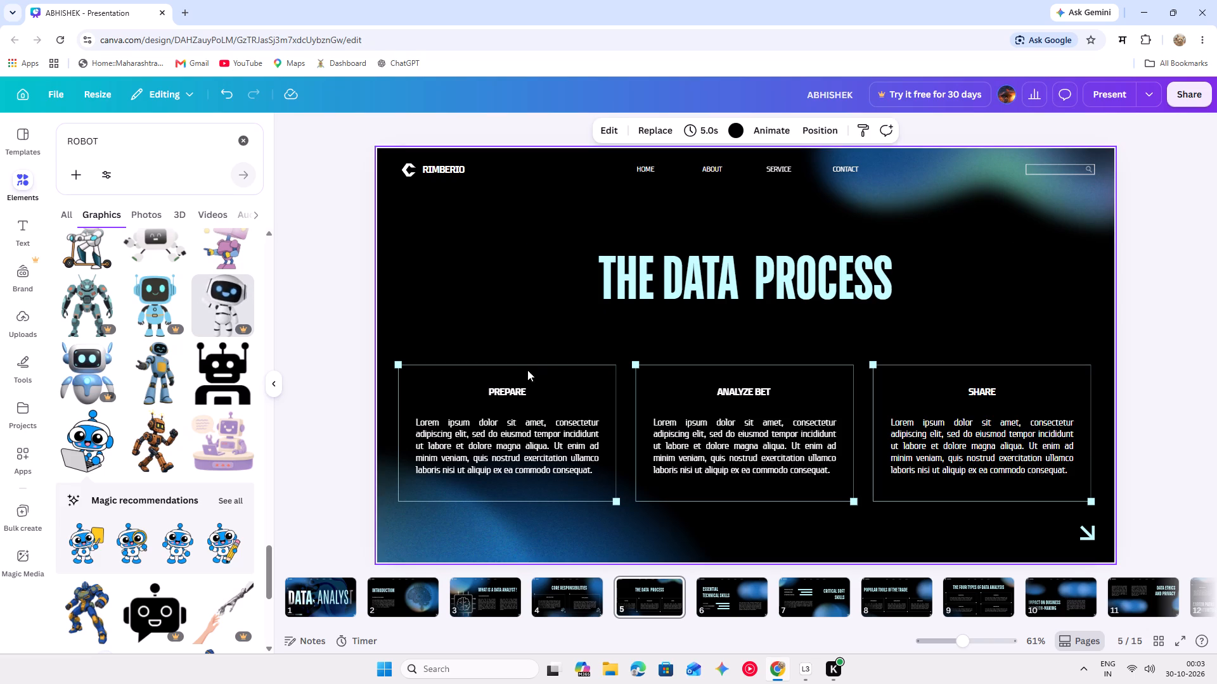
click(528, 386)
click(528, 386)
click(531, 389)
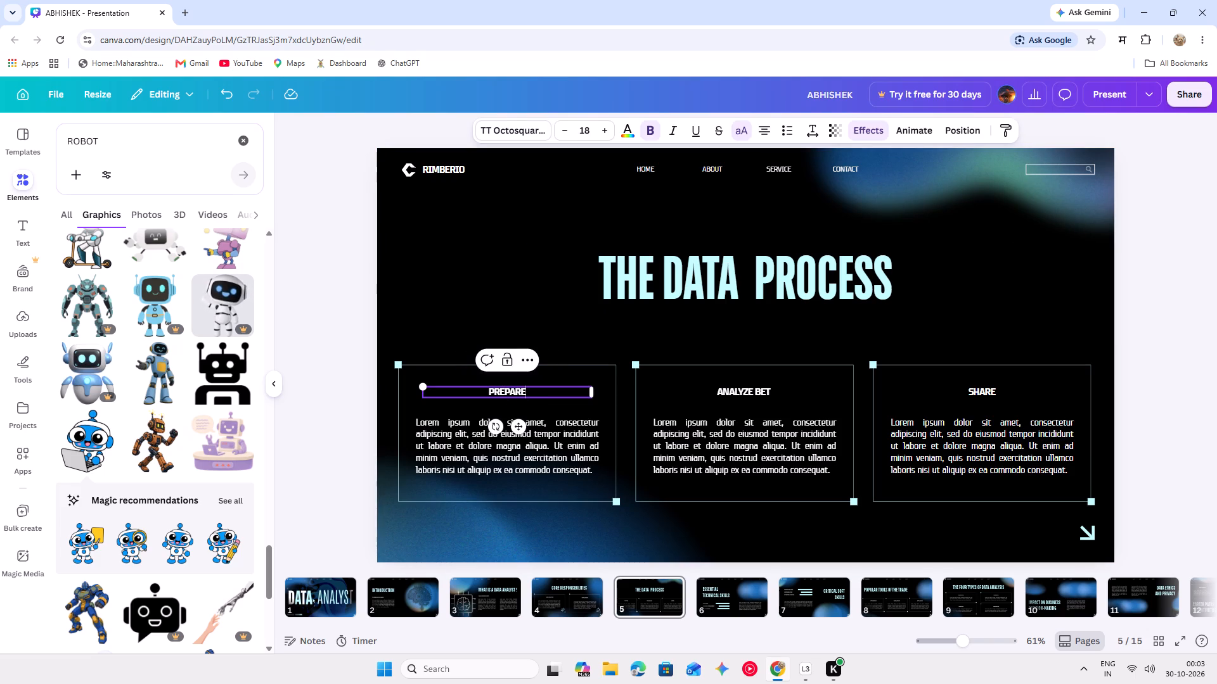
key(space)
text(process)
click(619, 336)
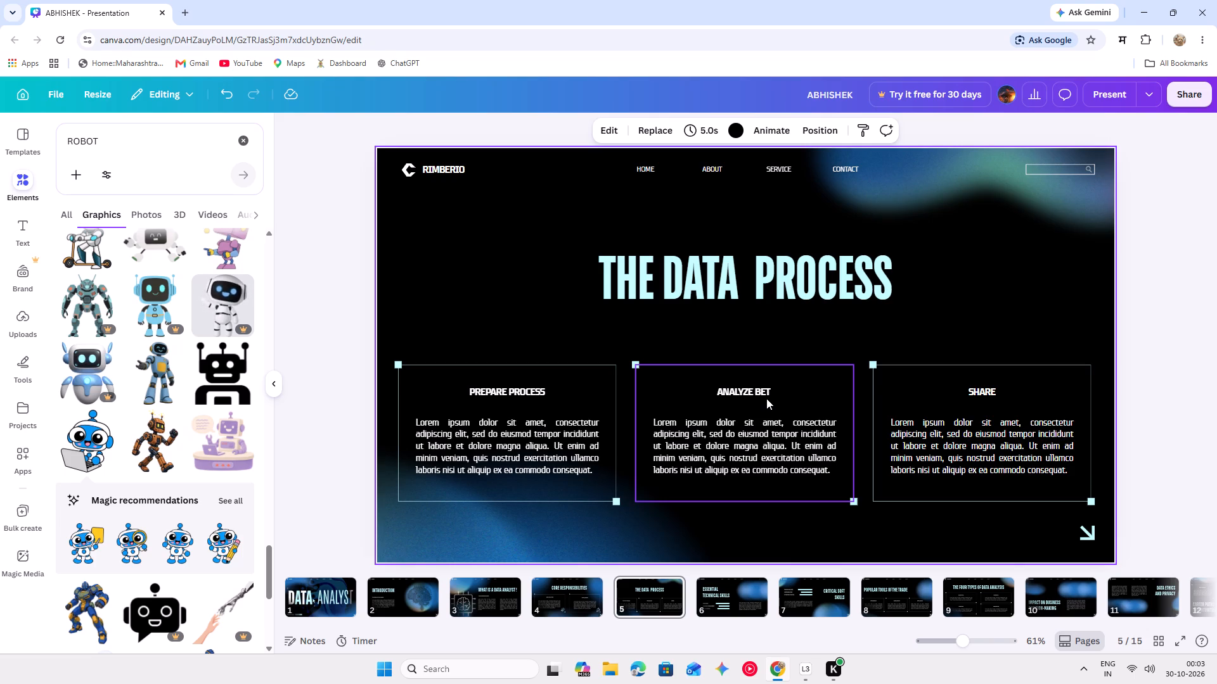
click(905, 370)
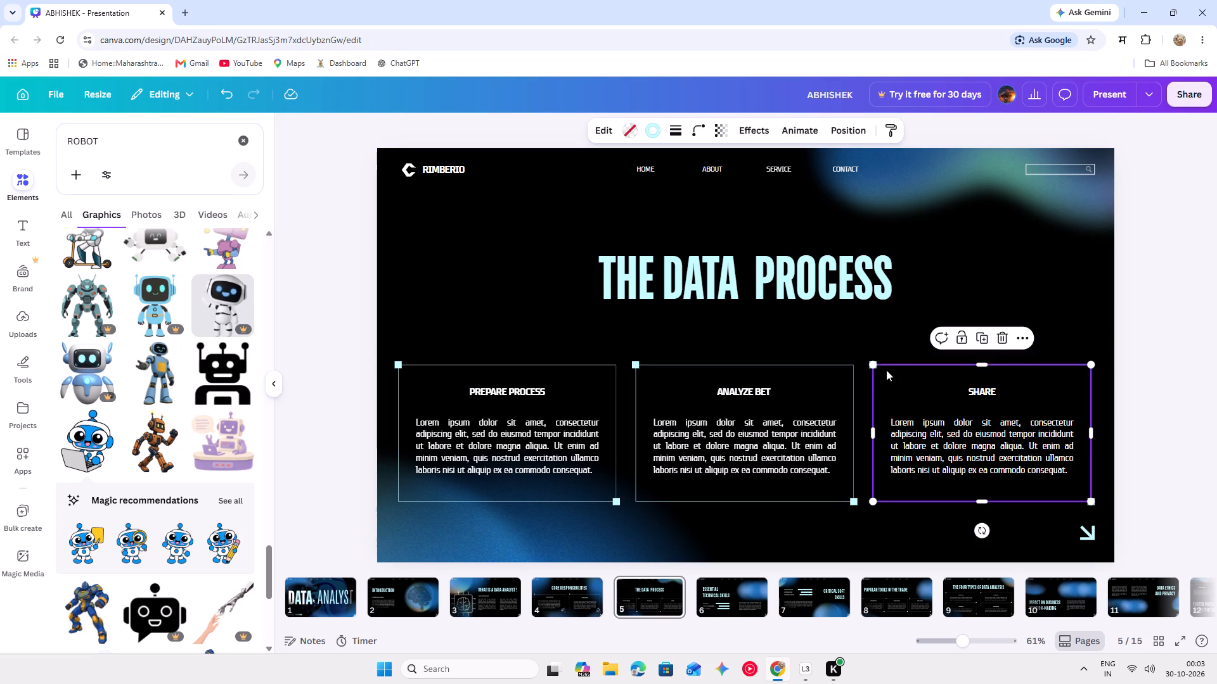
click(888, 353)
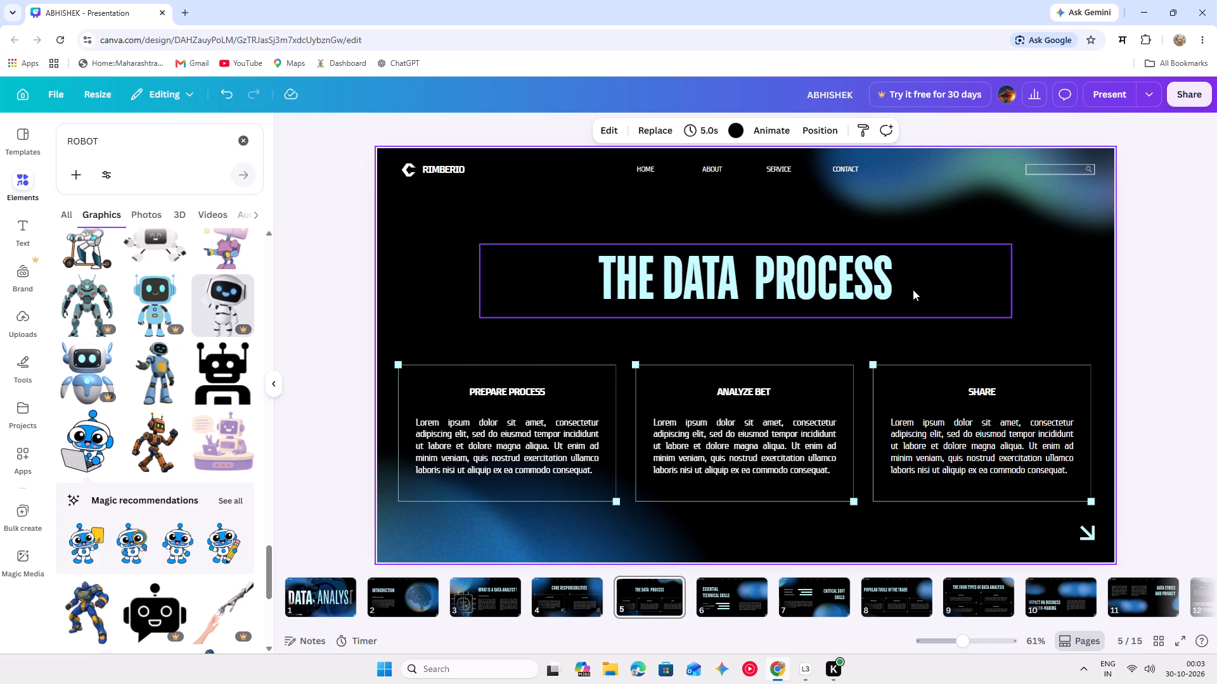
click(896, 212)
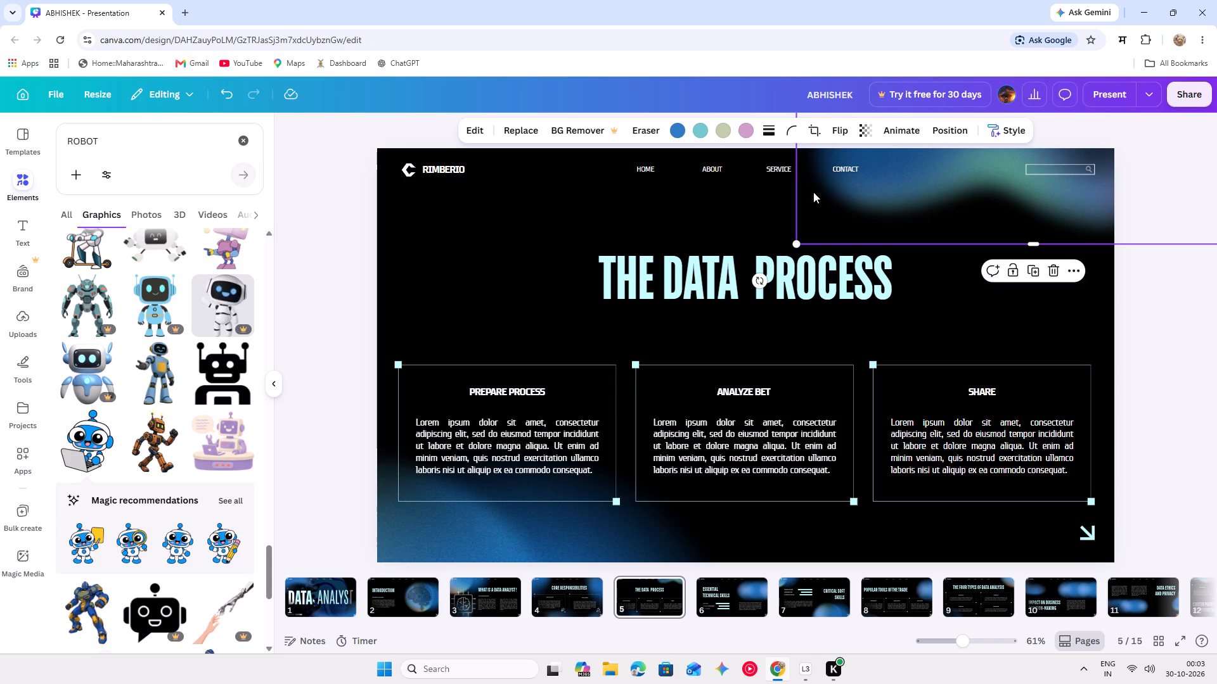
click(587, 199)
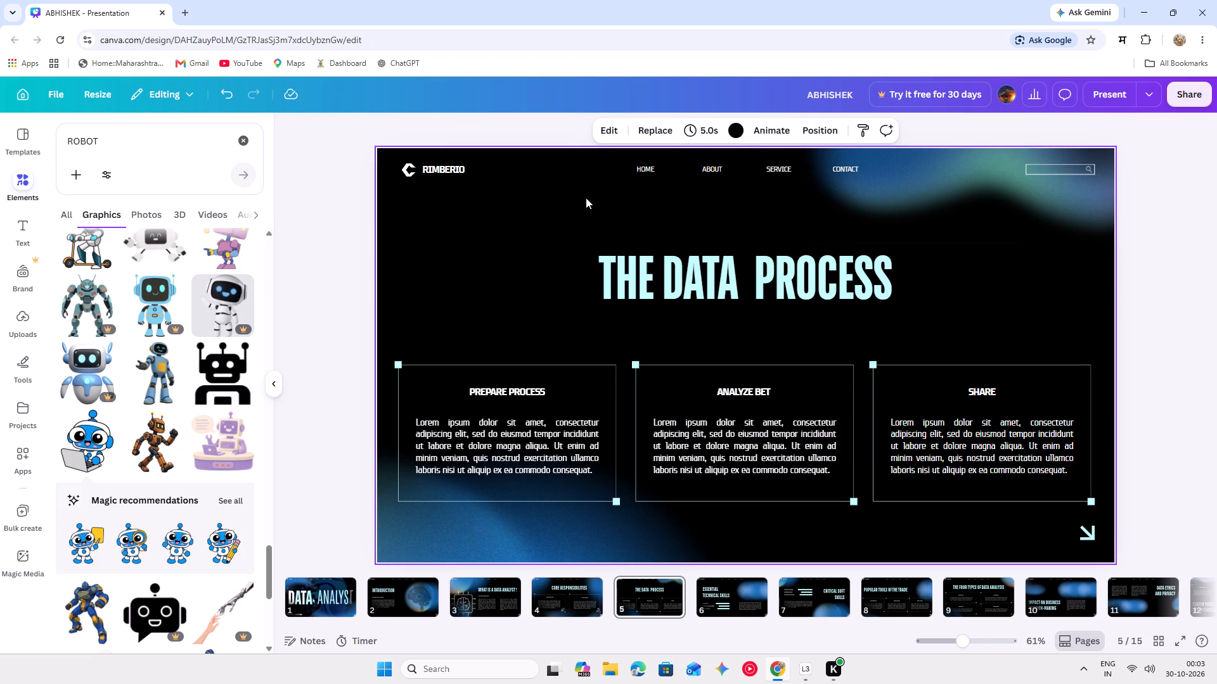
Replace the header brand name RIMBERIO on slide 5 with RAMBO.
click(444, 172)
click(476, 168)
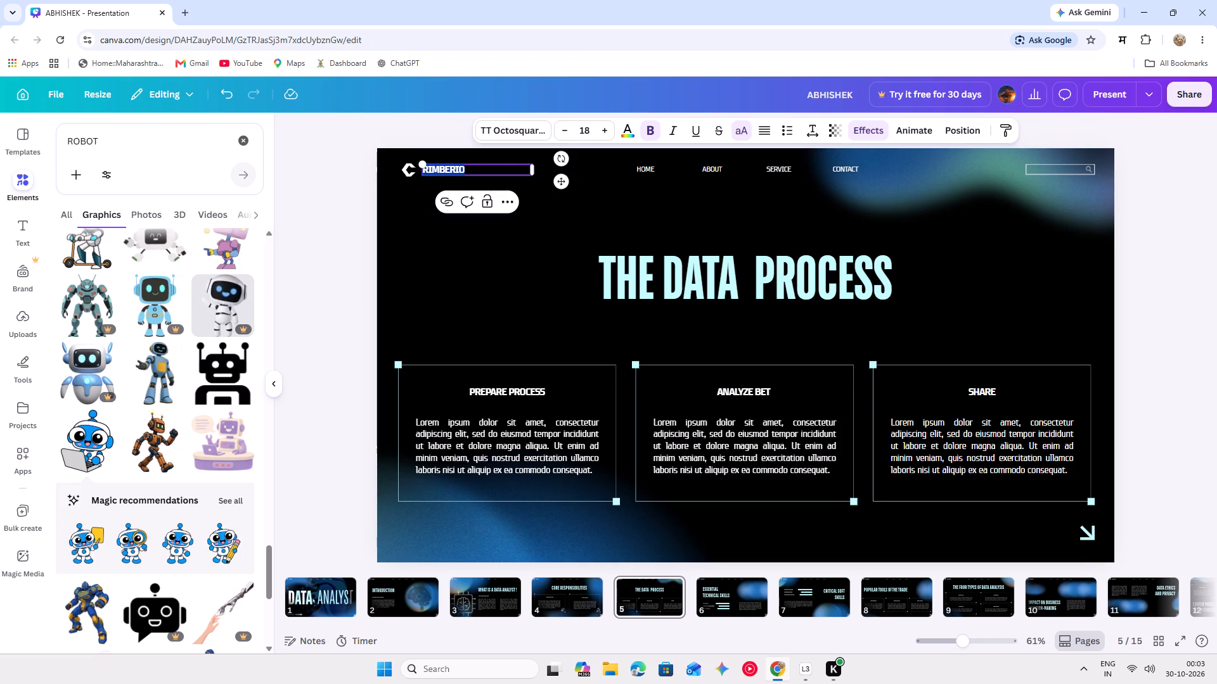
key(BackSpace)
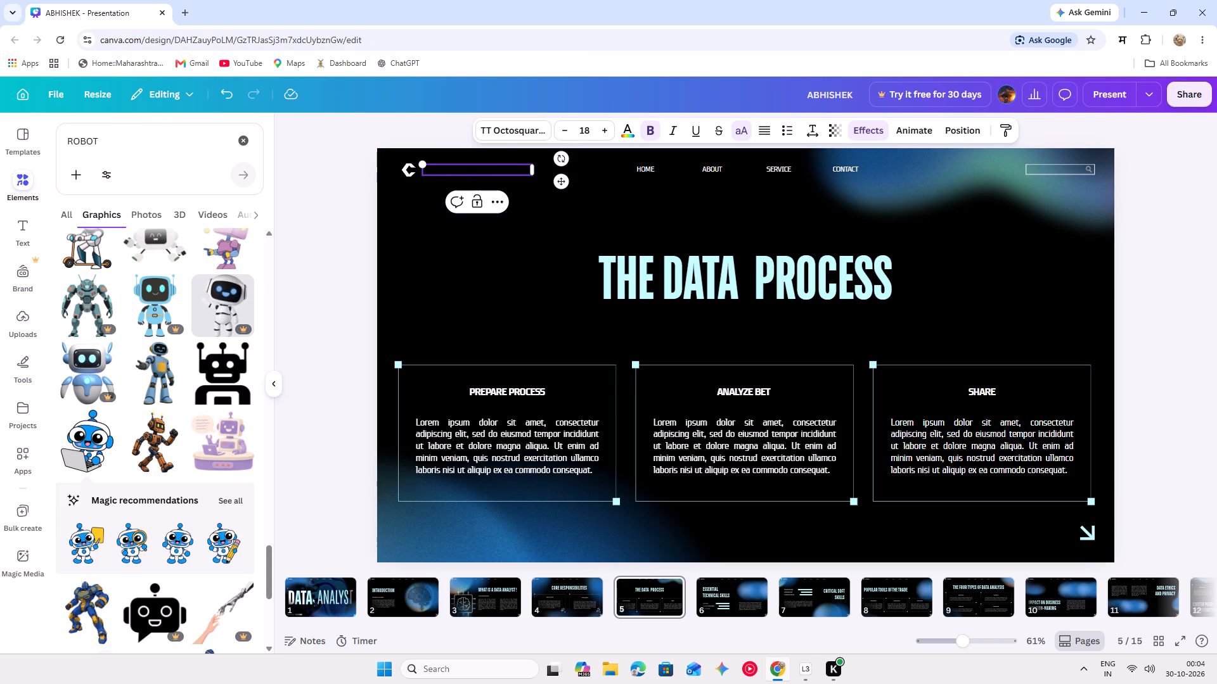
text(RAM)
text(BO)
click(463, 231)
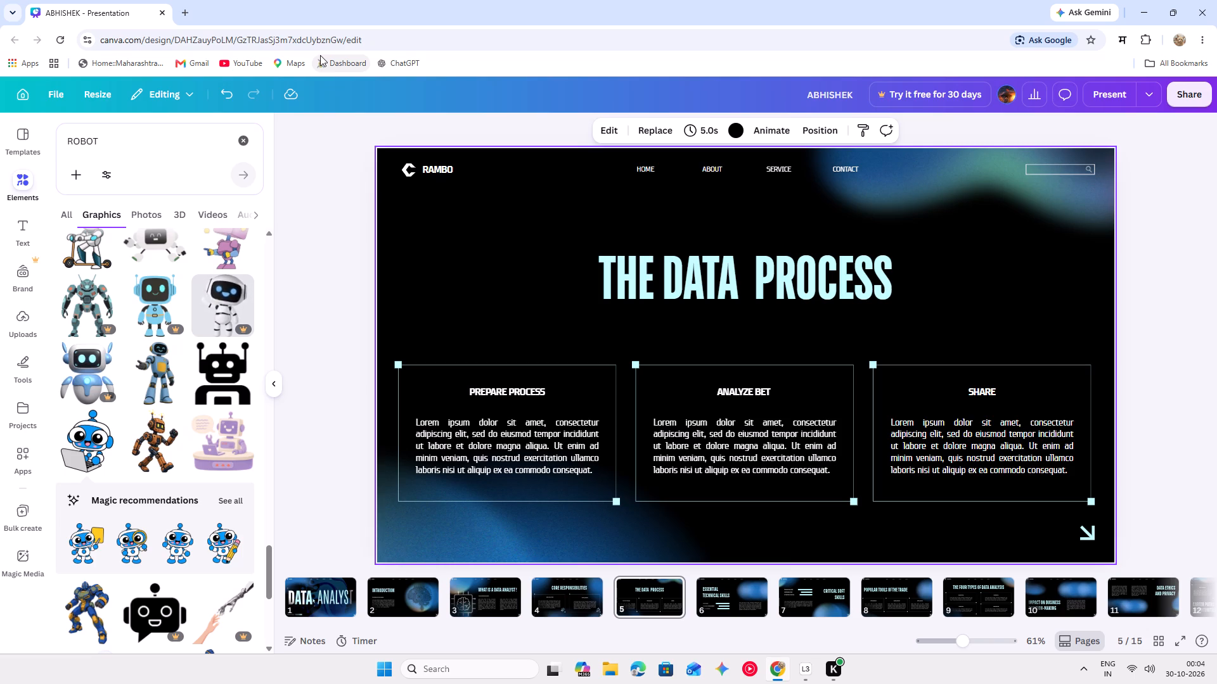
click(553, 191)
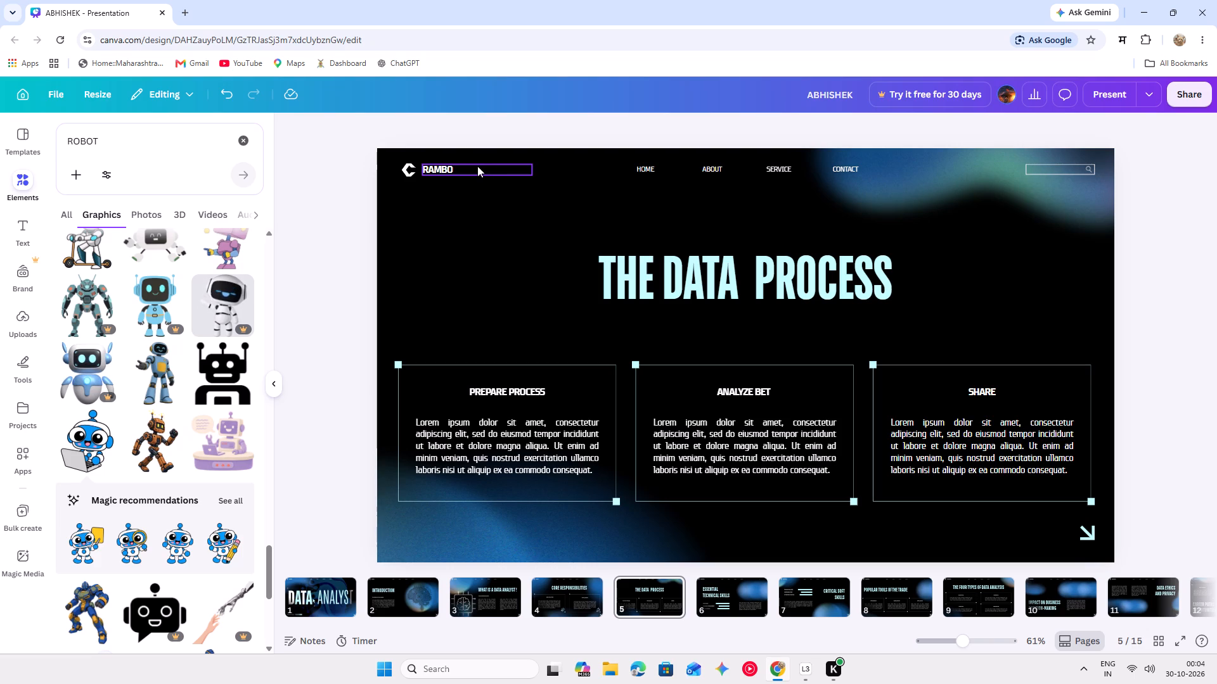
click(462, 191)
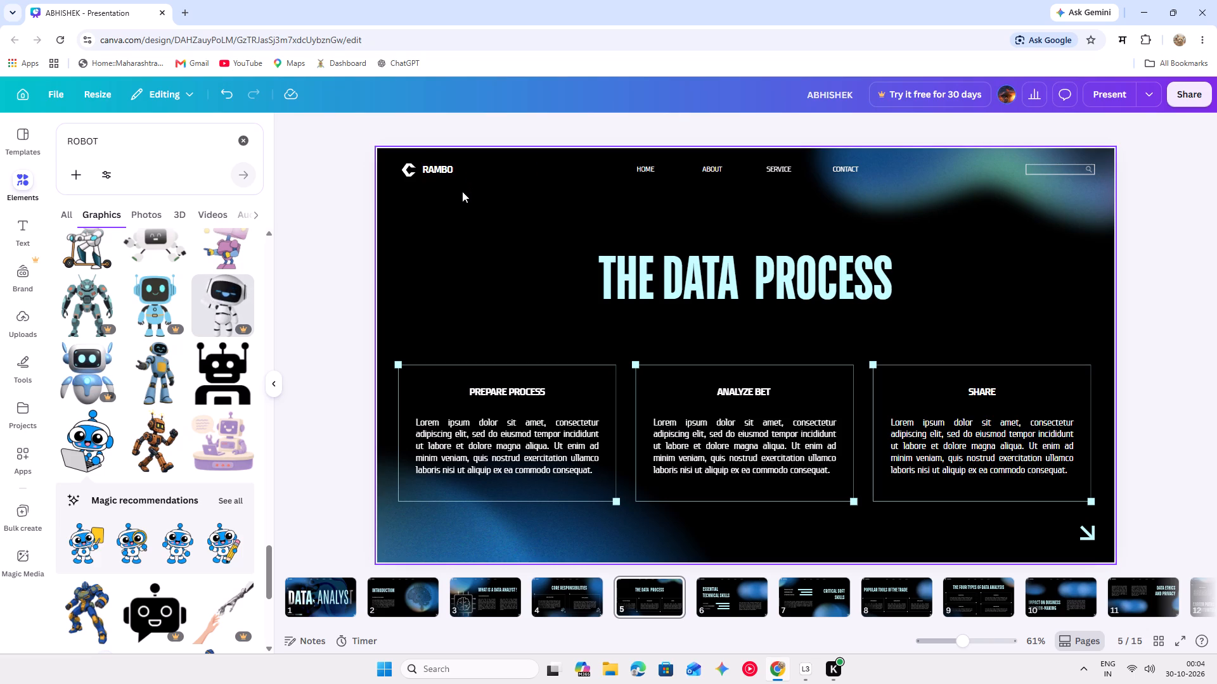
Enlarge the header's C logo to about 97 by 94 and position it so it overlaps the start of the RAMBO text.
click(406, 172)
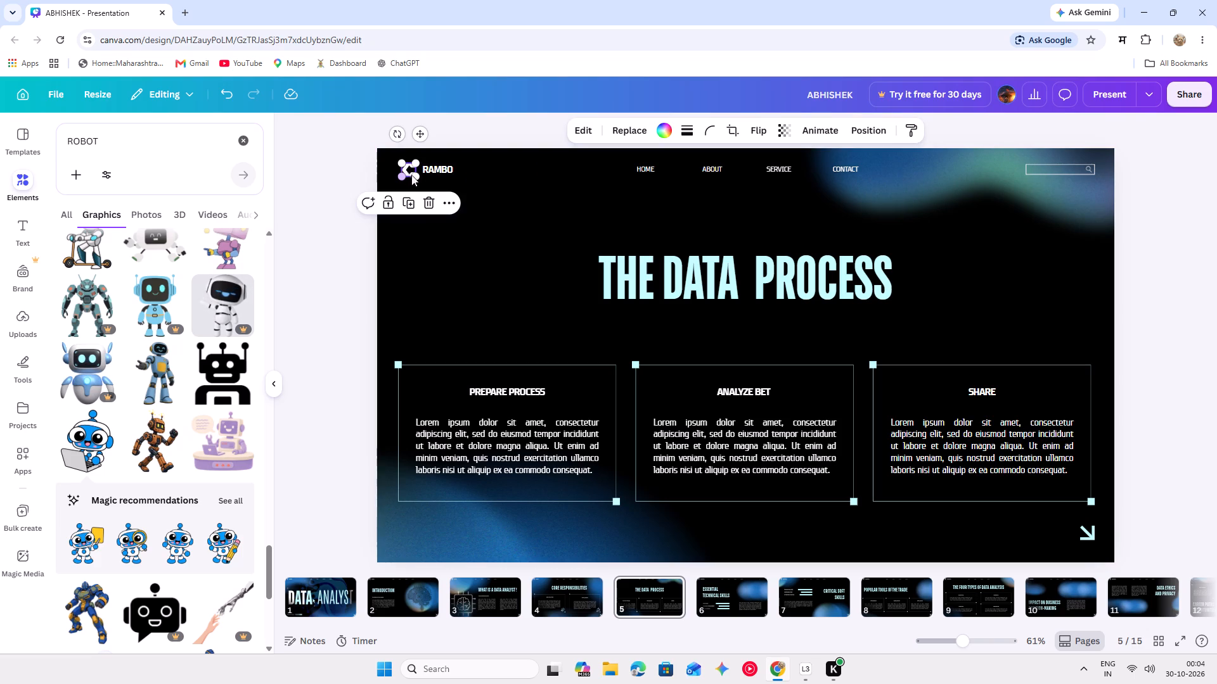
drag(415, 177, 463, 205)
drag(438, 199, 430, 196)
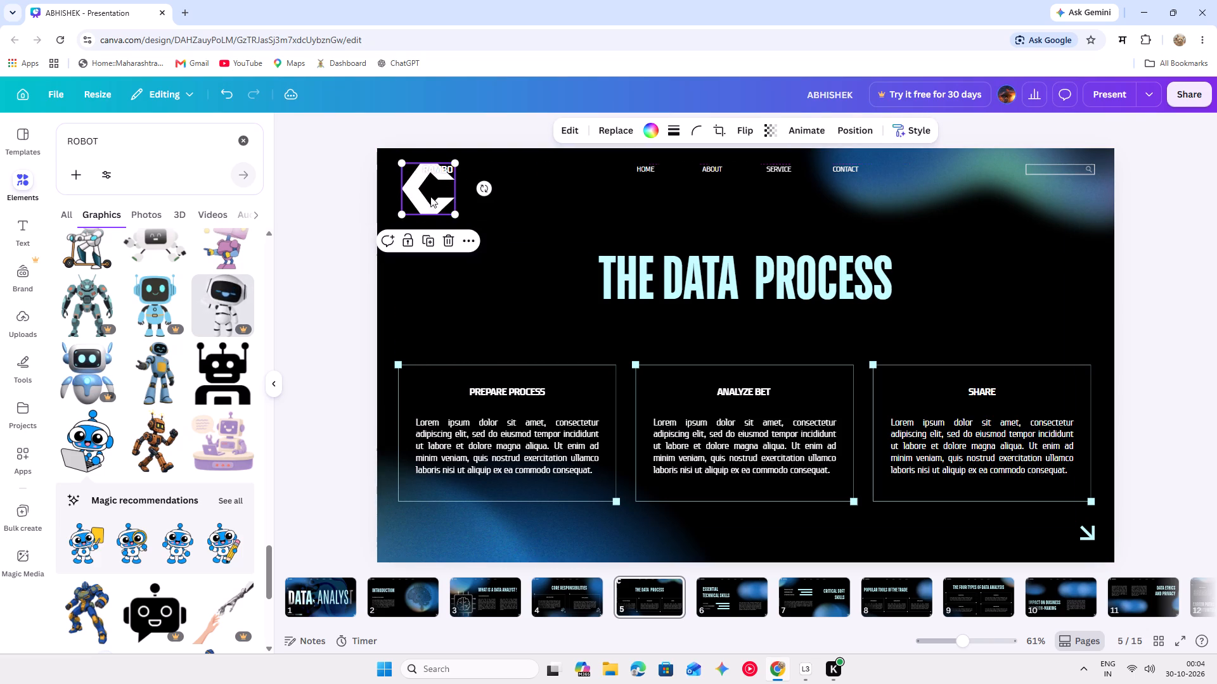
drag(430, 196, 418, 180)
drag(435, 146, 422, 162)
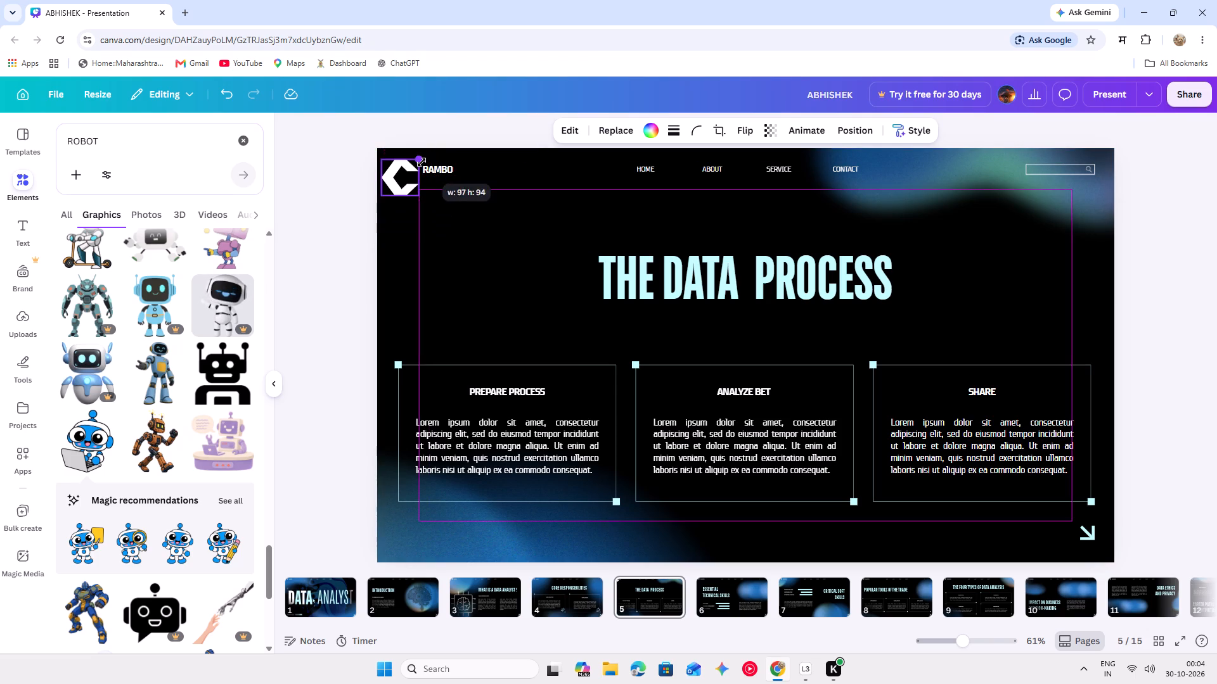
drag(422, 162, 421, 162)
drag(402, 179, 414, 170)
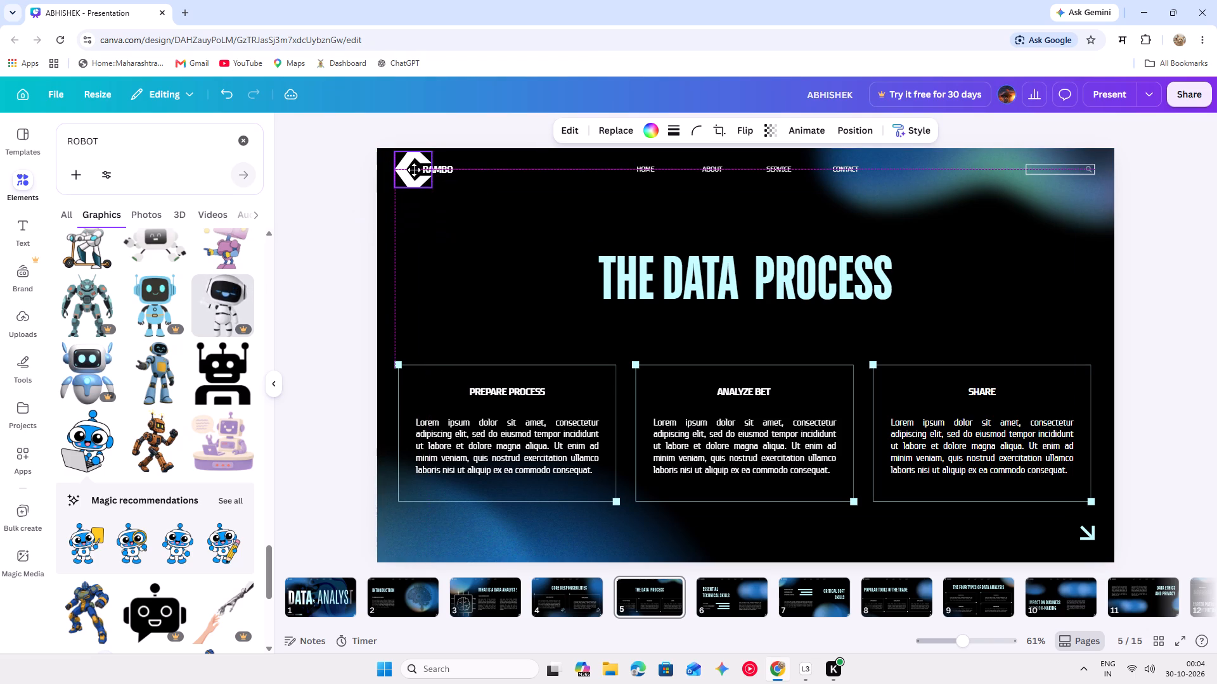
drag(414, 170, 416, 170)
drag(416, 170, 423, 171)
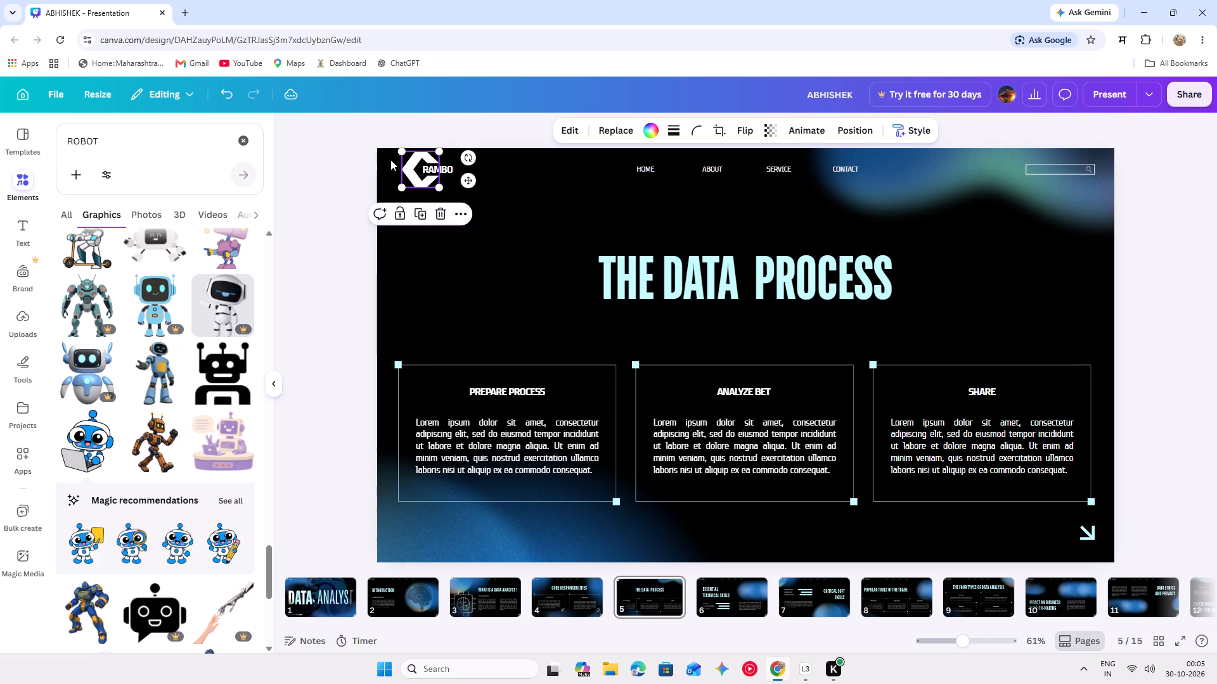
click(352, 155)
click(555, 186)
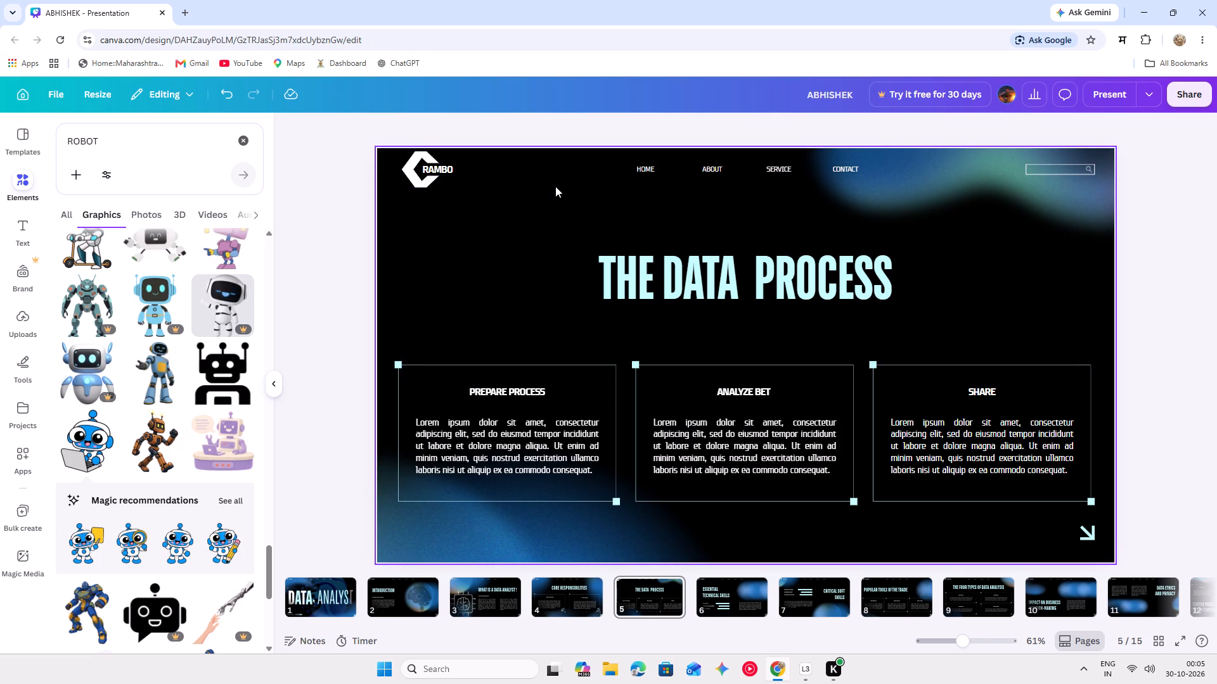
Move THE DATA PROCESS title slightly up and to the right on slide 5.
click(975, 185)
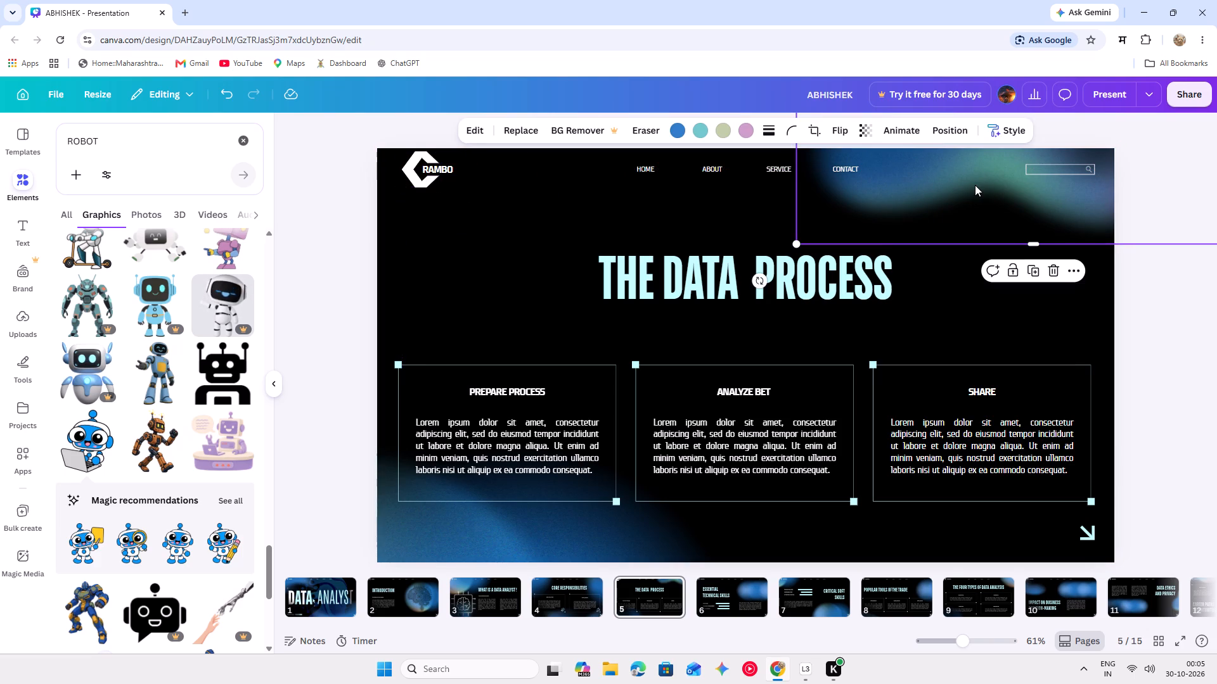
click(975, 185)
drag(863, 264, 913, 241)
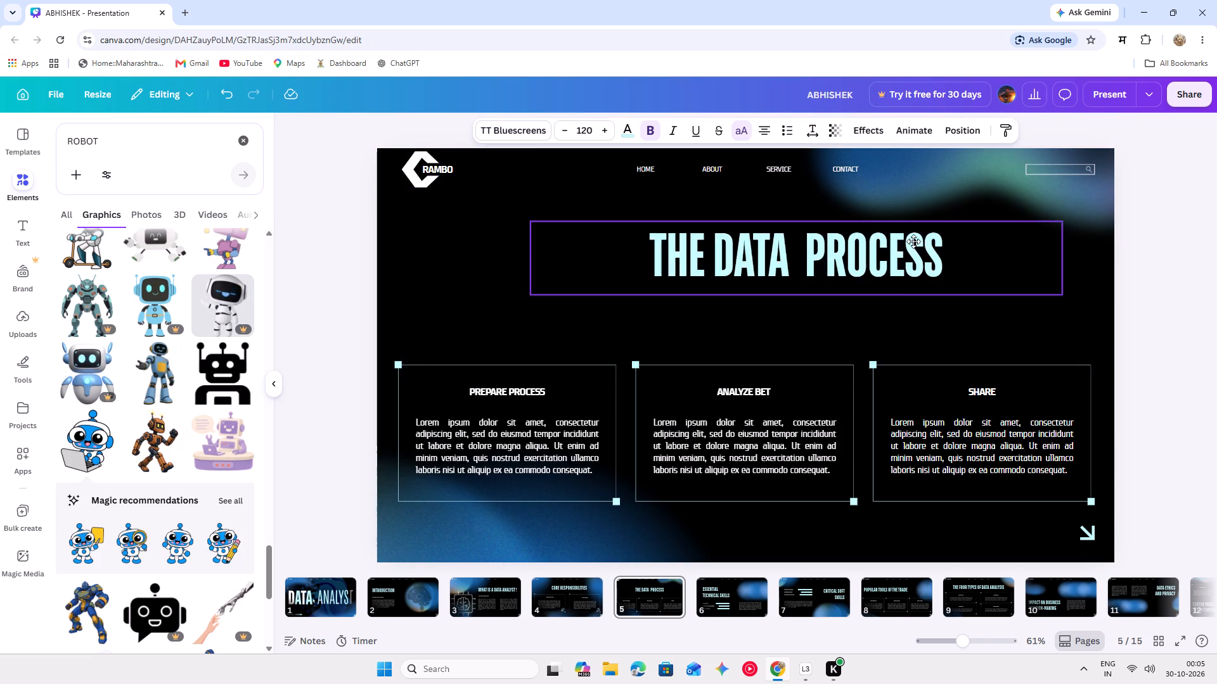
drag(913, 241, 872, 258)
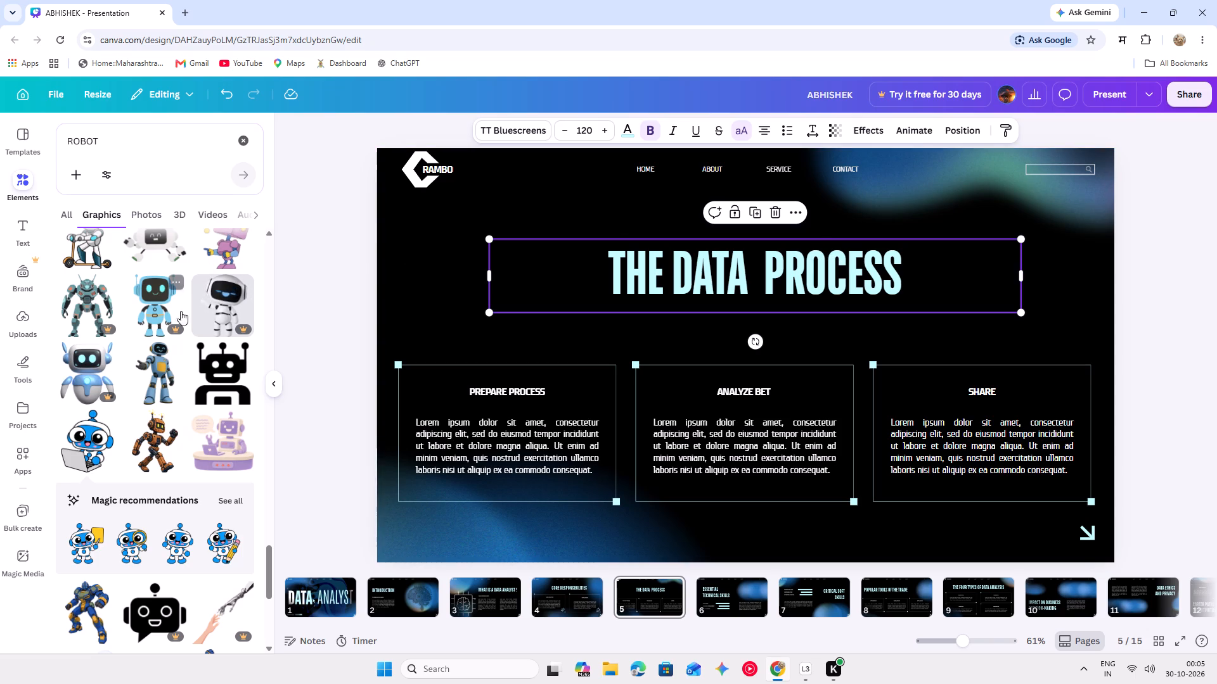
Add the circuit-board chip graphic from the ROBOT results to slide 5, placing it beside the title above the PREPARE PROCESS box.
scroll(128, 330, down, 5)
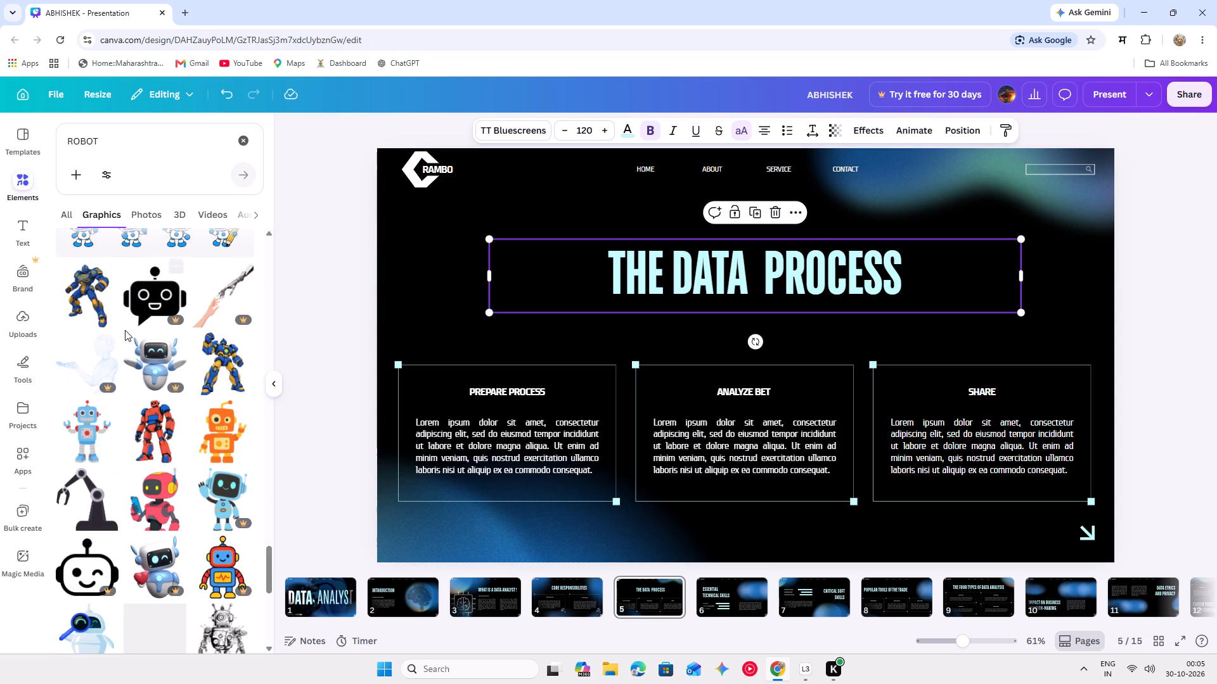
scroll(125, 330, down, 1)
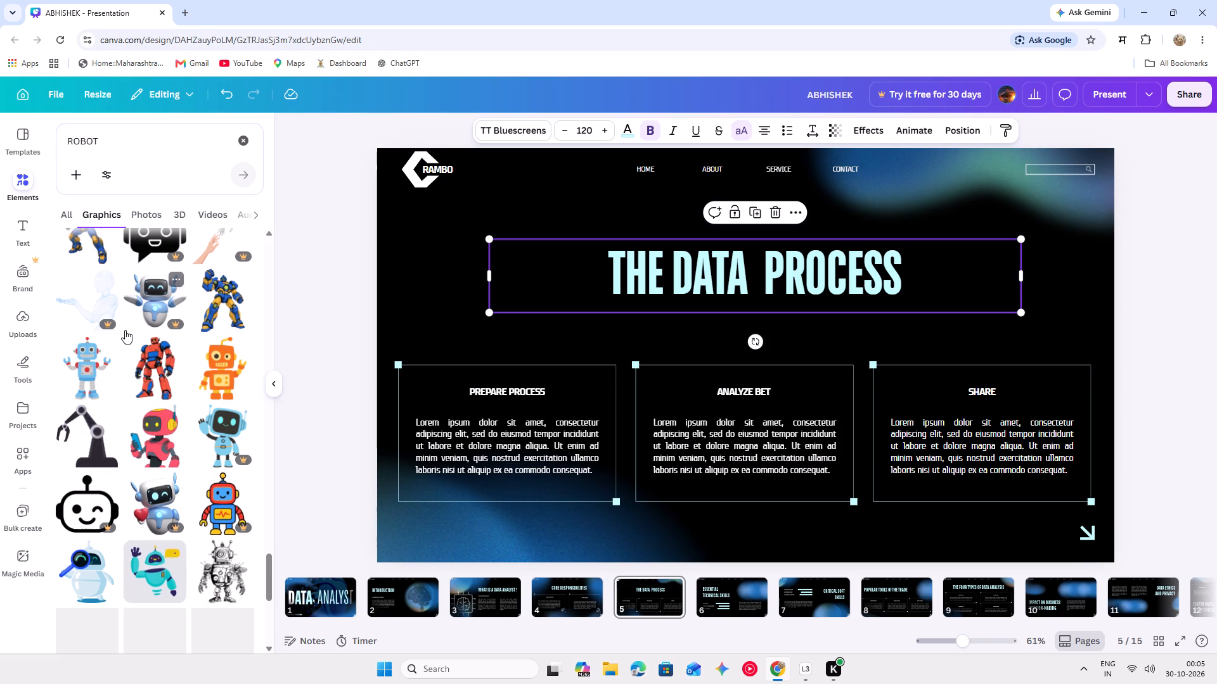
scroll(125, 330, down, 1)
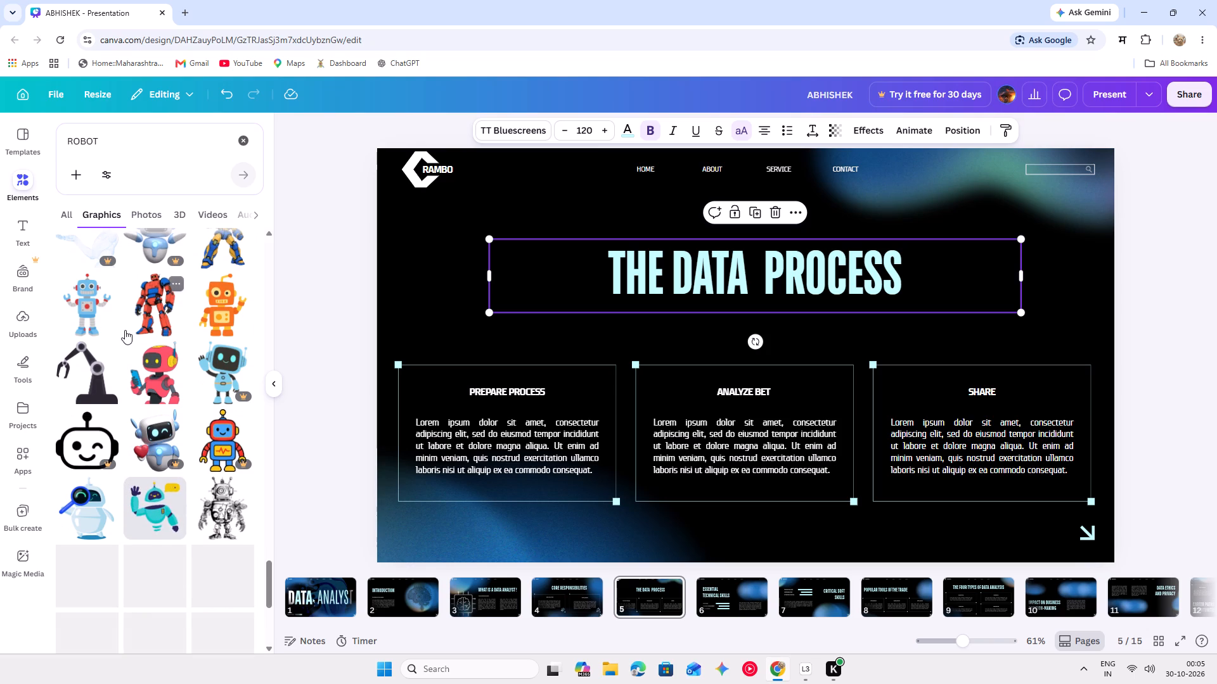
scroll(125, 330, down, 1)
scroll(125, 330, up, 1)
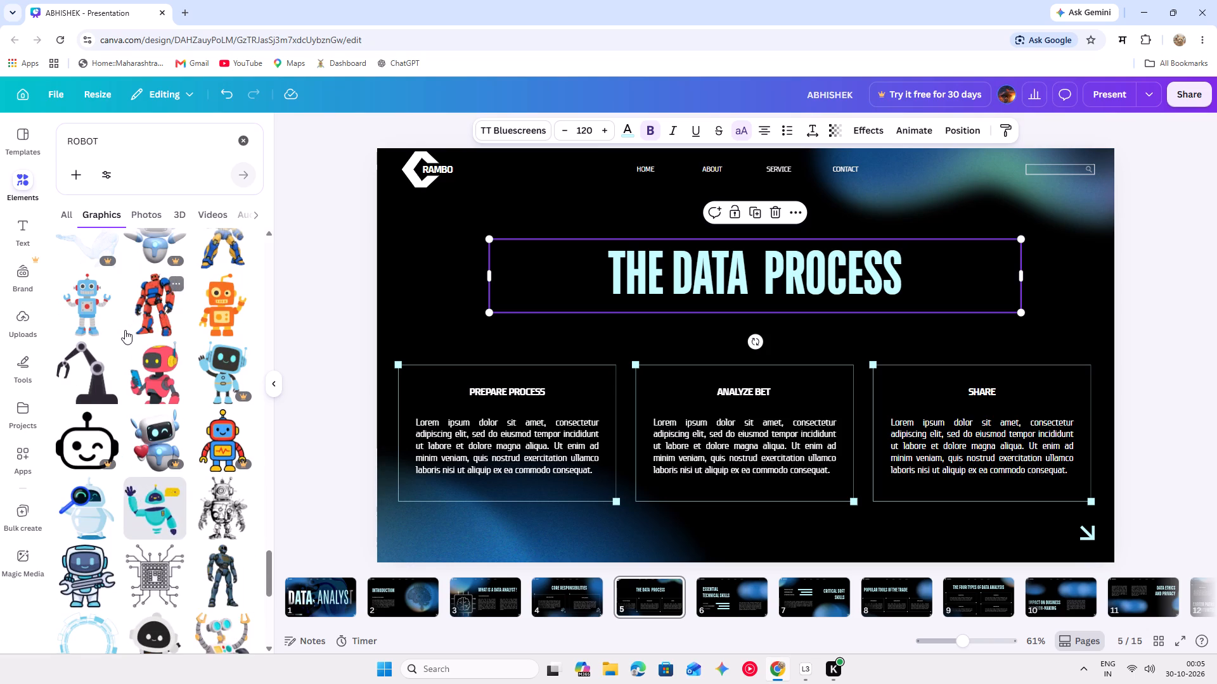
scroll(125, 330, down, 2)
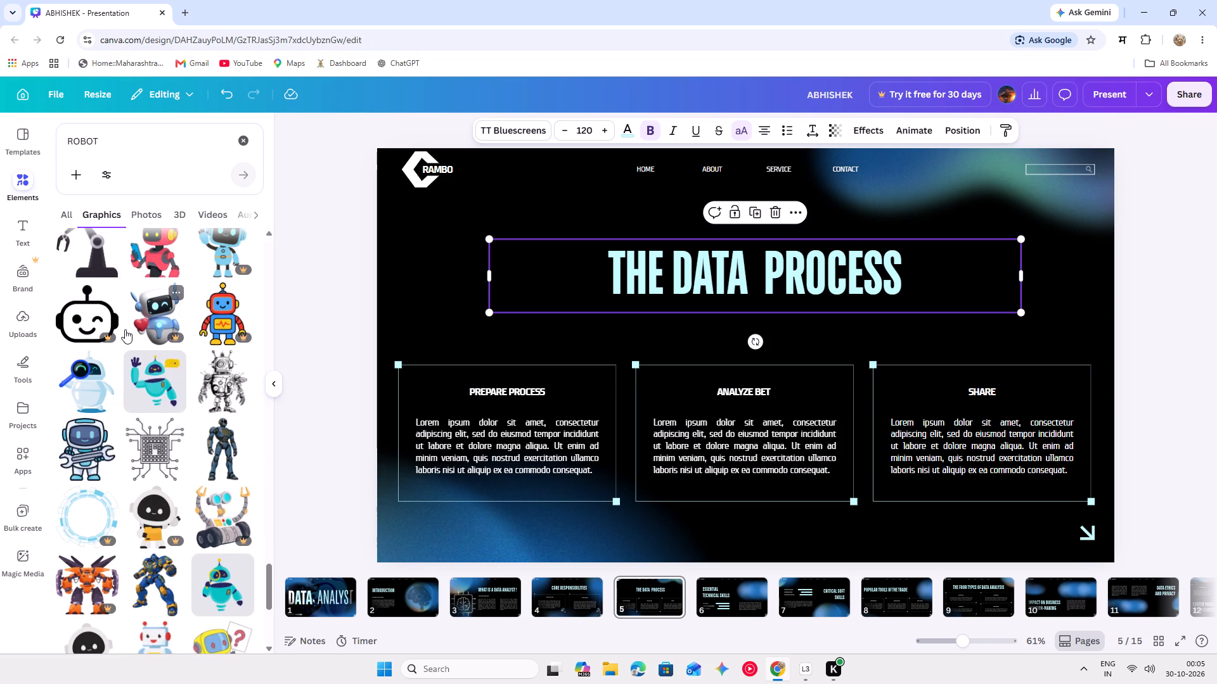
scroll(125, 329, down, 2)
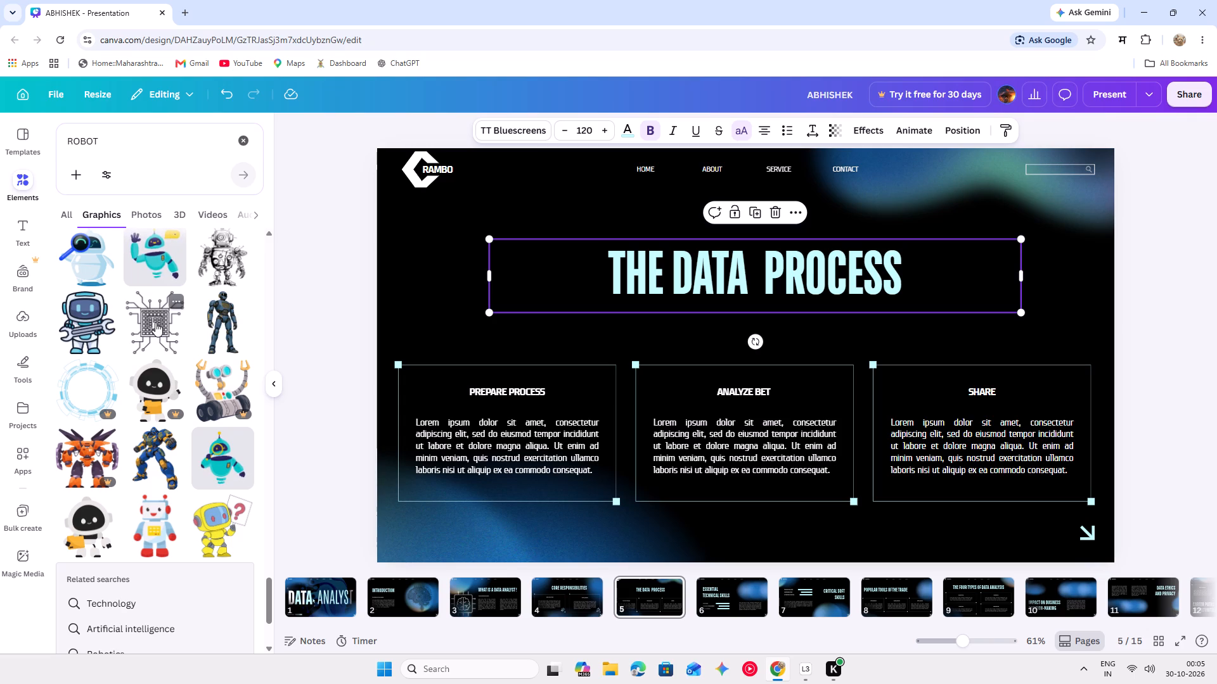
drag(155, 322, 474, 235)
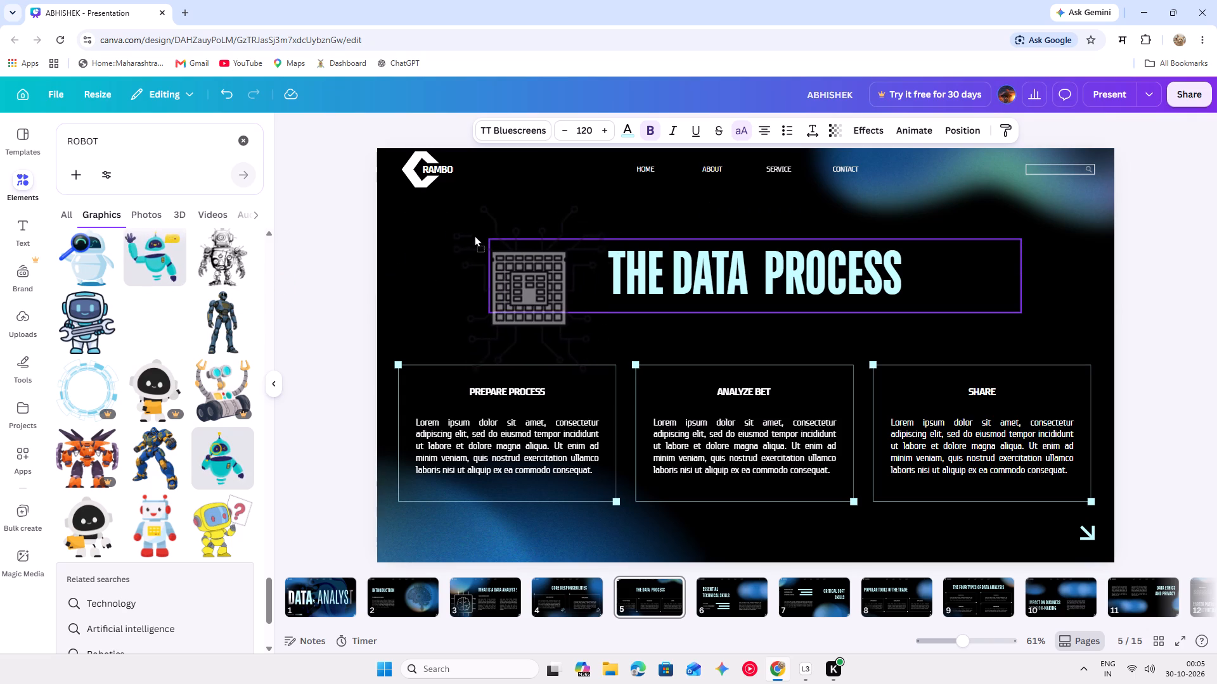
drag(474, 235, 415, 228)
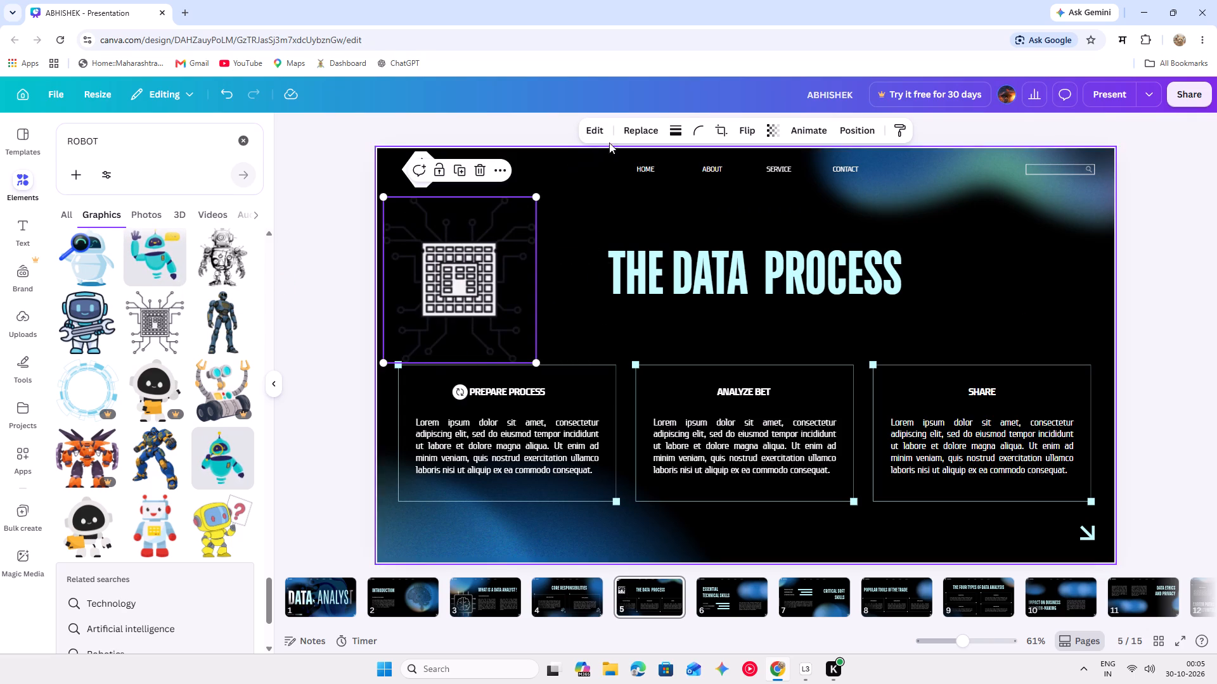
drag(472, 257, 504, 248)
Set the circuit-board chip graphic's colour to white.
click(647, 132)
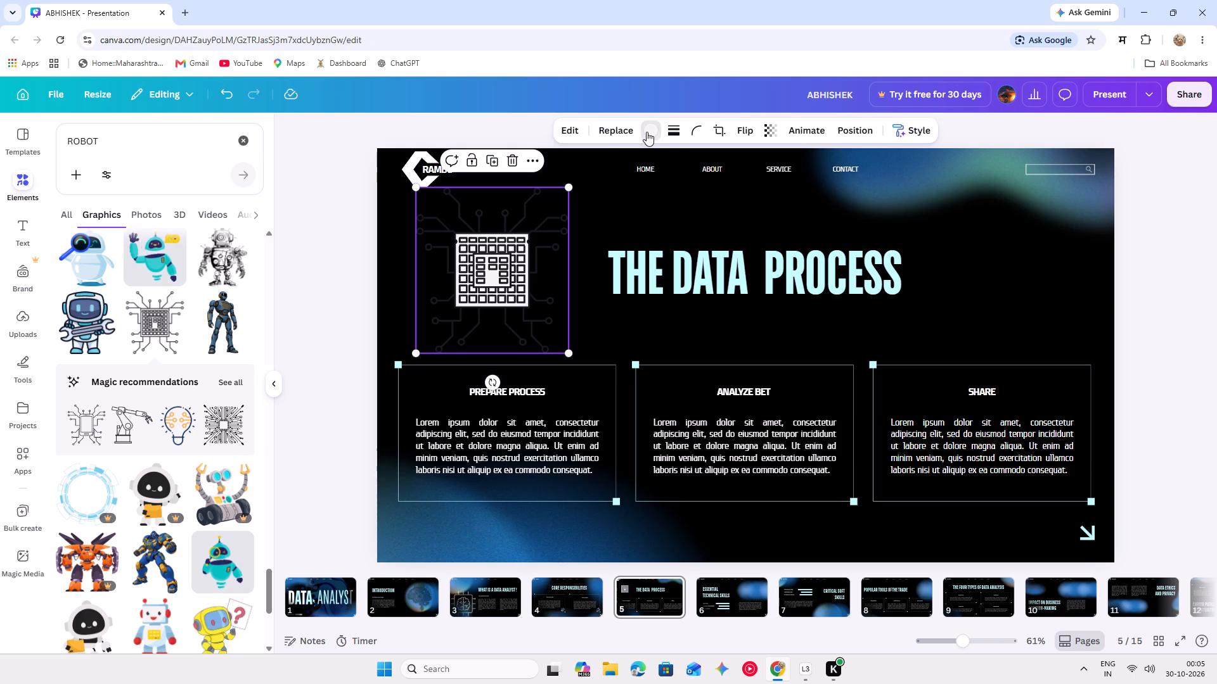
click(252, 418)
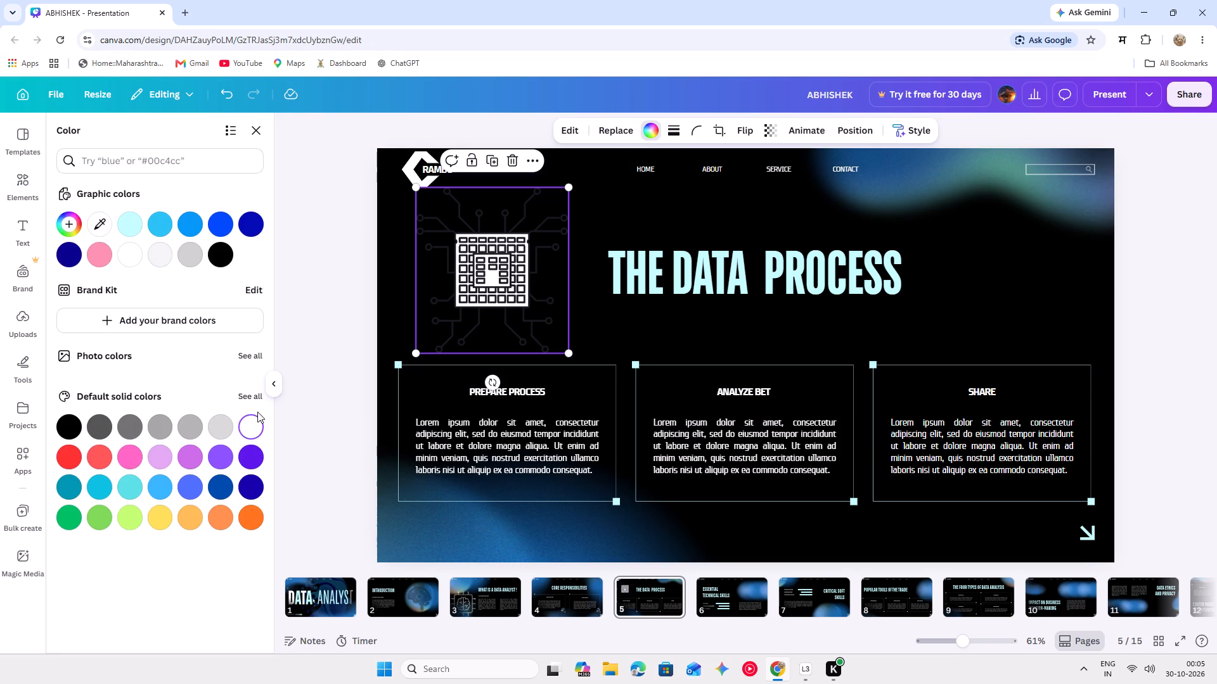
click(257, 412)
click(325, 343)
click(325, 343)
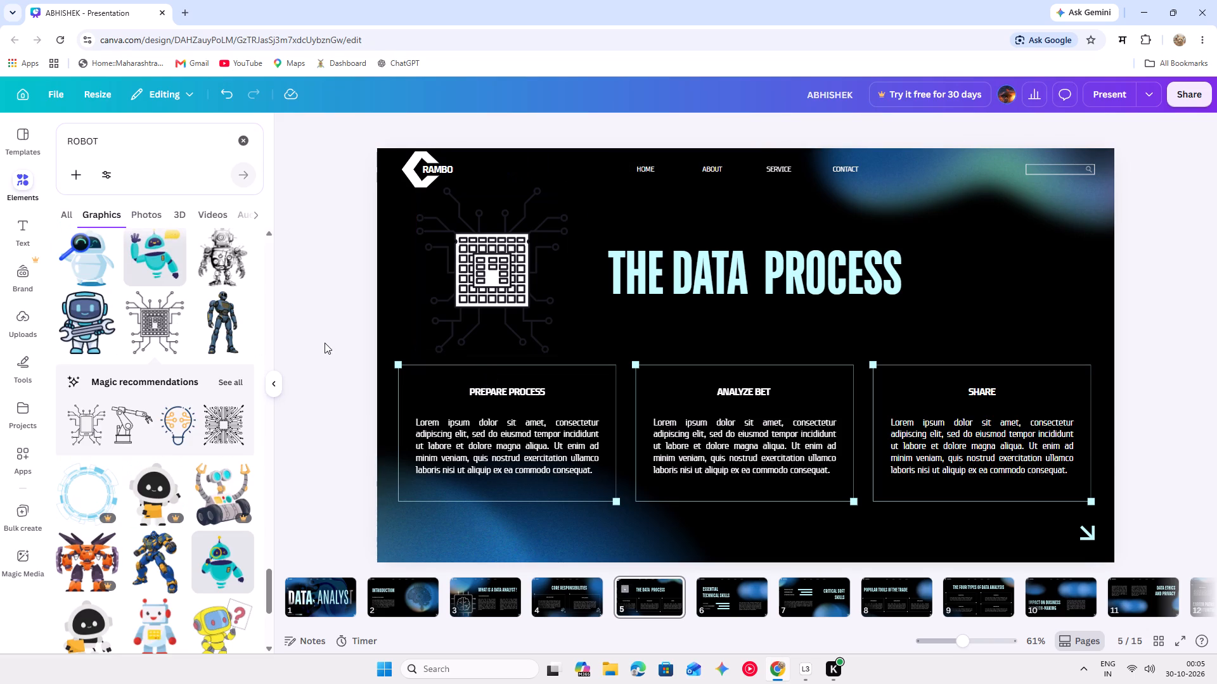
Shrink the white circuit-board chip graphic to about half size and place it just after THE DATA PROCESS title, above the SHARE box.
click(499, 240)
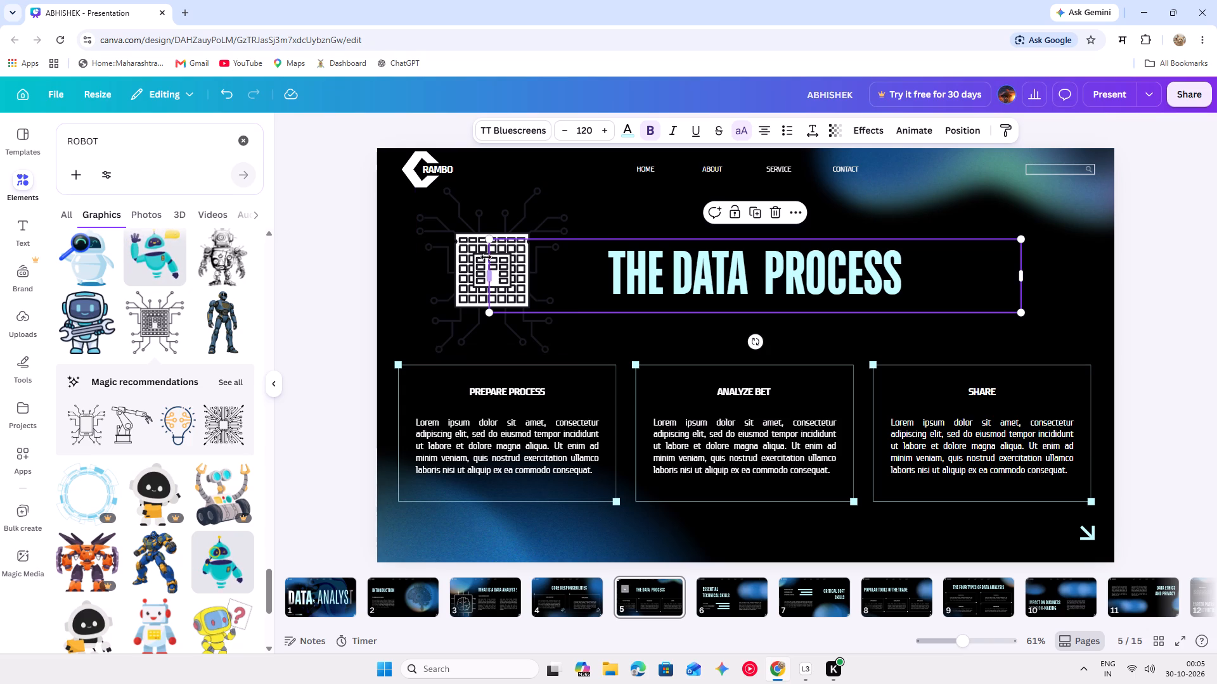
click(466, 262)
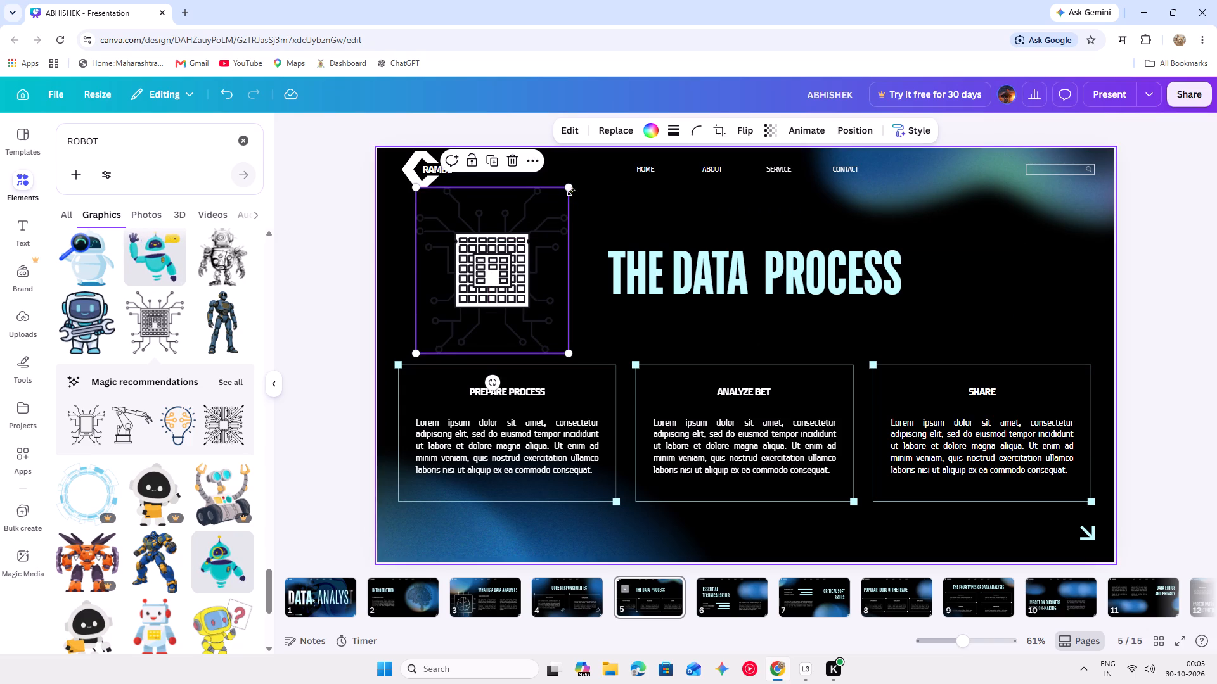
drag(570, 190, 487, 274)
drag(455, 326, 459, 301)
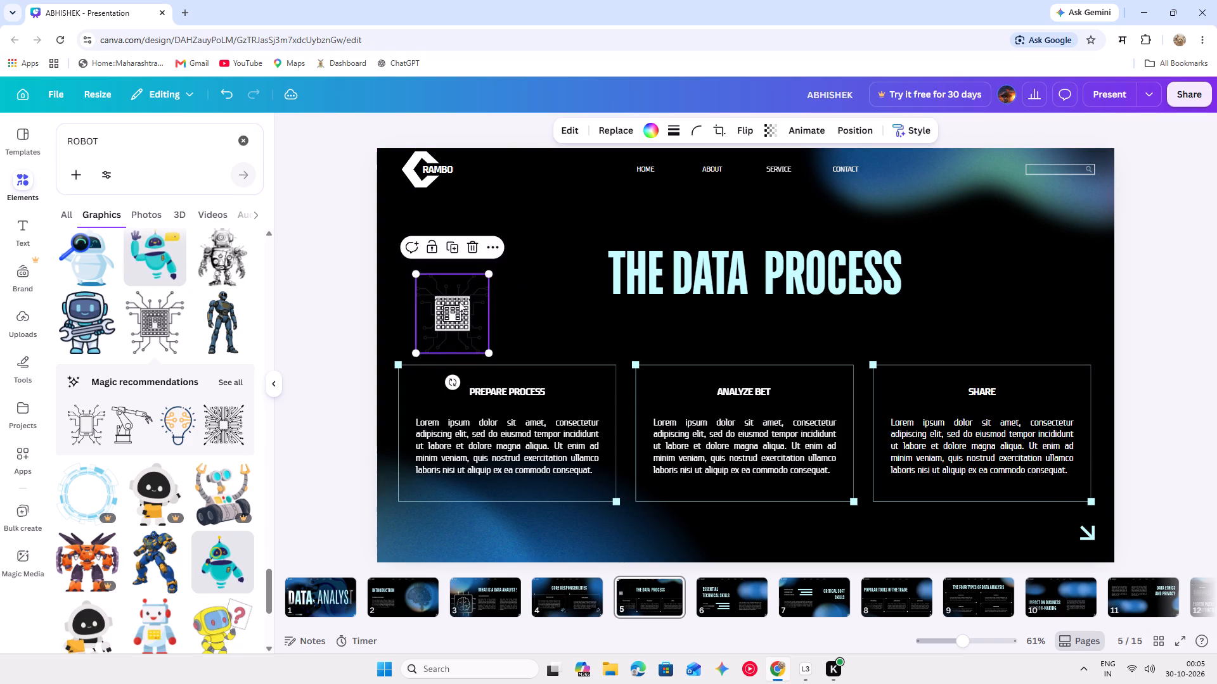
drag(459, 301, 525, 280)
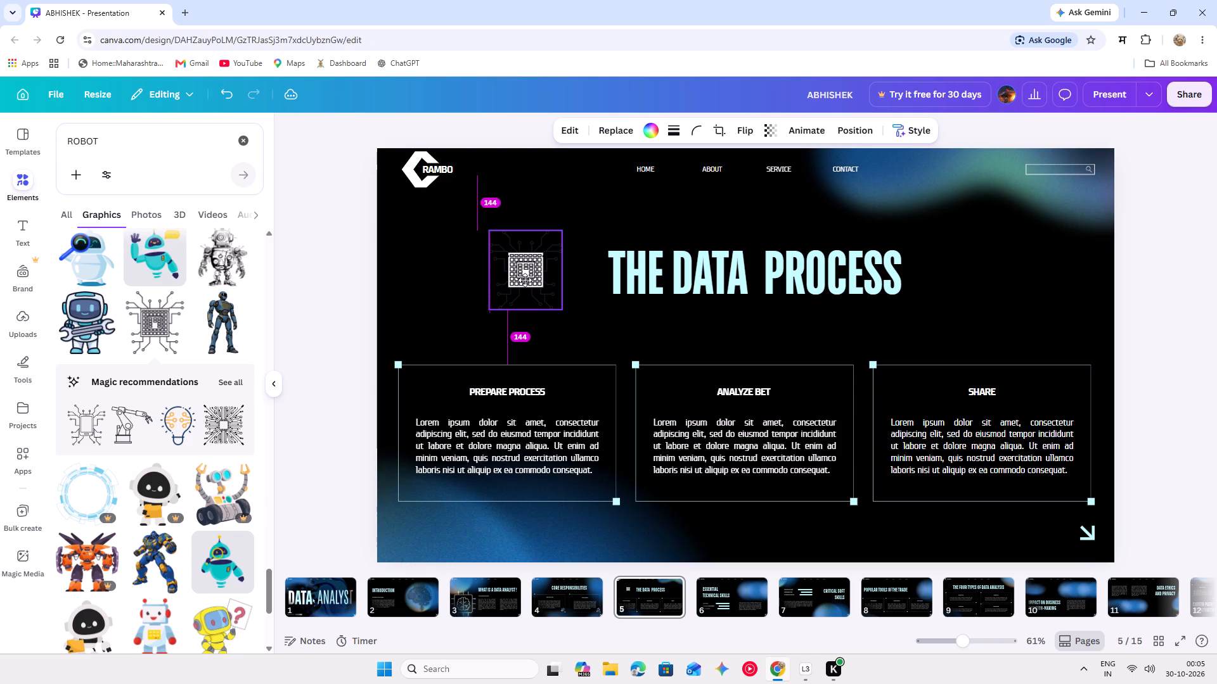
drag(525, 280, 896, 282)
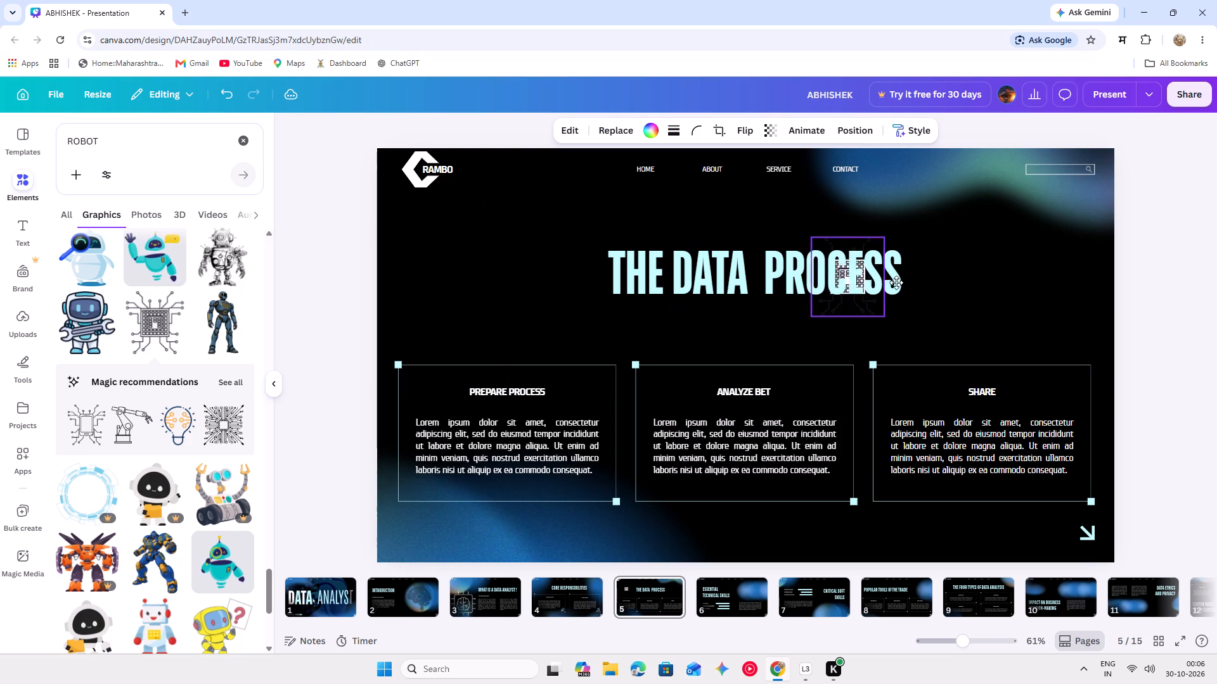
drag(896, 282, 979, 283)
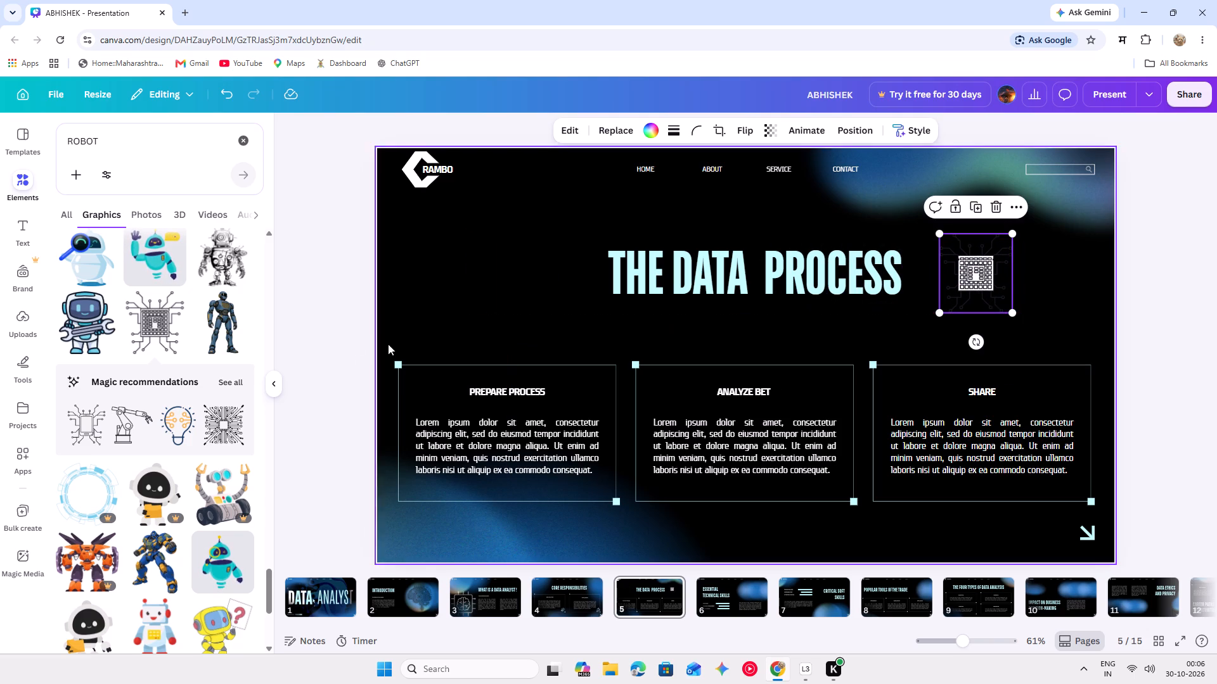
Add the circuit light-bulb graphic from the recommendations, shrink it to about half size and place it before the title, above PREPARE PROCESS.
click(164, 417)
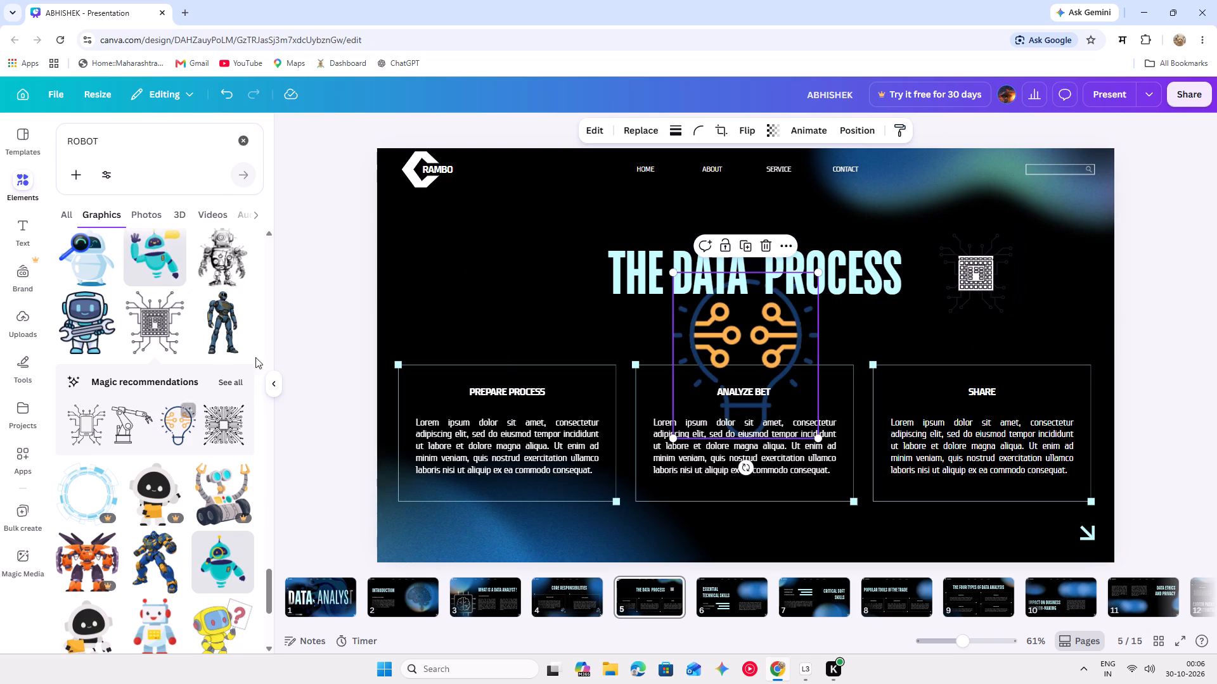
drag(719, 339, 491, 250)
drag(595, 186, 536, 262)
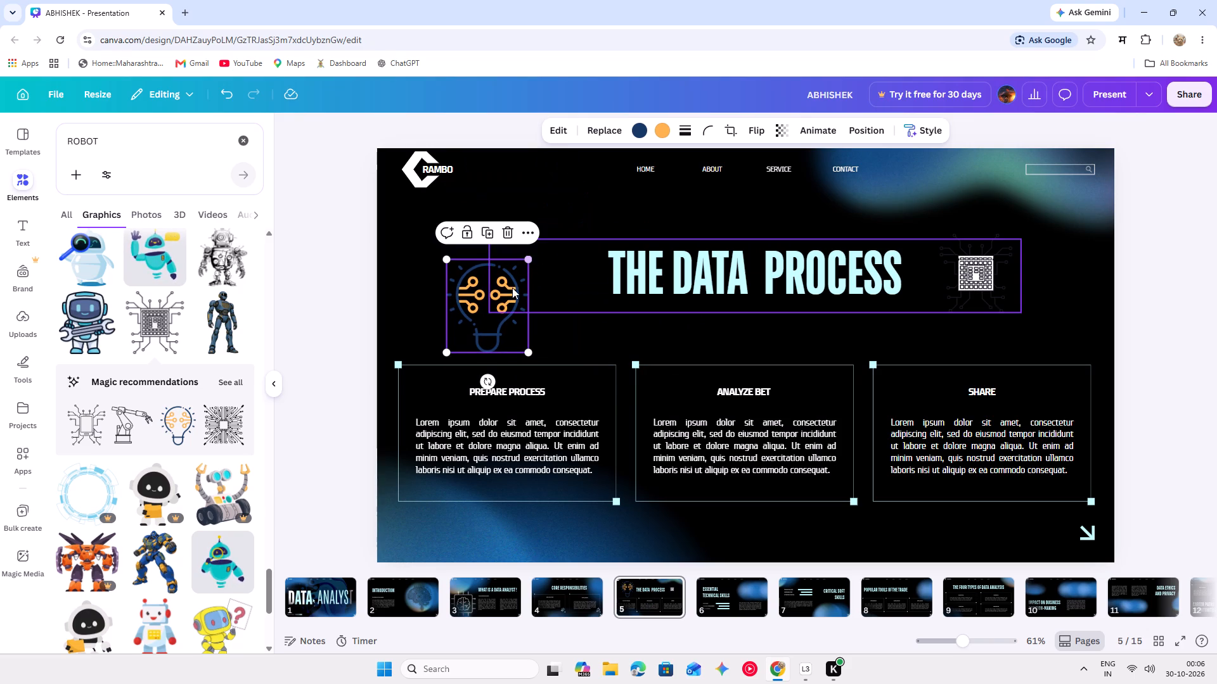
drag(479, 327, 501, 296)
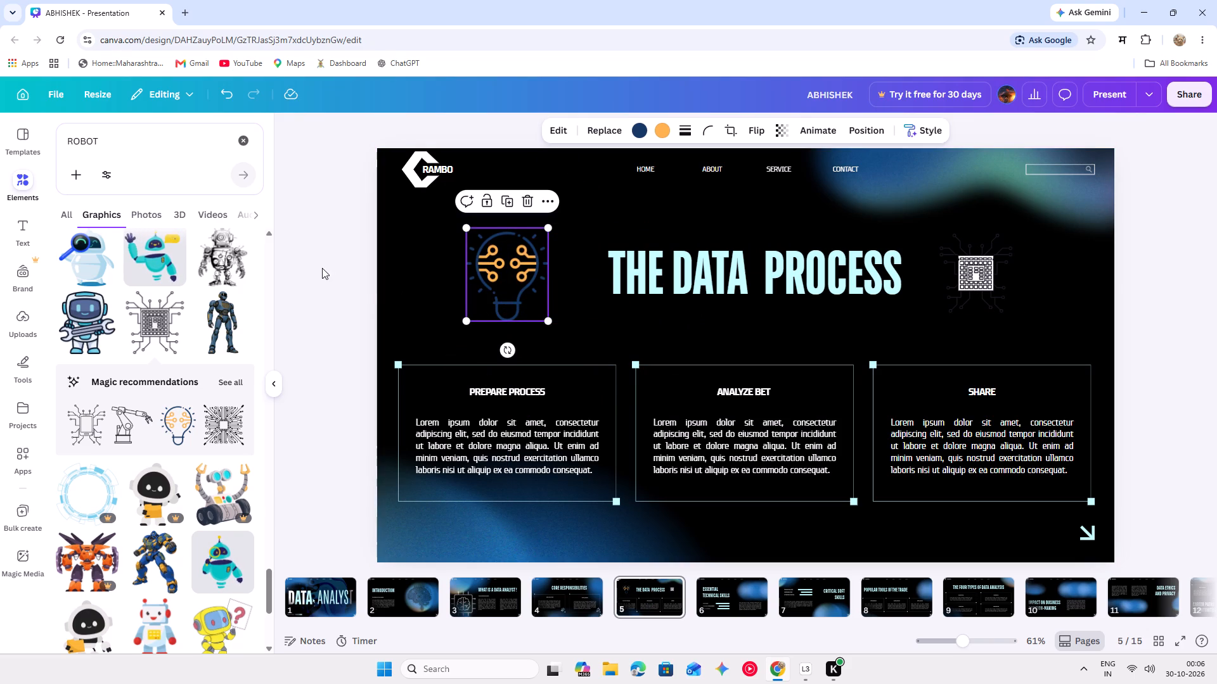
click(322, 268)
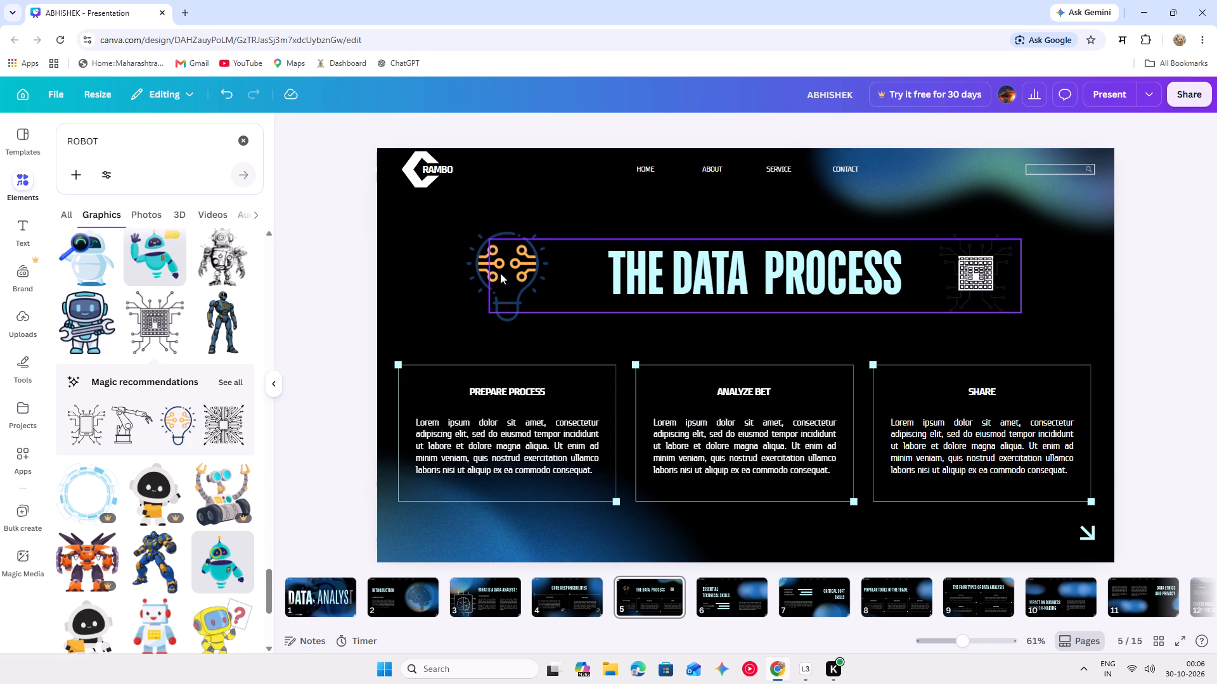
Nudge THE DATA PROCESS title slightly to the left, between the light-bulb and chip graphics.
click(484, 272)
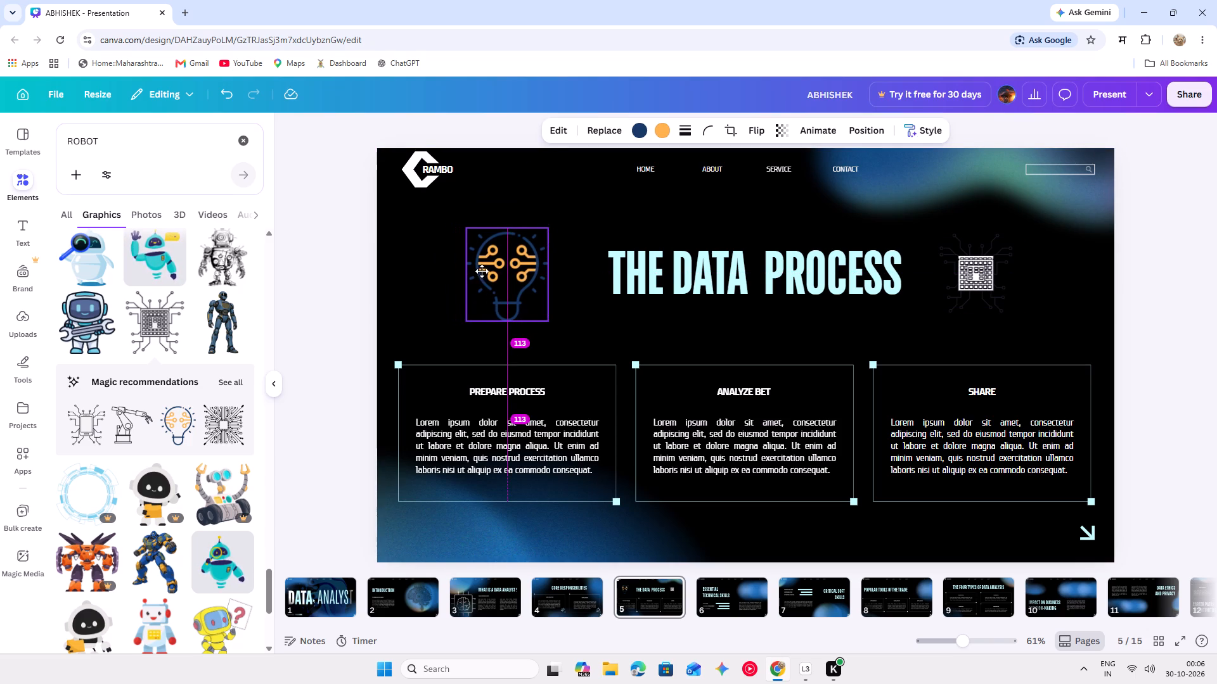
click(344, 256)
click(526, 267)
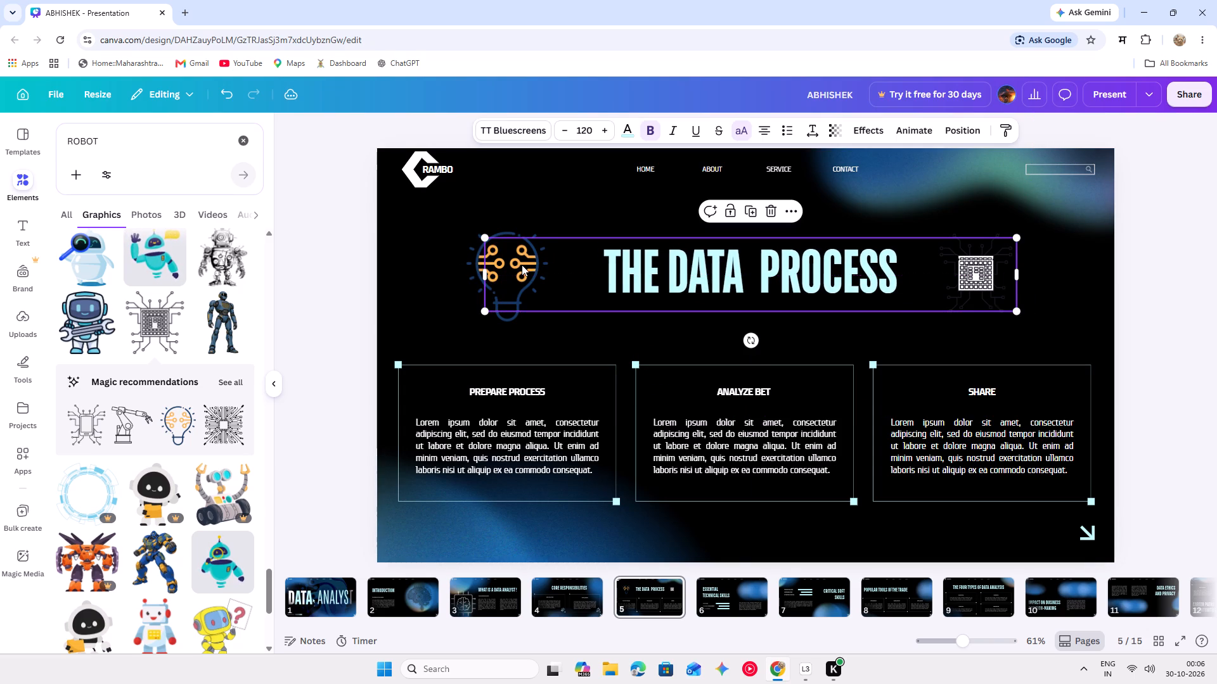
click(313, 260)
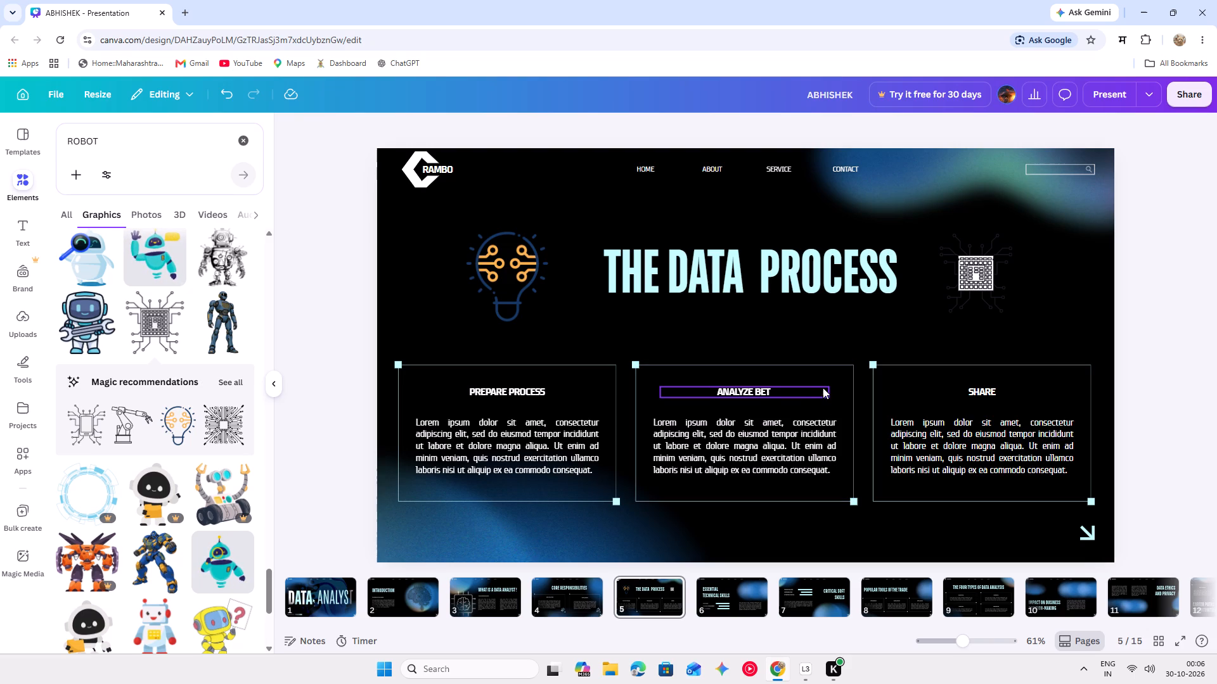
Stretch the ANALYZE BET box's frame slightly upward from its upper corner.
click(853, 365)
click(853, 365)
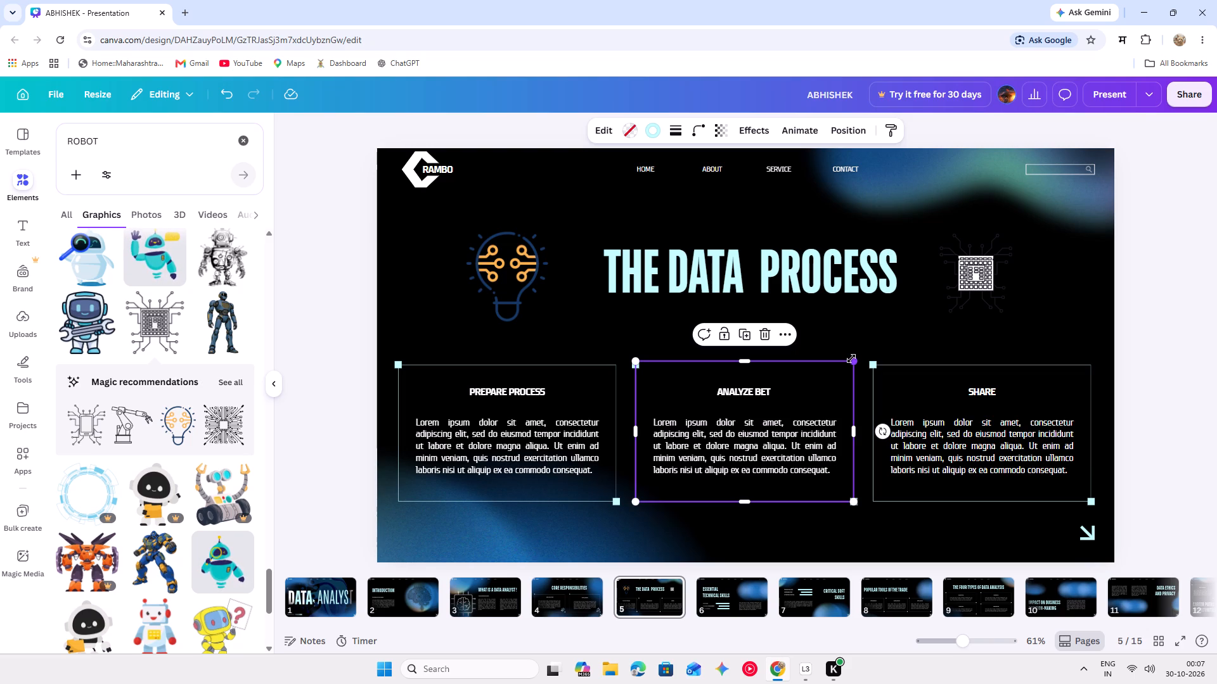
click(850, 357)
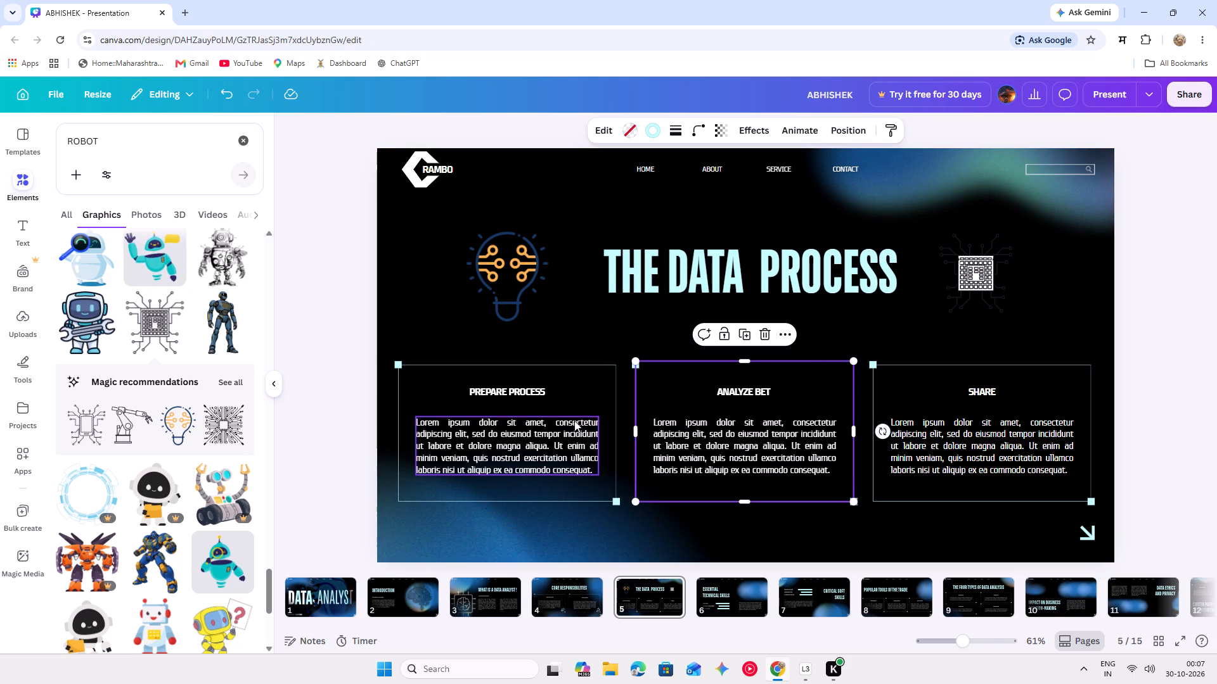
click(579, 374)
click(579, 374)
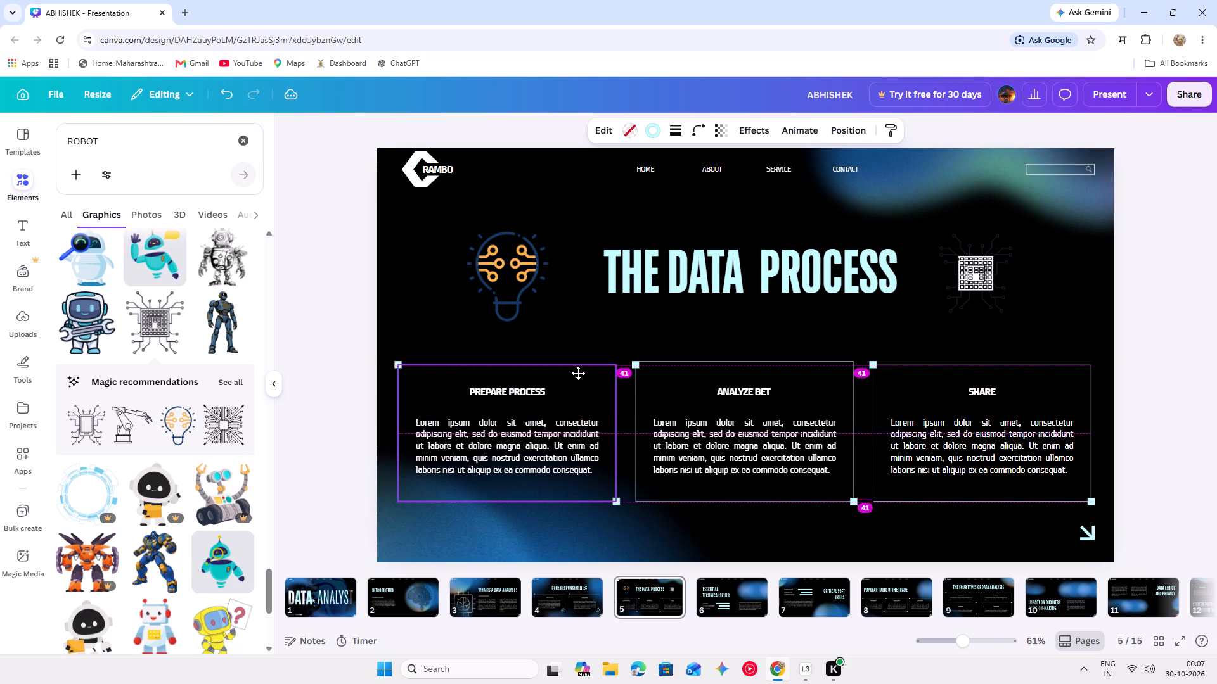
click(929, 338)
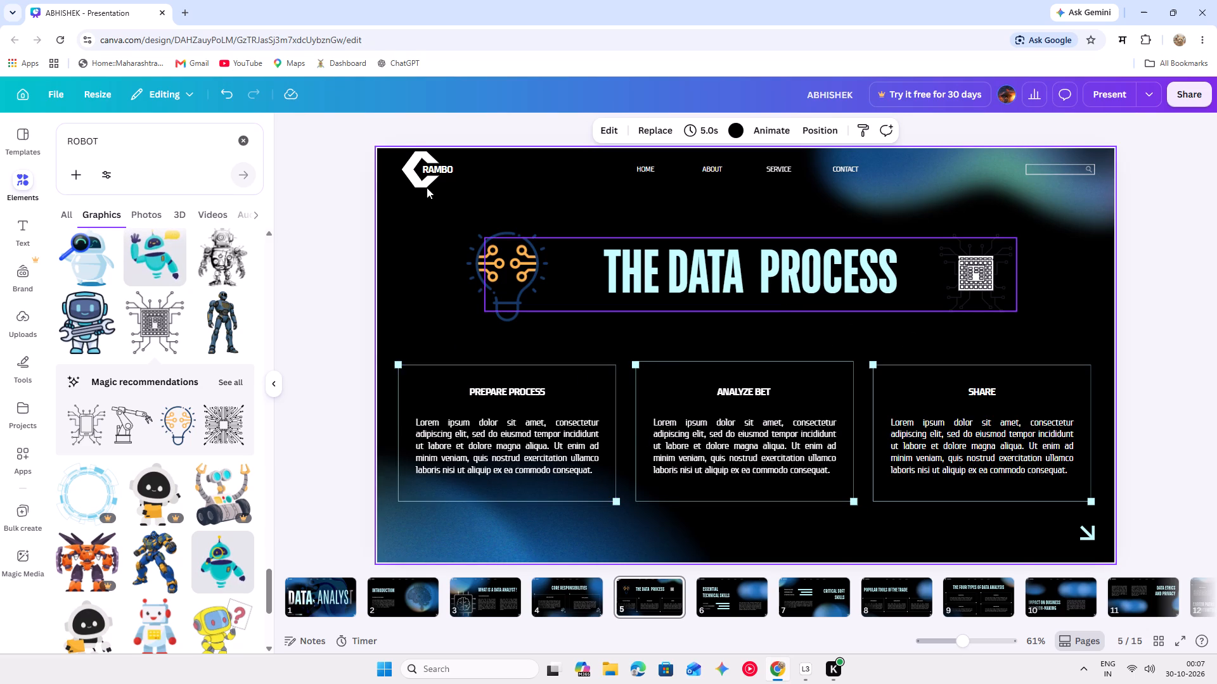
Find the white robotic hand graphic among the ROBOT results and add it to slide 5.
scroll(178, 338, down, 5)
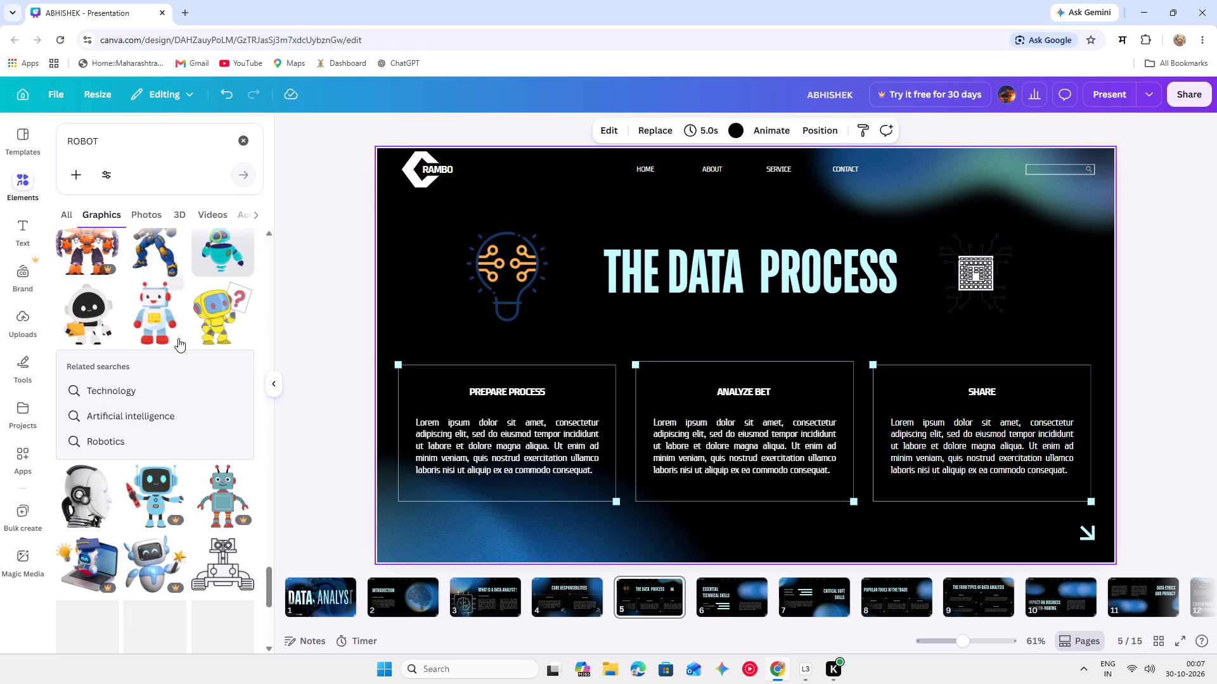
scroll(180, 338, down, 5)
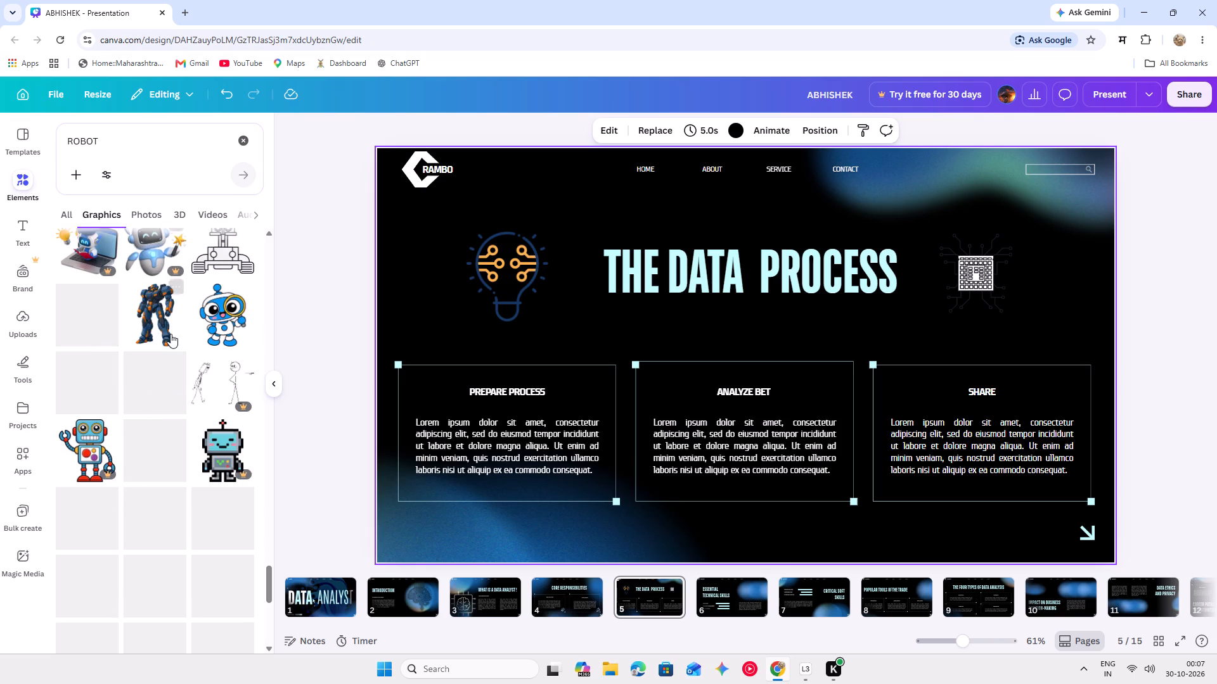
scroll(185, 339, down, 1)
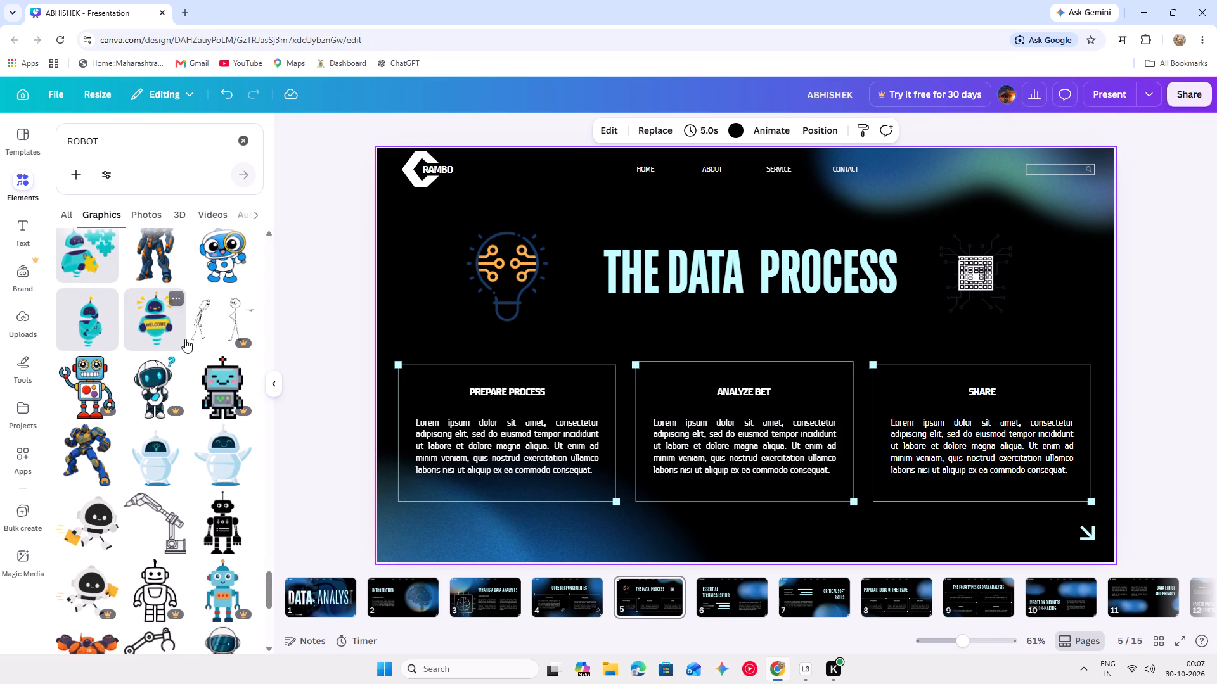
scroll(185, 339, down, 1)
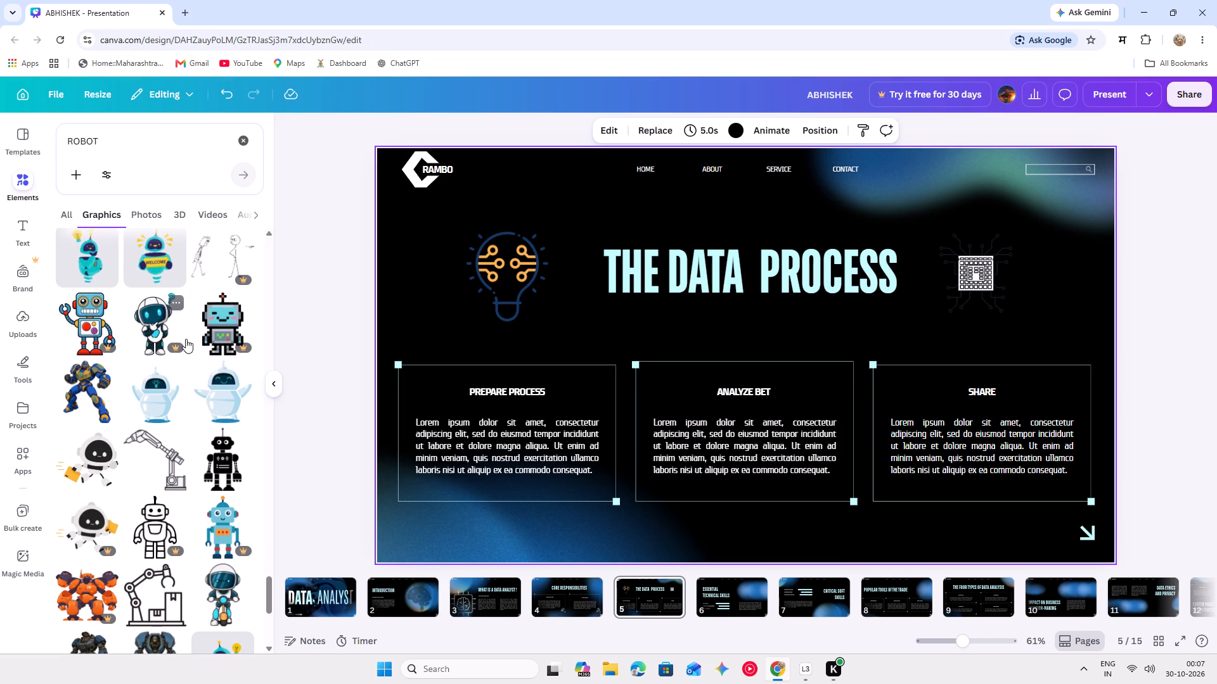
scroll(186, 339, down, 1)
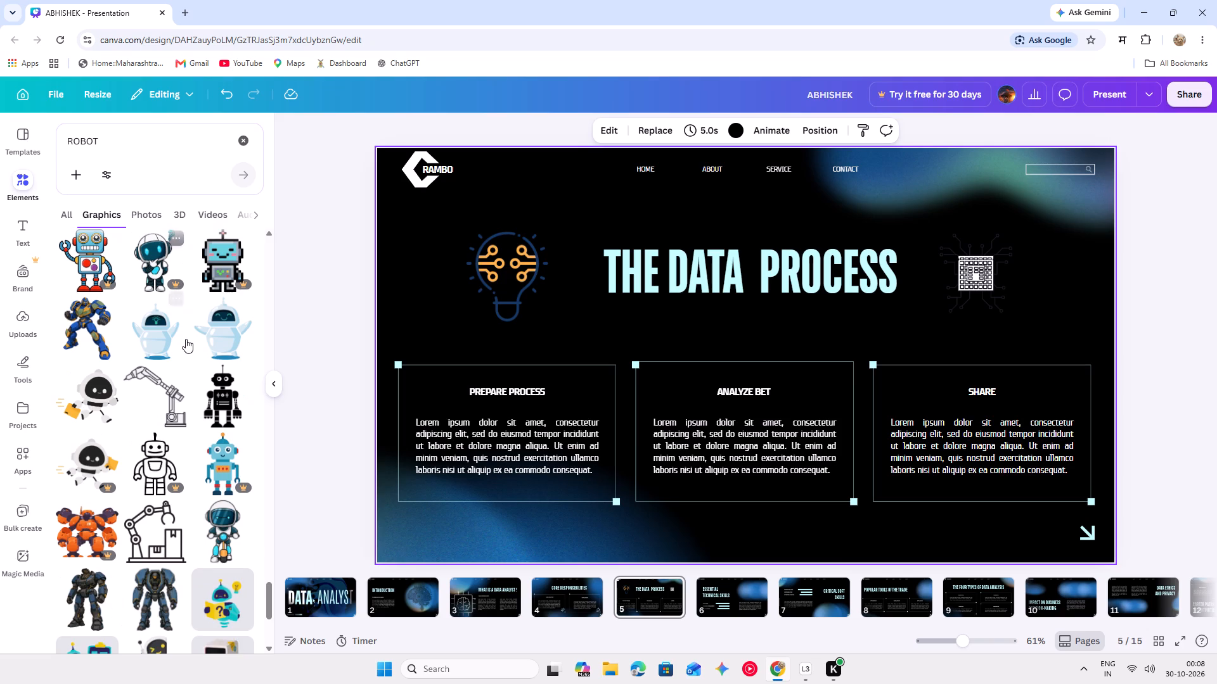
scroll(162, 414, down, 2)
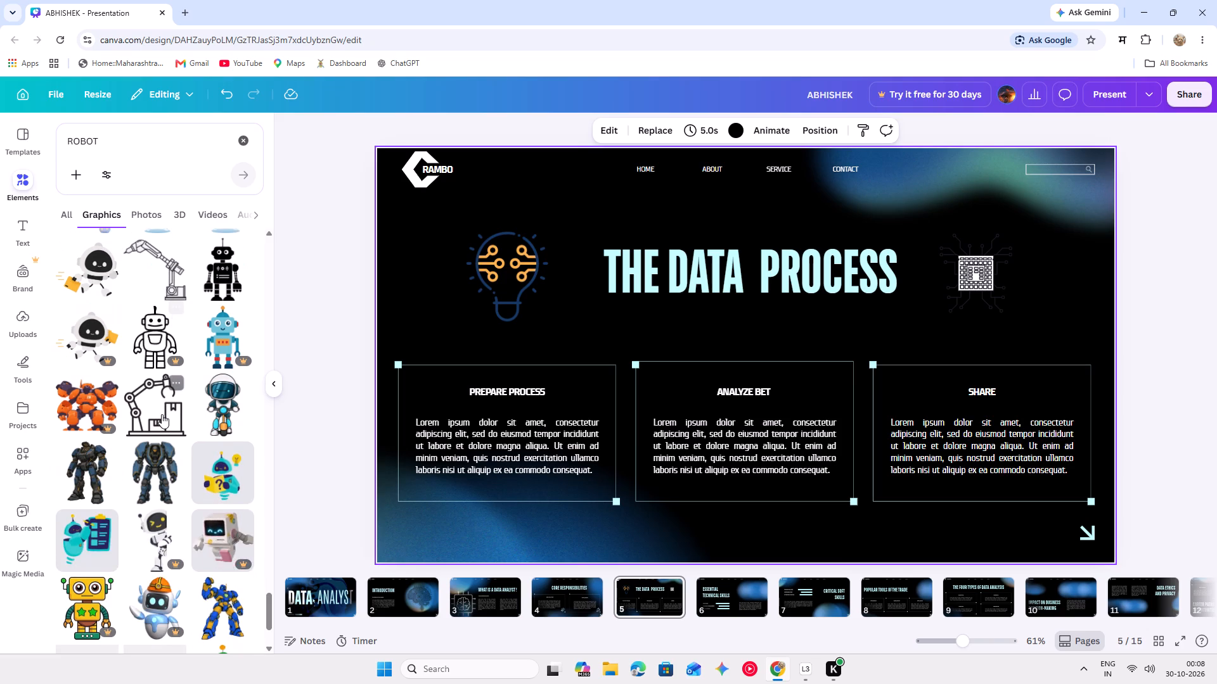
drag(158, 339, 202, 338)
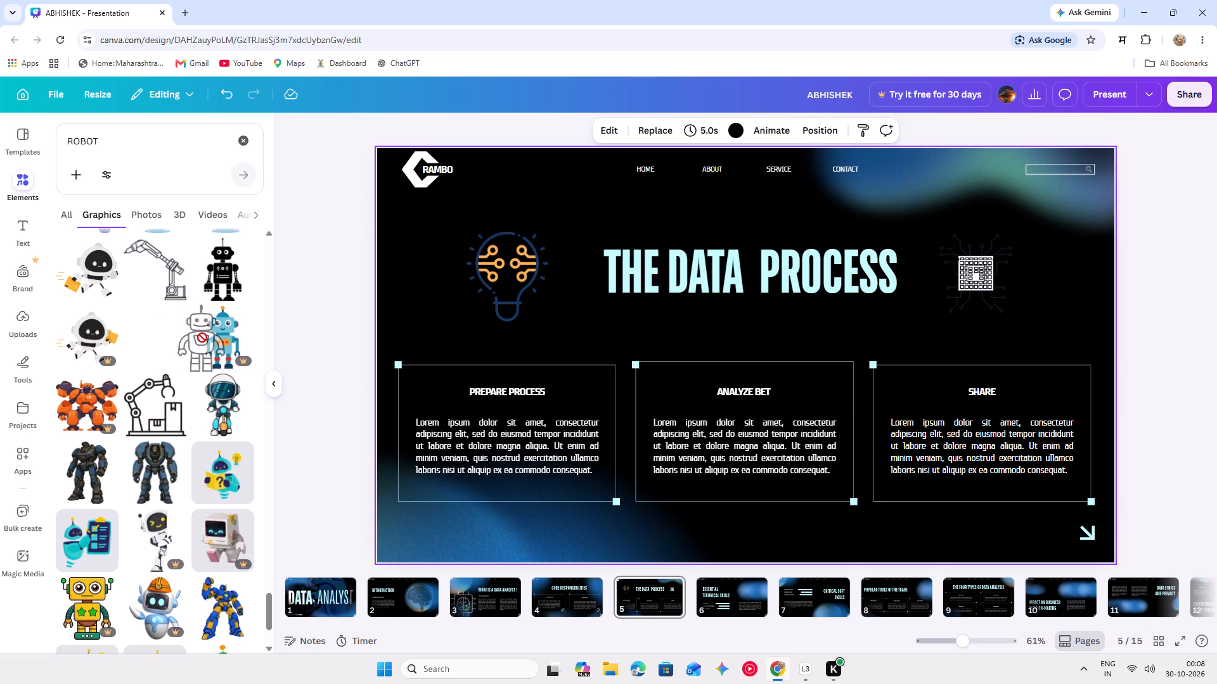
drag(202, 338, 170, 336)
scroll(185, 394, down, 2)
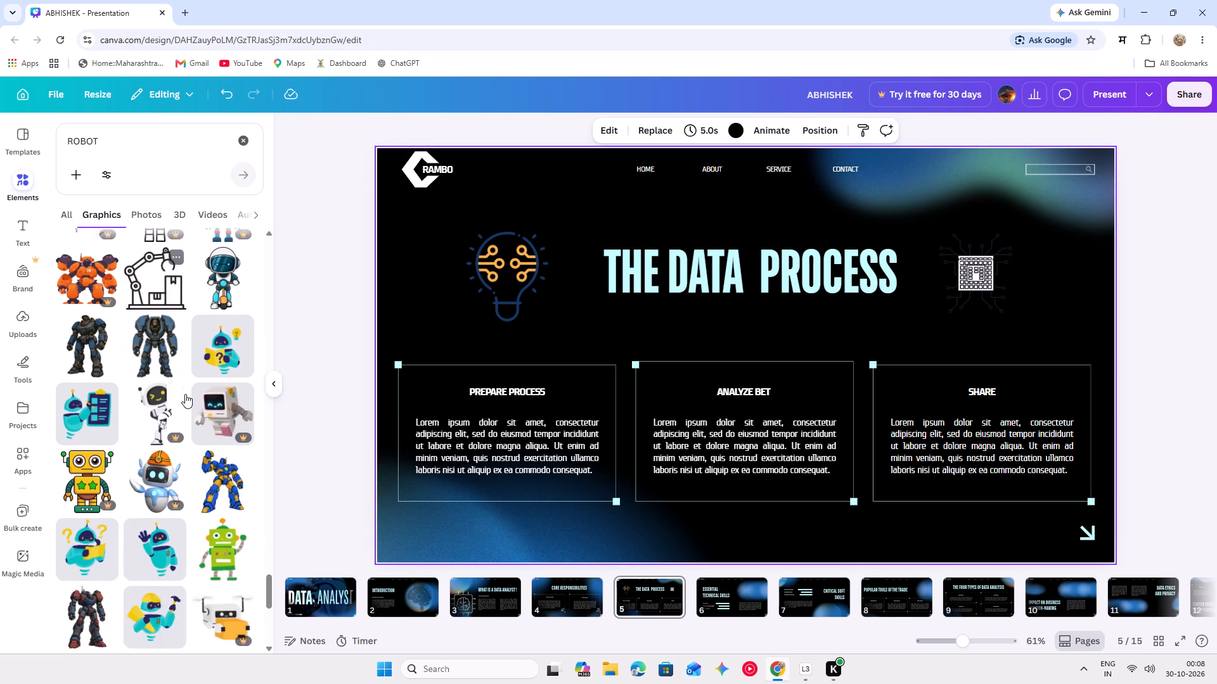
scroll(185, 394, down, 4)
scroll(185, 395, up, 1)
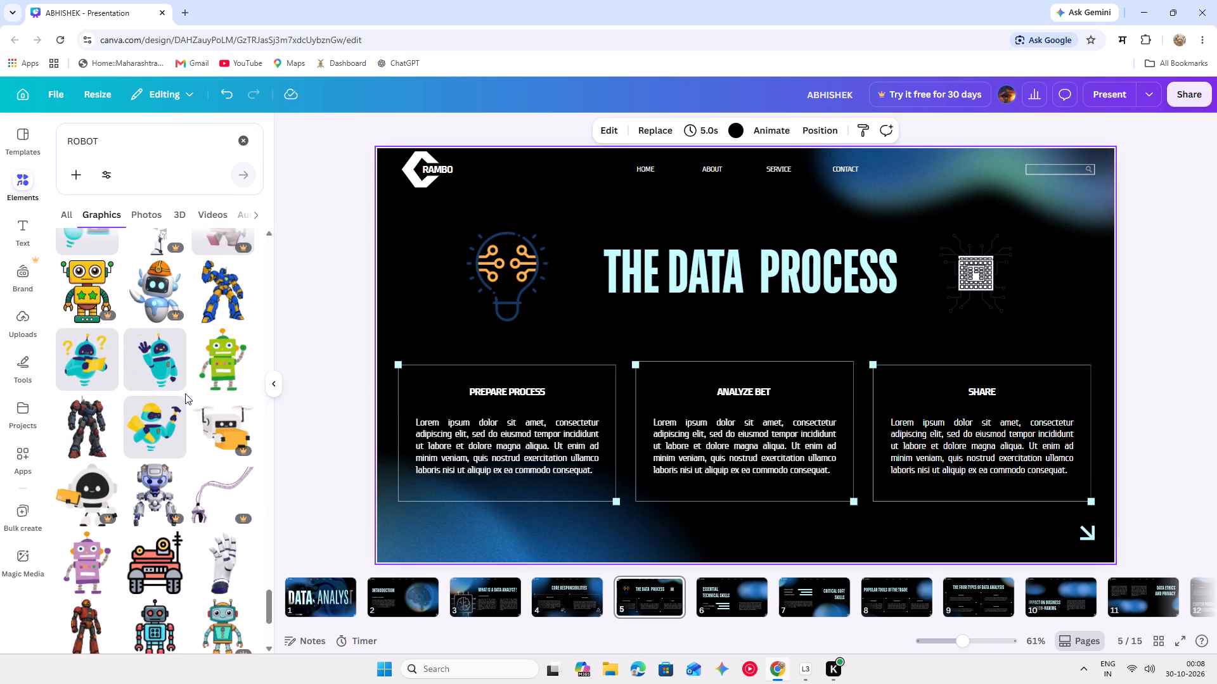
scroll(185, 393, down, 3)
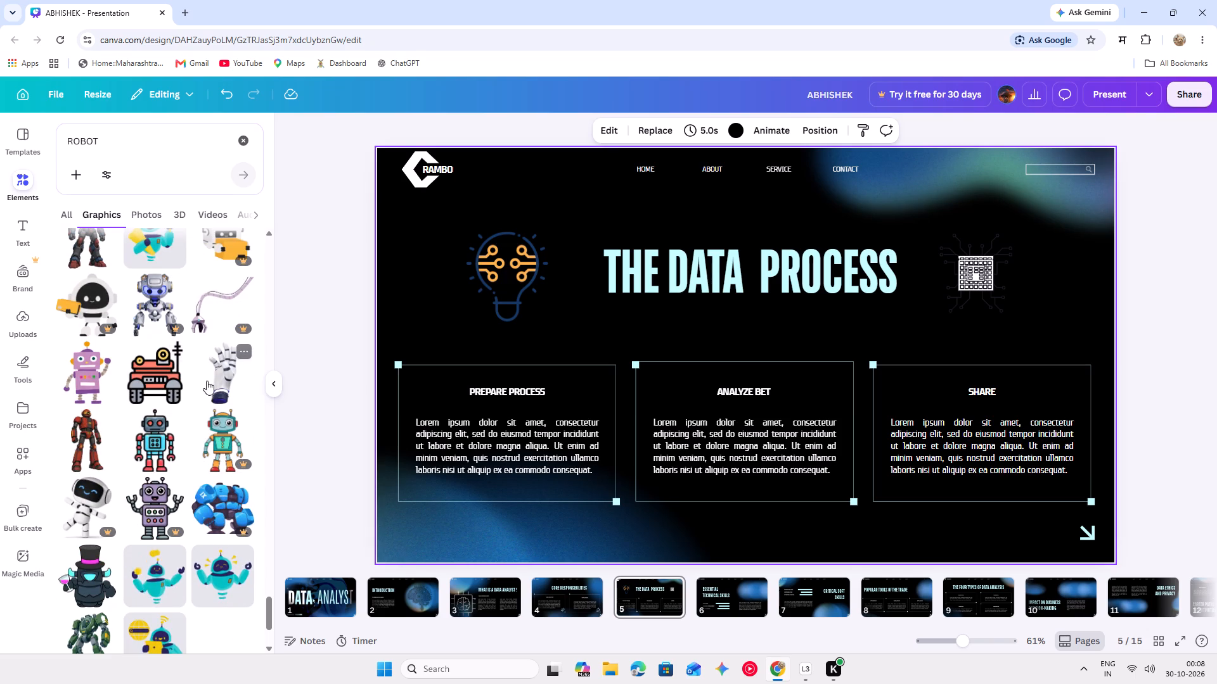
click(207, 381)
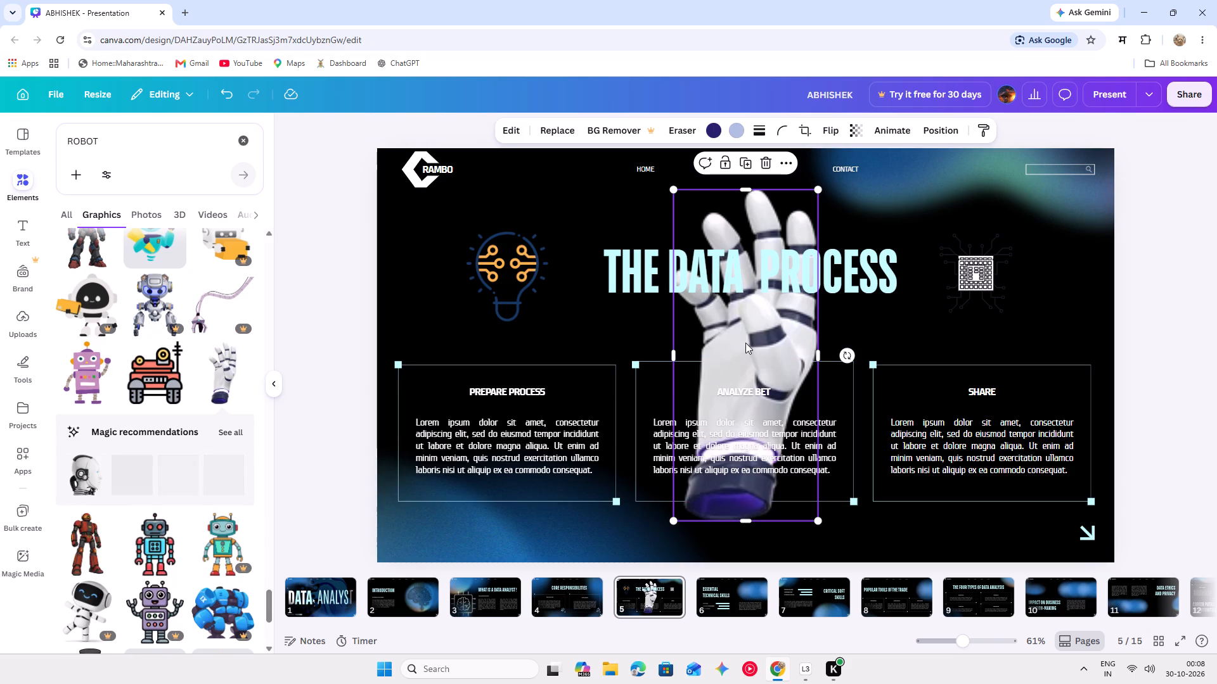
Shrink the robotic hand to about half size and rotate it to nearly horizontal, with its fingers pointing right.
drag(745, 343, 841, 414)
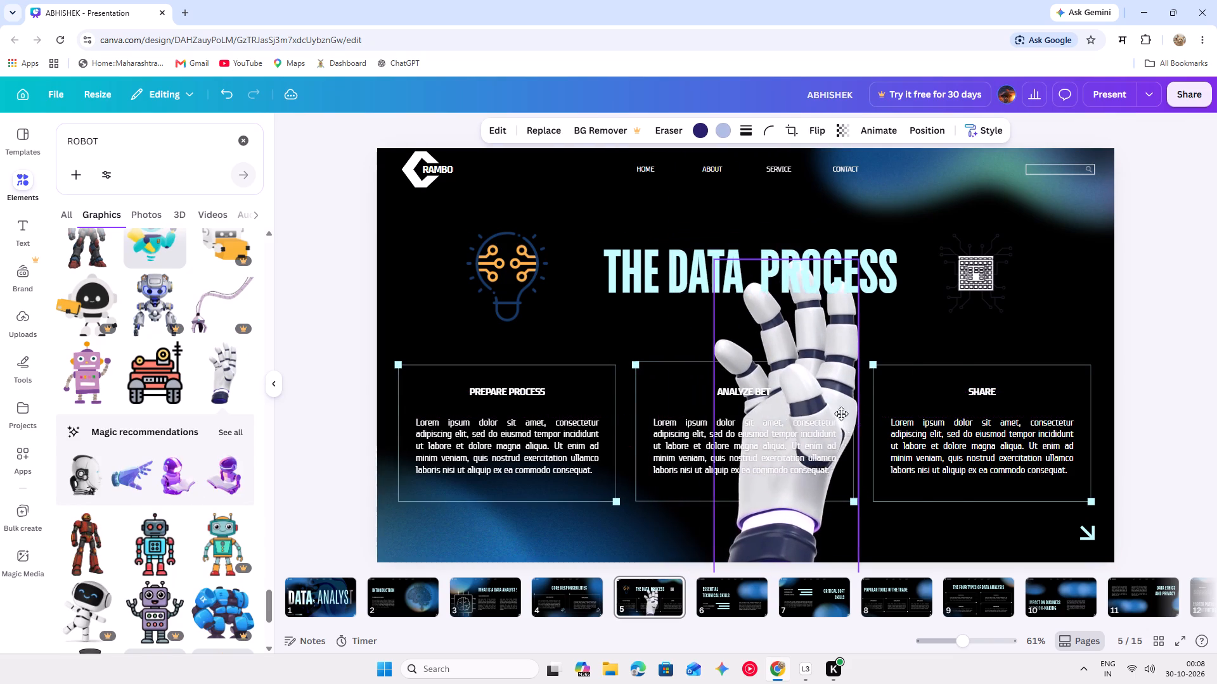
drag(841, 414, 891, 367)
drag(962, 218, 943, 262)
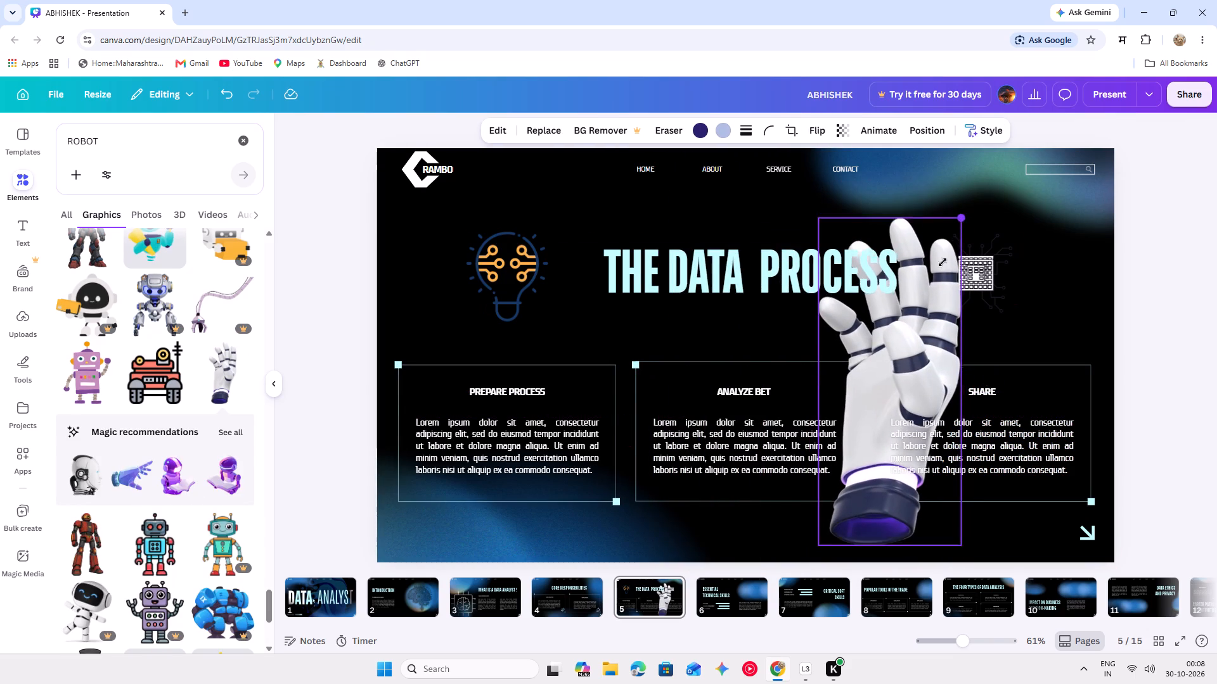
drag(943, 262, 903, 389)
drag(866, 417, 735, 387)
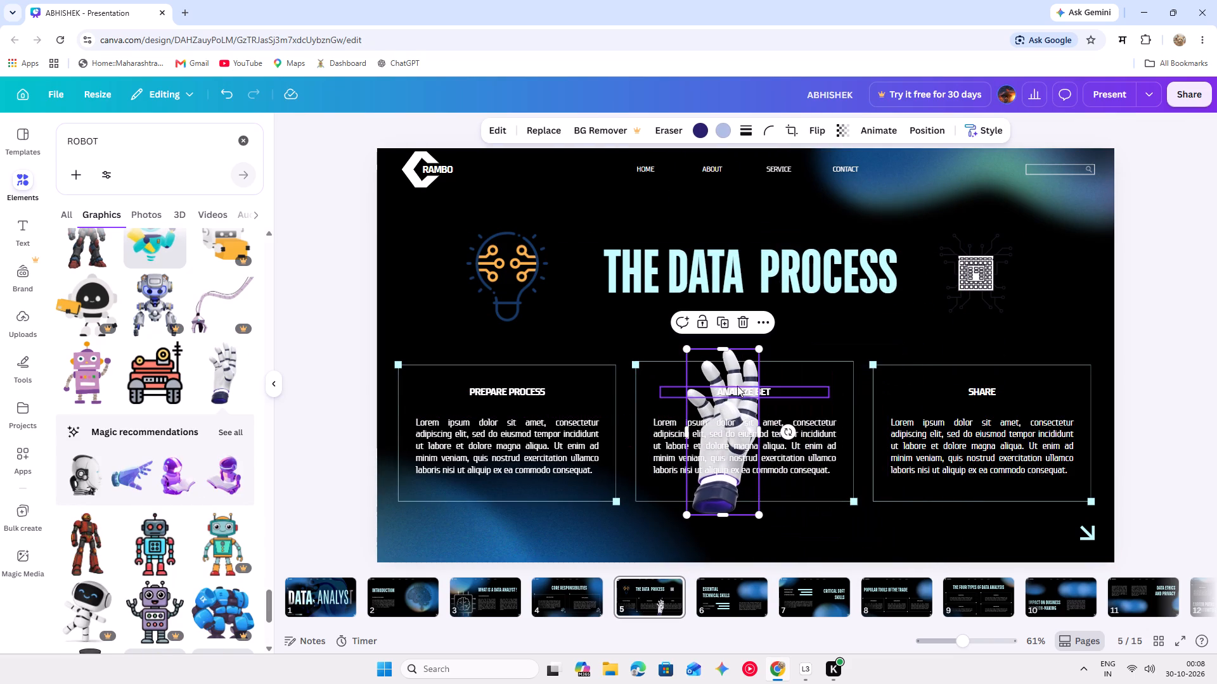
drag(785, 433, 703, 488)
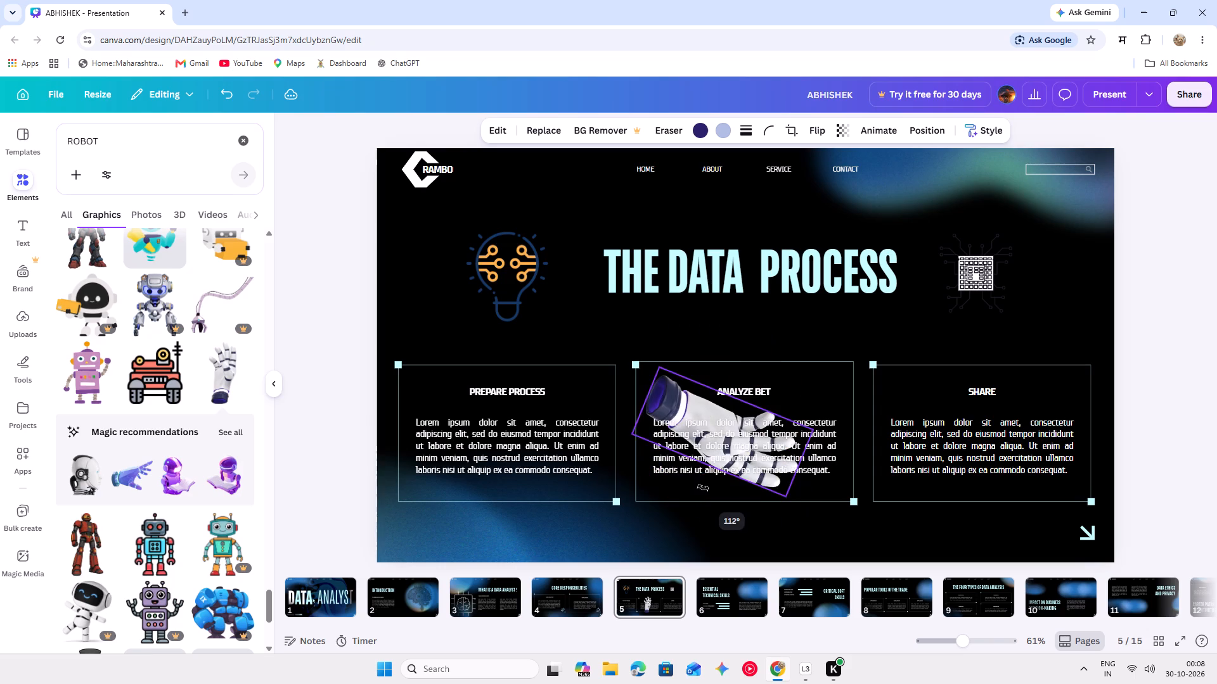
drag(703, 488, 724, 470)
Move the horizontal robotic hand to slide 5's lower-left corner, overlapping the bottom edge of the PREPARE PROCESS box.
drag(708, 406, 693, 442)
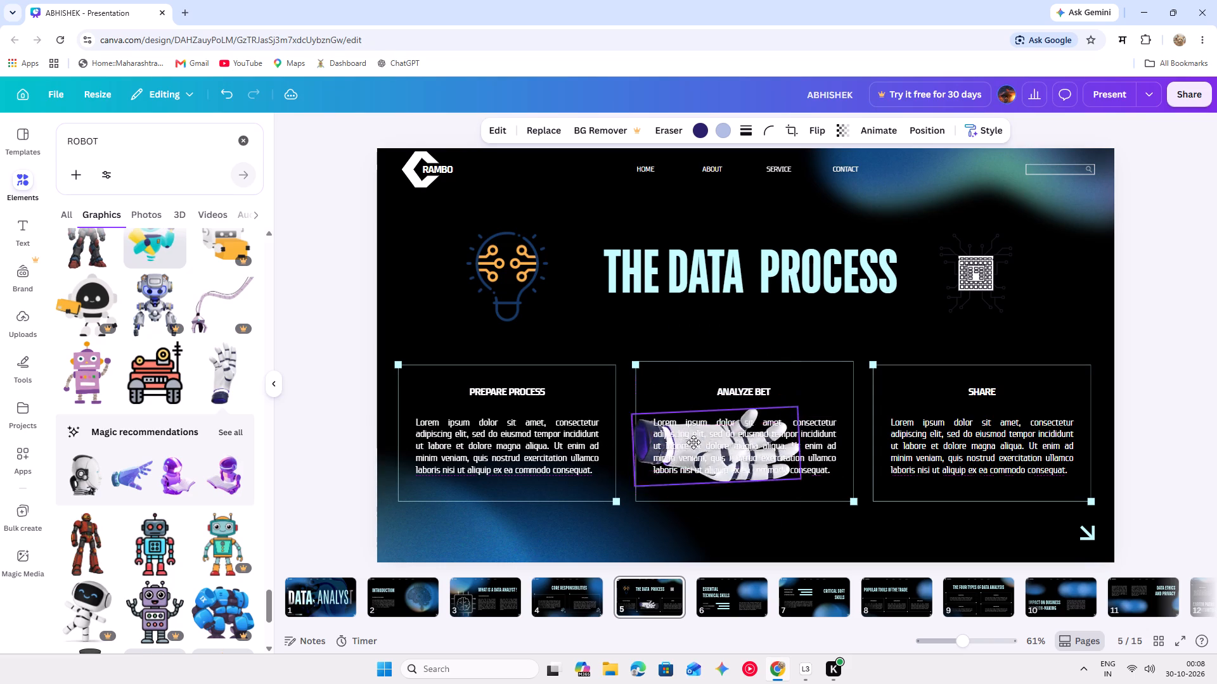
drag(693, 442, 432, 495)
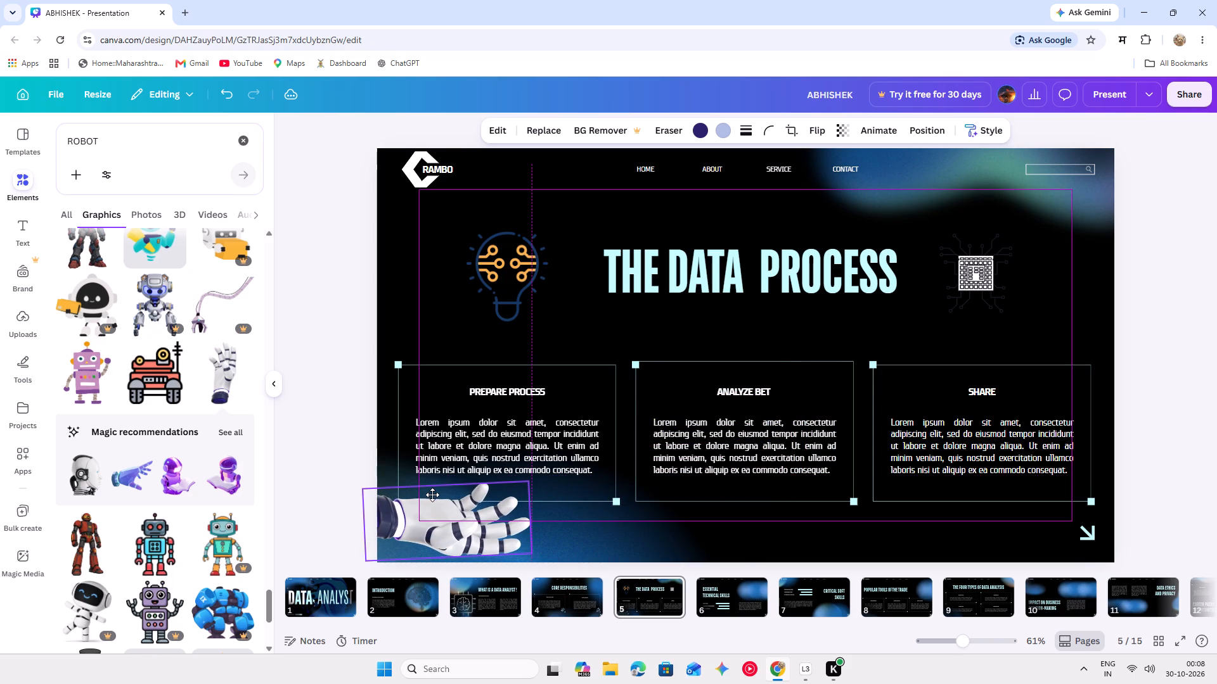
drag(432, 495, 434, 493)
click(449, 509)
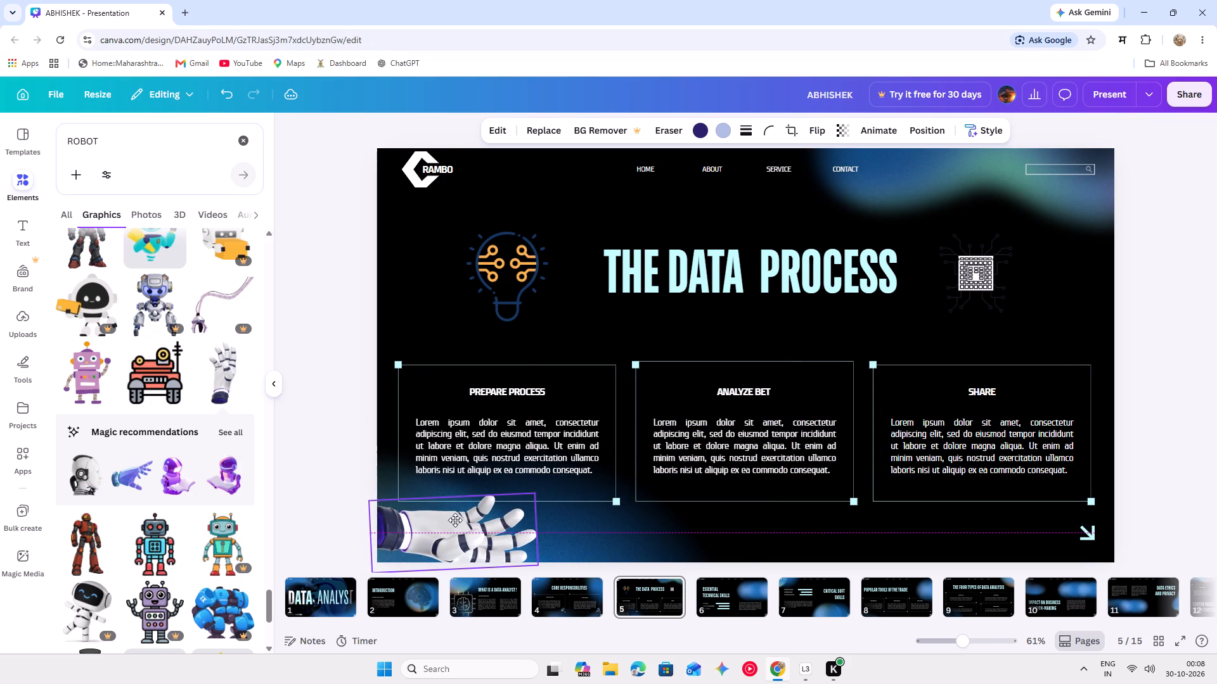
Send the robotic hand in the slide's lower-left corner to the back, behind the blue glow.
right_click(450, 498)
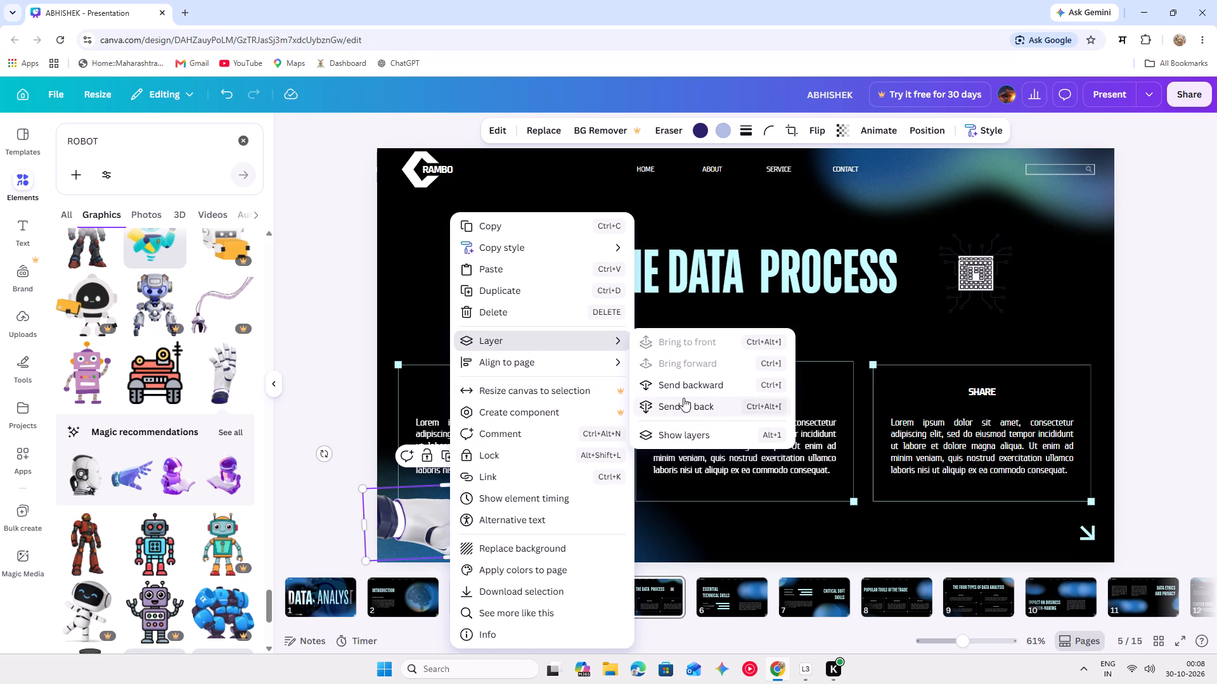
click(685, 397)
click(345, 414)
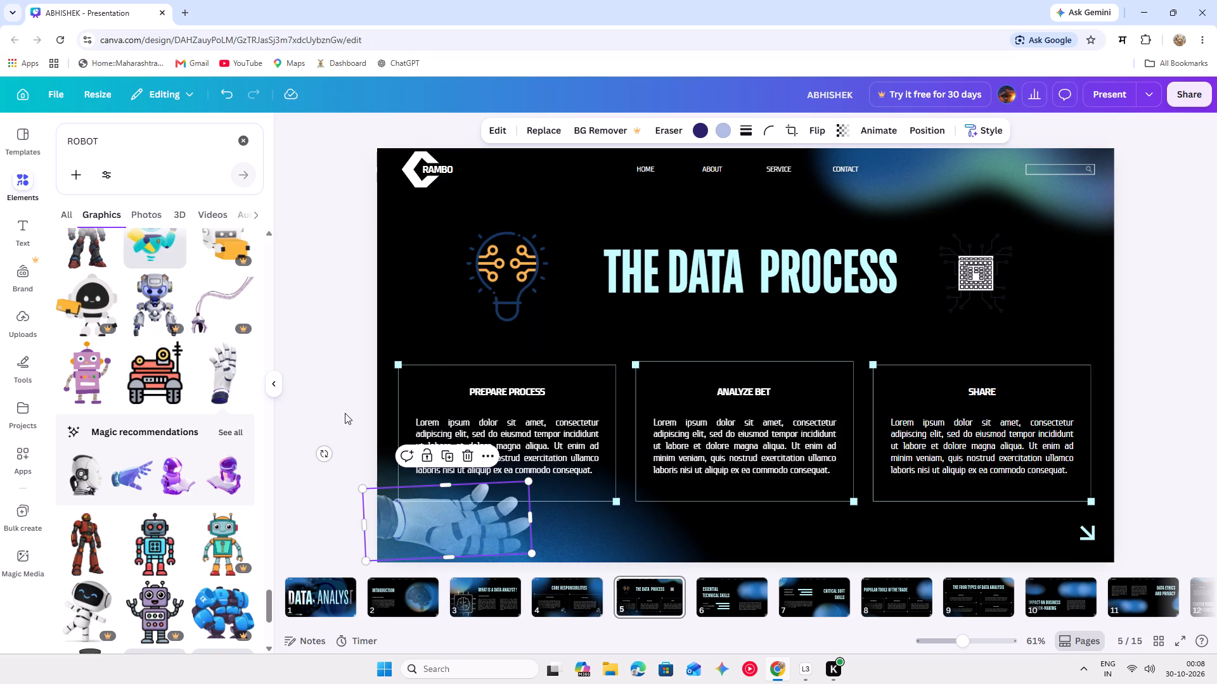
click(345, 413)
Shift the blue glow covering the lower-left robotic hand slightly downward.
drag(438, 526, 444, 517)
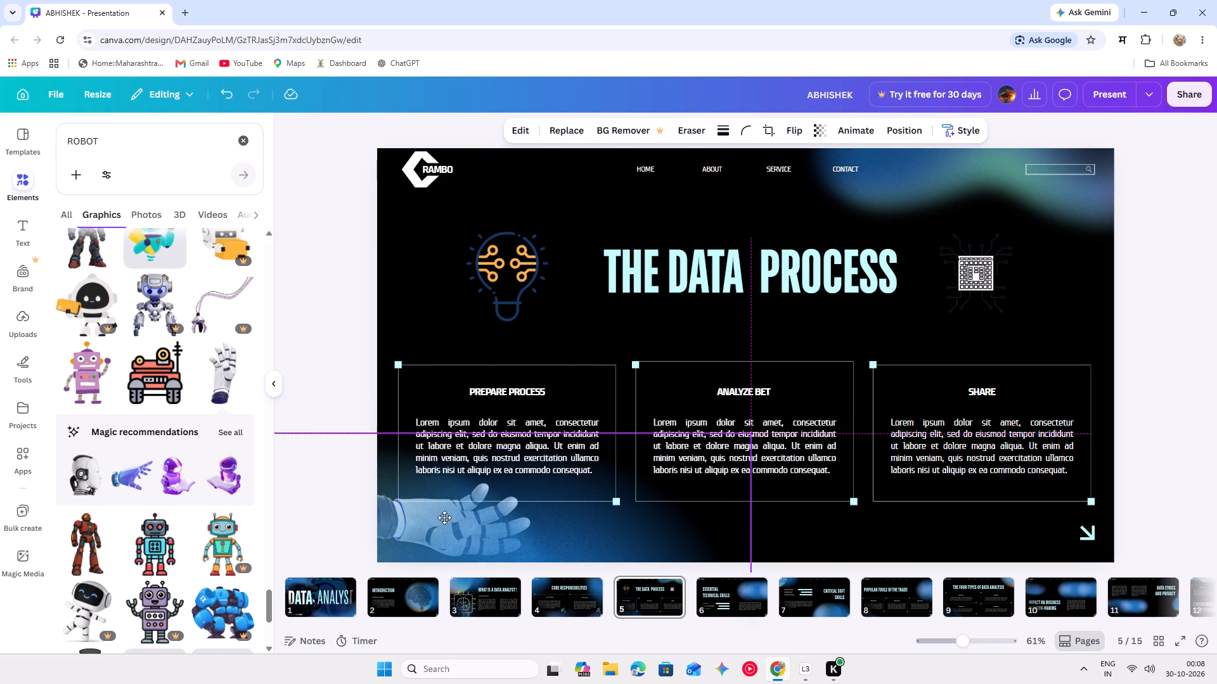
drag(444, 517, 441, 548)
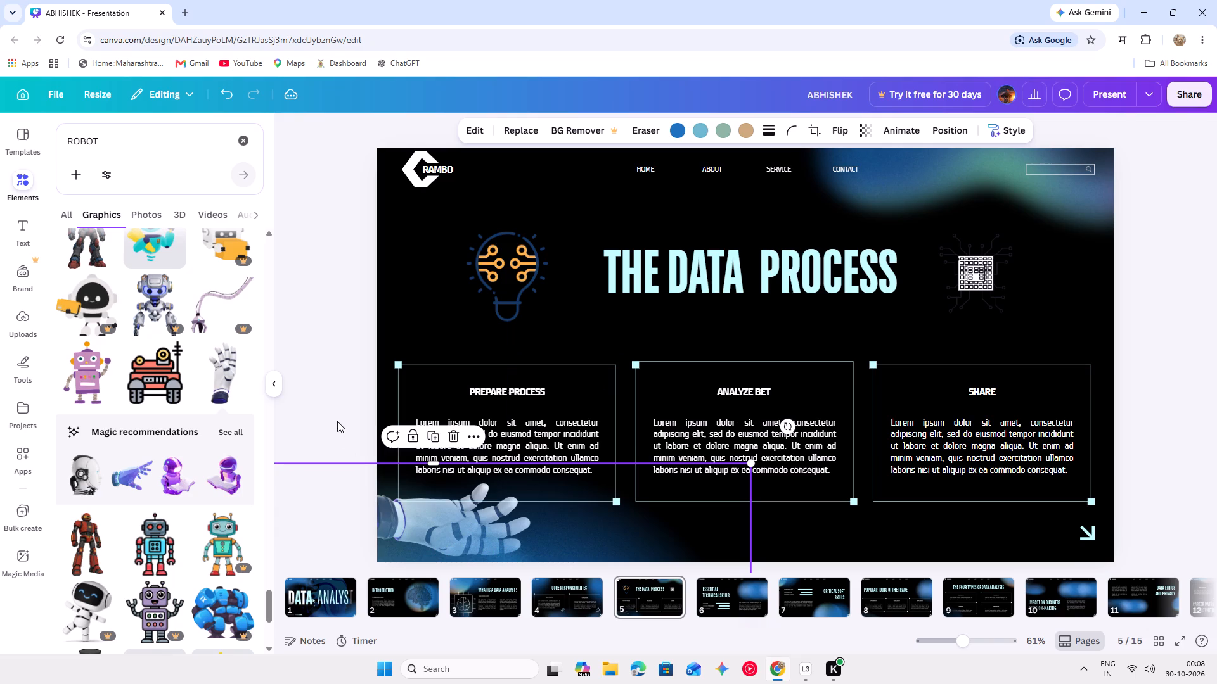
click(337, 398)
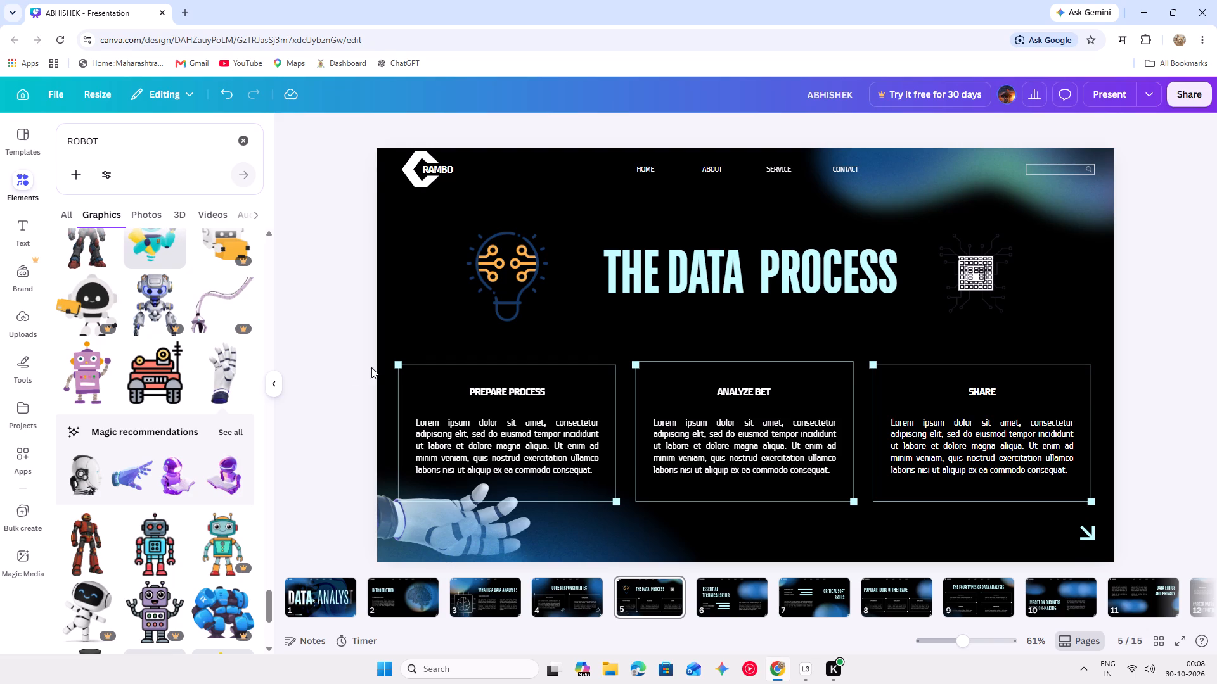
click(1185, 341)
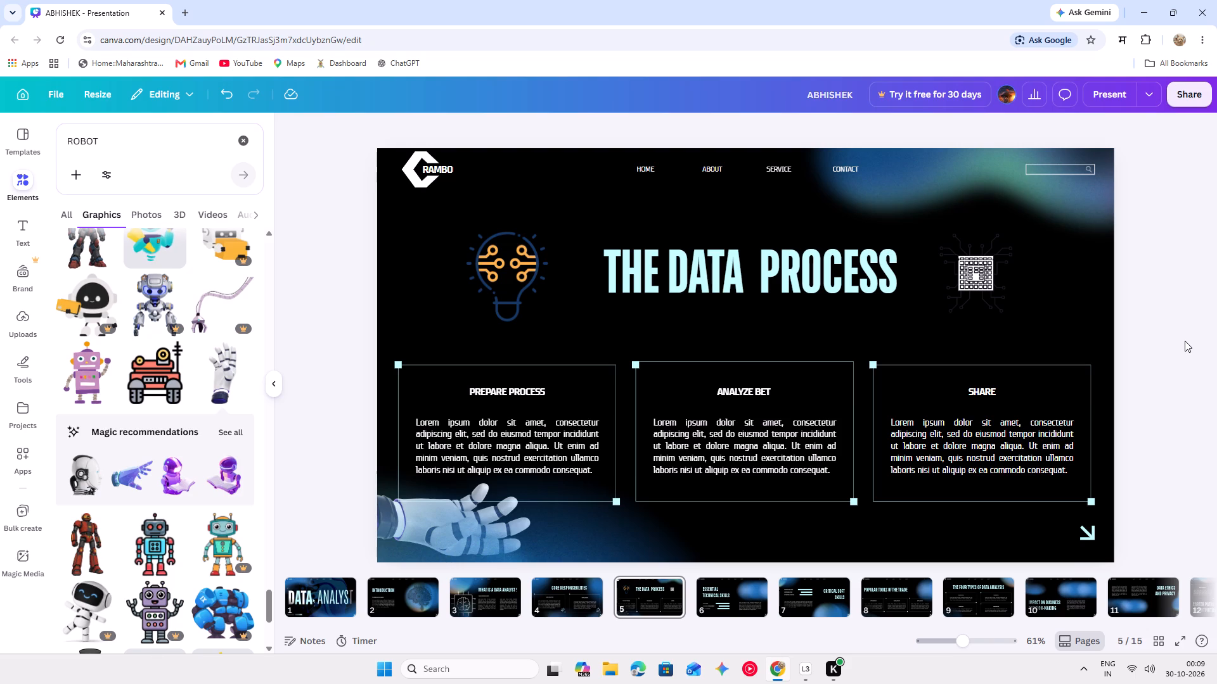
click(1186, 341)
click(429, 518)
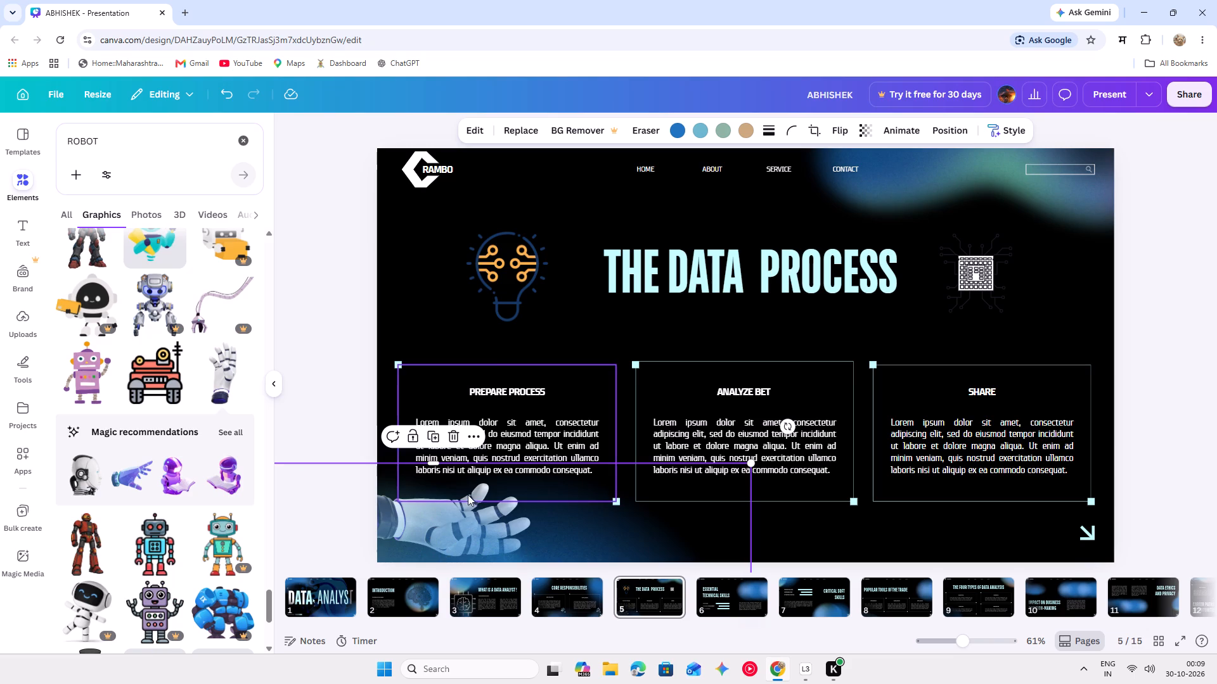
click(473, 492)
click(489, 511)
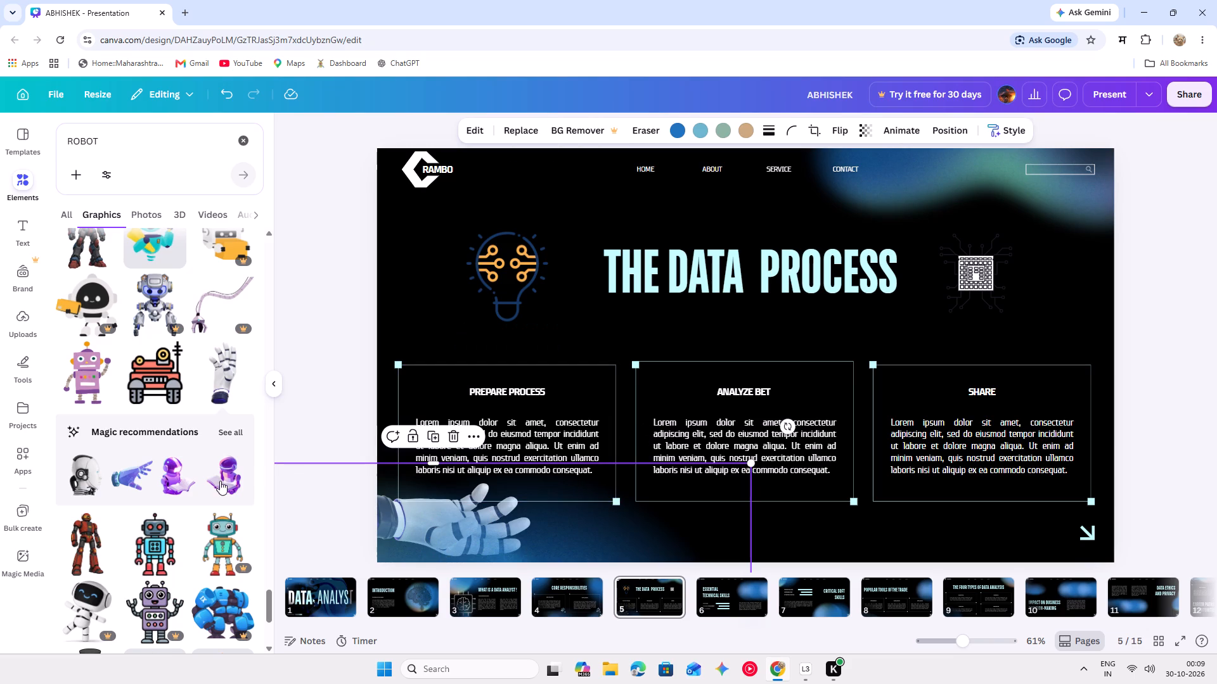
Find the same white robotic hand among the ROBOT graphics and add a second one to slide 5.
scroll(159, 460, down, 2)
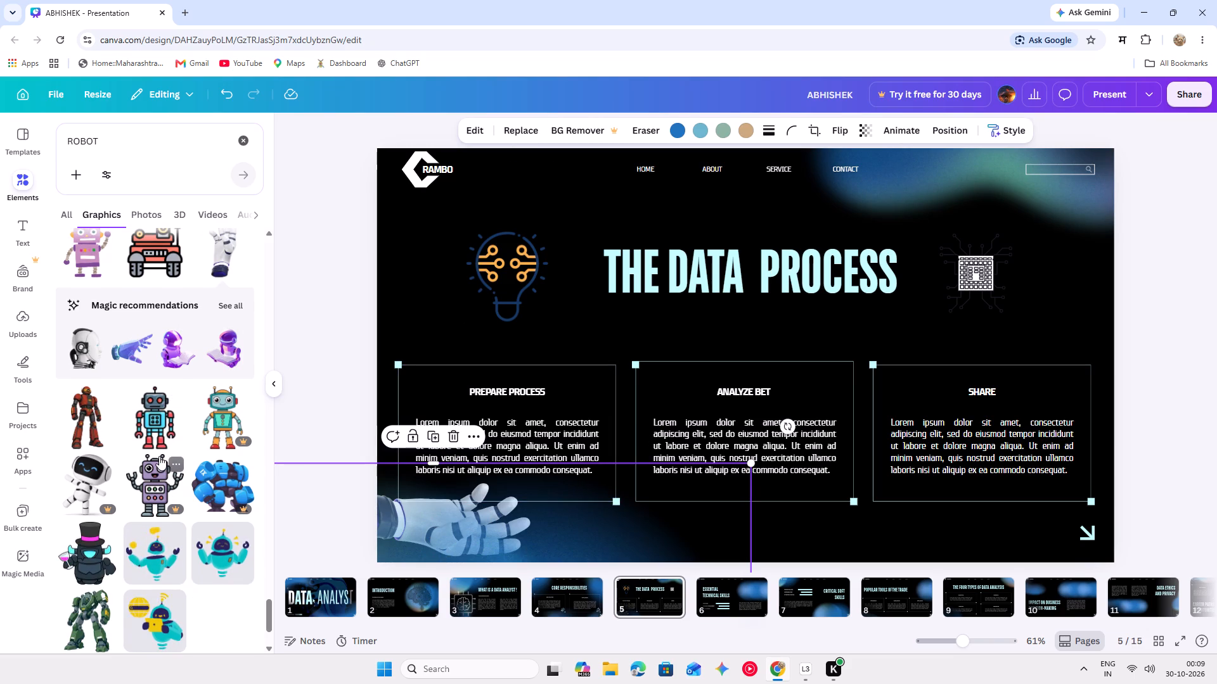
scroll(159, 456, down, 2)
scroll(159, 456, up, 5)
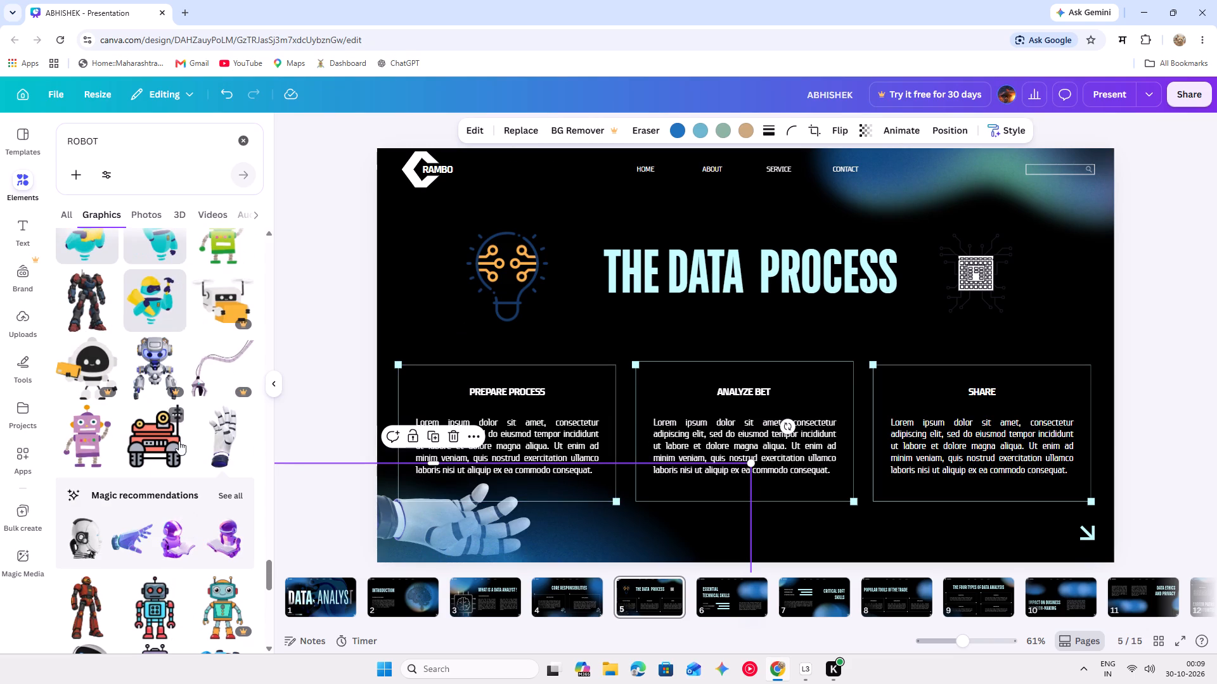
click(236, 429)
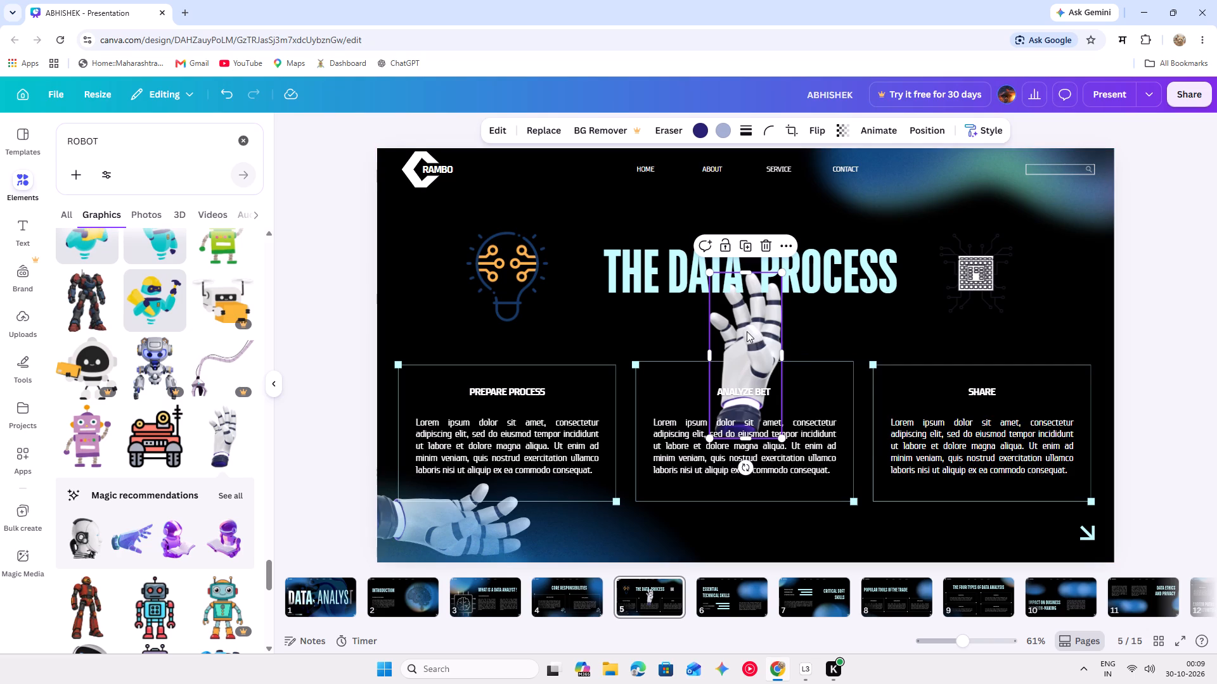
Rotate the second robotic hand to horizontal over the SHARE box and flip it so its fingers point left, thumb upward.
drag(746, 331, 919, 377)
drag(917, 519, 760, 397)
click(958, 339)
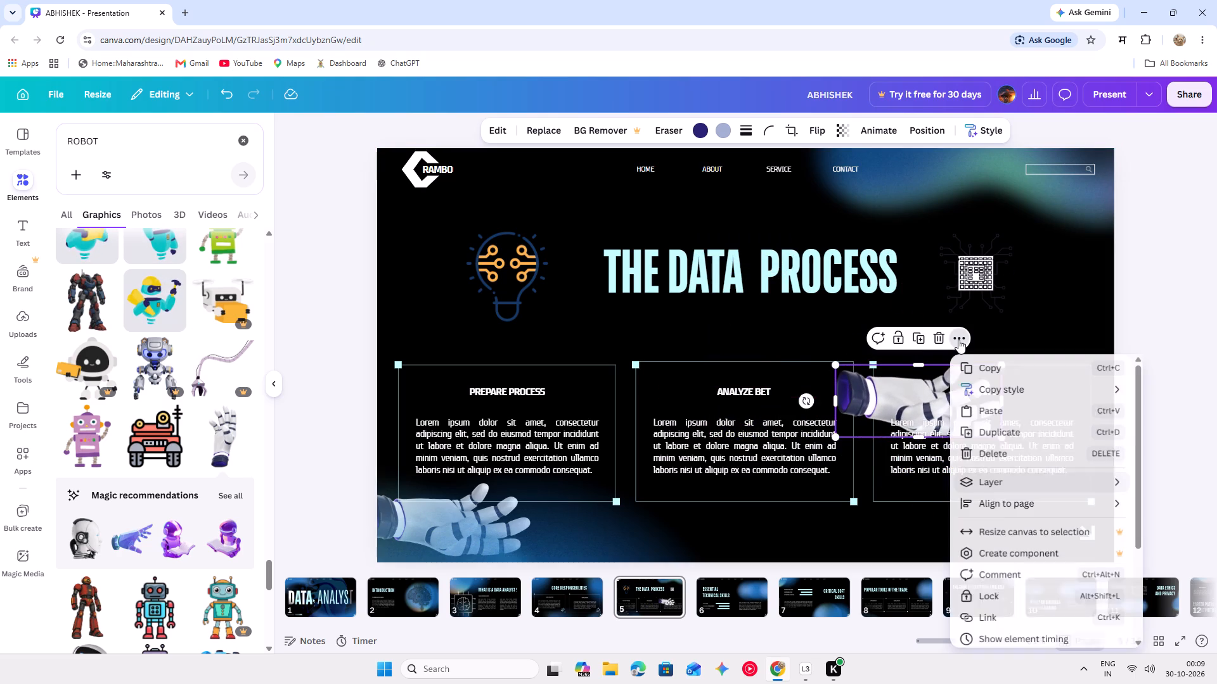
click(958, 339)
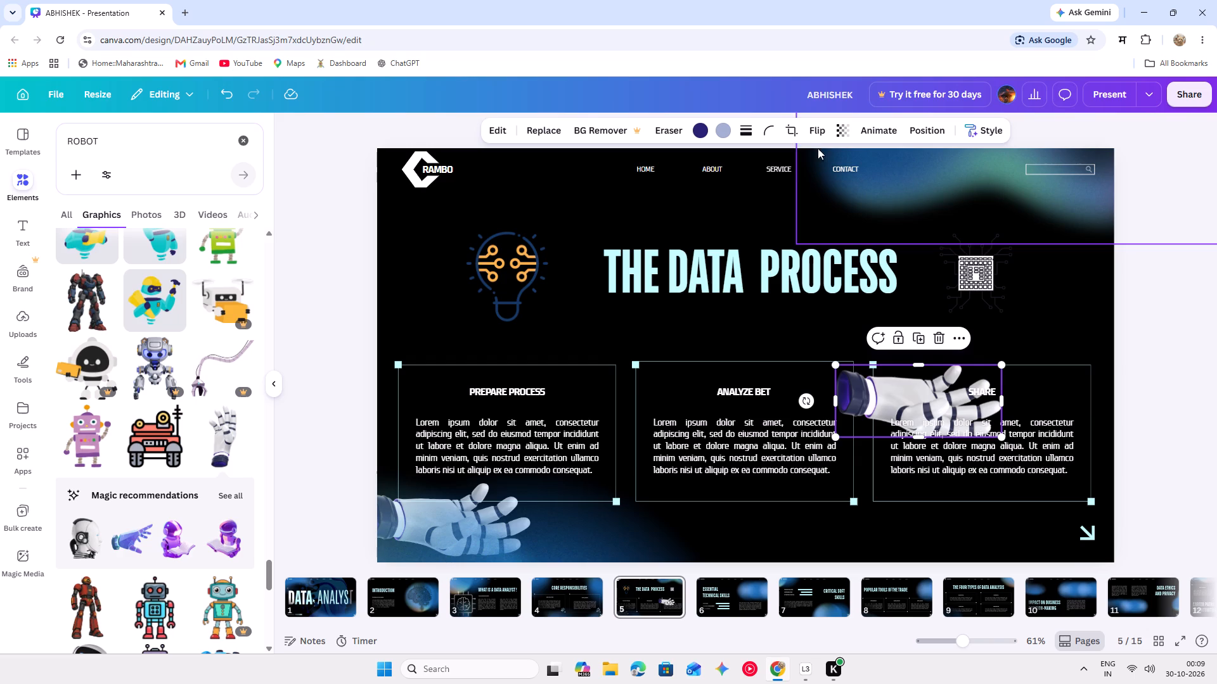
click(817, 132)
click(818, 168)
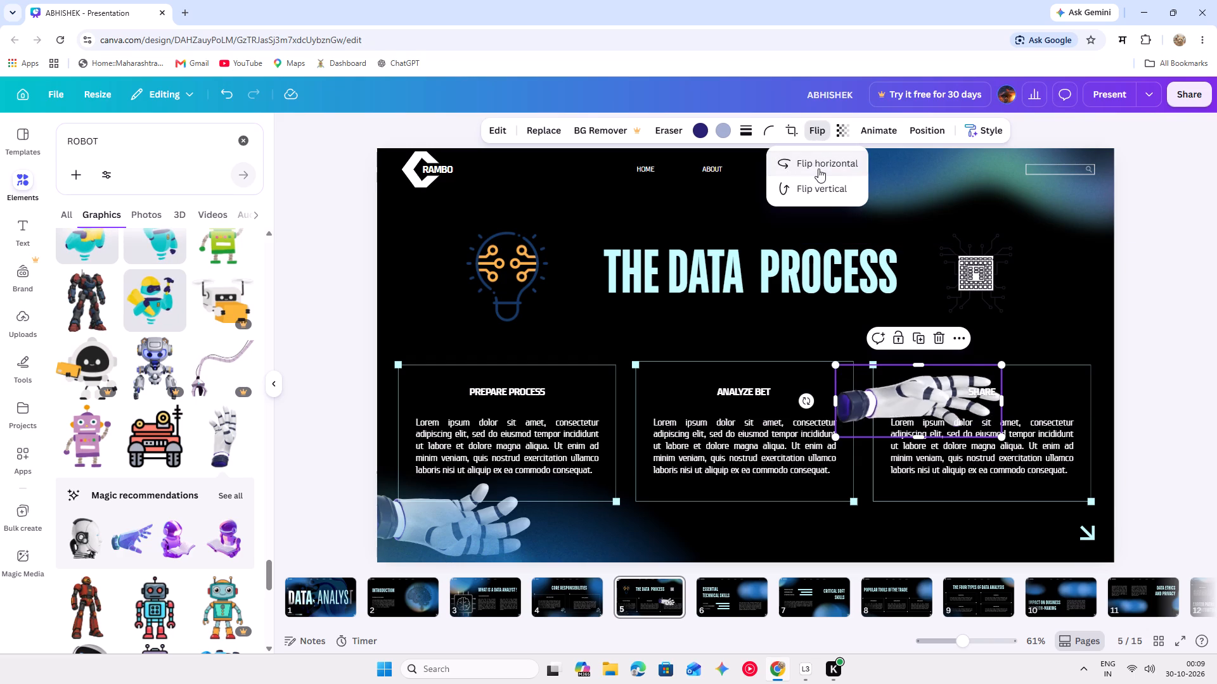
click(818, 191)
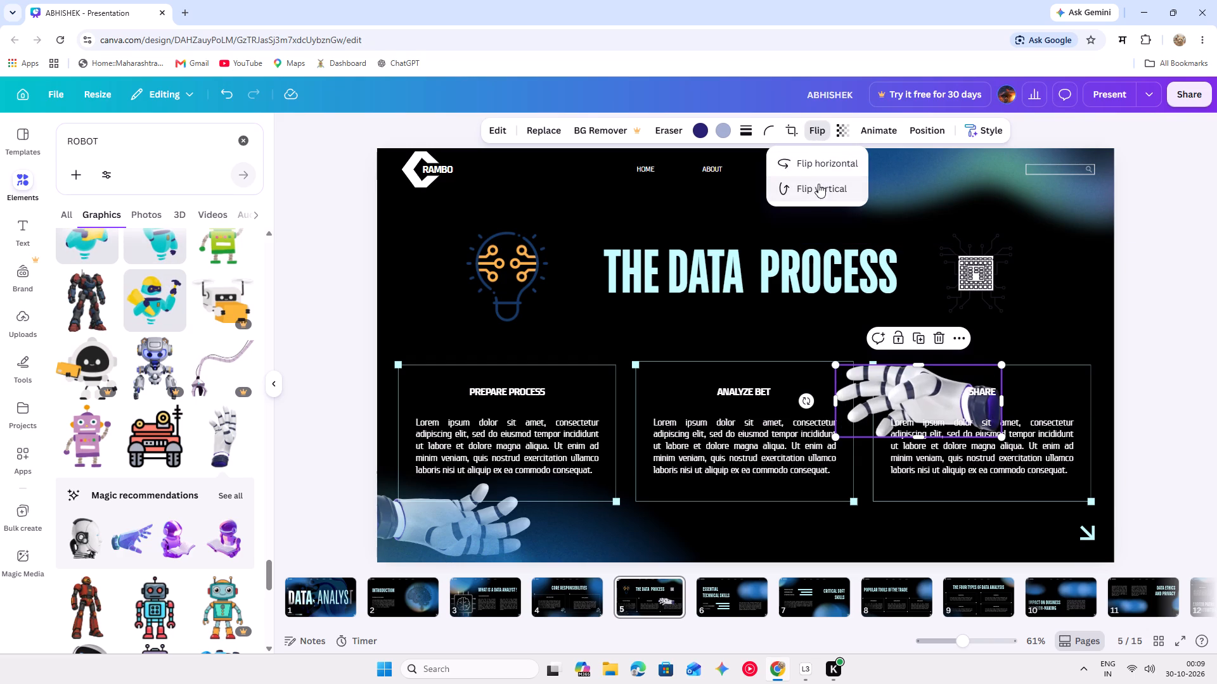
click(818, 162)
Move the left-pointing robotic hand to slide 5's lower-right corner, below the SHARE box and beside the arrow.
drag(924, 413, 924, 417)
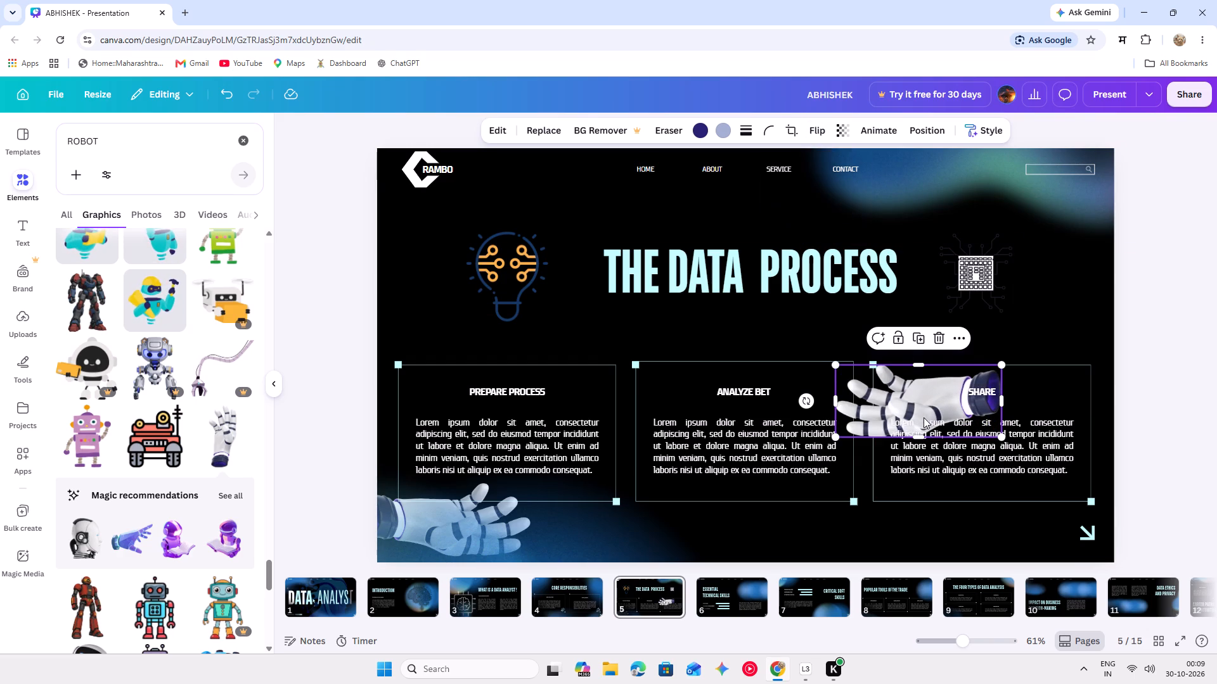
drag(924, 417, 1003, 545)
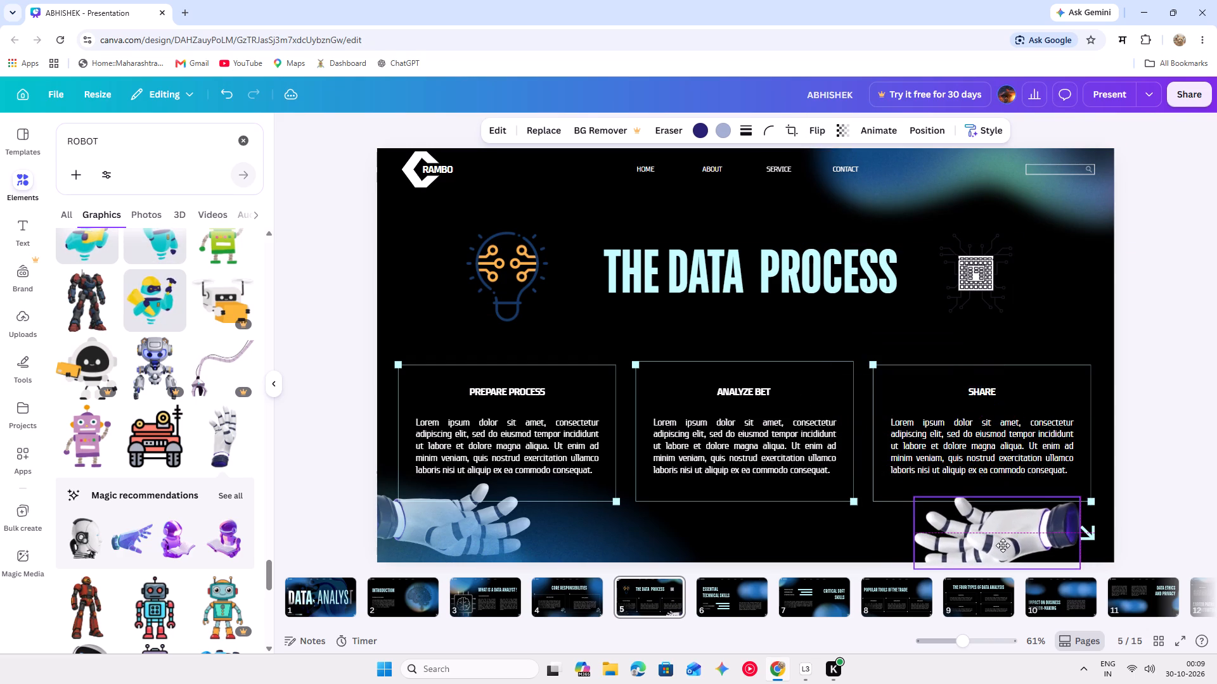
drag(1003, 545, 1007, 541)
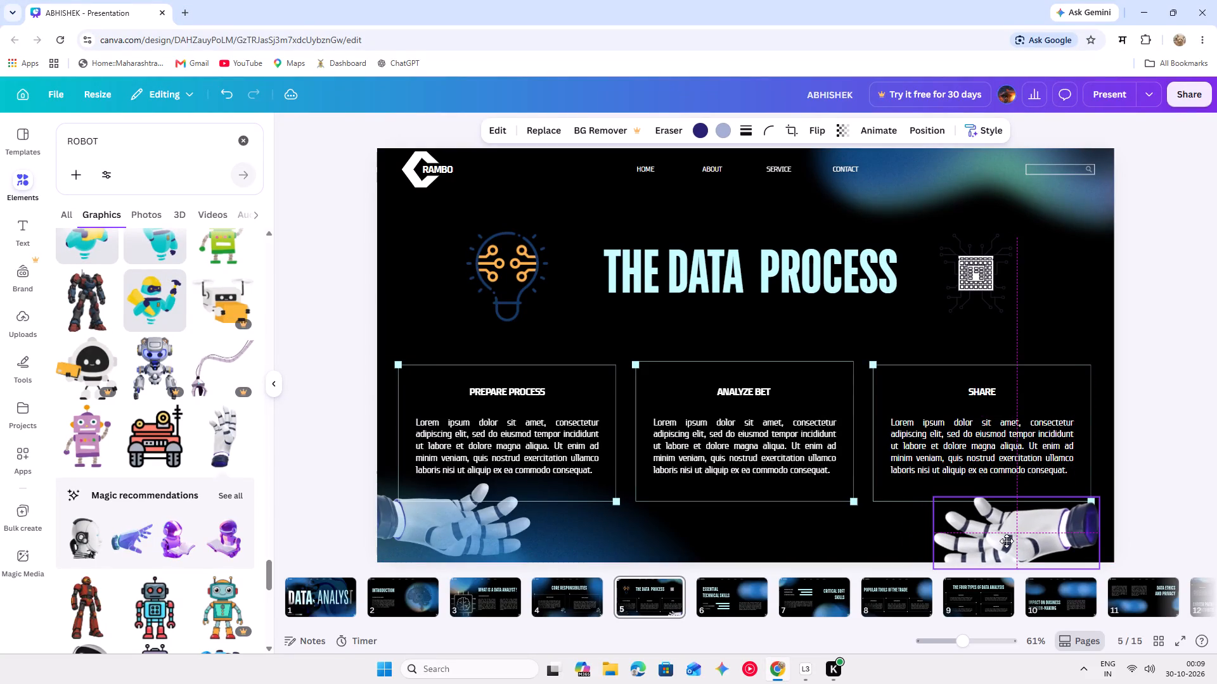
drag(1007, 541, 1007, 541)
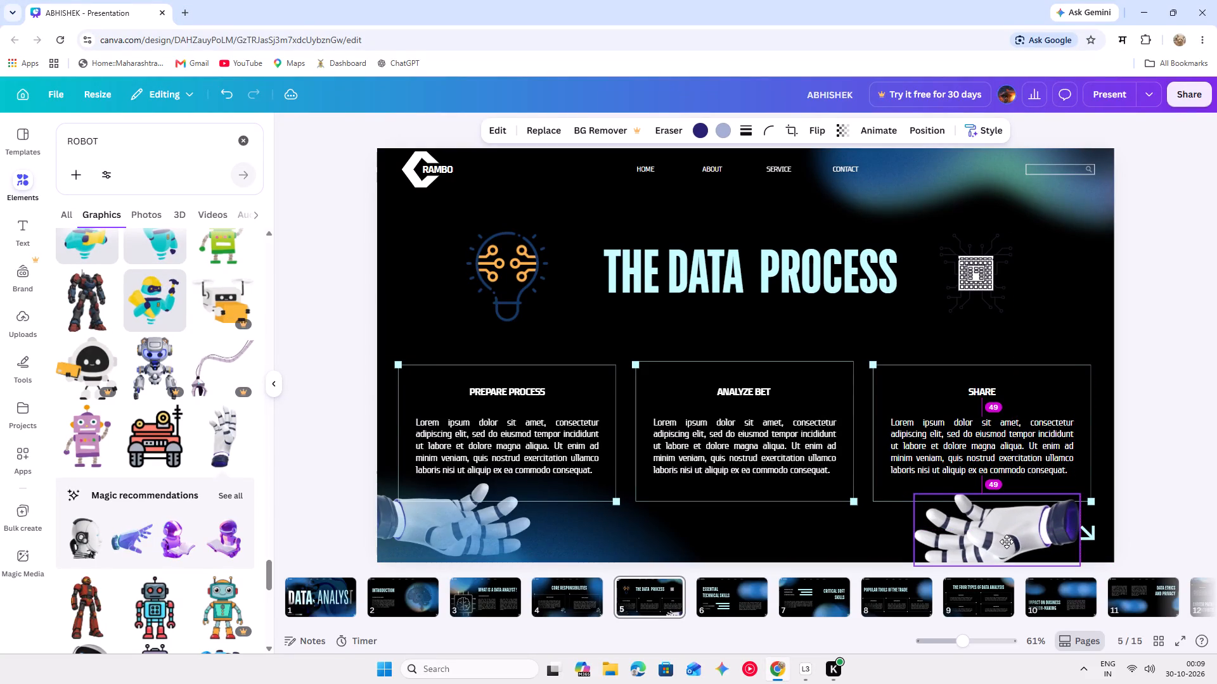
drag(1007, 541, 1010, 541)
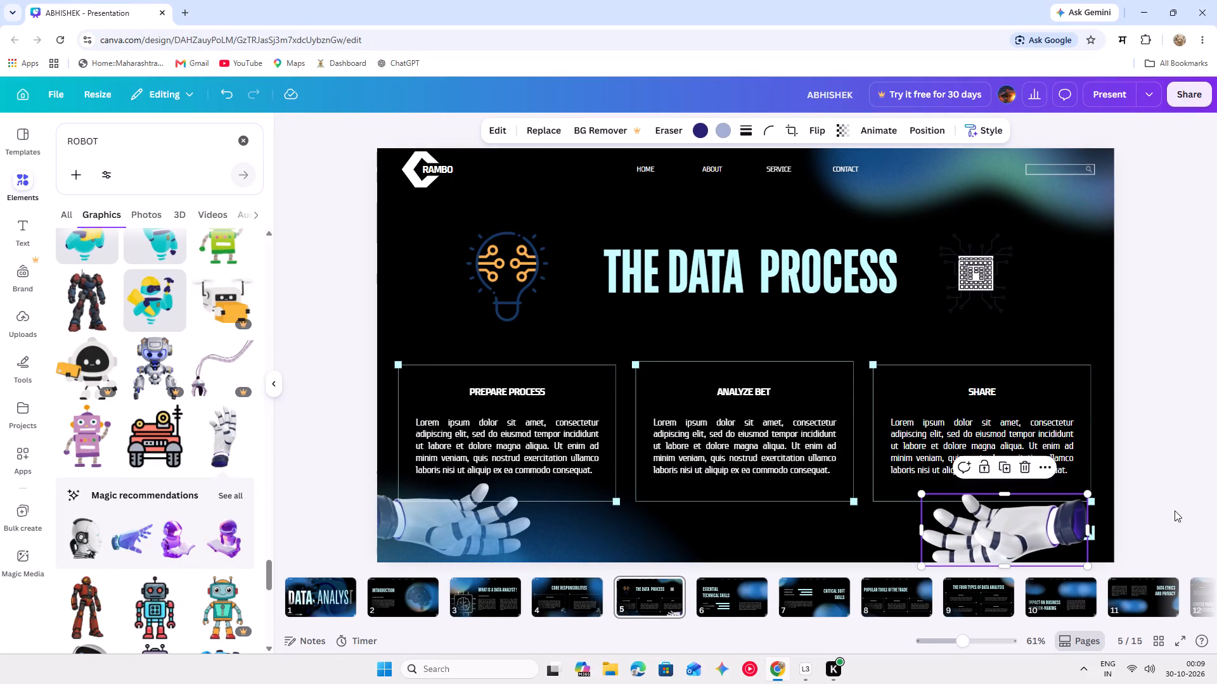
click(1175, 509)
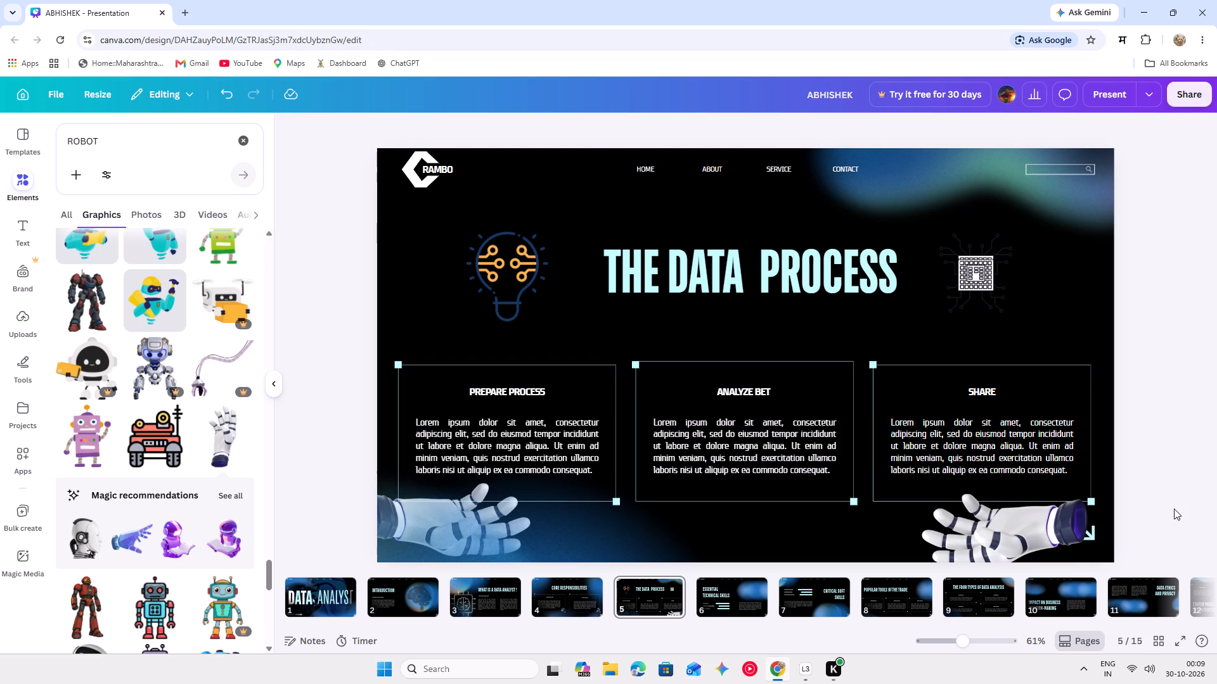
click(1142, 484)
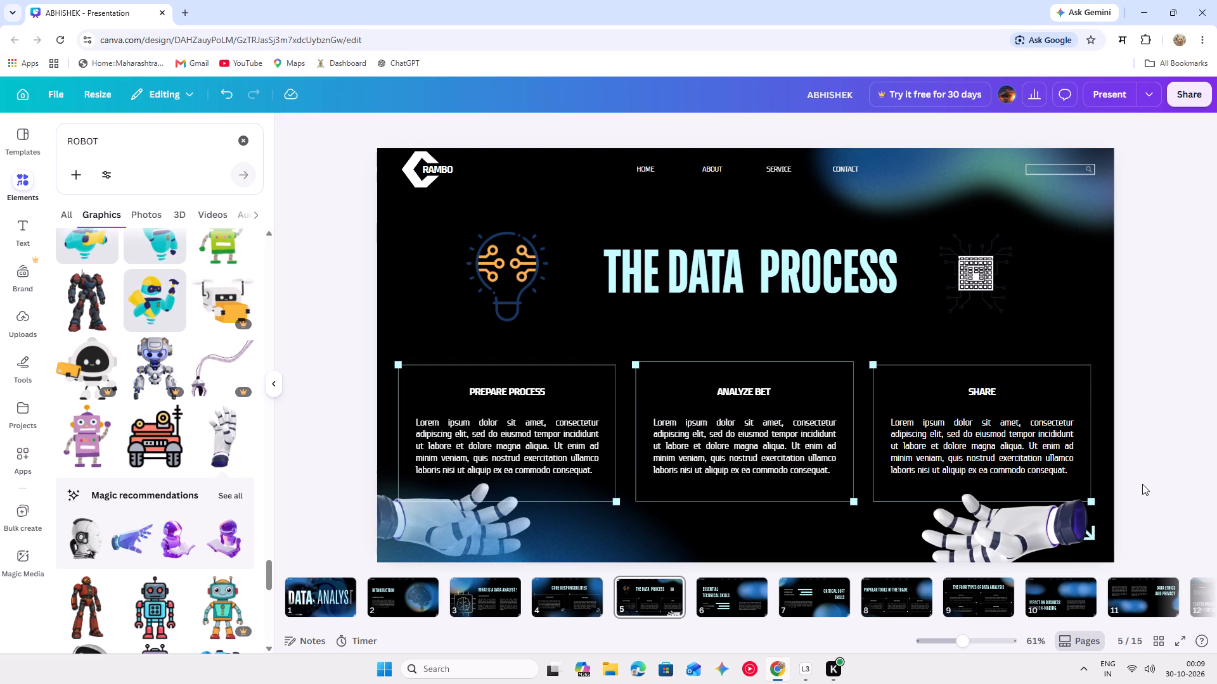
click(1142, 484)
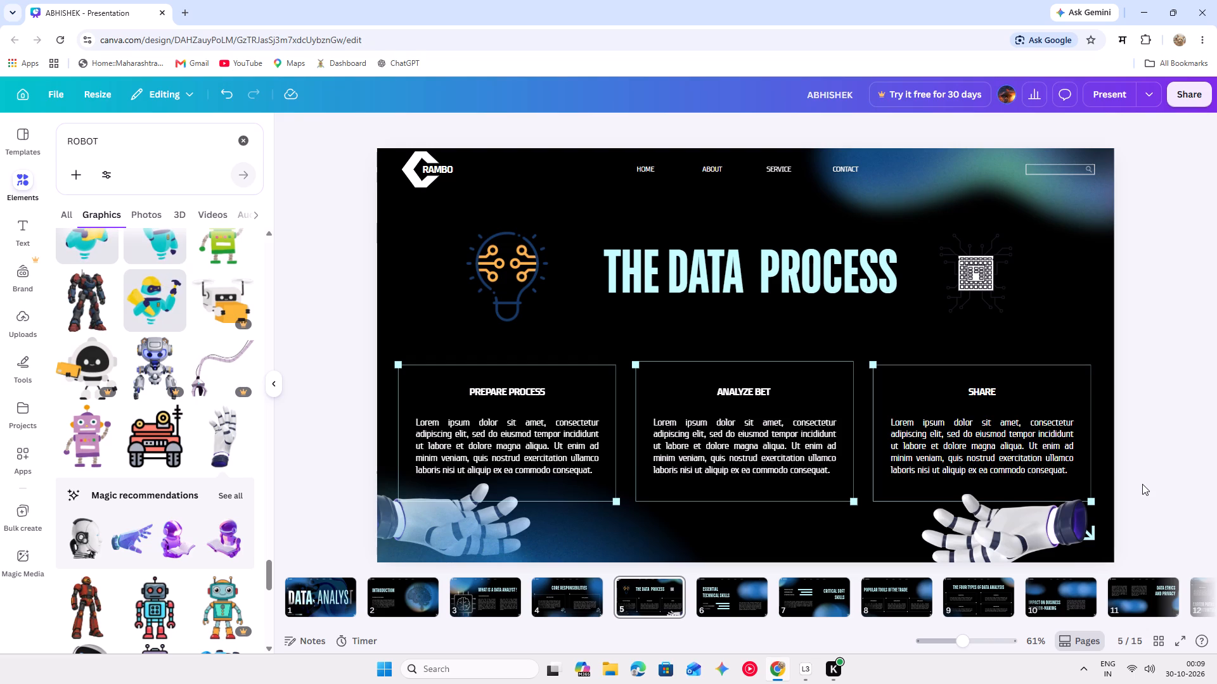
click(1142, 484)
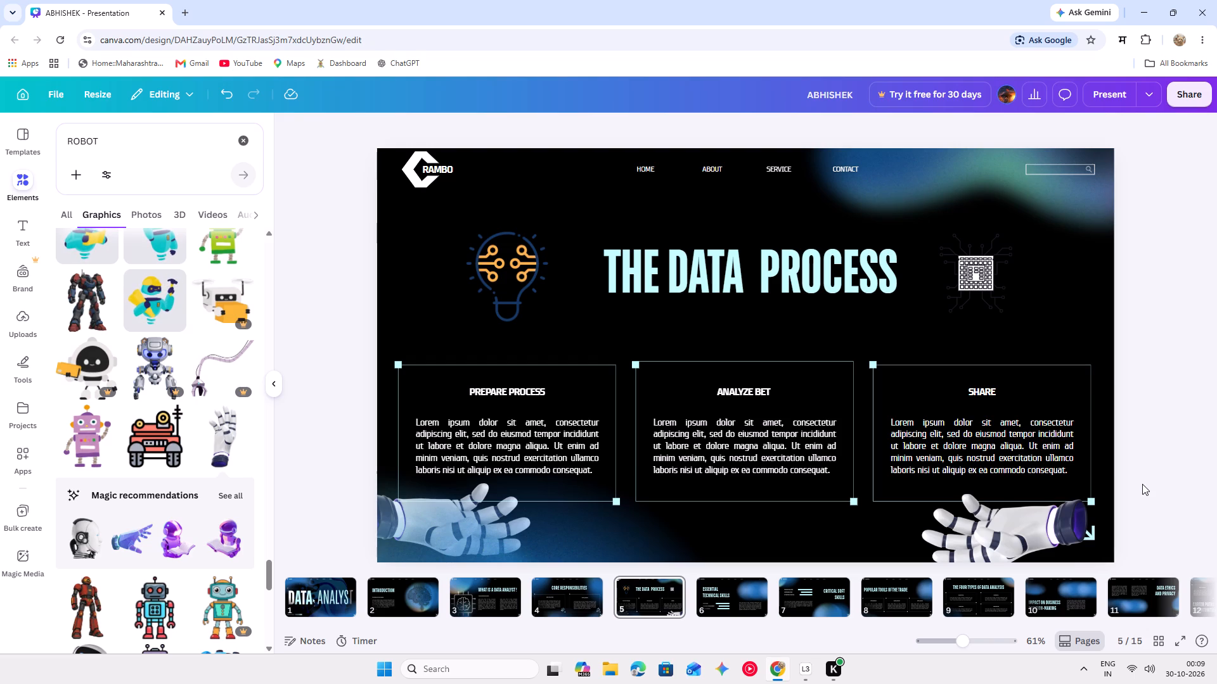
Move the THE DATA PROCESS title slightly to the right, closer to the chip graphic.
drag(492, 293, 488, 293)
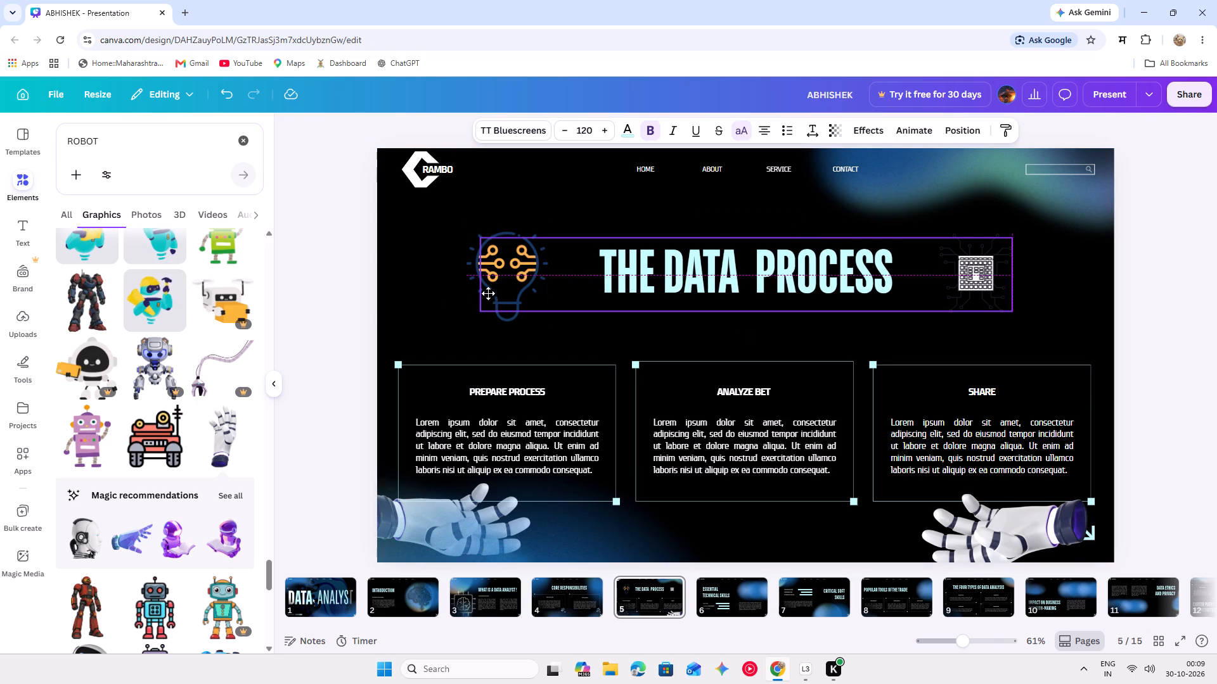
drag(488, 293, 489, 291)
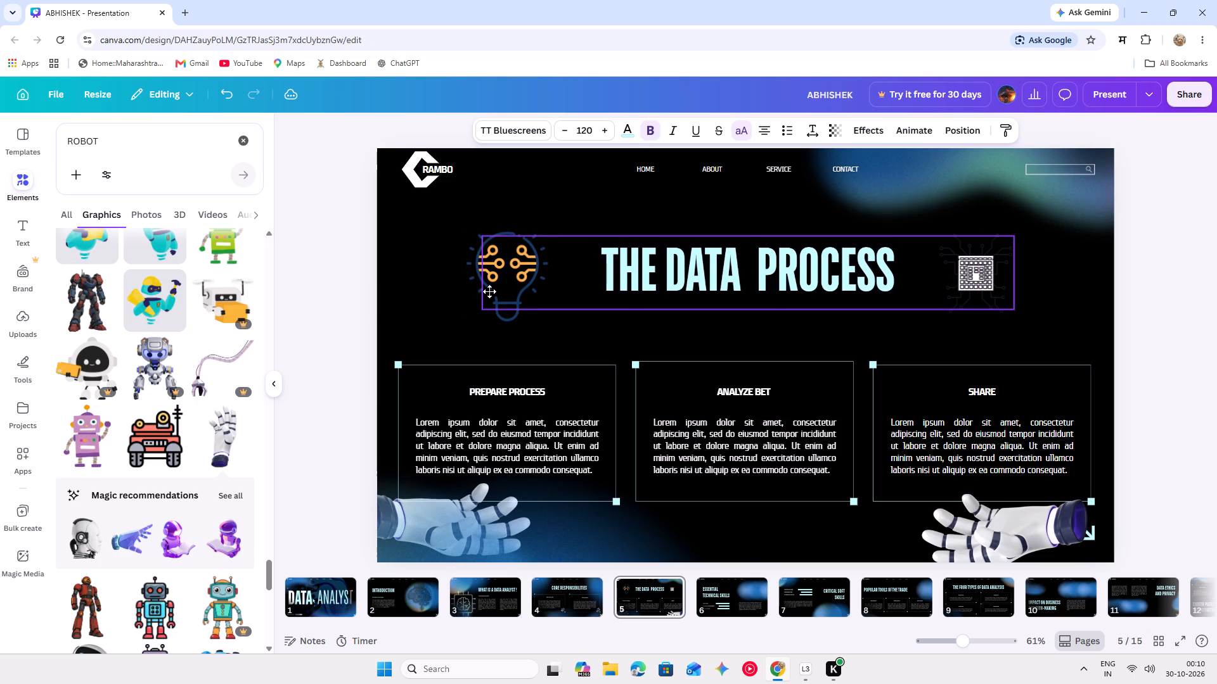
drag(489, 291, 513, 299)
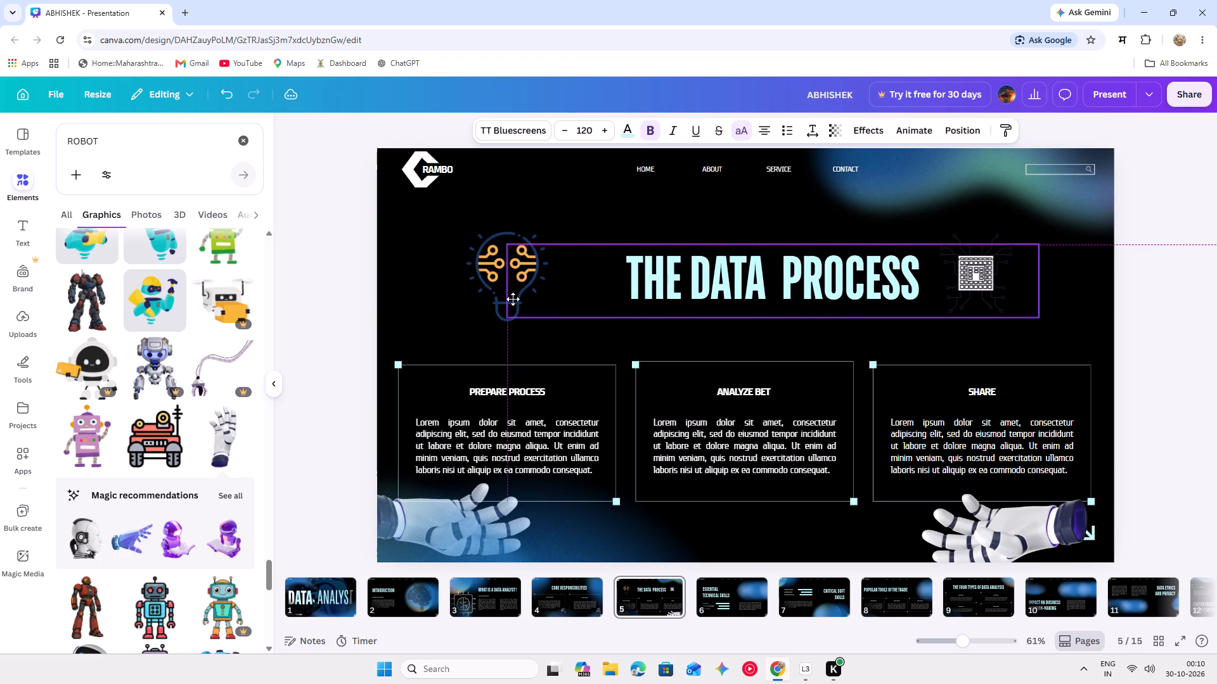
drag(513, 299, 518, 295)
click(401, 277)
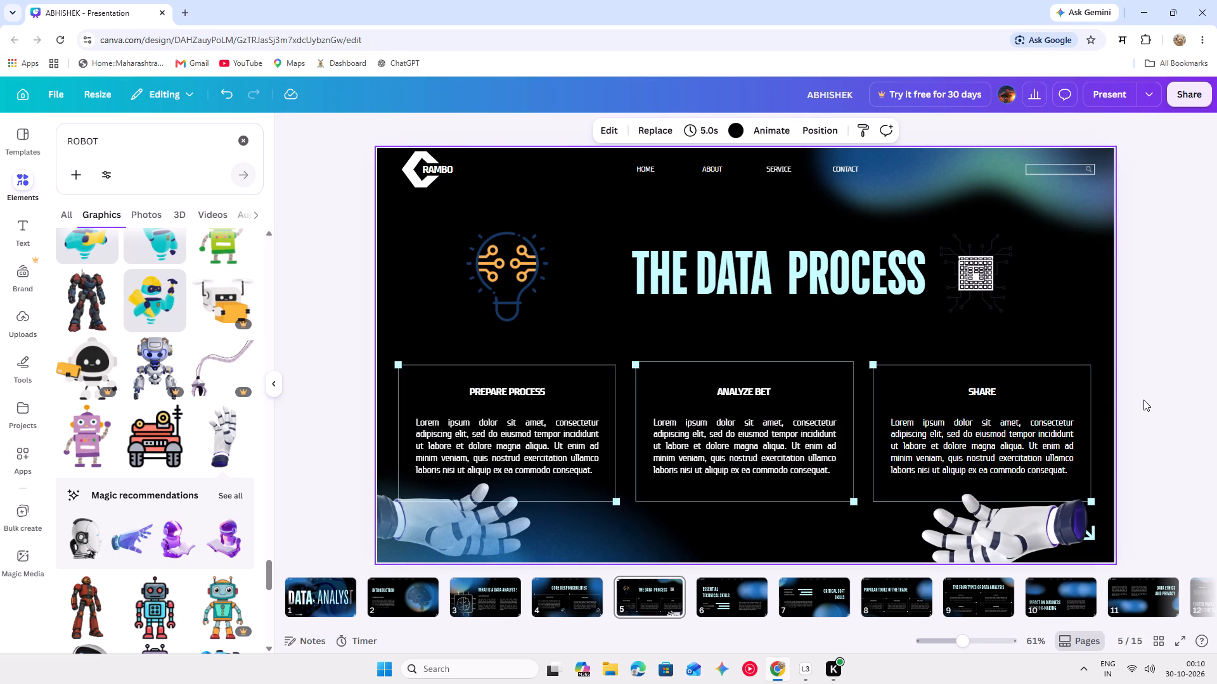
click(1180, 386)
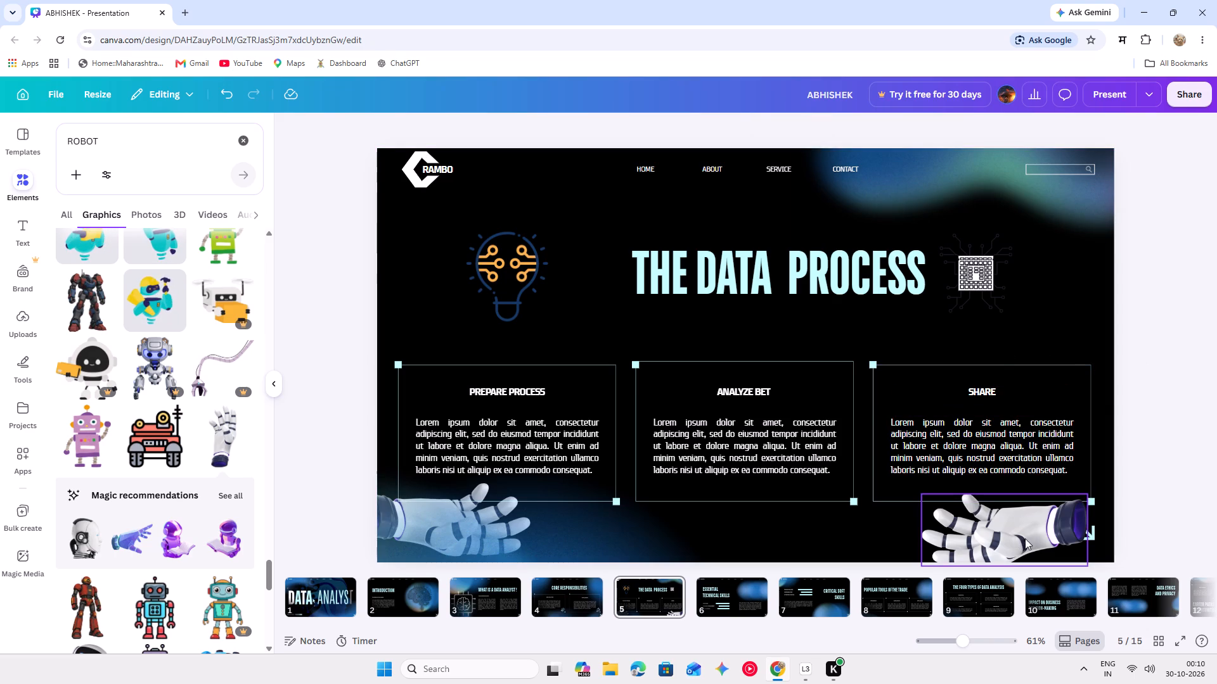
Push the left-pointing robotic hand further into the lower-right corner so its wrist runs off the slide edge.
drag(1031, 540, 1089, 552)
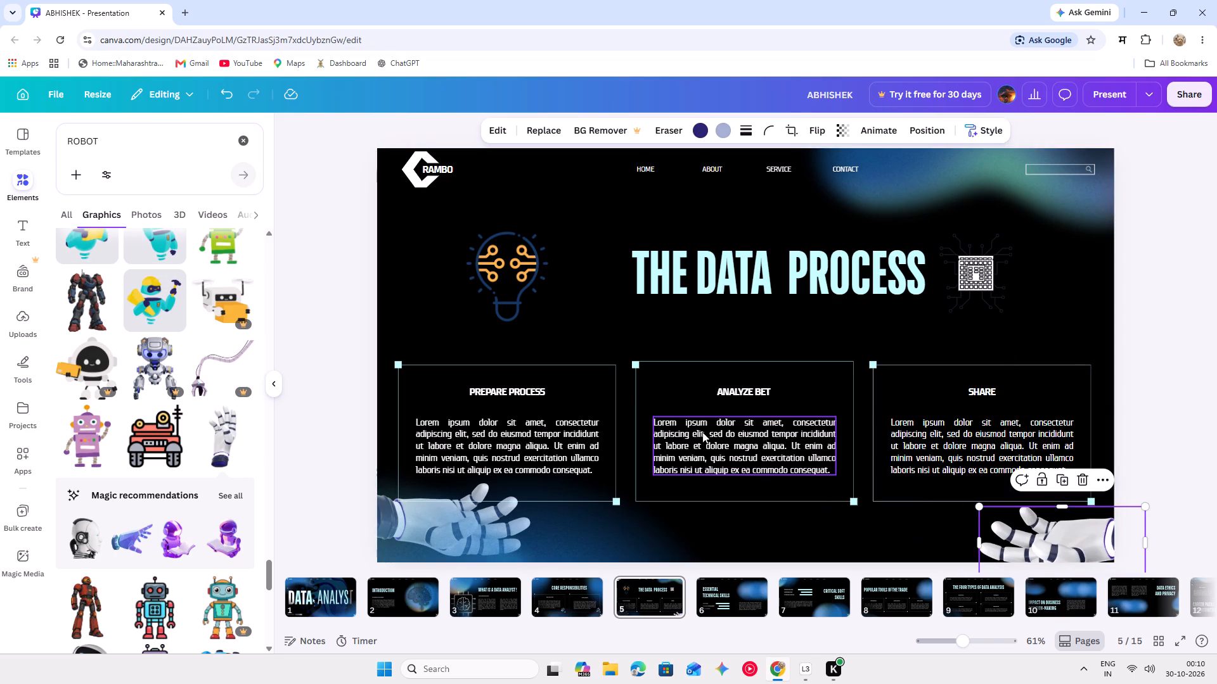
Move the blue glow graphic from slide 5's lower-left corner onto slide 2's lower-left area.
drag(385, 498, 383, 515)
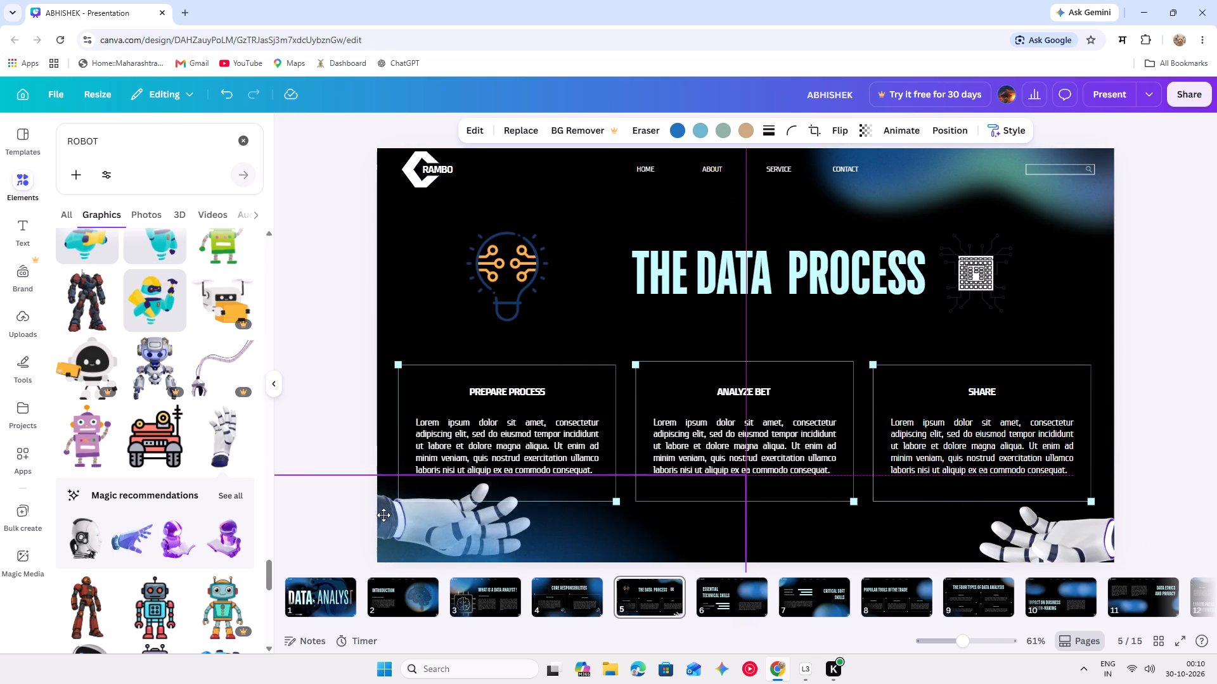
drag(383, 515, 403, 585)
drag(430, 522, 409, 531)
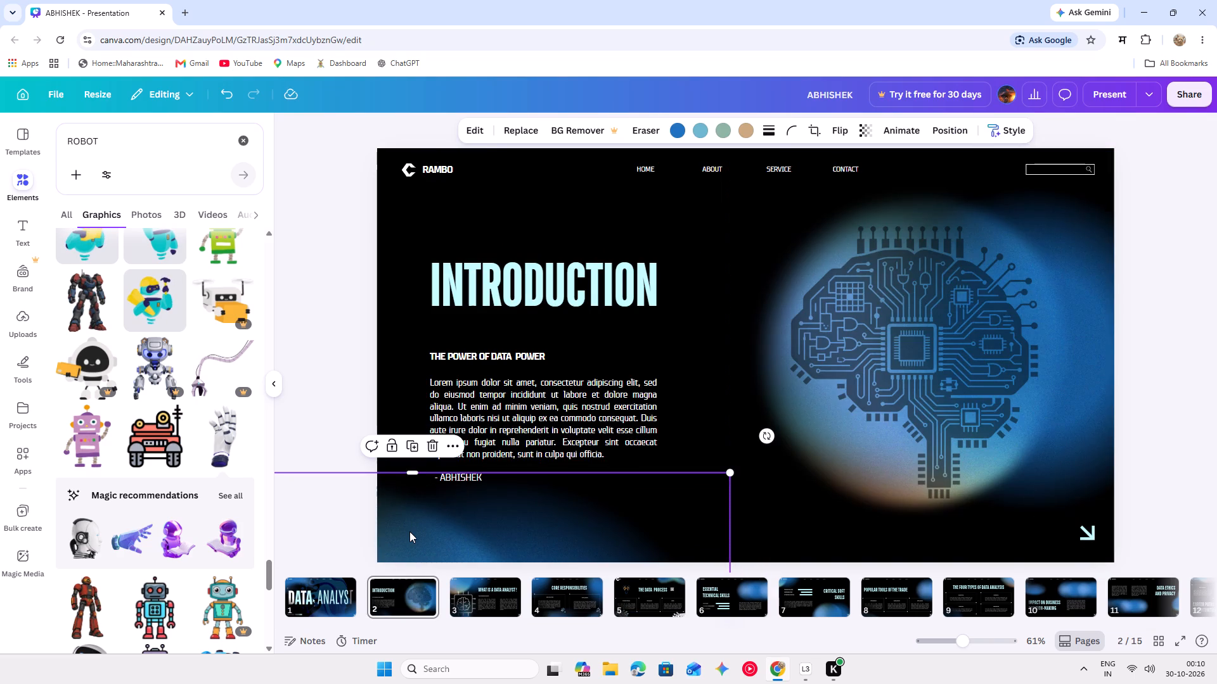
Look over slide 2, go back through slides 3 and 4 to slide 5, and check its layout around the robotic hands.
scroll(408, 528, up, 2)
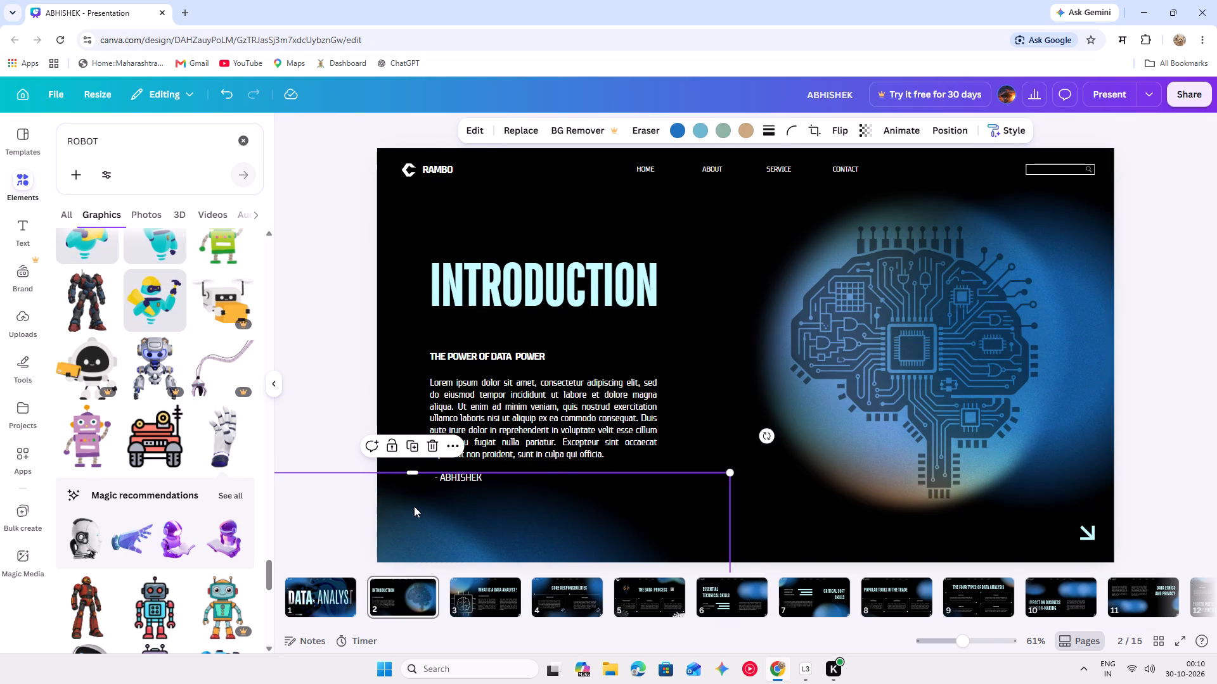
scroll(414, 506, down, 2)
scroll(417, 500, up, 3)
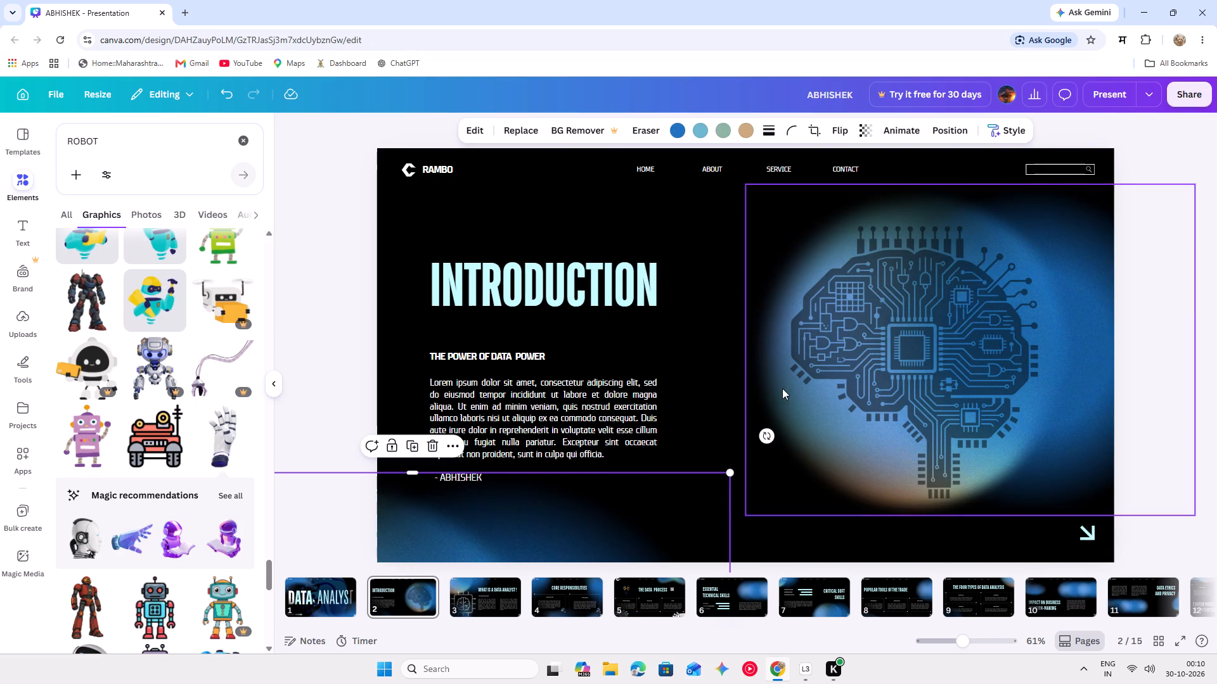
scroll(782, 388, down, 1)
scroll(734, 383, up, 1)
click(489, 587)
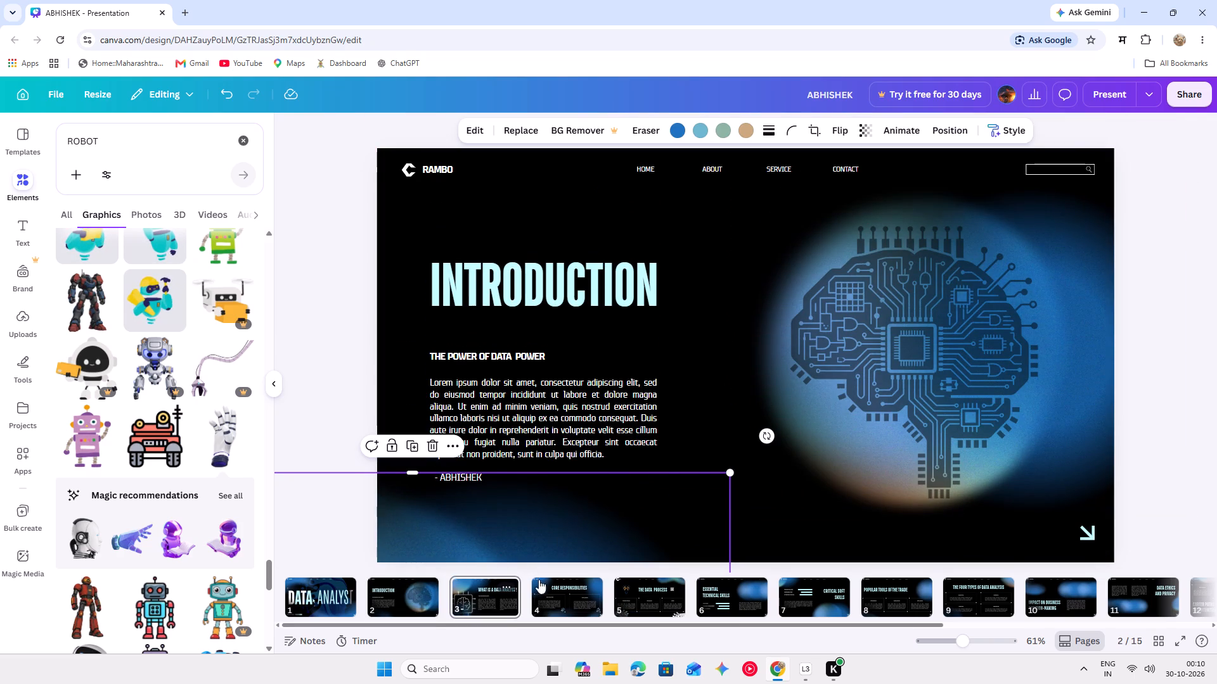
click(553, 582)
click(635, 582)
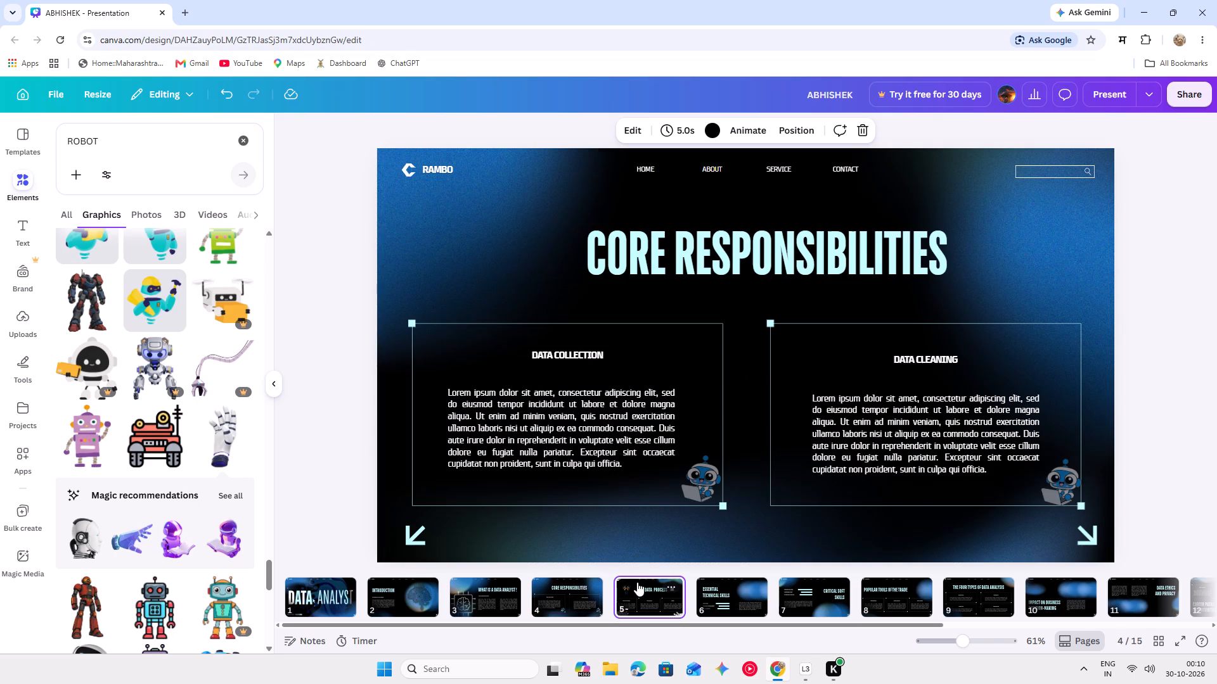
click(488, 538)
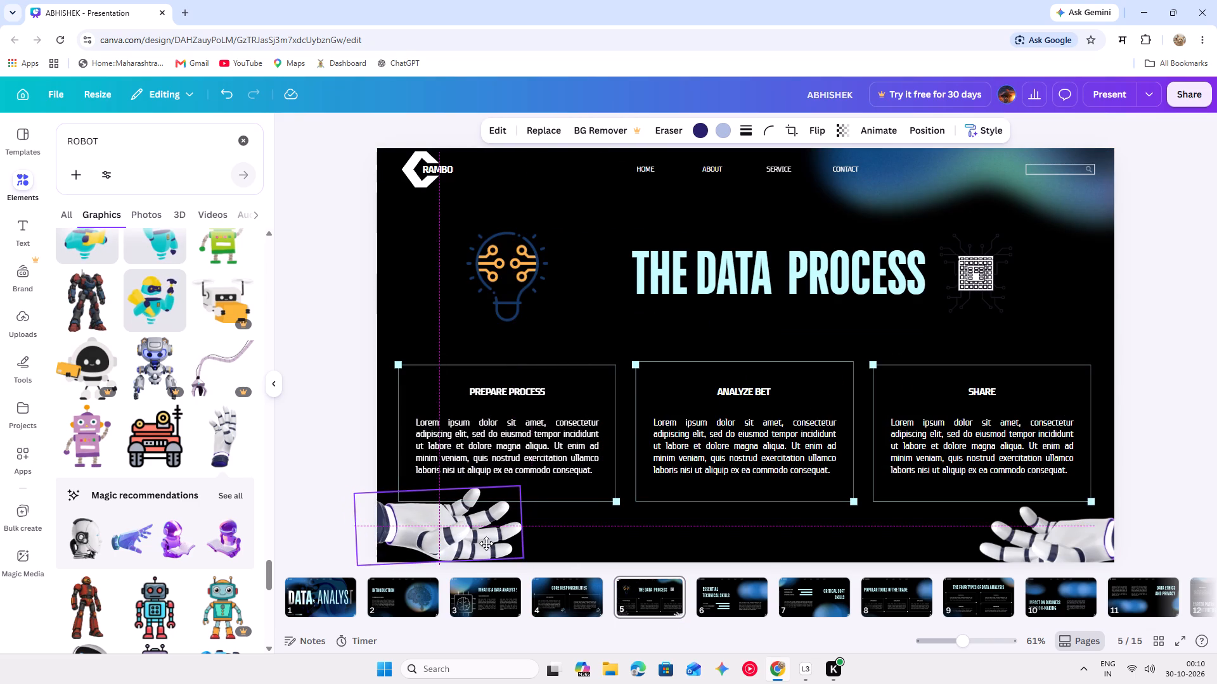
click(1131, 385)
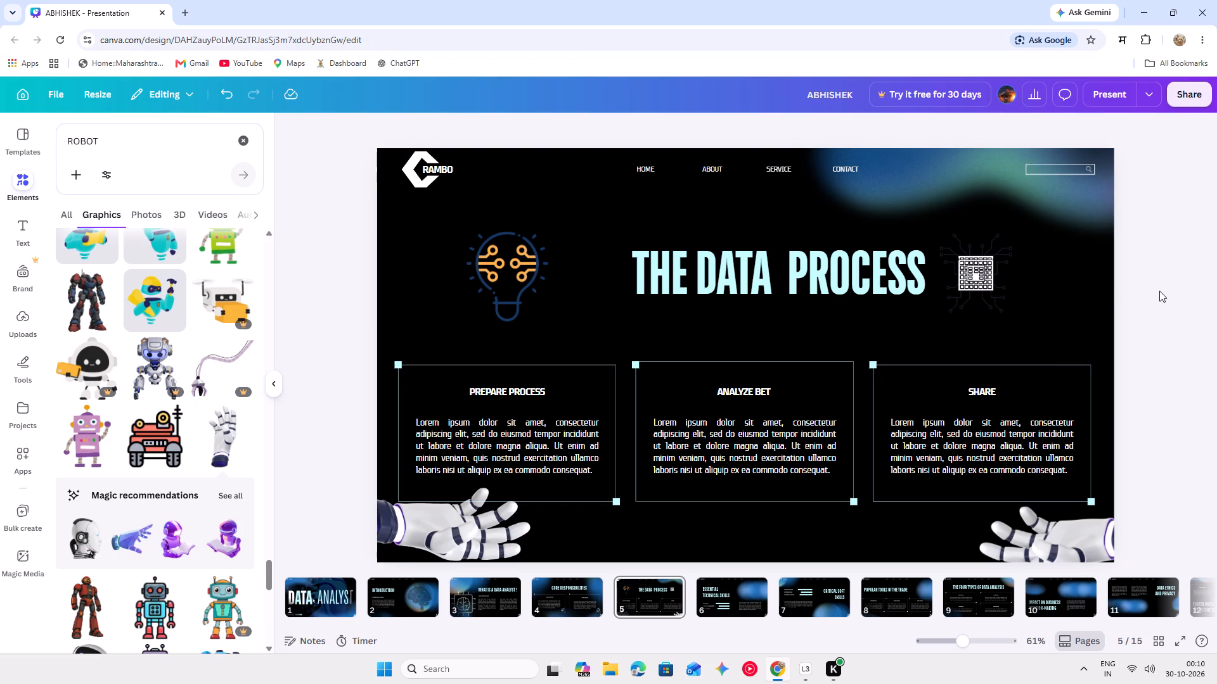
drag(1159, 291, 1161, 305)
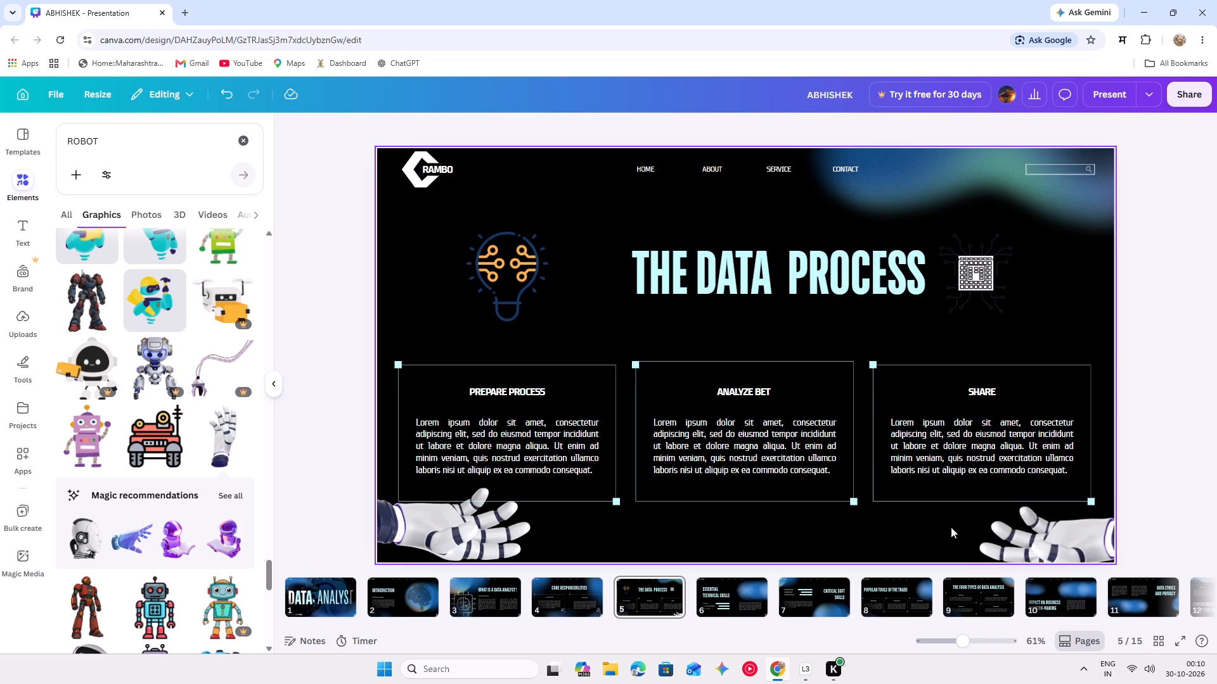
Raise the left-pointing robotic hand in slide 5's lower-right corner slightly, level with the opposite hand.
click(509, 528)
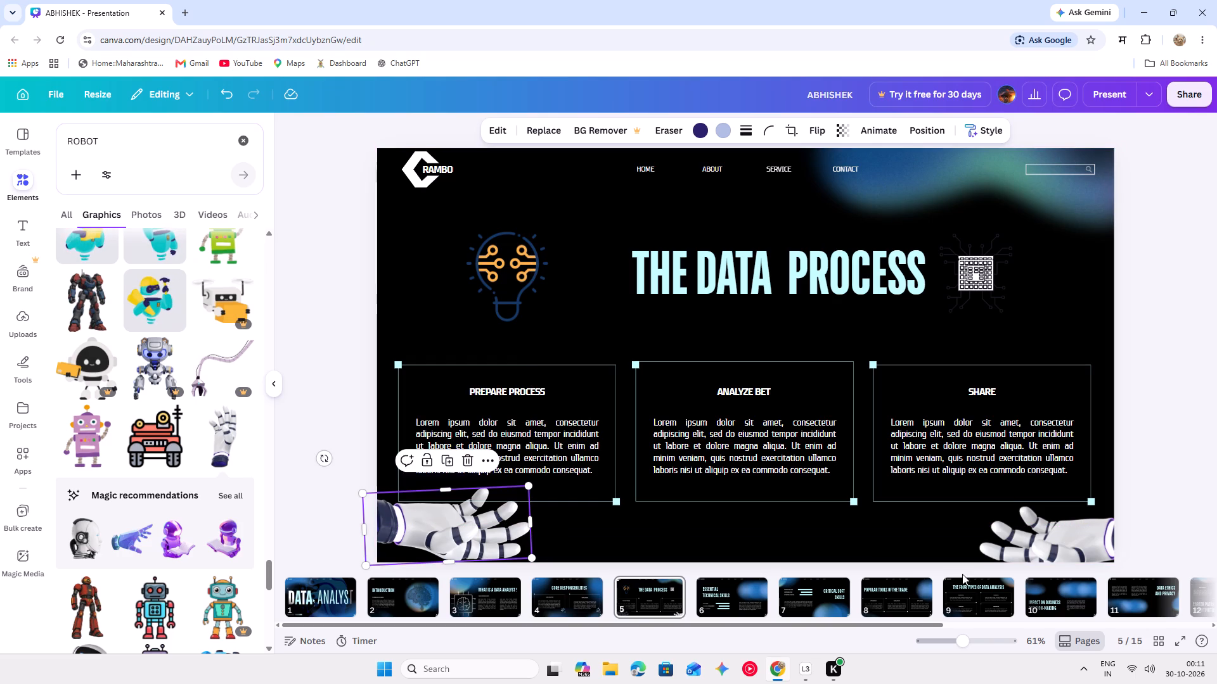
drag(1047, 553, 1046, 540)
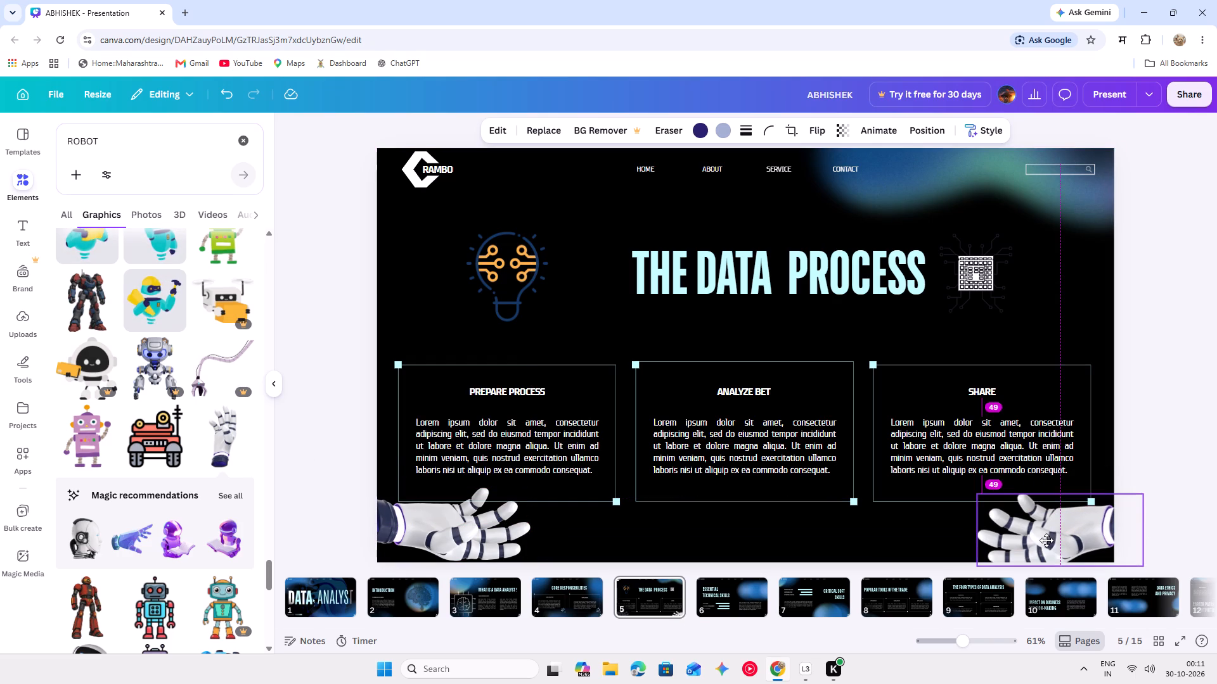
drag(1046, 540, 1046, 536)
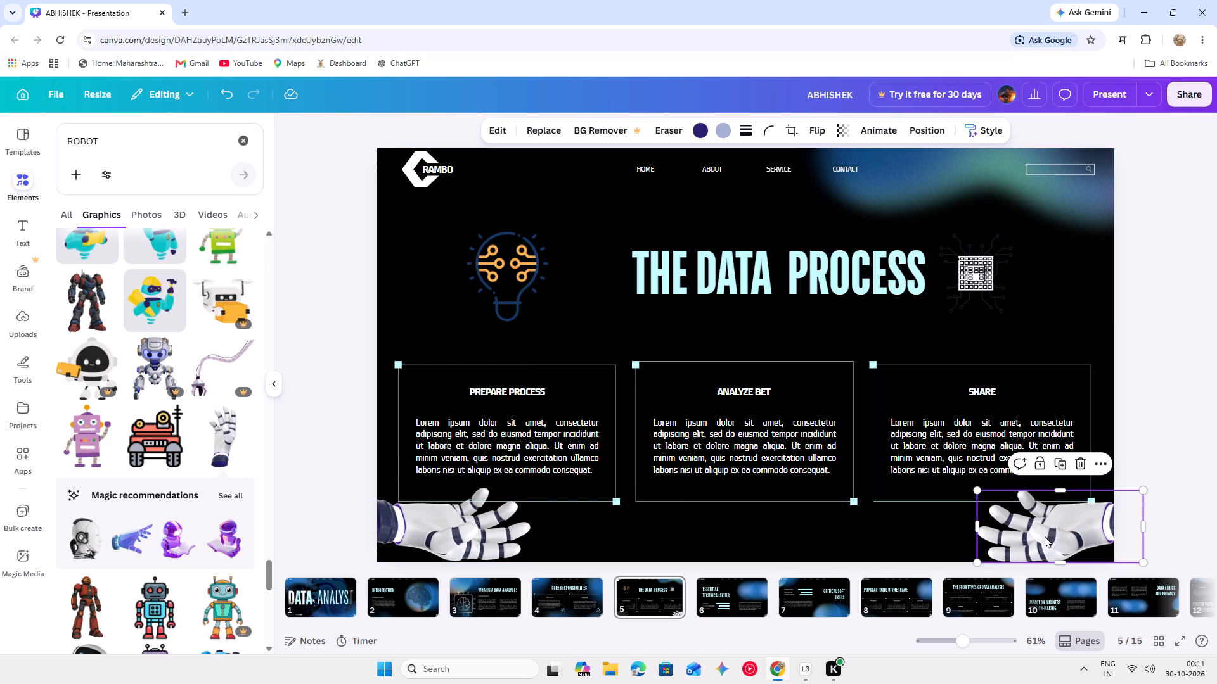
click(330, 379)
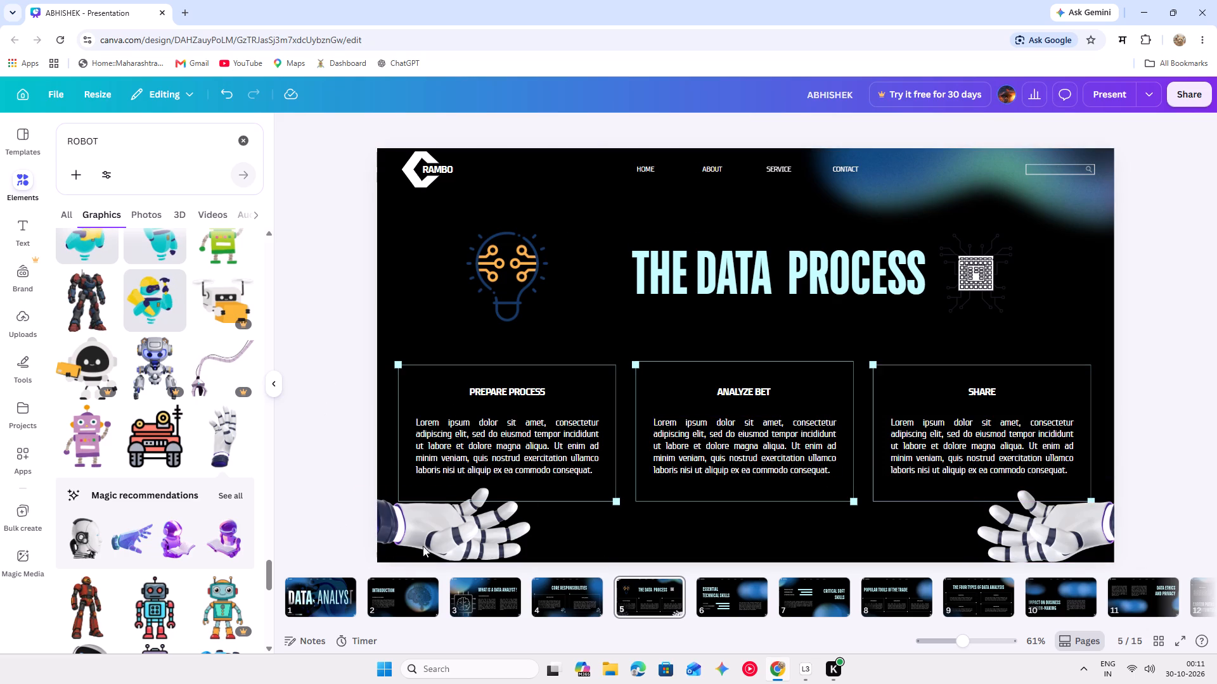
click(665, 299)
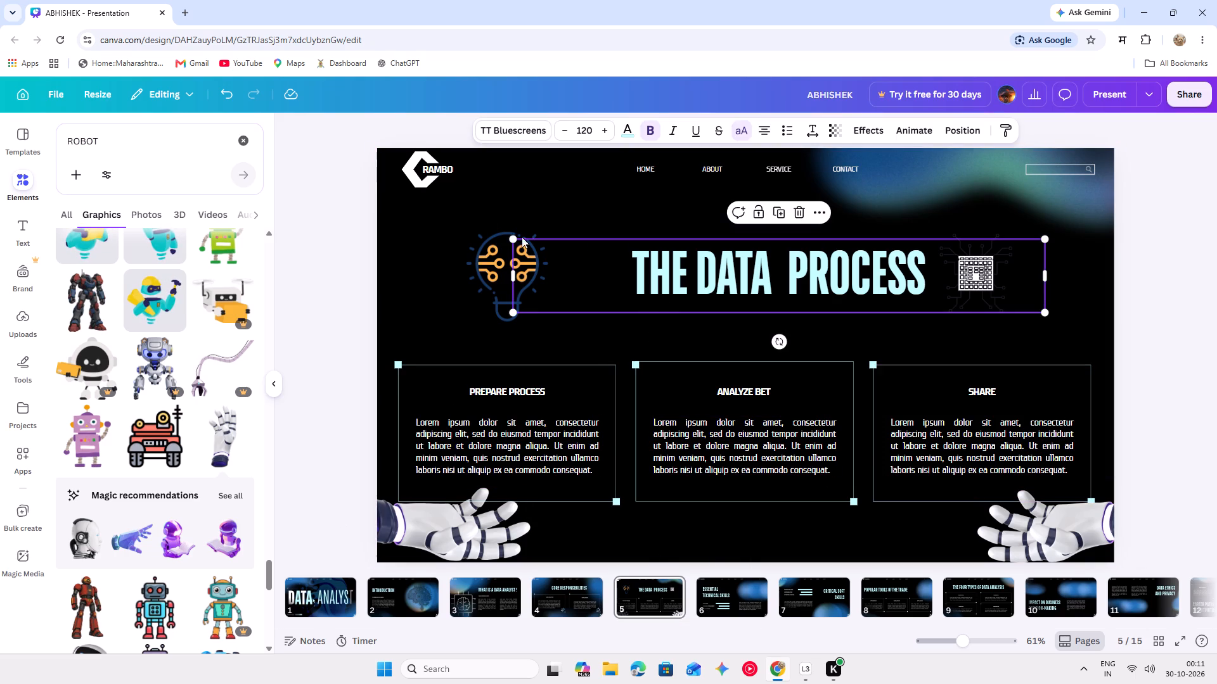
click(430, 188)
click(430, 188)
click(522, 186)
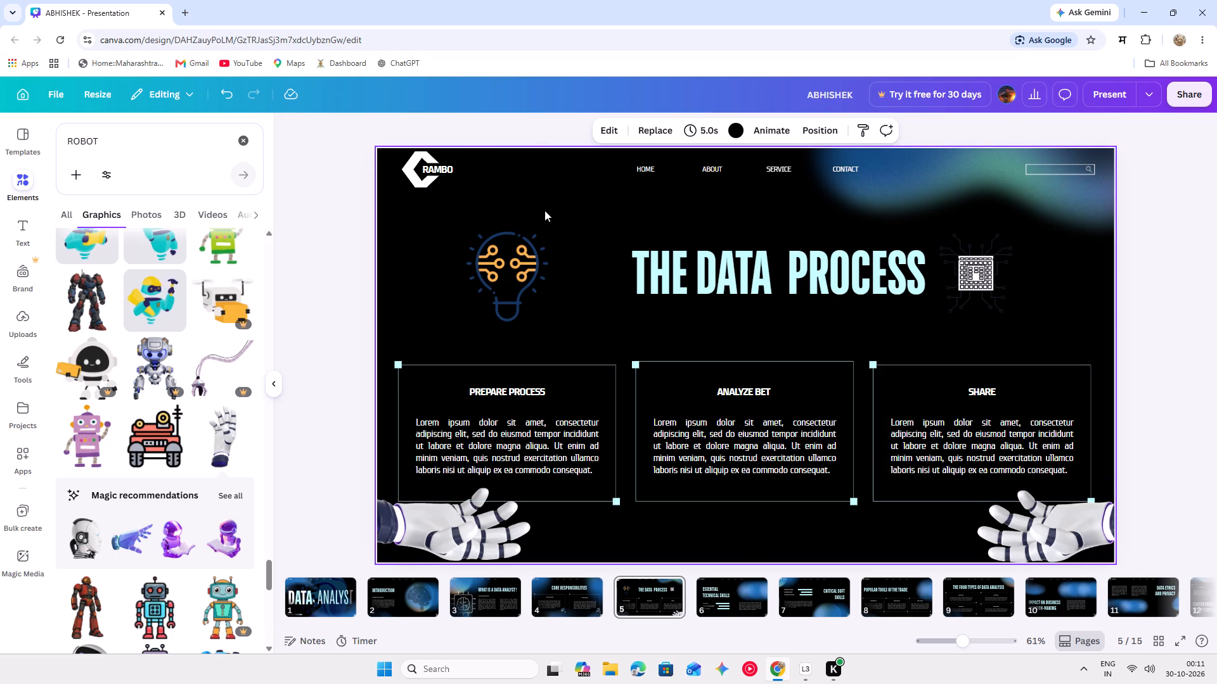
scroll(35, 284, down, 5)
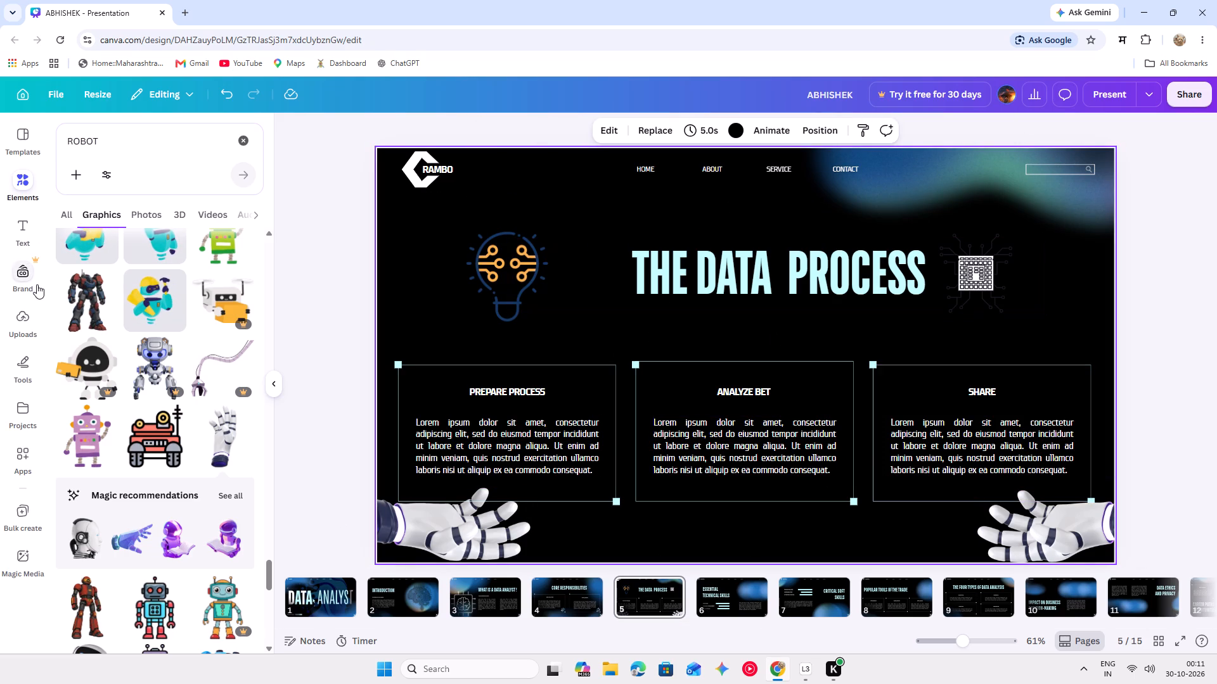
Clear the ROBOT search from the elements library.
click(248, 146)
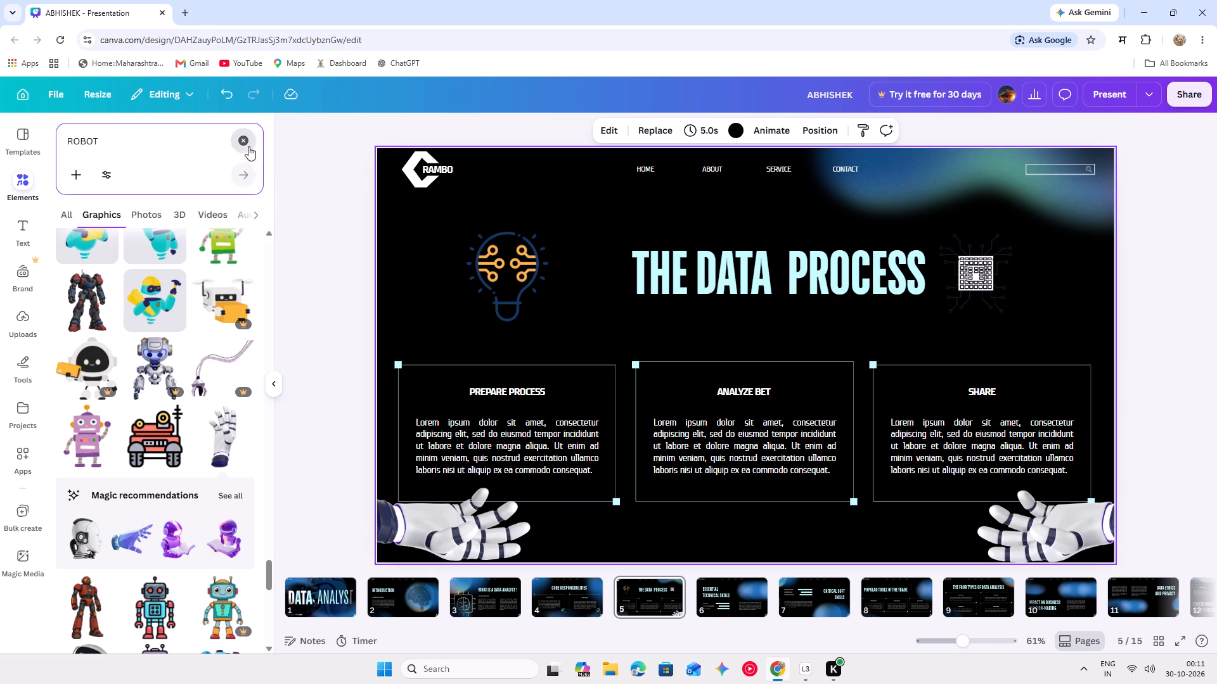
Colour the word DATA in slide 5's title red (#ff3131).
click(724, 258)
click(729, 262)
click(777, 277)
drag(777, 277, 711, 273)
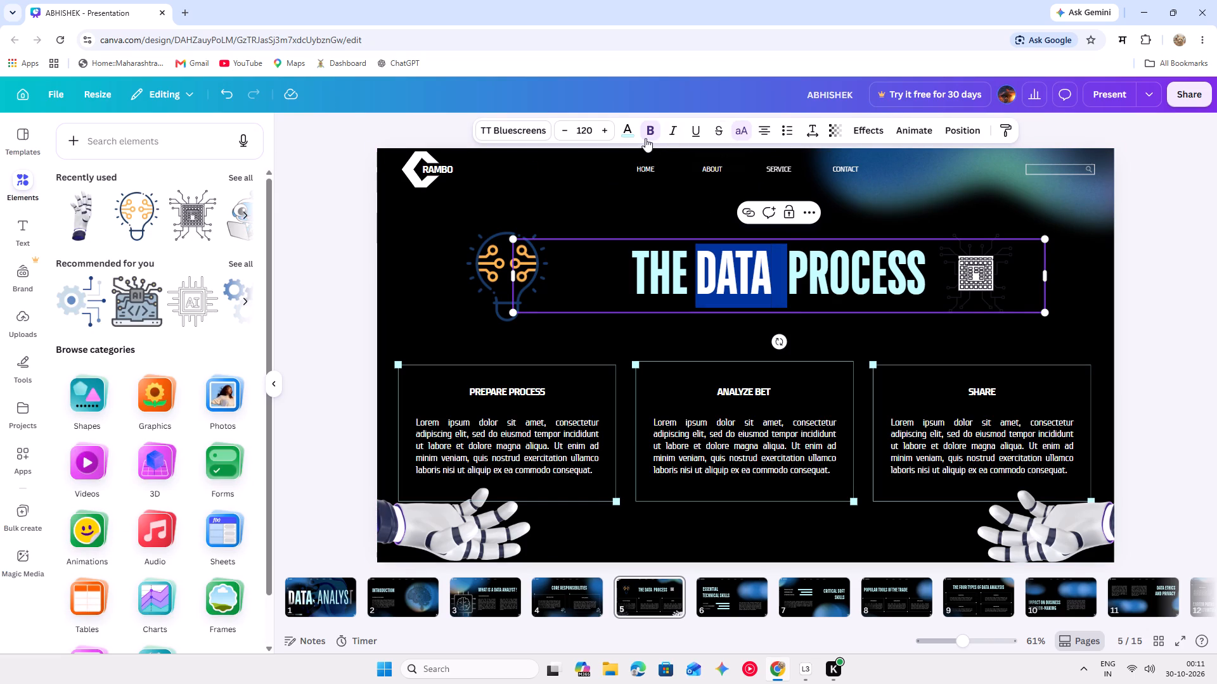
click(623, 131)
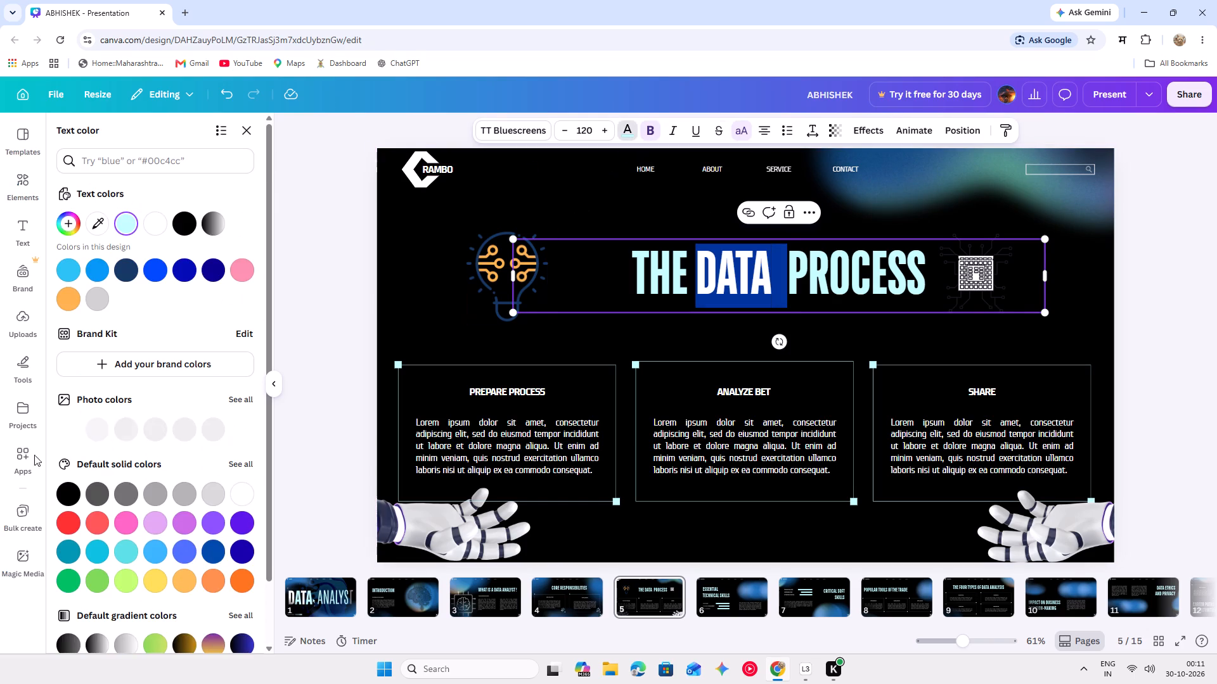
scroll(130, 552, down, 1)
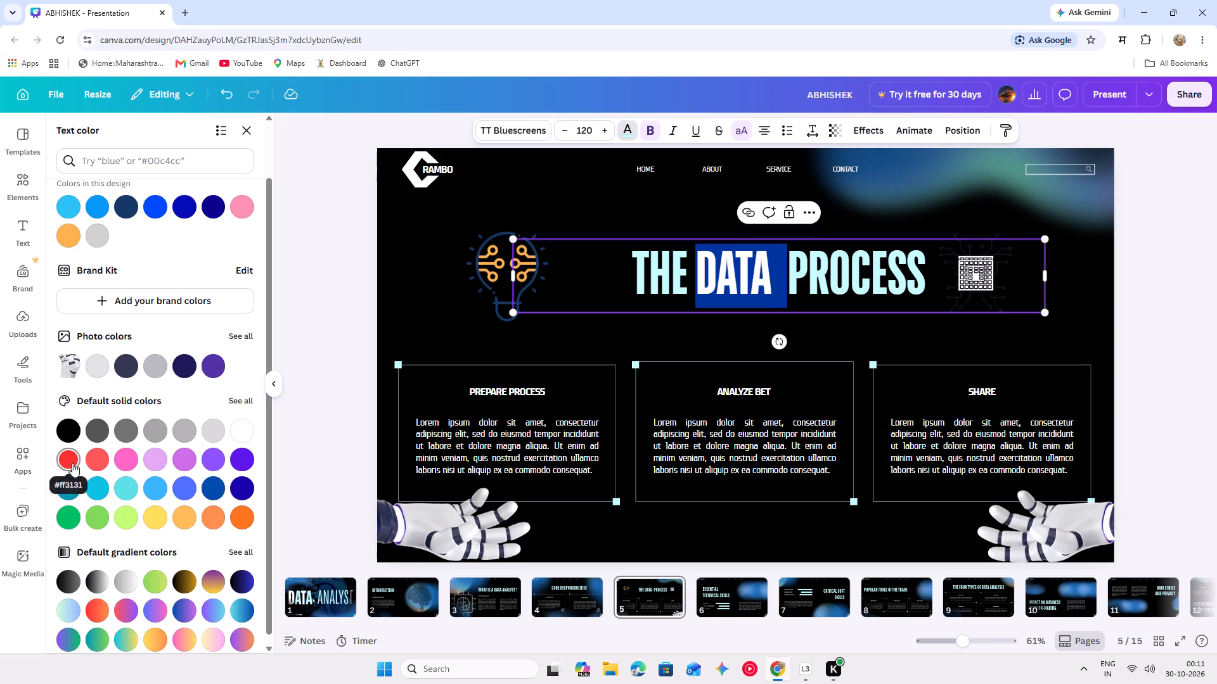
click(72, 463)
click(315, 359)
click(315, 359)
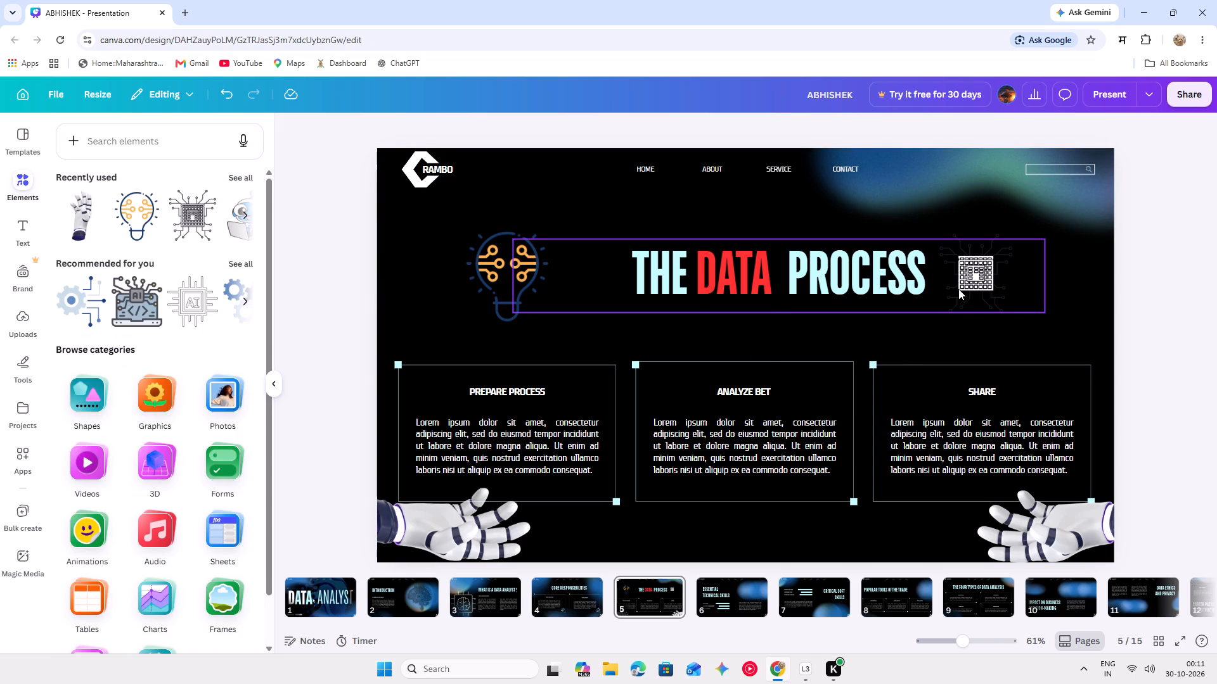
Shift the THE DATA PROCESS title slightly toward the light bulb graphic, away from the chip.
drag(939, 286, 929, 285)
Colour the word PROCESS in slide 5's title yellow.
click(929, 283)
click(917, 278)
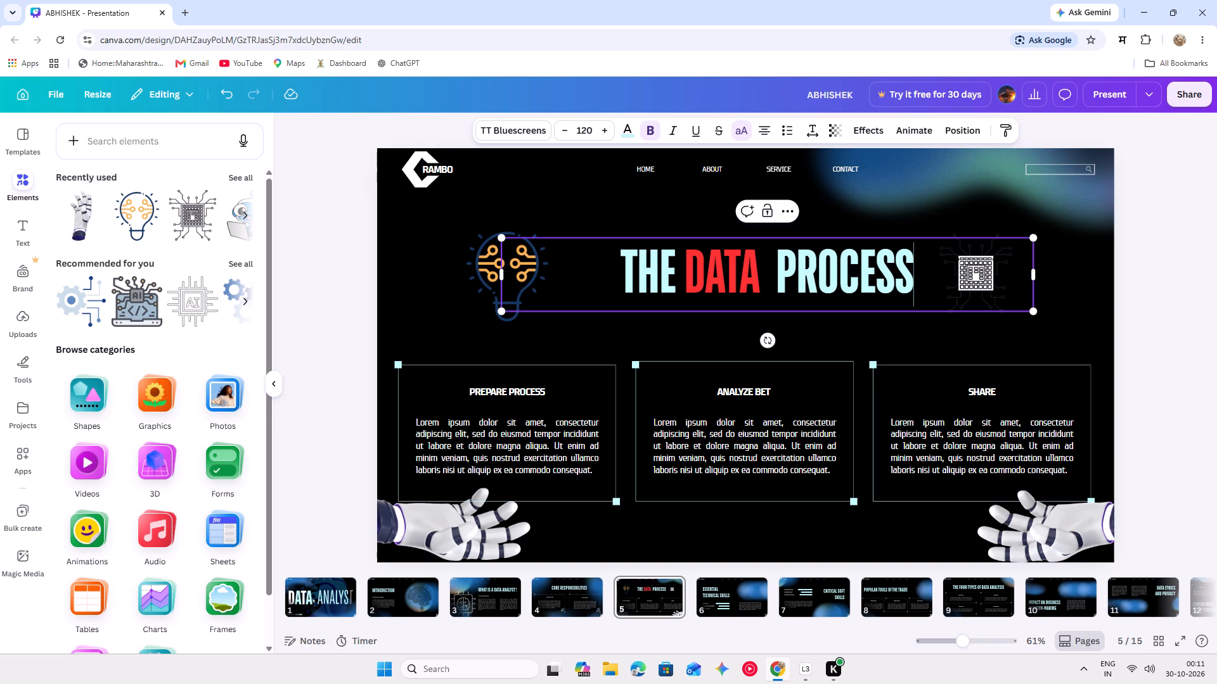
drag(913, 275, 783, 275)
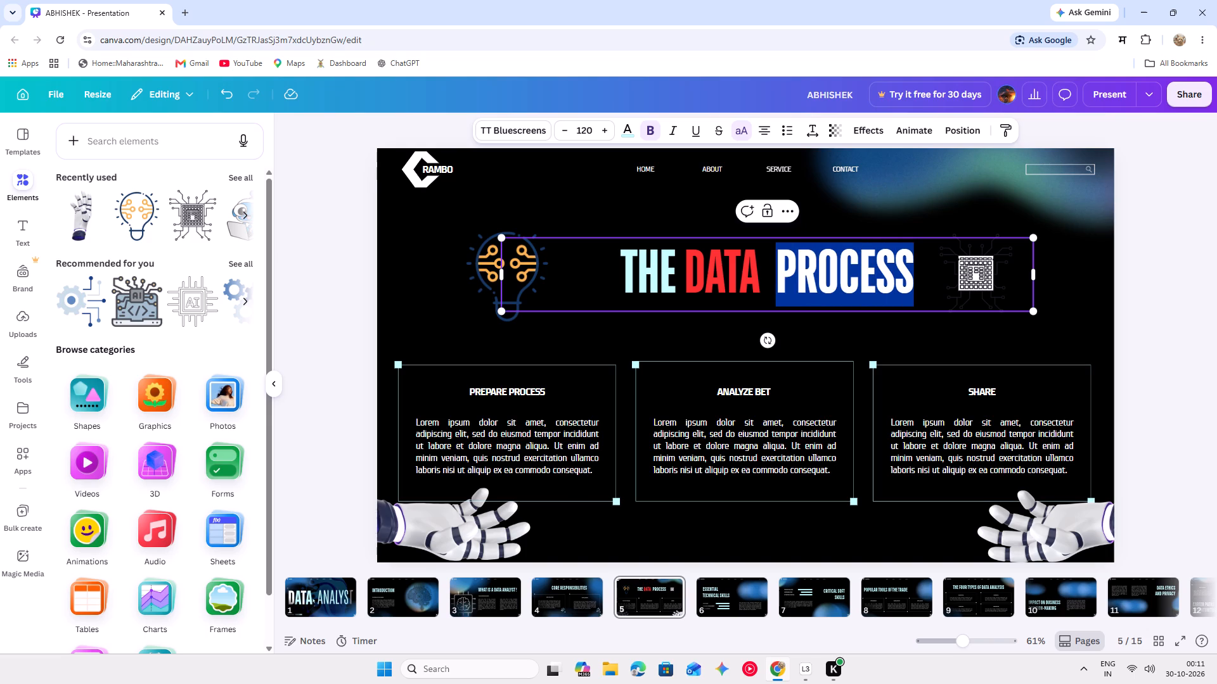
drag(783, 275, 778, 275)
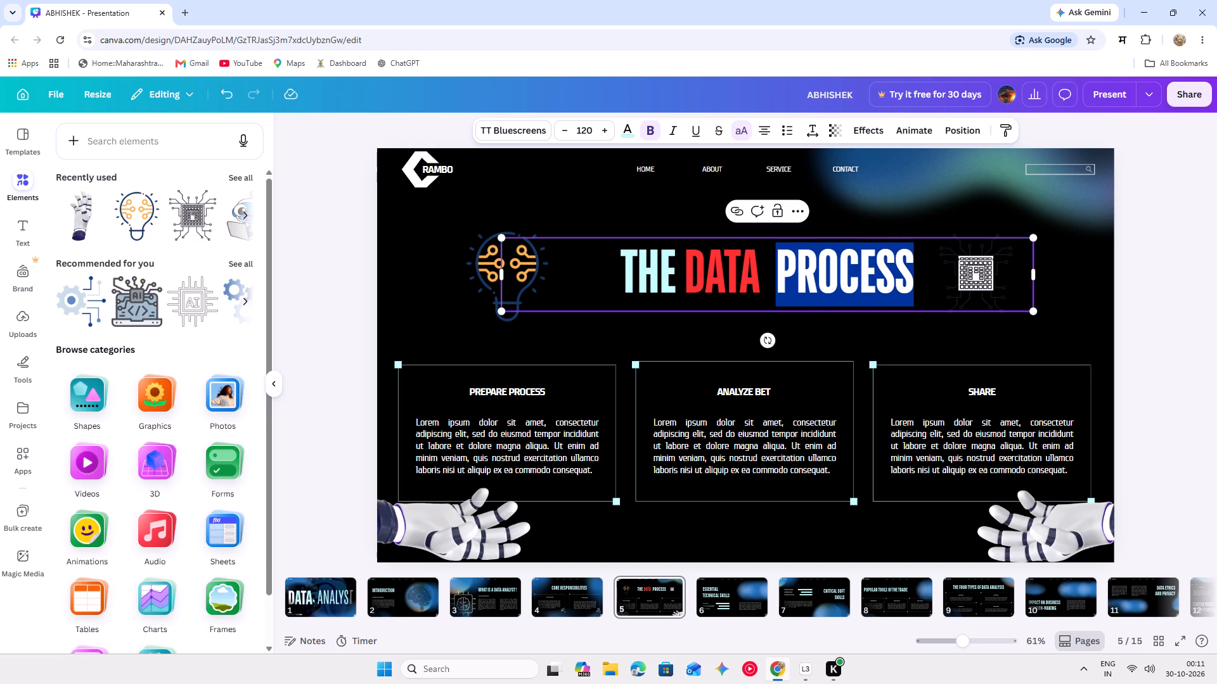
click(629, 139)
click(156, 583)
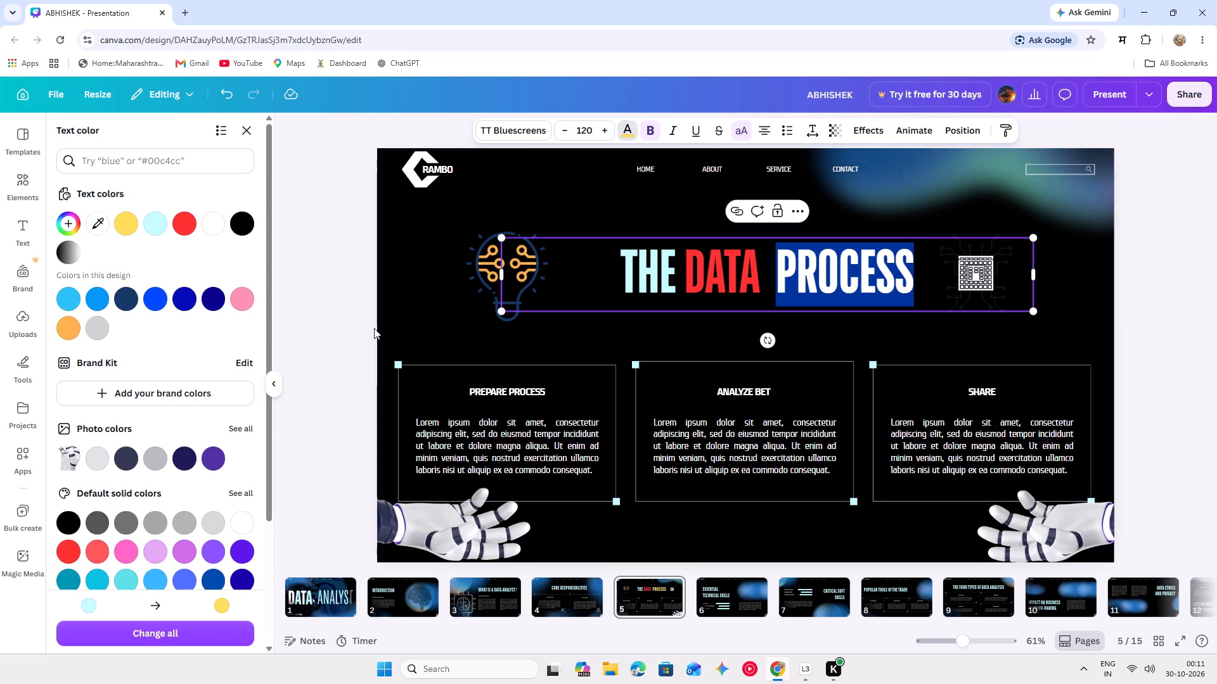
click(344, 317)
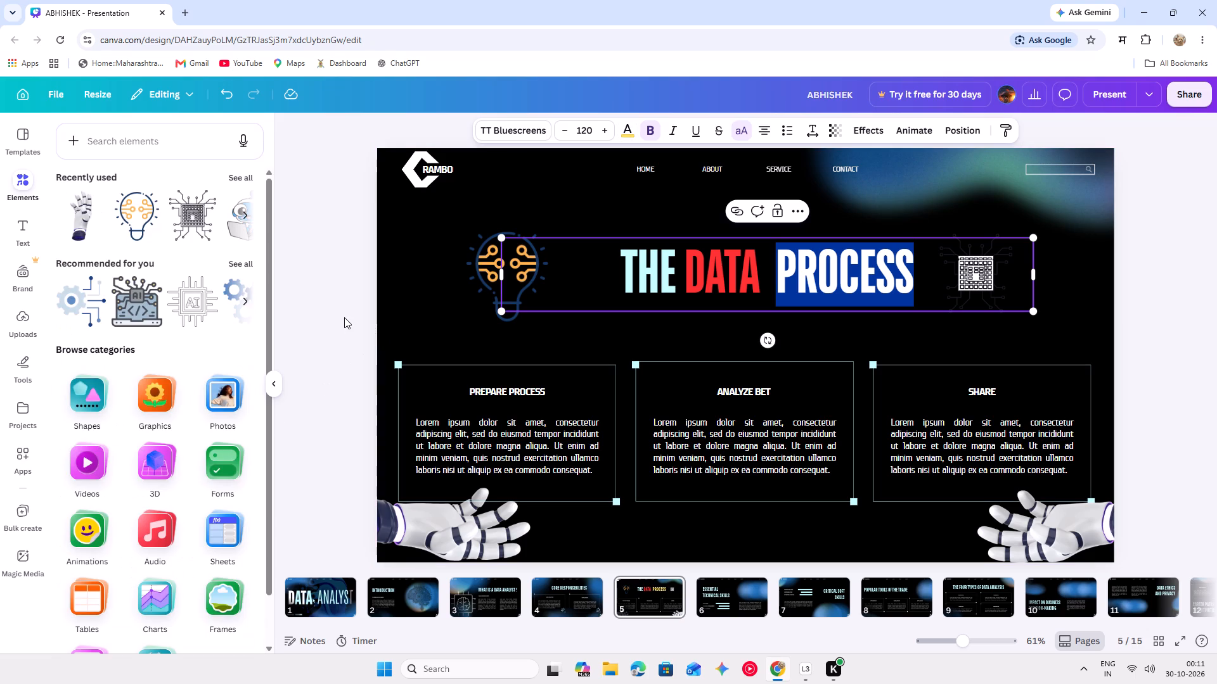
click(344, 317)
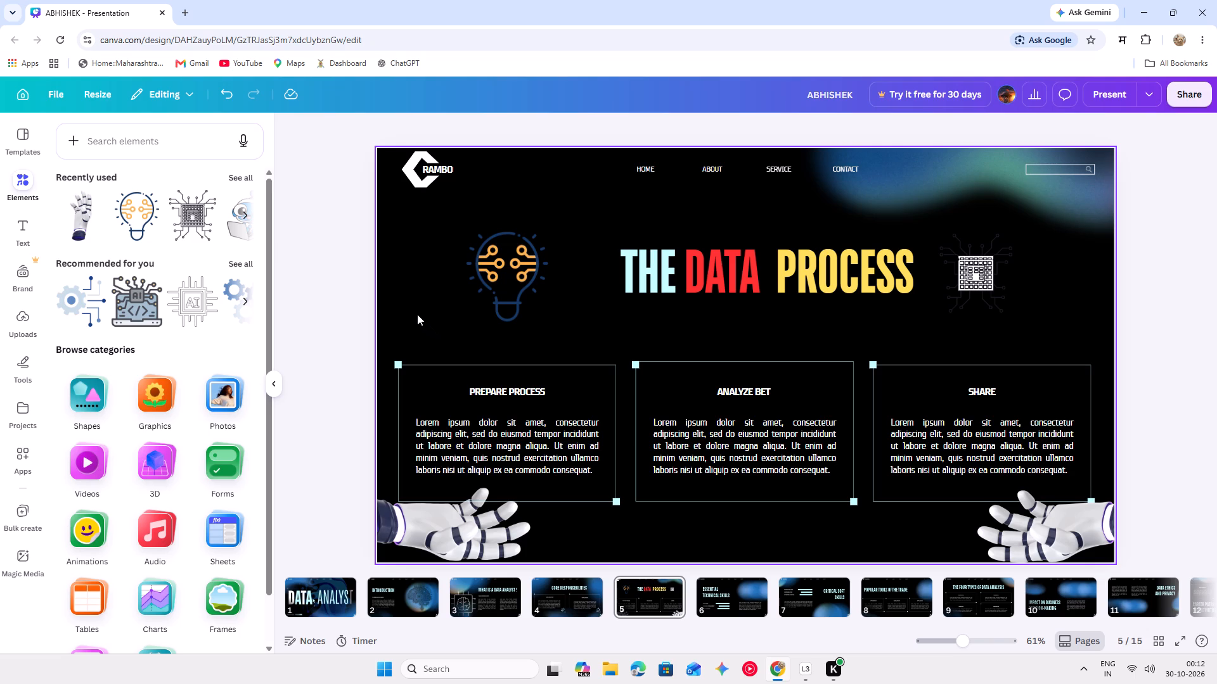
Raise the SHARE heading slightly within its box on slide 5.
click(1012, 391)
click(1012, 391)
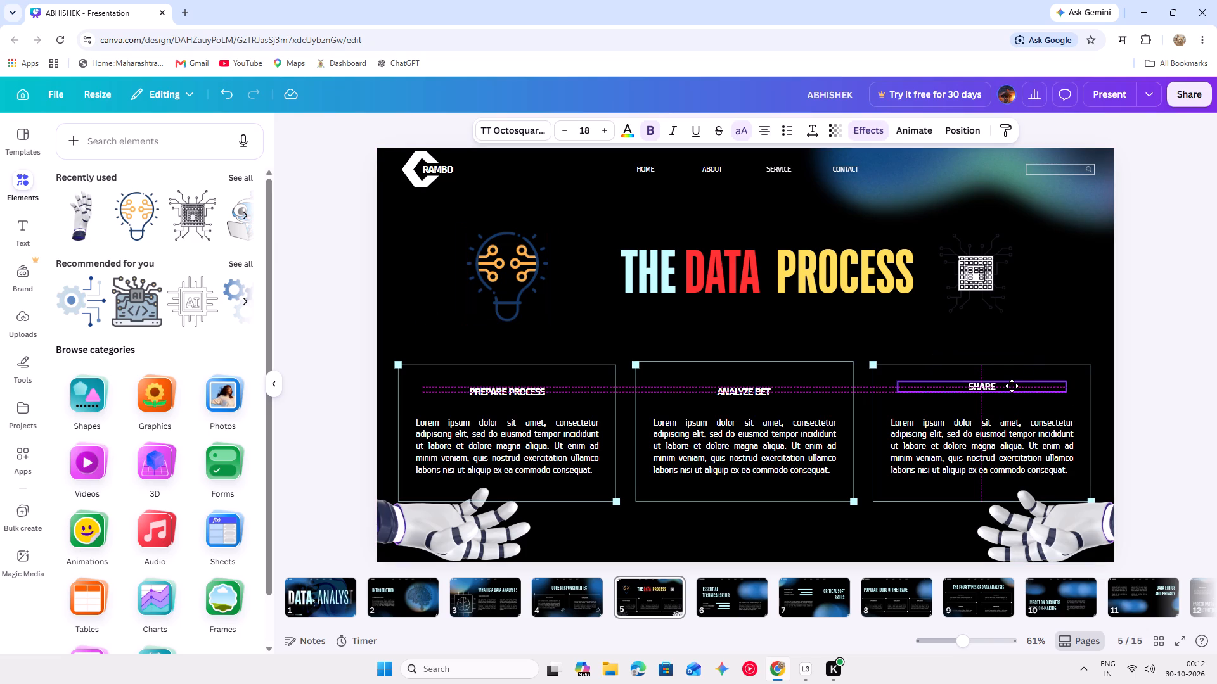
Raise the ANALYZE BET heading slightly within its box, level with the SHARE heading.
double_click(747, 394)
drag(747, 393, 747, 385)
click(801, 390)
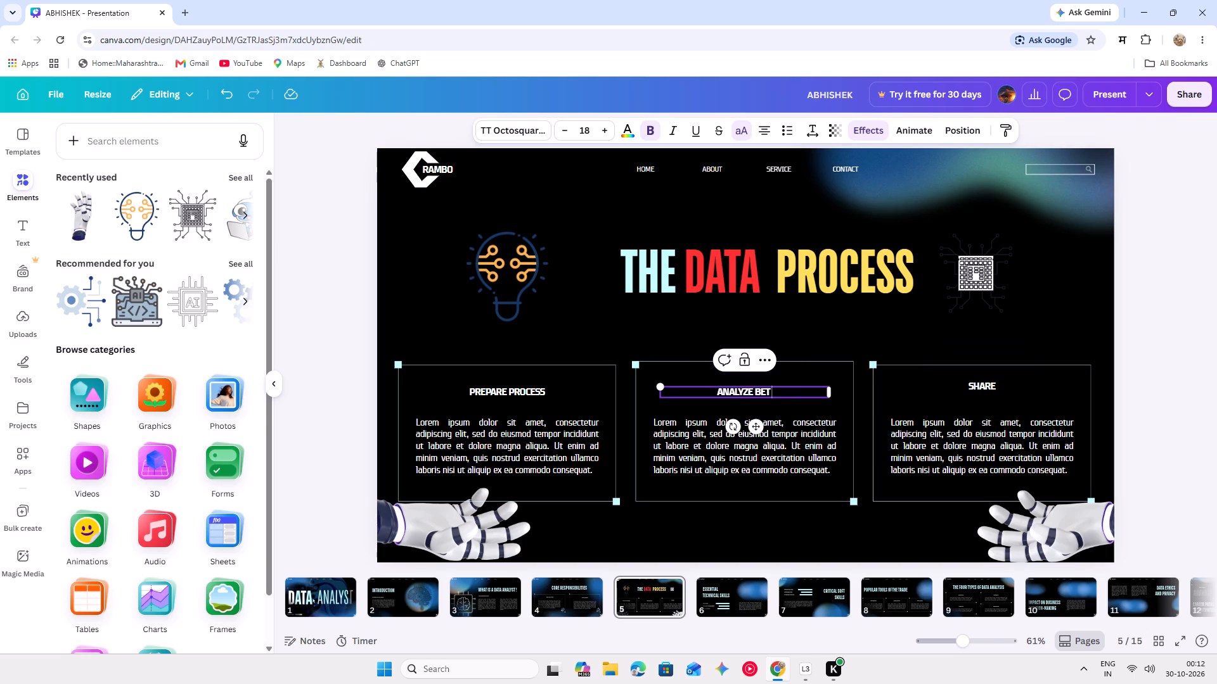
click(800, 376)
drag(789, 391, 785, 382)
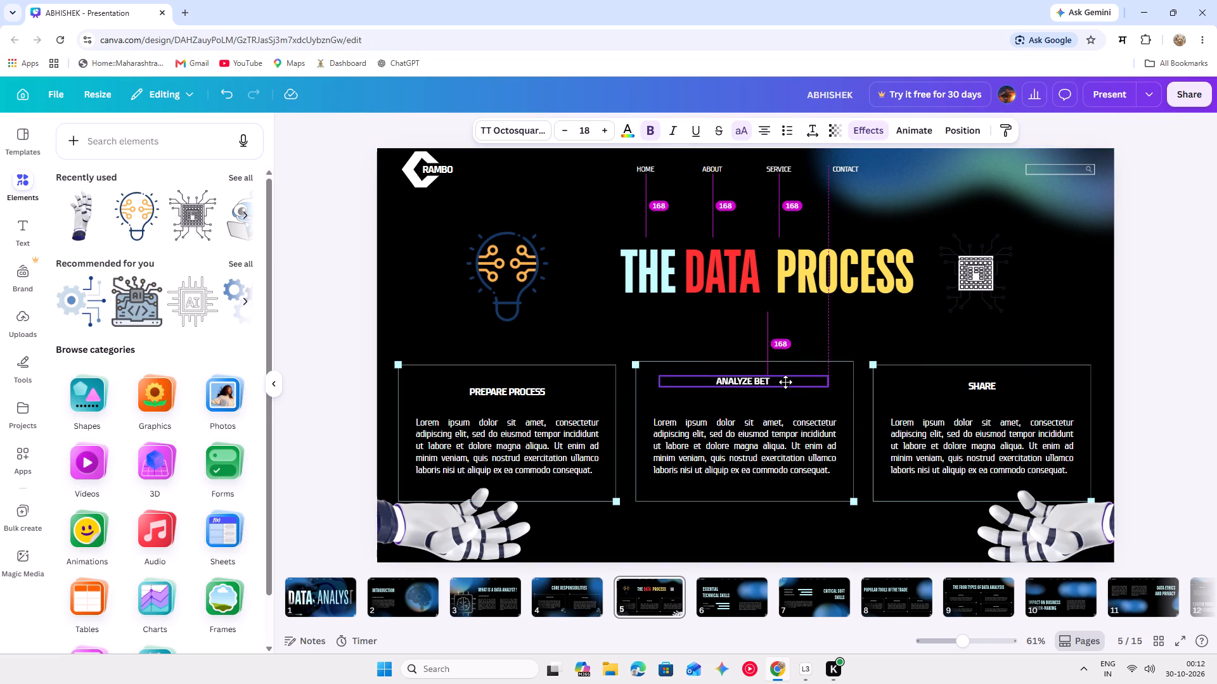
drag(785, 382, 785, 384)
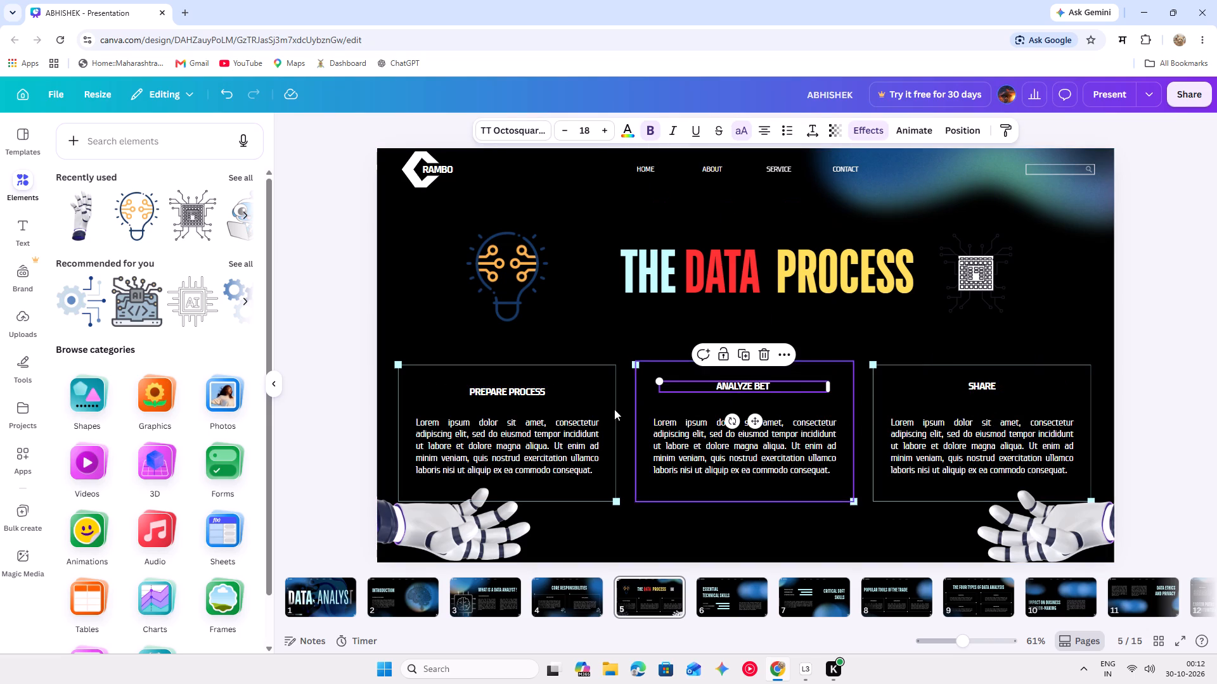
Raise the PREPARE PROCESS heading slightly within its box on slide 5, level with the ANALYZE BET and SHARE headings.
click(544, 391)
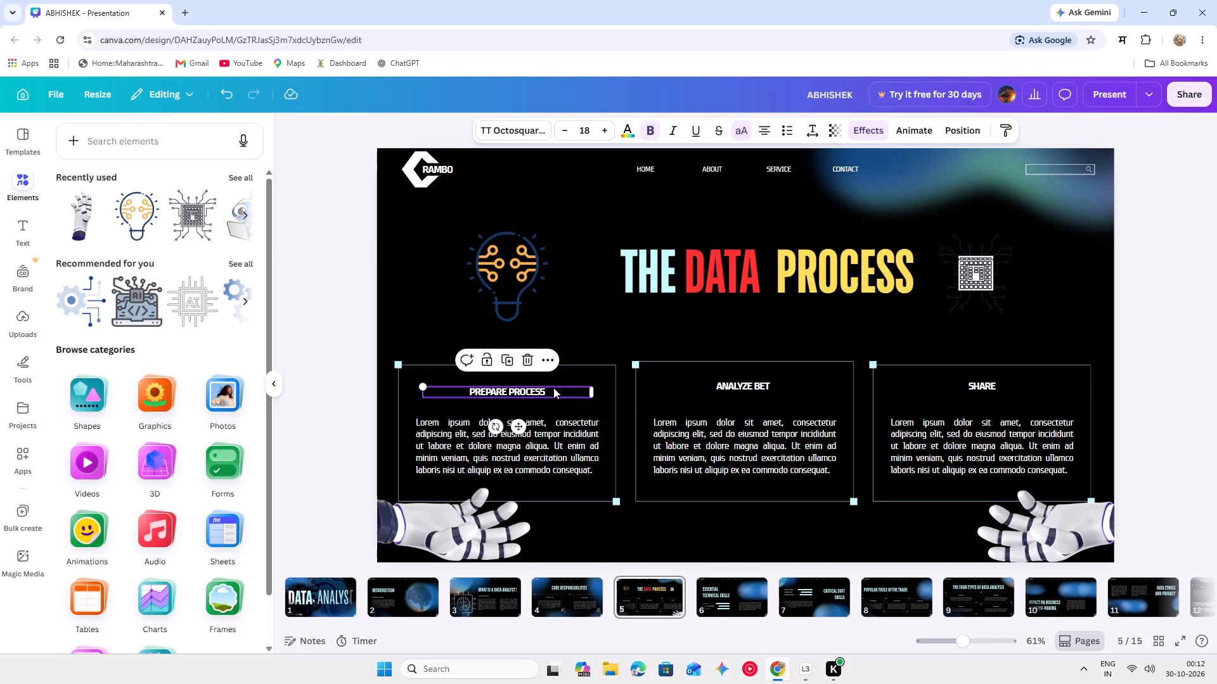
click(553, 388)
drag(553, 388, 554, 374)
click(557, 387)
drag(557, 387, 555, 374)
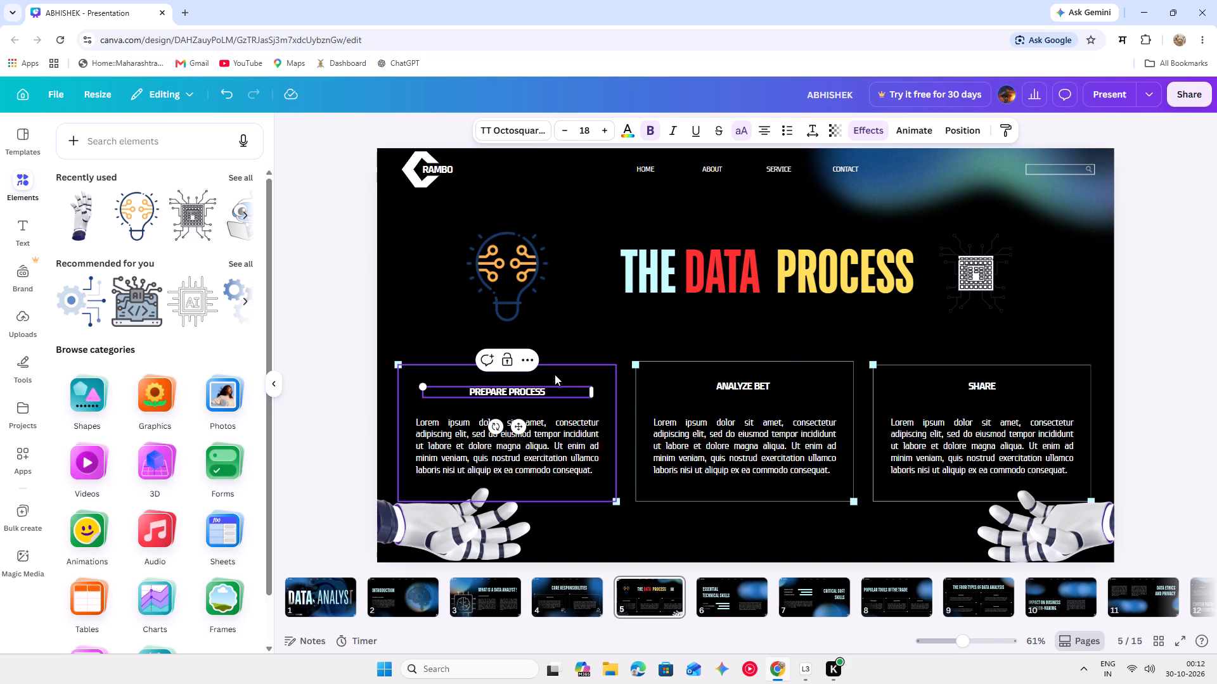
drag(555, 374, 555, 374)
click(546, 391)
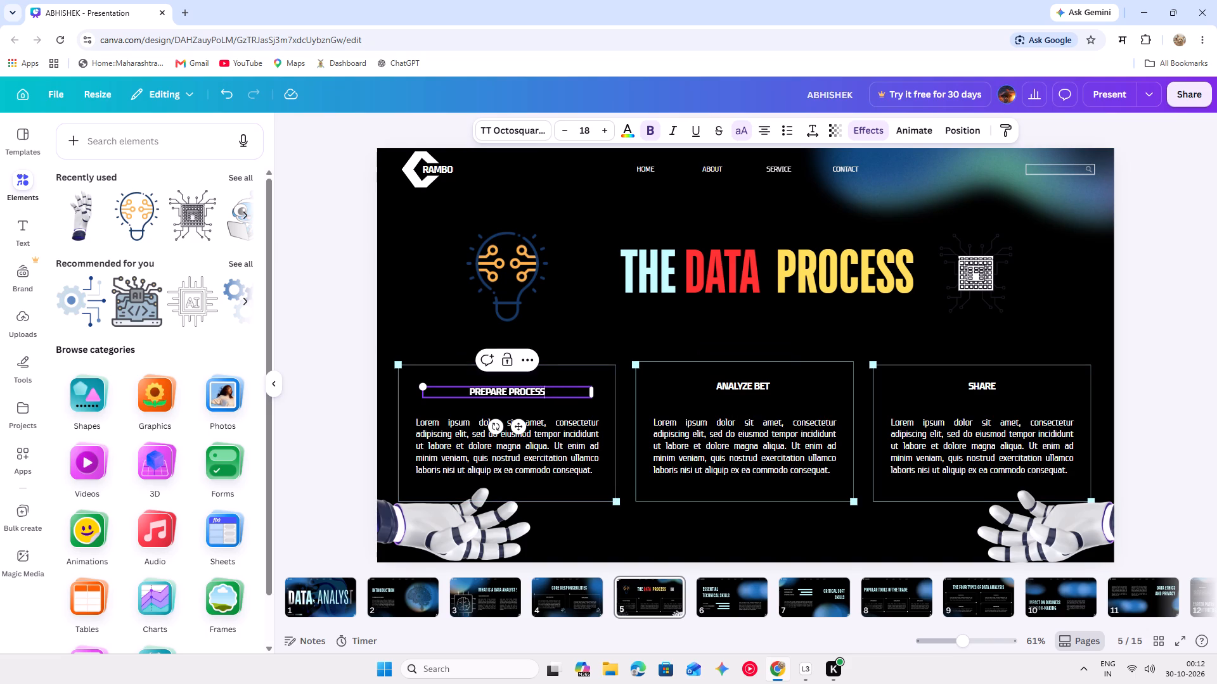
click(556, 324)
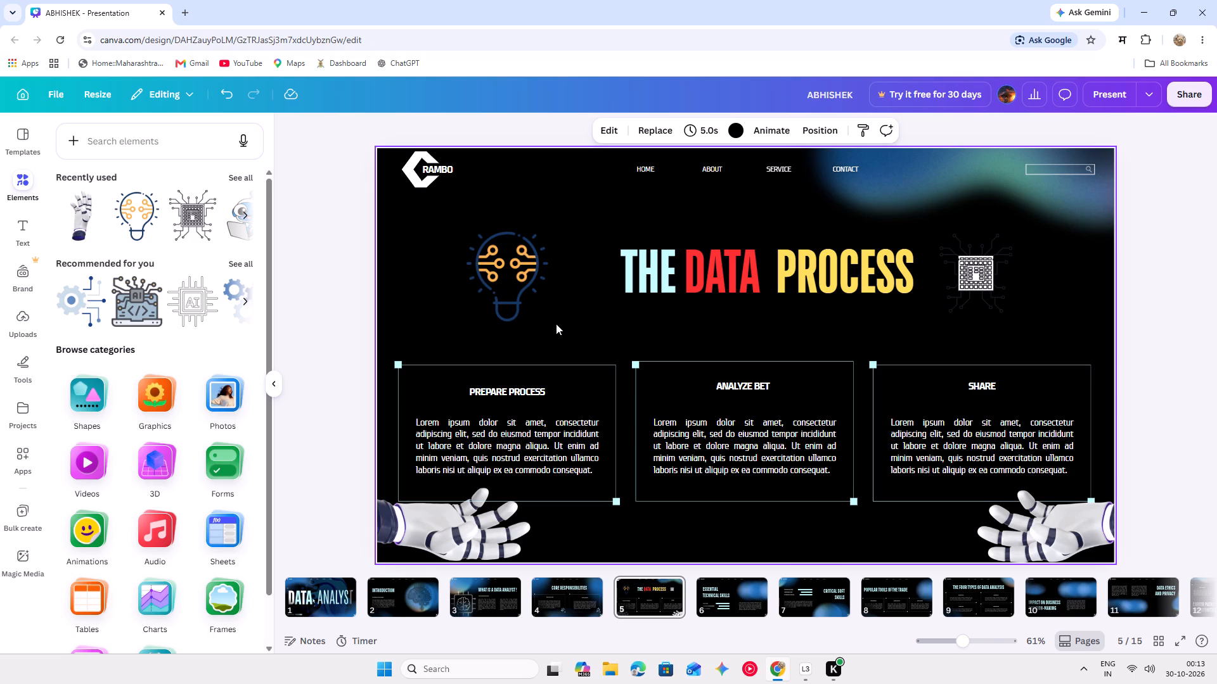
click(539, 389)
drag(539, 389, 539, 381)
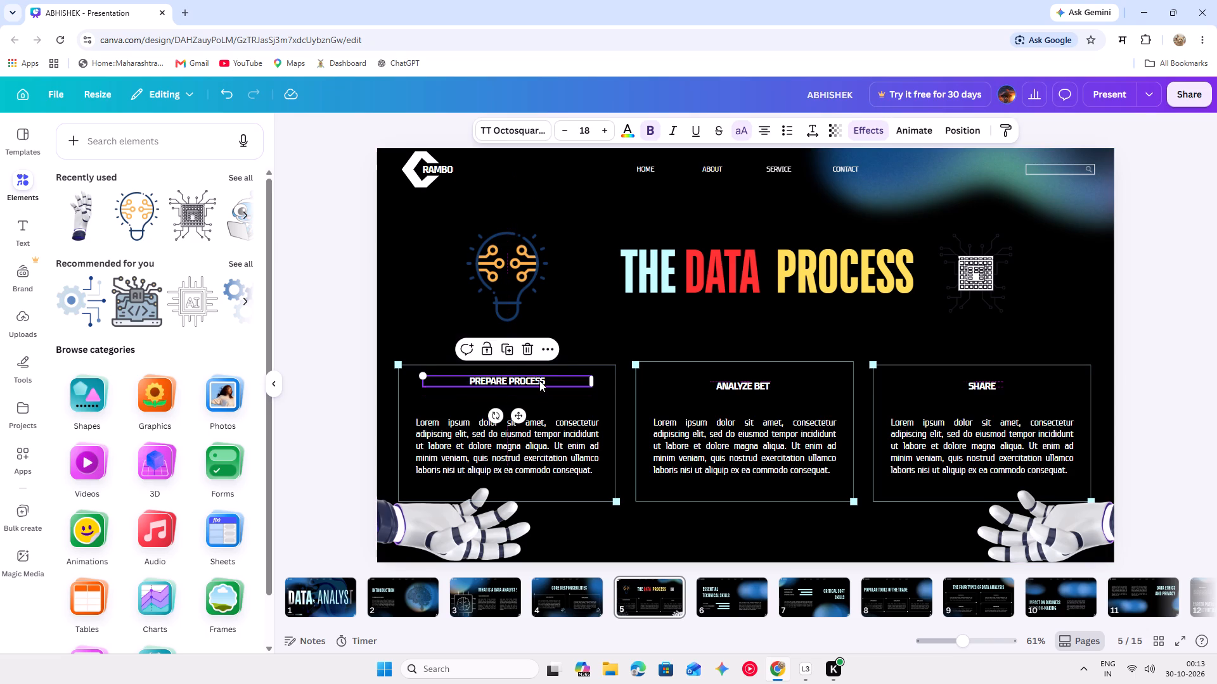
click(333, 343)
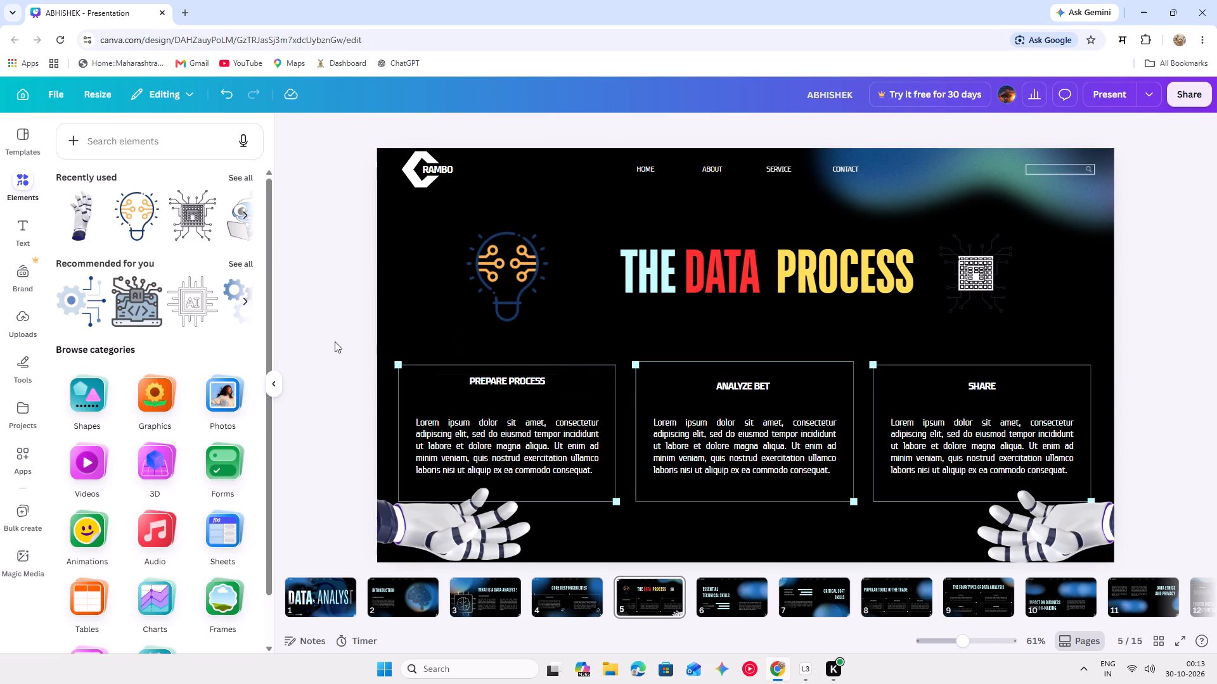
click(536, 382)
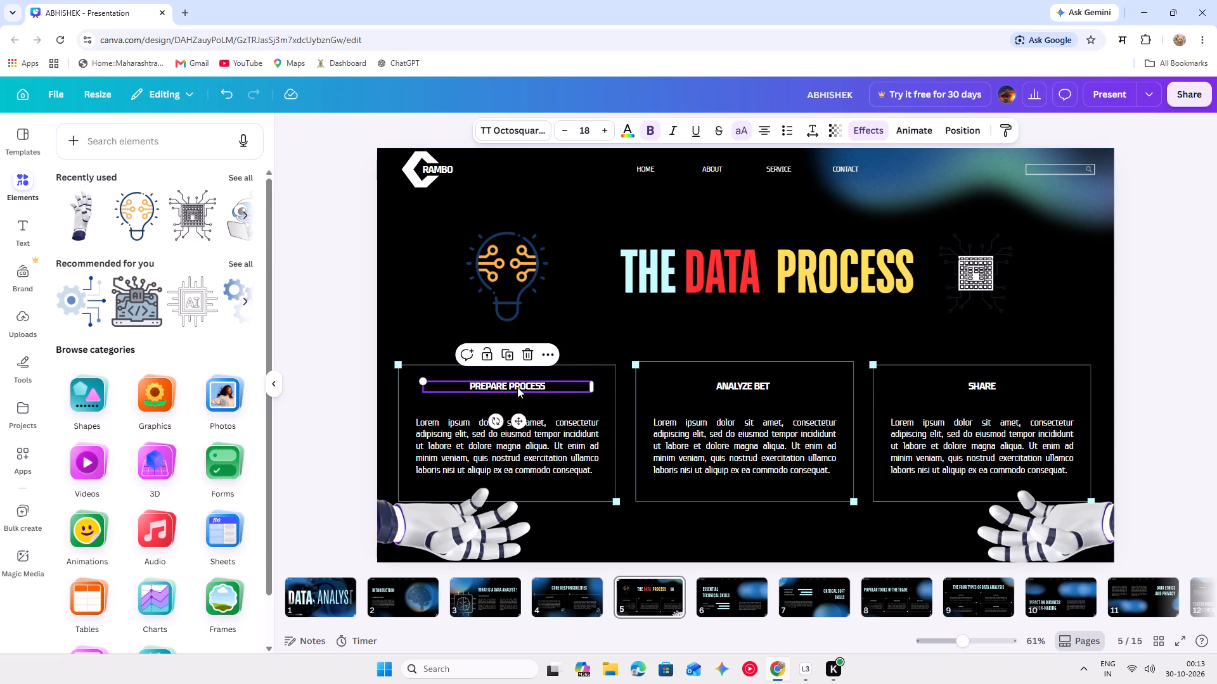
click(366, 334)
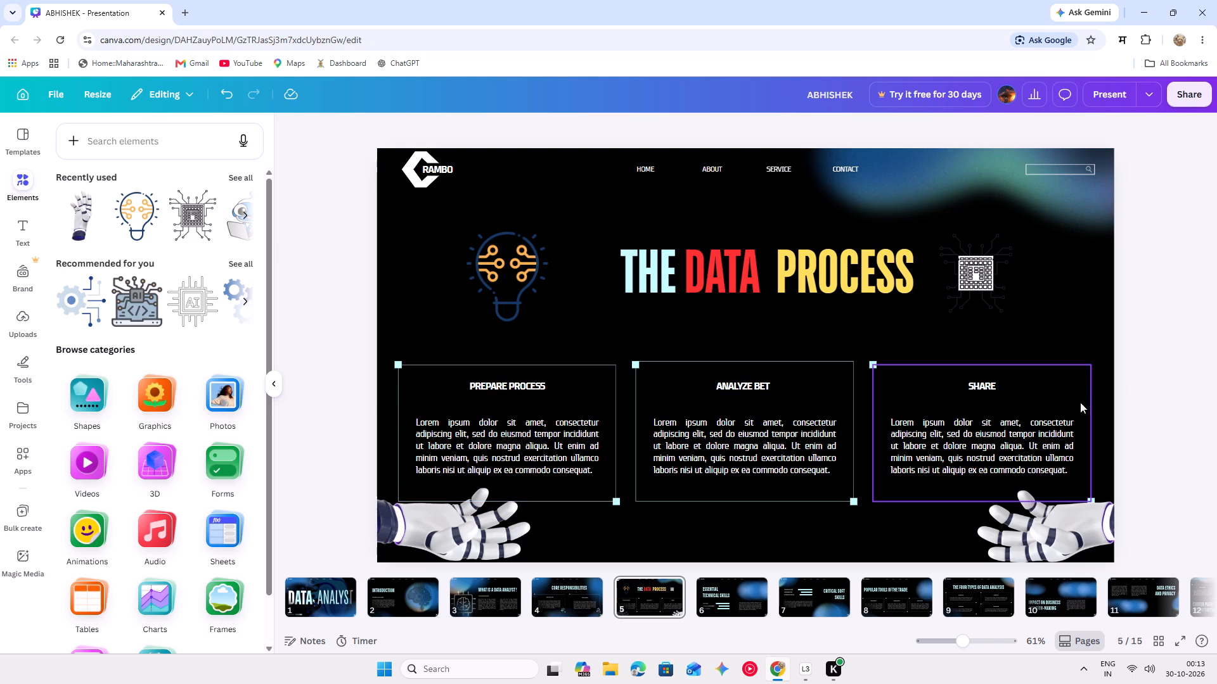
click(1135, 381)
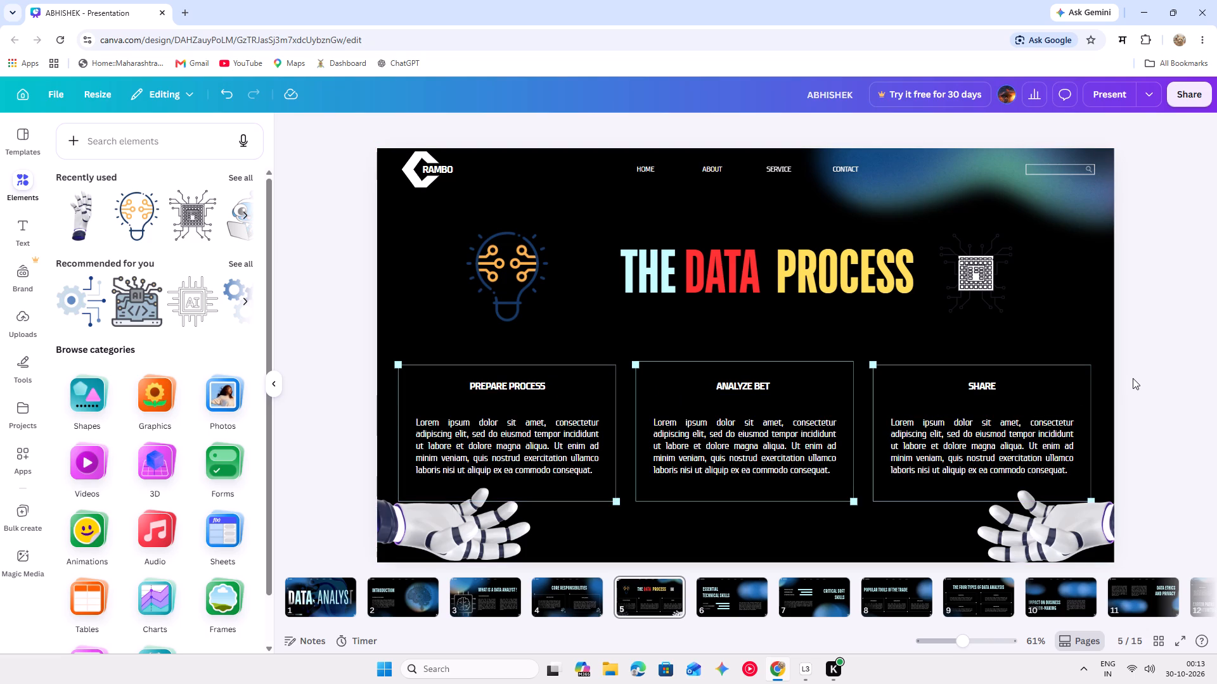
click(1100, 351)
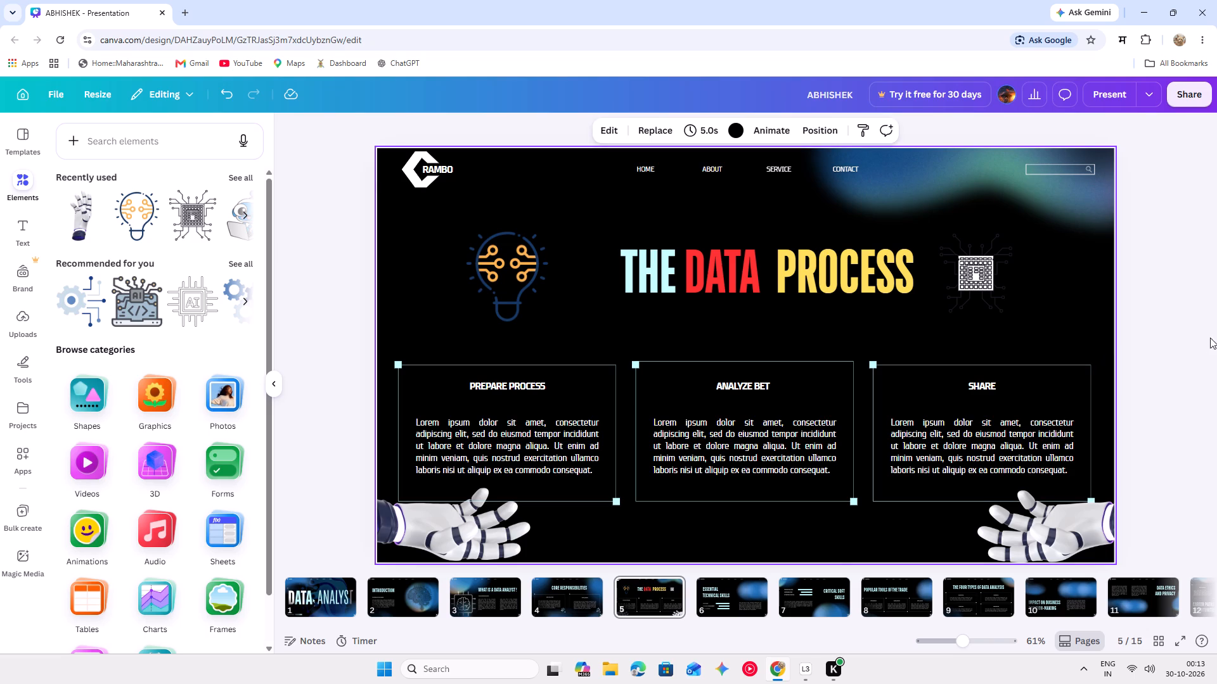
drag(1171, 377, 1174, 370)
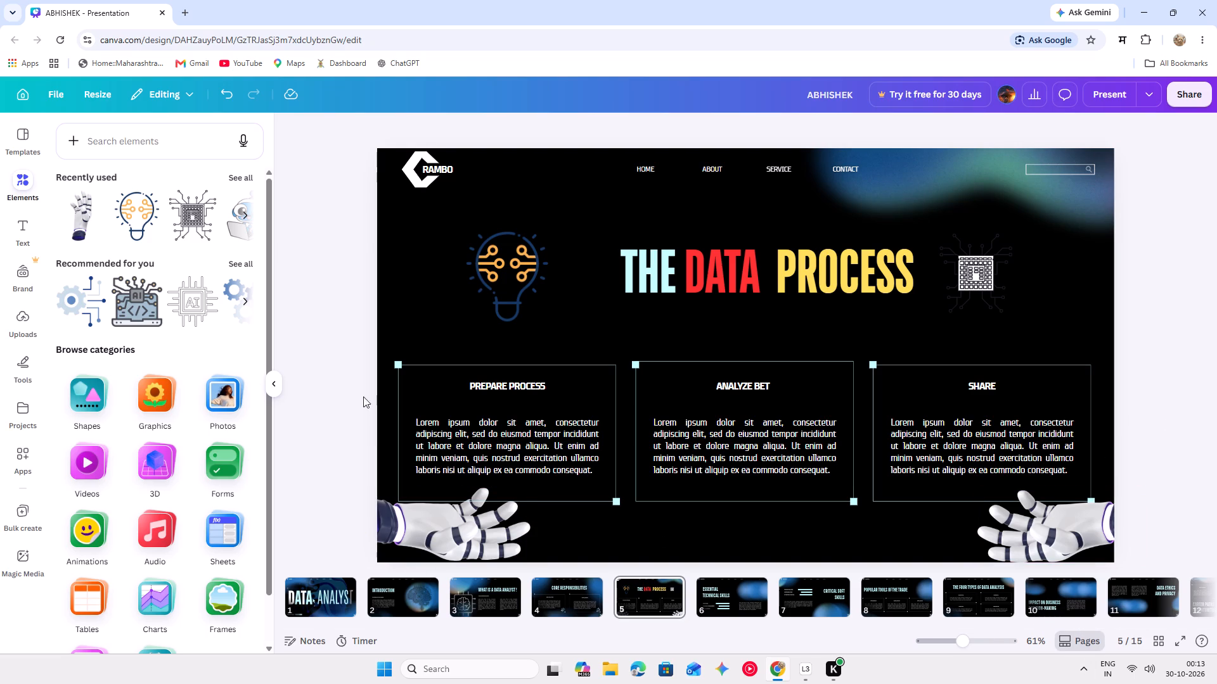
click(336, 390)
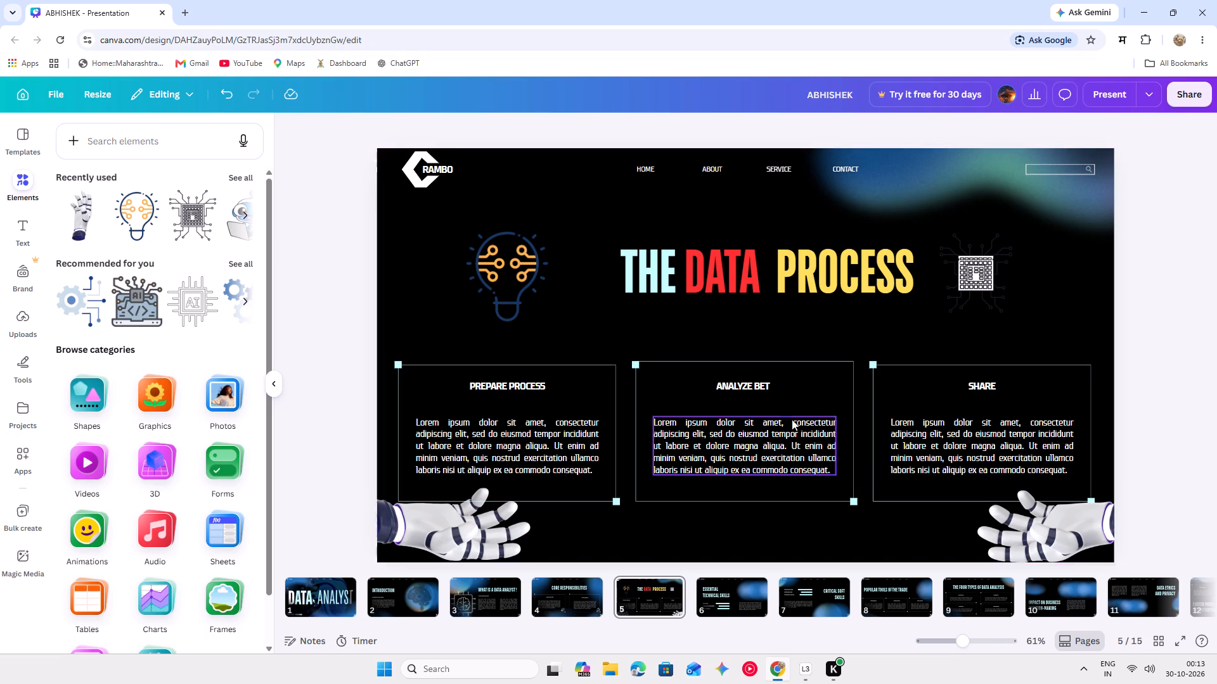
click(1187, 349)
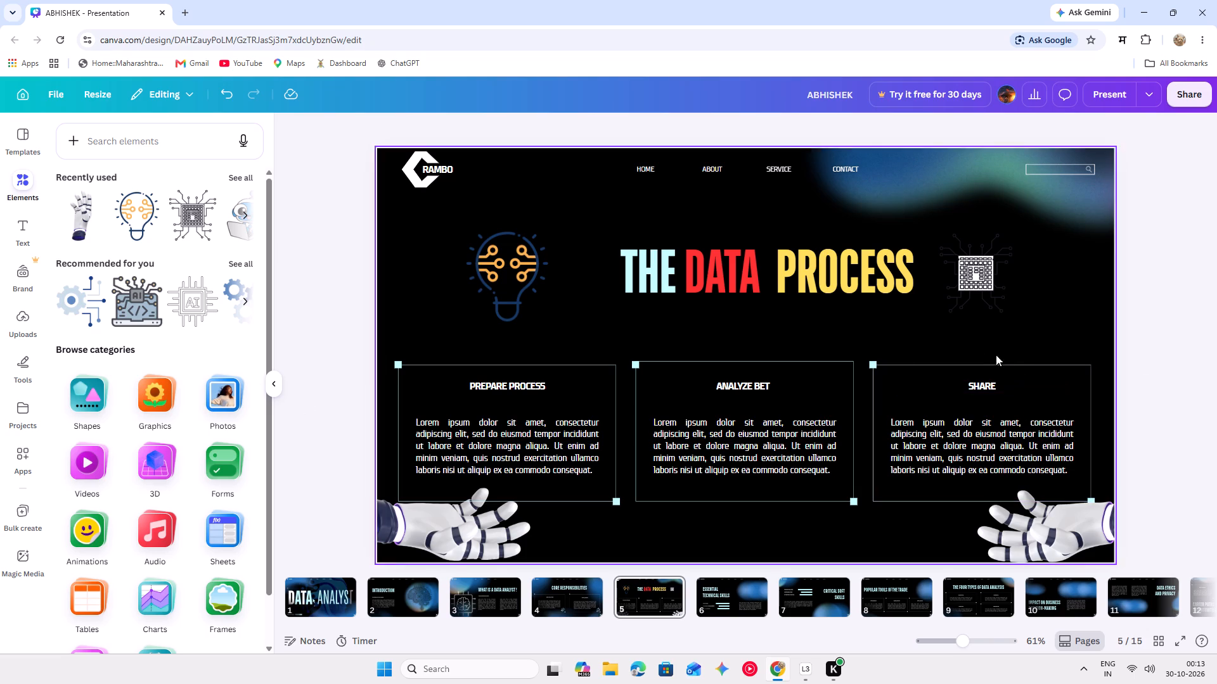
Go to slide 6 and colour the word ESSENTIAL in its title white.
click(721, 583)
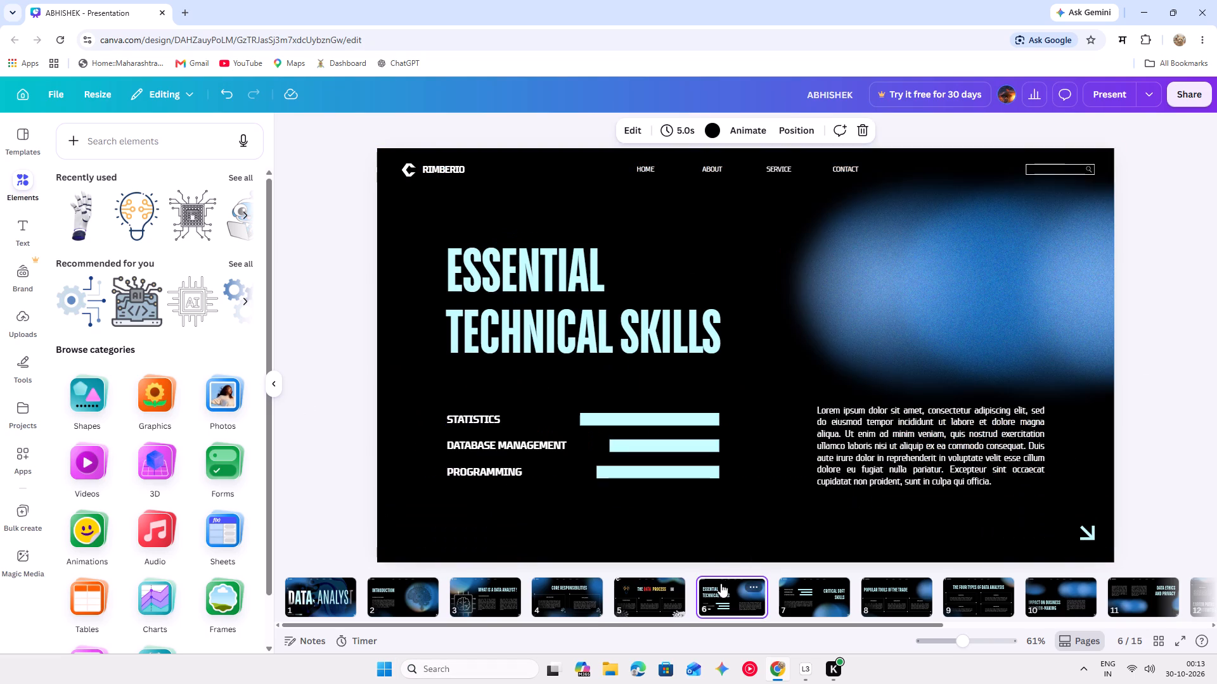
click(610, 262)
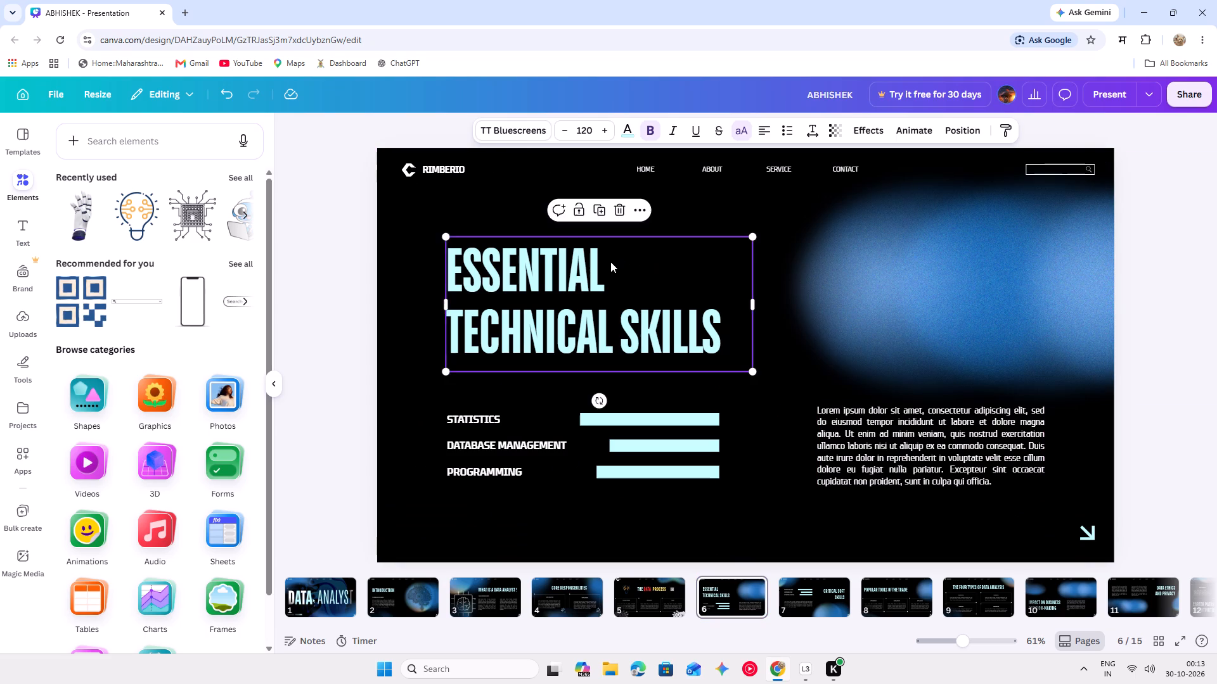
drag(610, 262, 600, 269)
click(592, 270)
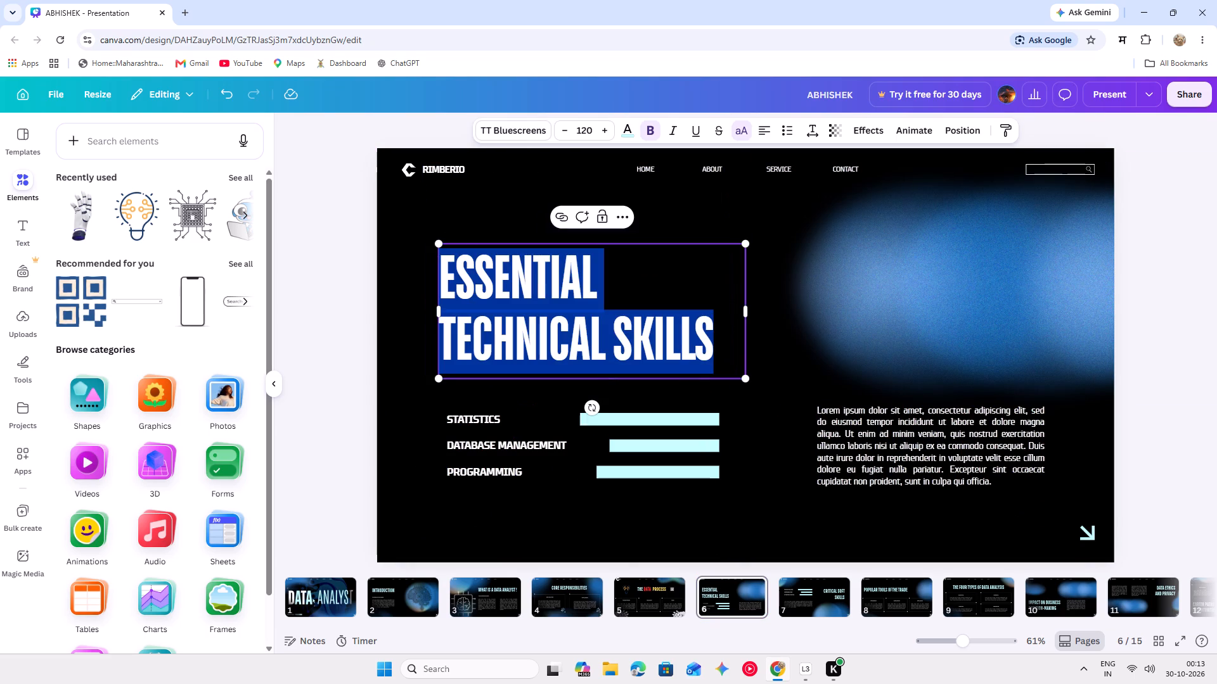
click(593, 271)
drag(593, 271, 536, 271)
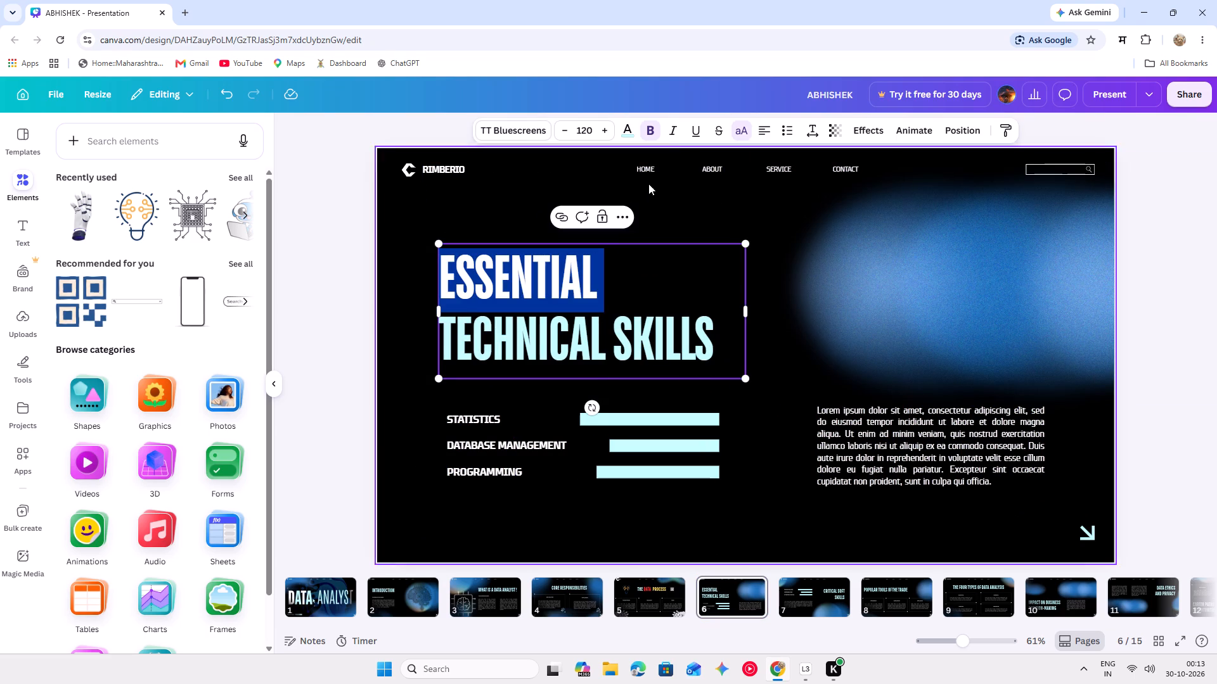
click(624, 129)
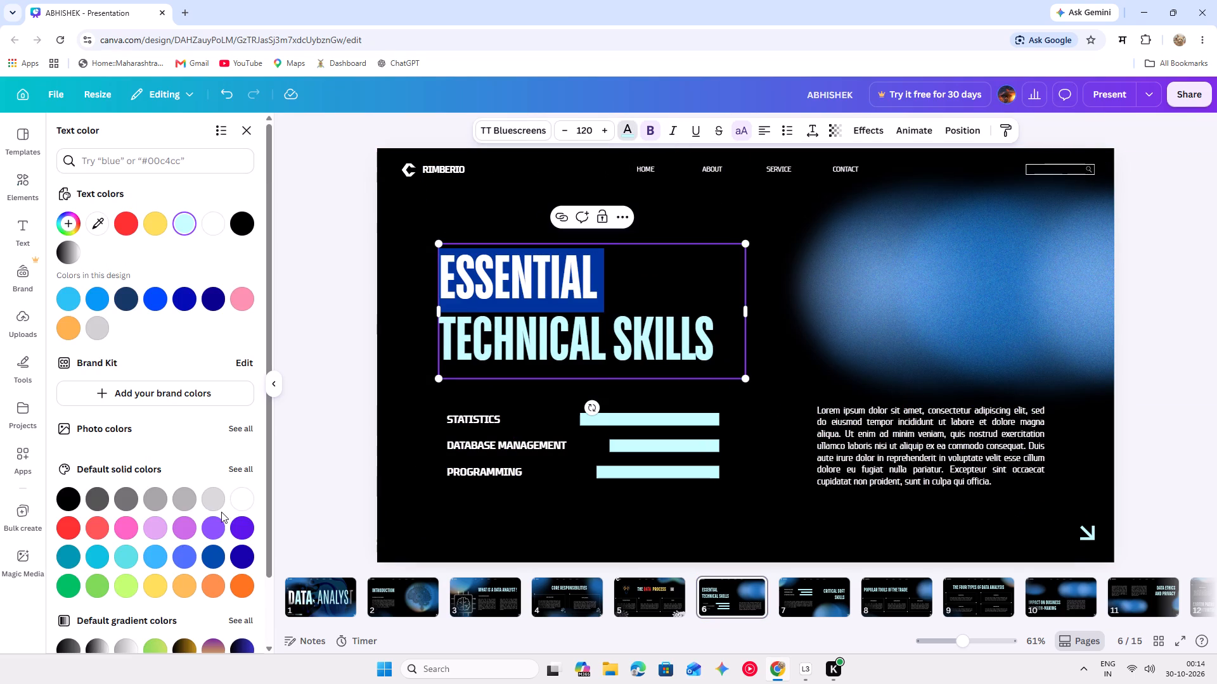
click(237, 504)
click(328, 372)
click(328, 372)
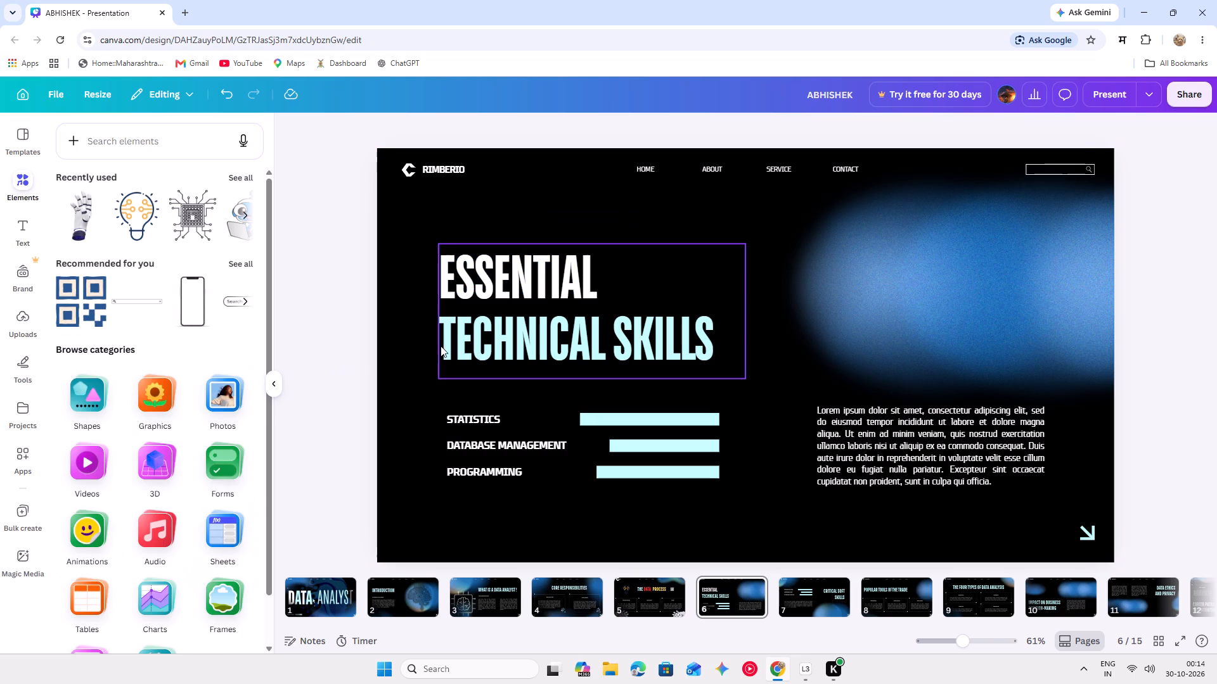
Colour the word TECHNICAL in slide 6's title red.
click(603, 322)
click(603, 322)
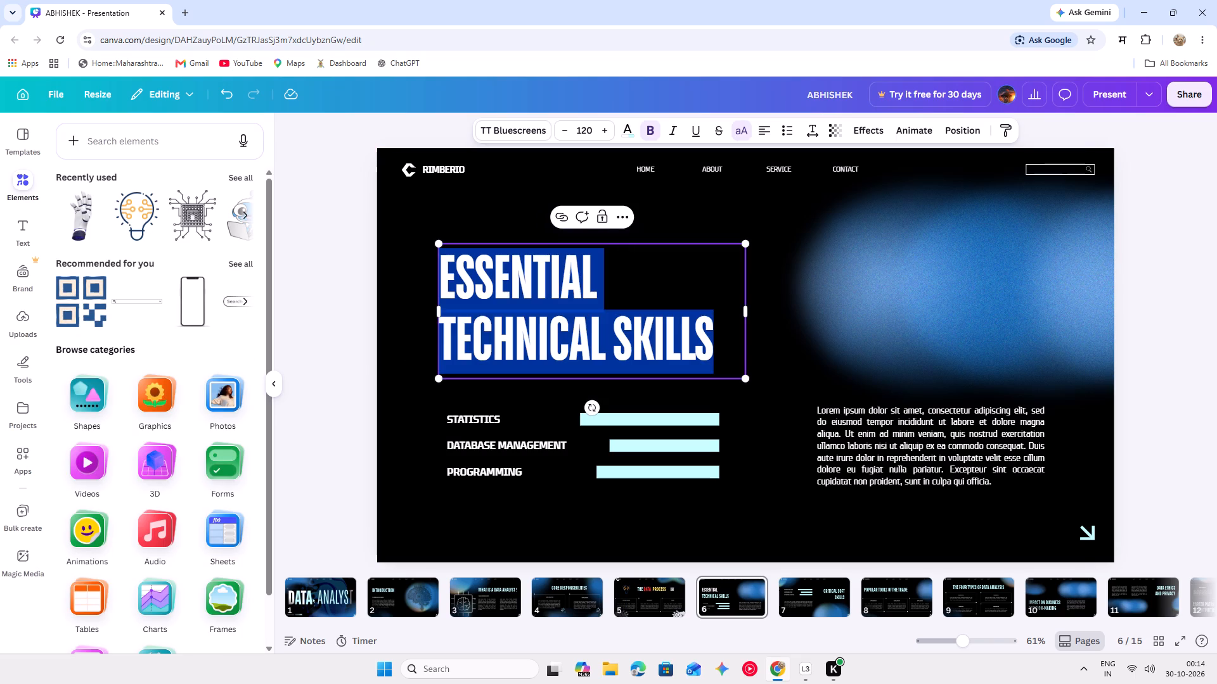
click(603, 322)
drag(604, 326, 442, 328)
click(621, 129)
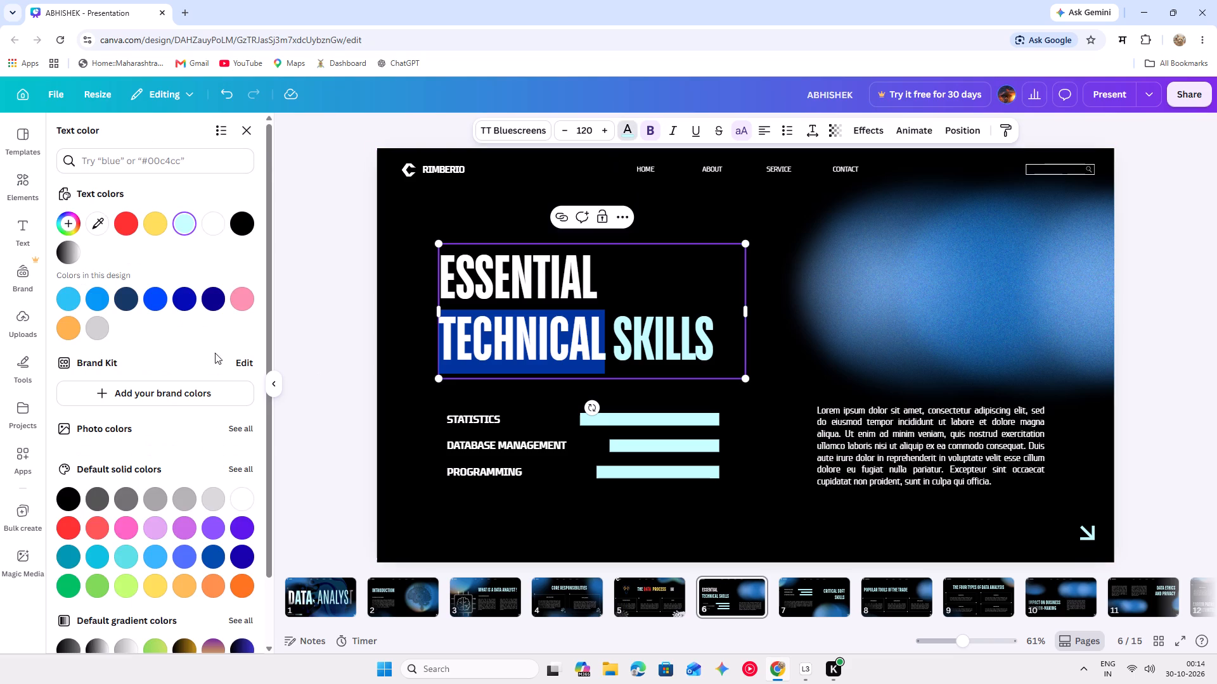
click(133, 232)
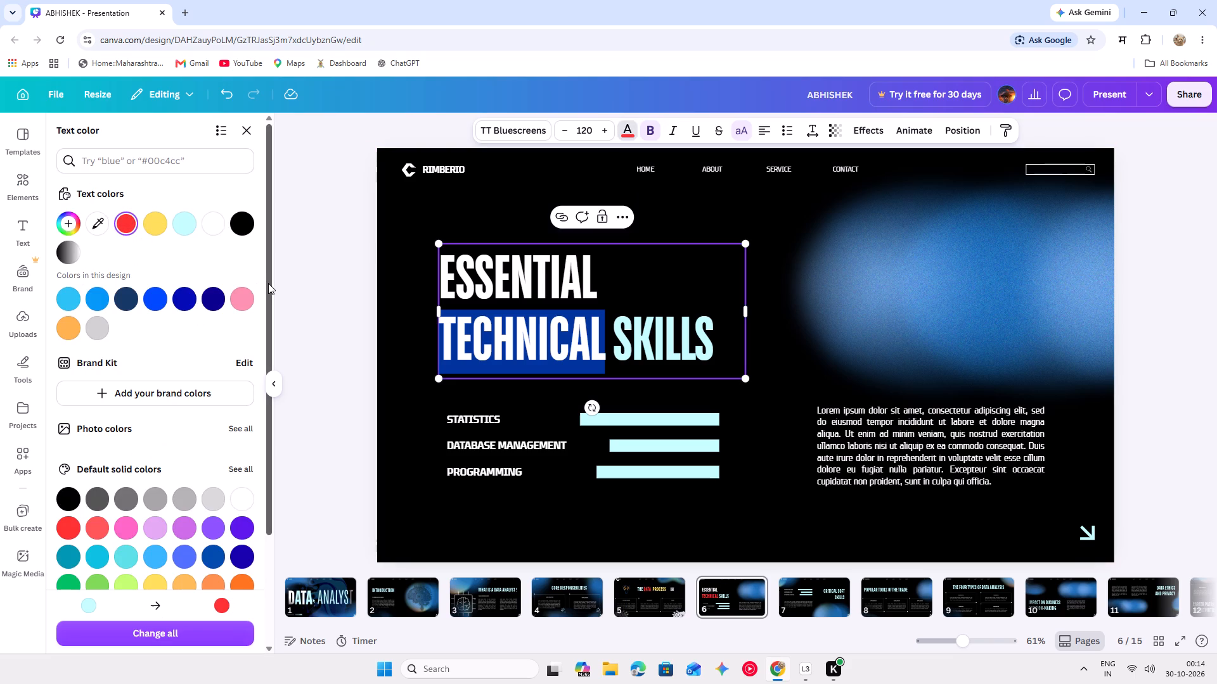
click(268, 284)
click(312, 291)
click(312, 291)
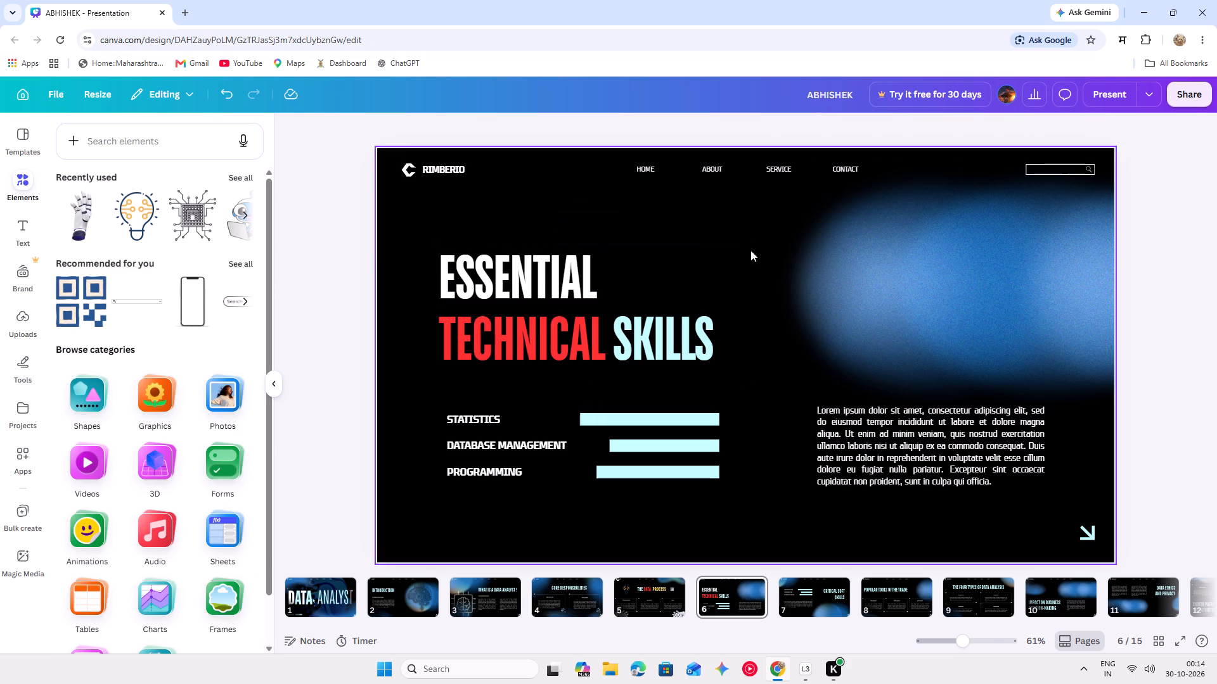
Colour the word SKILLS in slide 6's title yellow.
click(718, 323)
click(720, 333)
click(720, 333)
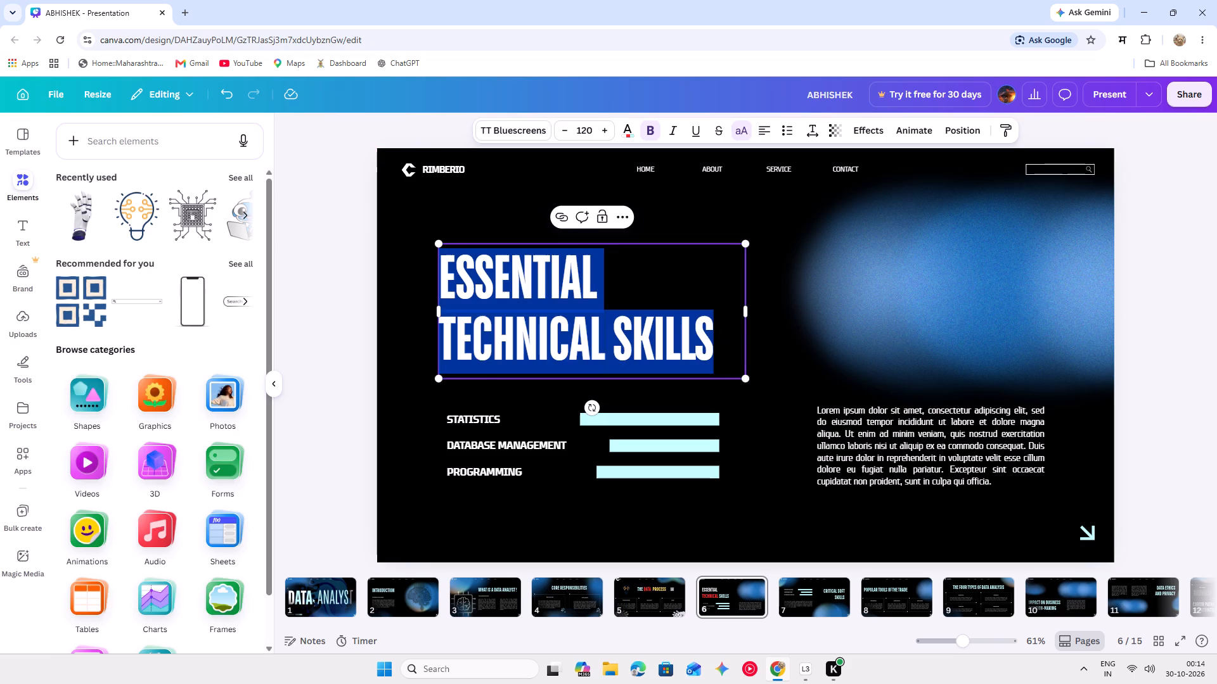
drag(720, 333, 706, 333)
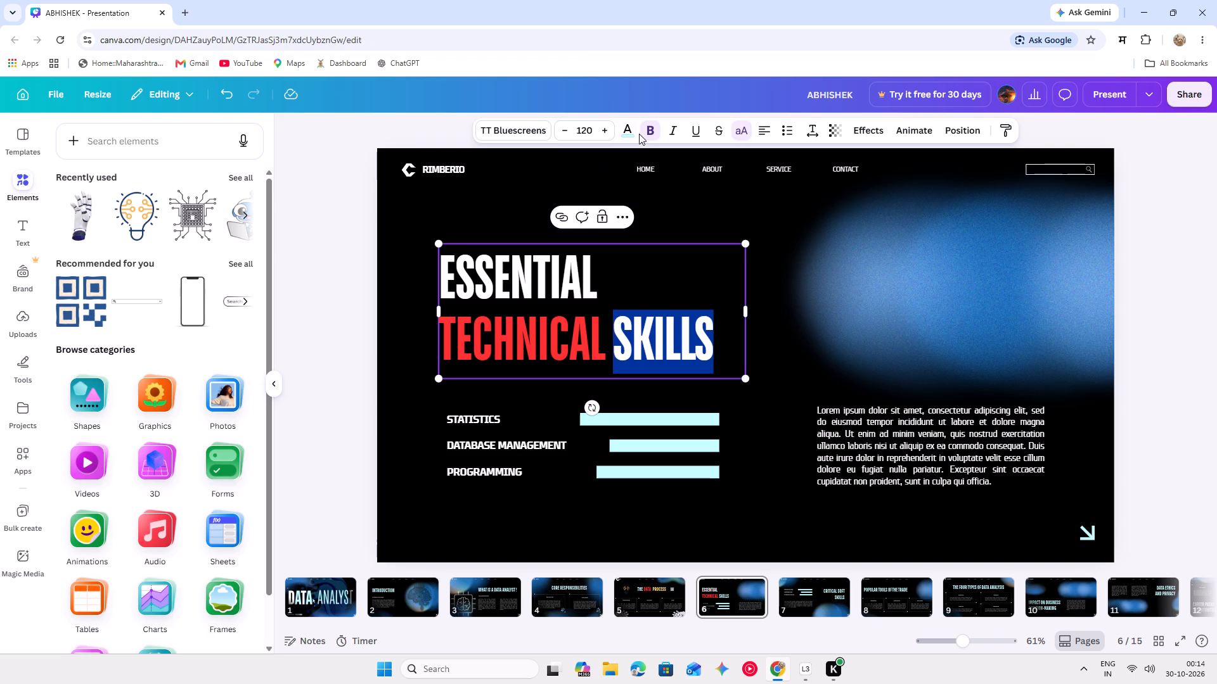
click(631, 134)
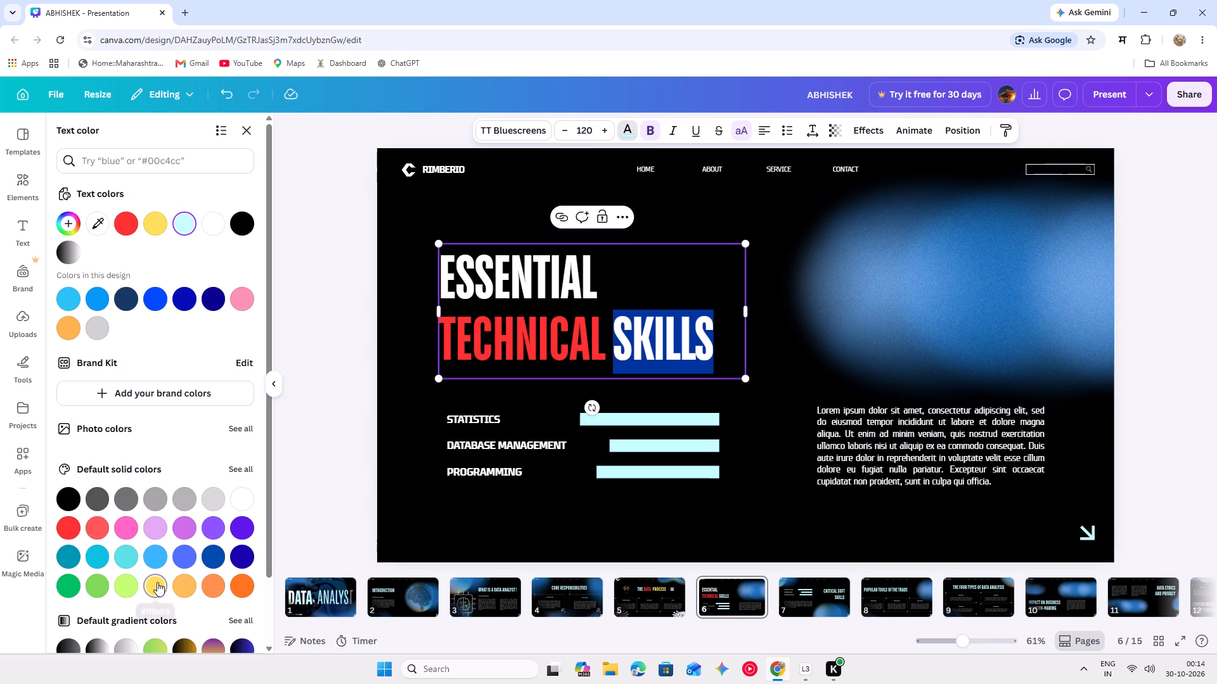
click(157, 582)
click(315, 394)
click(315, 394)
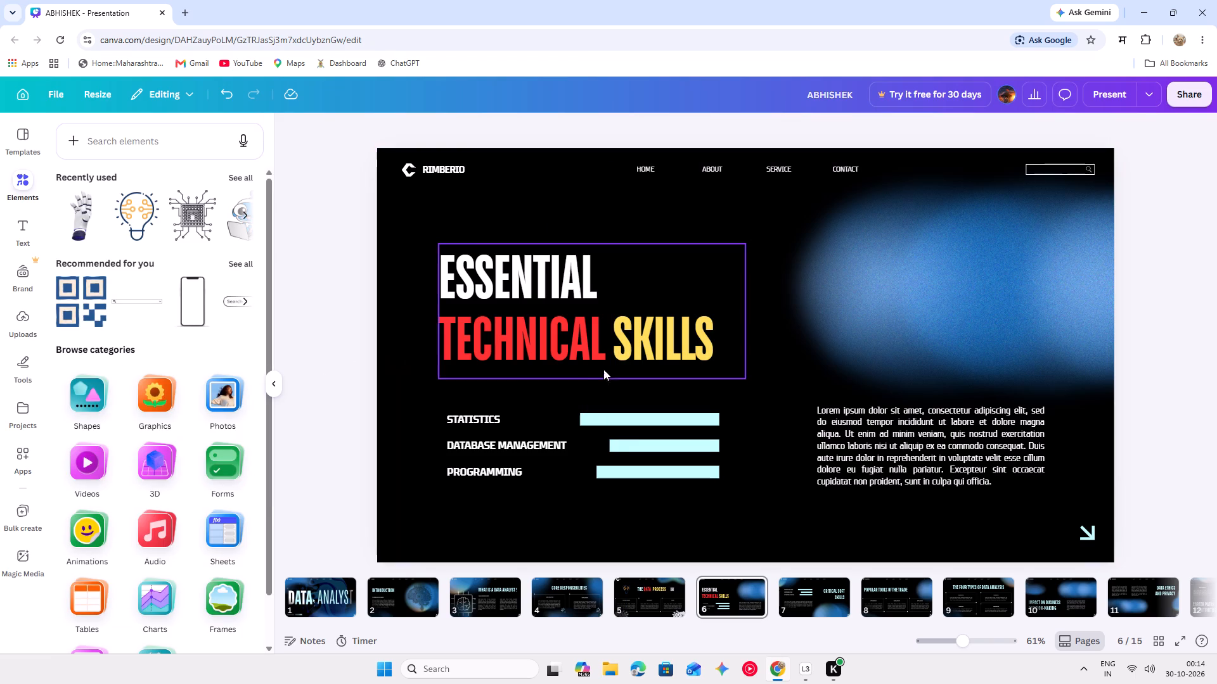
Recolour the bar beside STATISTICS on slide 6 red.
click(625, 422)
click(625, 422)
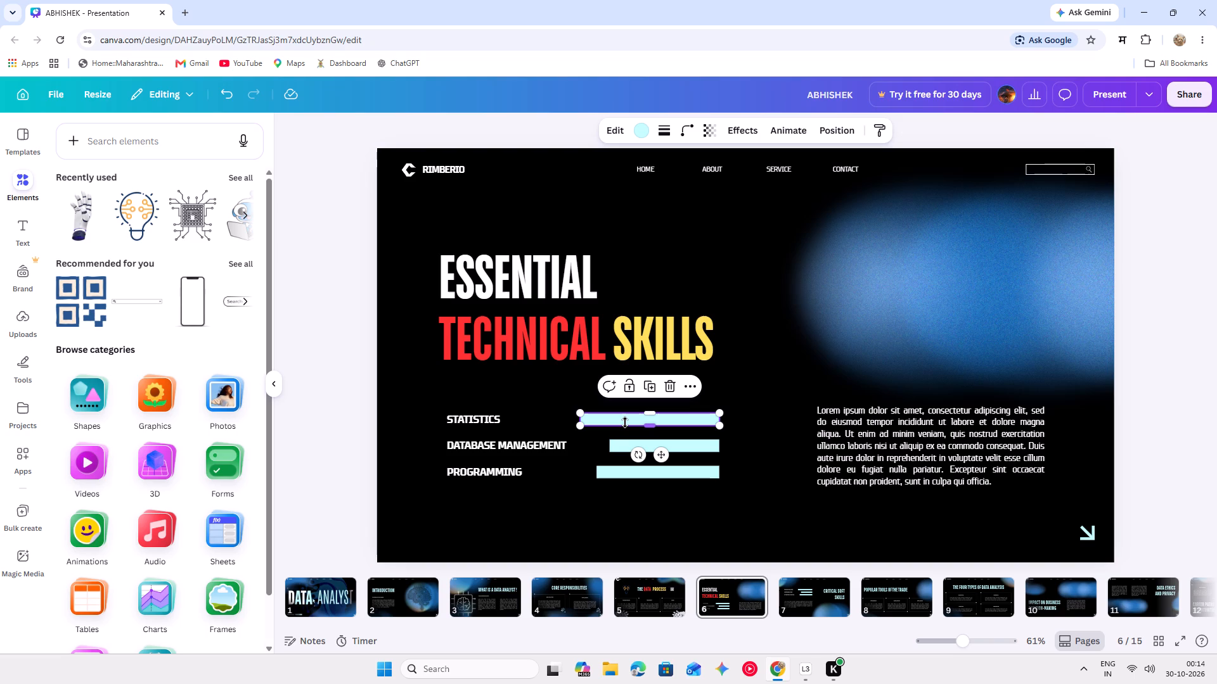
click(641, 127)
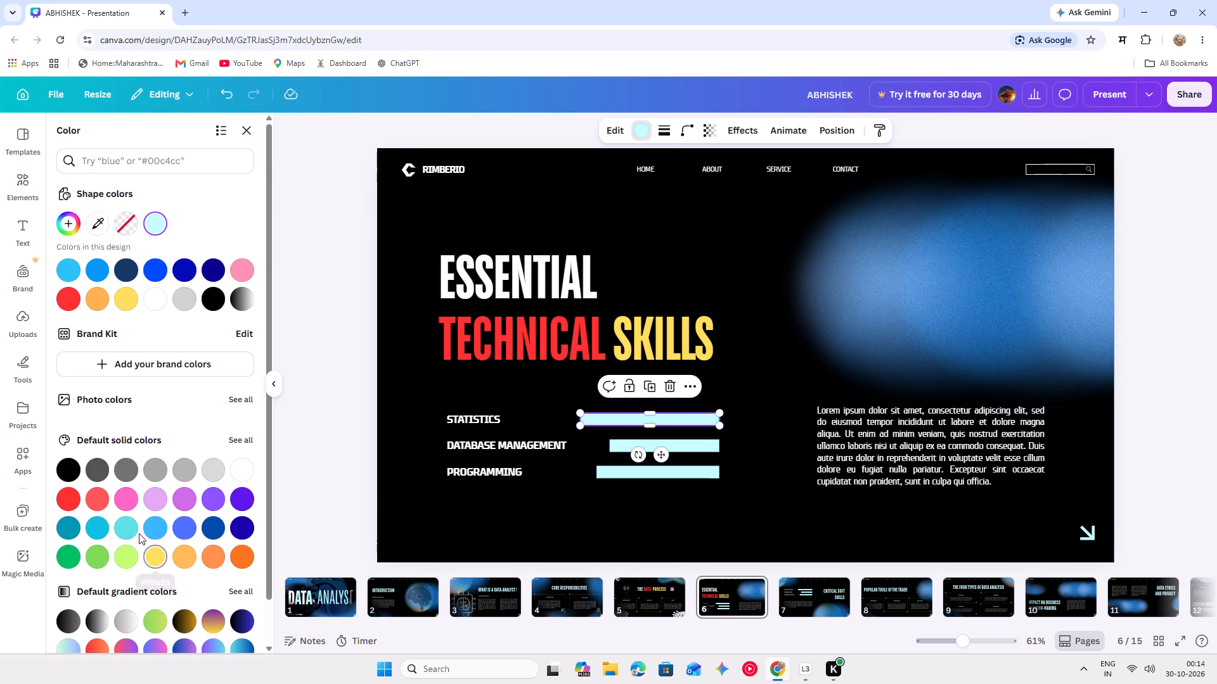
click(77, 500)
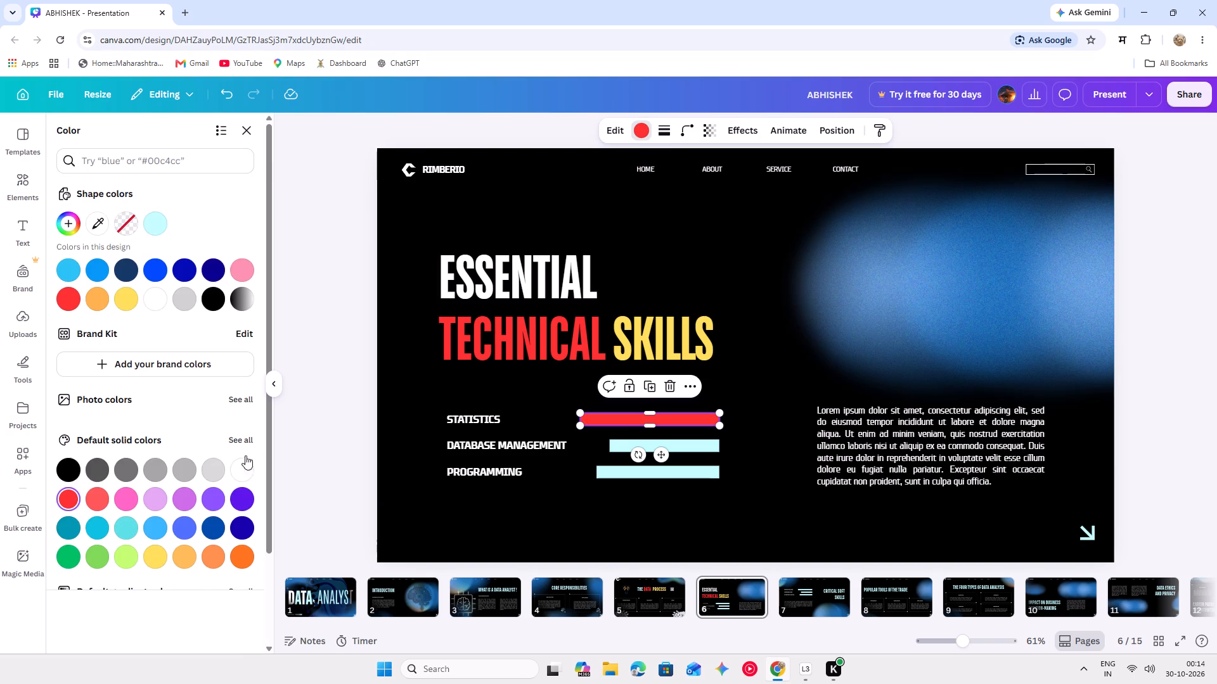
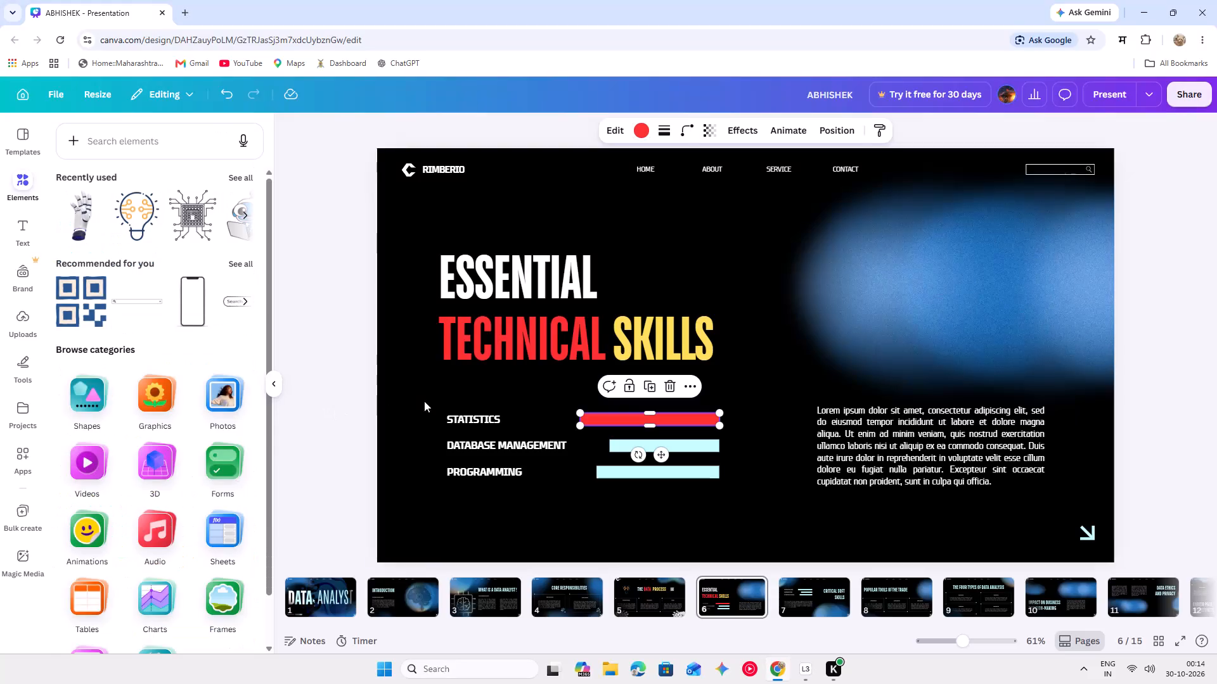
Recolour the bar beside DATABASE MANAGEMENT on slide 6 white.
click(620, 445)
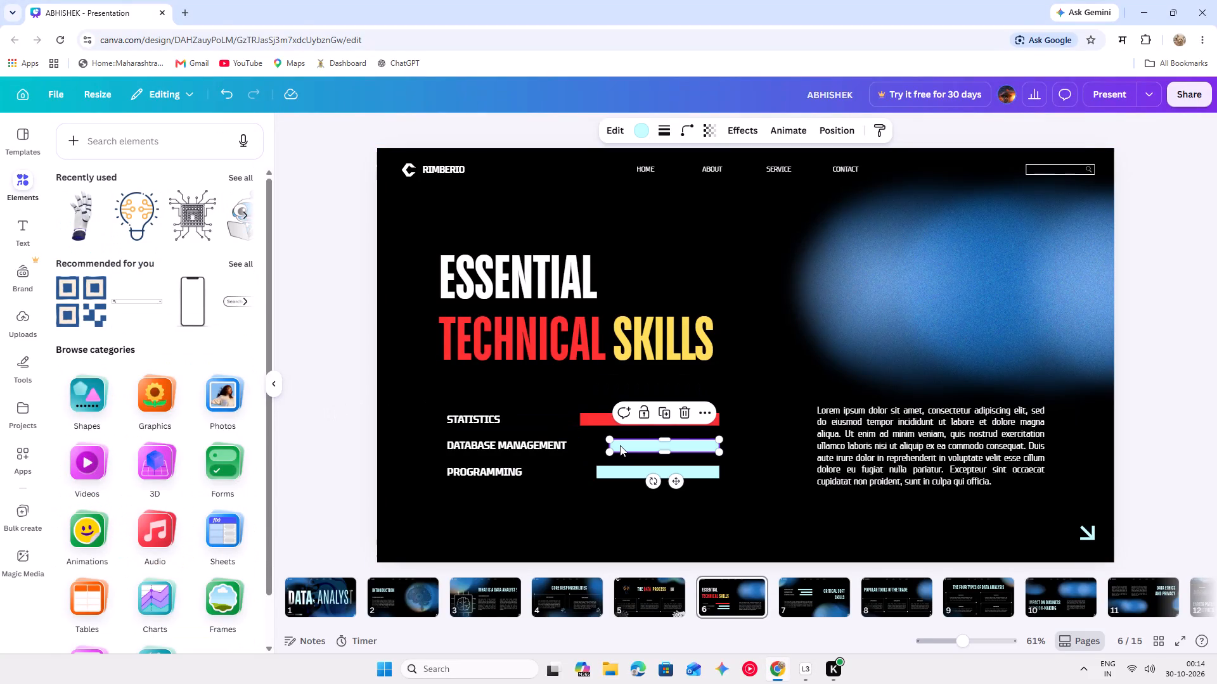
click(636, 134)
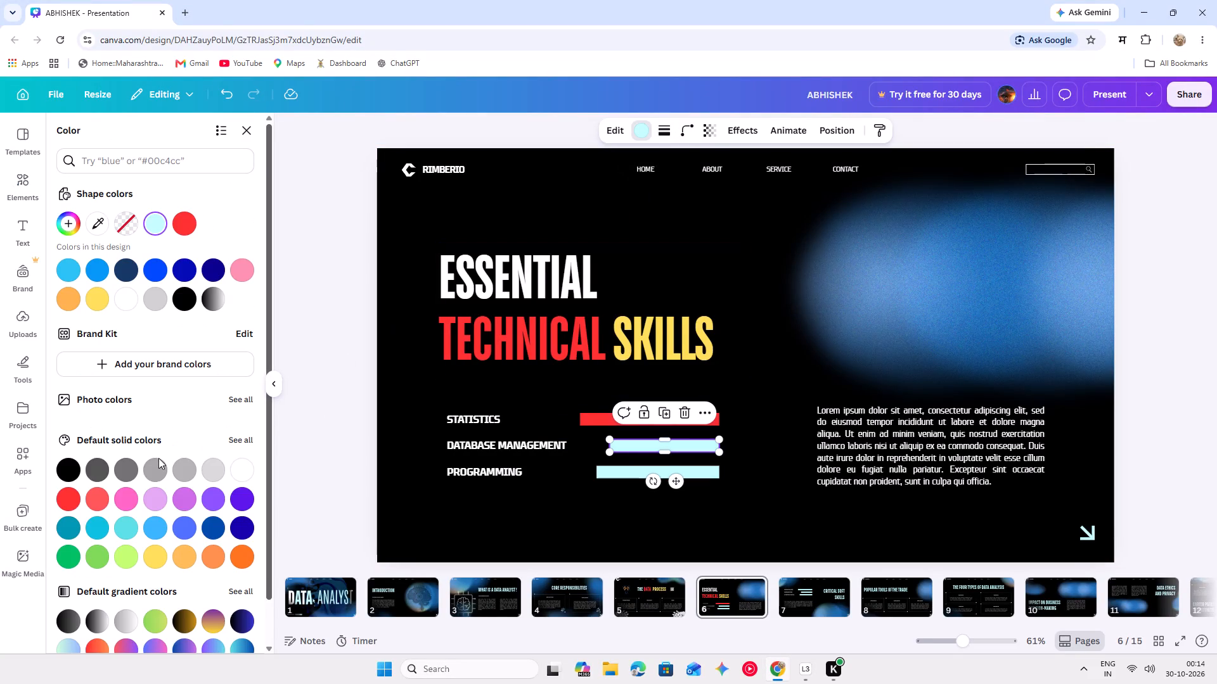
click(242, 467)
click(337, 440)
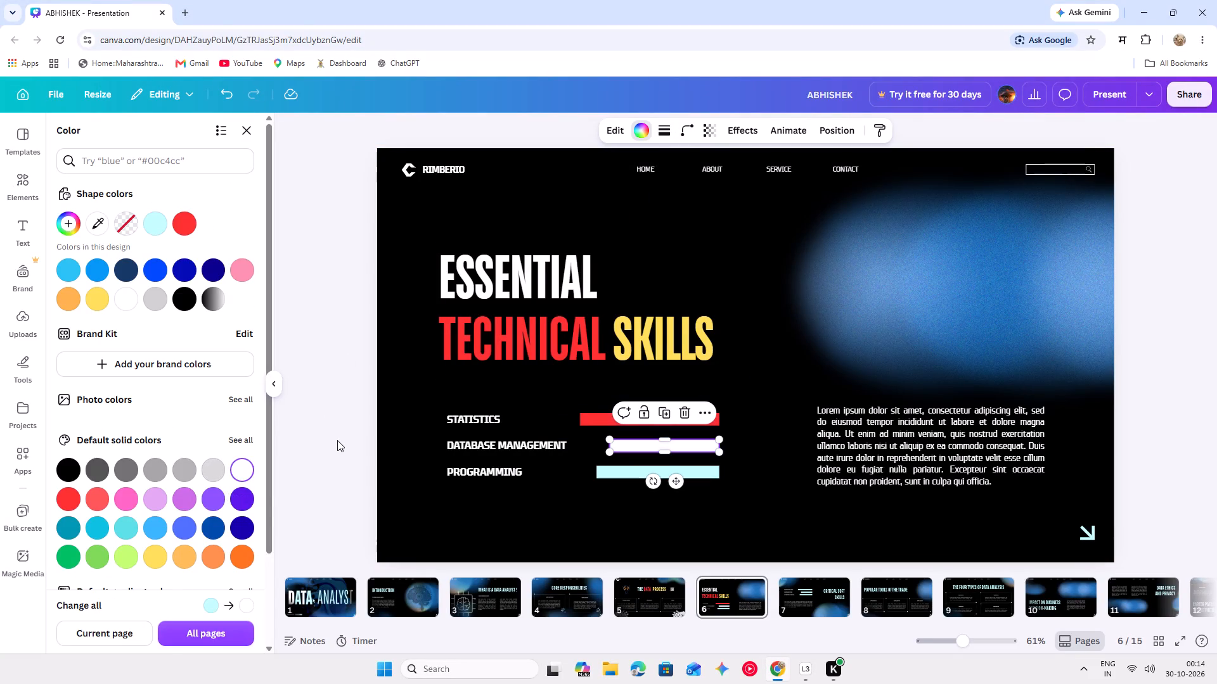
click(327, 444)
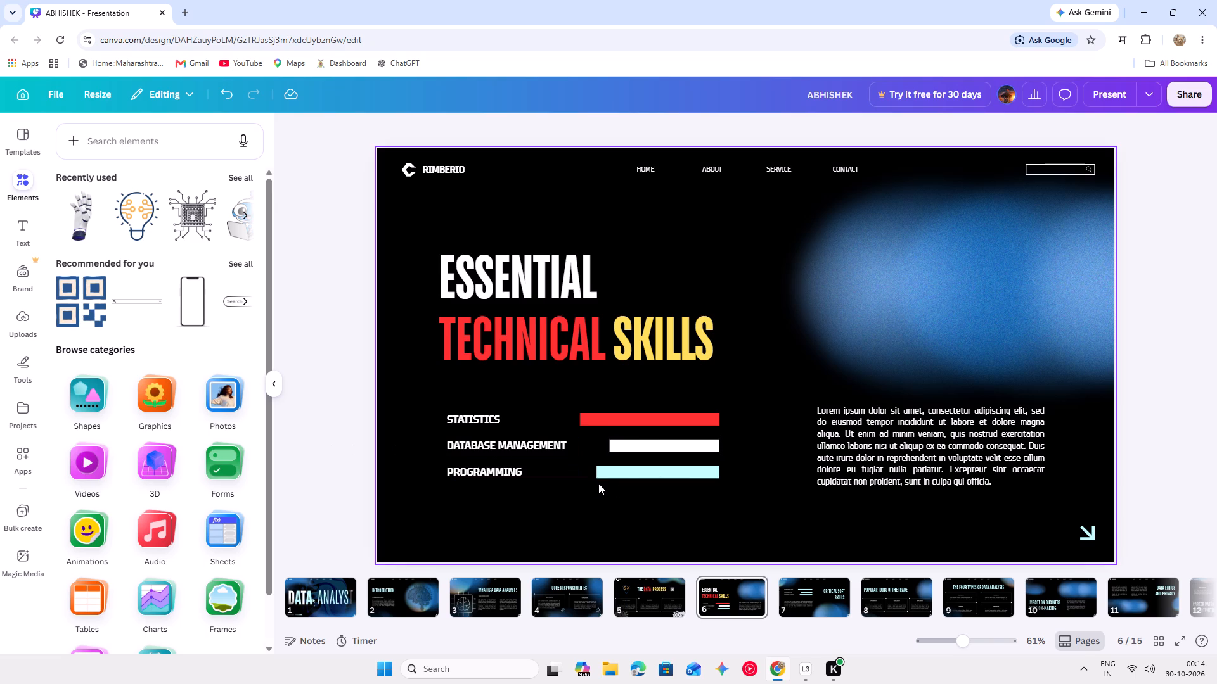
Recolour the bar beside PROGRAMMING on slide 6 yellow.
click(621, 477)
click(621, 477)
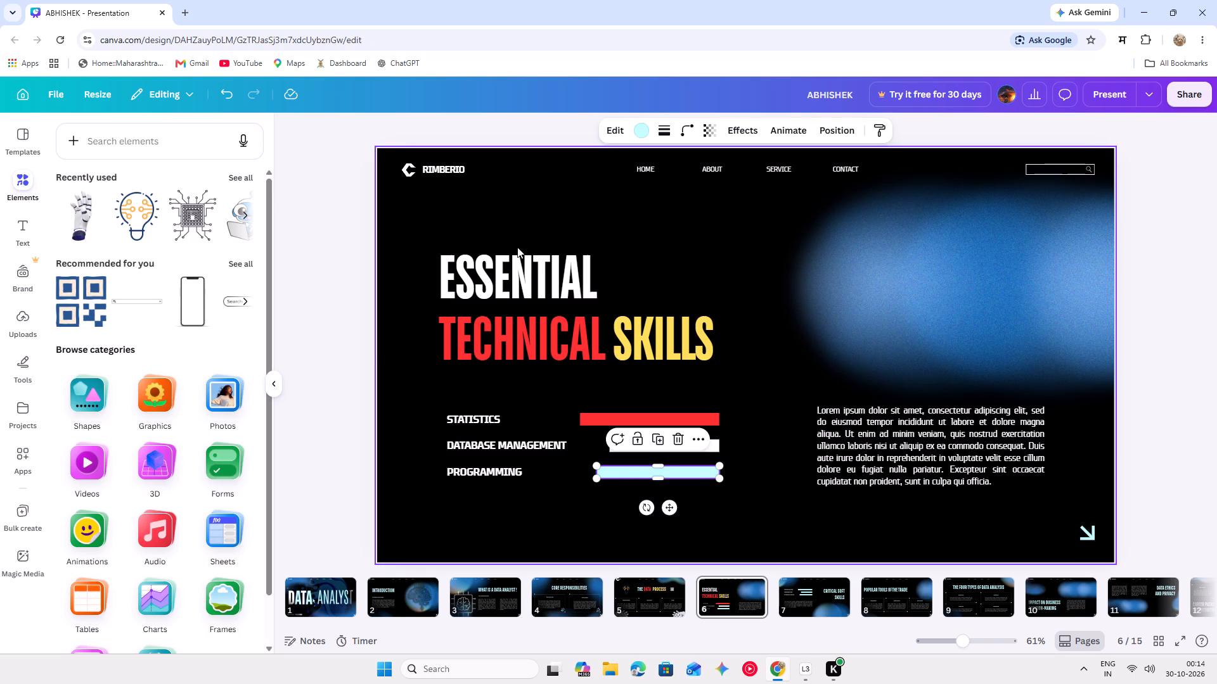
click(643, 131)
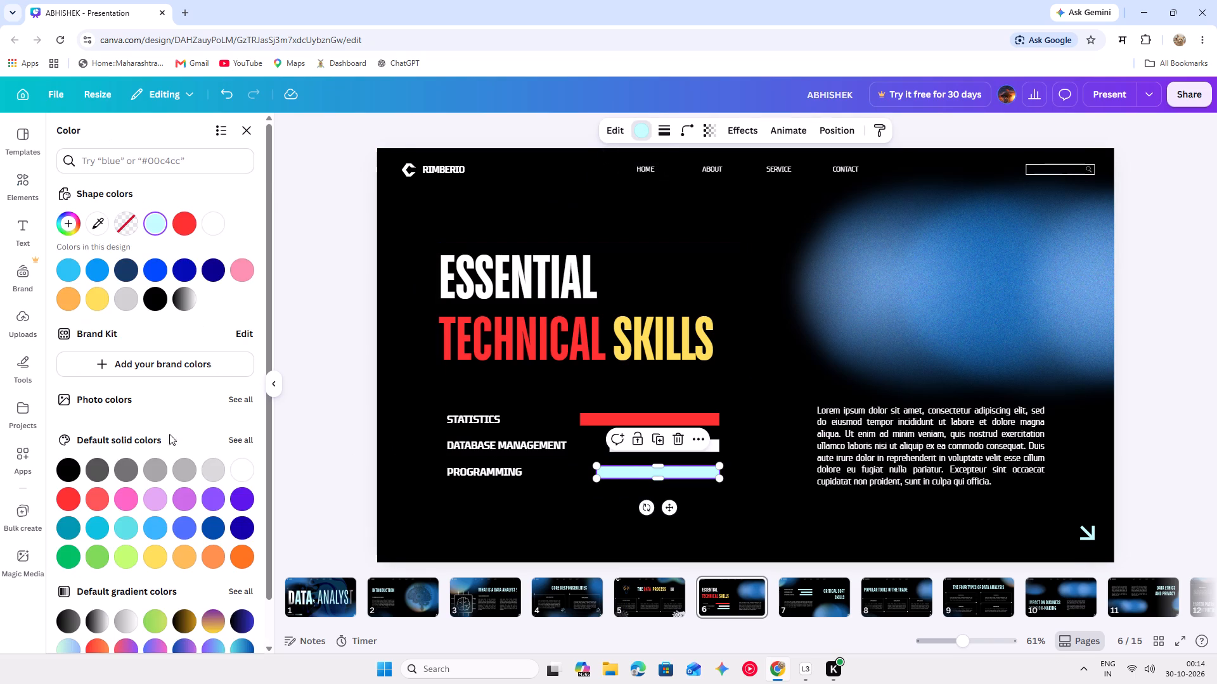
click(155, 560)
click(345, 438)
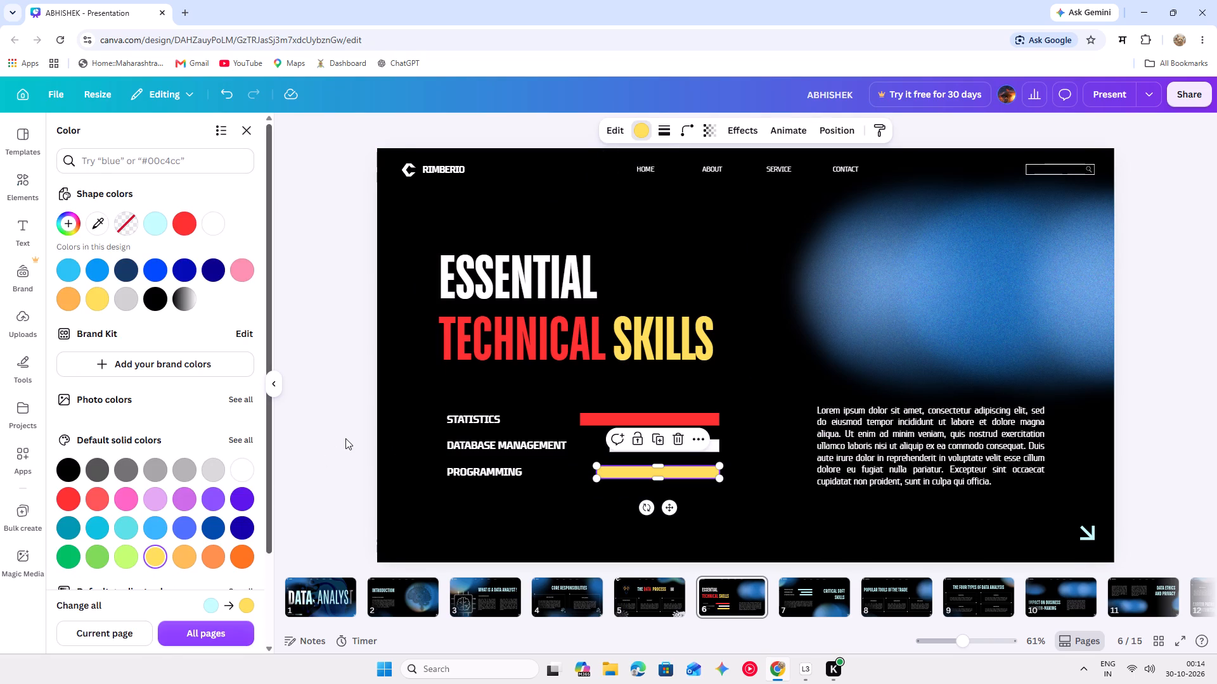
click(345, 438)
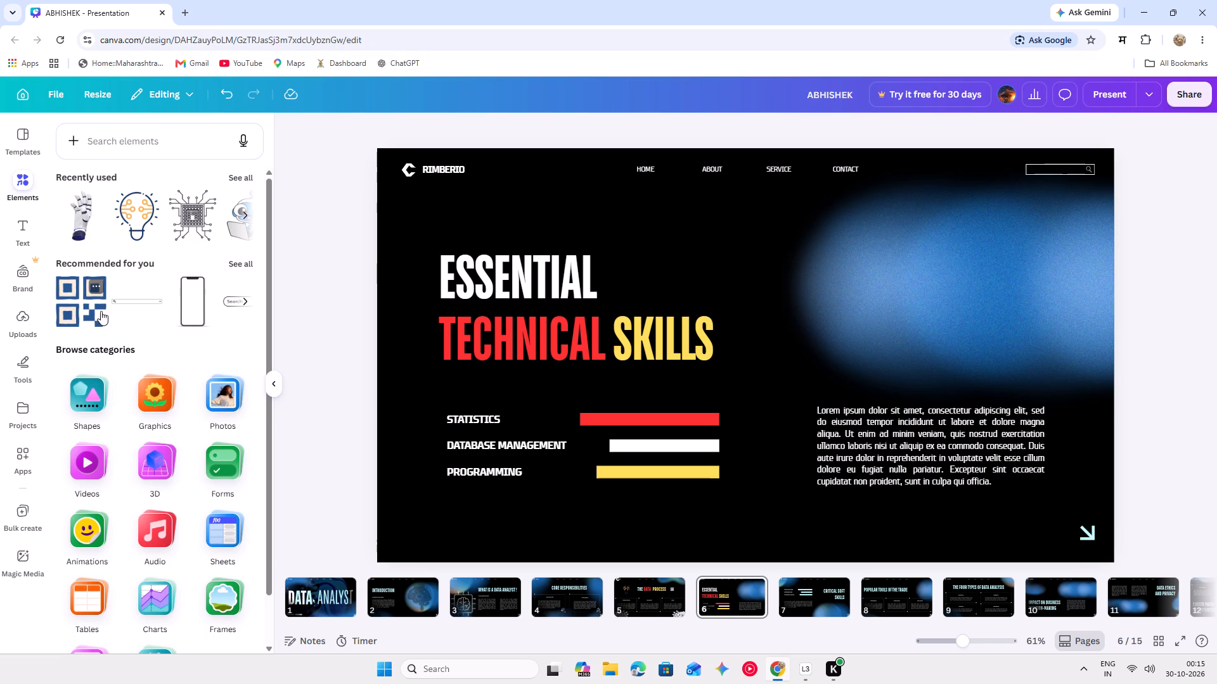
Search the elements for ROBOT graphics and place the red pixel-art robot over the blue glow and body paragraph on slide 6.
scroll(101, 309, up, 3)
click(158, 149)
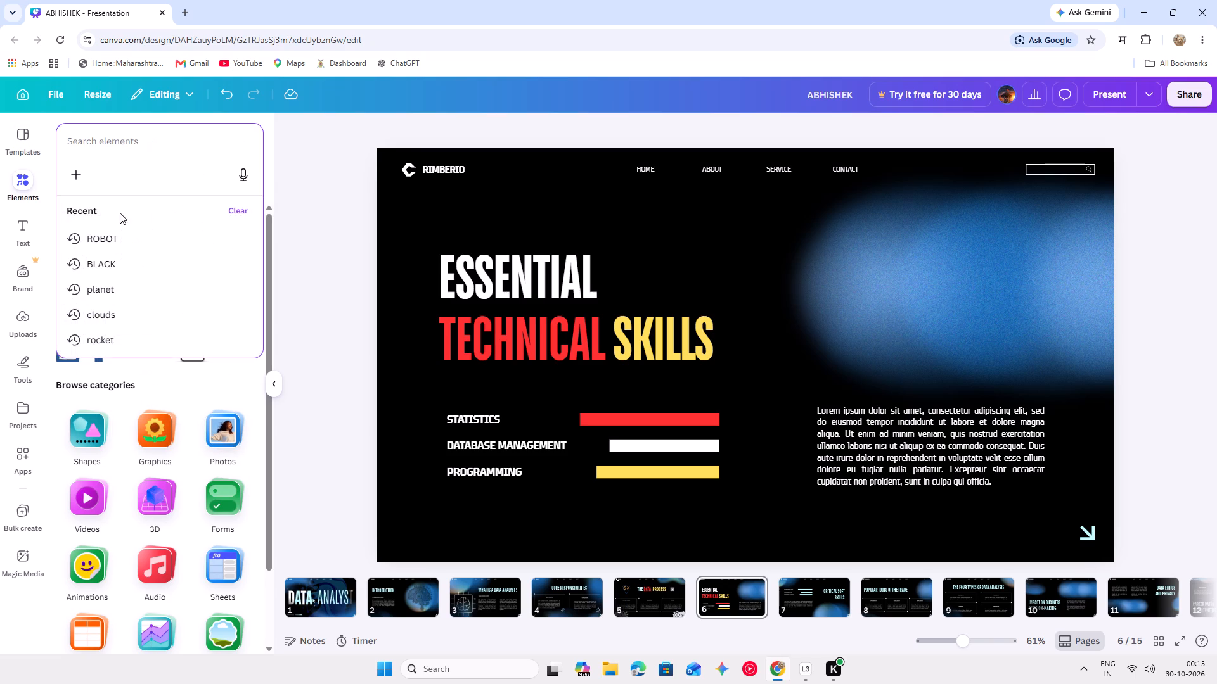
click(118, 234)
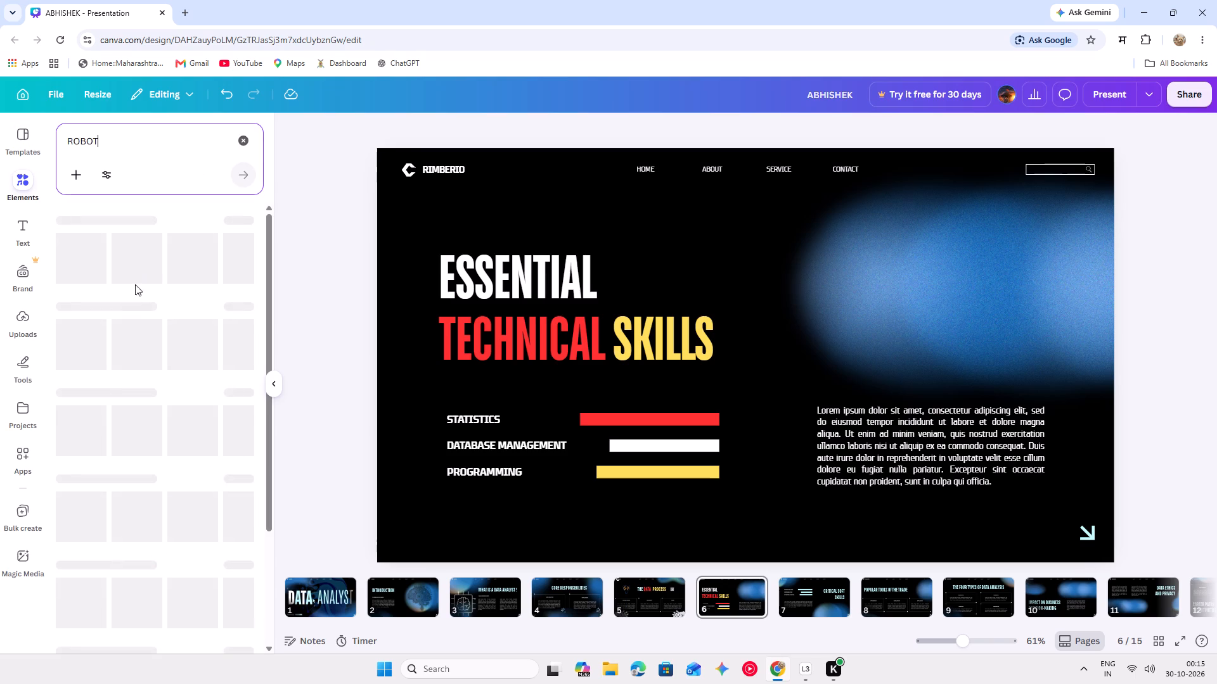
scroll(165, 370, down, 3)
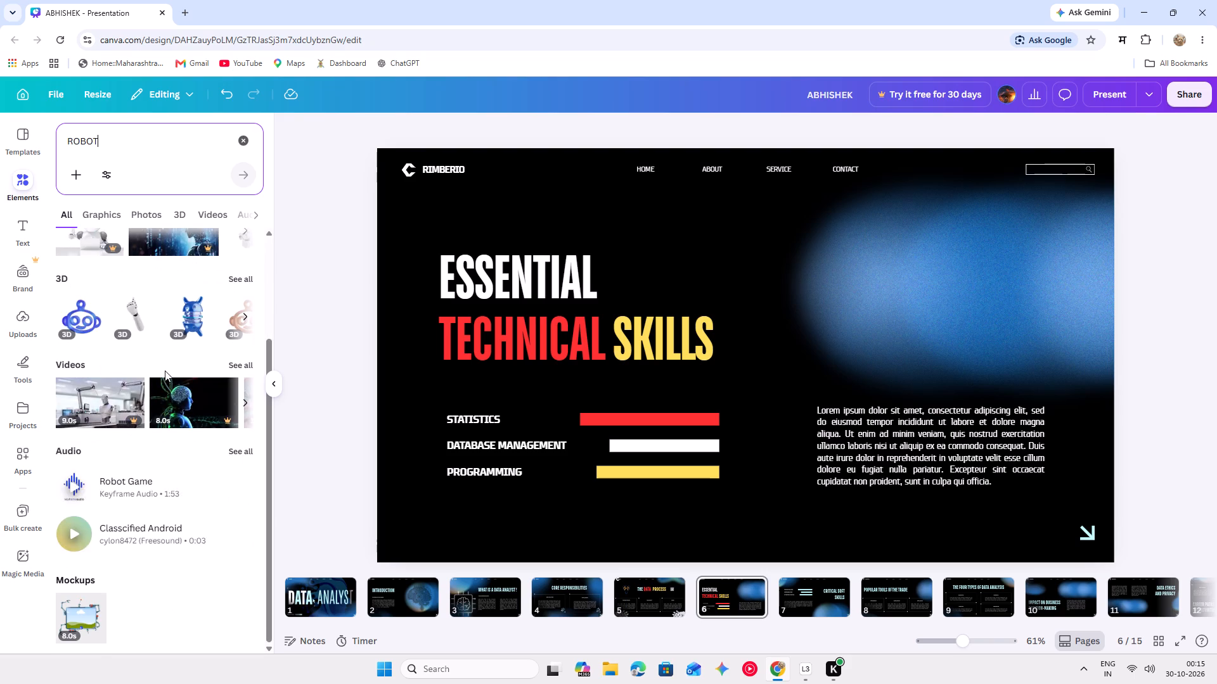
scroll(165, 370, down, 4)
scroll(165, 370, up, 7)
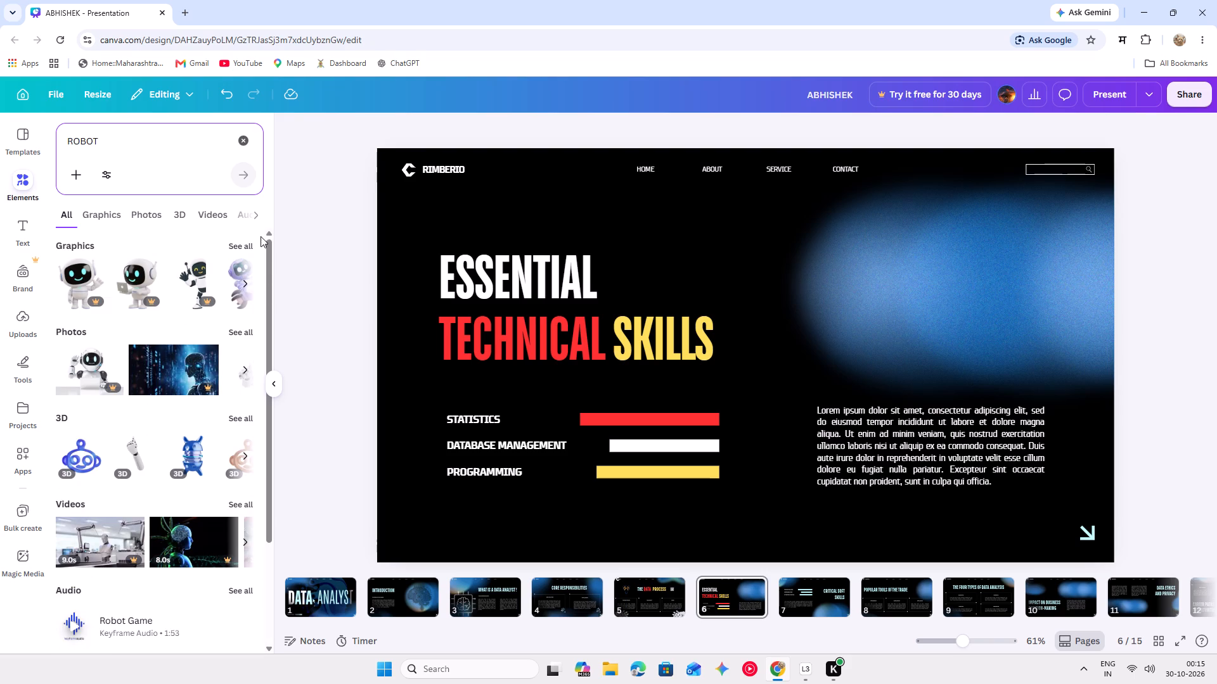
click(248, 244)
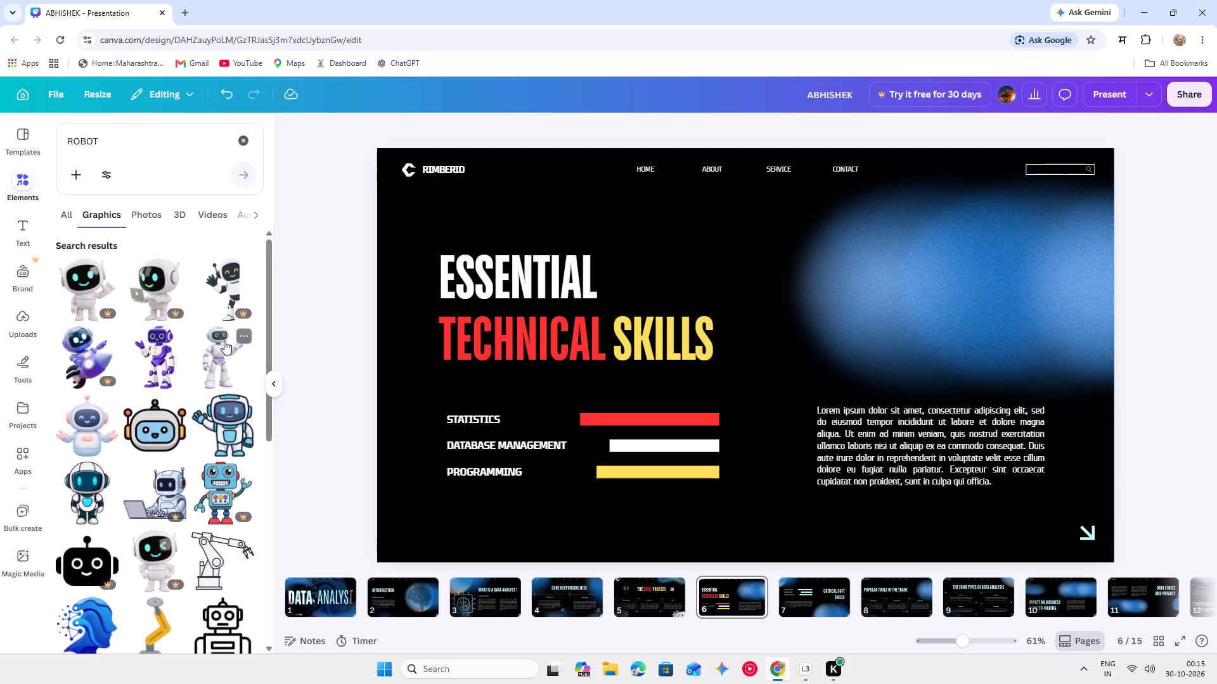
scroll(224, 341, down, 6)
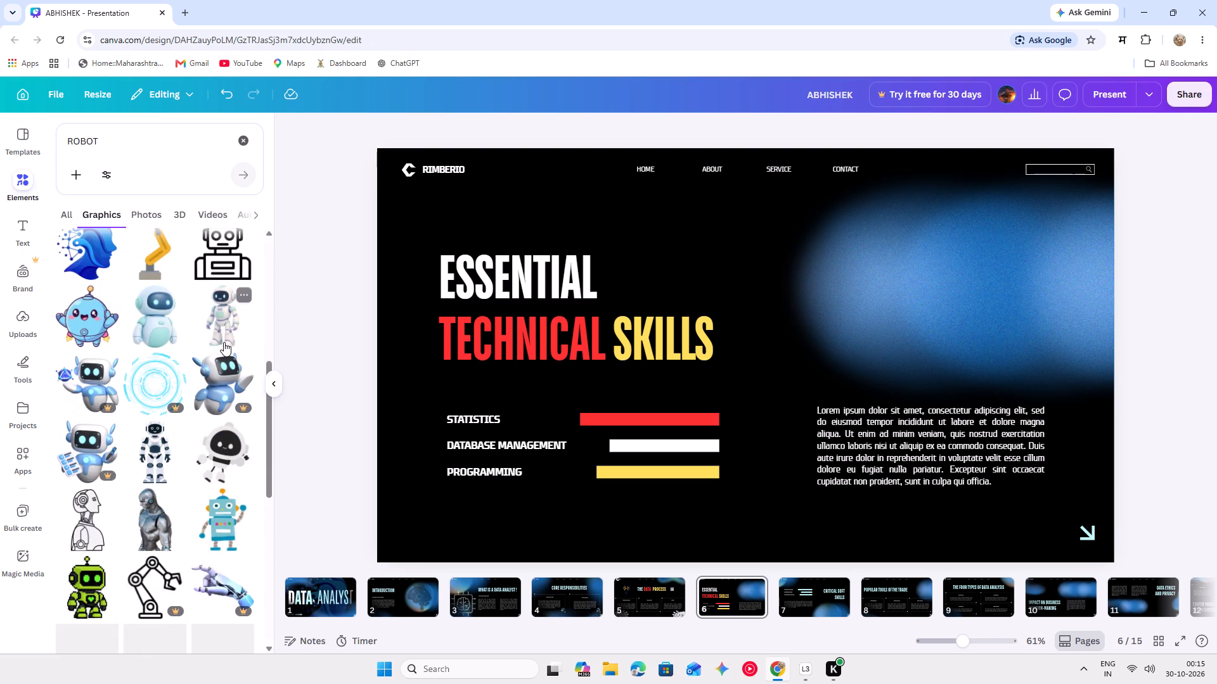
scroll(224, 342, up, 1)
scroll(224, 342, down, 2)
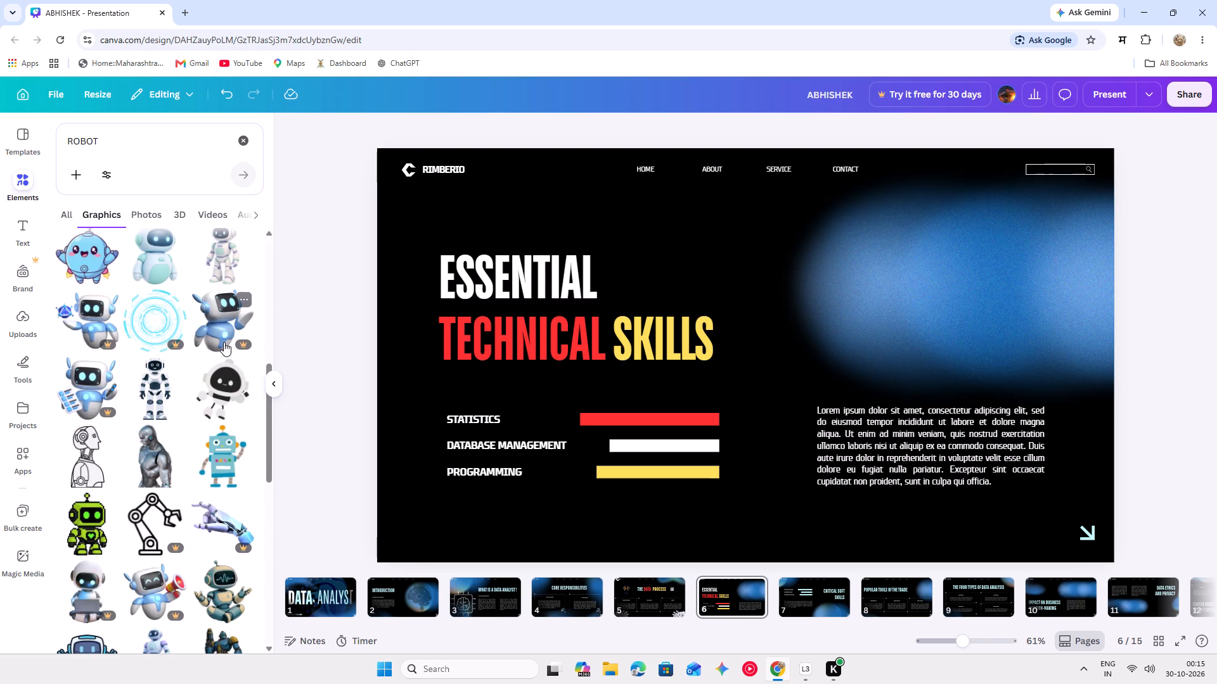
scroll(224, 342, down, 3)
scroll(224, 342, up, 3)
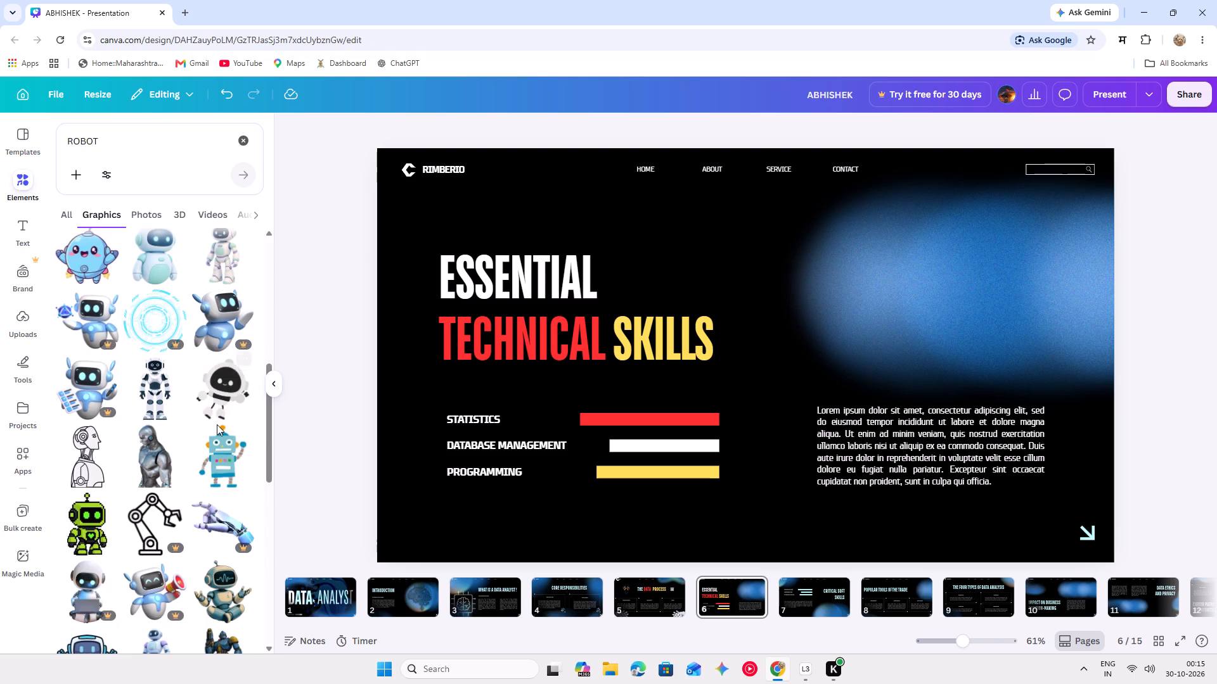
scroll(217, 424, up, 2)
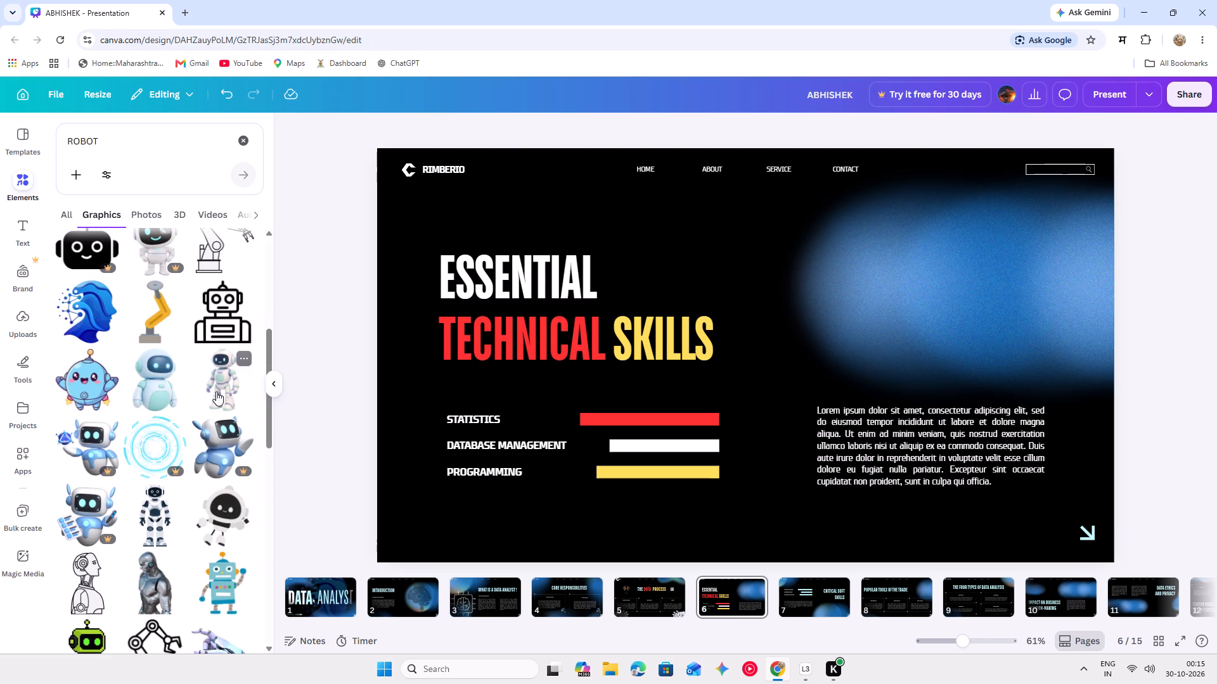
scroll(77, 389, down, 10)
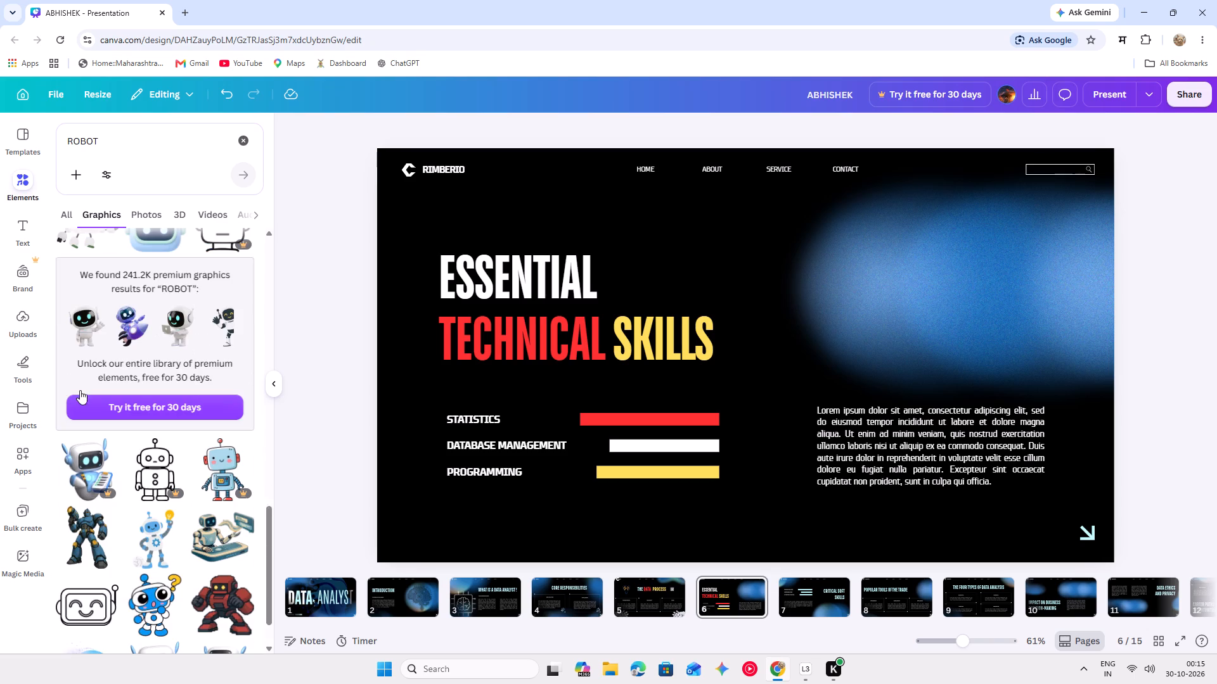
scroll(82, 390, down, 4)
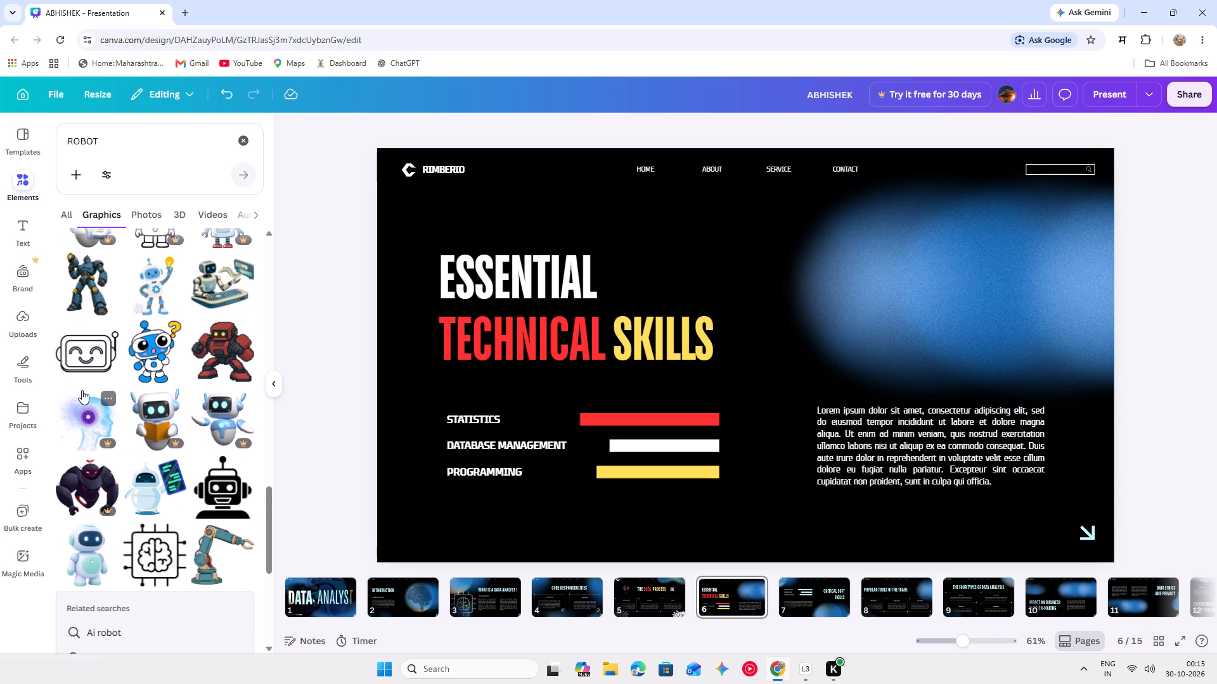
scroll(82, 390, down, 1)
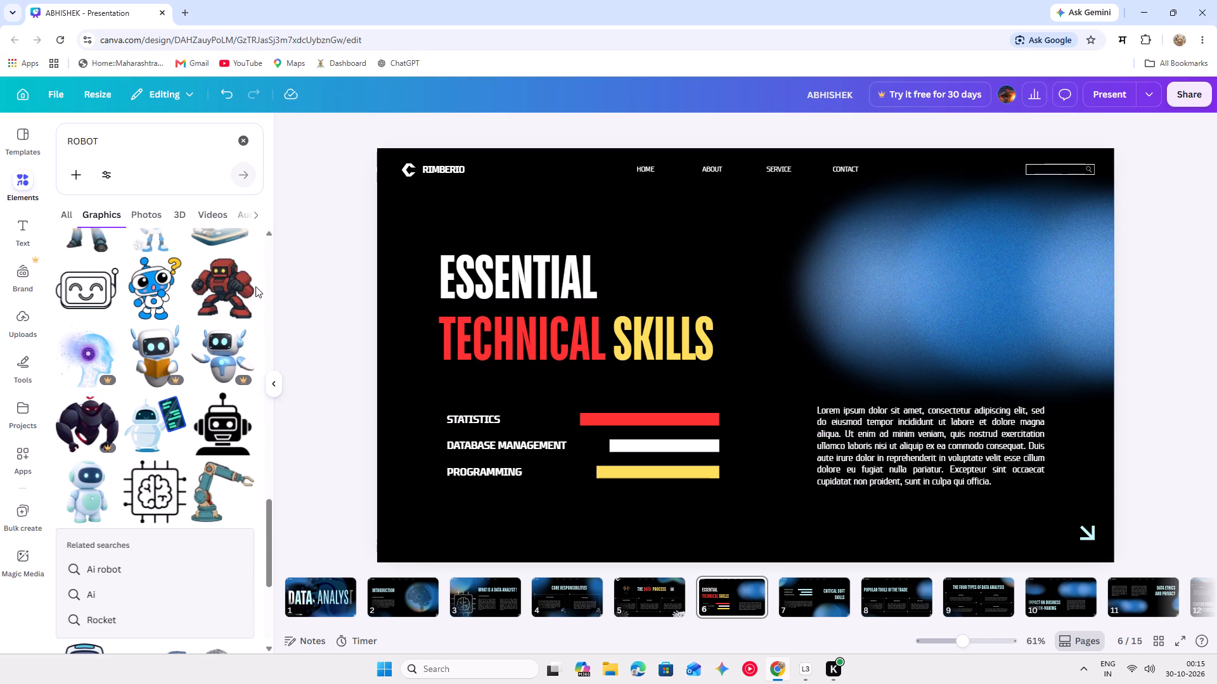
drag(236, 291, 789, 296)
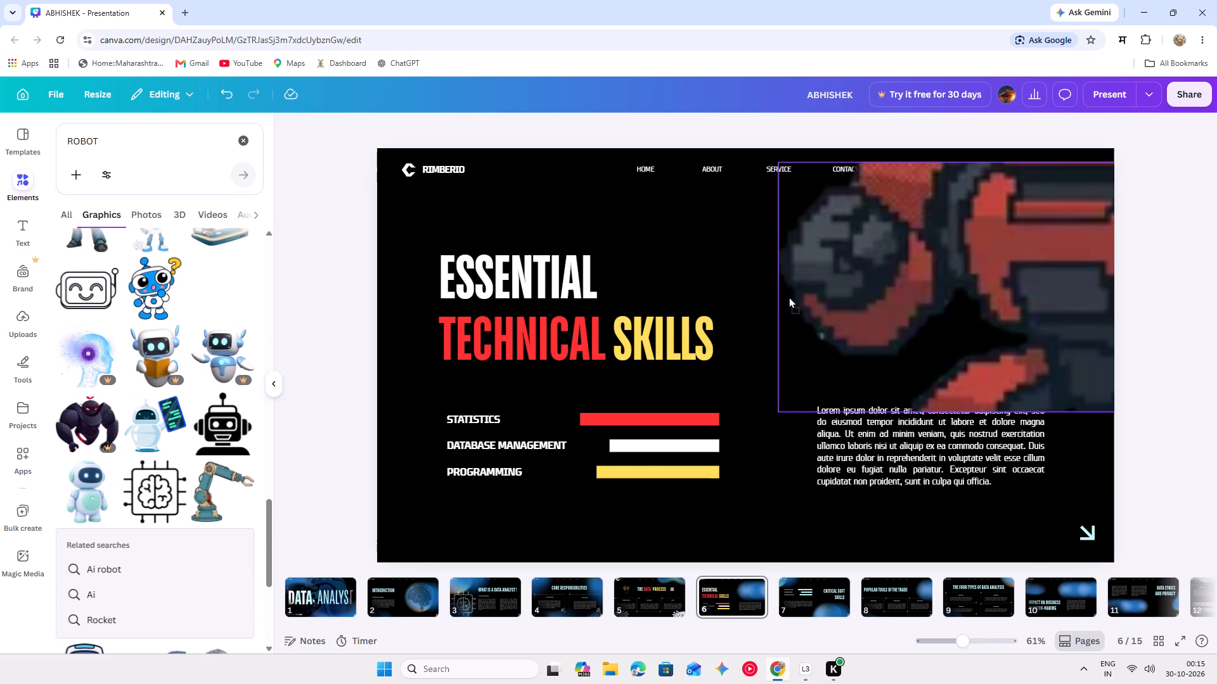
drag(789, 296, 777, 239)
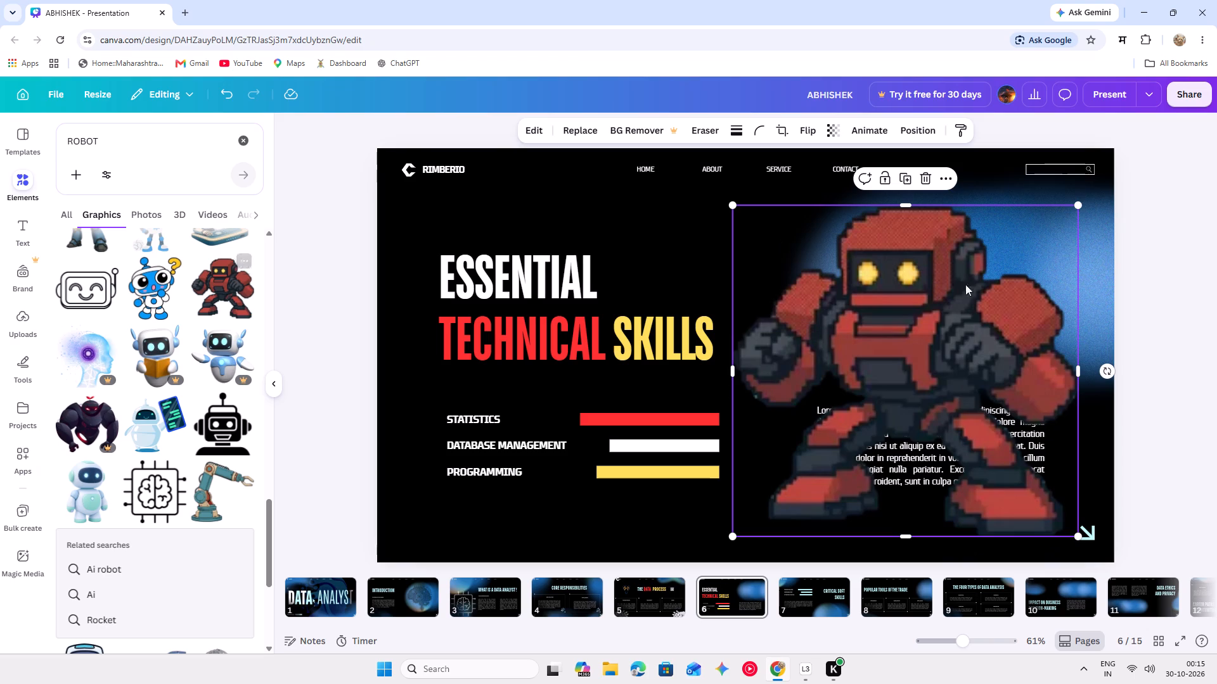
drag(955, 320, 967, 312)
drag(955, 315, 950, 320)
Reduce the red robot's opacity so the paragraph and blue glow show through it.
click(854, 130)
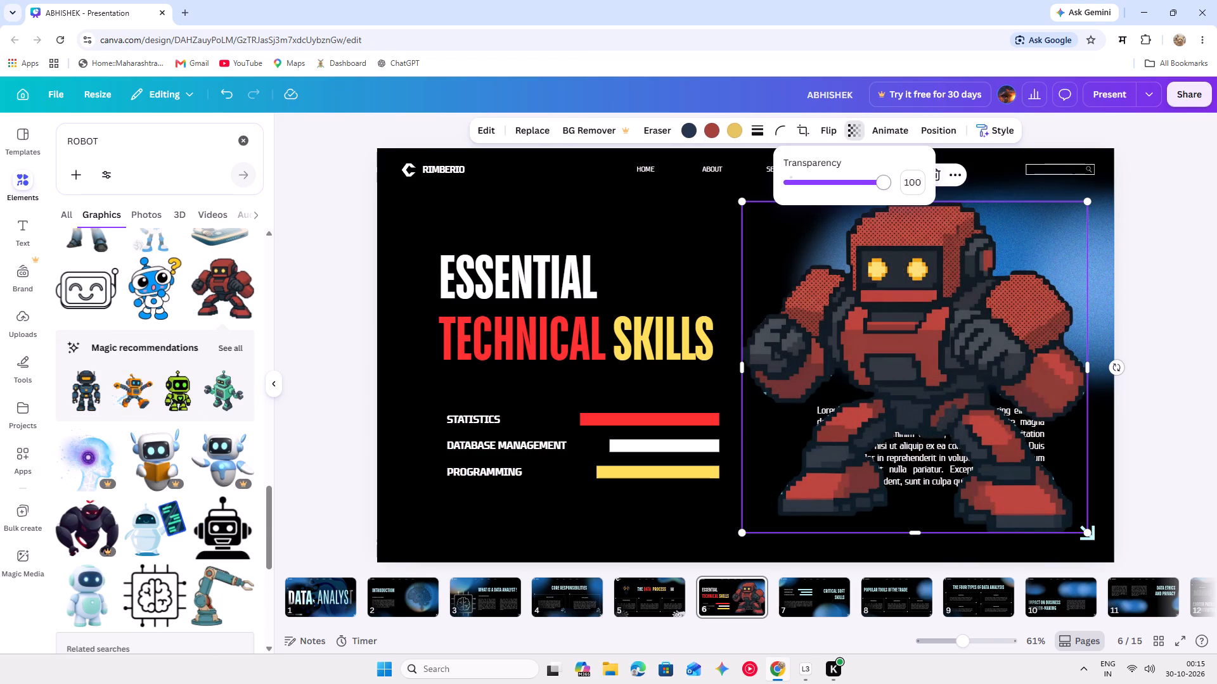
drag(885, 188, 832, 194)
click(1214, 303)
click(1188, 303)
Move the faded robot slightly up and outward, clear of the corner arrow on slide 6.
drag(979, 311, 997, 308)
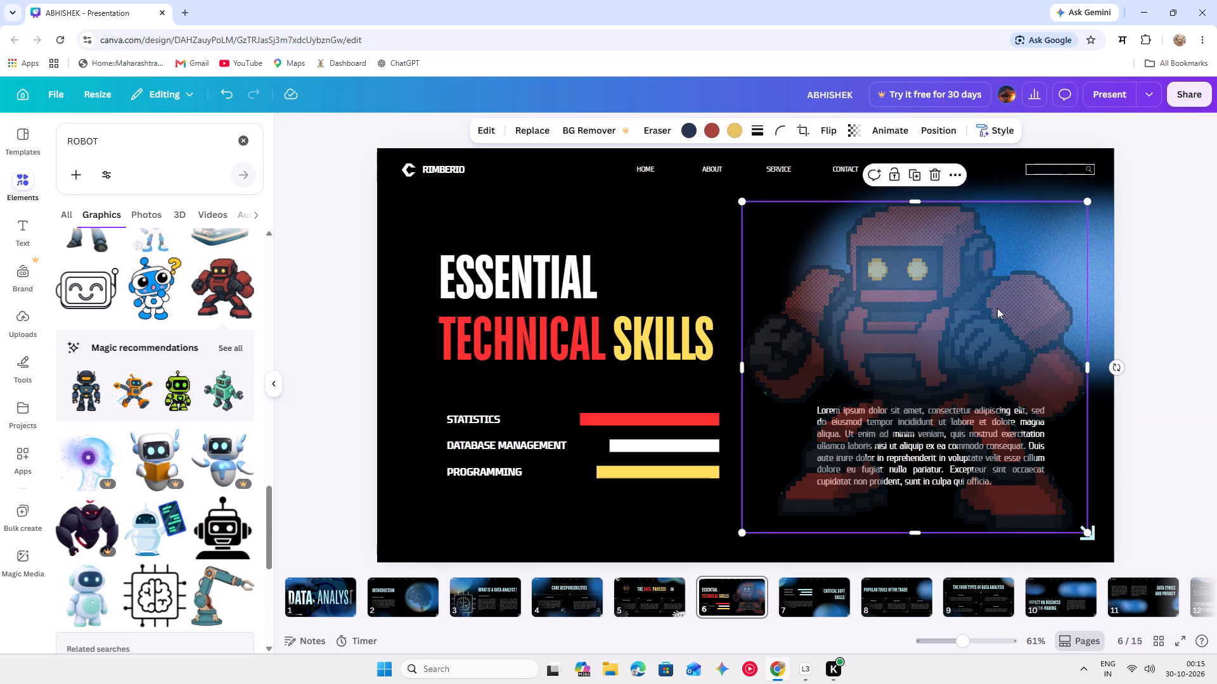
drag(997, 308, 994, 306)
click(1067, 269)
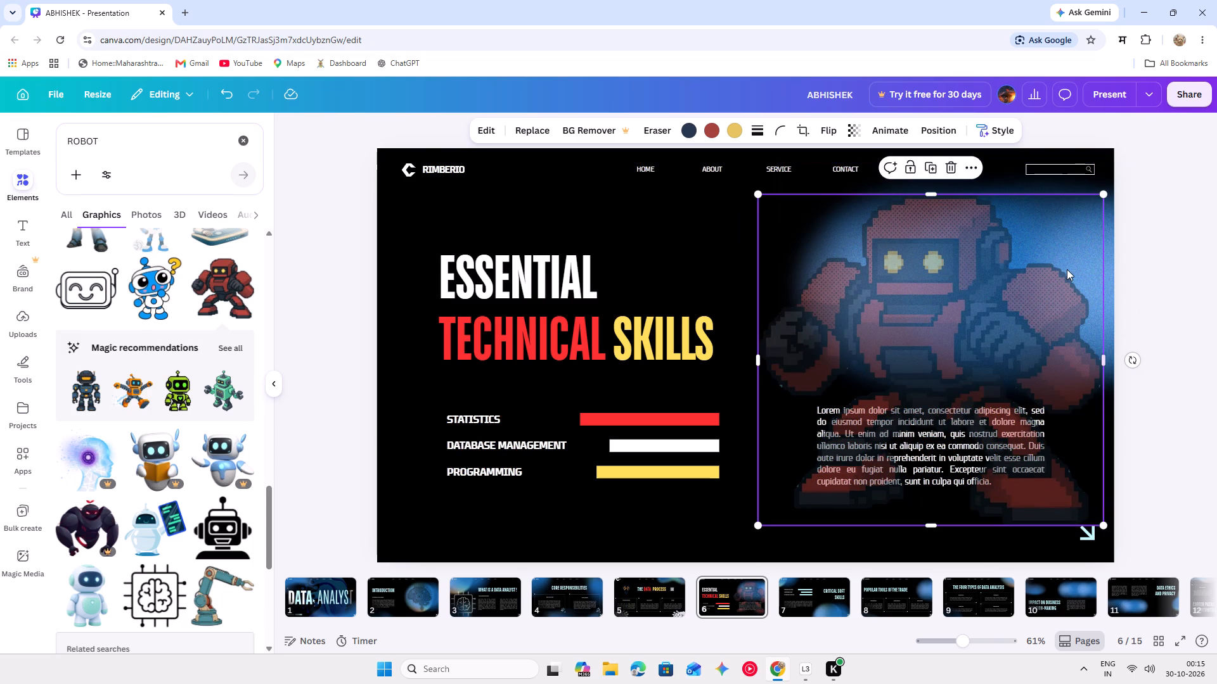
Shift the blue glow behind the robot slightly up and toward the slide's outer edge.
click(1112, 269)
drag(1112, 269, 1107, 280)
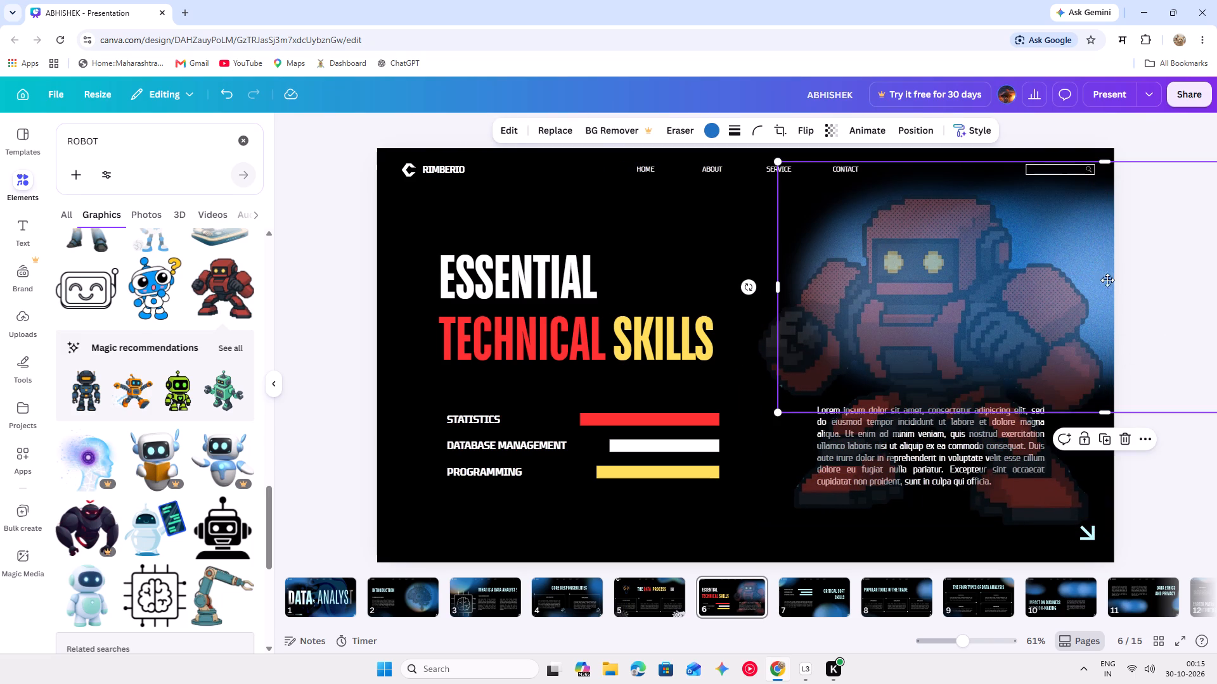
drag(1107, 280, 1113, 281)
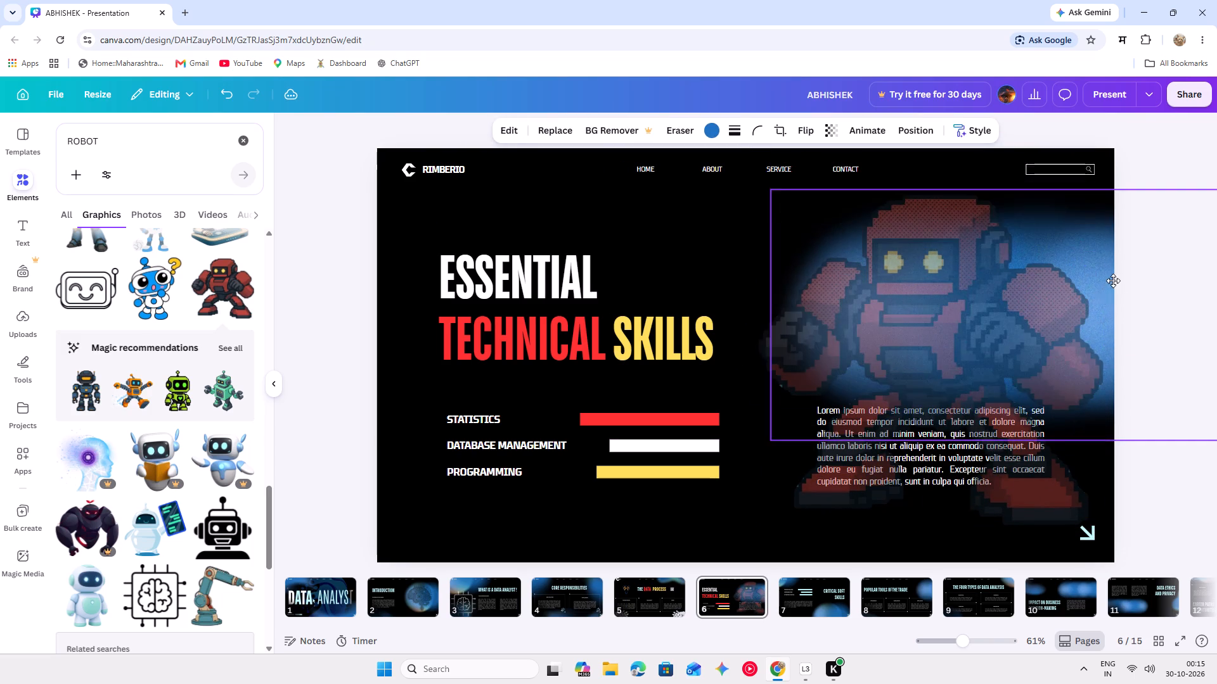
drag(1113, 281, 1119, 262)
click(1140, 491)
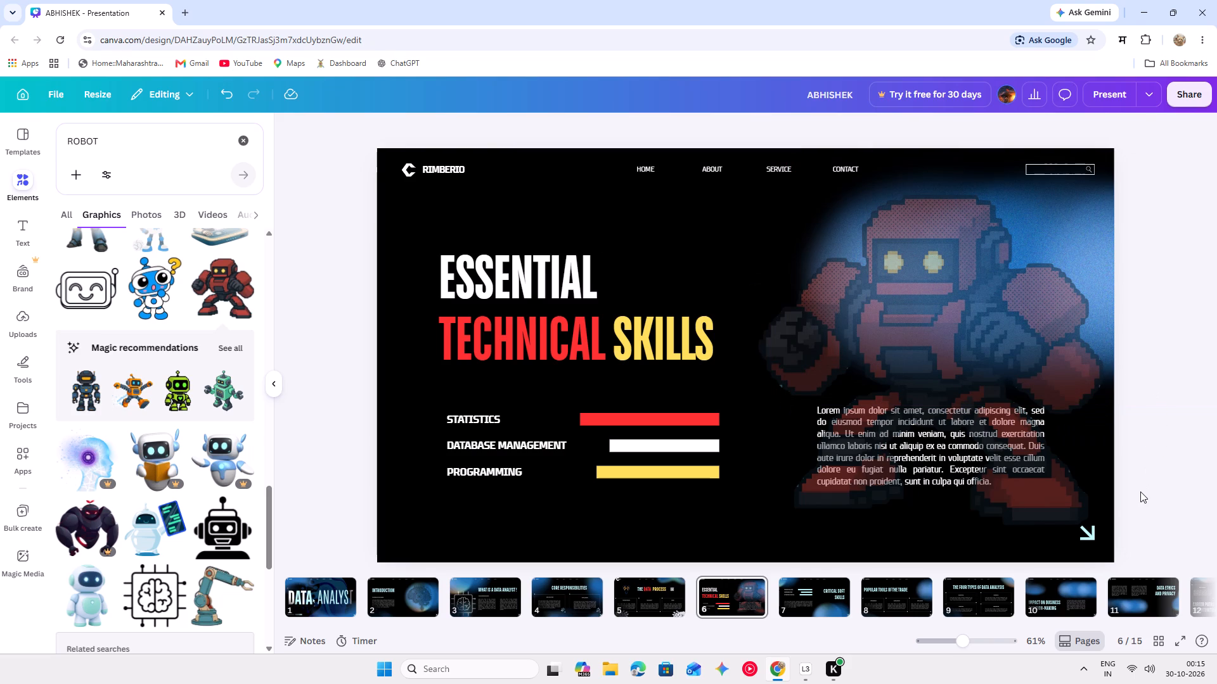
Replace the RIMBERIO header text on slide 6 with RAMBO.
click(485, 165)
click(485, 165)
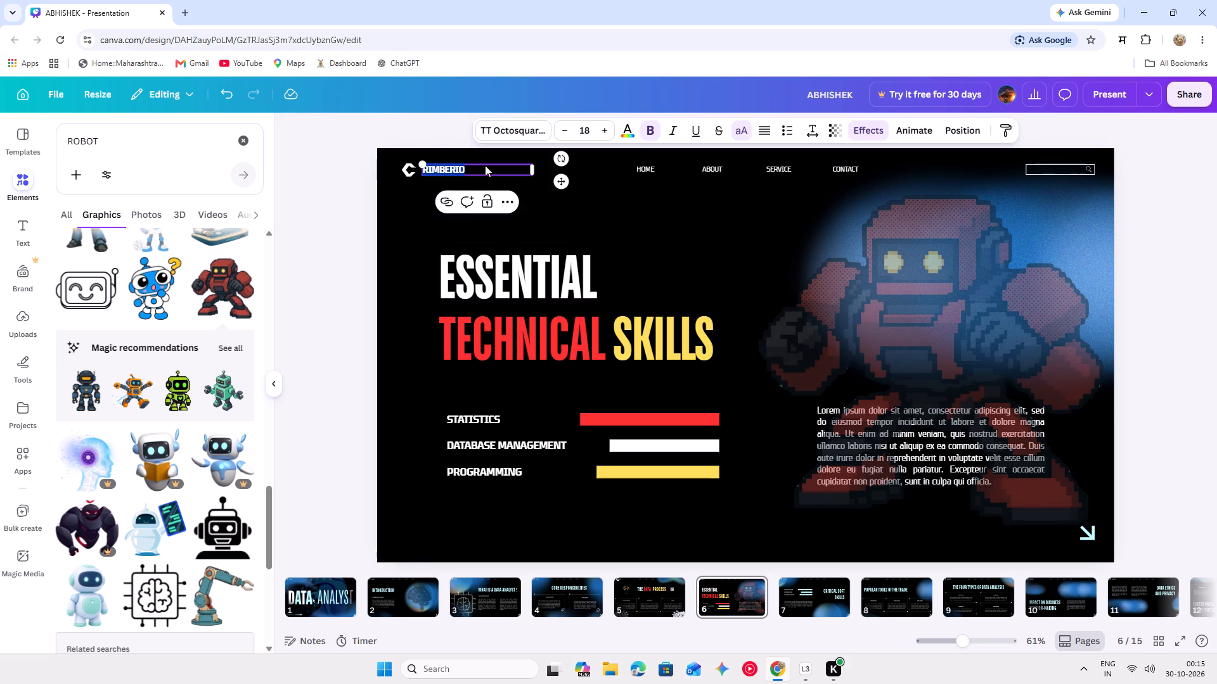
key(BackSpace)
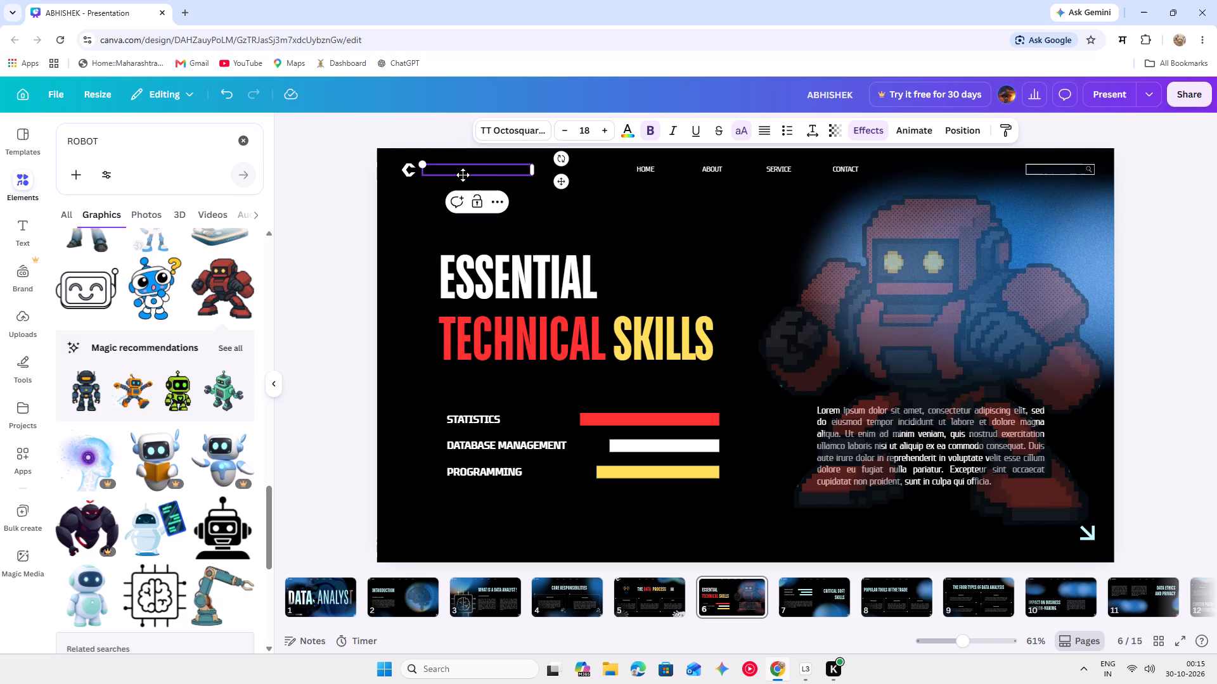
key(r)
text(AMBO)
click(303, 218)
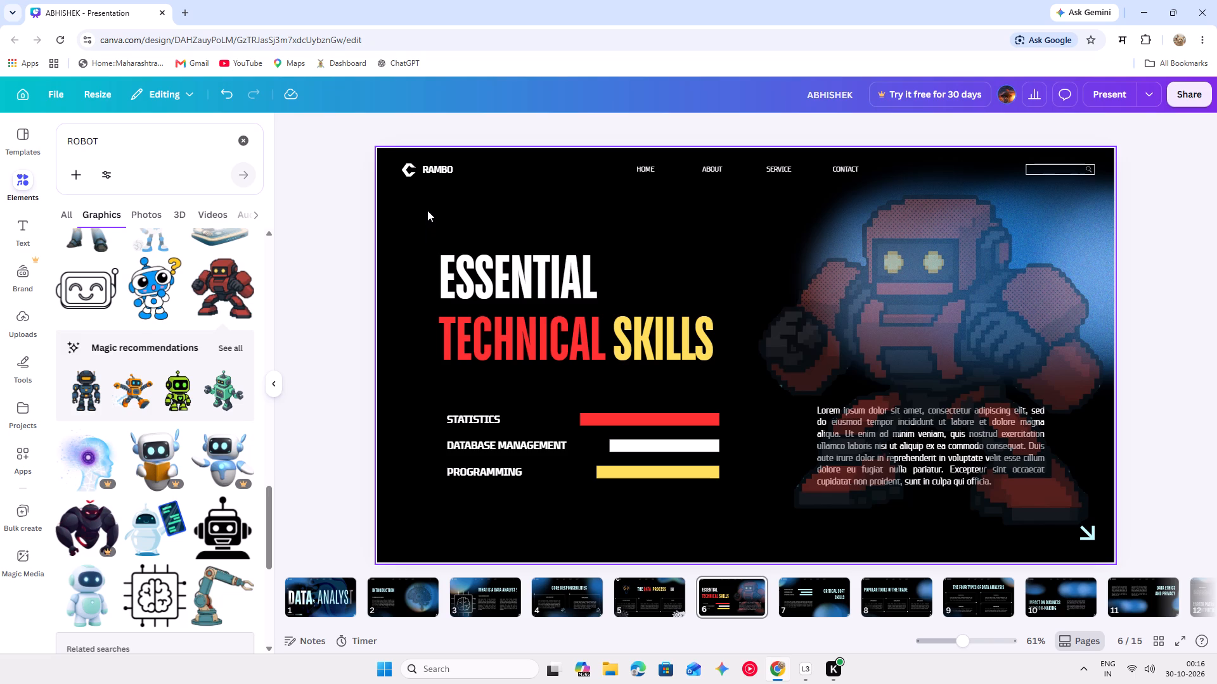
click(363, 170)
Lock all elements on slide 6, the Essential Technical Skills slide.
click(738, 389)
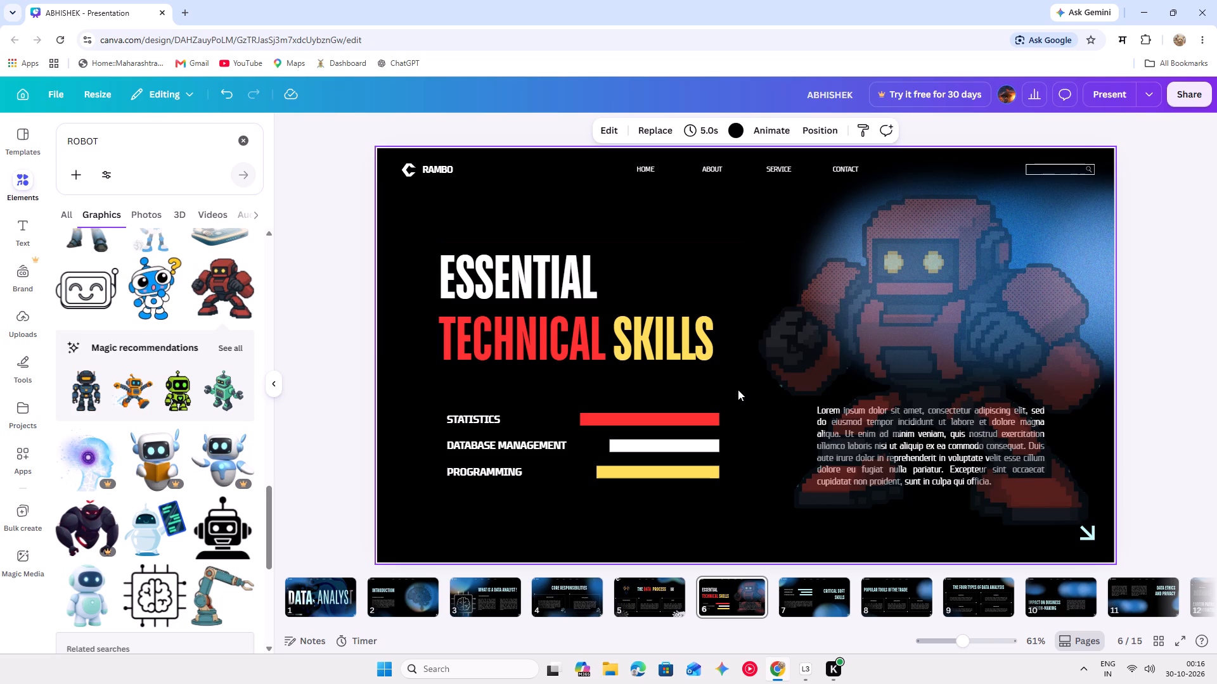
key(ctrl+a)
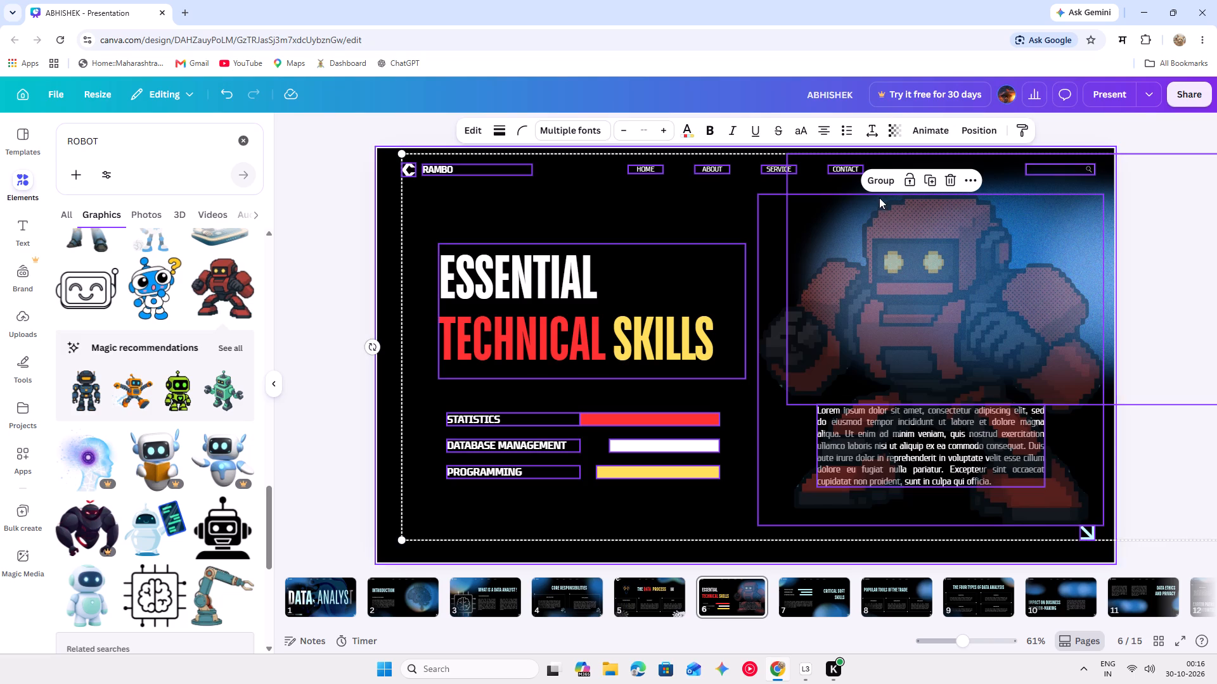
click(906, 186)
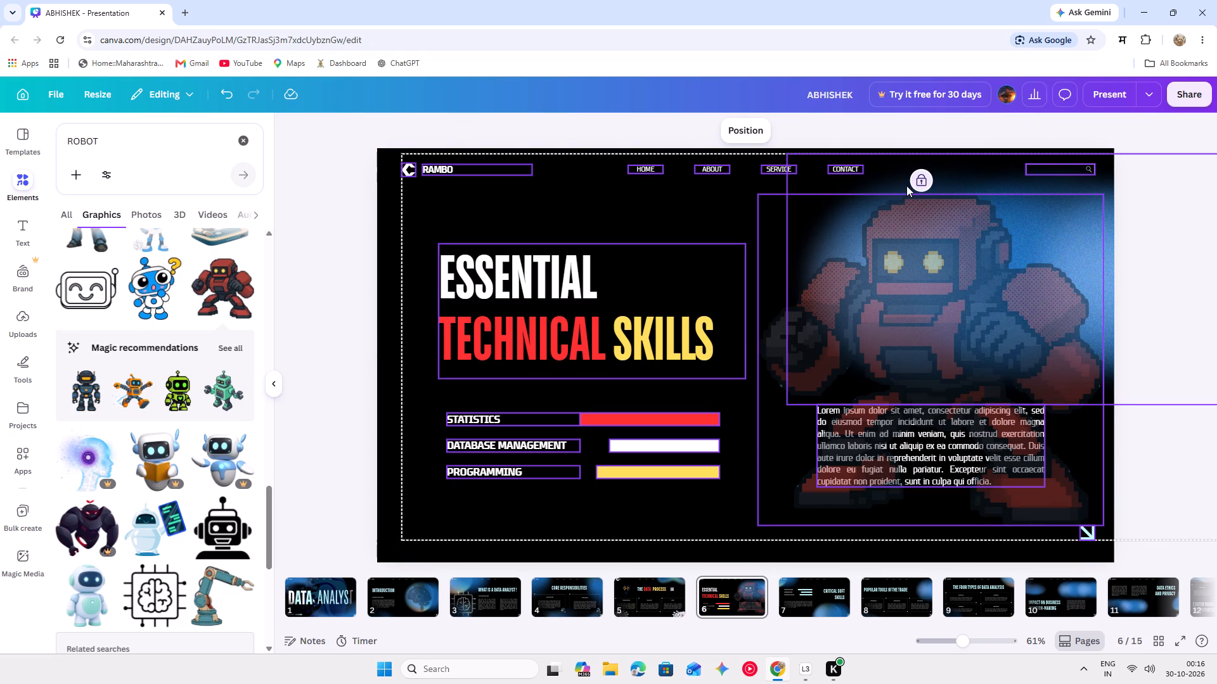
click(611, 125)
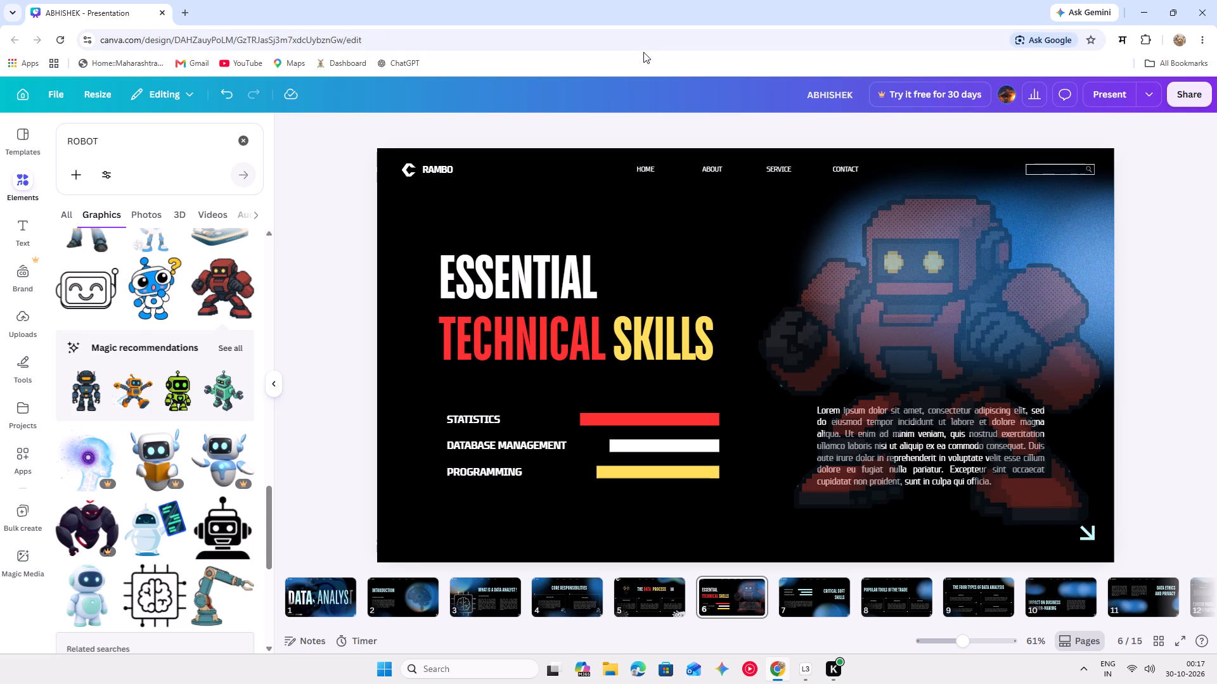
On slide 7, move the large blue glow down and outward into the corner below the CRITICAL SOFT SKILLS title.
scroll(621, 481, down, 2)
scroll(757, 517, up, 2)
drag(804, 516, 764, 429)
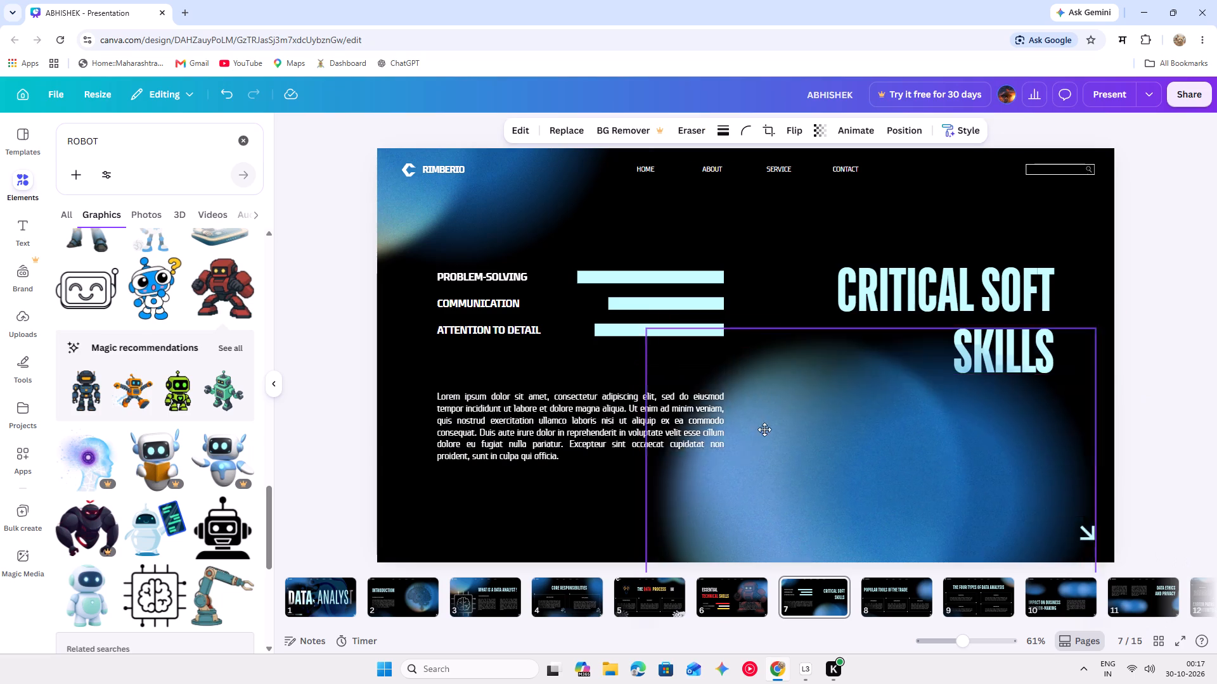
drag(764, 429, 784, 436)
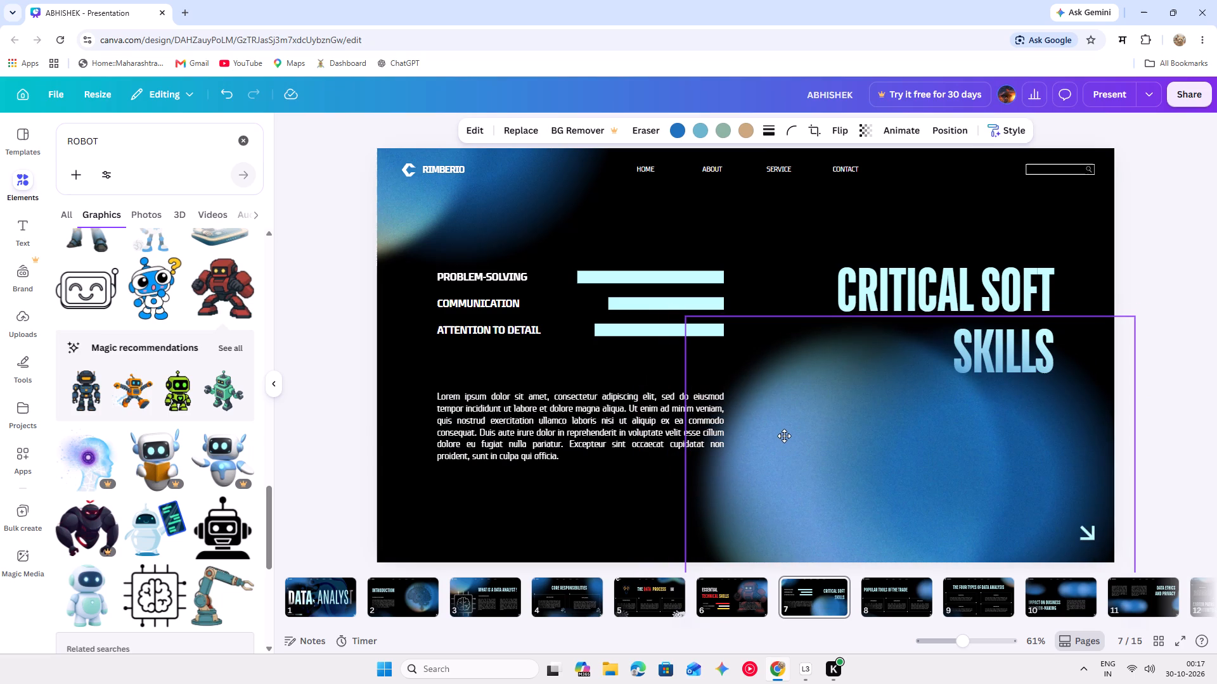
drag(784, 436, 789, 436)
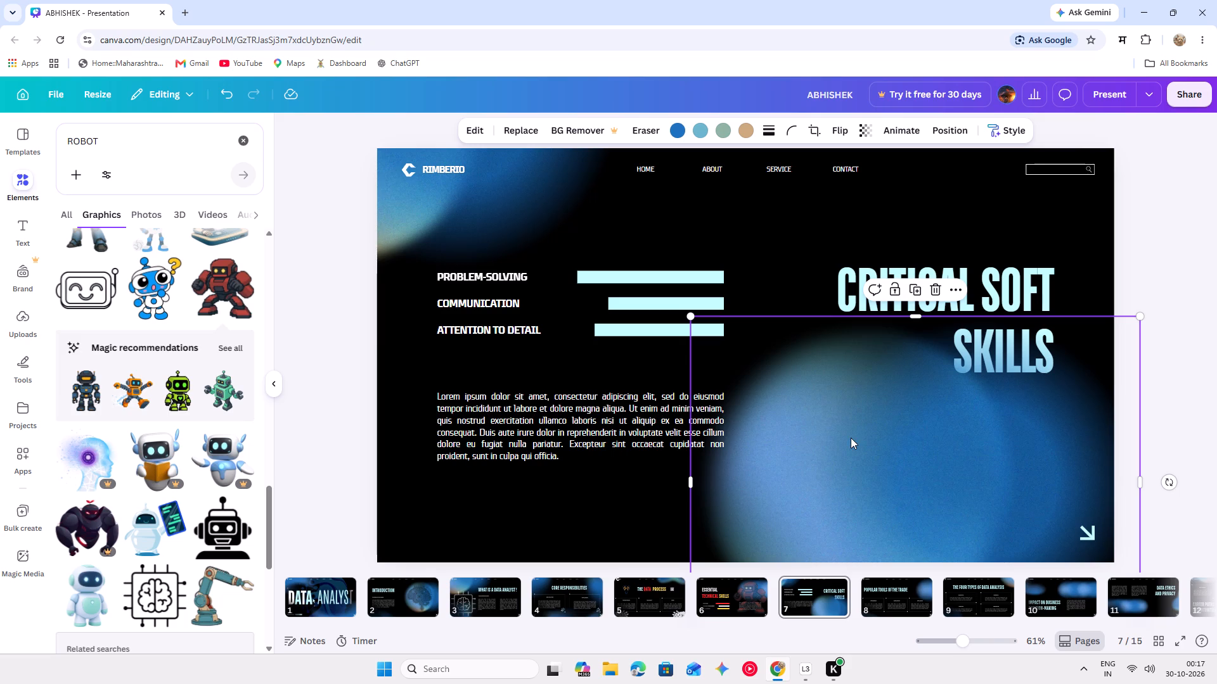
drag(851, 438, 946, 484)
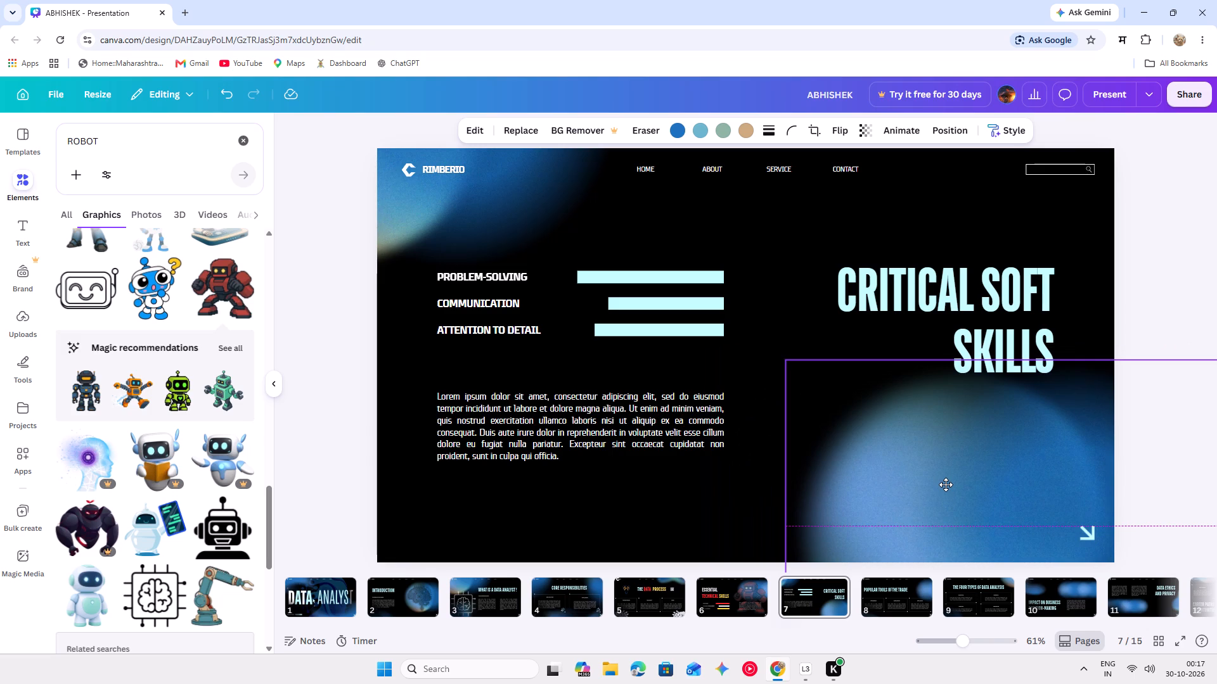
drag(946, 484, 946, 543)
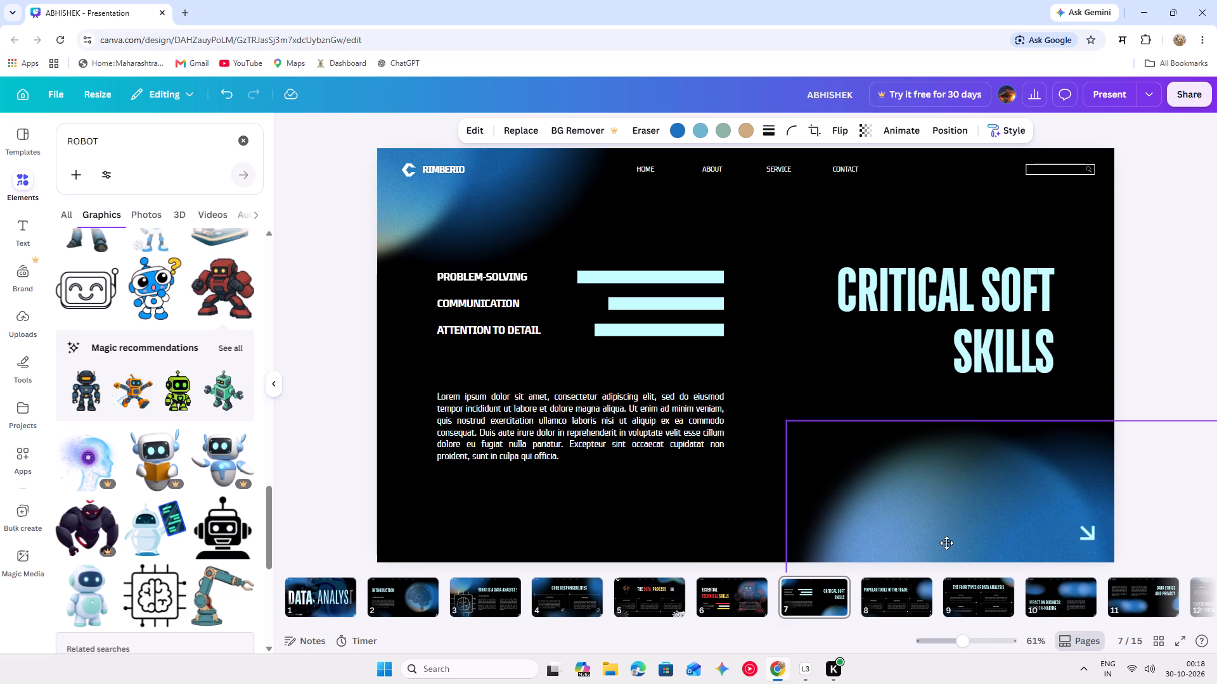
drag(946, 543, 947, 543)
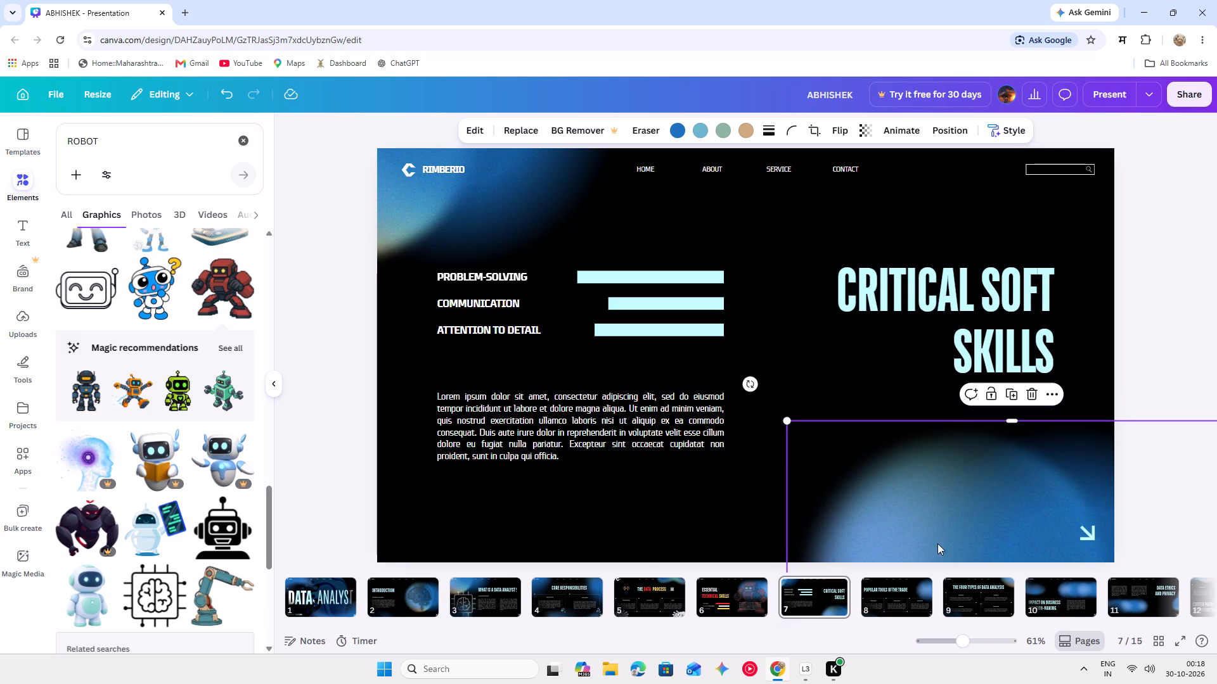
Add the green pixel robot from the magic recommendations to slide 7, shrink it and place it below the title.
scroll(152, 429, down, 1)
scroll(153, 429, up, 1)
drag(183, 405, 848, 444)
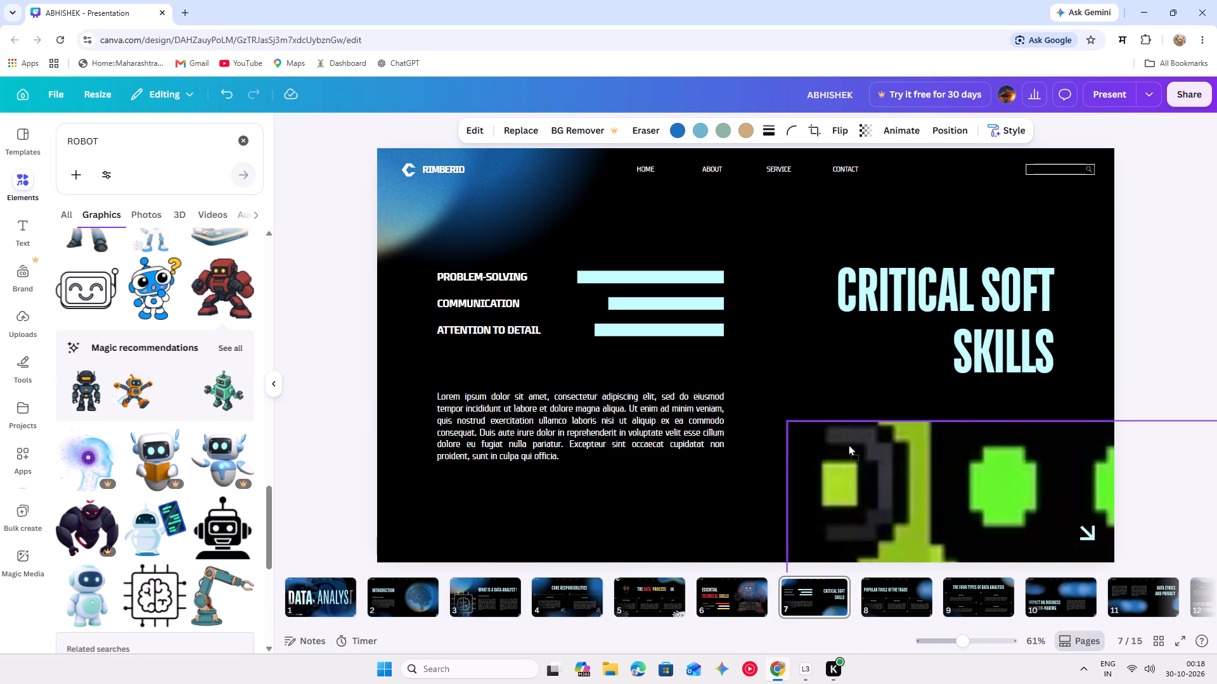
drag(848, 444, 704, 242)
drag(799, 385, 636, 405)
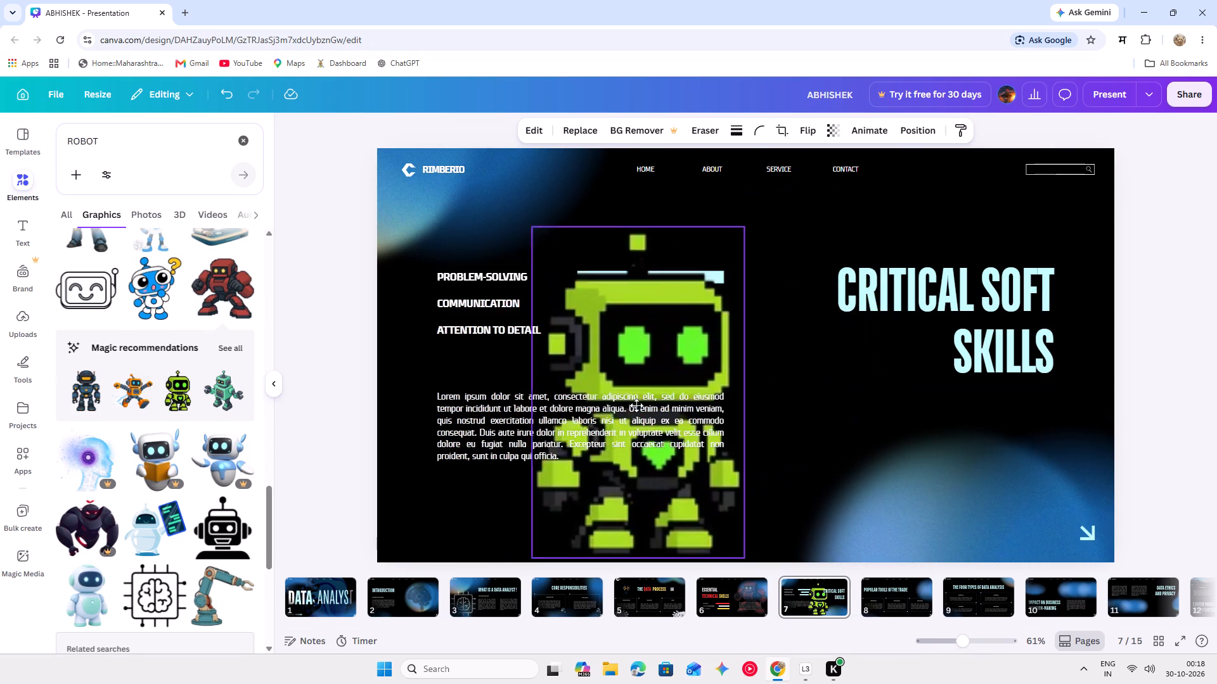
drag(636, 405, 737, 427)
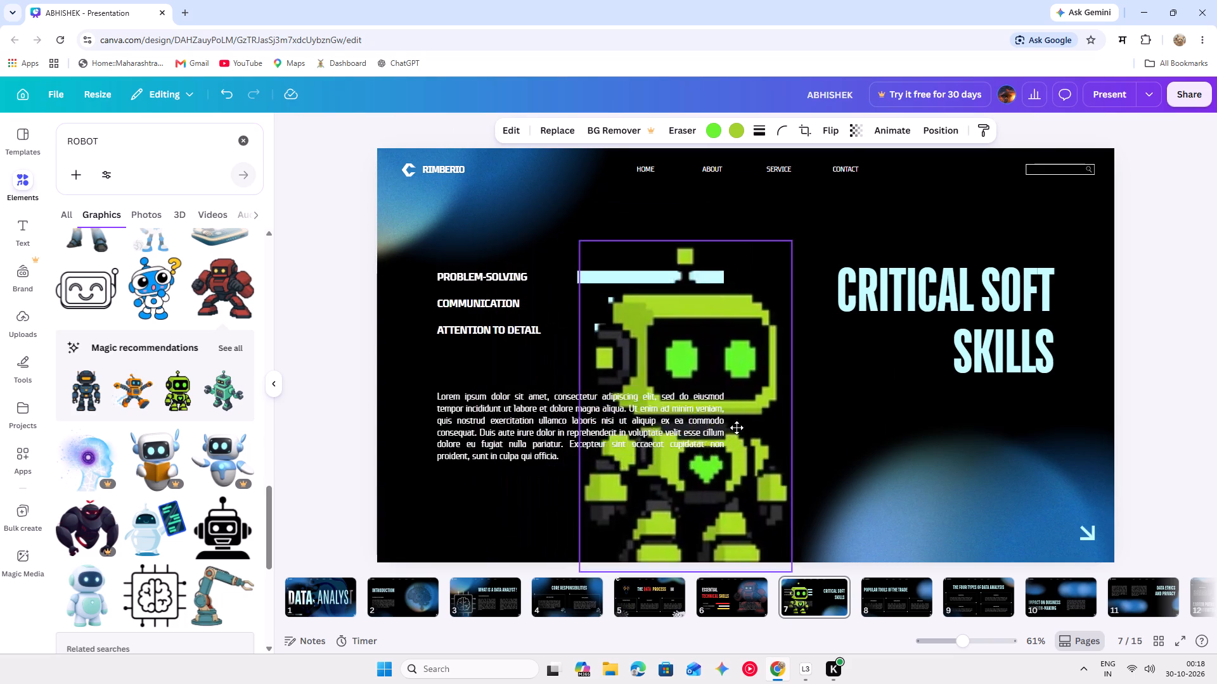
drag(737, 427, 621, 434)
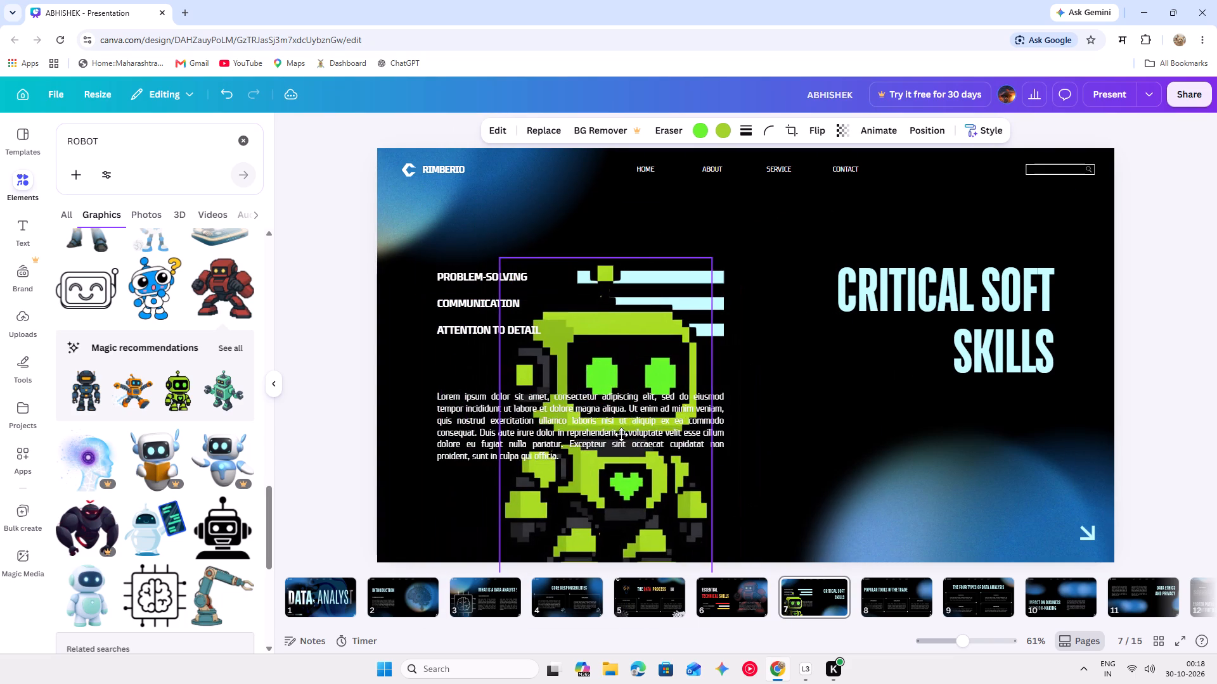
drag(714, 253, 614, 412)
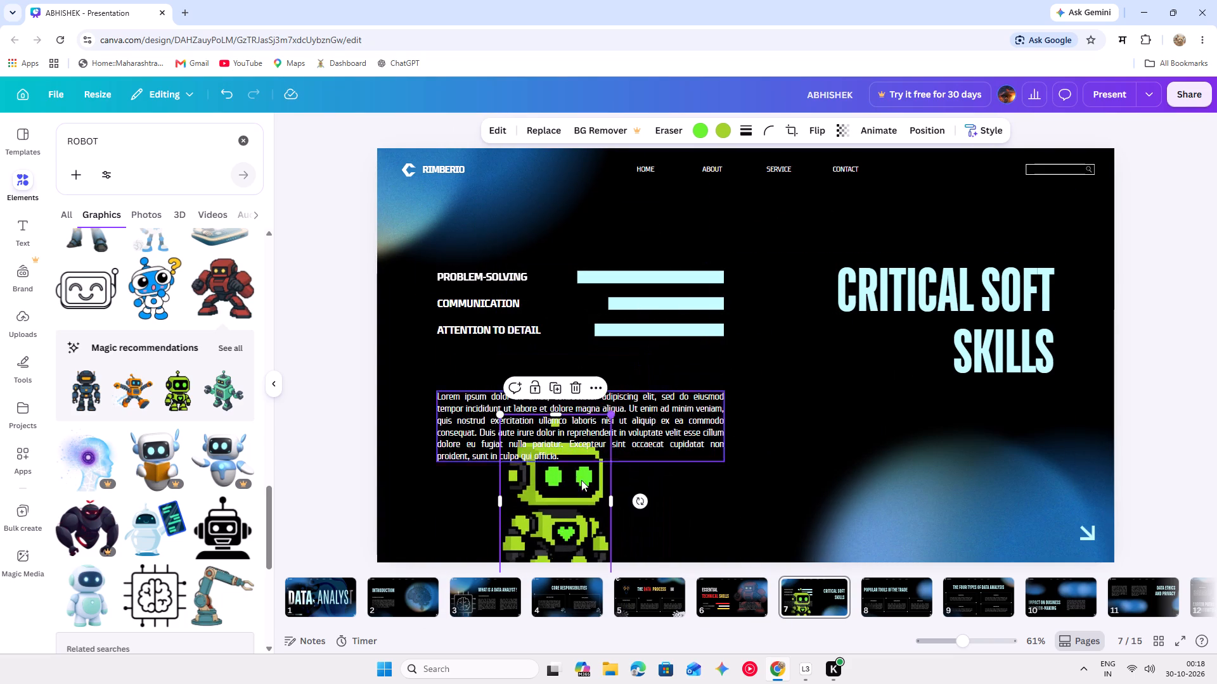
drag(583, 503, 889, 460)
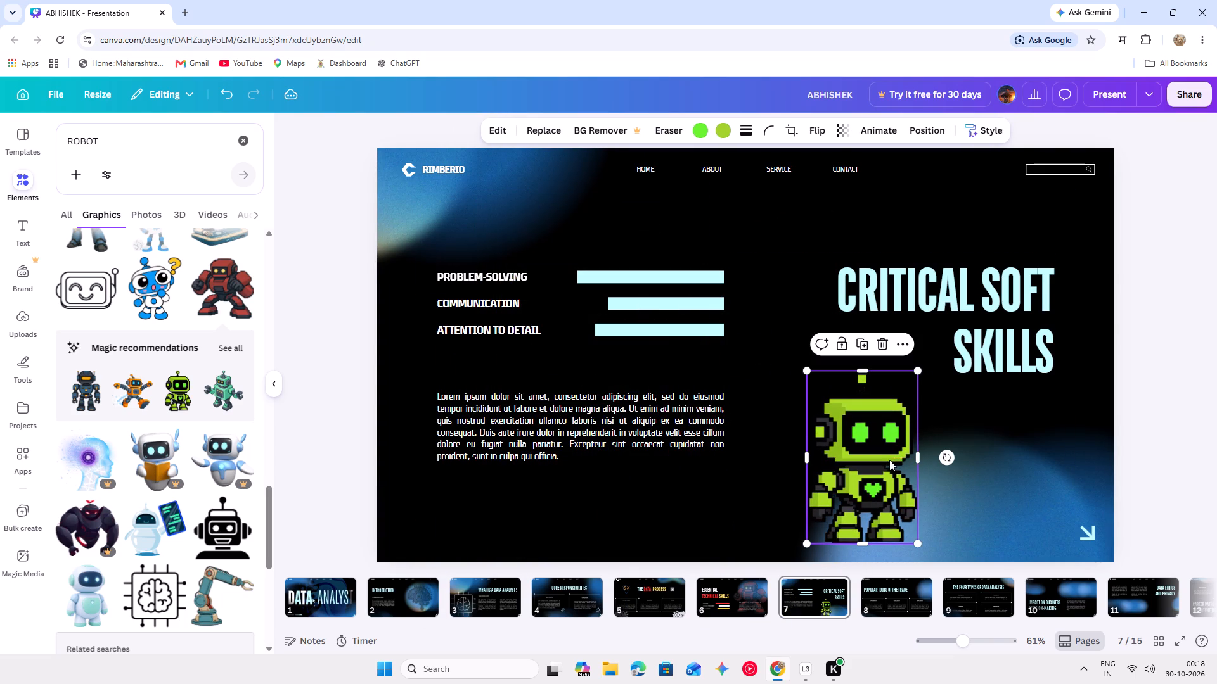
Enlarge the green robot's frame to about 597 high, showing both arms and legs, with its feet at the slide's bottom edge.
drag(913, 458, 962, 477)
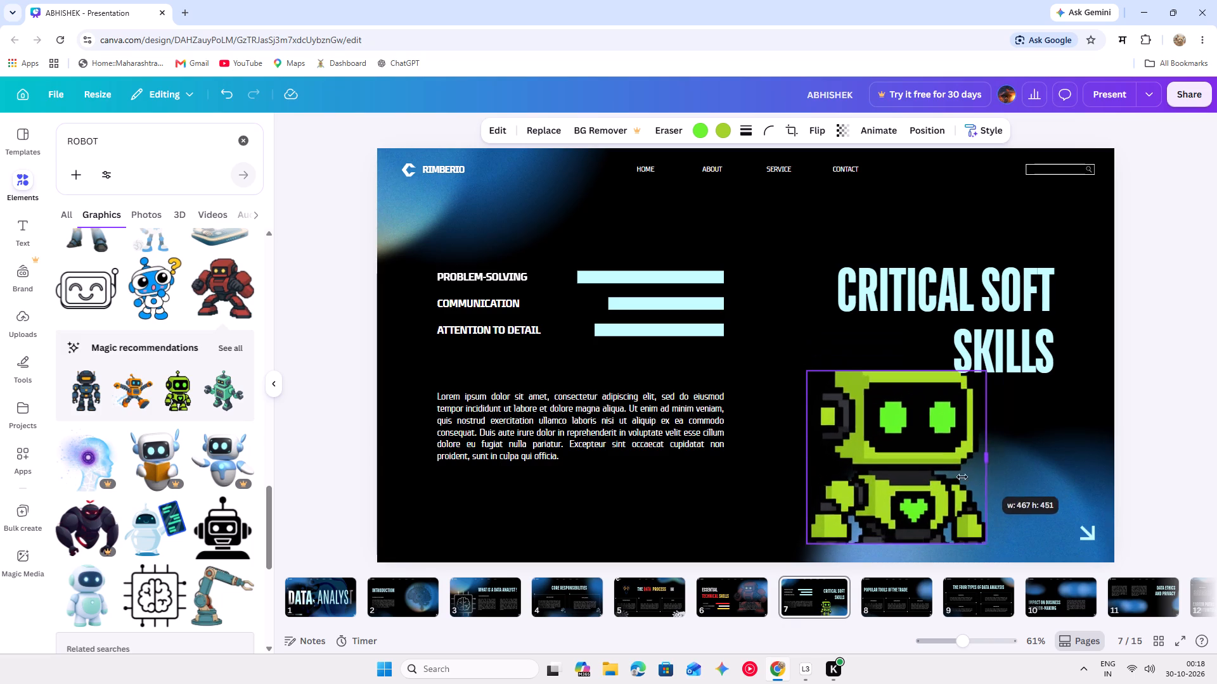
drag(962, 477, 936, 490)
drag(940, 547, 945, 571)
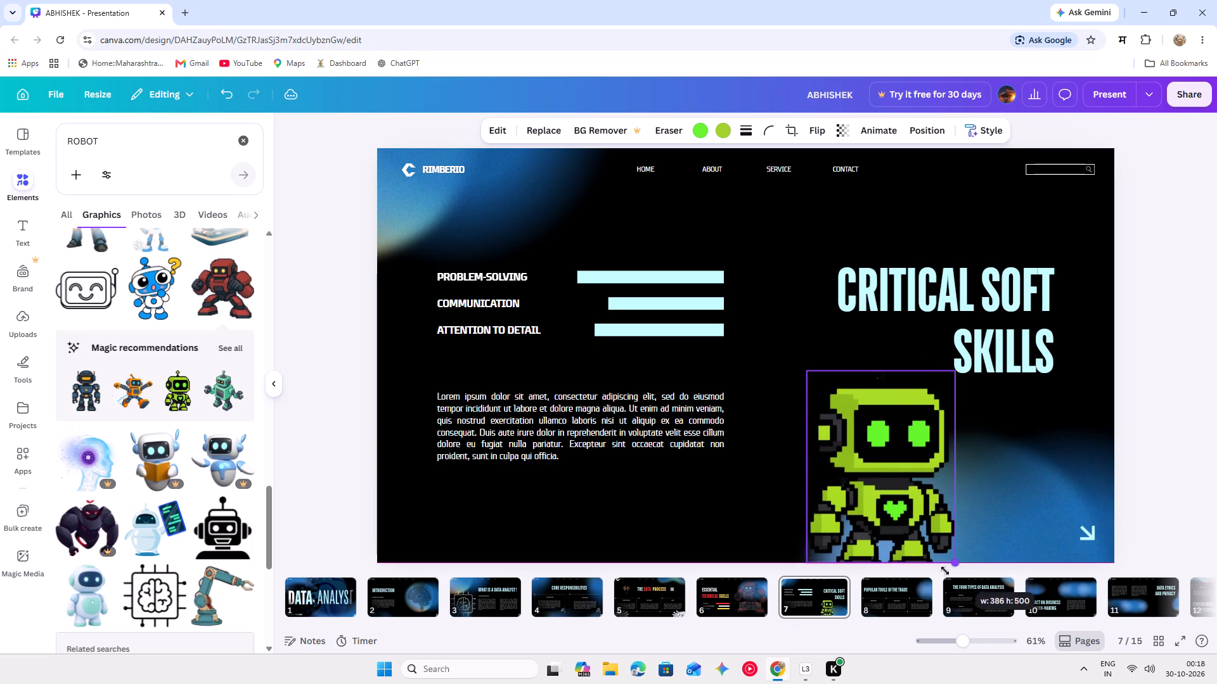
drag(945, 571, 942, 565)
drag(915, 515, 894, 471)
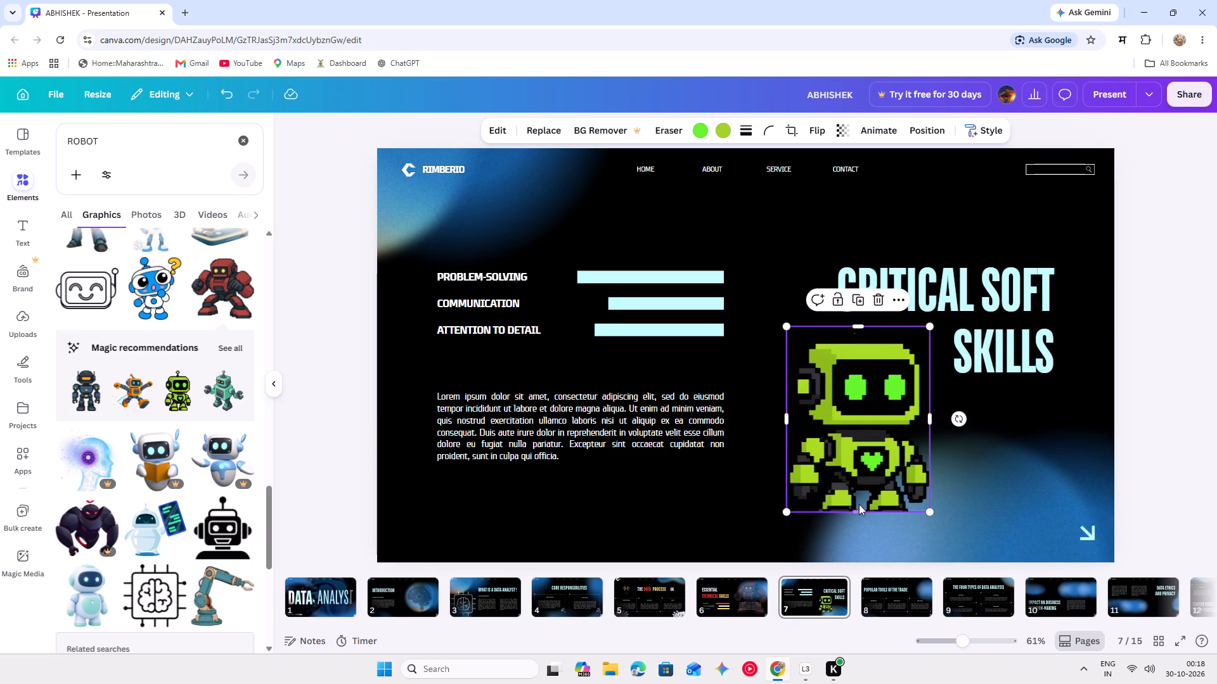
drag(856, 512, 855, 556)
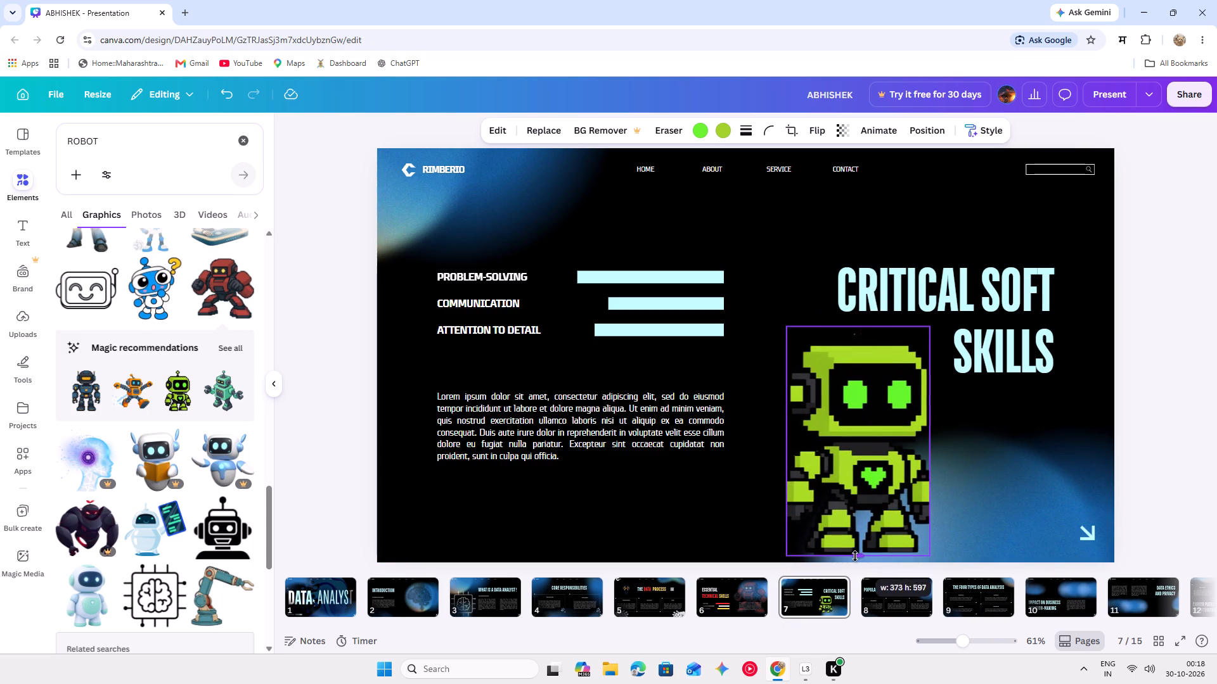
drag(882, 497, 877, 505)
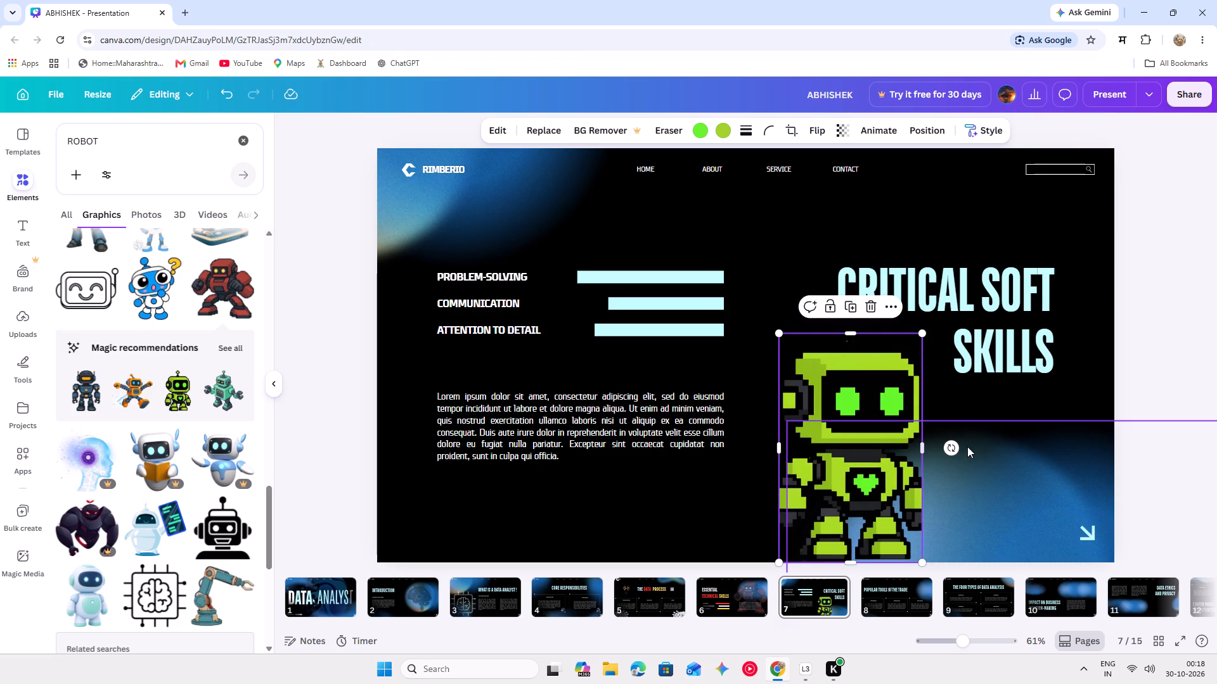
drag(922, 448, 947, 449)
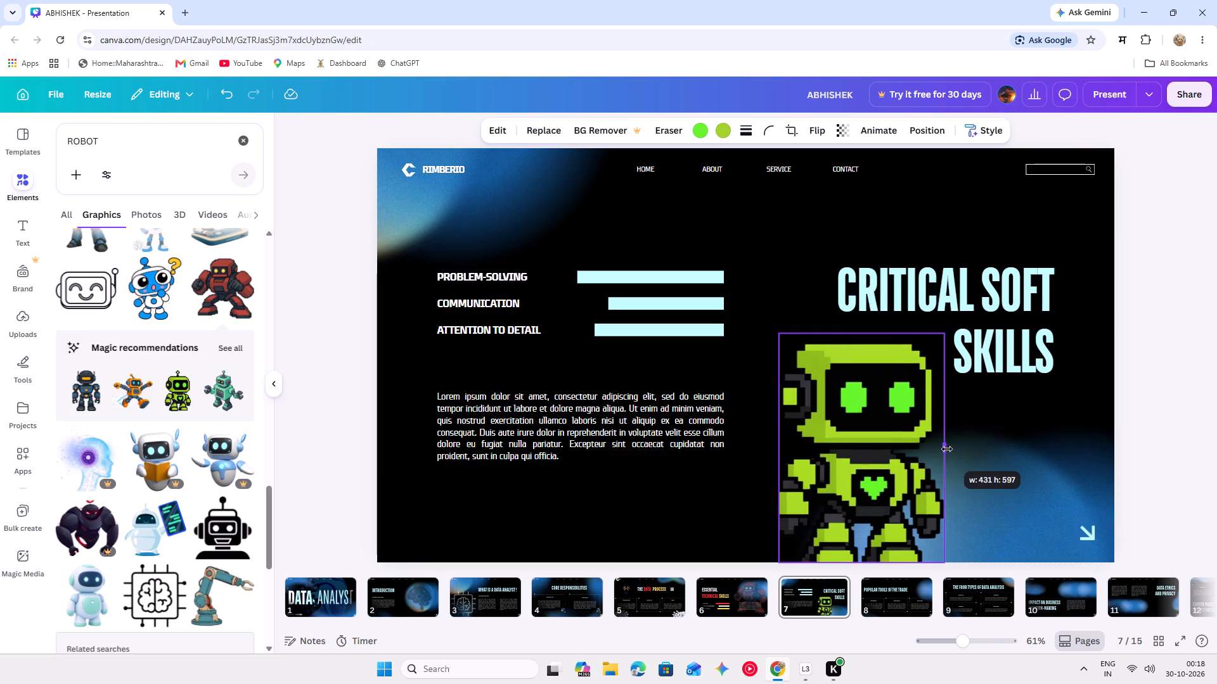
drag(947, 449, 930, 452)
drag(896, 460, 898, 465)
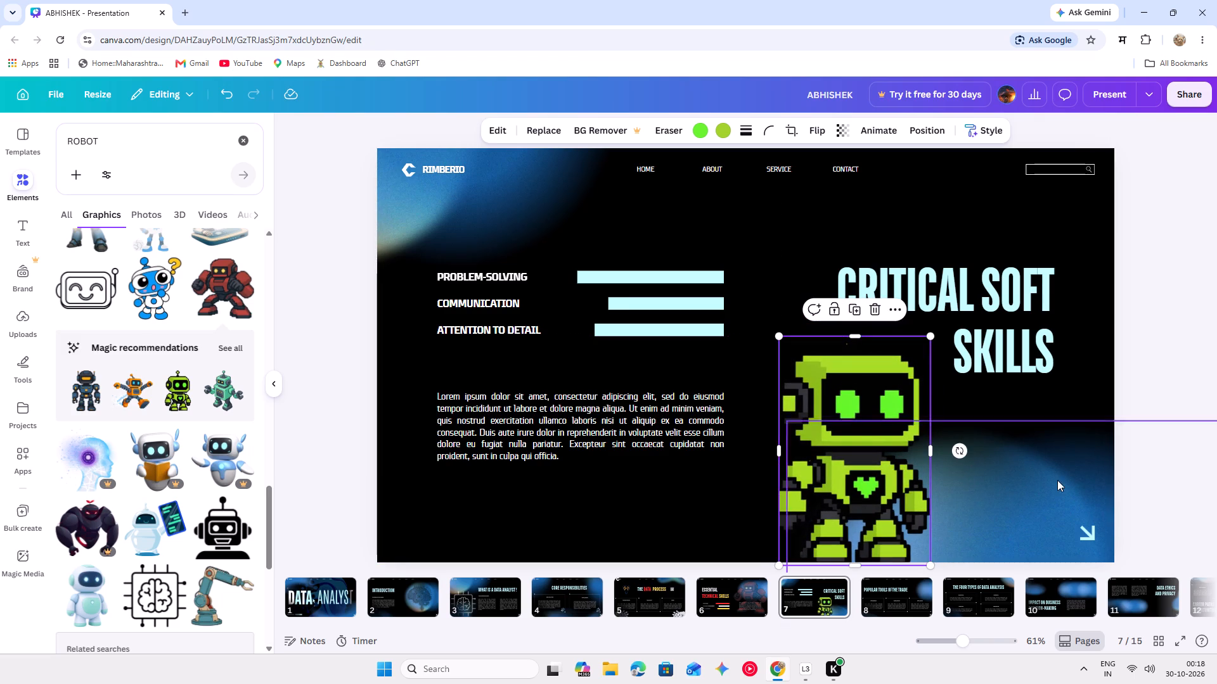
click(1166, 496)
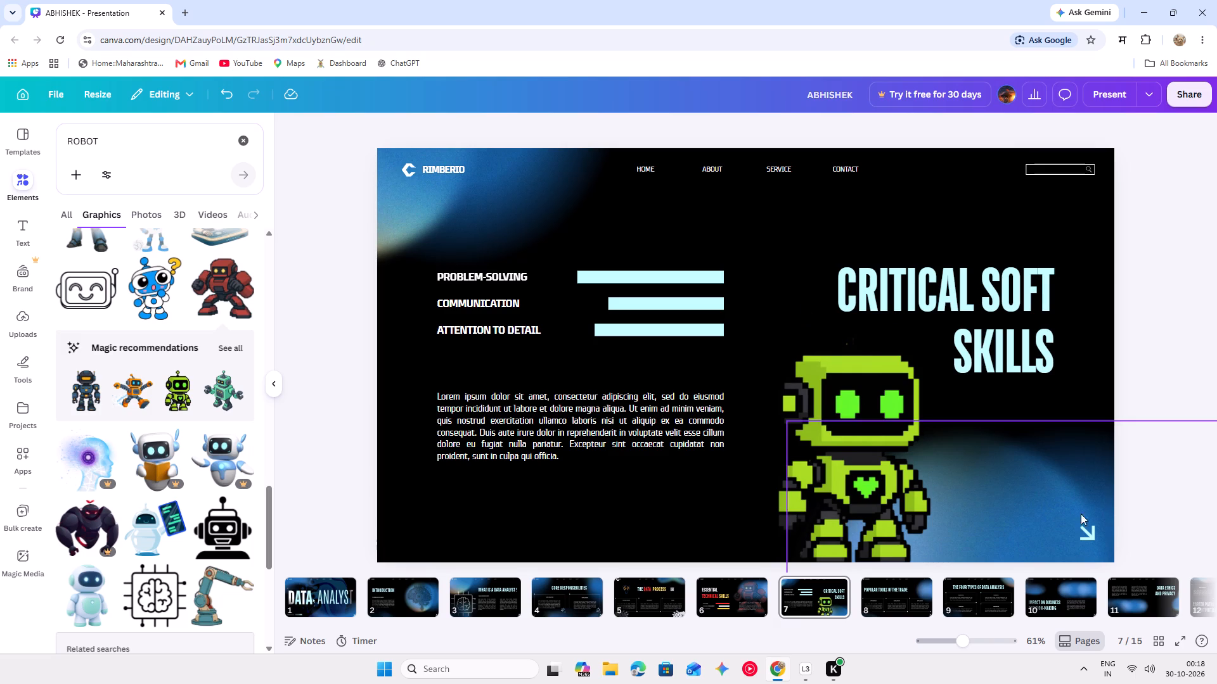
Move the green robot slightly toward the corner arrow so it overlaps the blue glow beneath the title.
drag(901, 492, 936, 490)
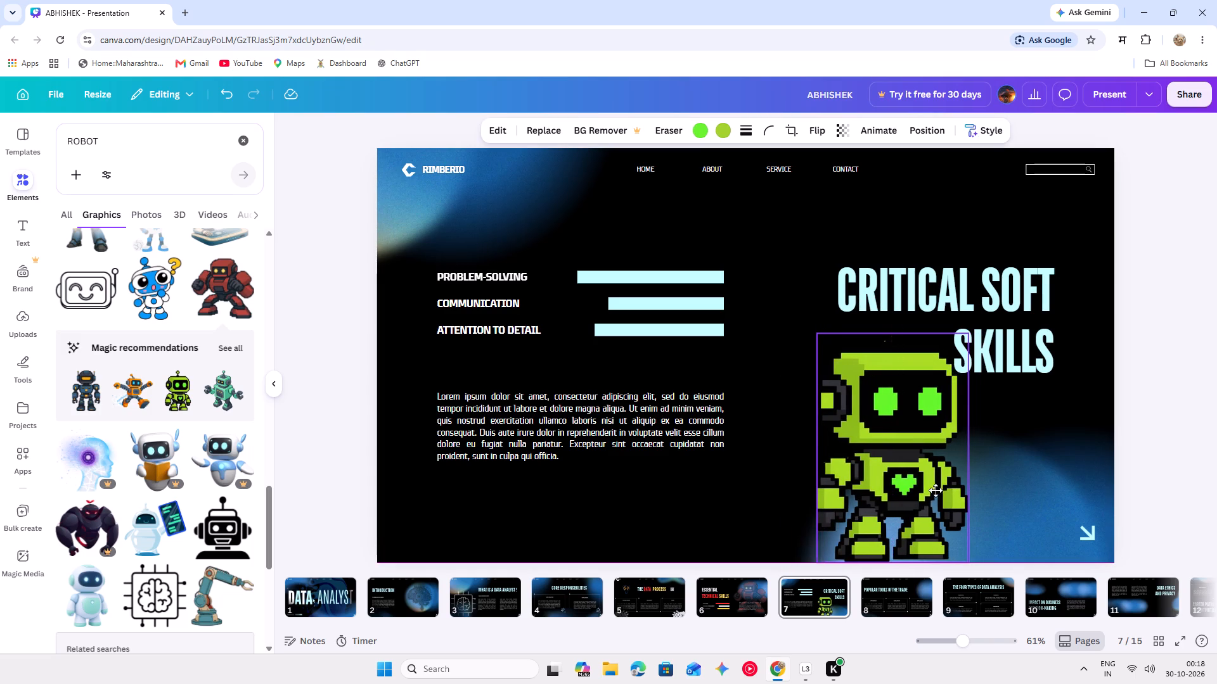
drag(936, 490, 932, 491)
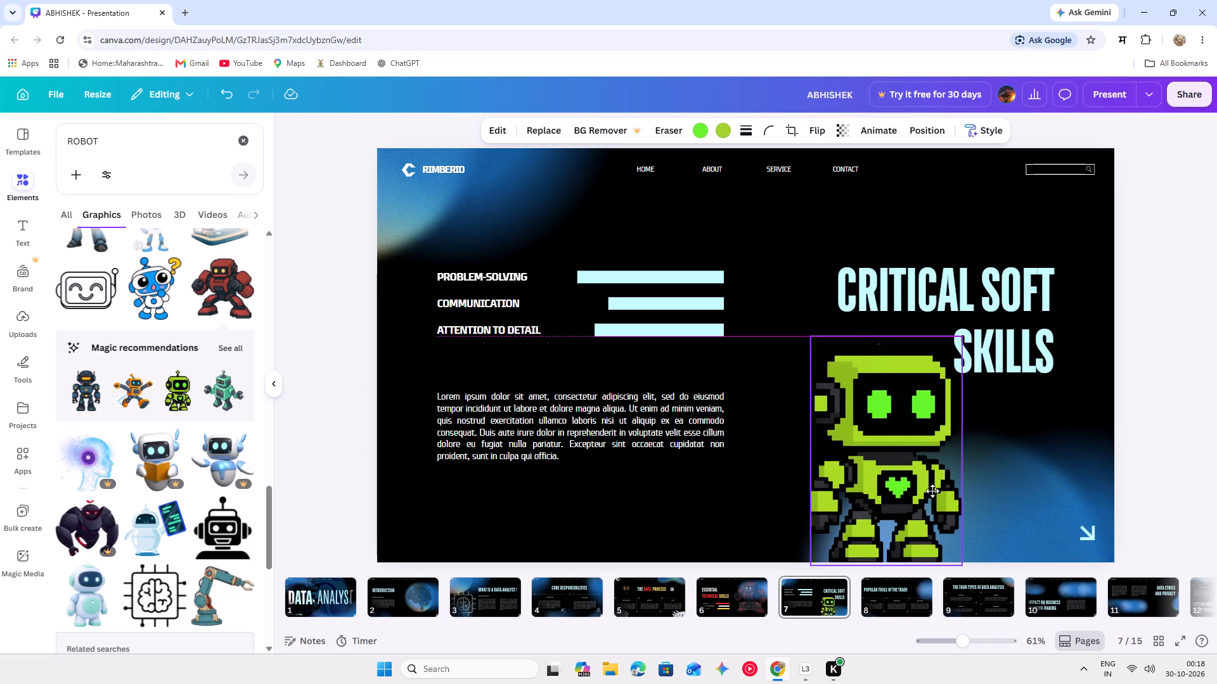
drag(932, 491, 936, 491)
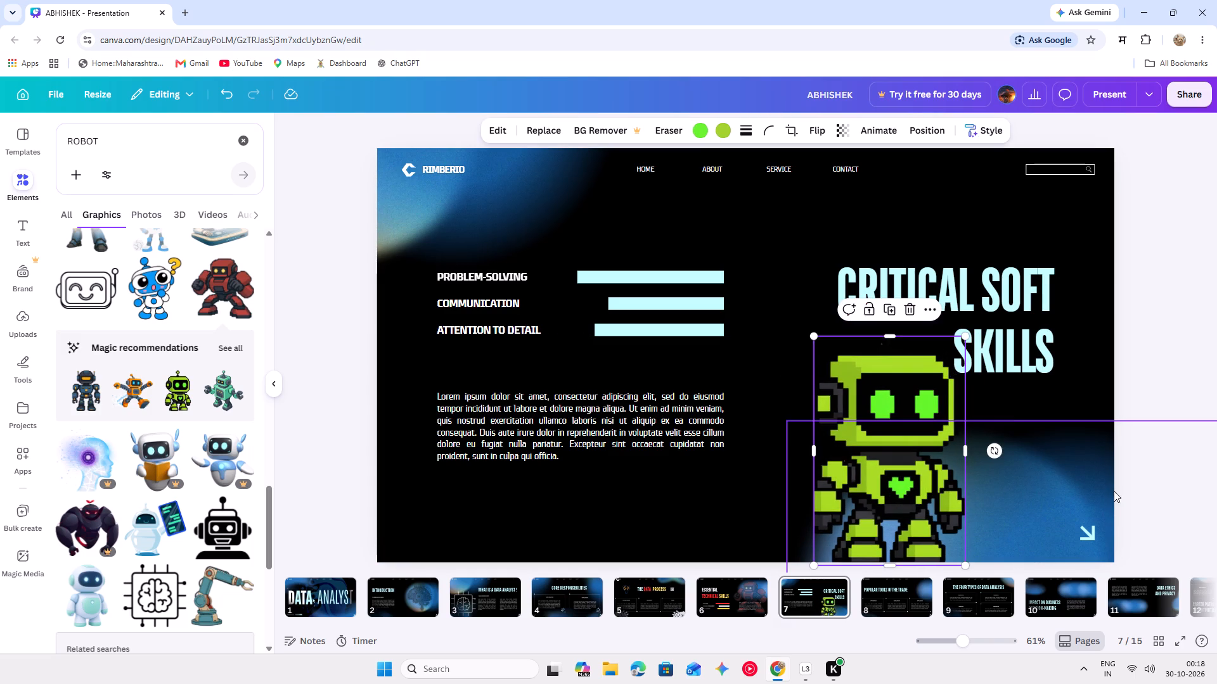
Shift the blue glow on slide 7 upward and slightly outward behind the green robot.
click(1031, 499)
drag(1031, 499, 1053, 439)
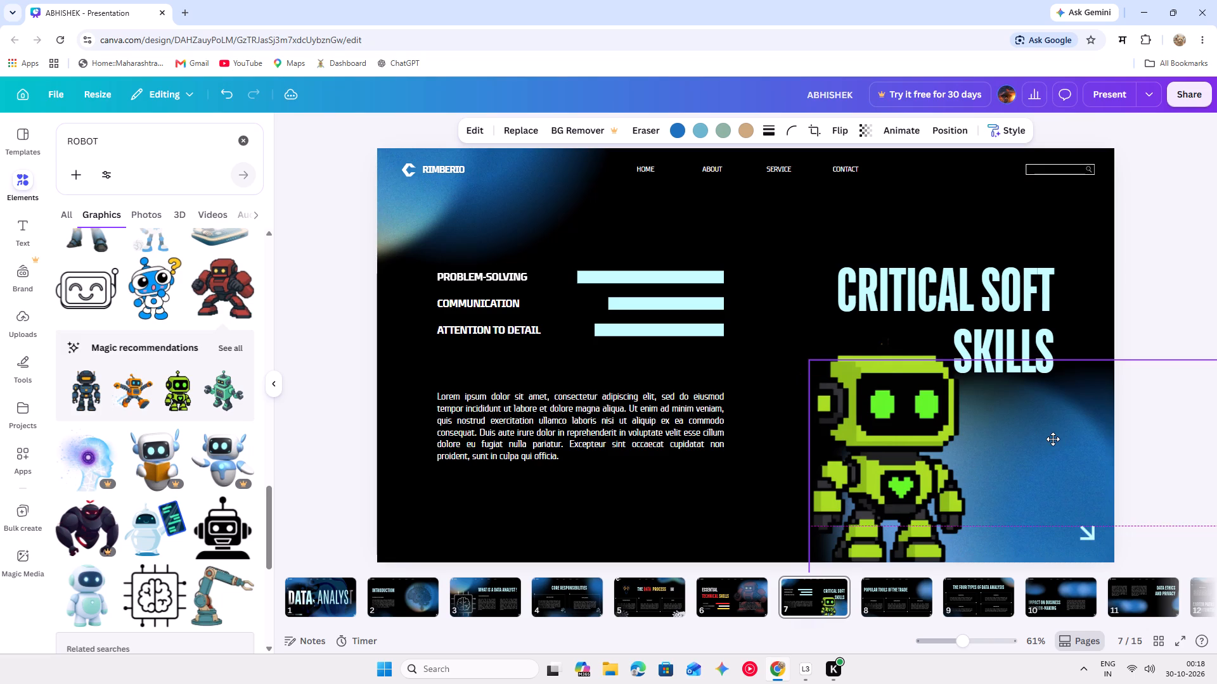
drag(1053, 439, 1053, 444)
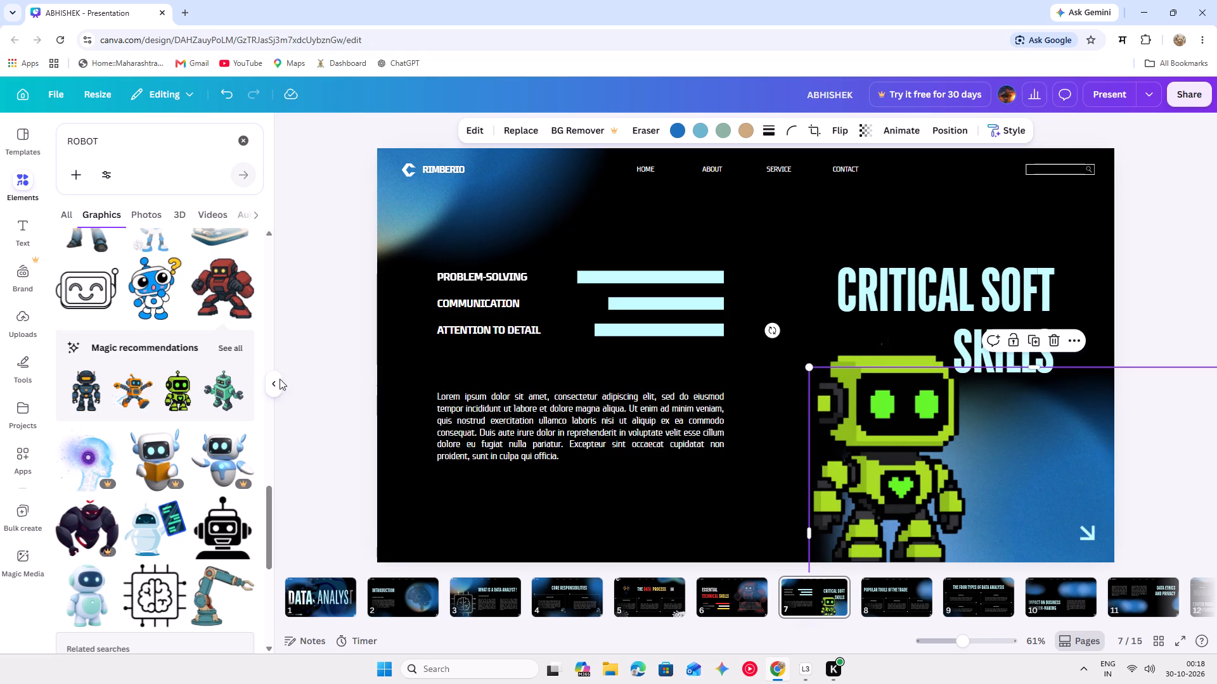
click(322, 415)
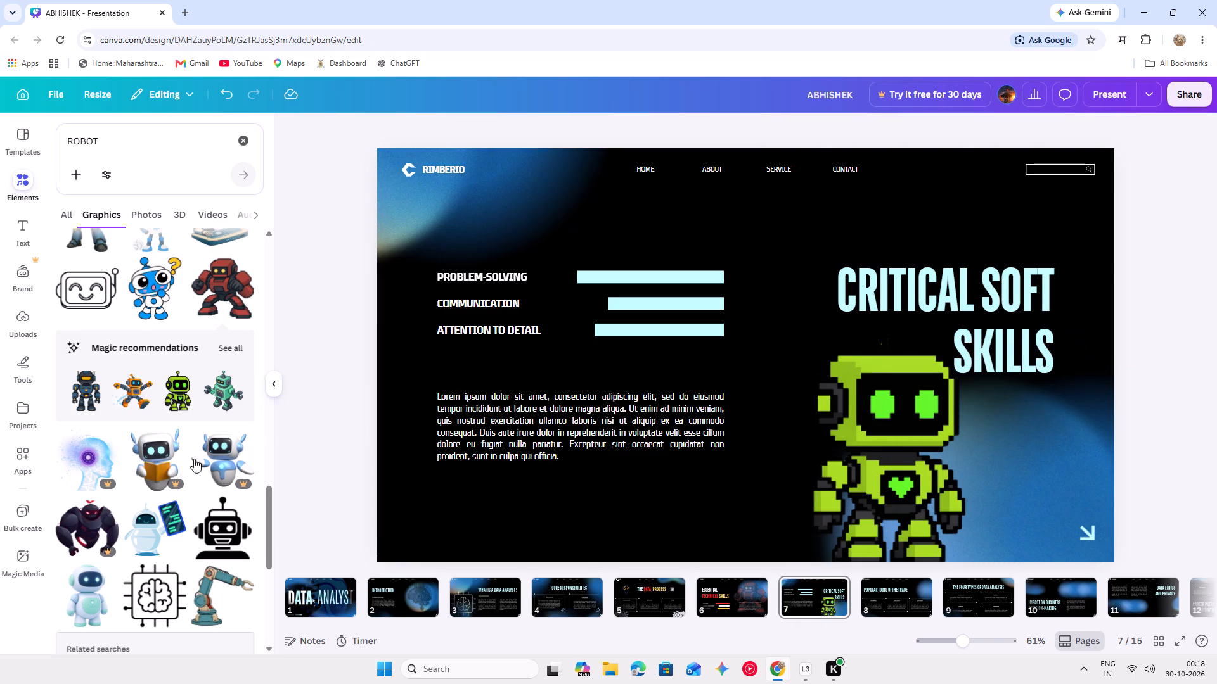
Browse the robot graphics results for further robot designs, ending back on slide 7.
scroll(193, 459, down, 5)
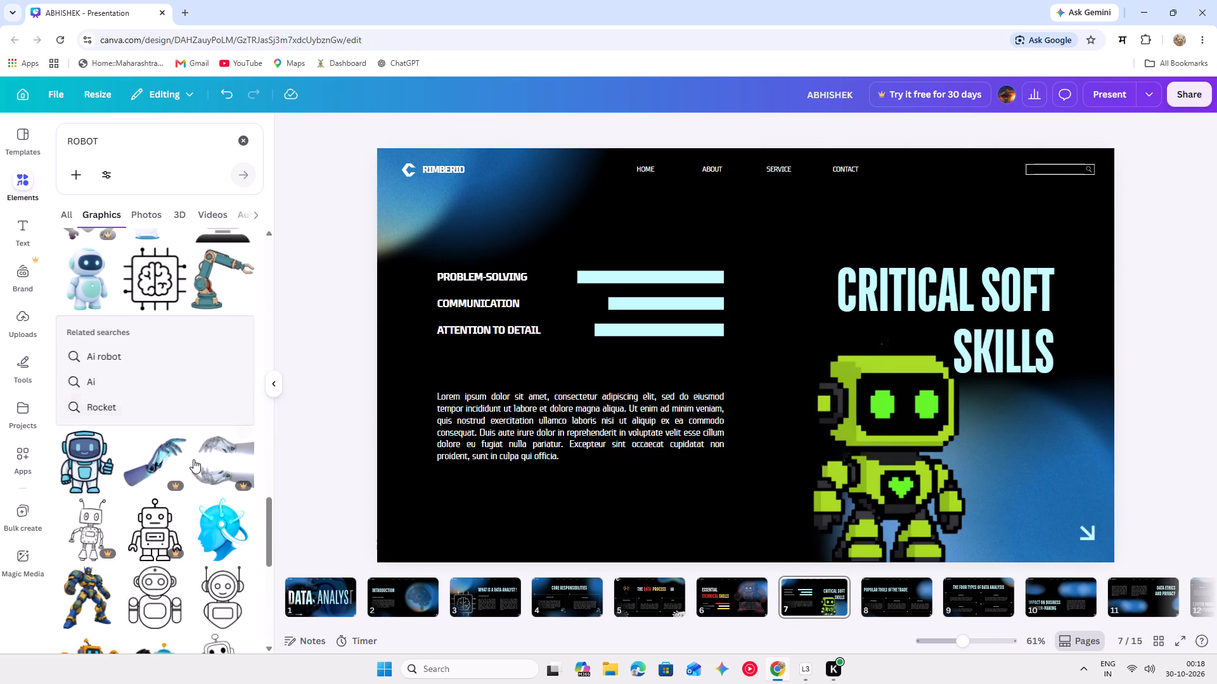
scroll(193, 459, down, 5)
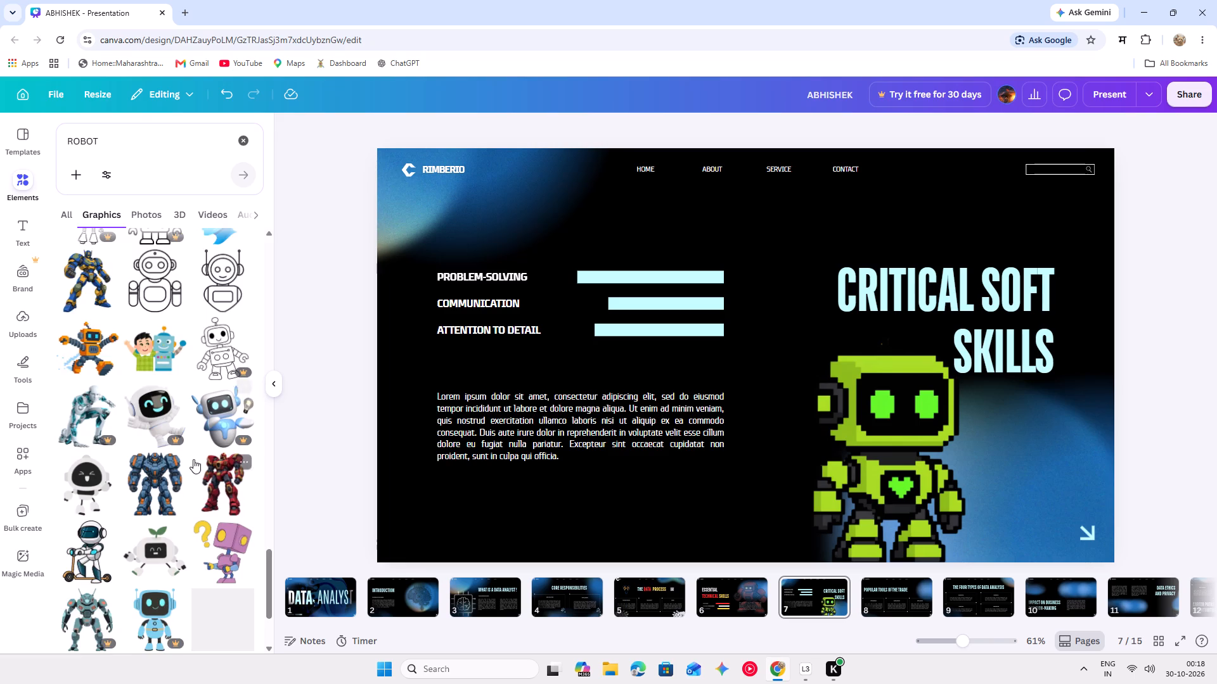
scroll(193, 459, down, 11)
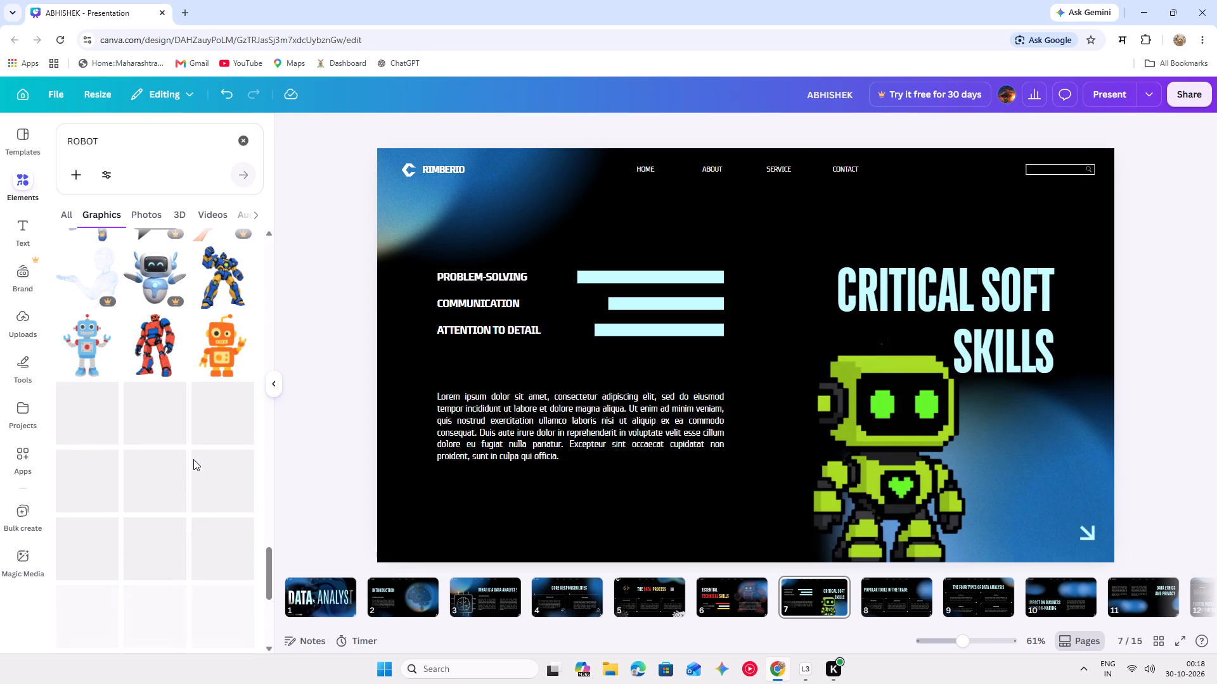
scroll(193, 459, down, 3)
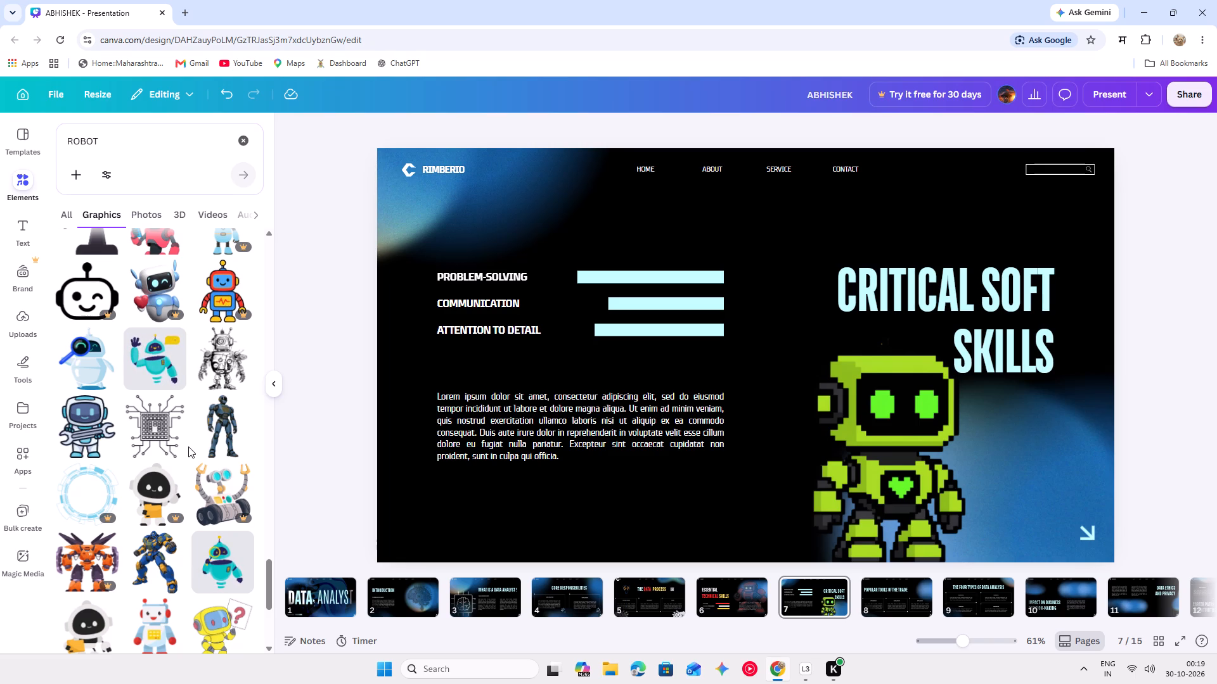
scroll(188, 446, down, 2)
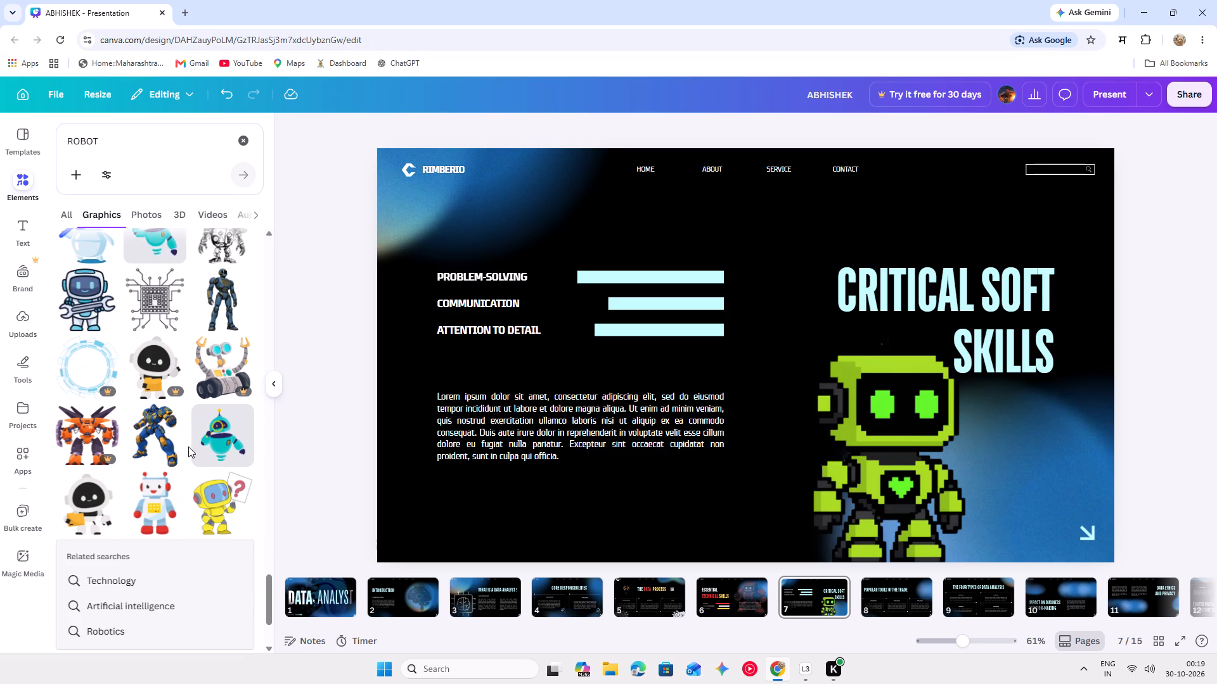
scroll(188, 446, down, 1)
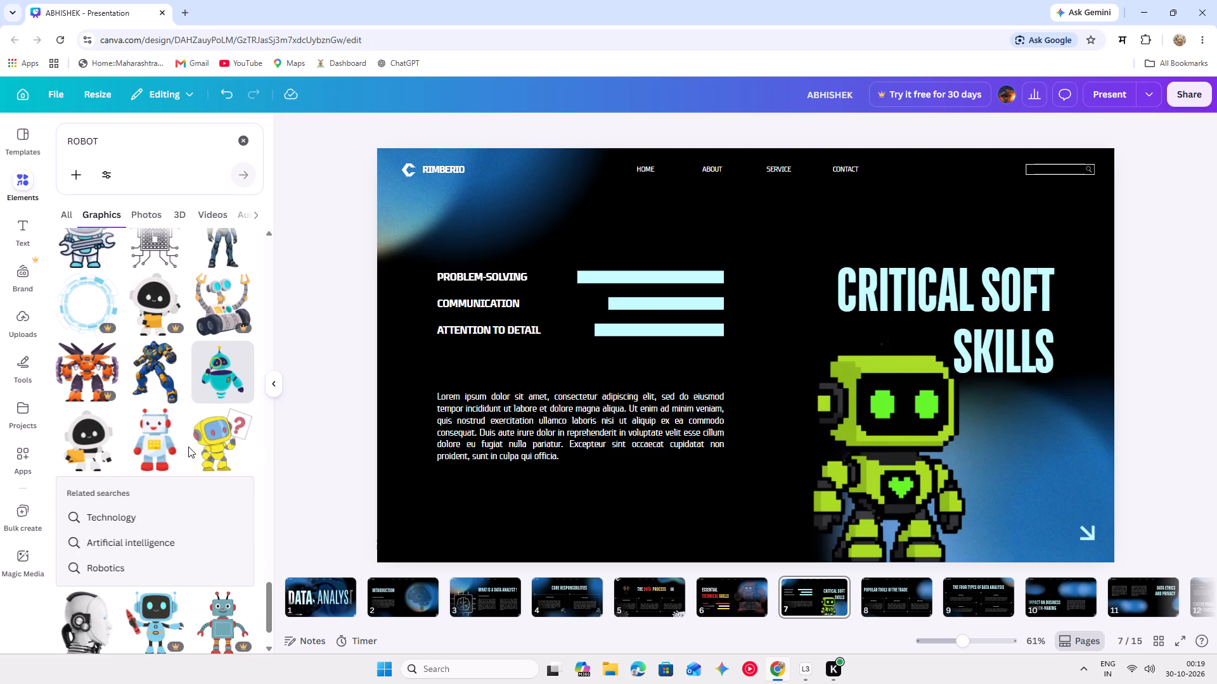
scroll(188, 446, down, 1)
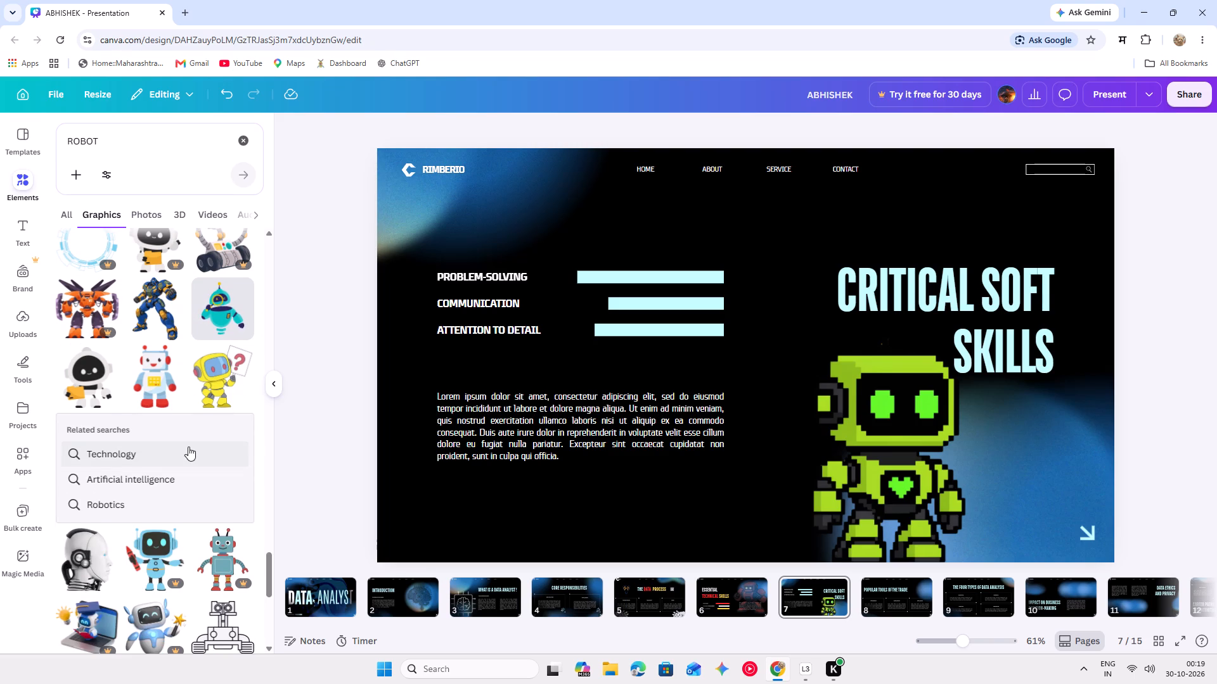
scroll(188, 446, down, 1)
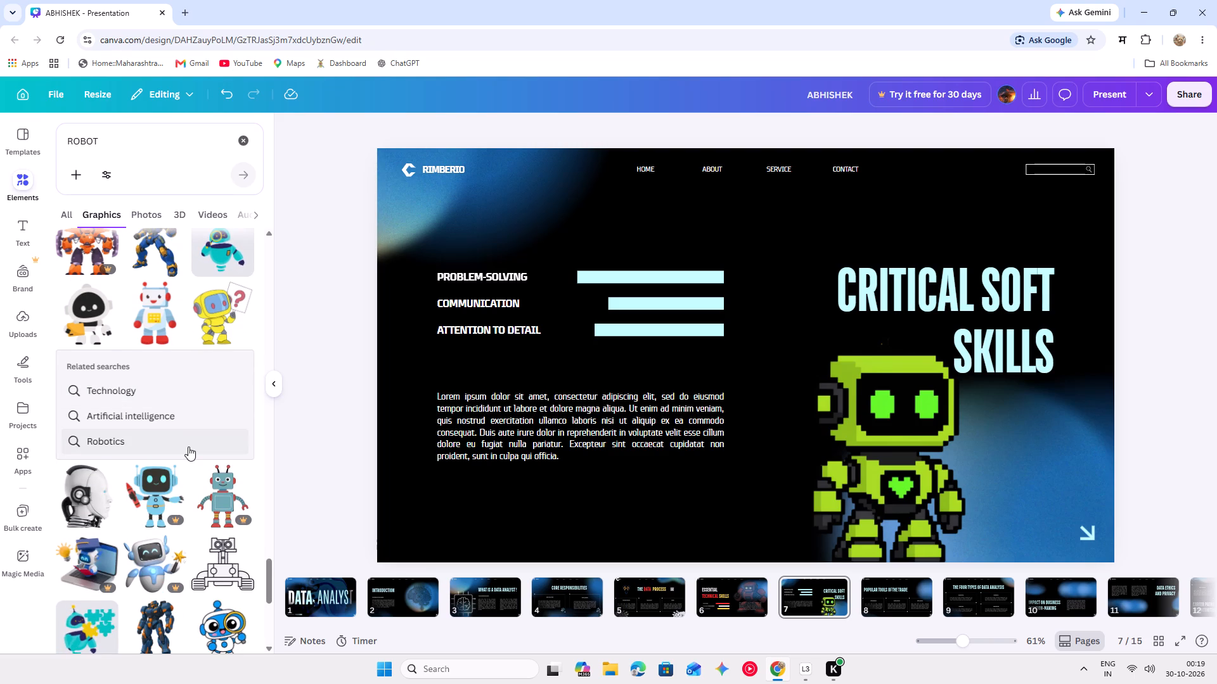
scroll(188, 446, down, 2)
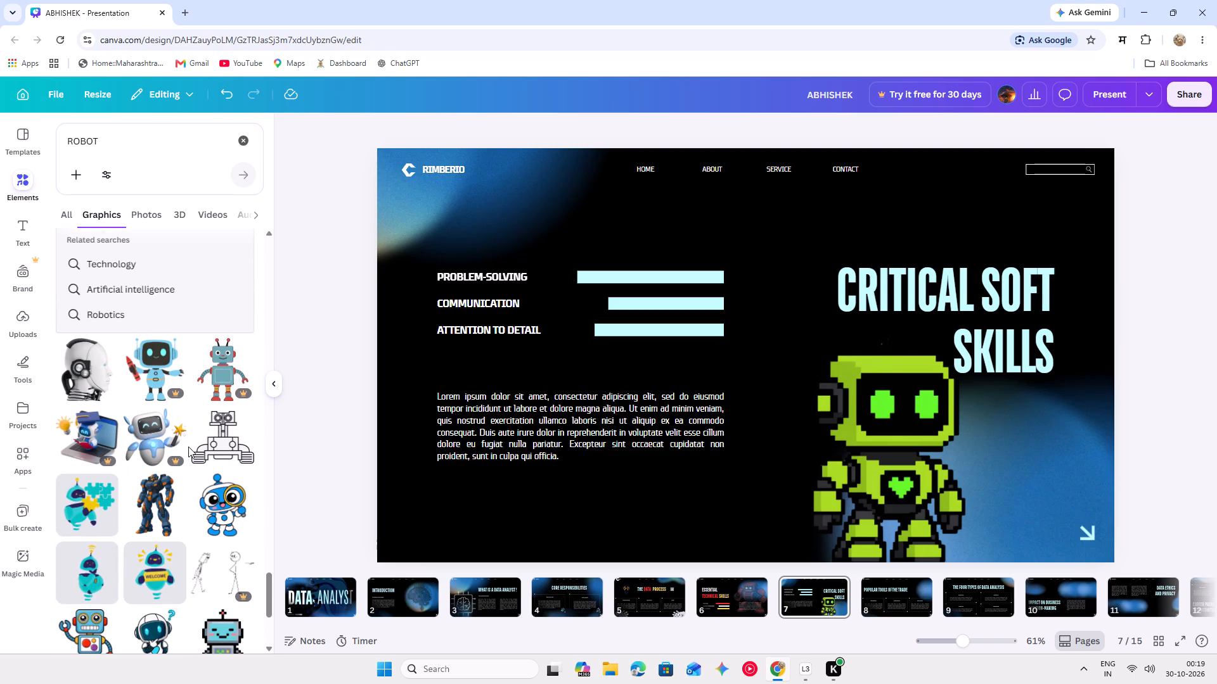
scroll(188, 446, down, 5)
scroll(872, 519, down, 2)
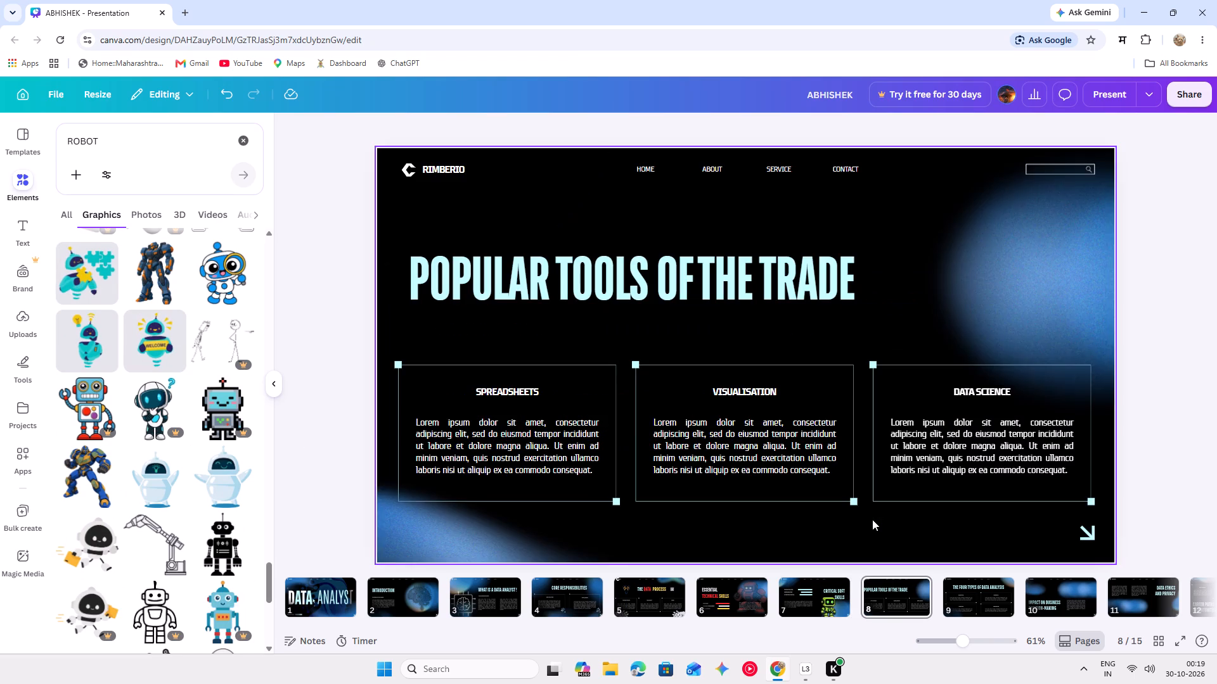
scroll(872, 519, up, 1)
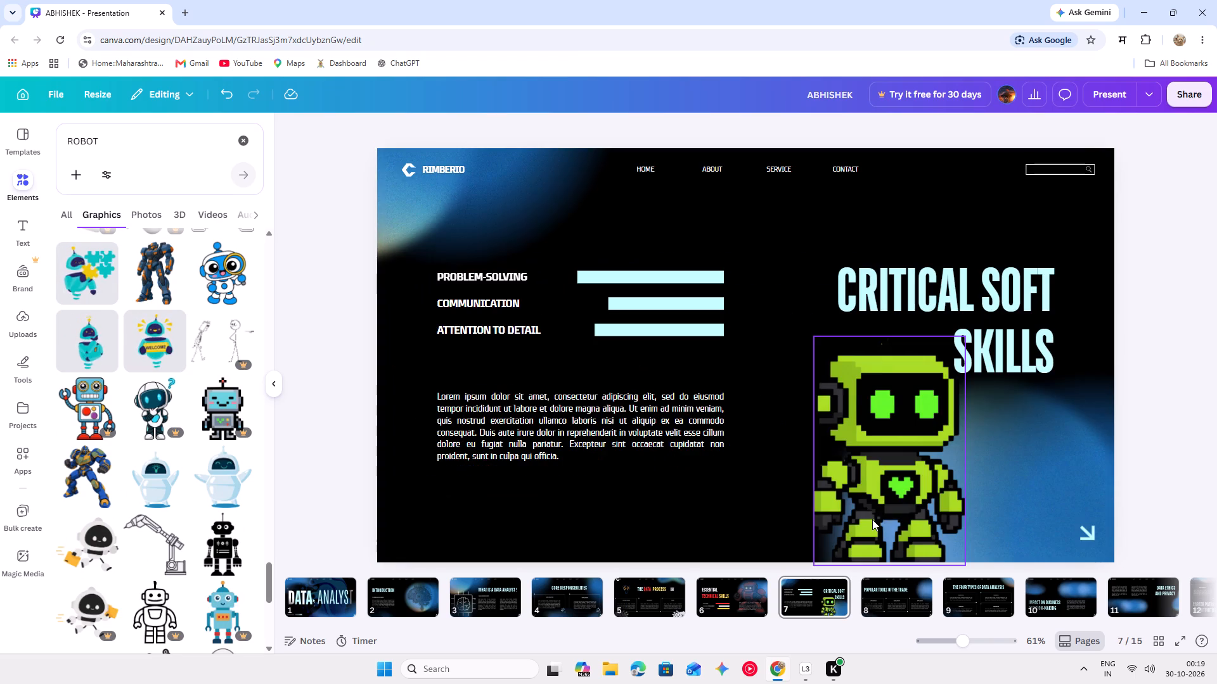
Move the green robot on slide 7 toward the body paragraph, keeping its feet at the slide's bottom edge.
drag(872, 519, 856, 519)
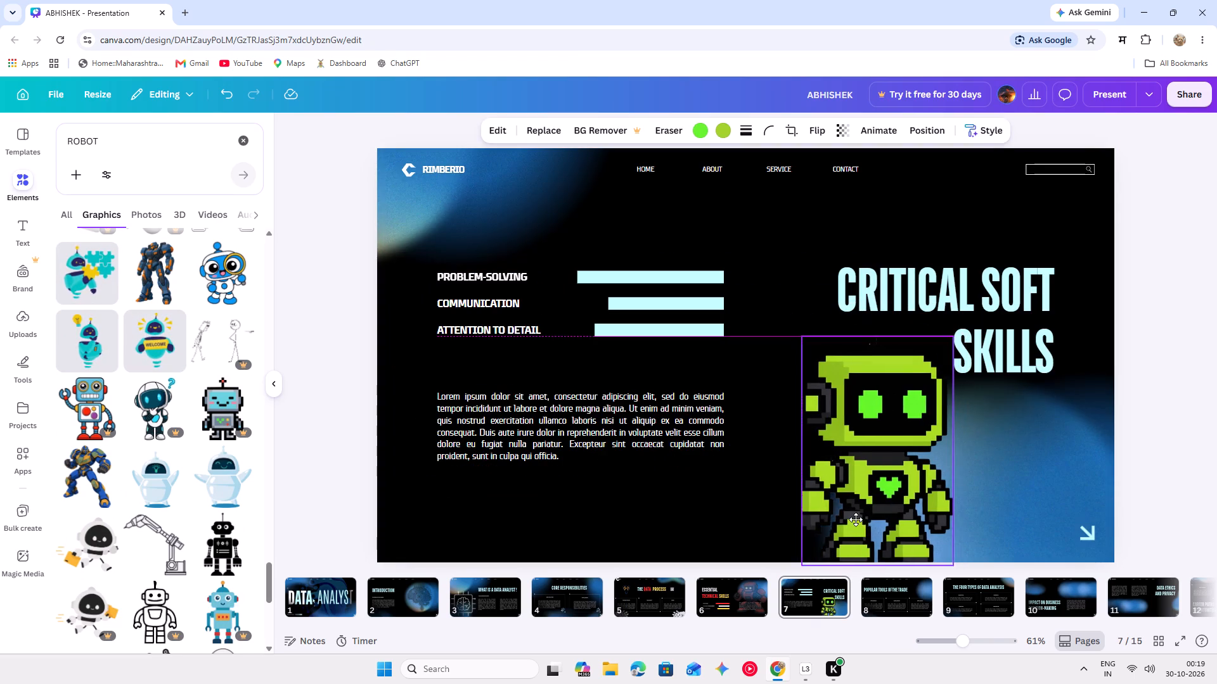
drag(856, 519, 825, 516)
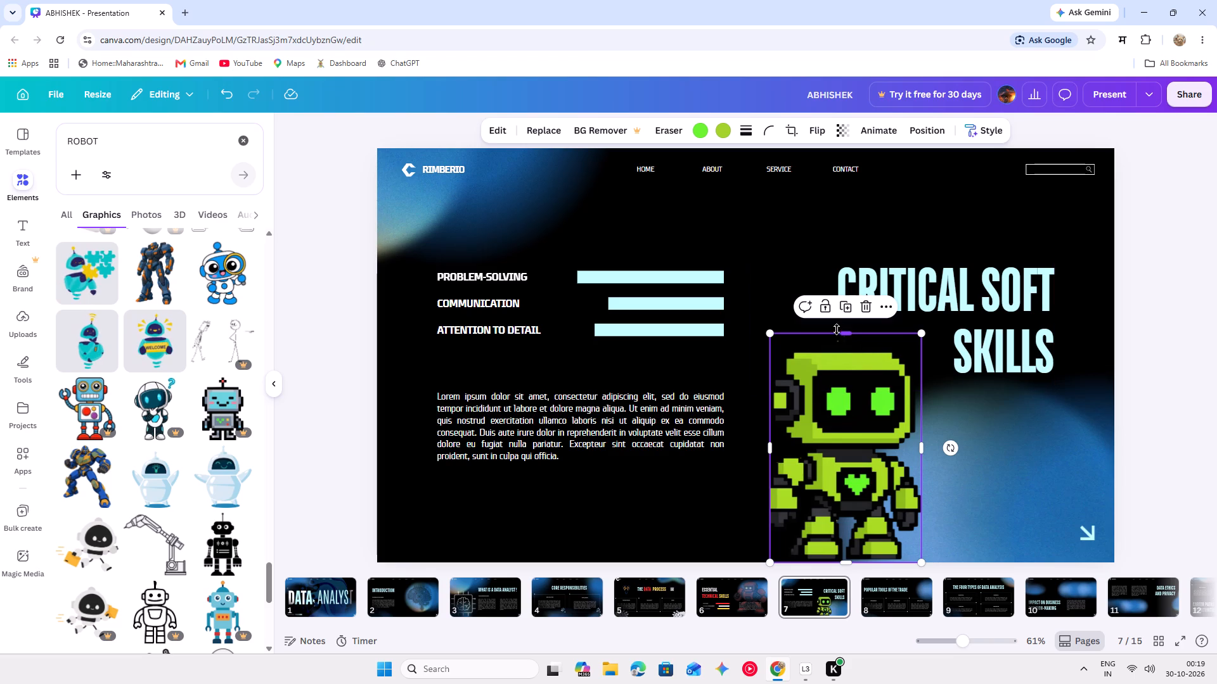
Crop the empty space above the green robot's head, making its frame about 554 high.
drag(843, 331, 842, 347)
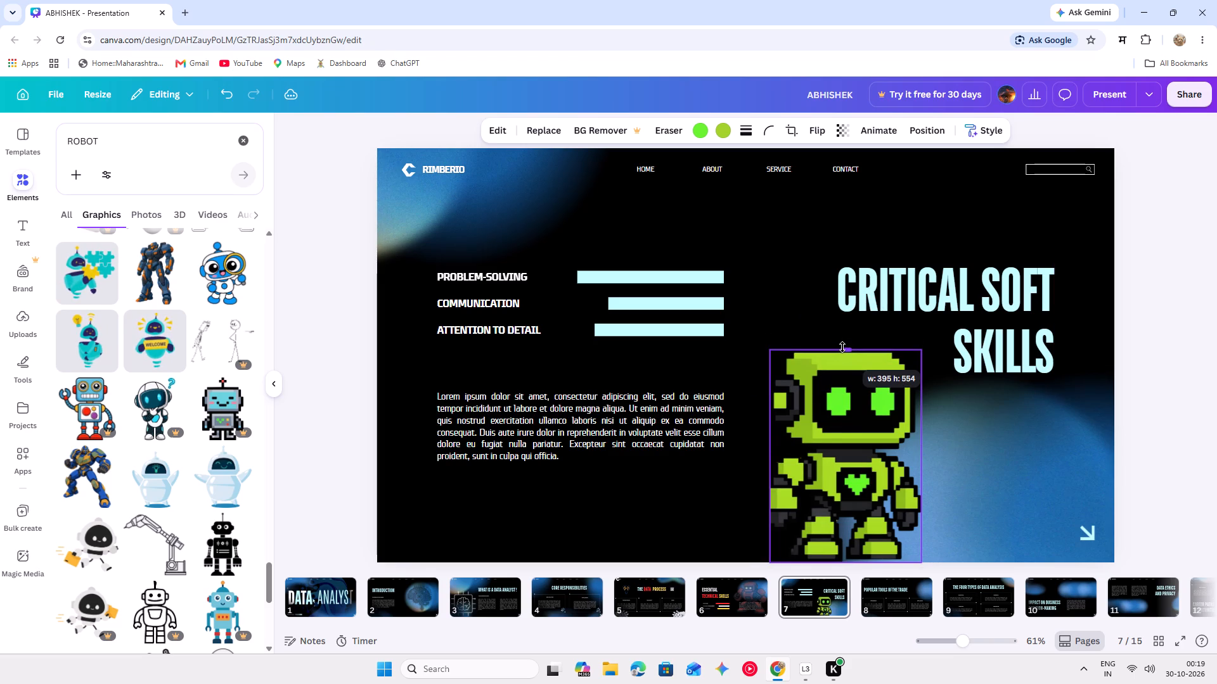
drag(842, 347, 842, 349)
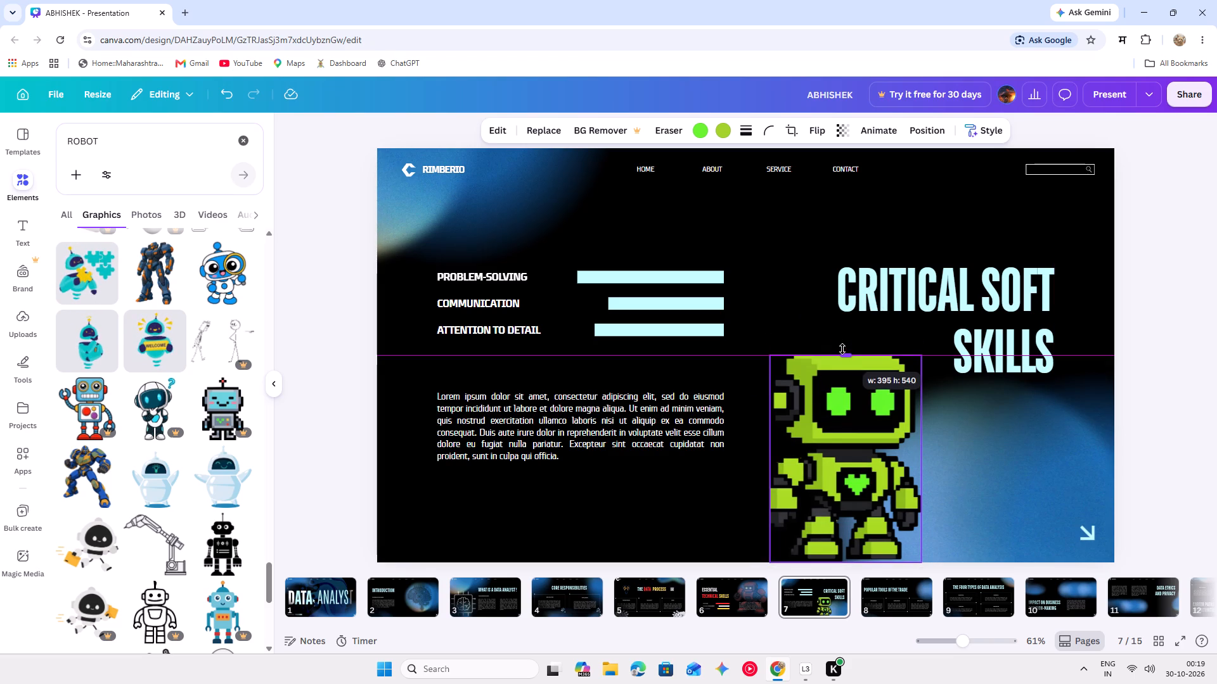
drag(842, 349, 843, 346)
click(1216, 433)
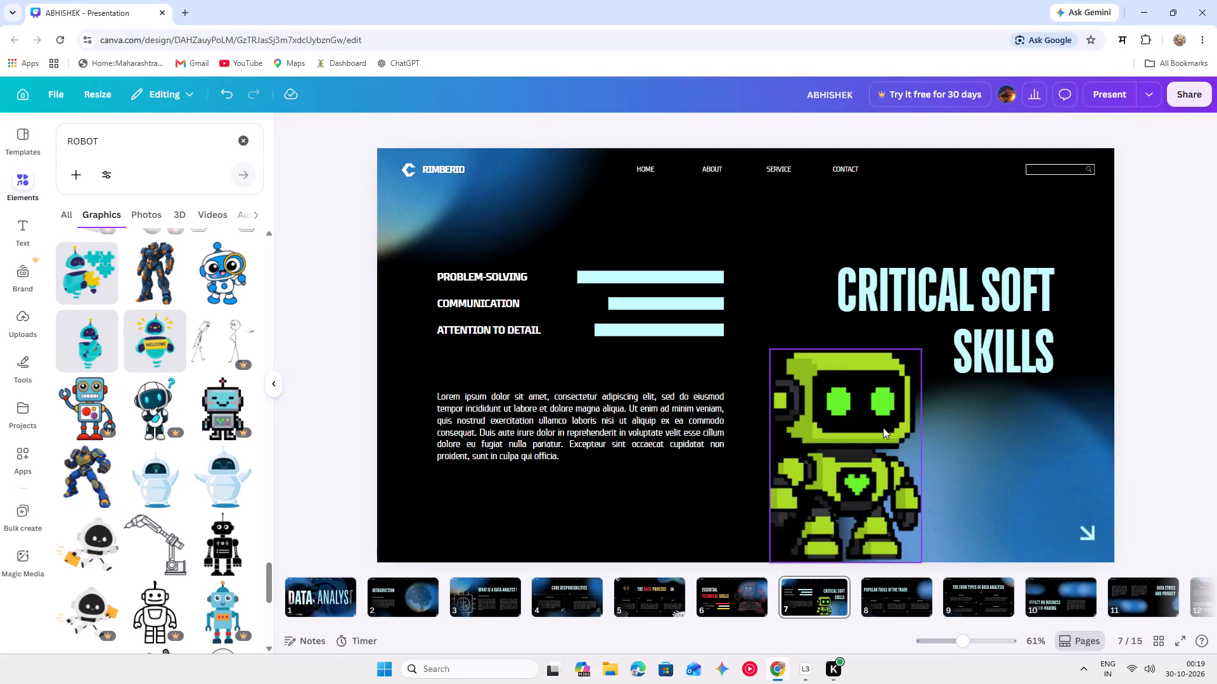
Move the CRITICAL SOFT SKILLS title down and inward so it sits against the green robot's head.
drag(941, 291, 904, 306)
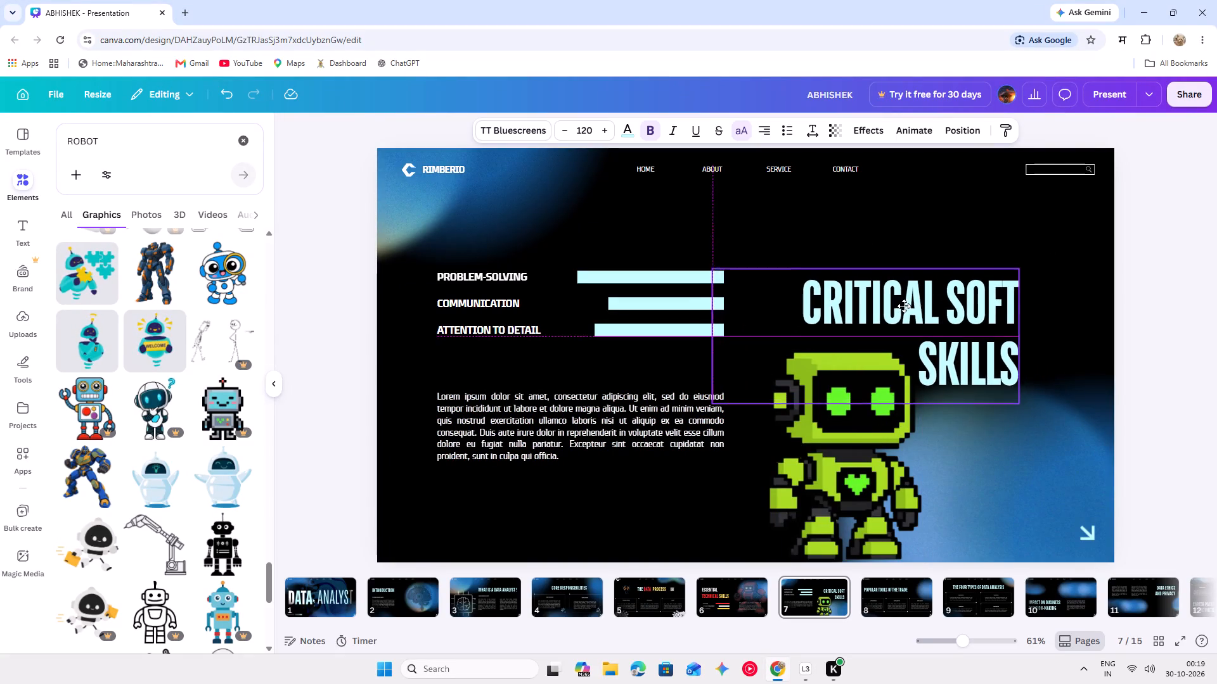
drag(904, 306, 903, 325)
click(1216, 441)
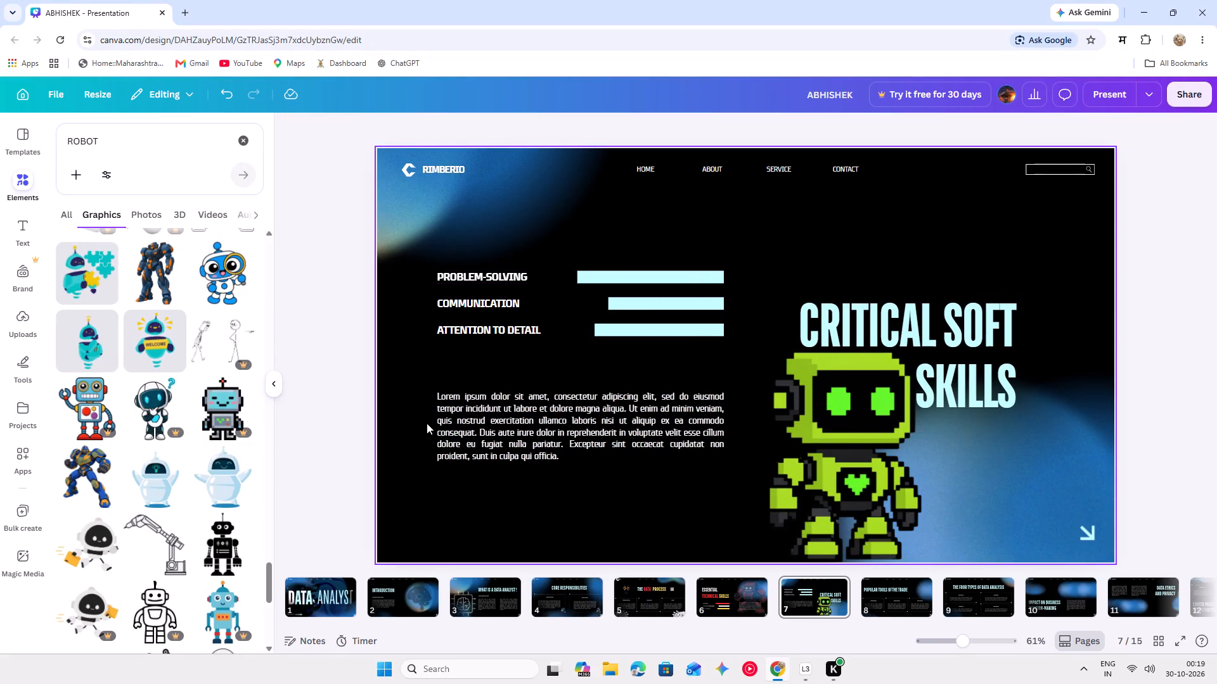
Recolour slide 7's skill bars: red for Problem-Solving, yellow for Communication and turquoise for Attention to Detail.
click(643, 270)
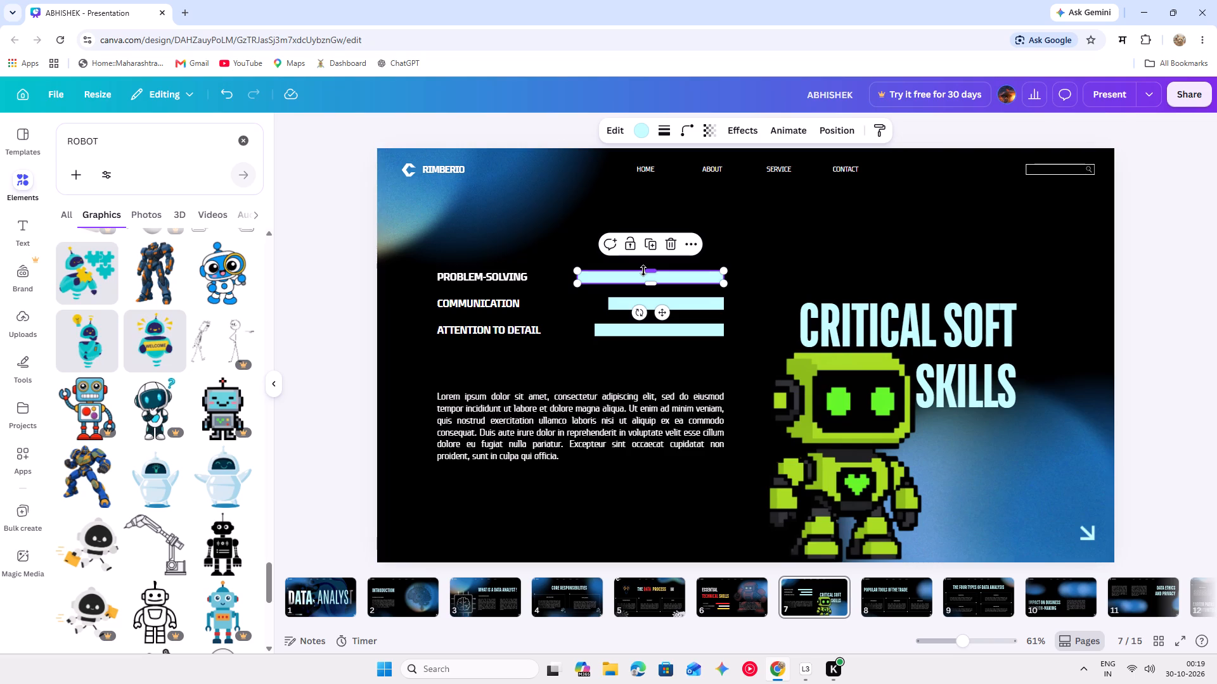
click(633, 132)
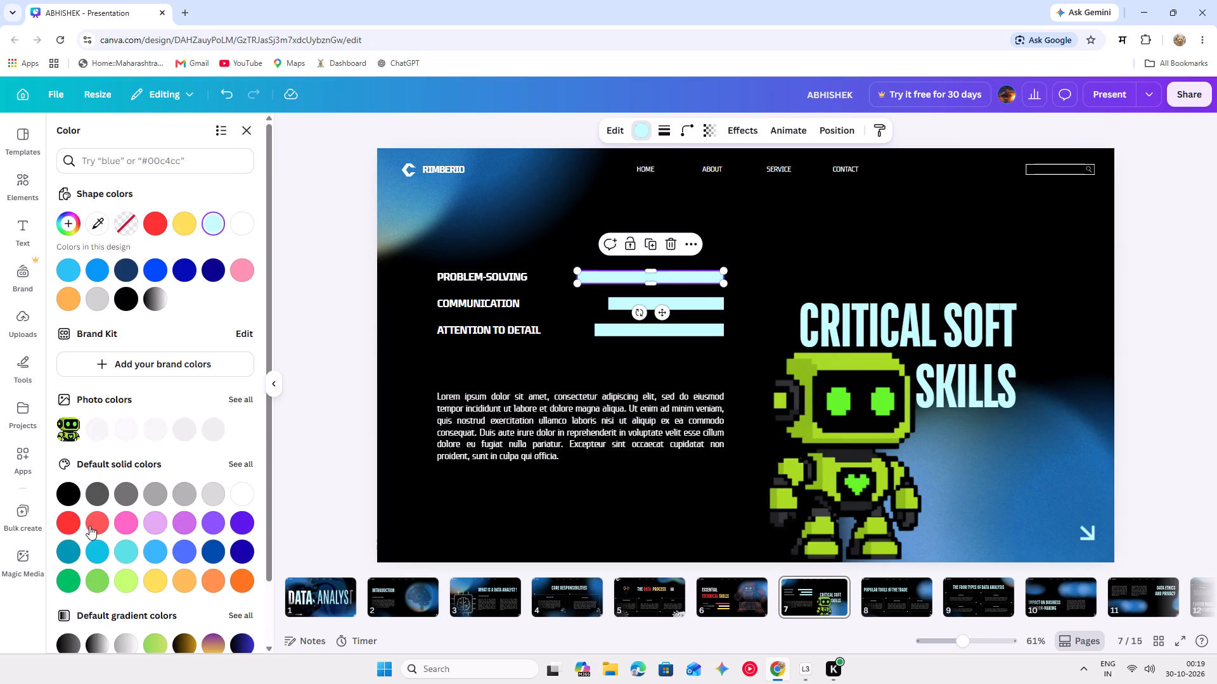
click(72, 527)
click(300, 374)
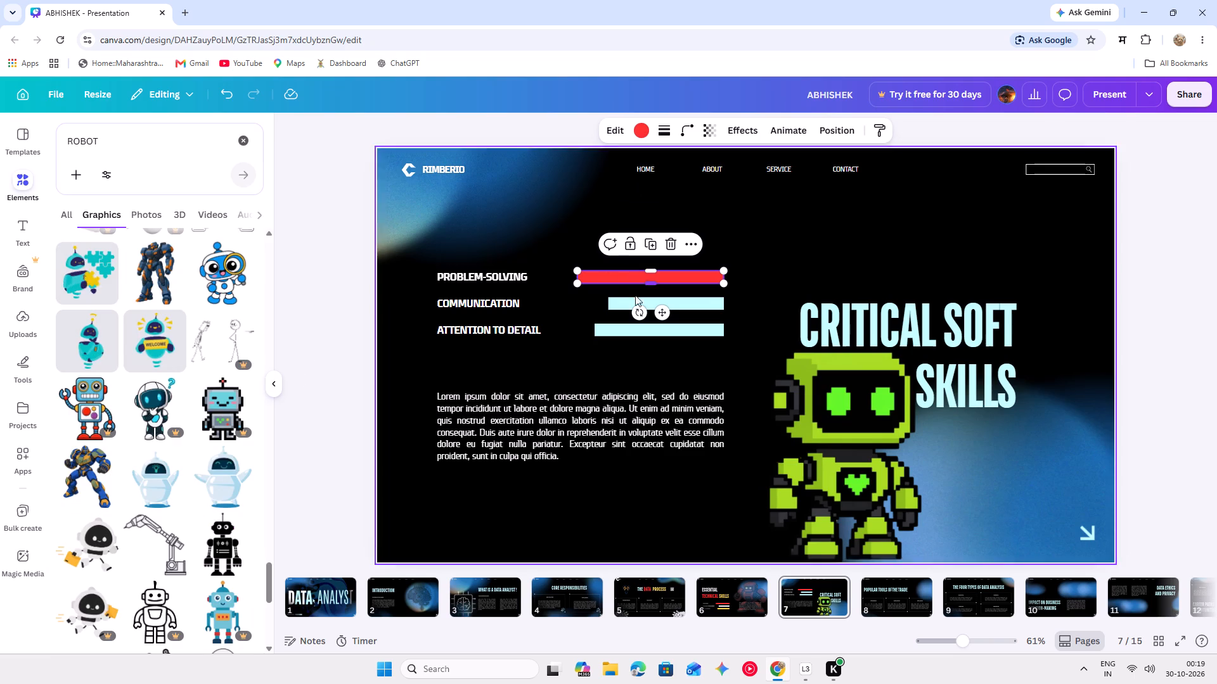
click(637, 303)
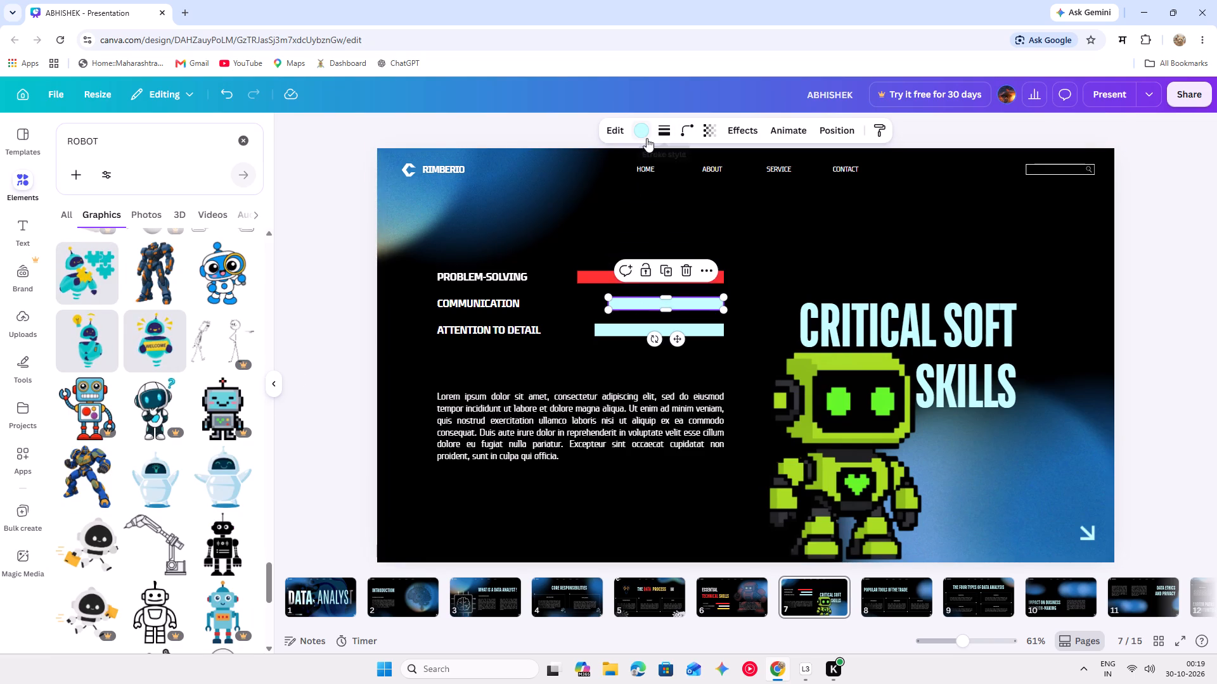
click(645, 138)
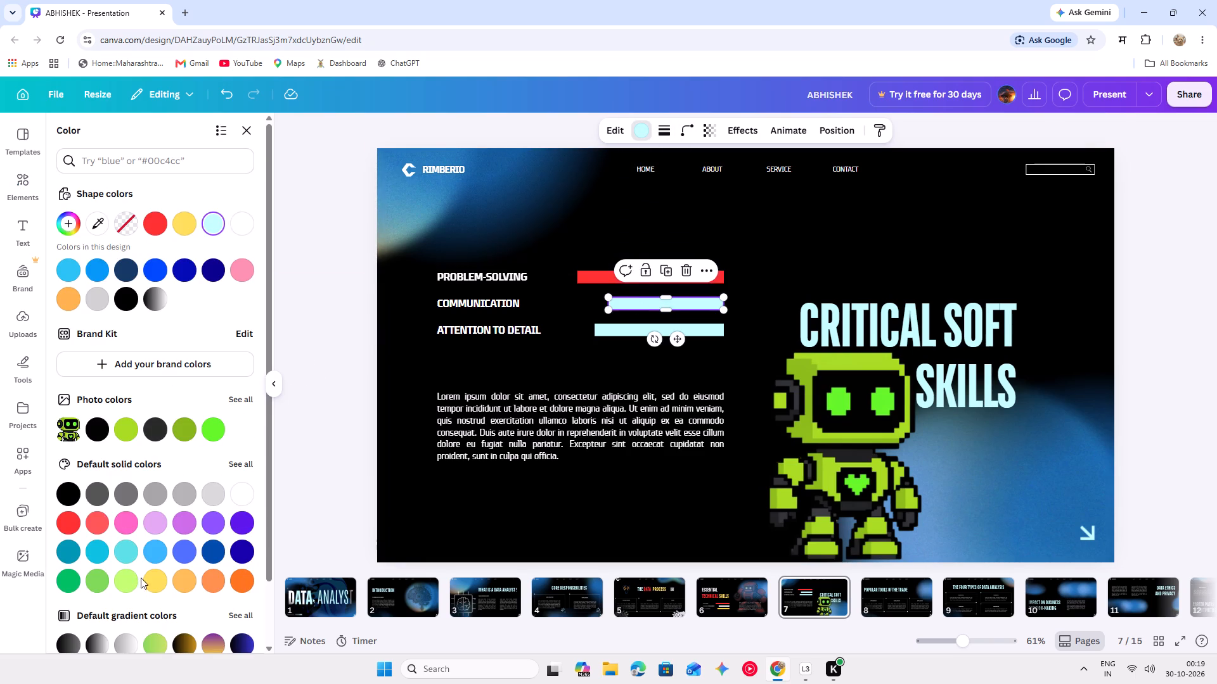
click(154, 583)
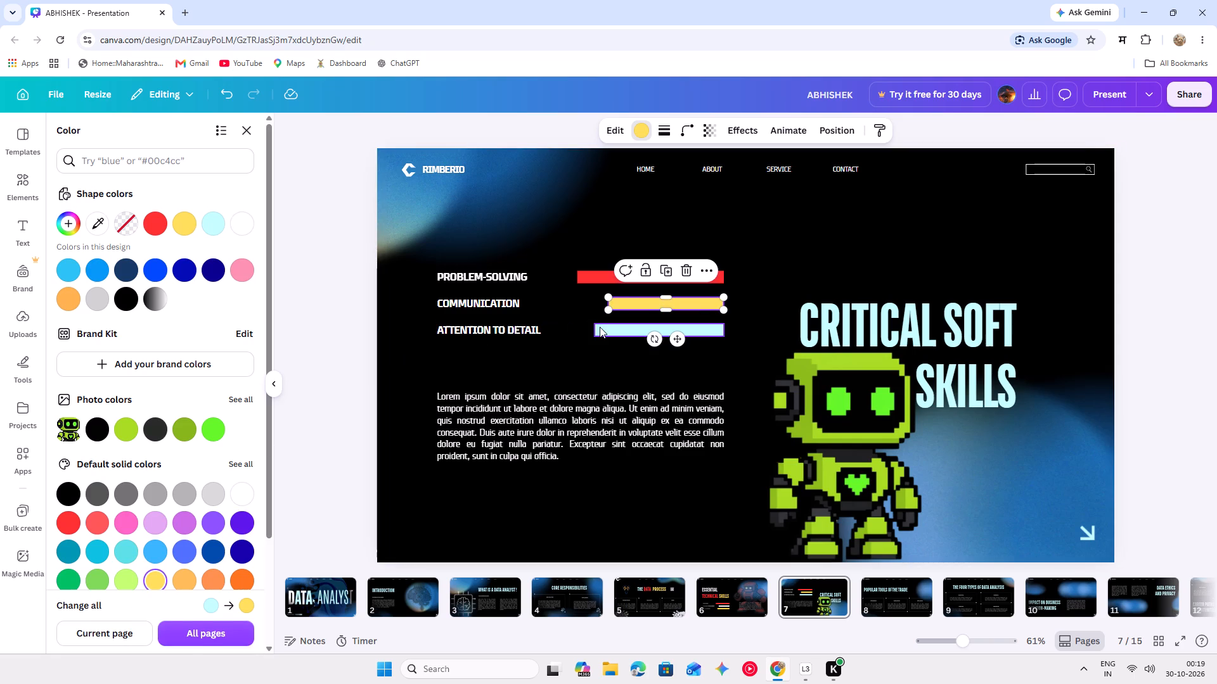
click(600, 327)
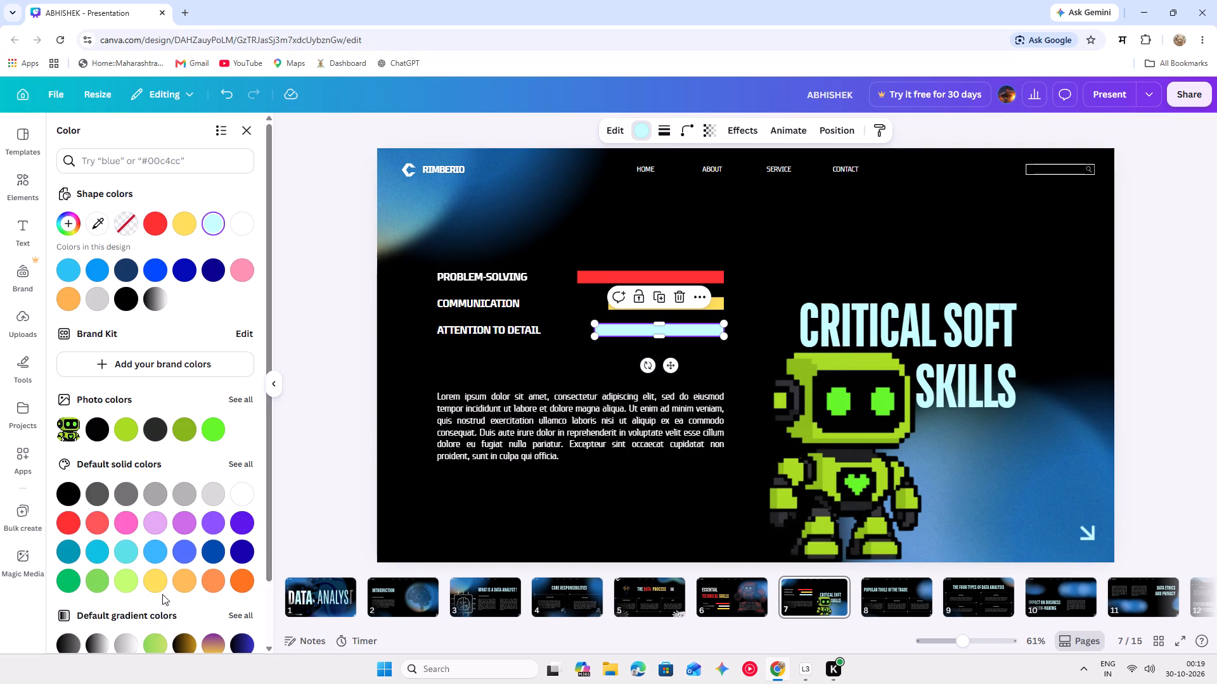
click(124, 554)
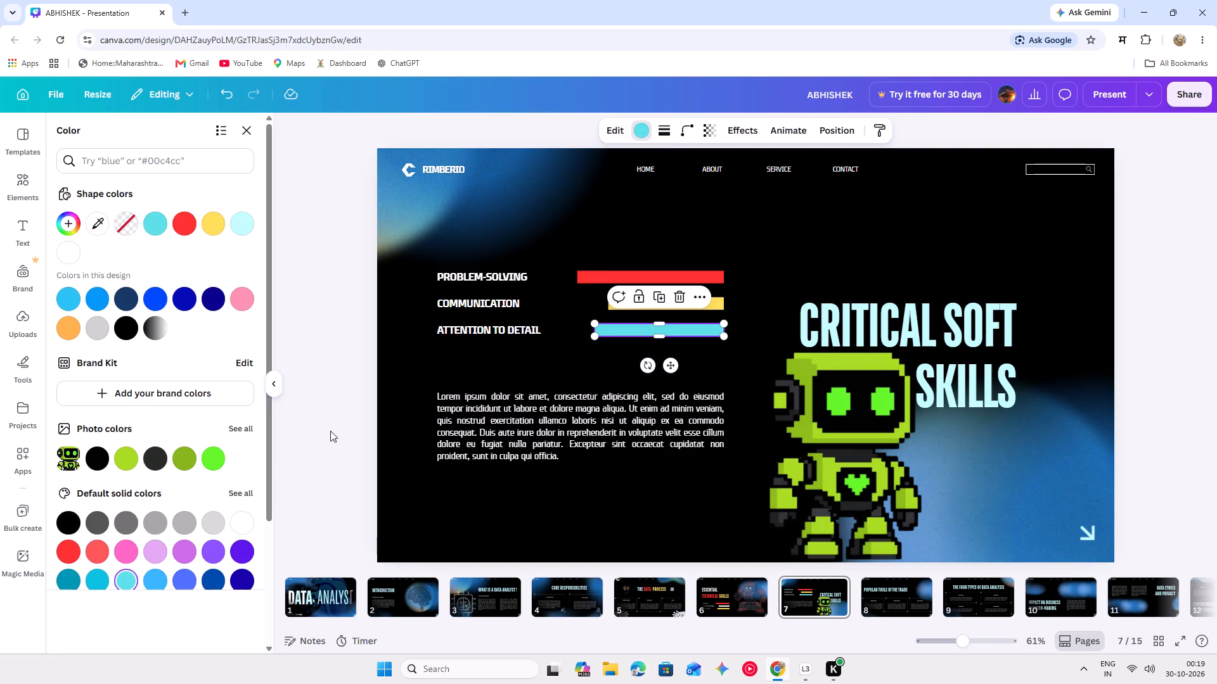
click(340, 420)
click(340, 420)
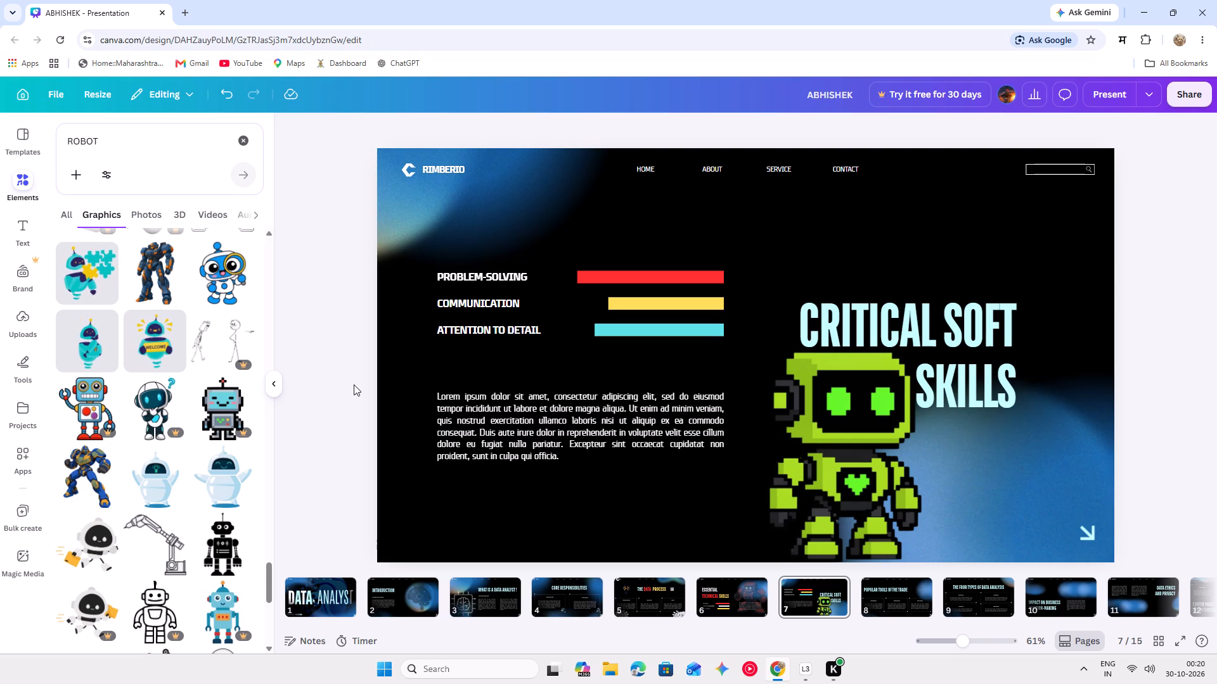
Move the CRITICAL SOFT SKILLS title up and outward so it clears the green robot's head.
drag(1000, 381, 1021, 348)
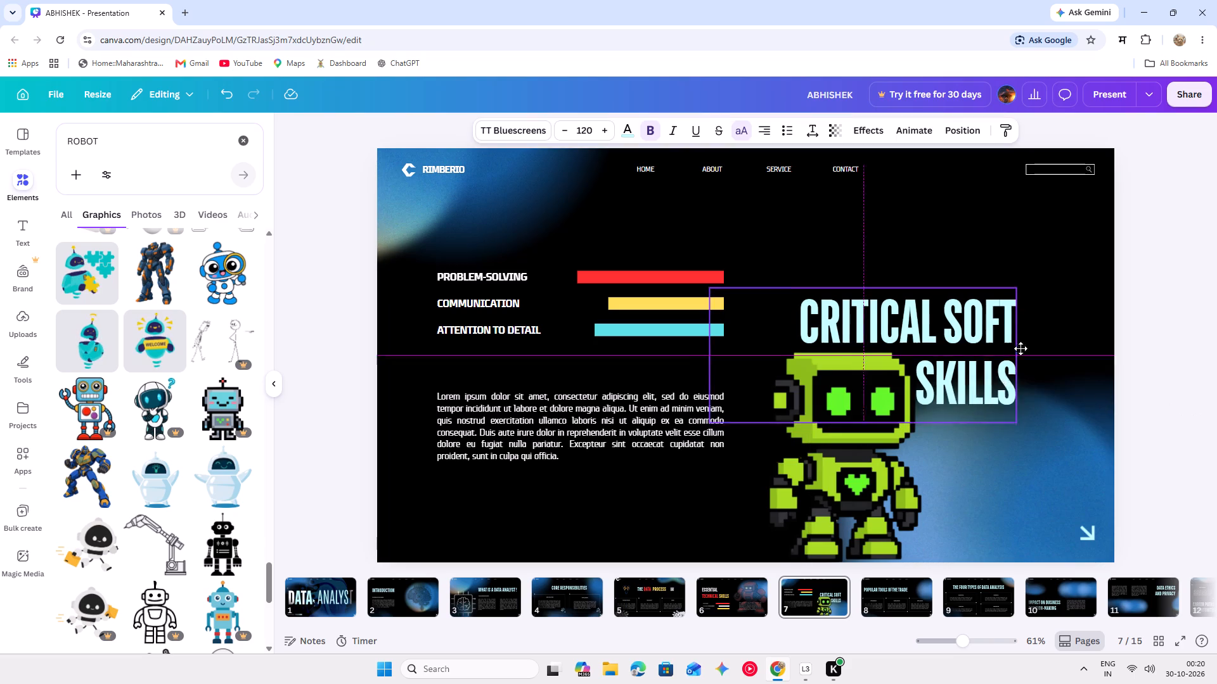
drag(1021, 348, 1037, 324)
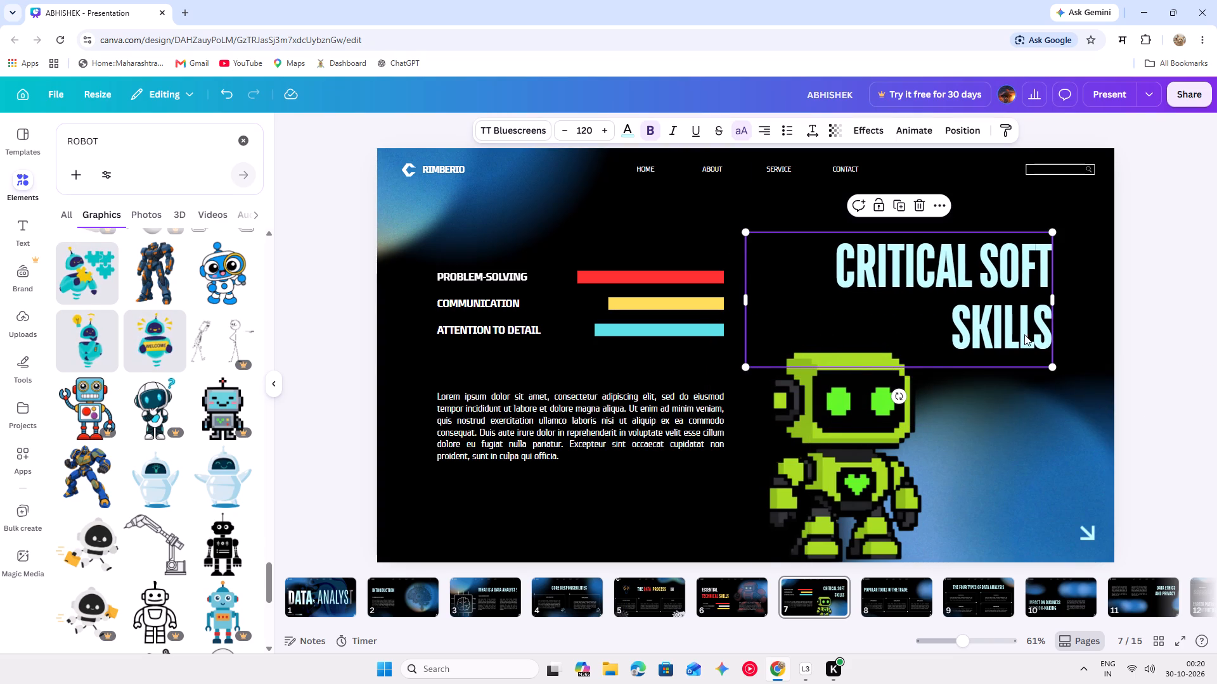
Extend the green robot's frame upward to restore the cropped space above its head, keeping the robot's size.
click(850, 357)
click(840, 372)
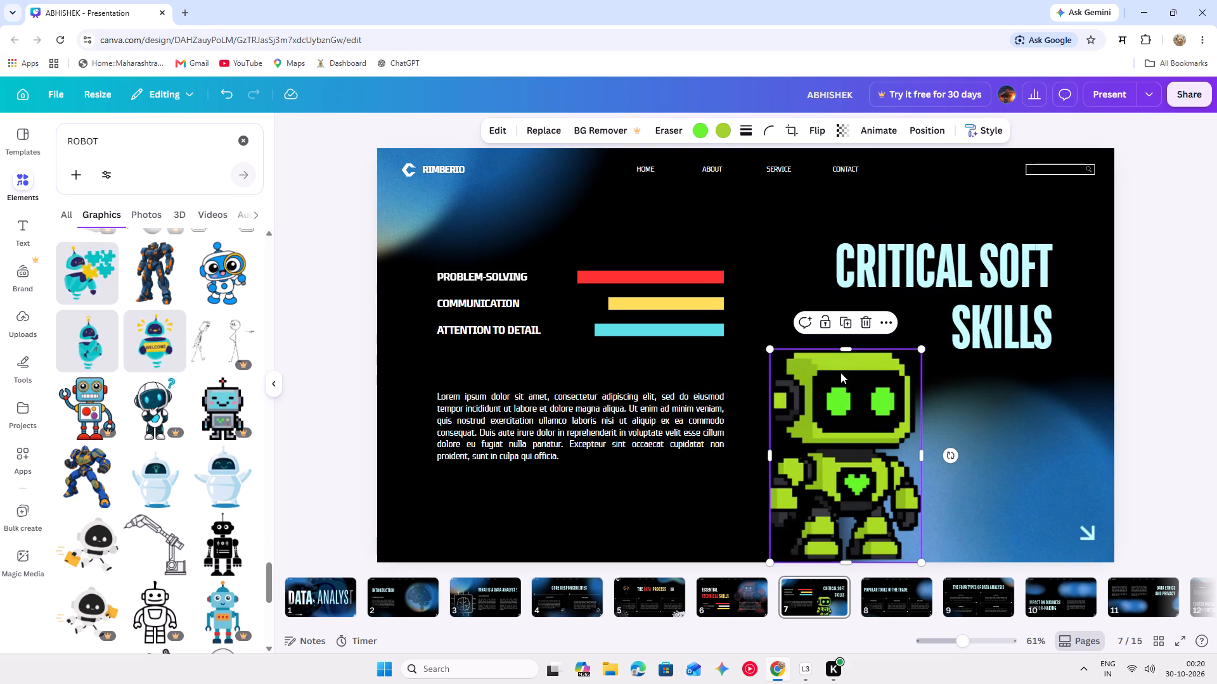
drag(842, 345, 851, 275)
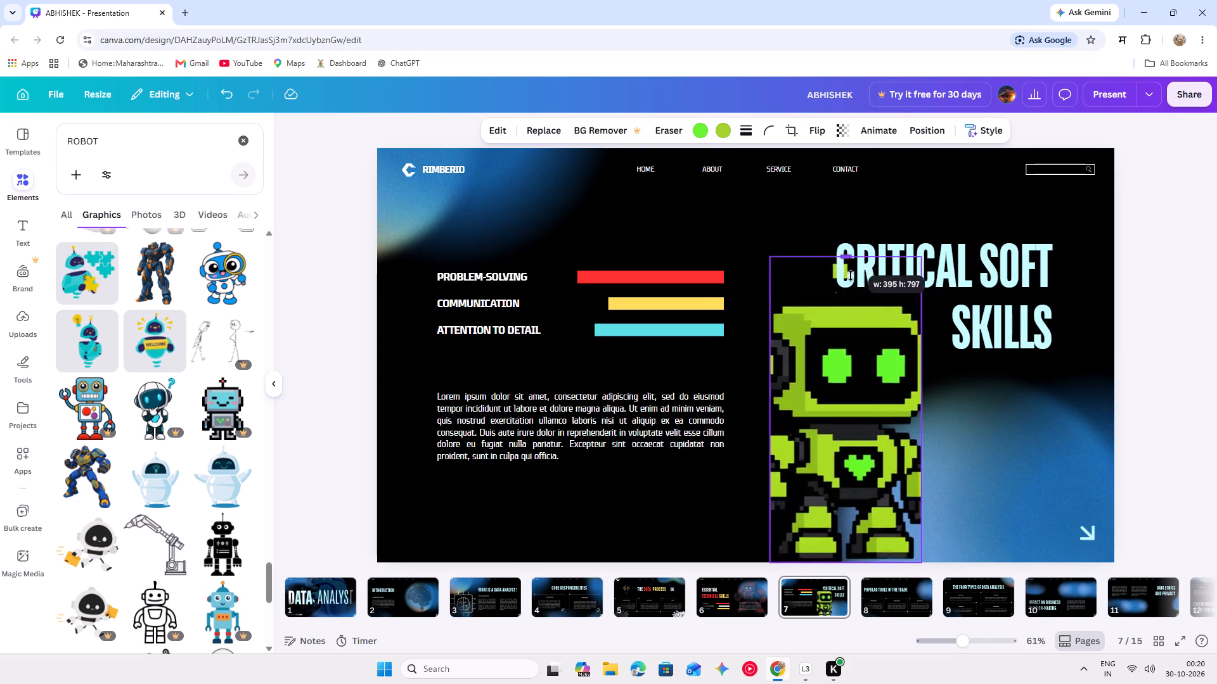
drag(851, 275, 853, 326)
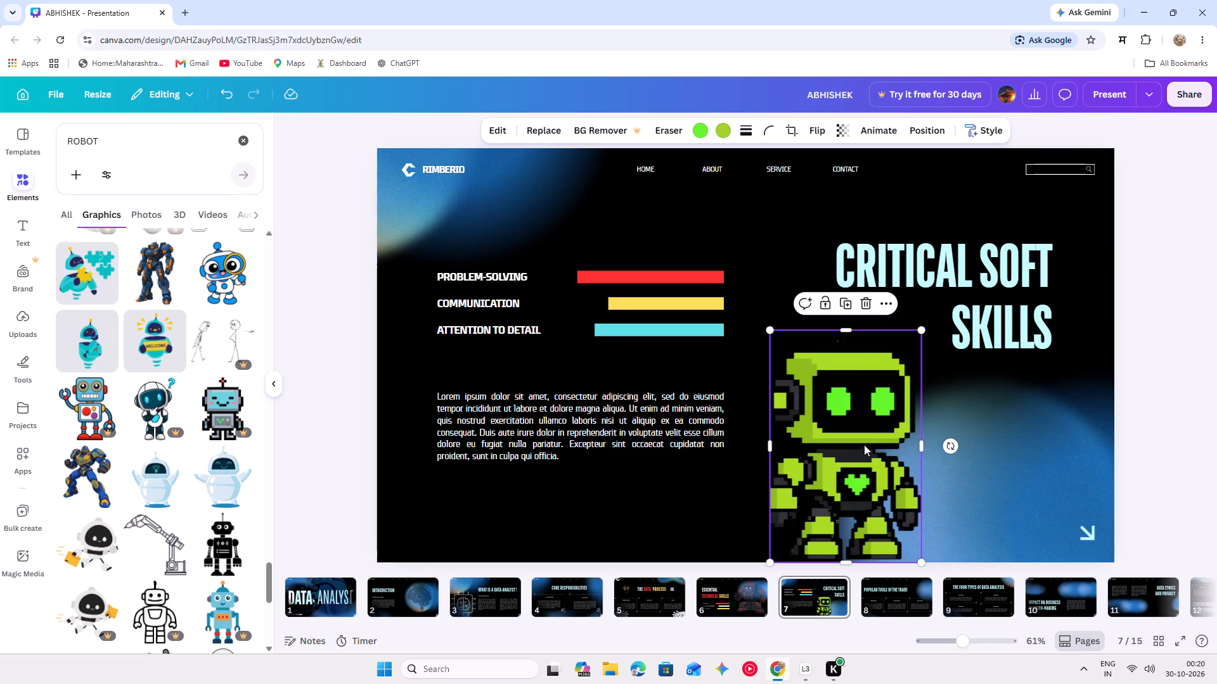
click(1211, 419)
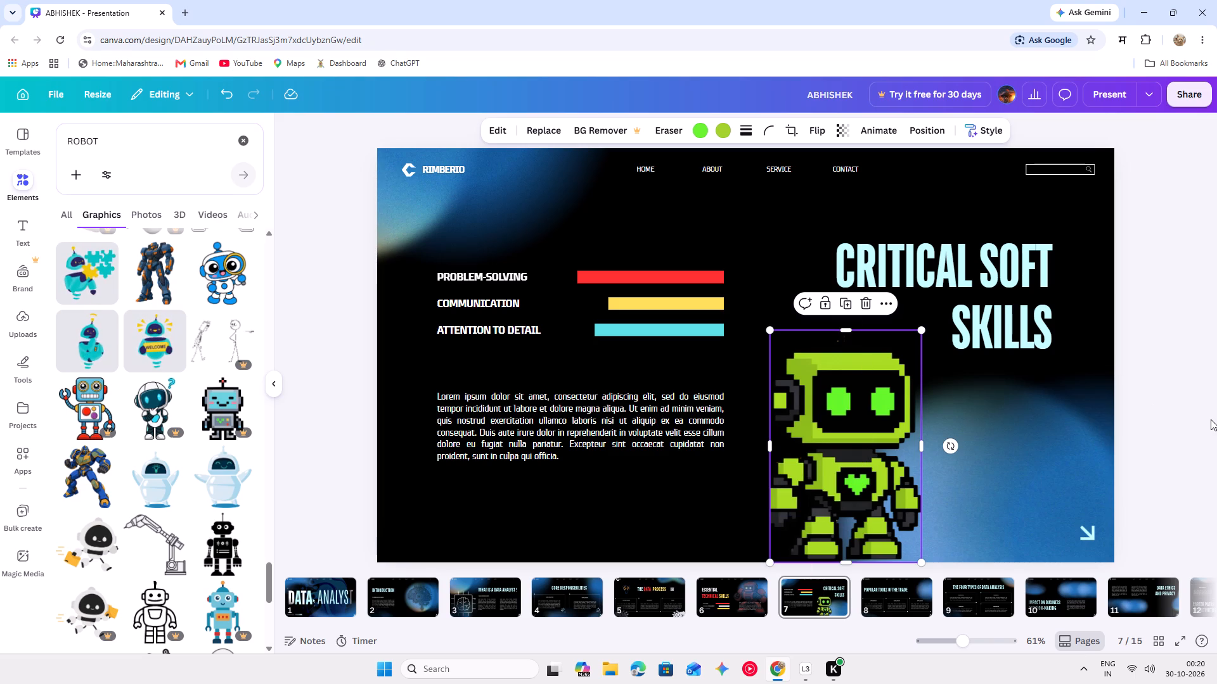
Nudge the green robot slightly toward the corner arrow, keeping its feet at the slide's bottom edge.
drag(878, 496, 883, 502)
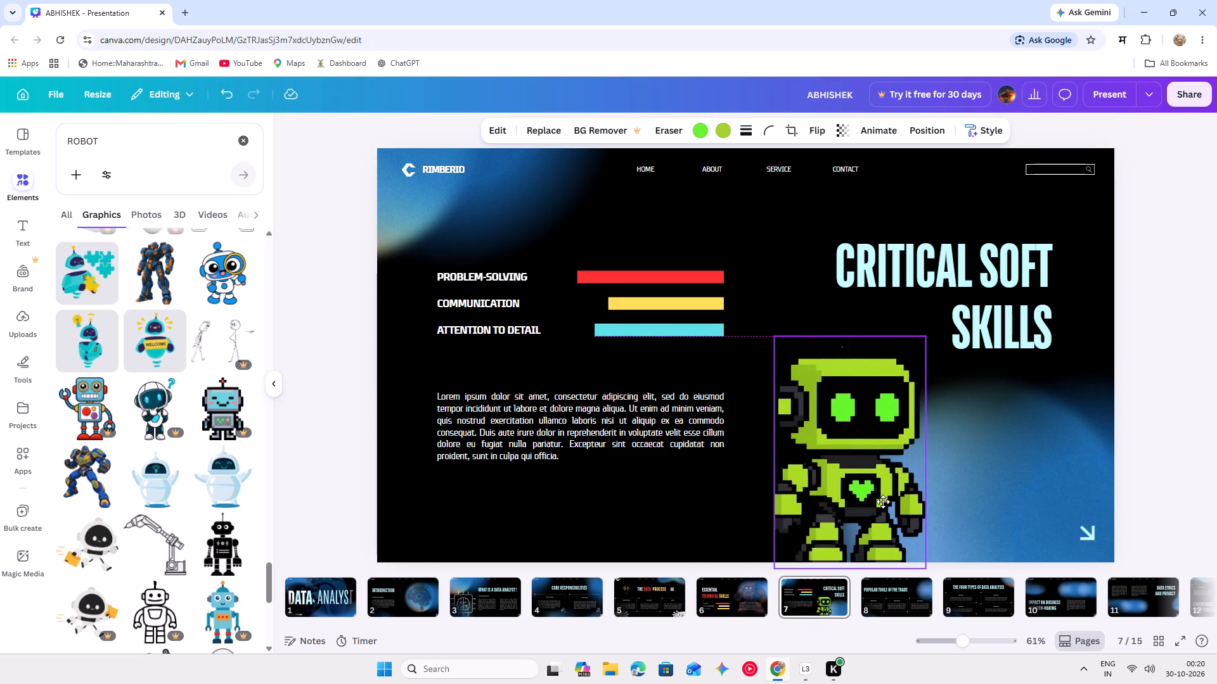
drag(883, 502, 900, 500)
drag(900, 500, 886, 497)
click(1216, 477)
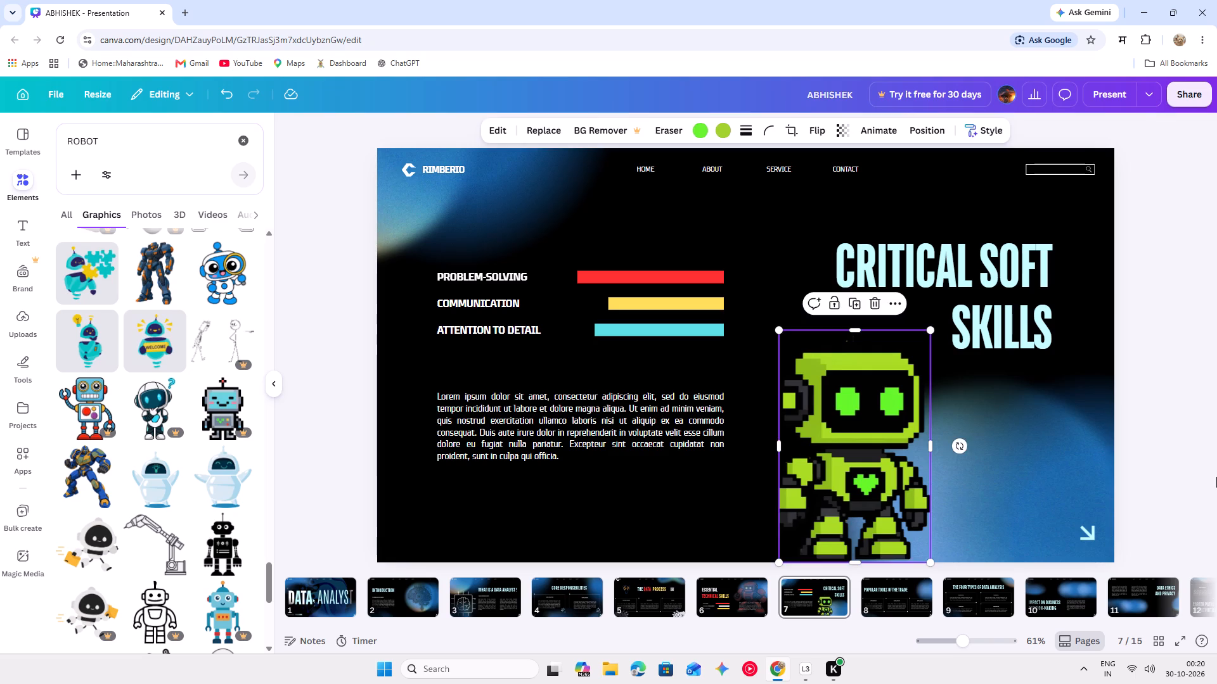
Lock all the elements on slide 7 in place.
click(949, 347)
key(ctrl+a)
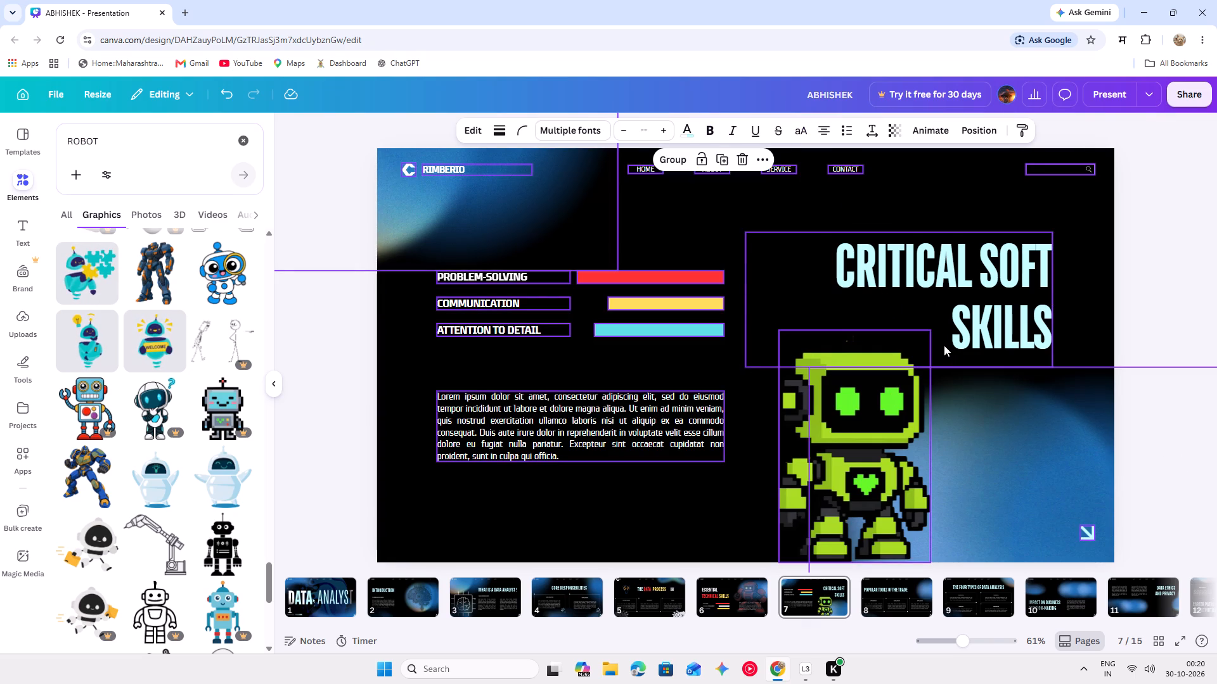
click(703, 159)
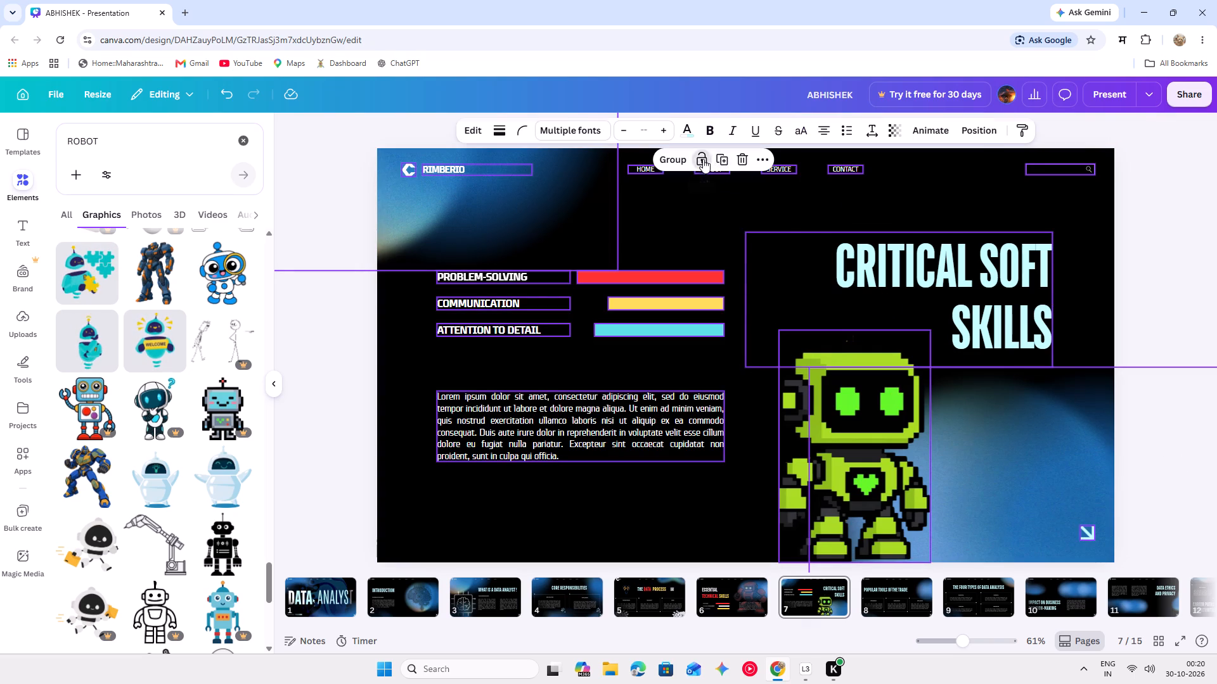
click(796, 204)
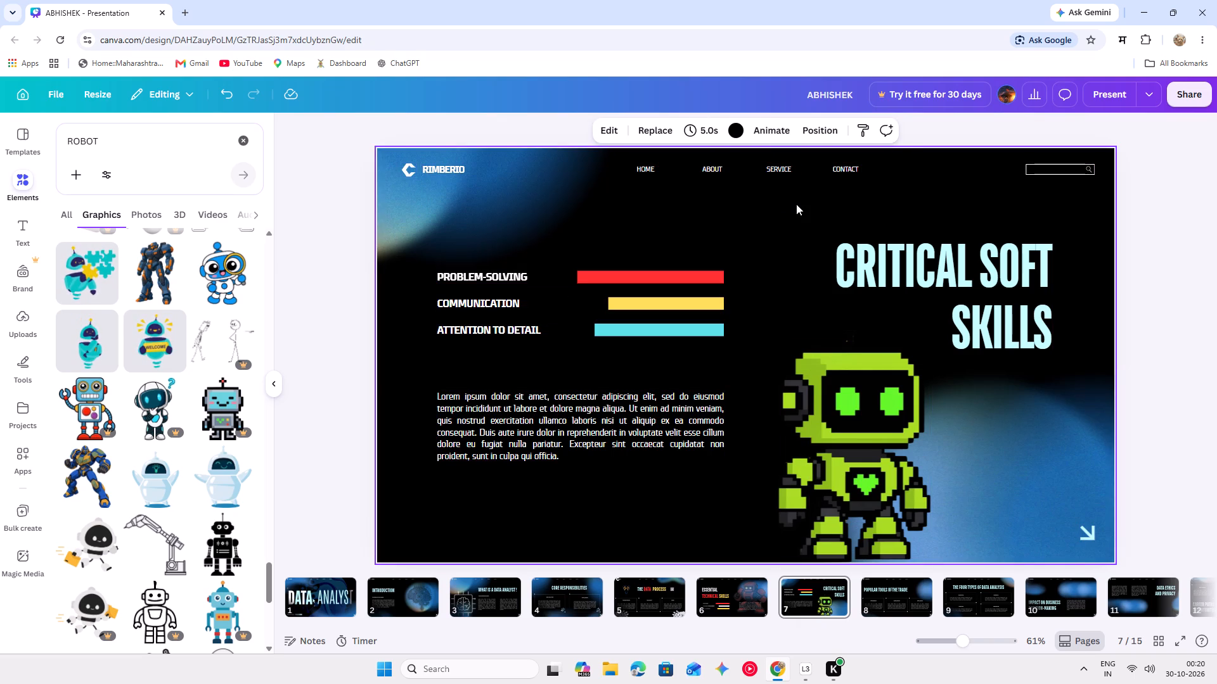
On slide 8, replace the header brand name RIMBERIO with RAMBO.
click(865, 590)
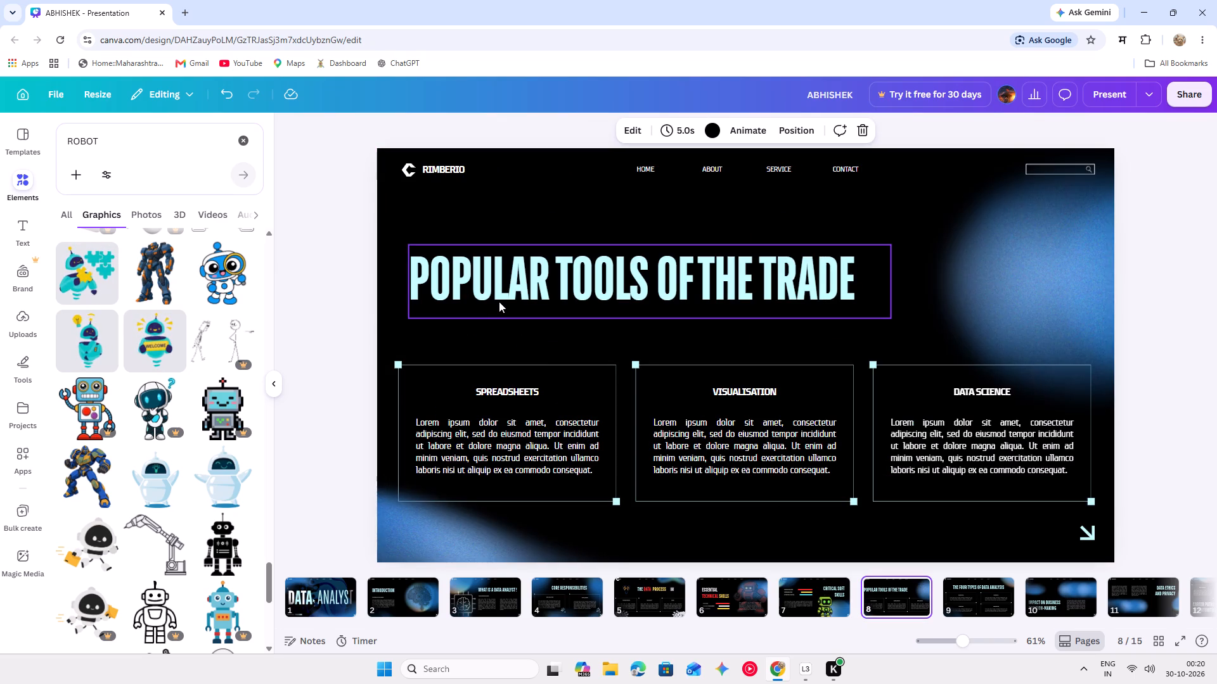
click(499, 301)
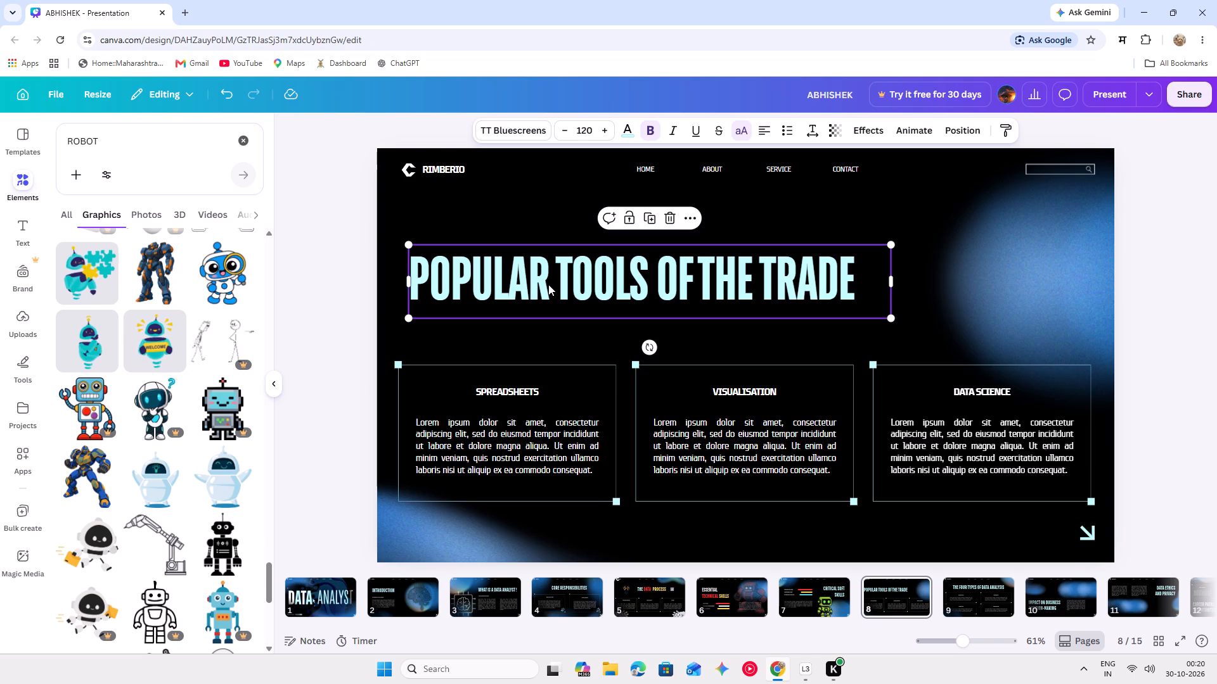
click(456, 168)
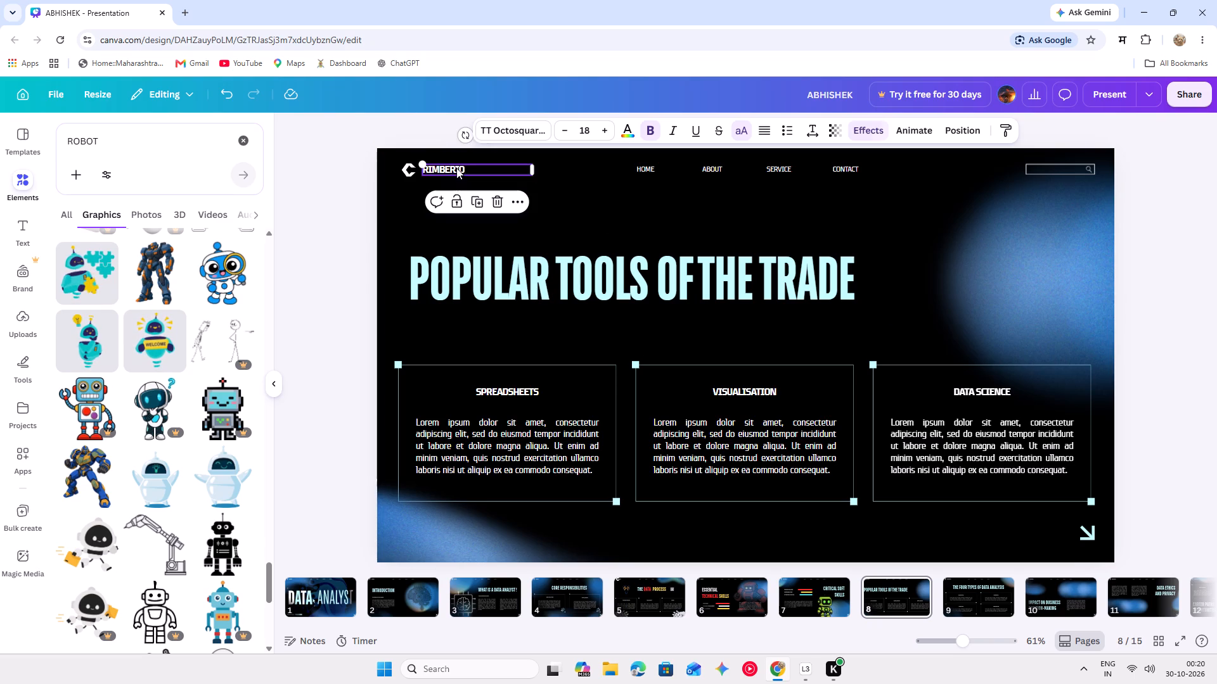
click(461, 168)
key(BackSpace)
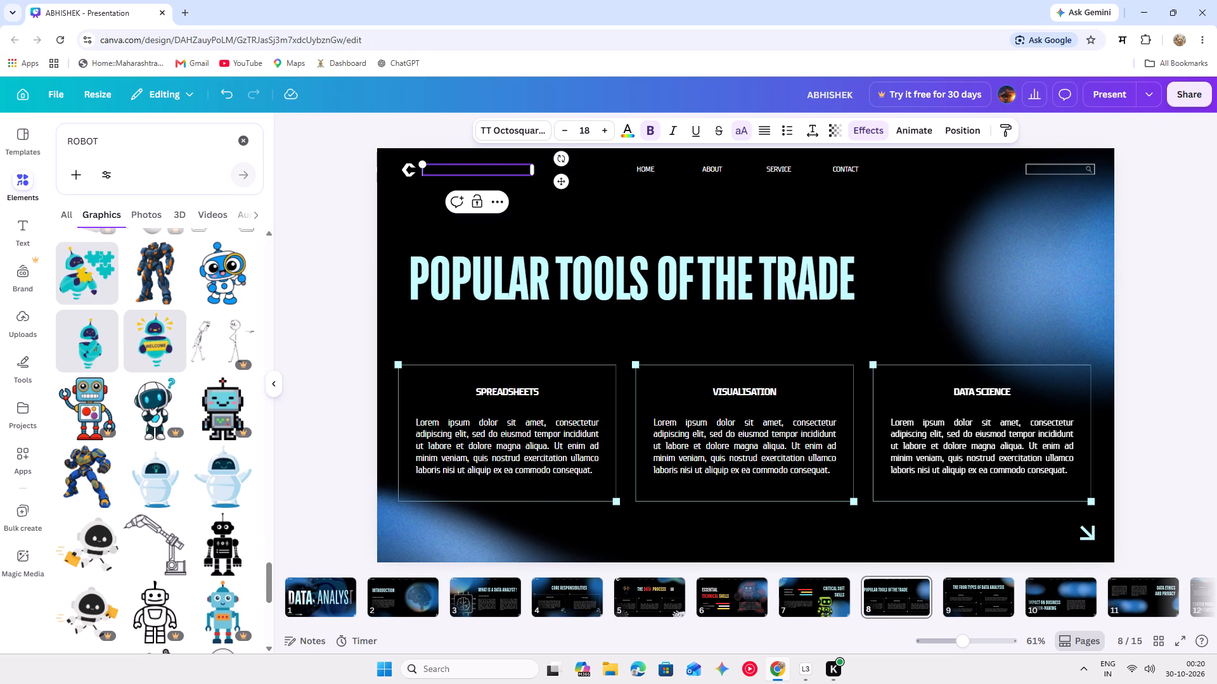
text(RAMBO)
click(401, 209)
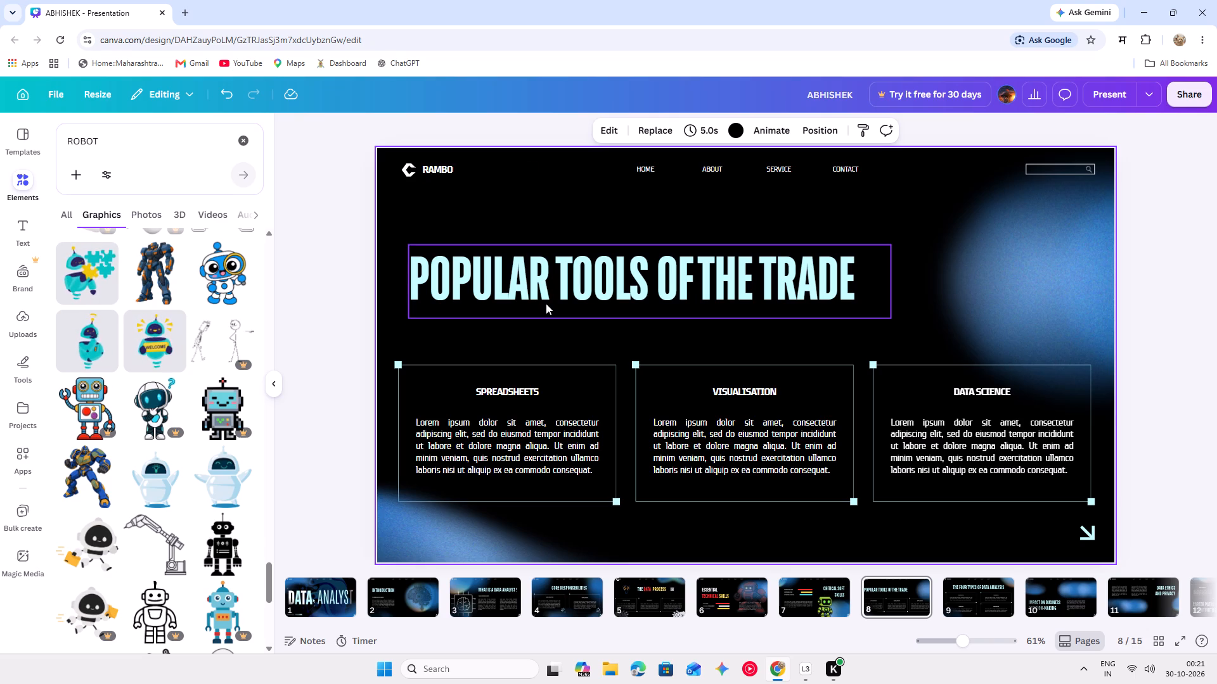
Recolour the word TOOLS in slide 8's title red.
click(620, 301)
click(651, 301)
click(651, 301)
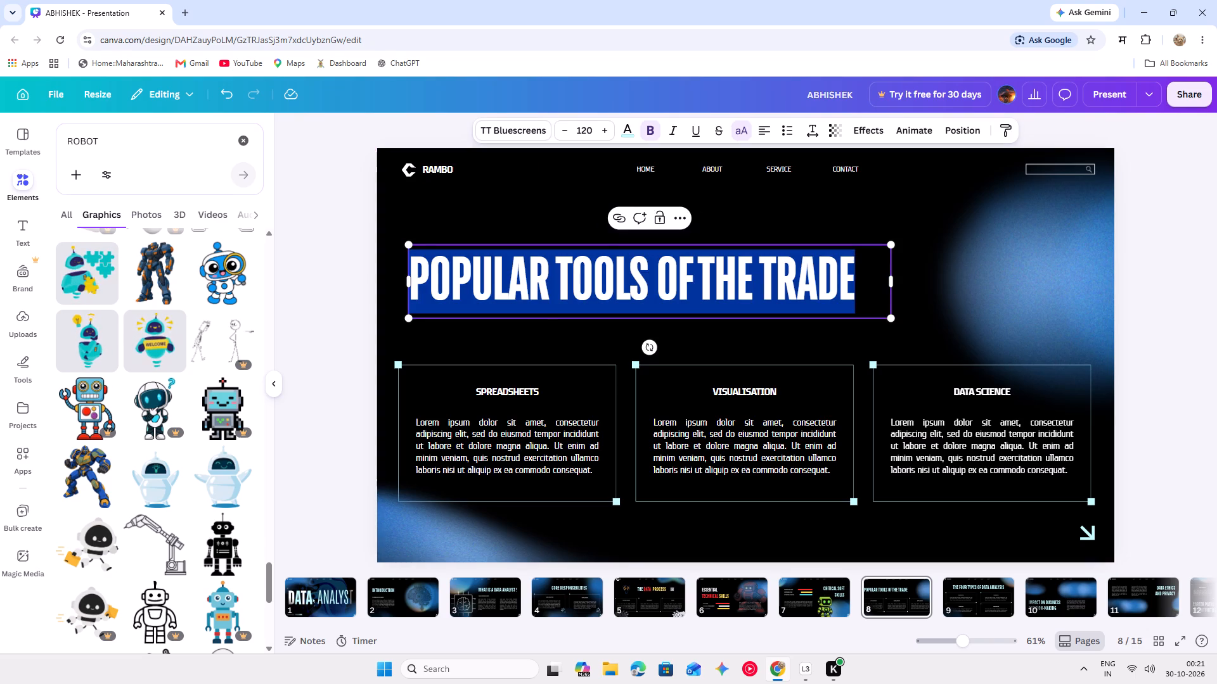
click(651, 301)
drag(651, 301, 586, 300)
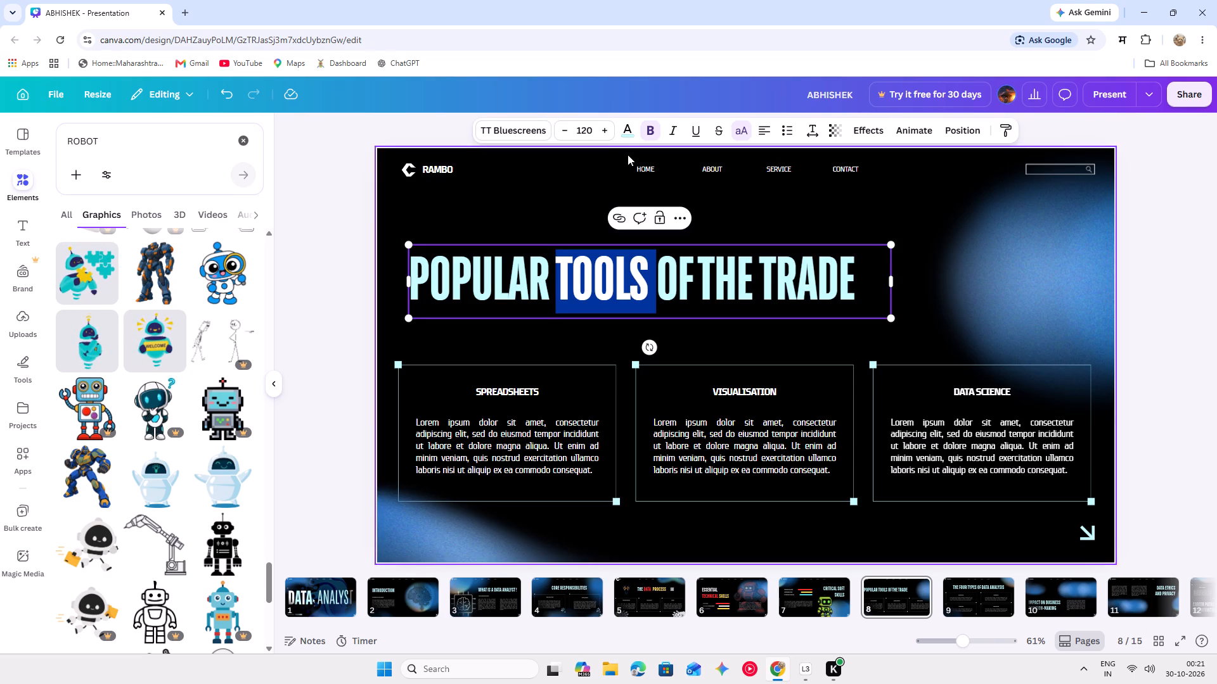
click(628, 138)
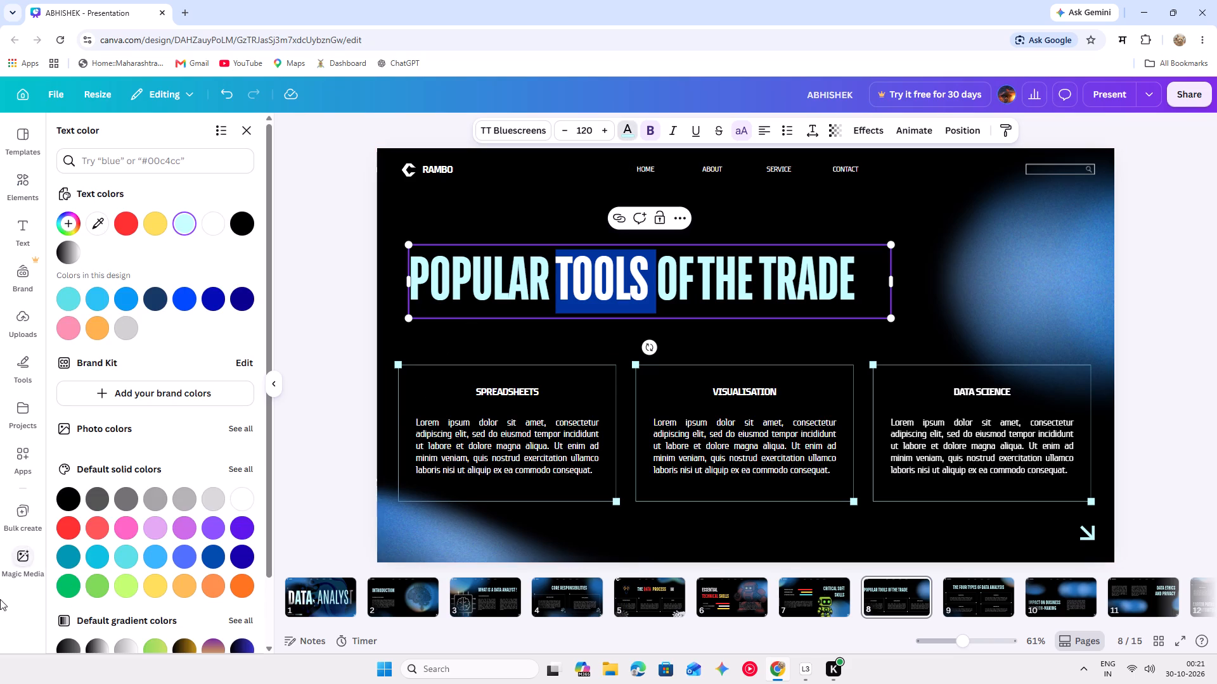
click(66, 533)
click(389, 388)
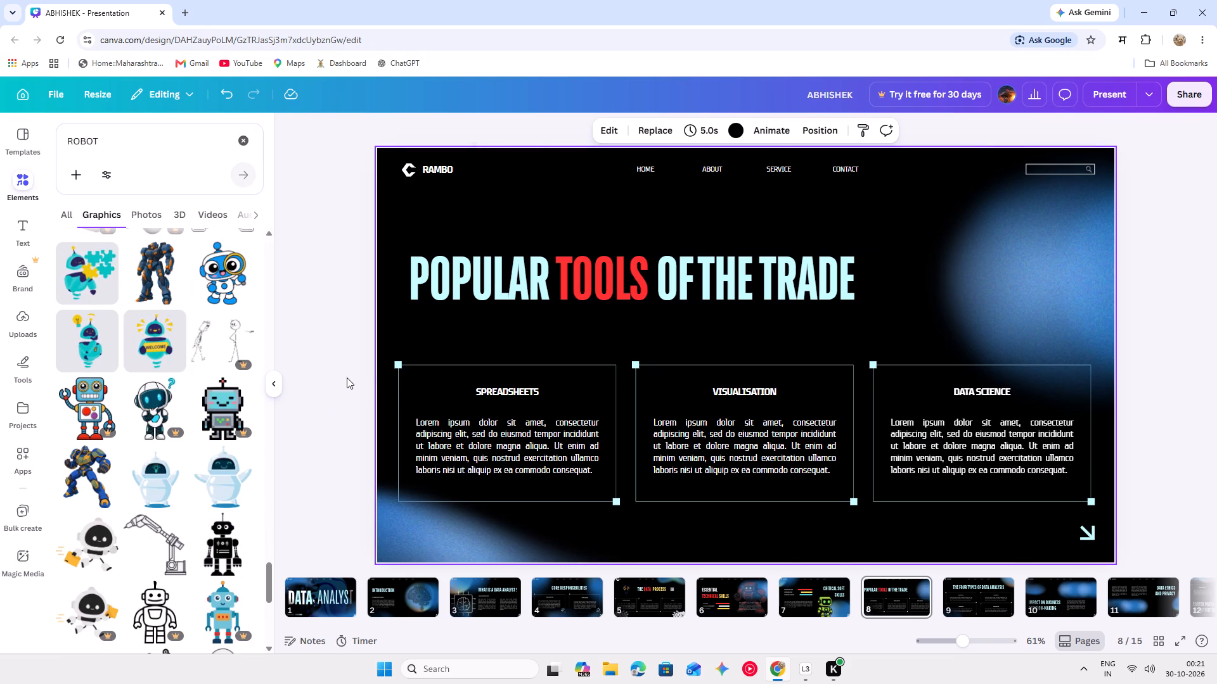
Recolour the word TRADE in slide 8's title yellow.
double_click(855, 282)
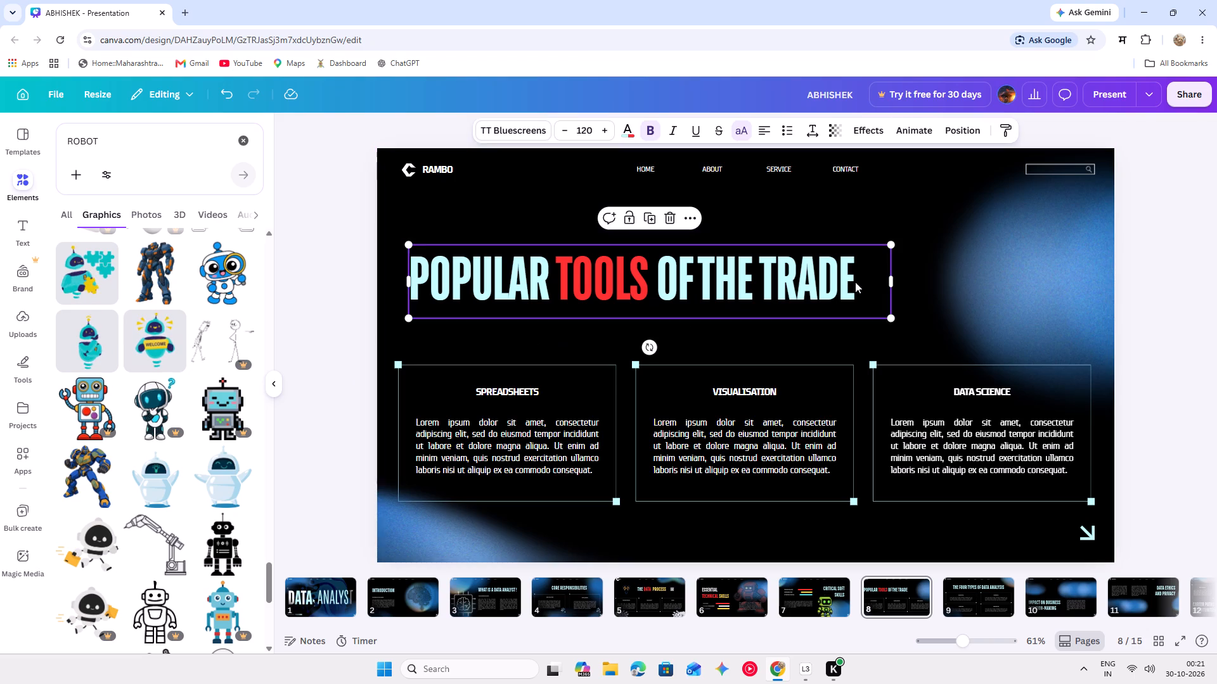
click(855, 282)
drag(855, 282, 816, 277)
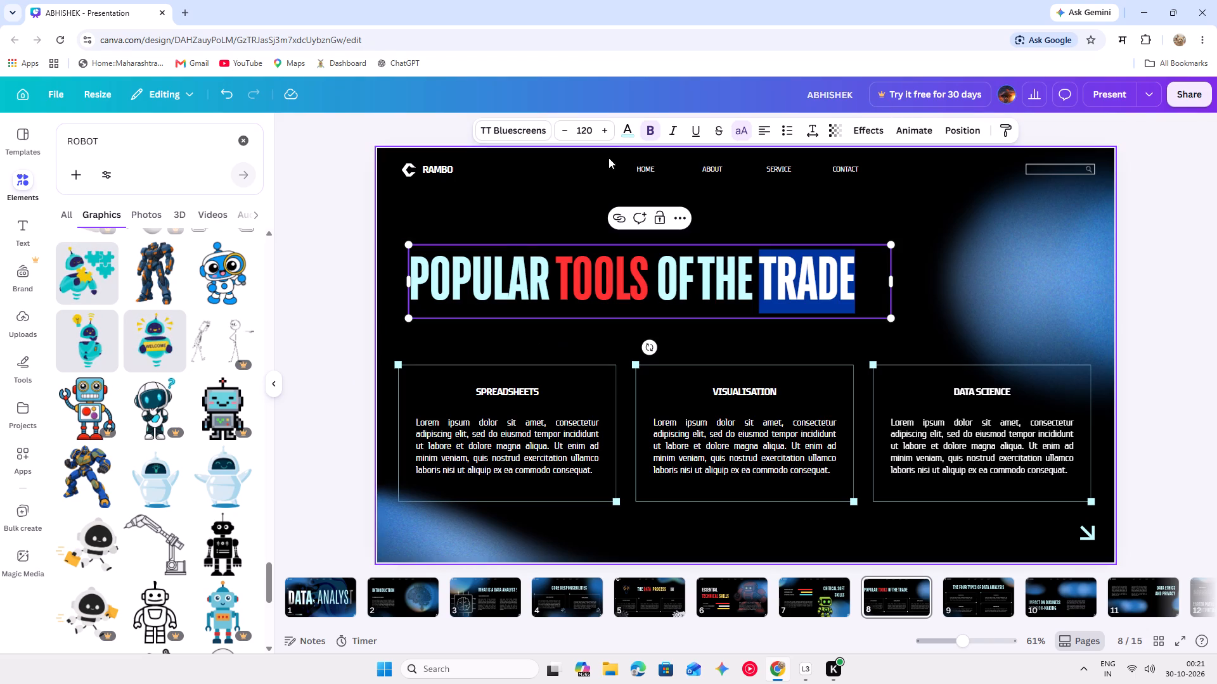
click(626, 133)
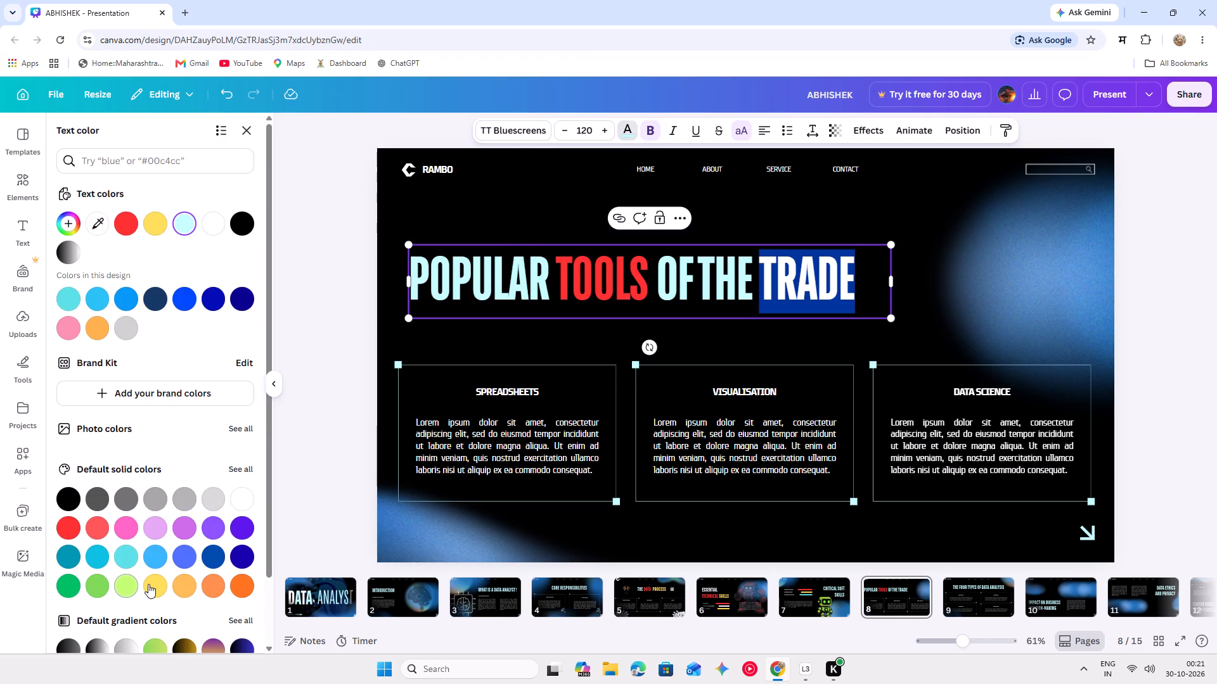
click(148, 584)
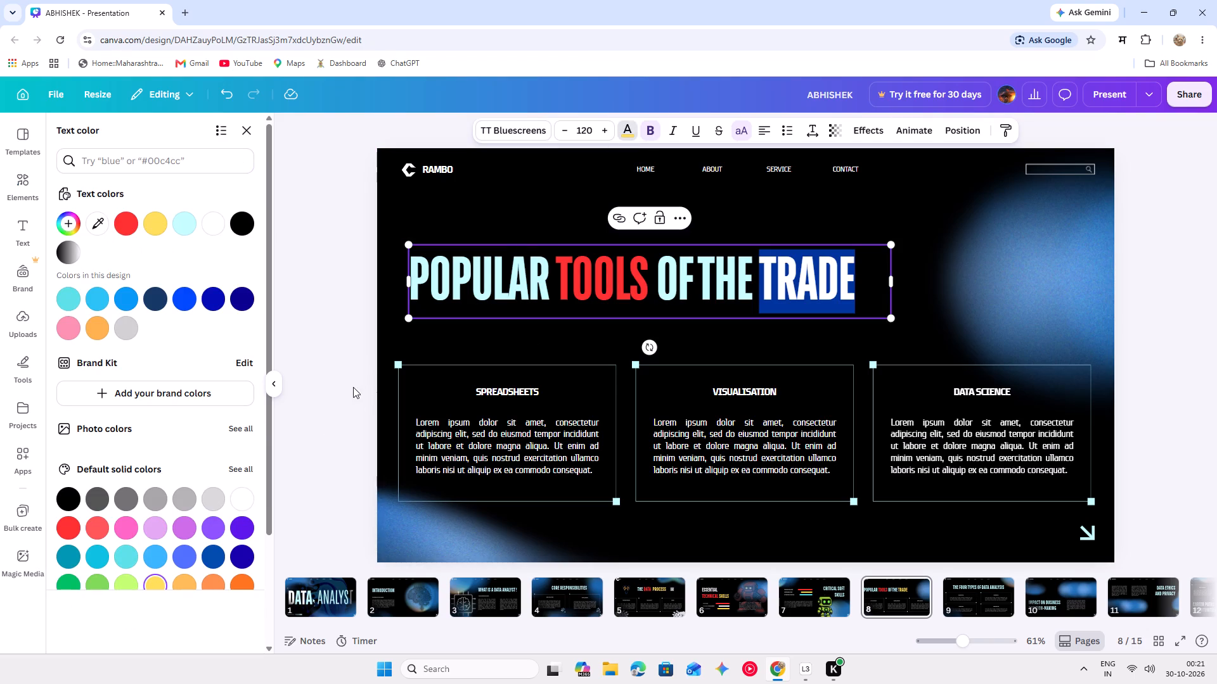
click(340, 394)
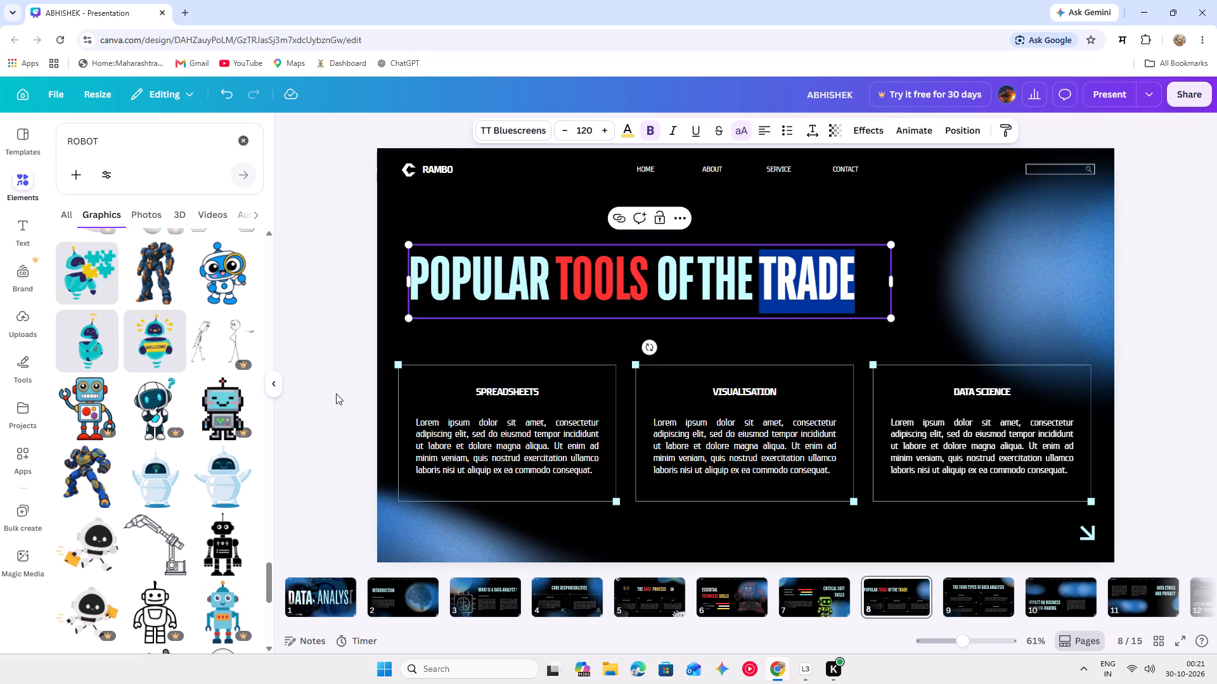
click(336, 393)
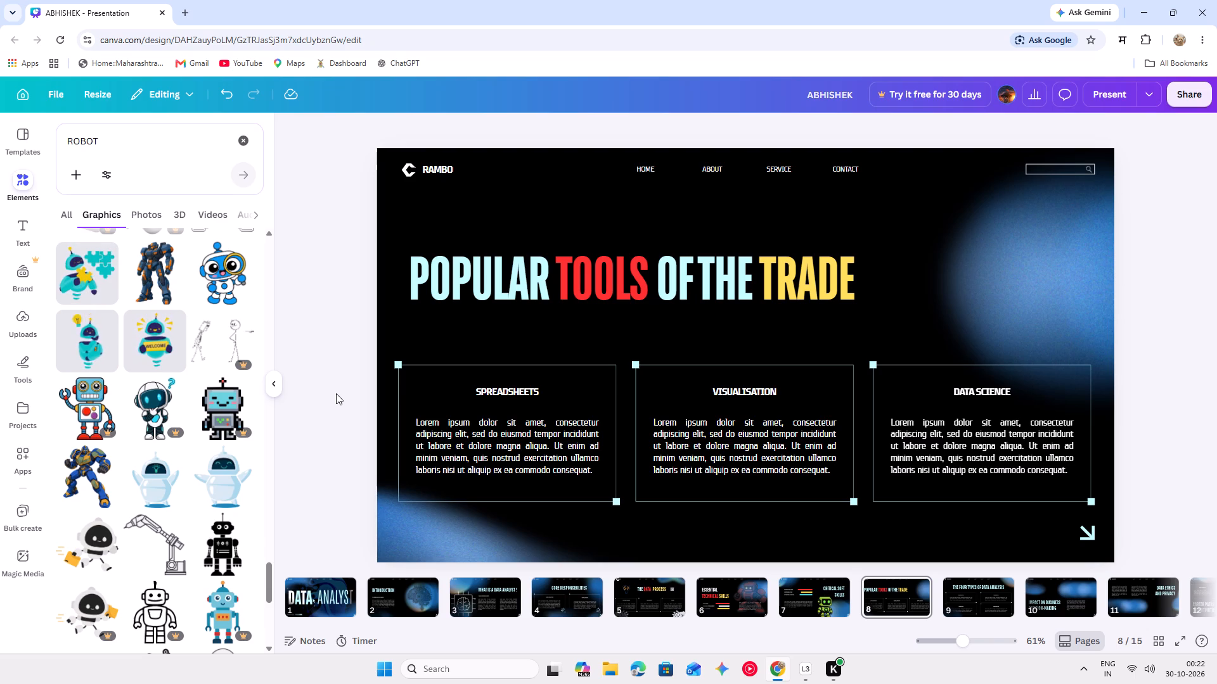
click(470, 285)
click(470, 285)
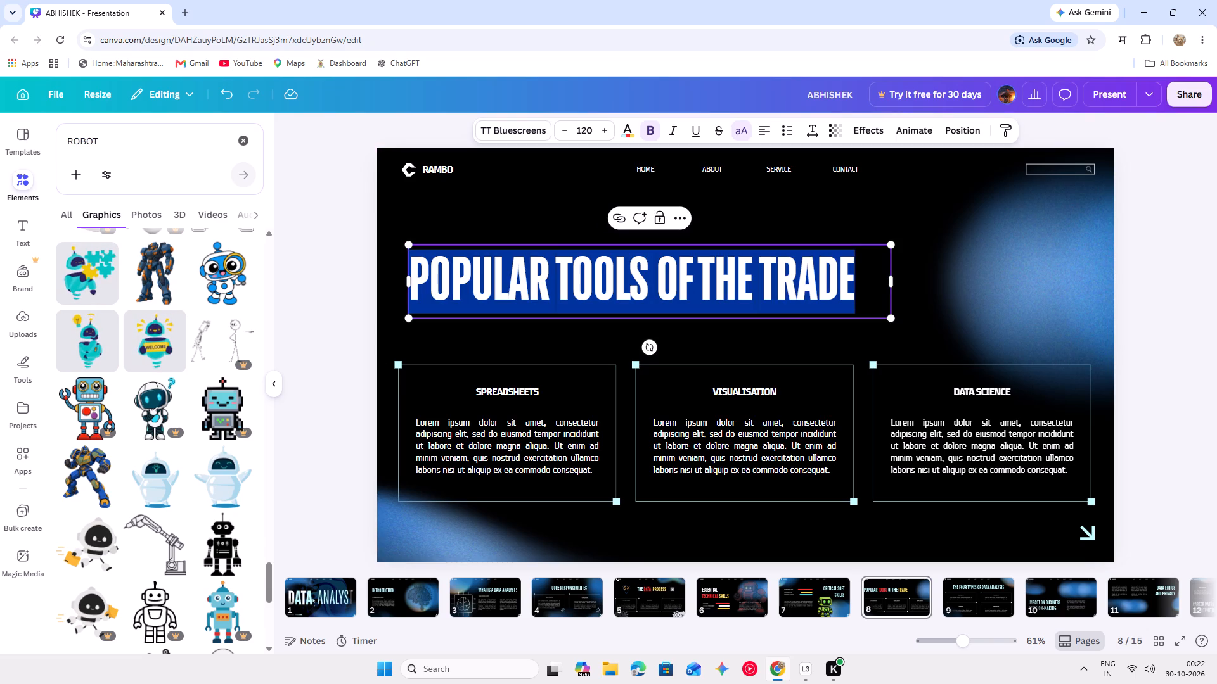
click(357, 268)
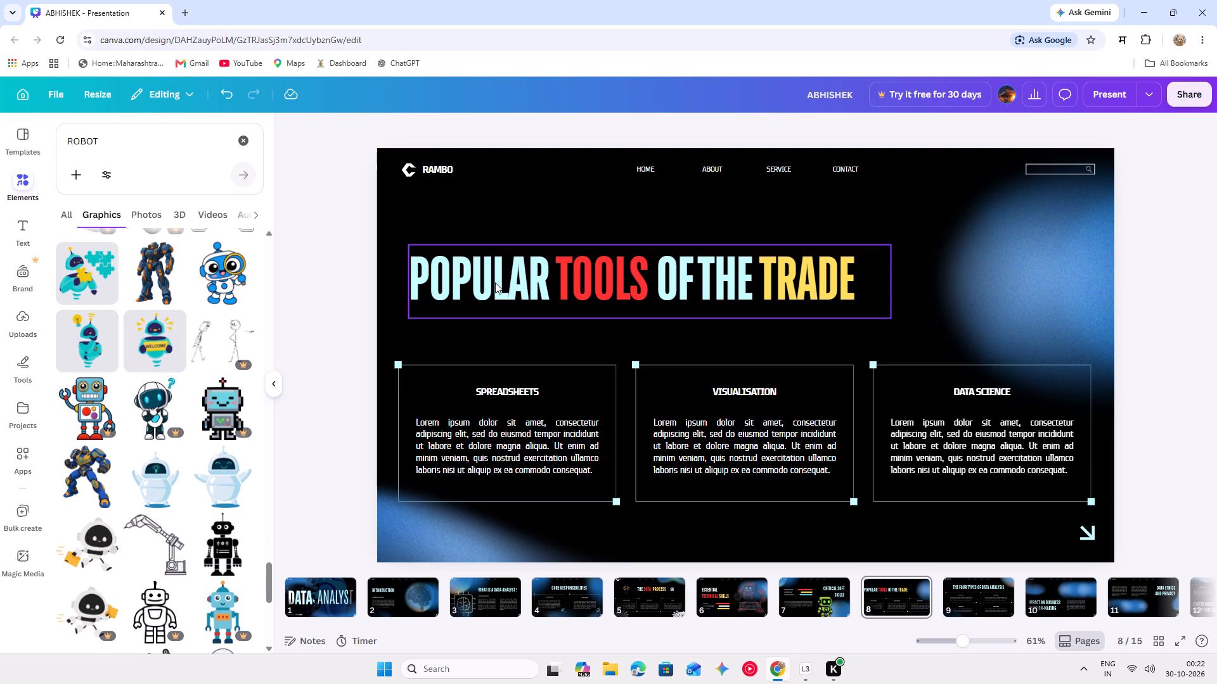
Nudge the POPULAR TOOLS OF THE TRADE title slightly right and down, lining its start up with the Spreadsheets paragraph's left edge.
drag(466, 309, 504, 317)
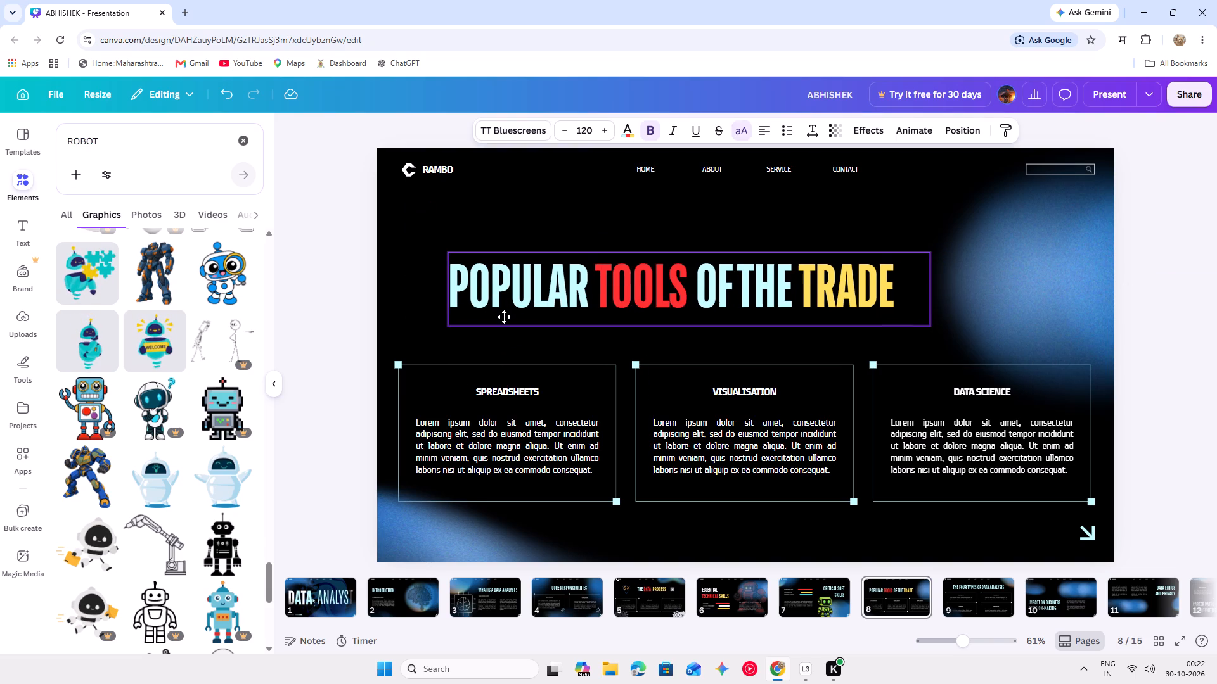
drag(504, 317, 482, 312)
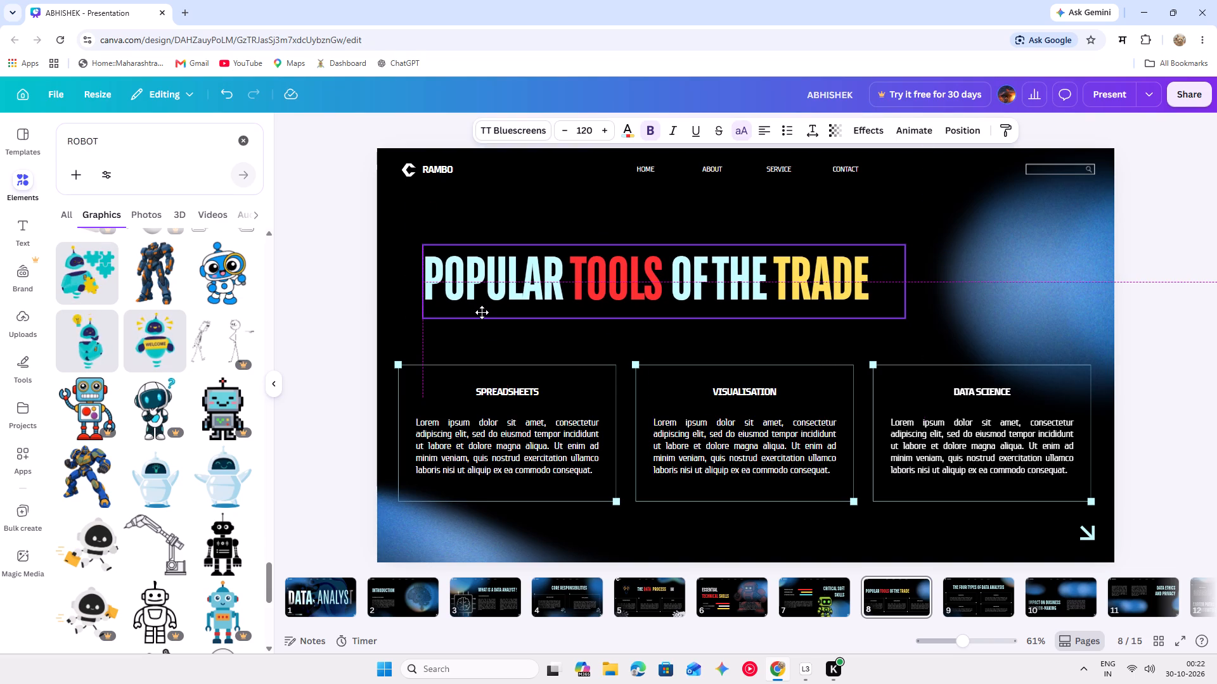
drag(482, 312, 480, 313)
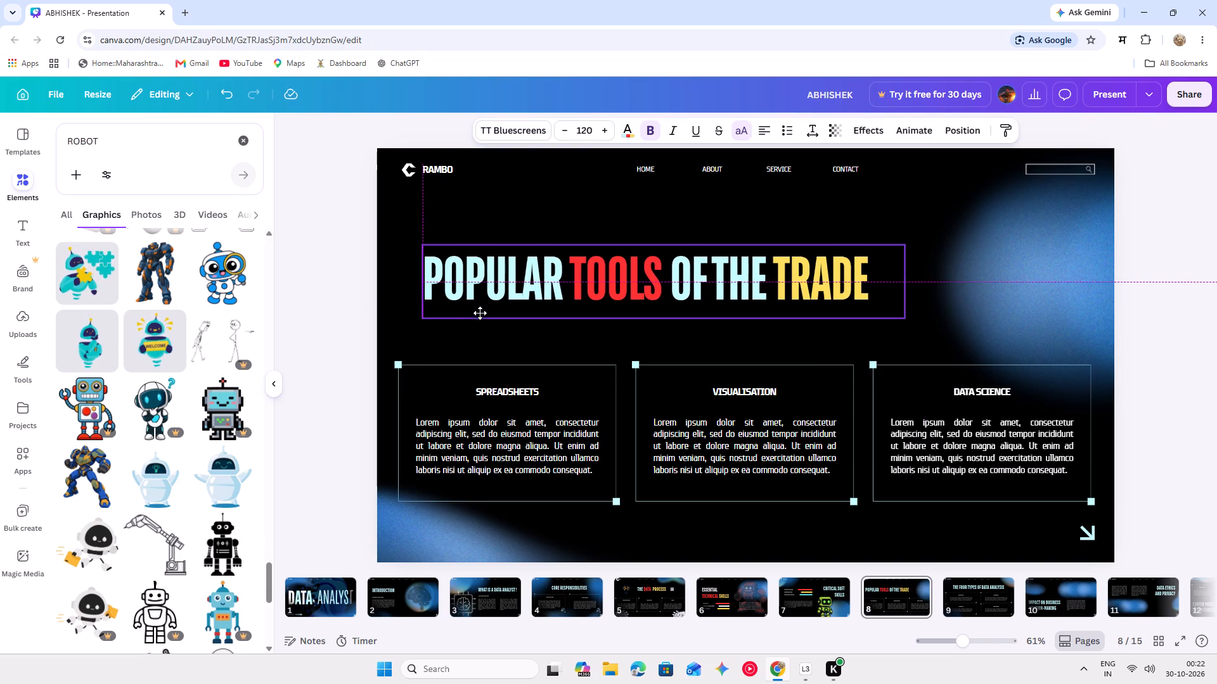
drag(480, 313, 472, 313)
click(367, 281)
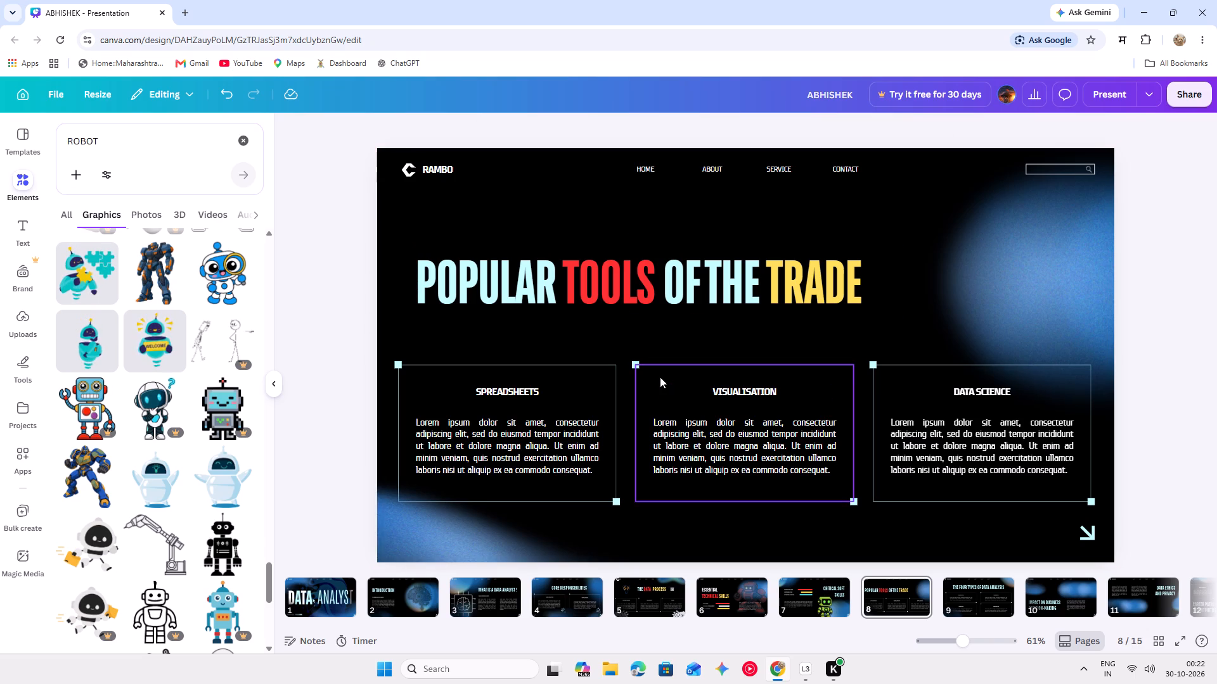
Recolour the SPREADSHEETS heading on slide 8 yellow.
click(543, 393)
click(627, 132)
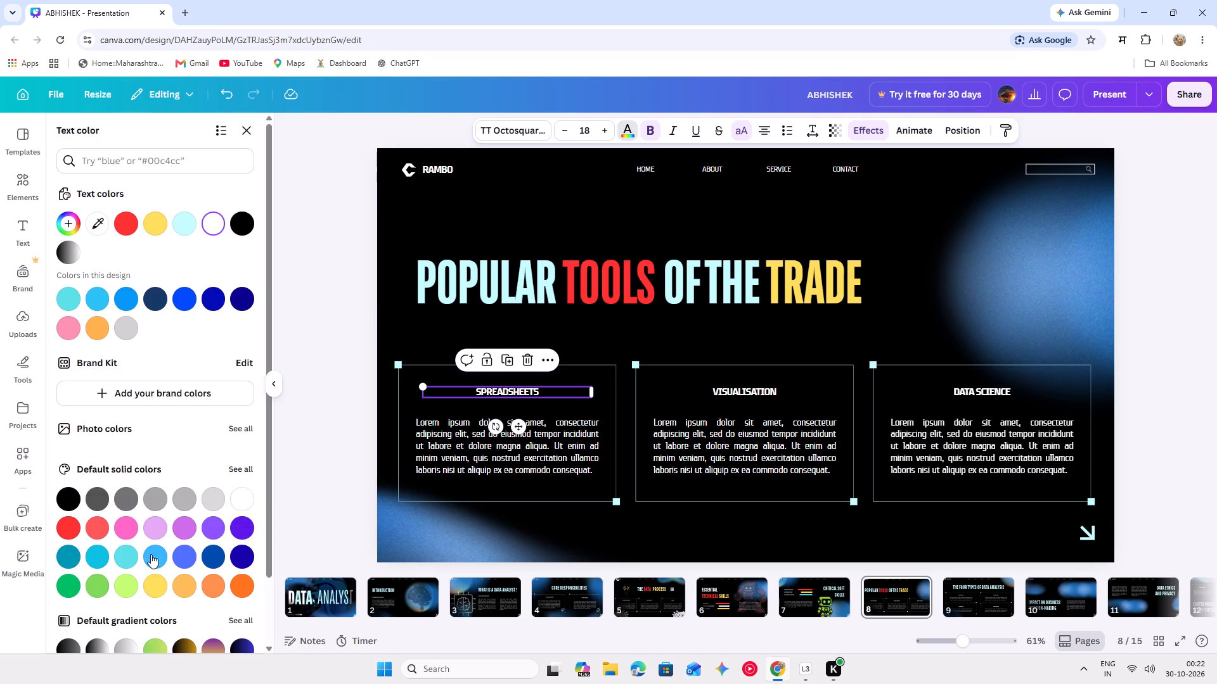
click(160, 586)
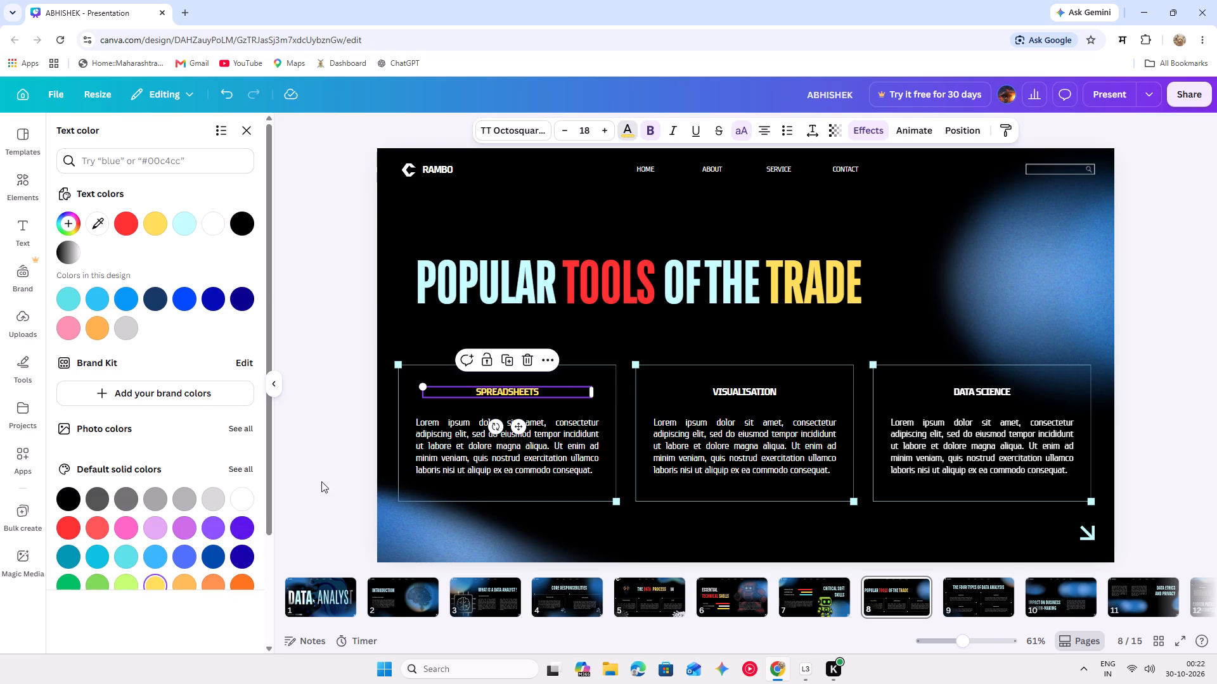
click(321, 481)
Recolour the VISUALISATION heading on slide 8 red.
click(728, 388)
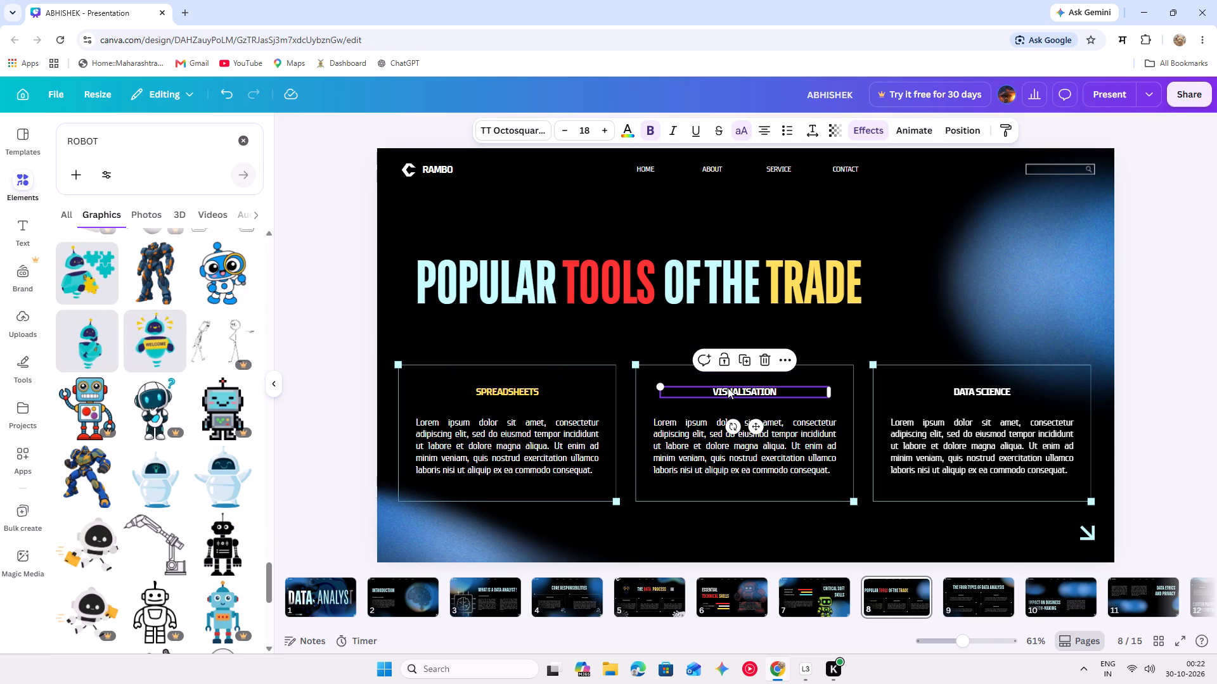
click(728, 388)
click(630, 132)
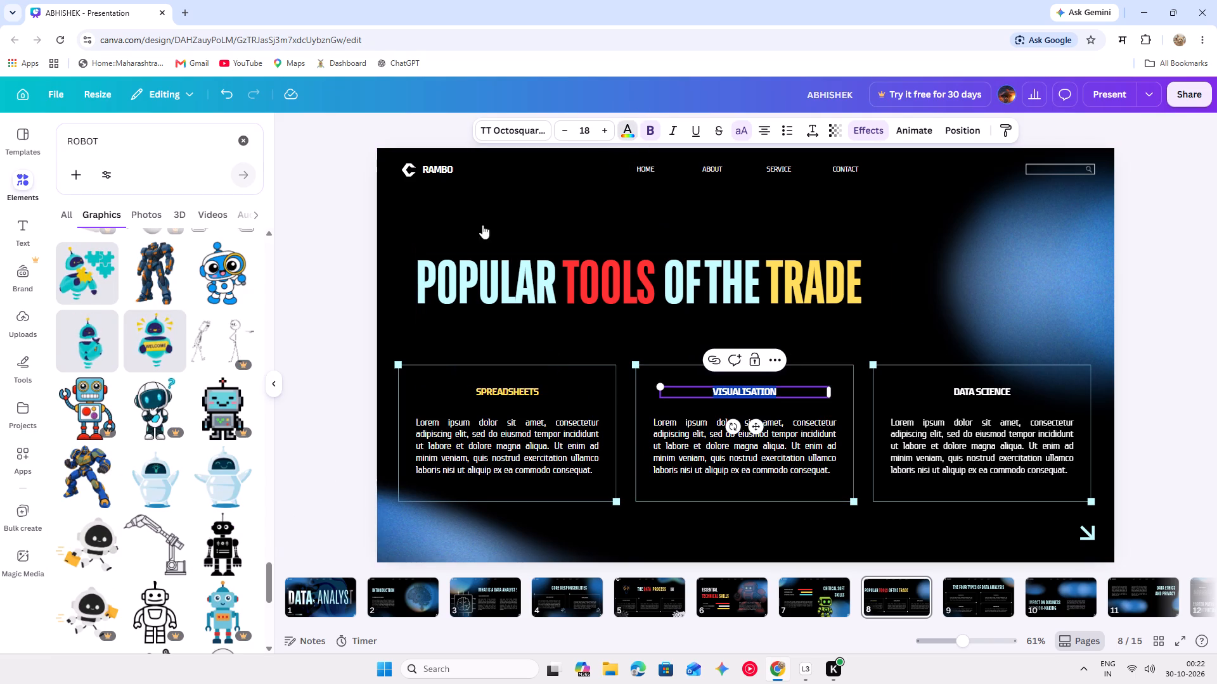
click(68, 531)
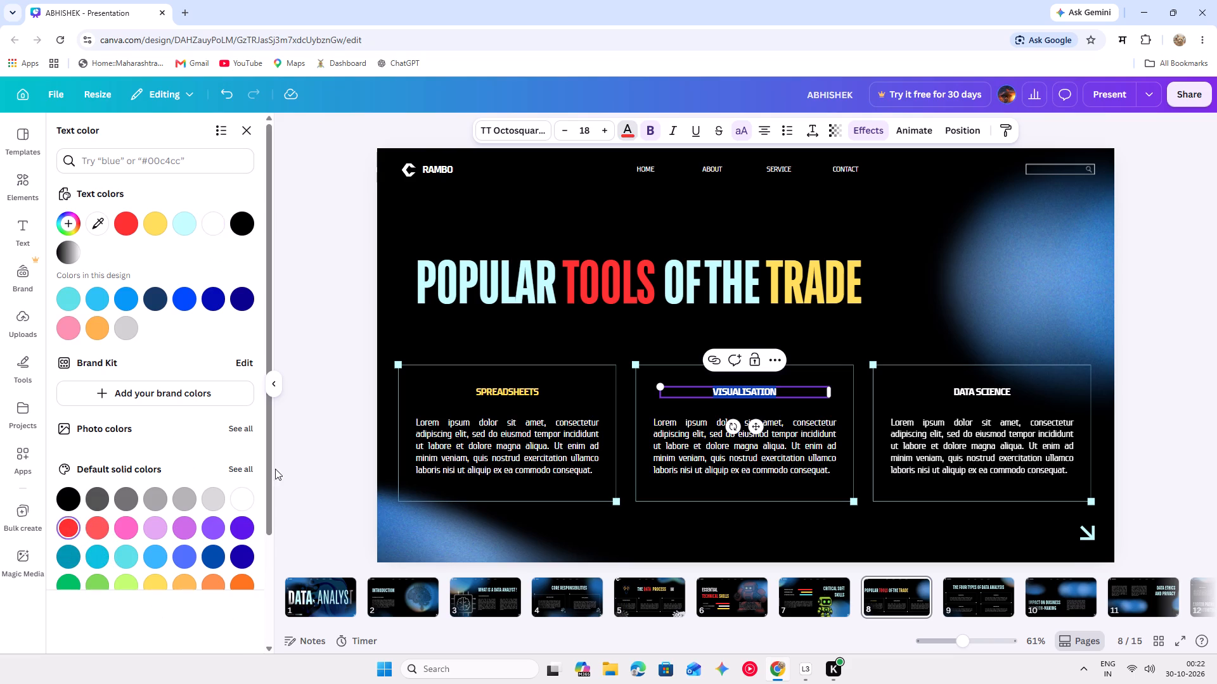
click(337, 472)
click(337, 472)
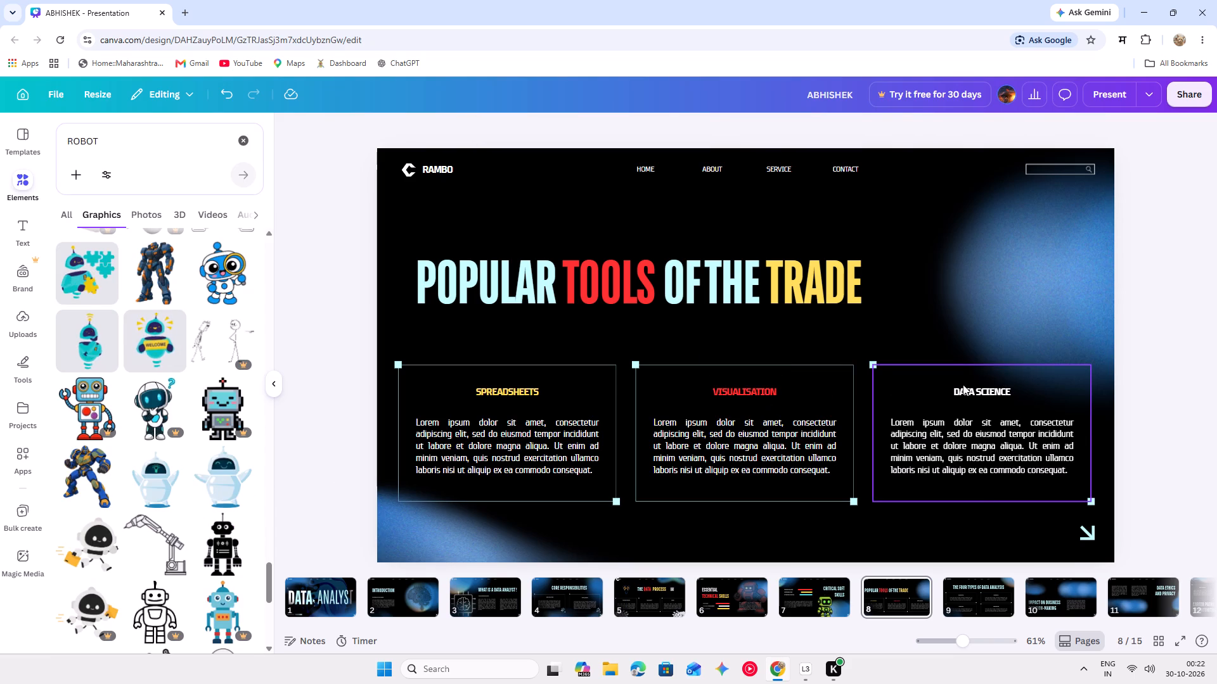
Recolour the DATA SCIENCE heading on slide 8 lime green.
click(963, 384)
click(962, 389)
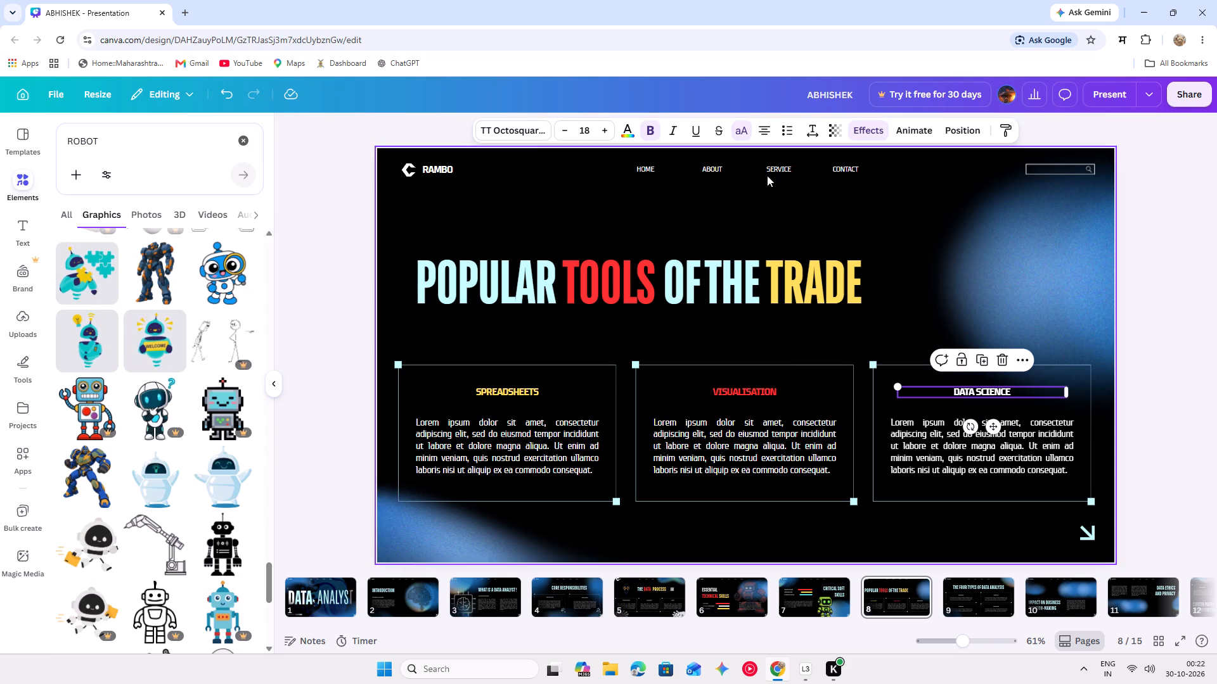
click(626, 130)
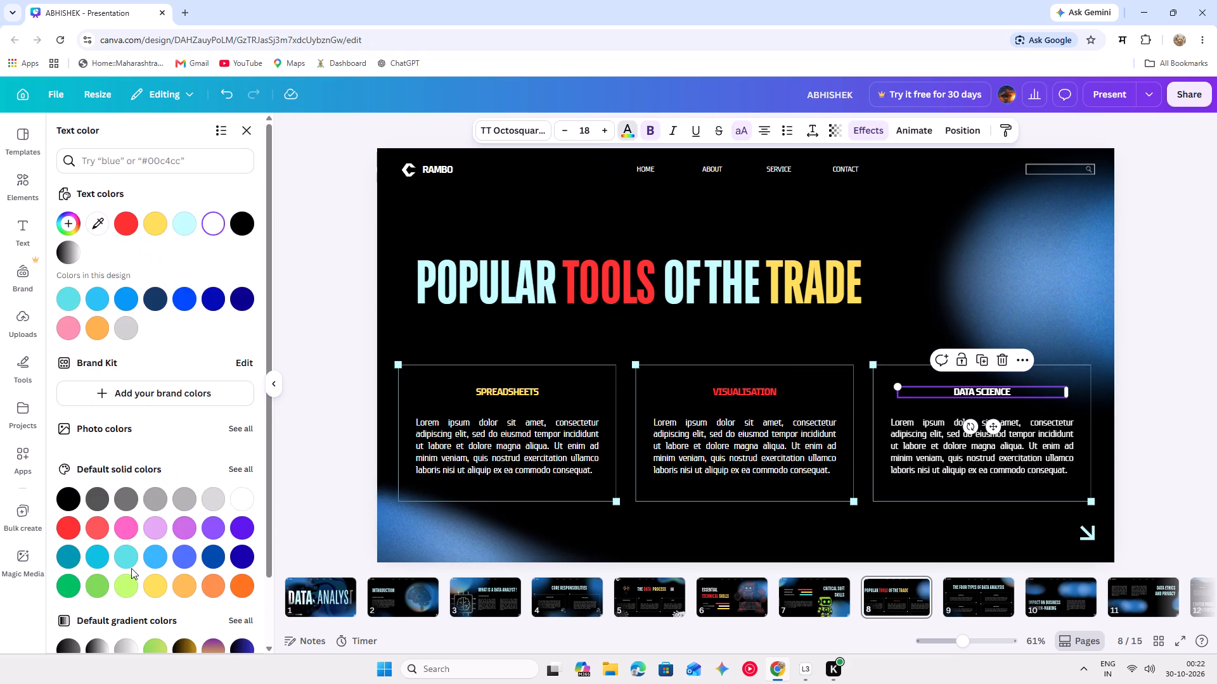
drag(117, 580, 124, 578)
click(327, 440)
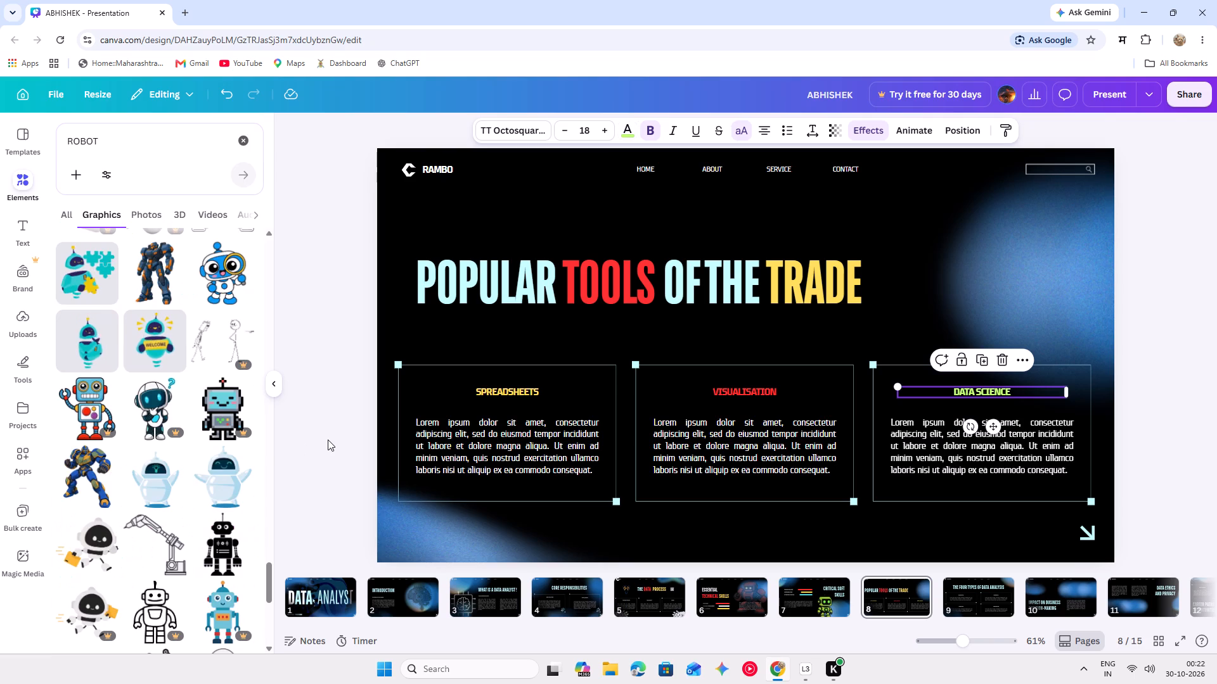
click(328, 440)
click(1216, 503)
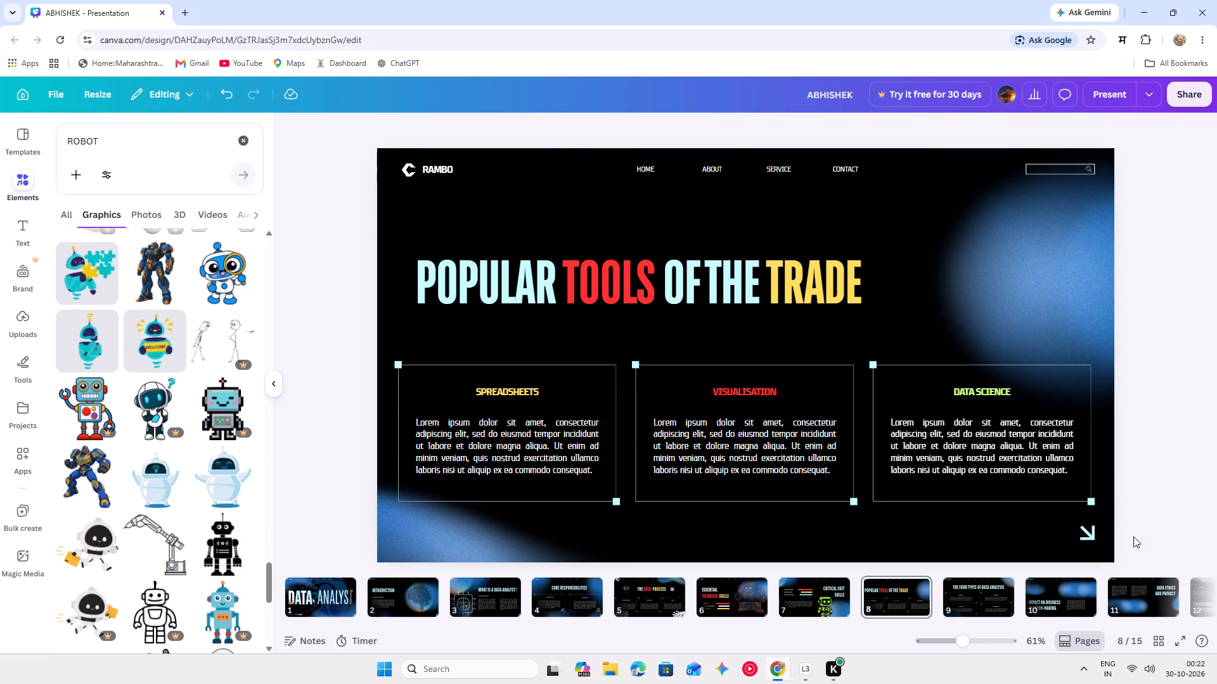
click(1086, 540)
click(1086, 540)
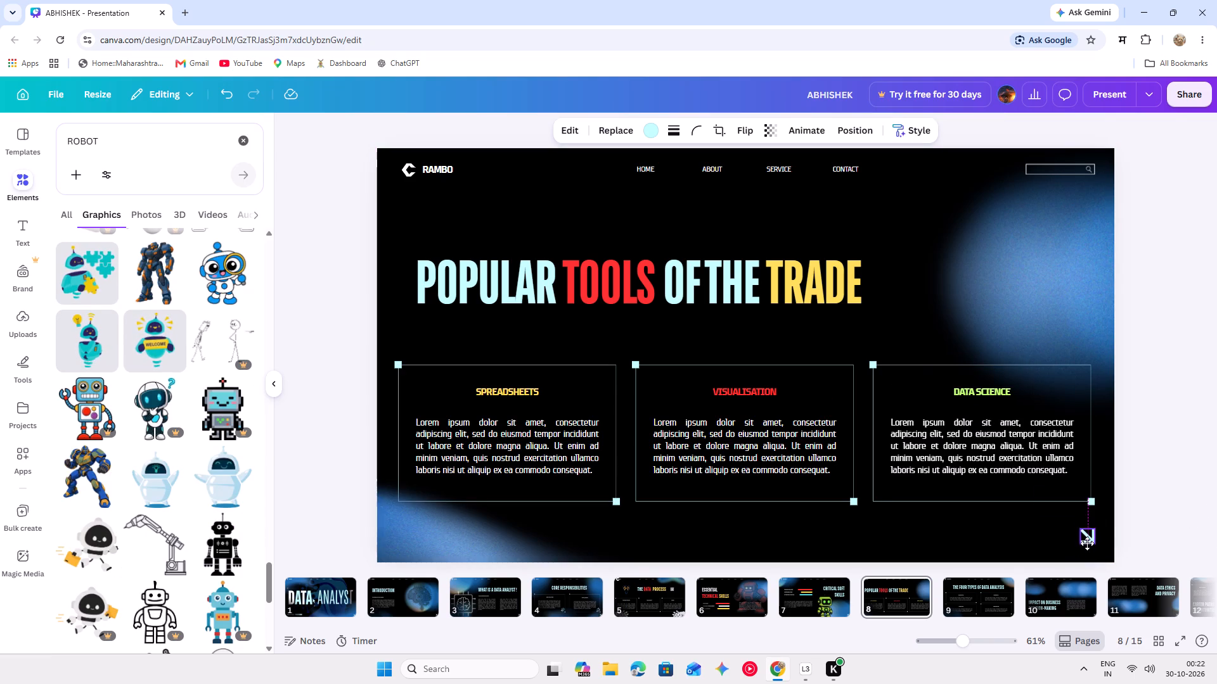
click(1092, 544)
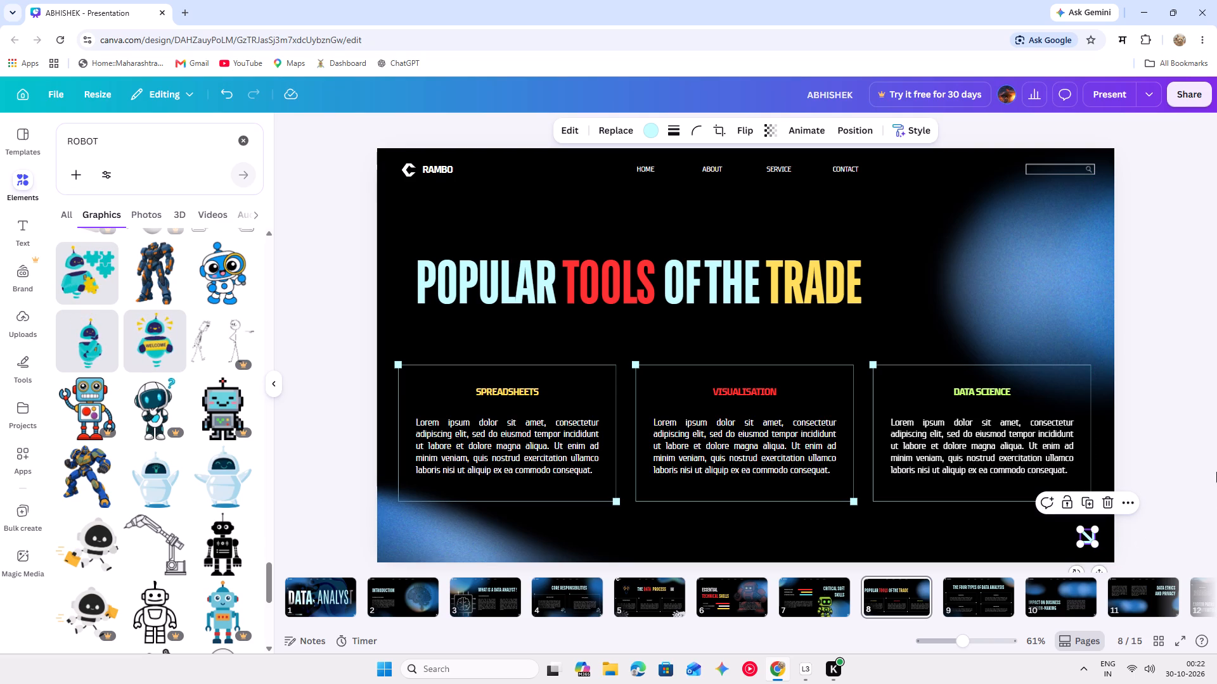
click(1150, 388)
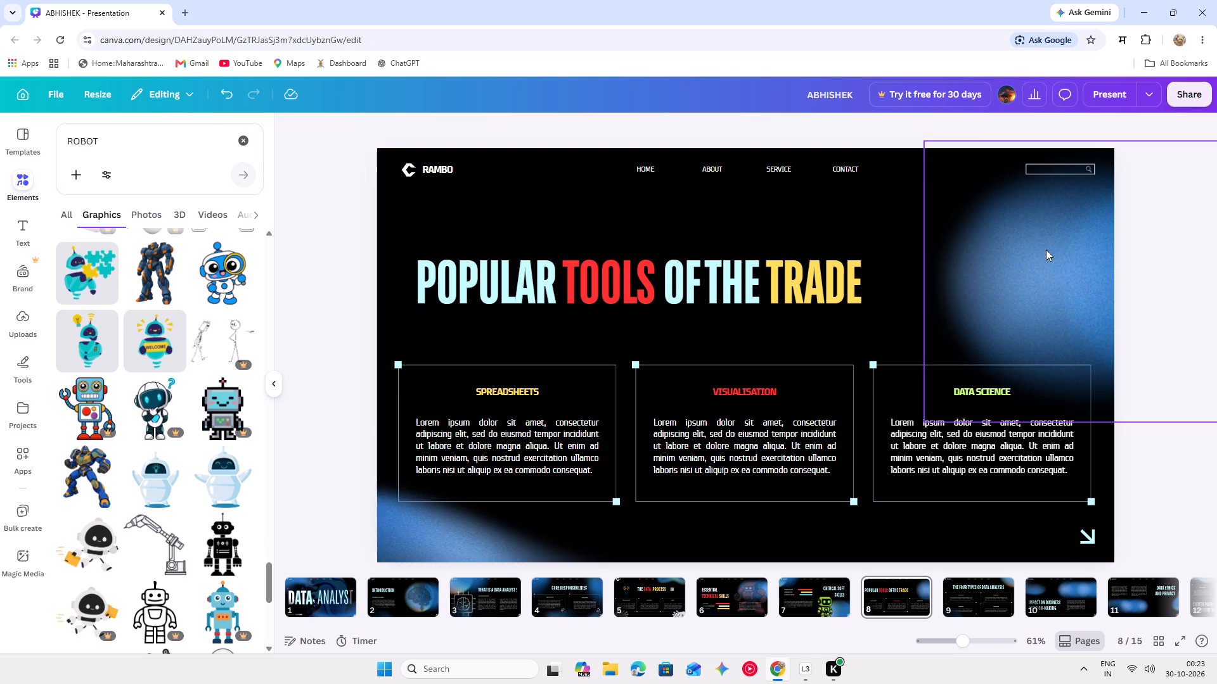
Shift the blue glow in slide 8's upper-right corner slightly left and recolour it white.
click(1029, 264)
drag(1029, 264, 997, 260)
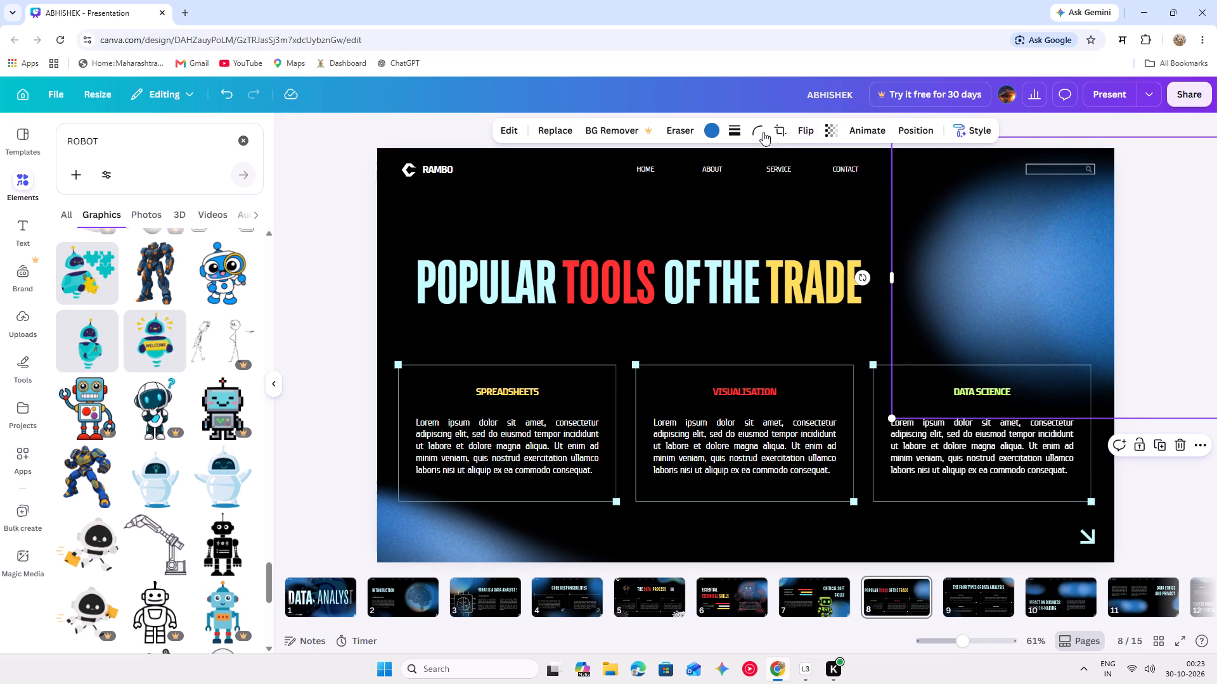
click(718, 125)
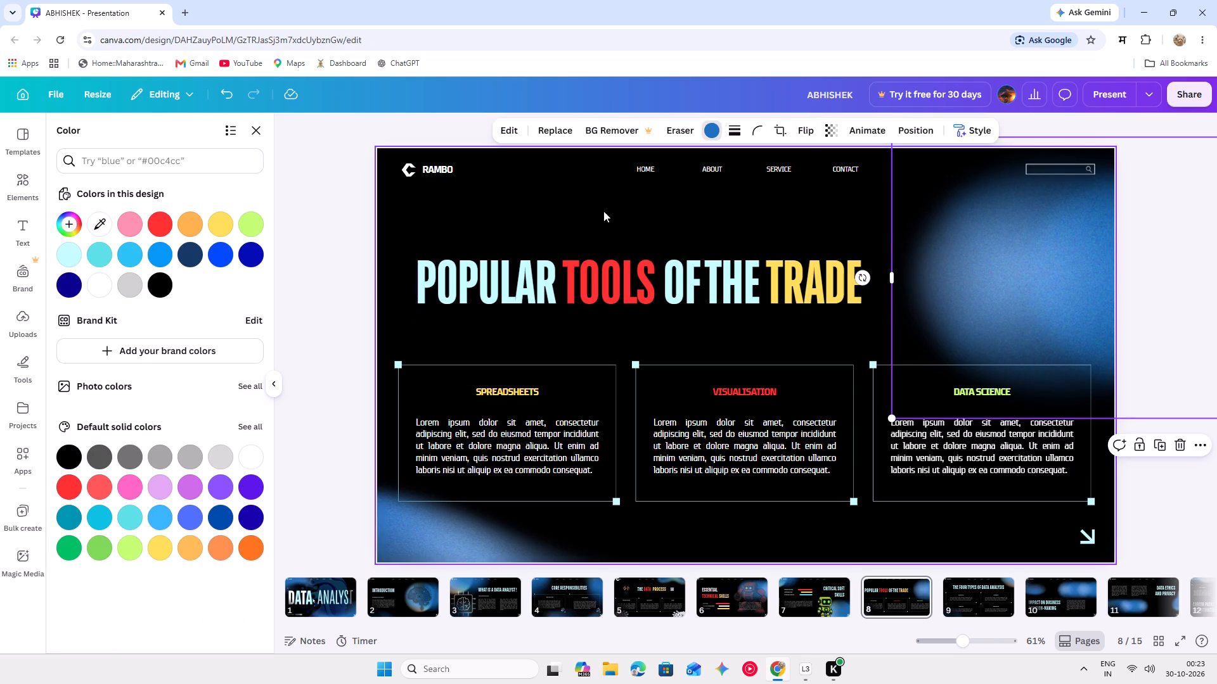
click(257, 450)
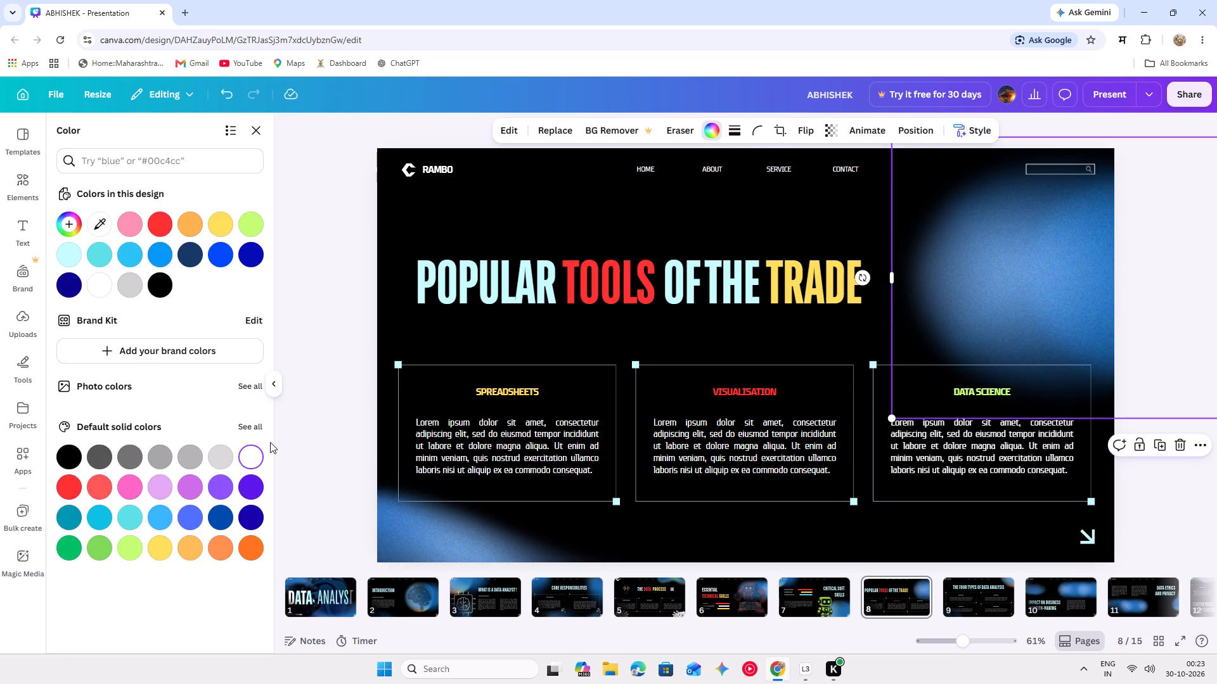
click(334, 430)
click(944, 269)
click(982, 272)
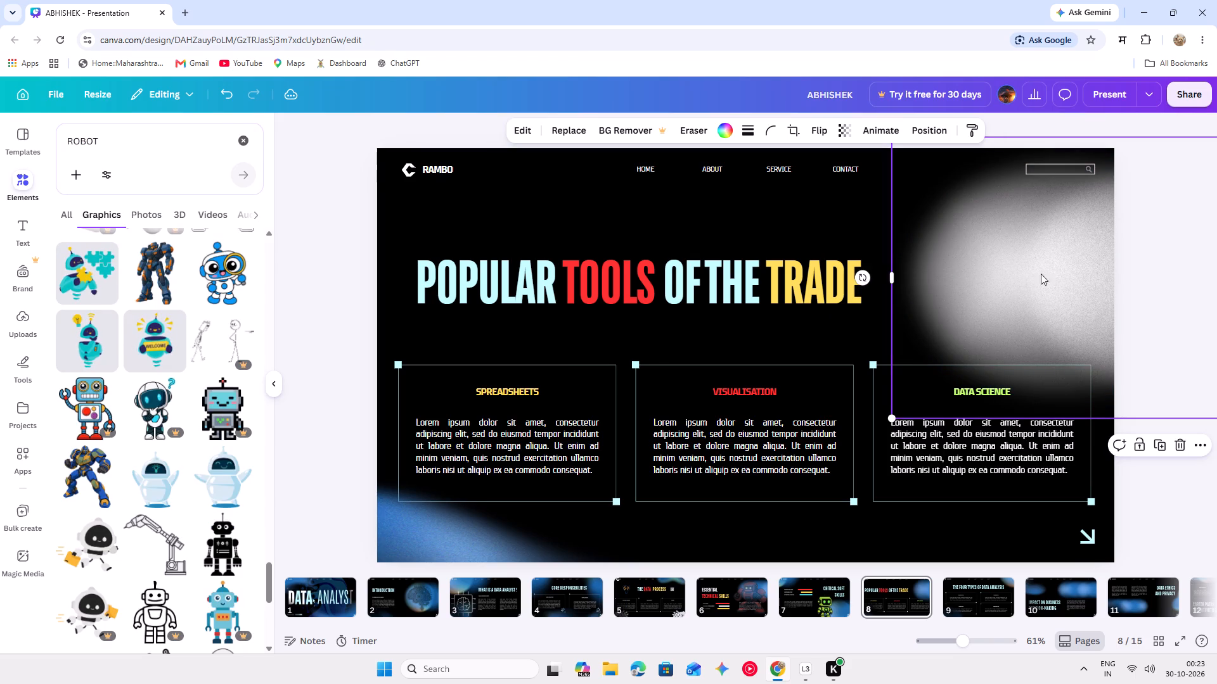
Try the white glow behind the title, and settle it back in the slide's upper-right corner, slightly higher.
drag(1090, 260, 494, 239)
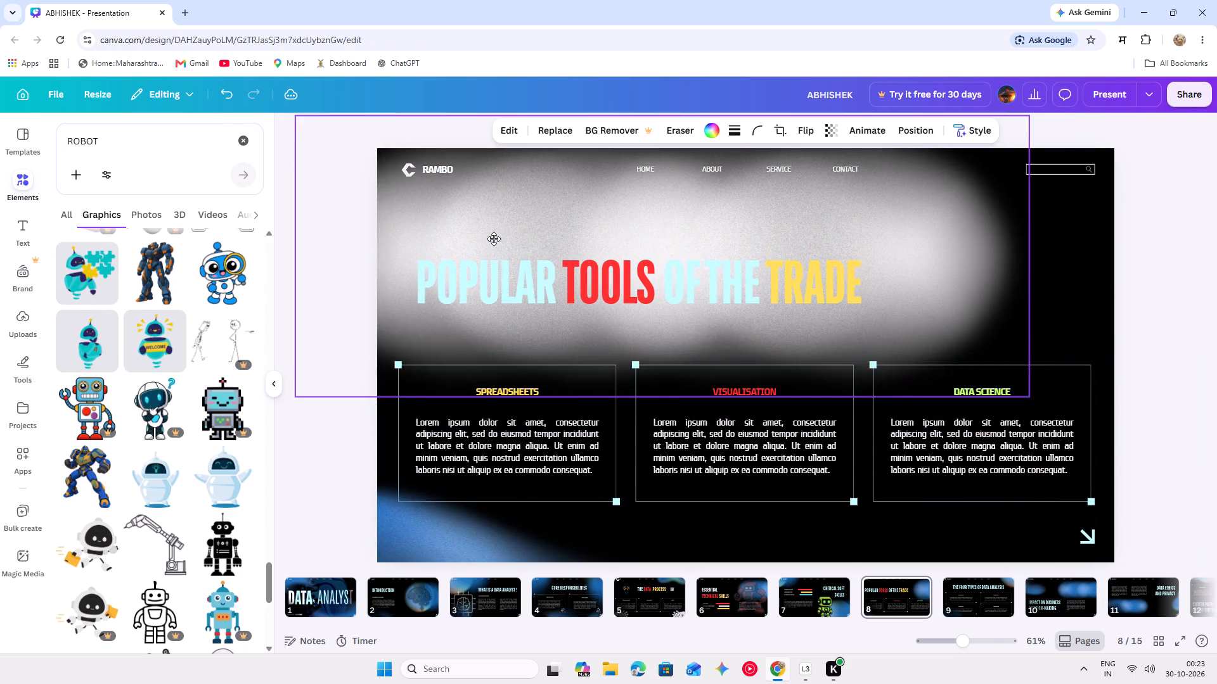
drag(494, 239, 1057, 266)
drag(1057, 266, 1093, 239)
click(1138, 502)
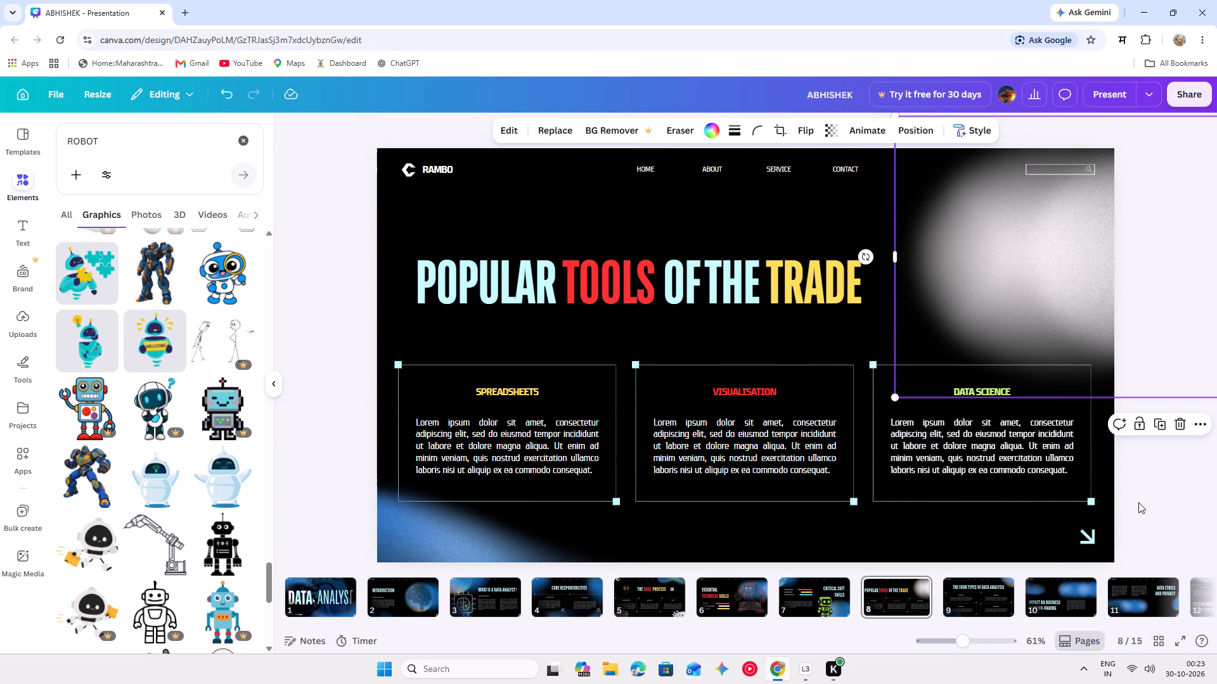
Shift the blue glow in slide 8's lower-left corner slightly right and change its first colour to white.
drag(467, 543, 529, 538)
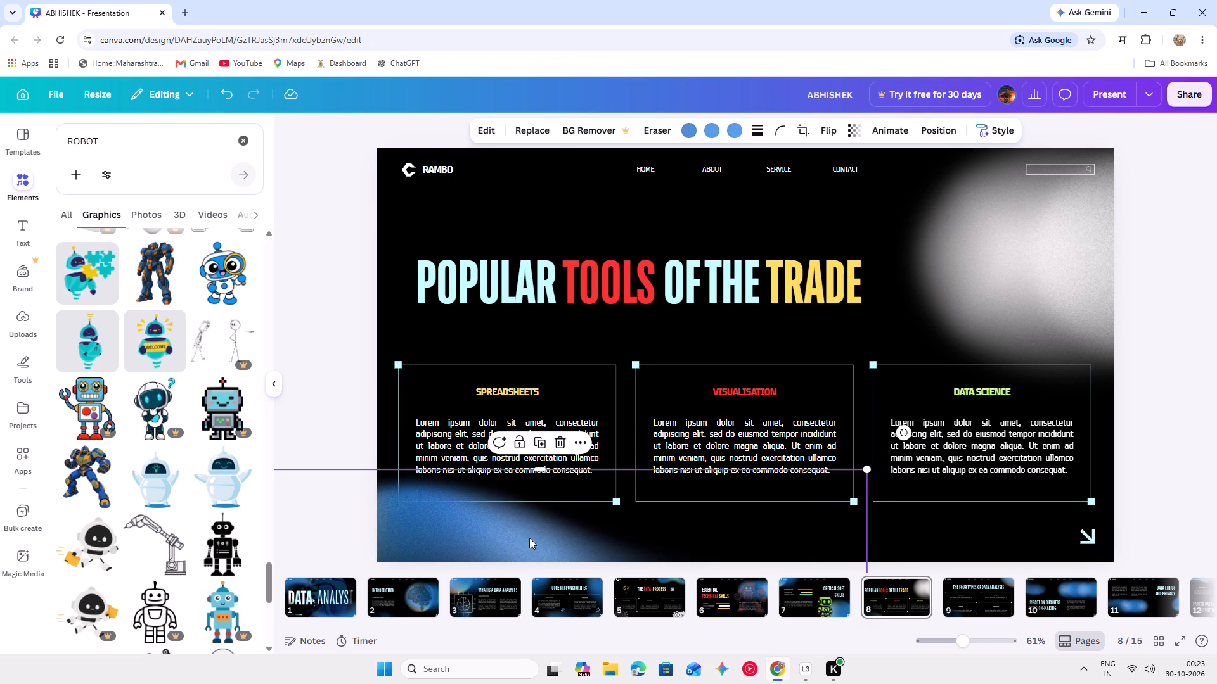
click(411, 532)
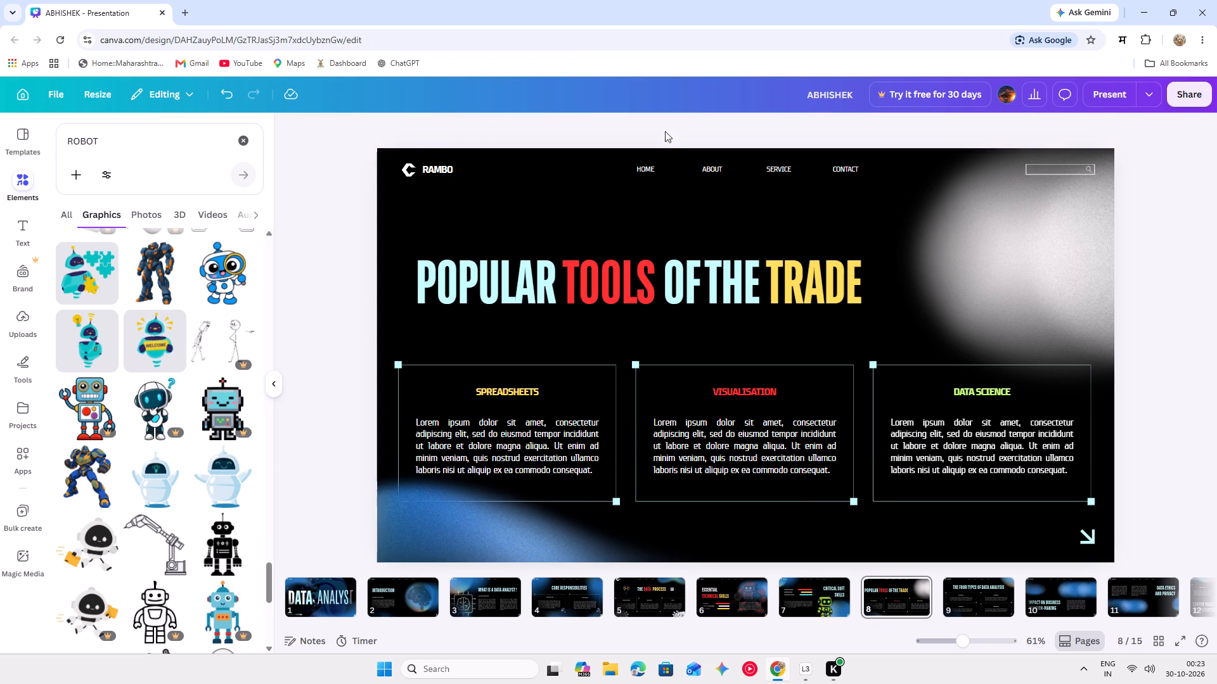
click(505, 531)
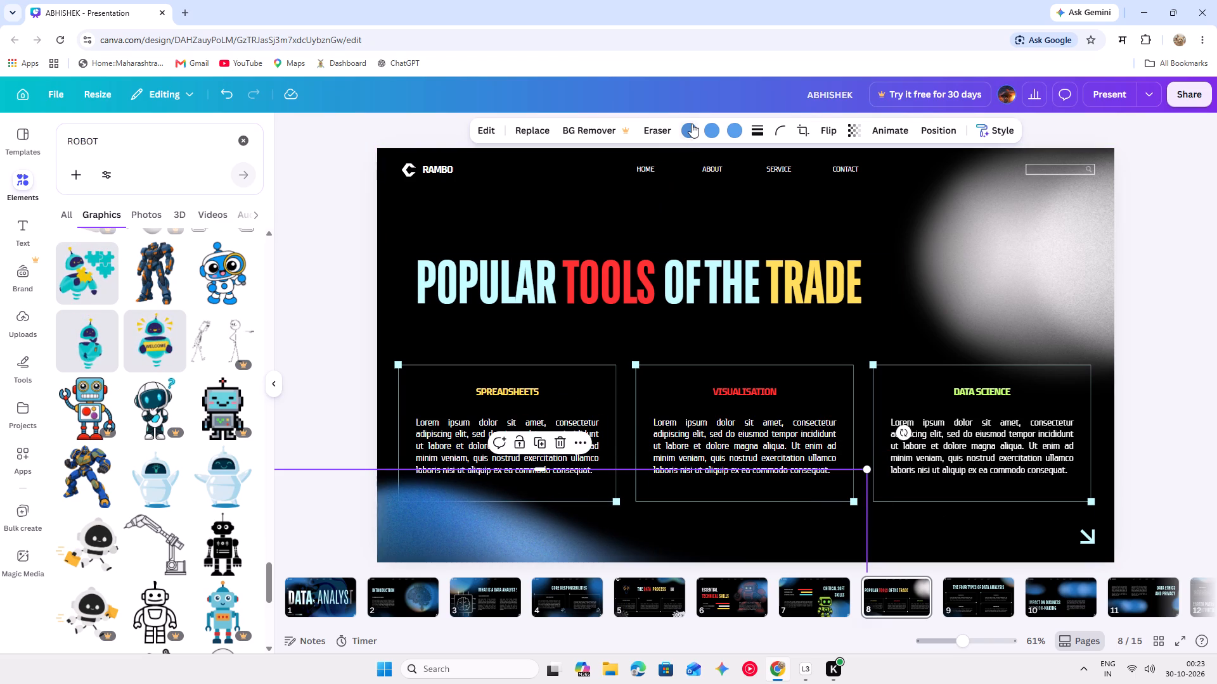
click(692, 127)
click(256, 469)
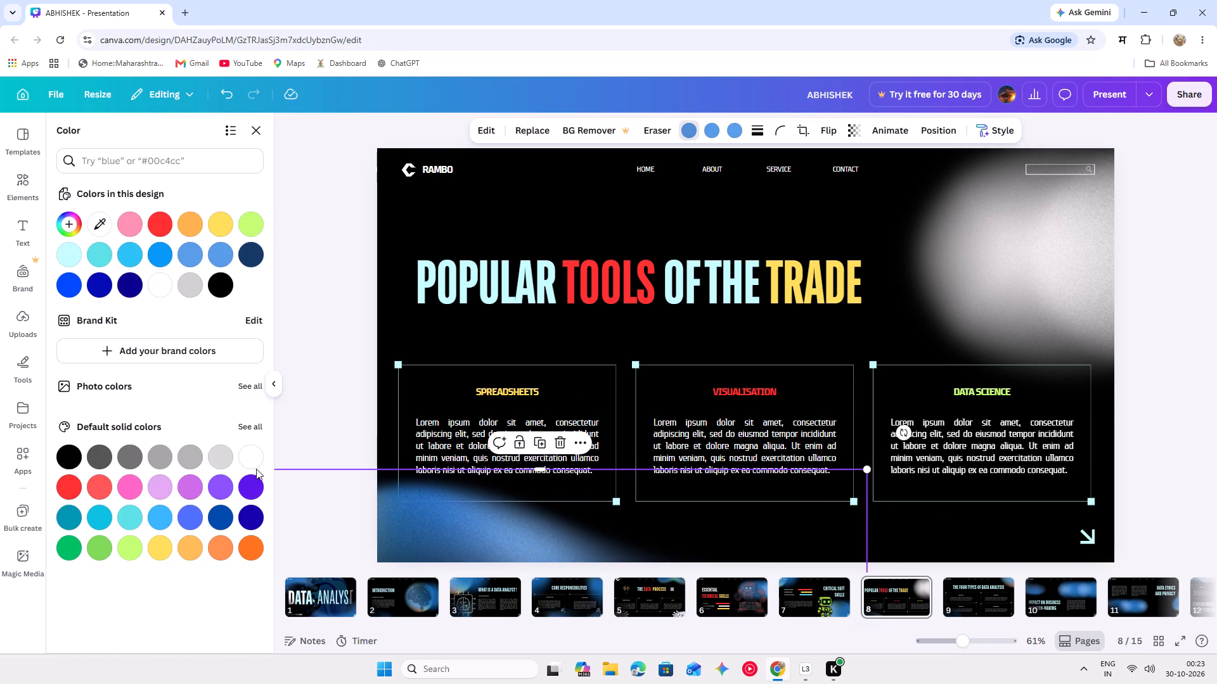
click(255, 462)
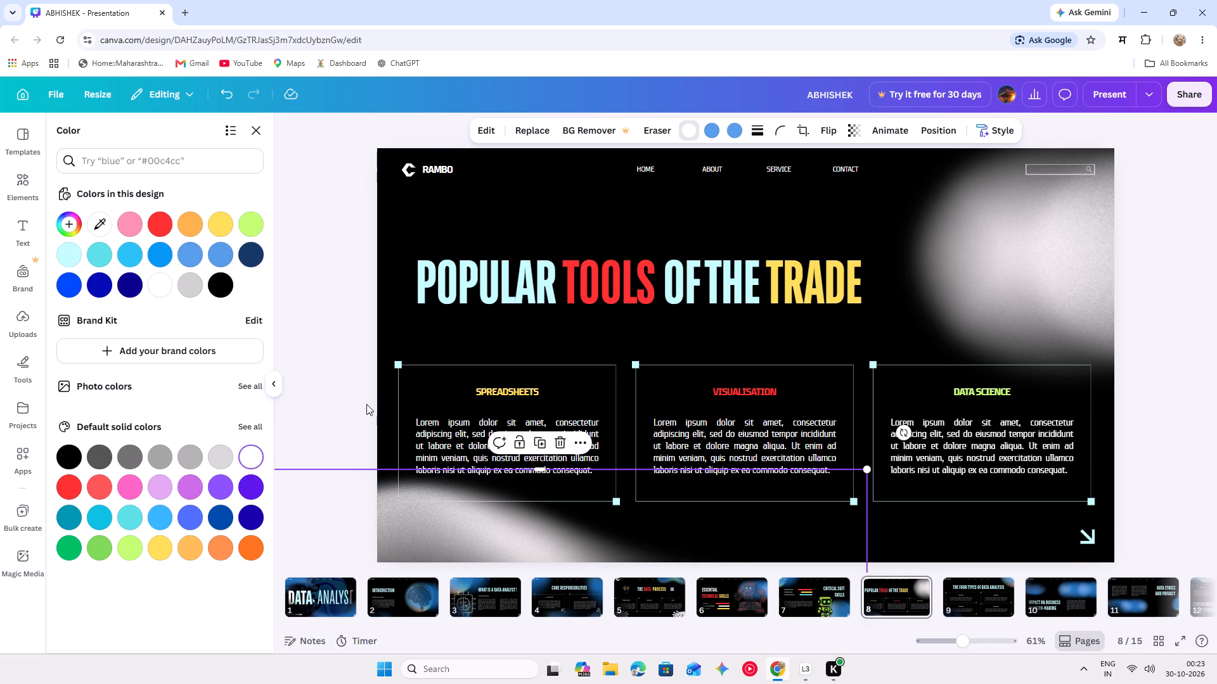
click(389, 408)
click(617, 336)
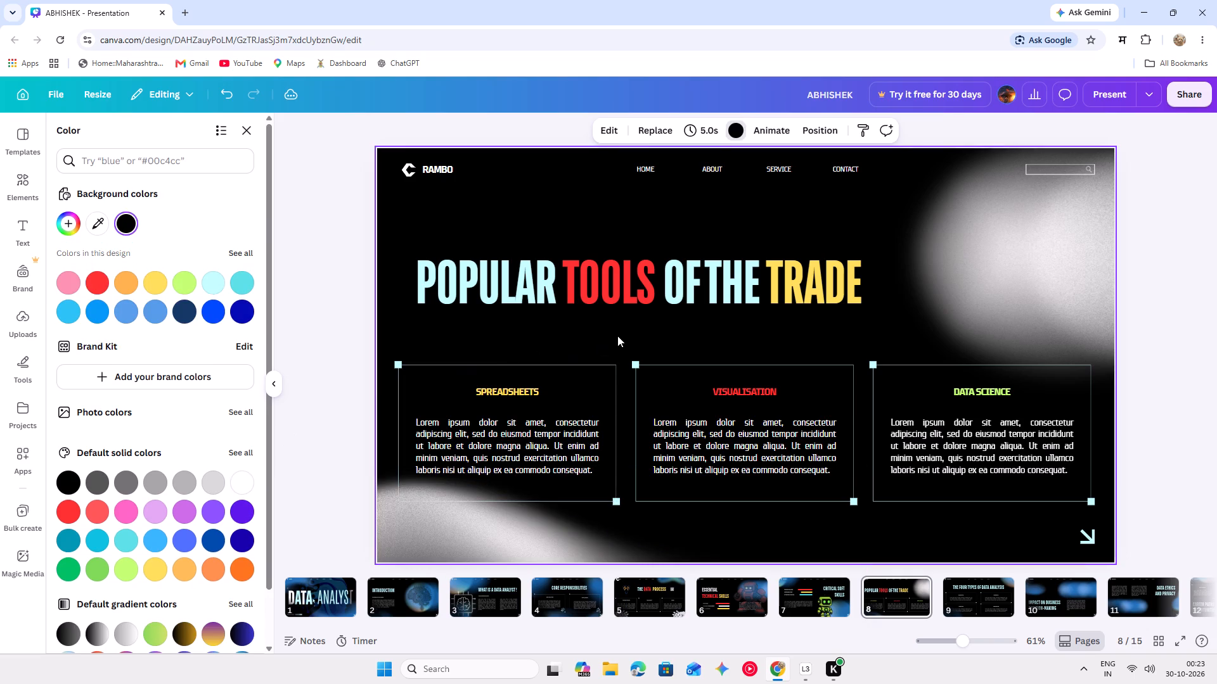
Reposition the lower white glow, trying it over the Spreadsheets box before tucking it into the slide's lower-left corner.
drag(506, 553, 577, 464)
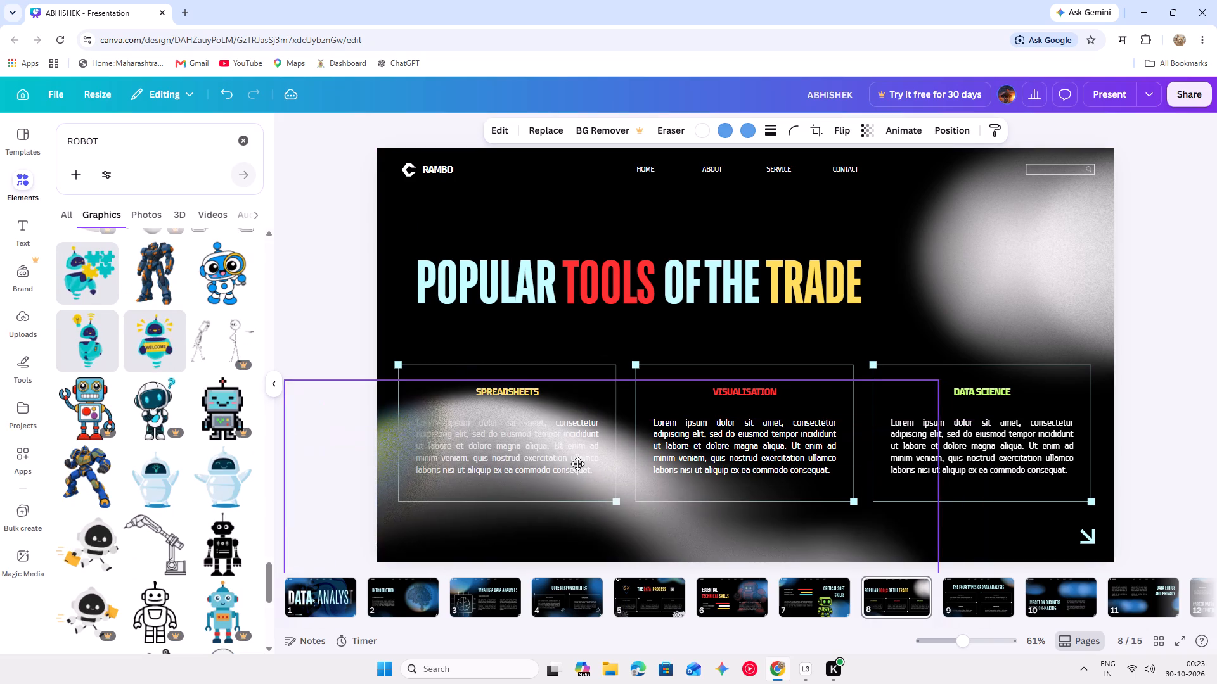
drag(577, 464, 577, 464)
drag(585, 523, 467, 539)
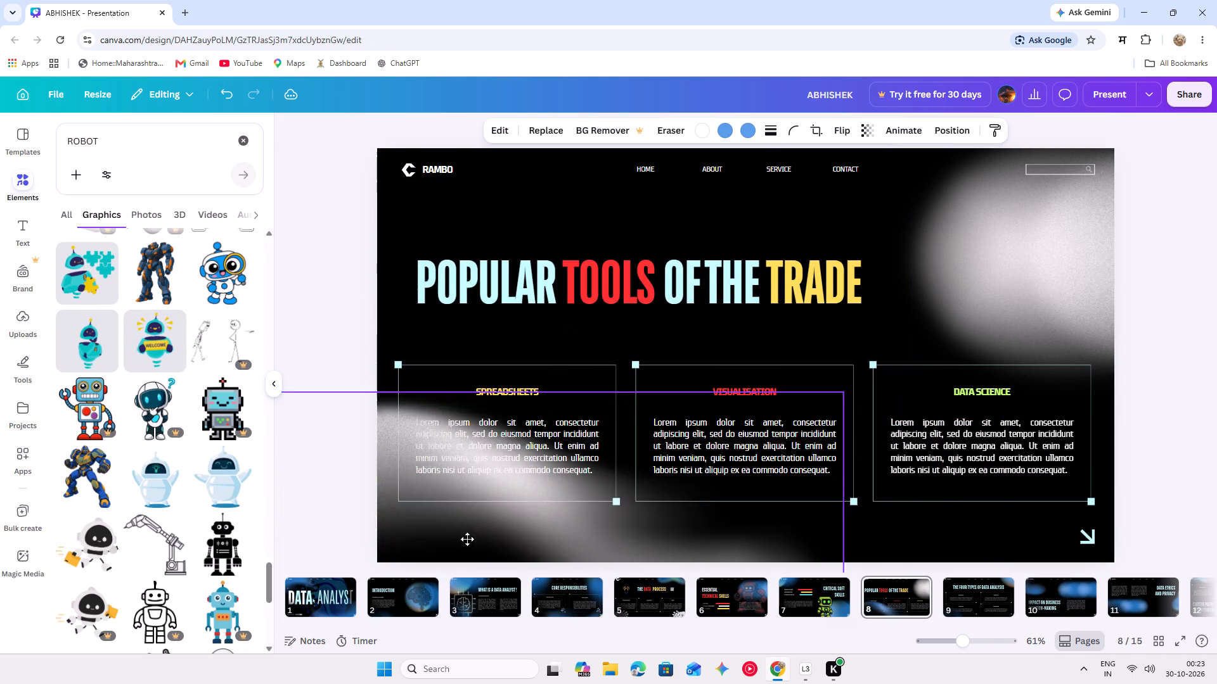
drag(467, 539, 424, 571)
click(1154, 429)
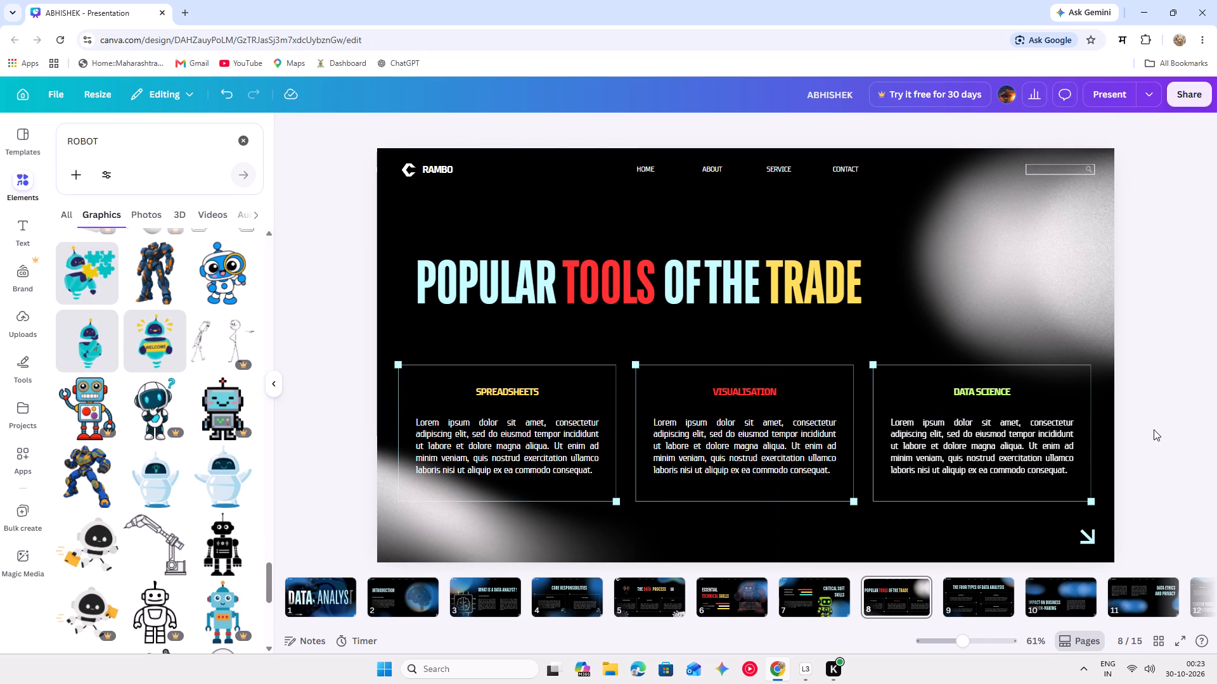
Nudge the white glow in the slide's upper-right corner slightly further up.
drag(1112, 270, 1112, 267)
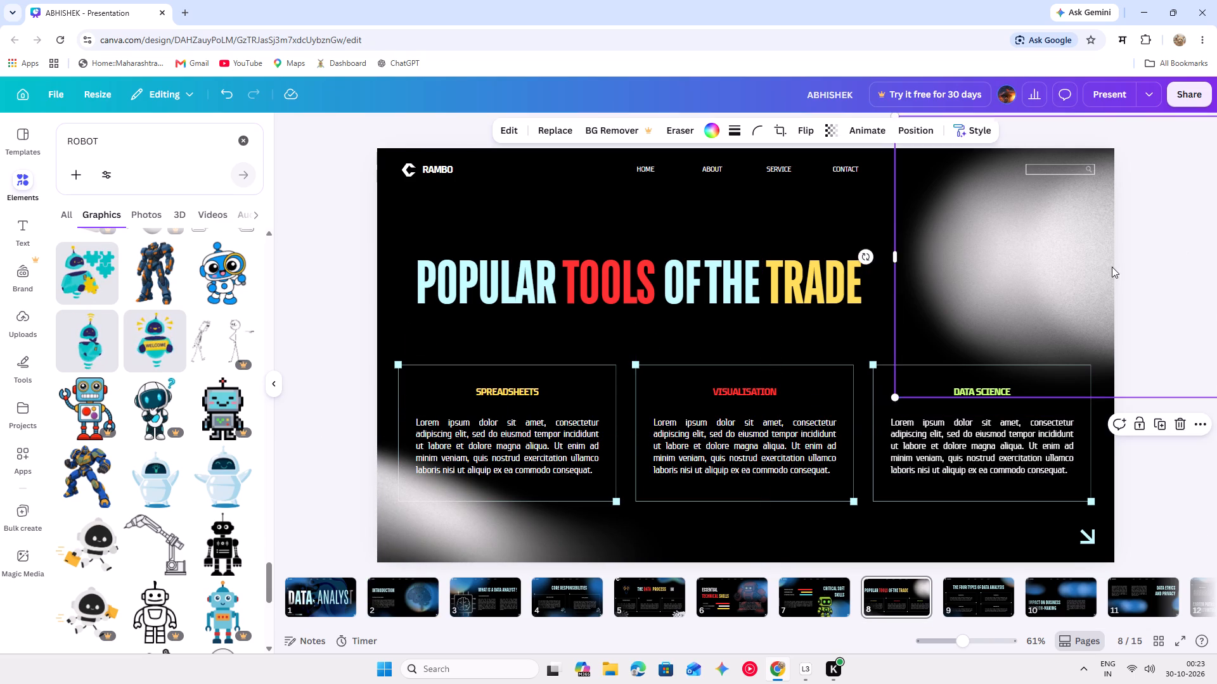
drag(1112, 267, 1116, 246)
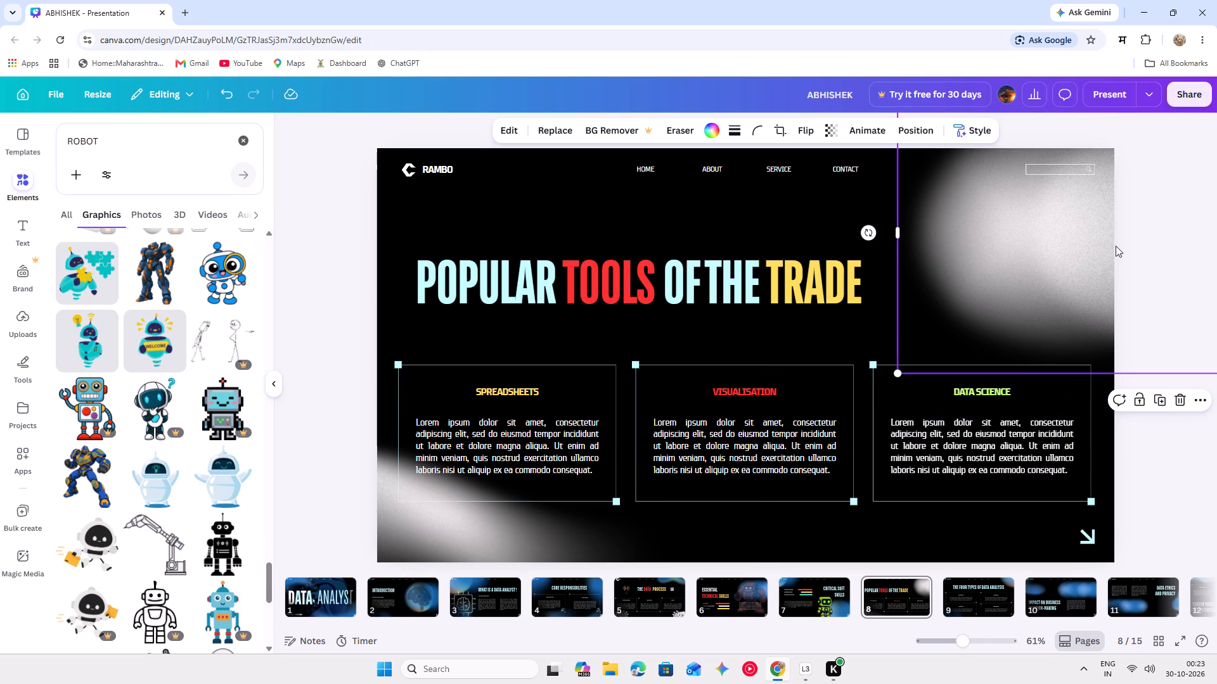
click(1133, 444)
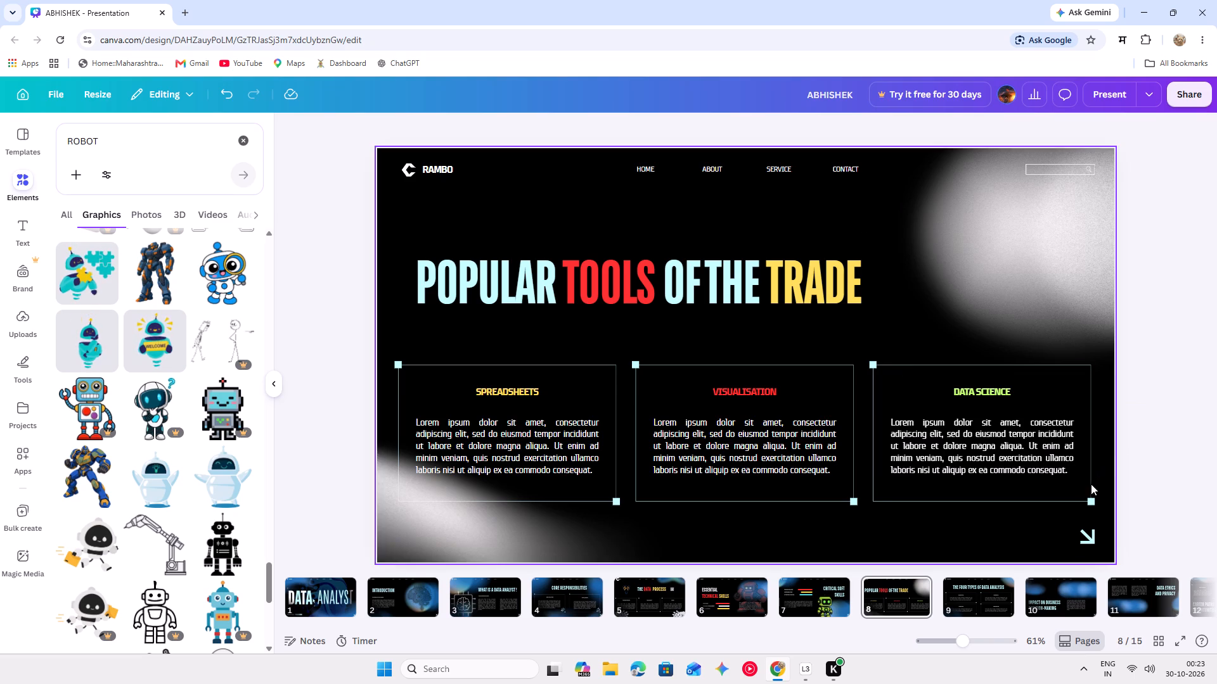
Nudge the small square at the Data Science box's lower-right corner slightly up.
click(1090, 500)
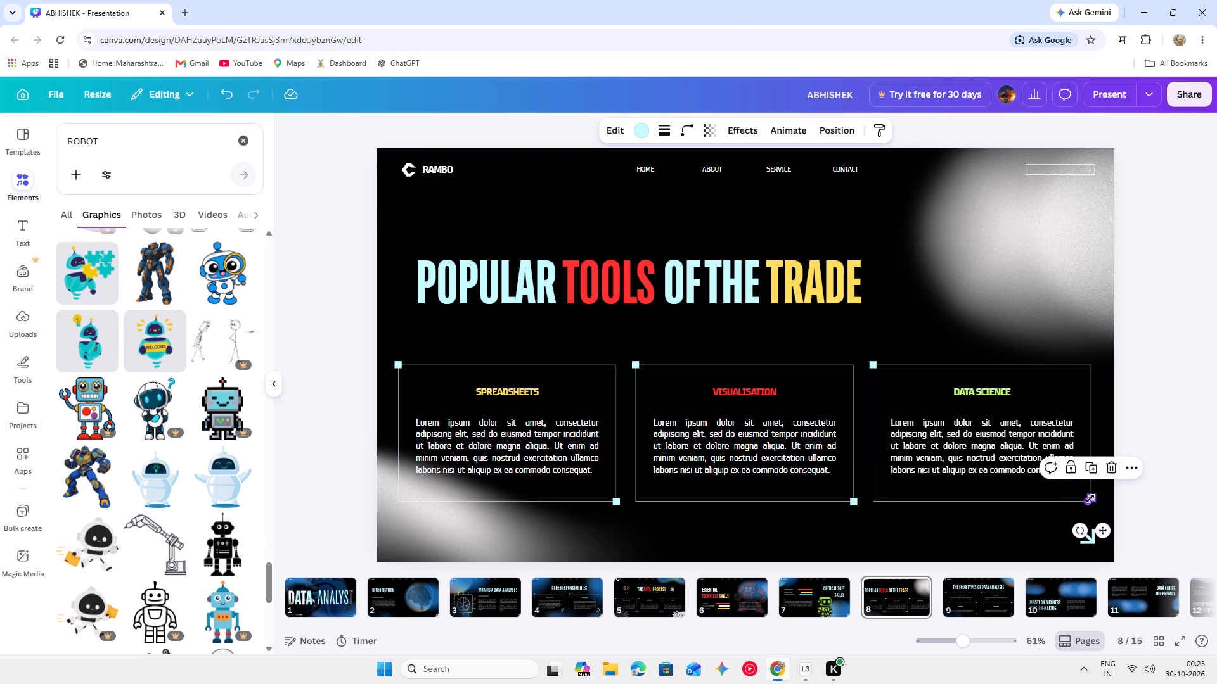
click(1155, 498)
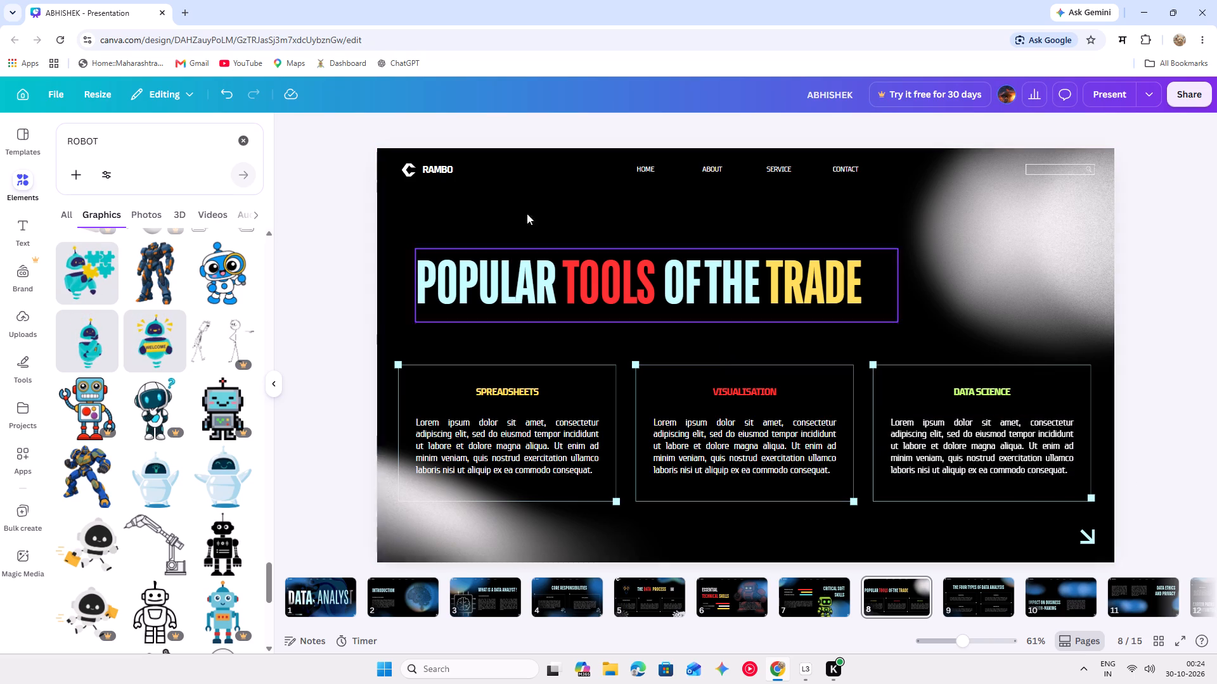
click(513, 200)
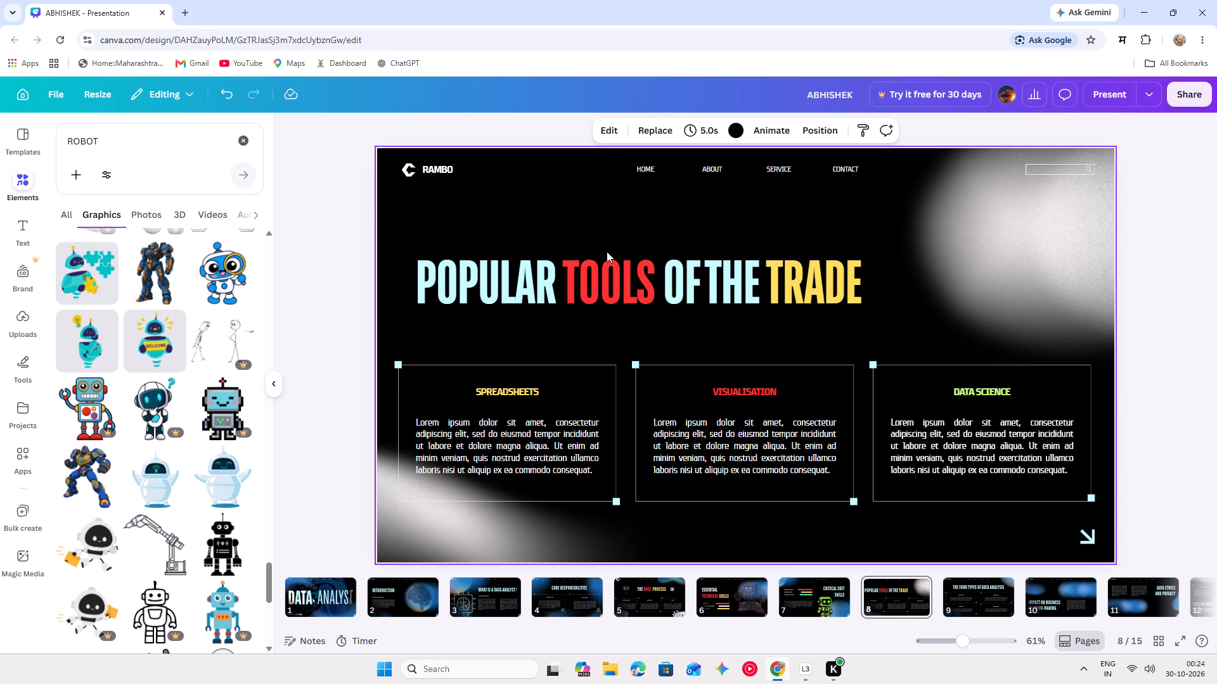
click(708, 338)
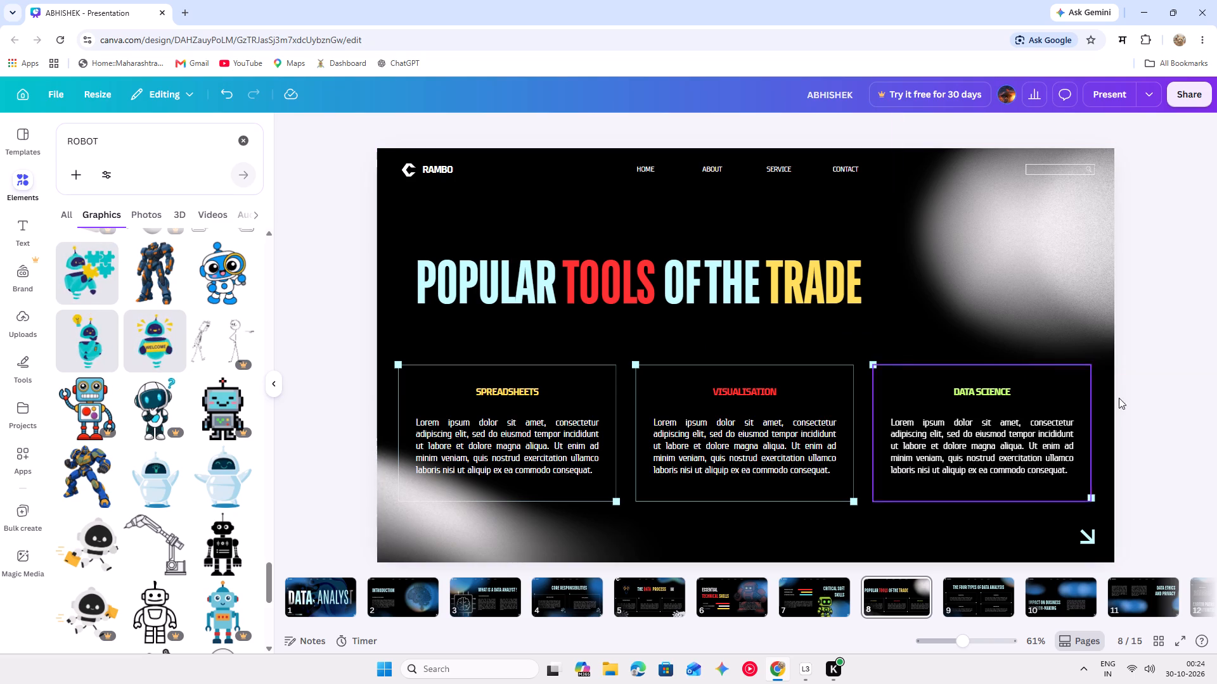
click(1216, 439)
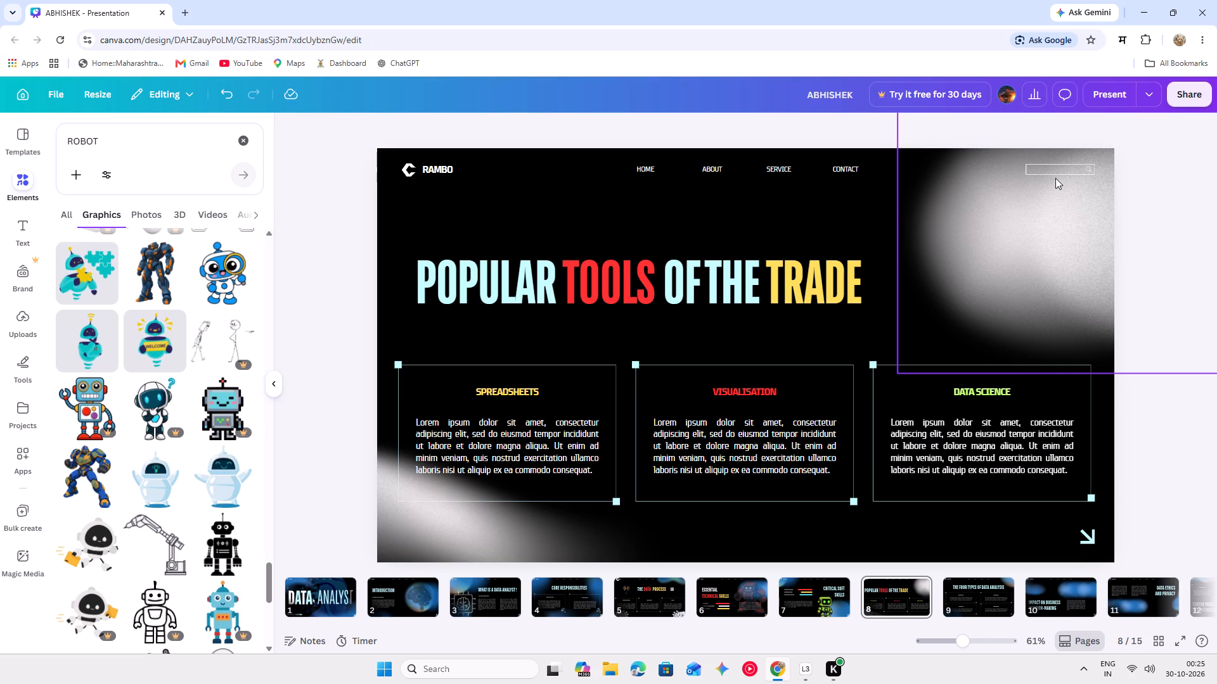
Enlarge the header's search box graphic and place it over the upper-right glow, keeping its right edge in line with the Data Science box.
drag(1055, 173, 1032, 187)
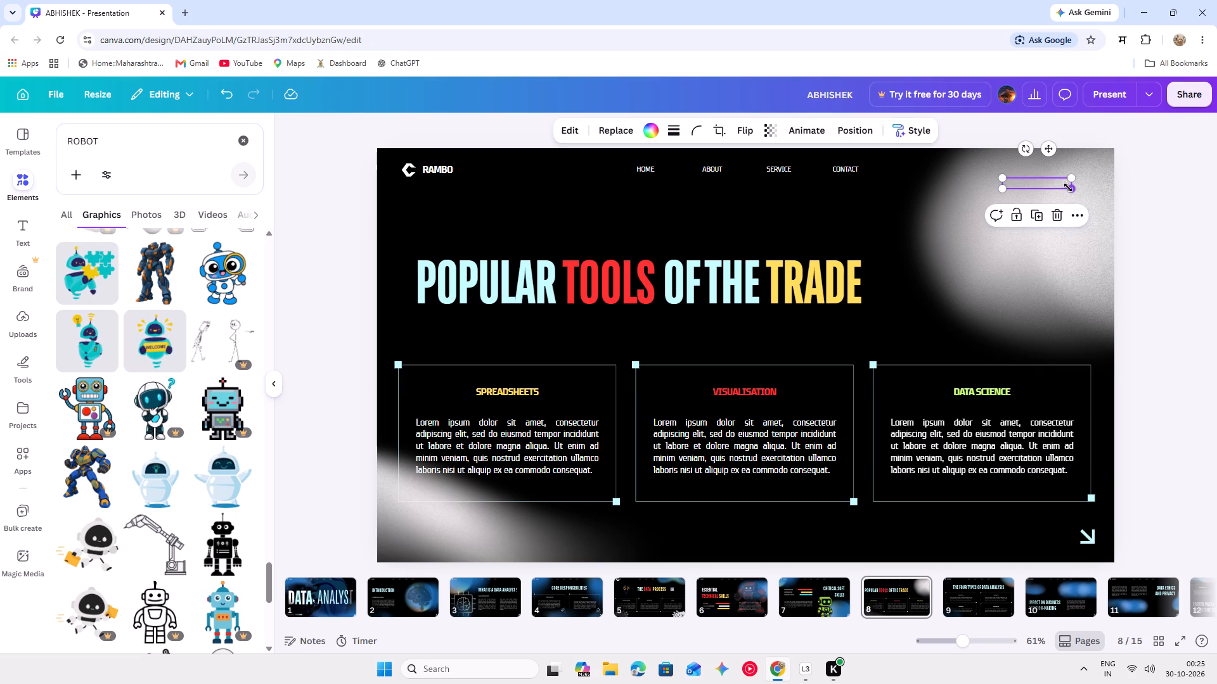
drag(1068, 187, 1093, 198)
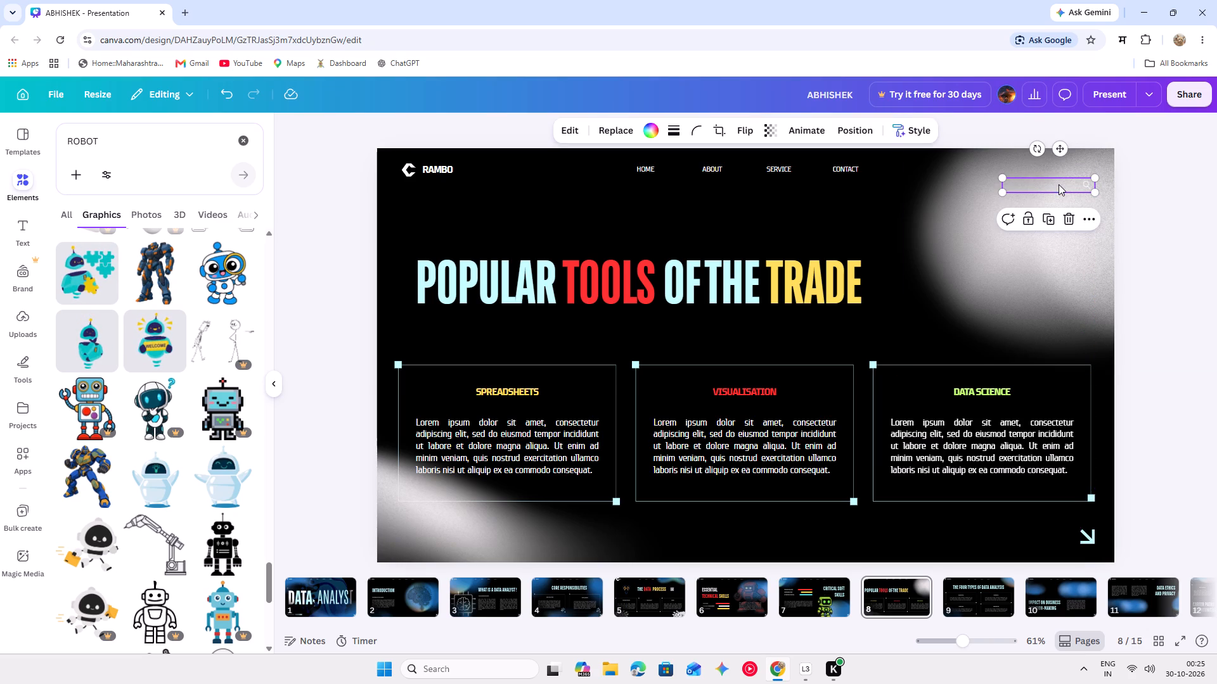
drag(1059, 184, 1059, 175)
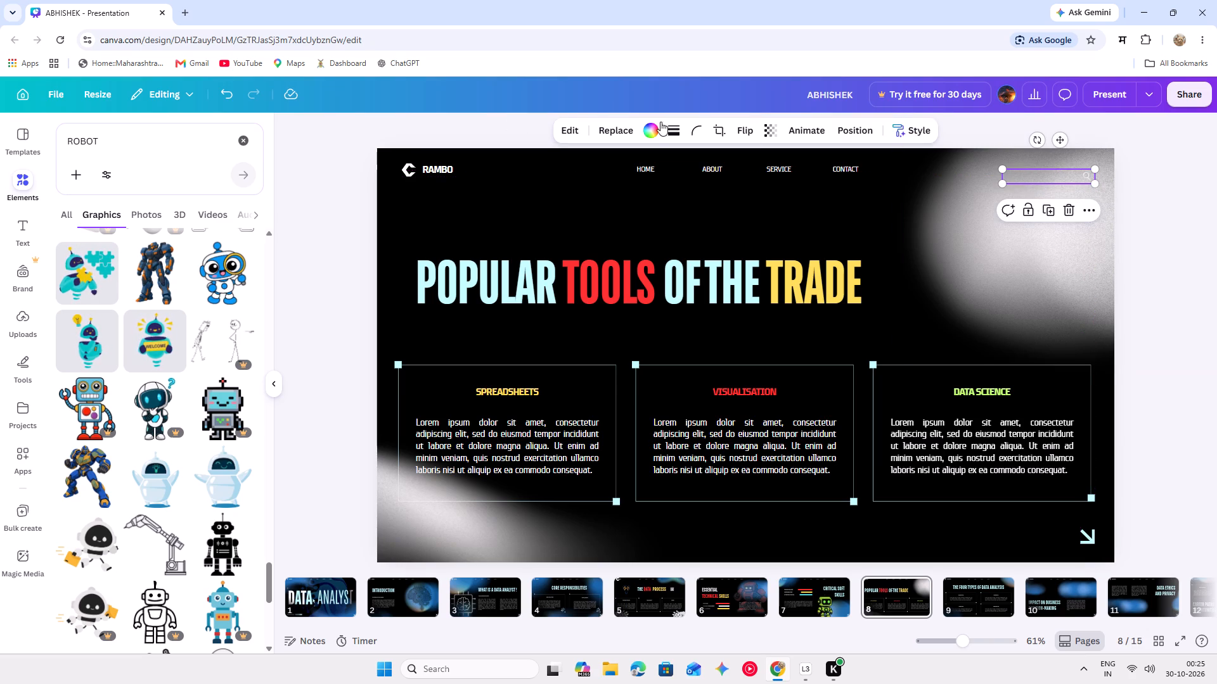
Recolour the header's search box graphic red.
click(655, 126)
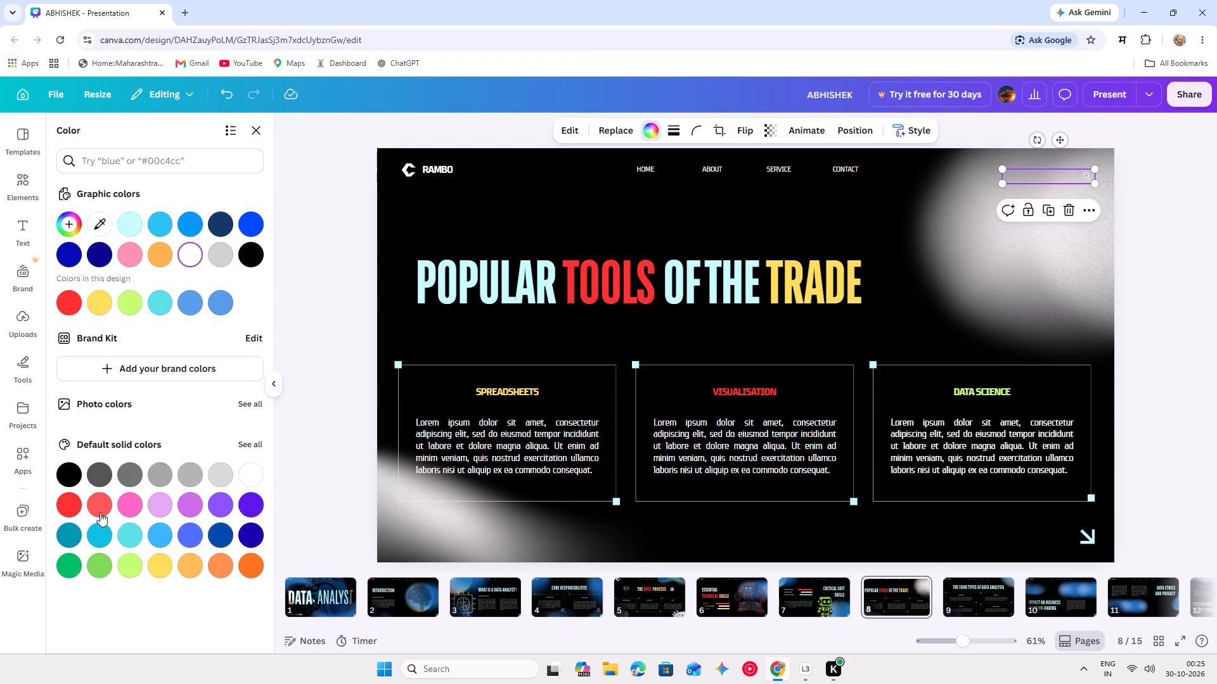
click(65, 505)
click(324, 424)
click(324, 424)
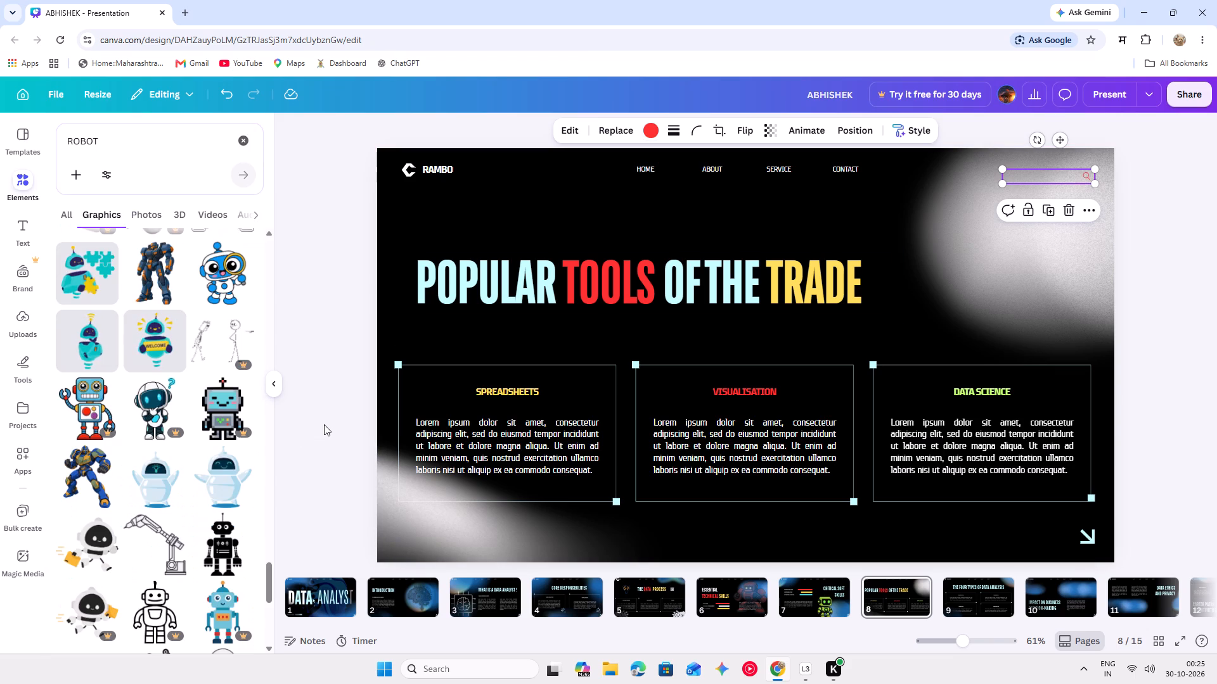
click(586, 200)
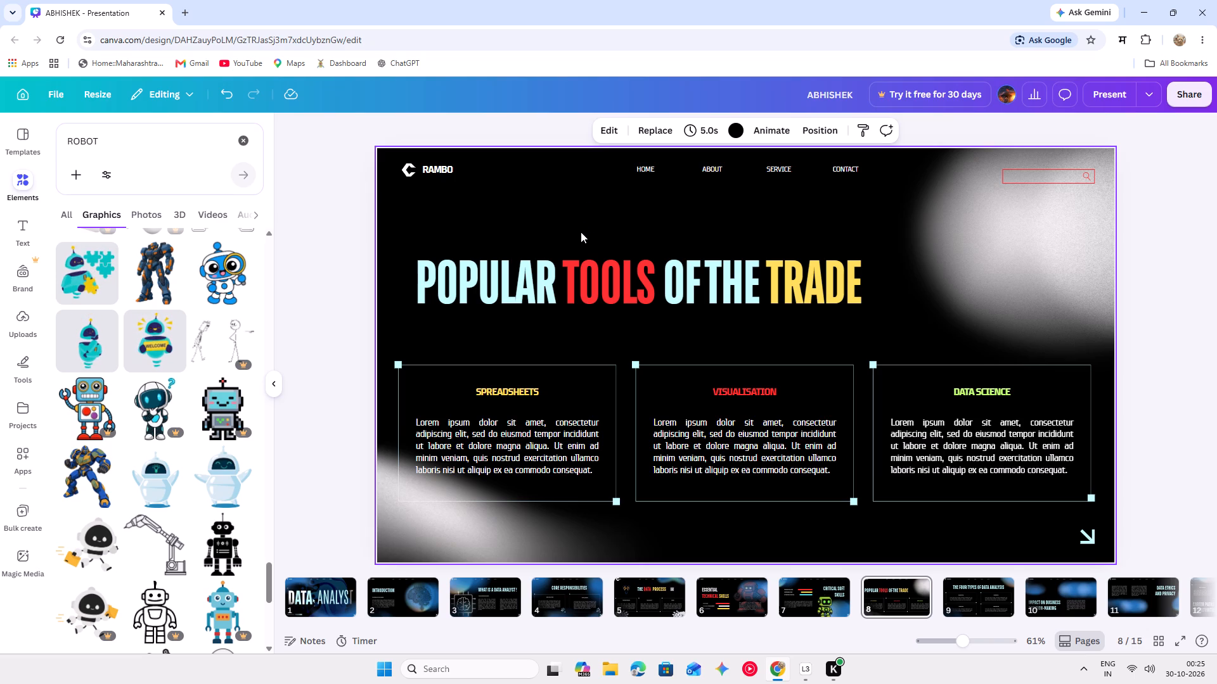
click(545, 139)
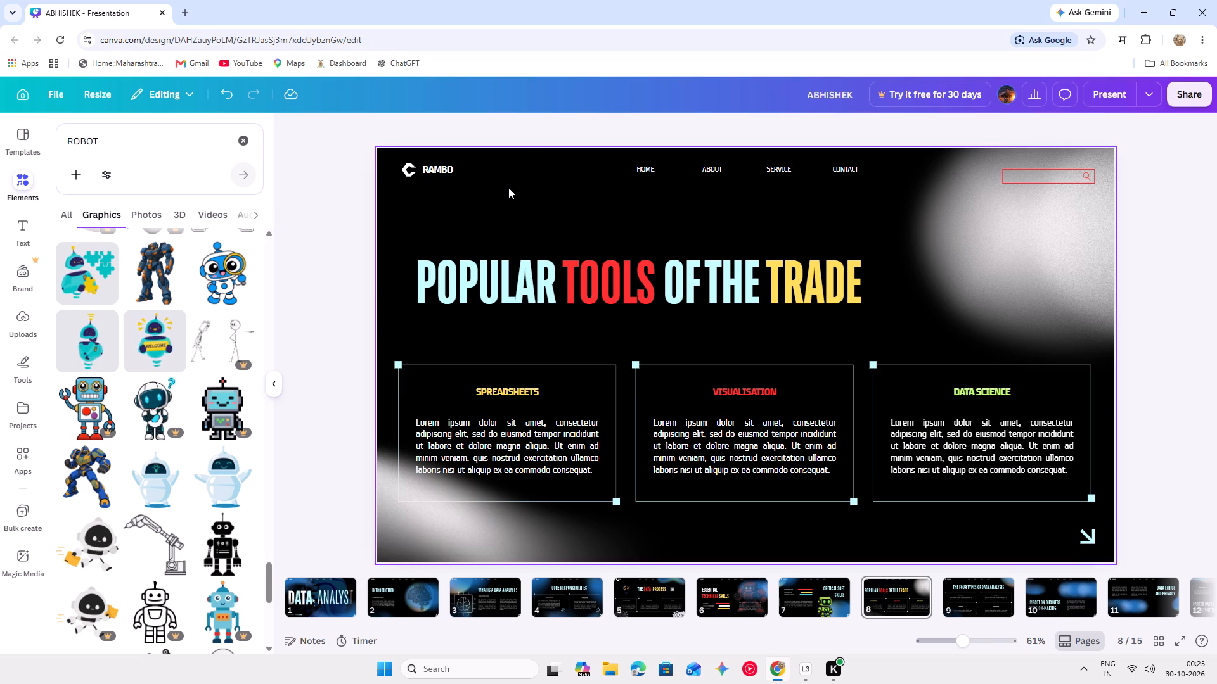
Move the RAMBO header text left so it sits right beside the logo, aligned with the slide title's left edge.
drag(454, 174, 440, 174)
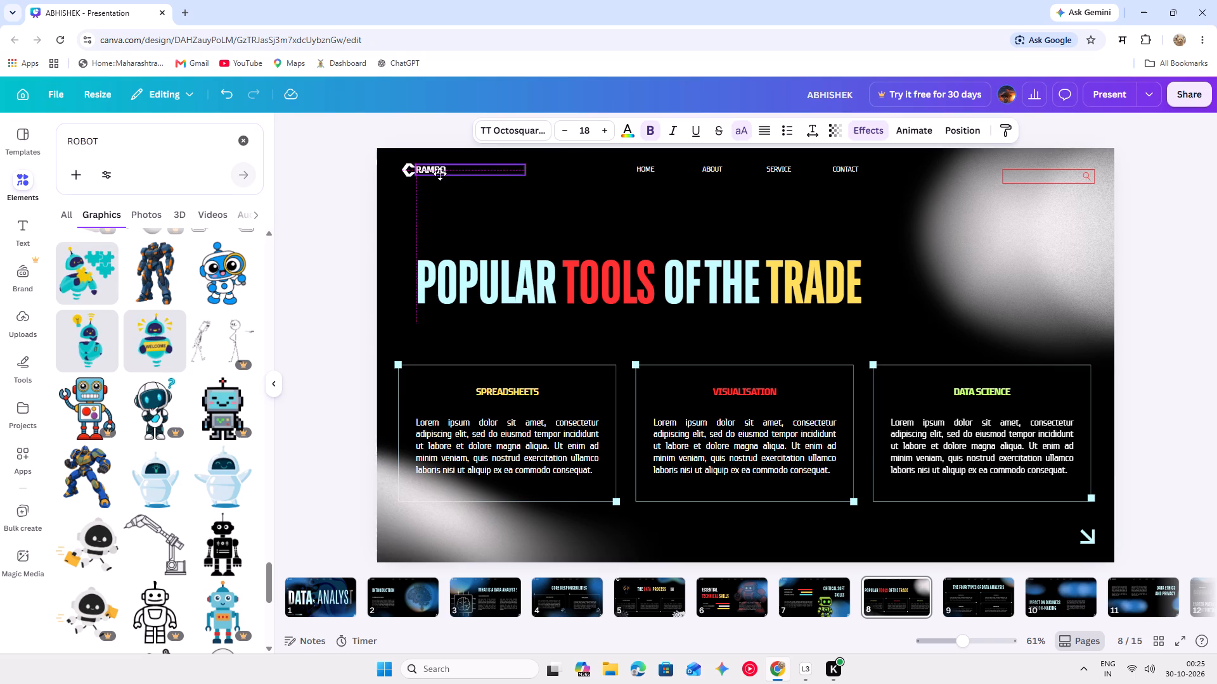
drag(440, 174, 447, 174)
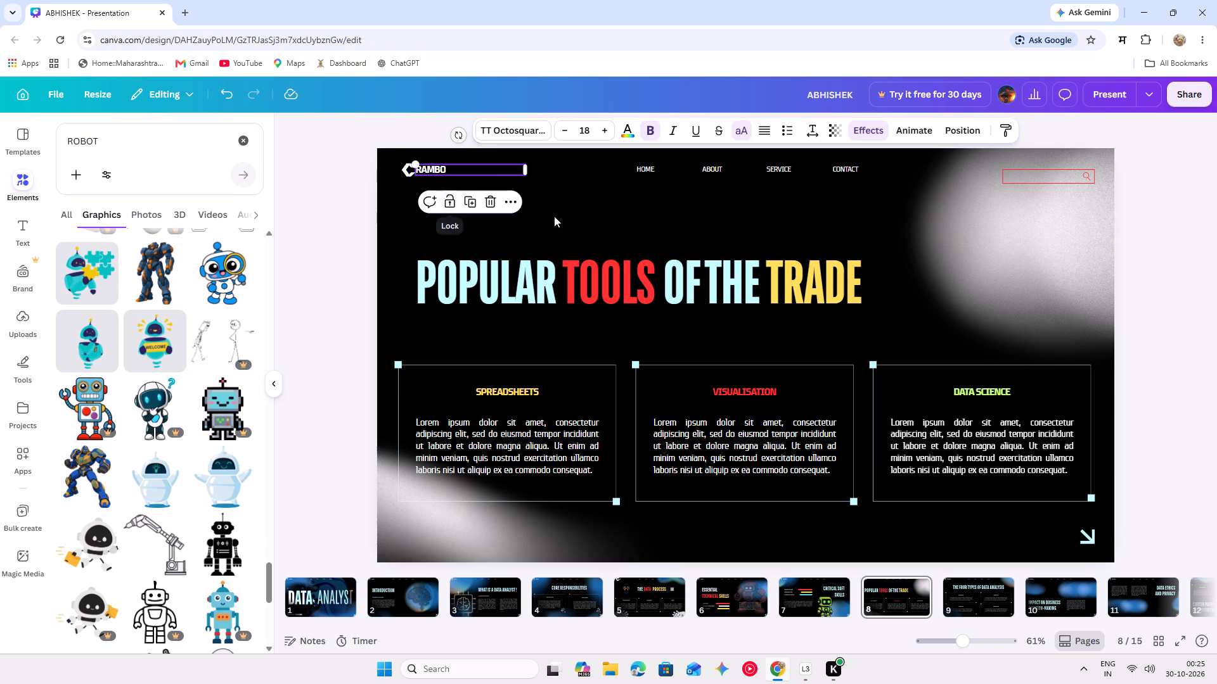
click(576, 222)
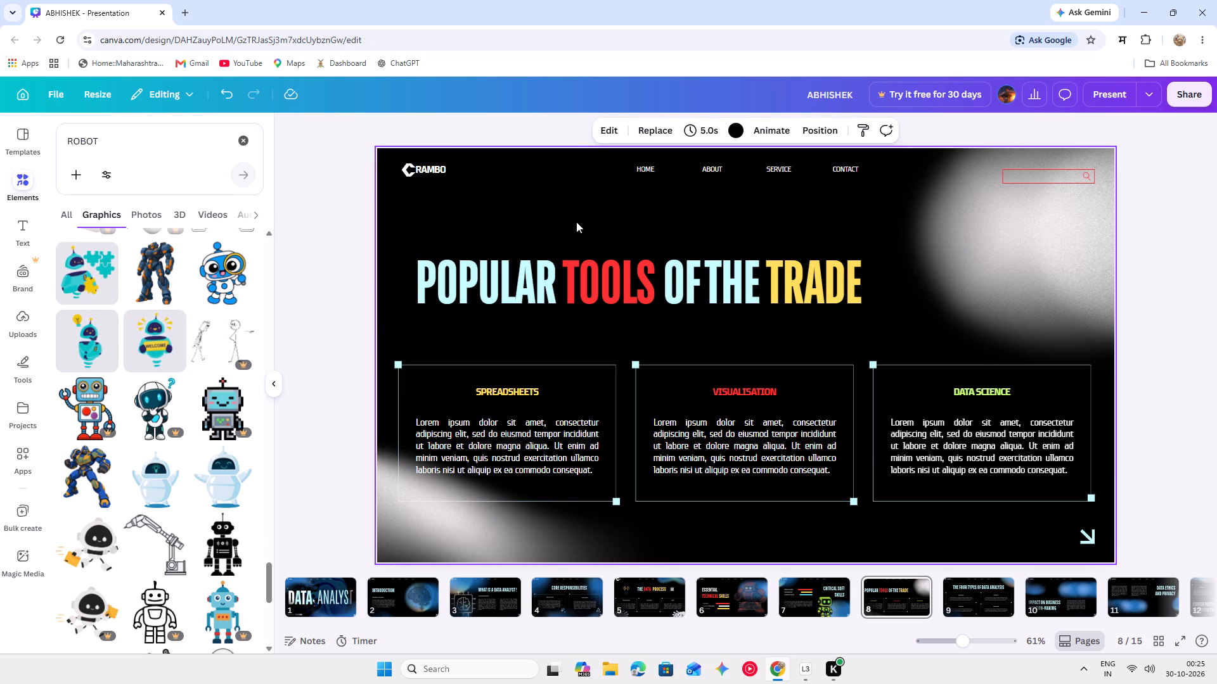
Shrink the upper-right white glow and reposition it to the right of the title, ending just above the Data Science box.
drag(1053, 289, 1046, 301)
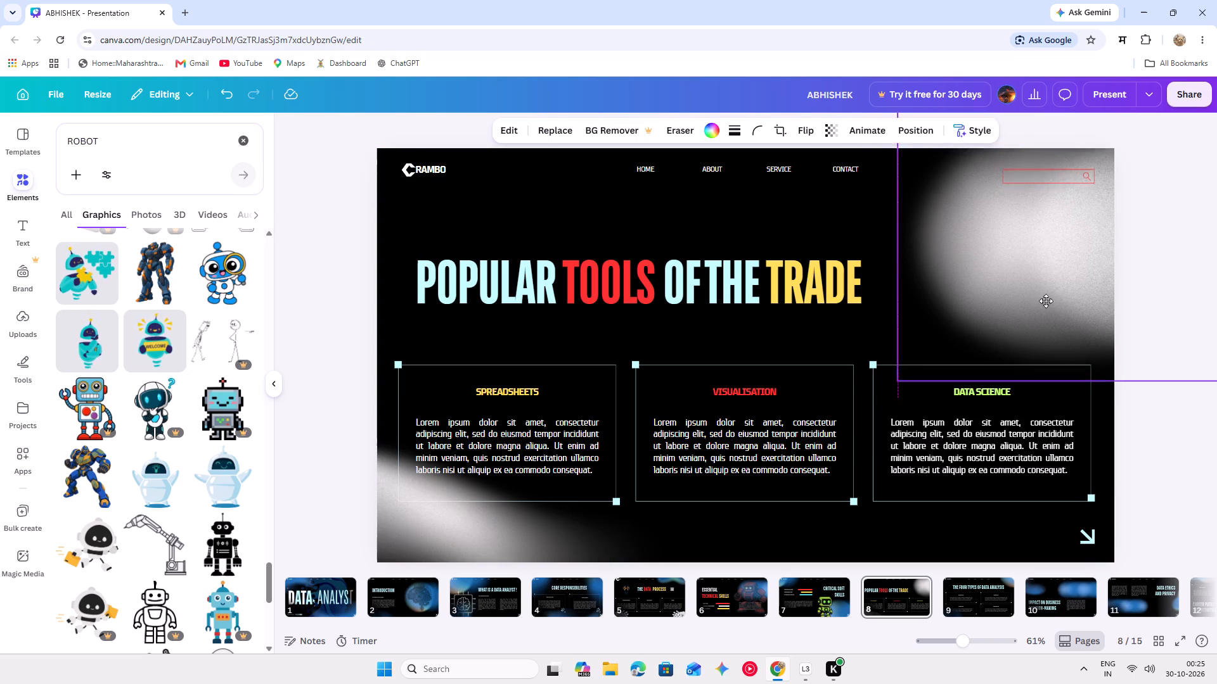
drag(1046, 301, 1157, 326)
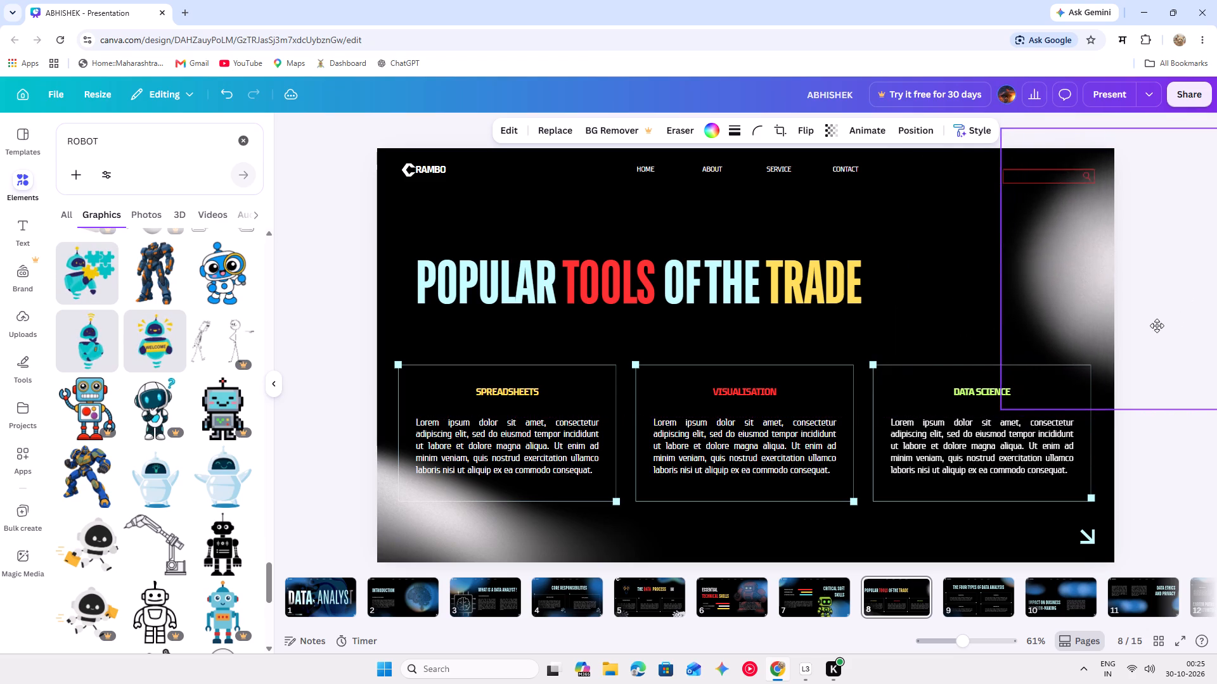
drag(1157, 326, 1041, 303)
drag(1041, 303, 1052, 326)
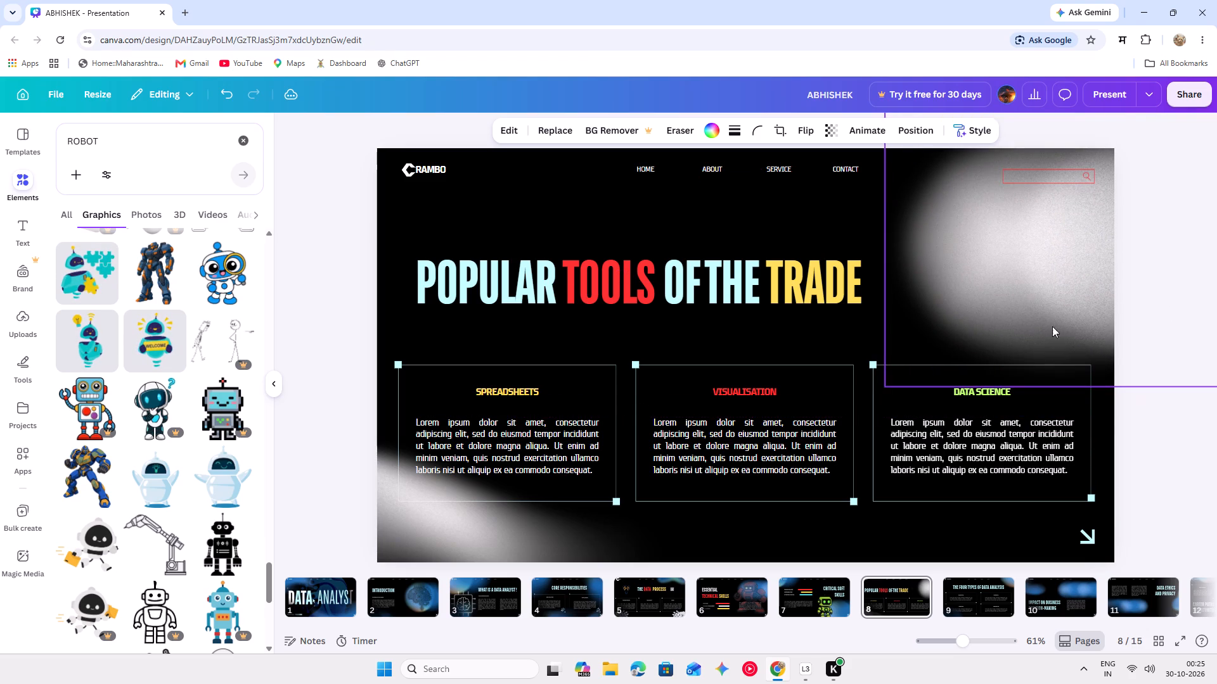
drag(1052, 326, 1057, 341)
drag(883, 386, 957, 337)
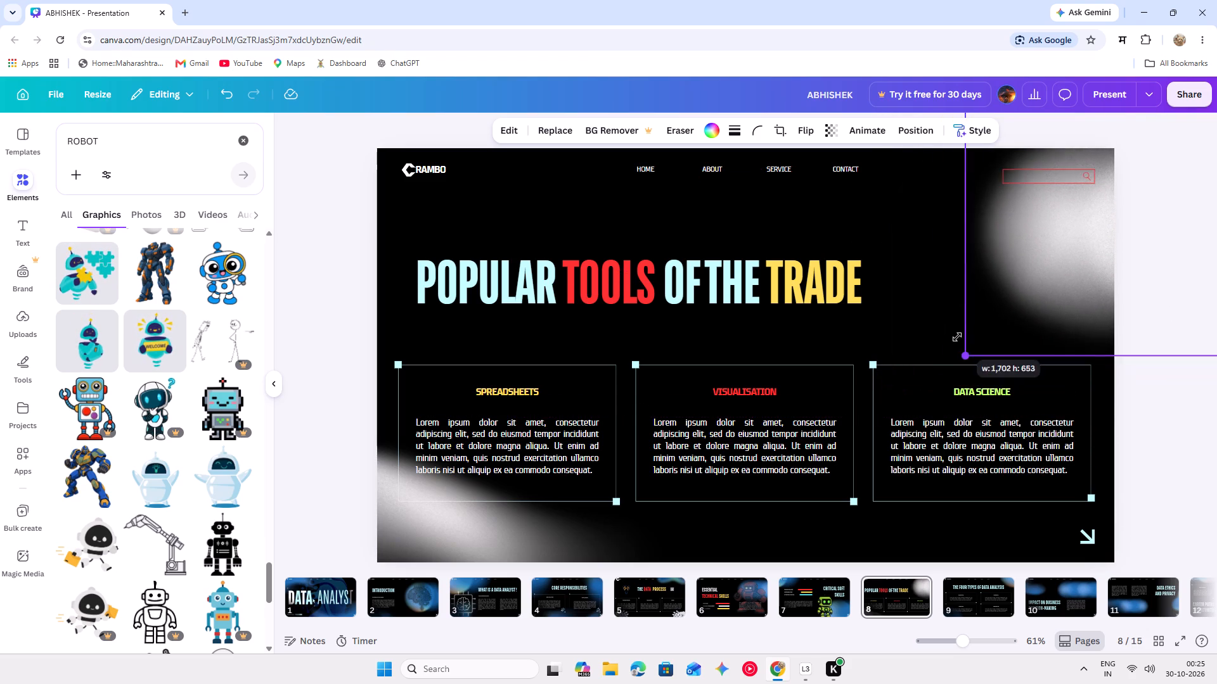
drag(957, 337, 982, 326)
drag(1092, 265, 1047, 268)
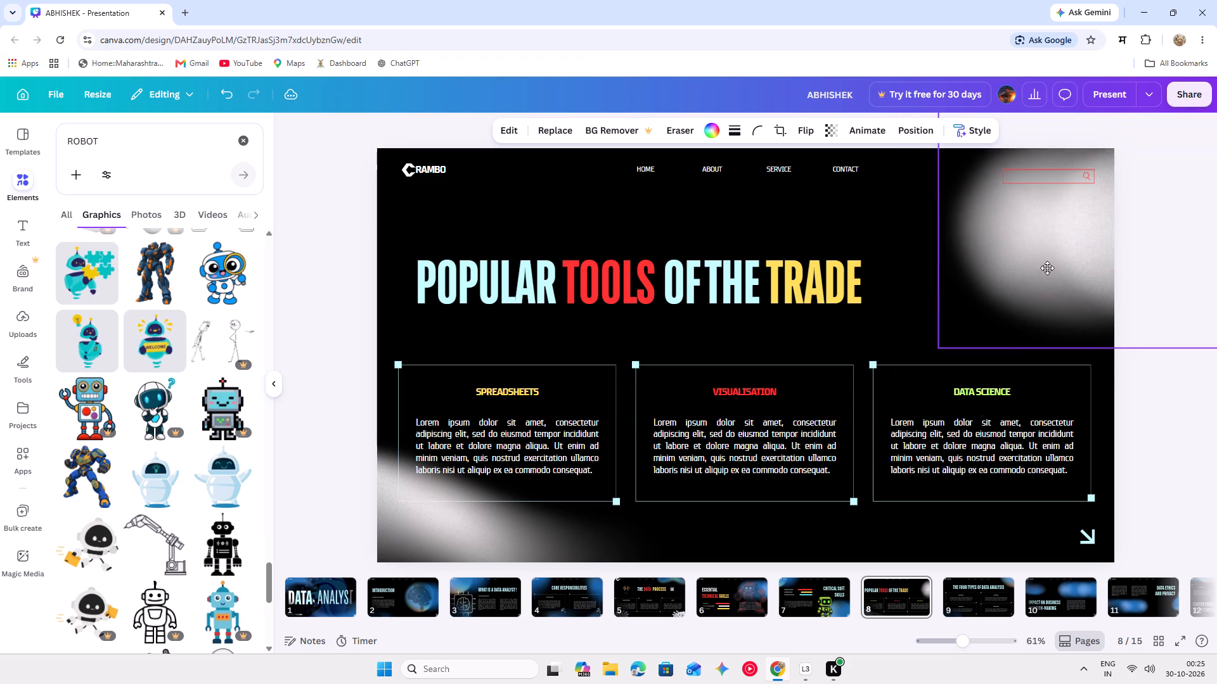
drag(1047, 268, 978, 265)
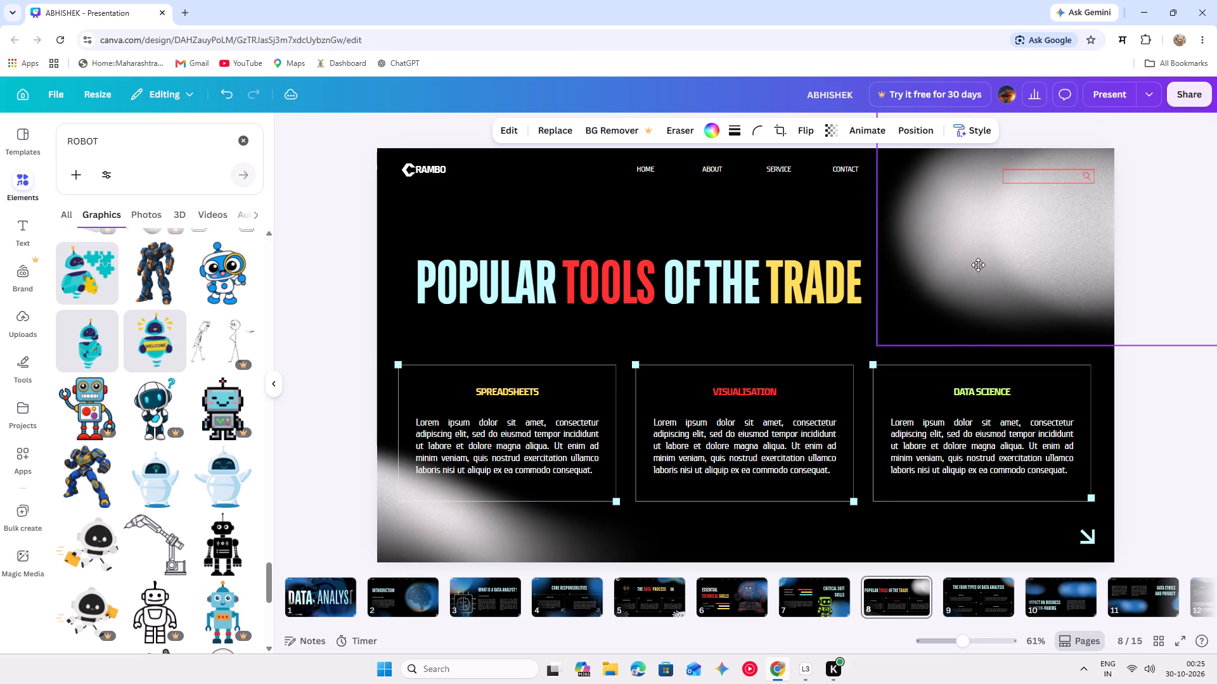
drag(978, 265, 981, 274)
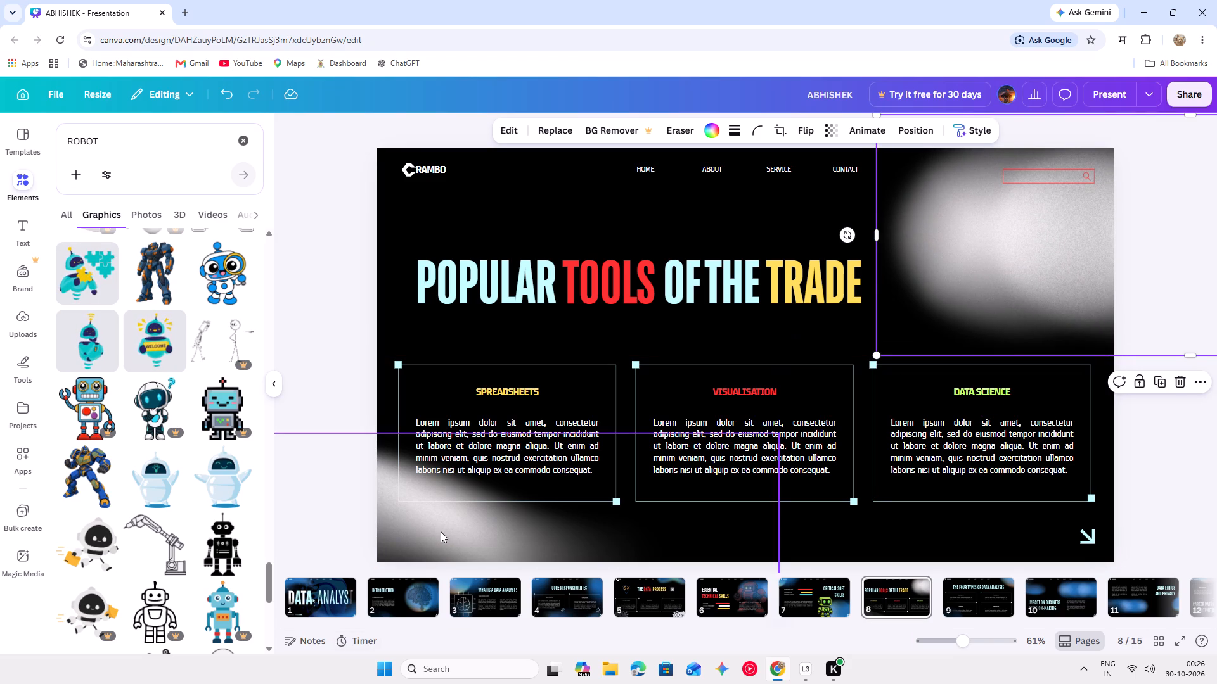
Move the white glow in the slide's lower-left corner further down, partly off the slide.
drag(442, 529, 444, 565)
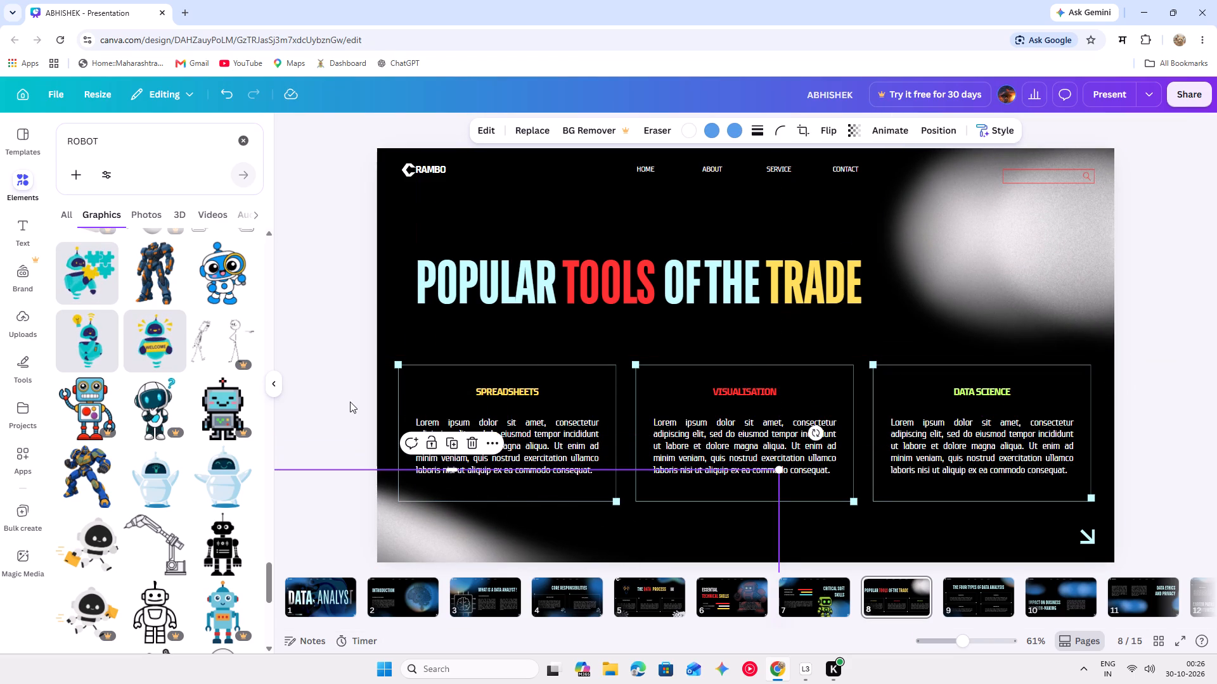
click(349, 400)
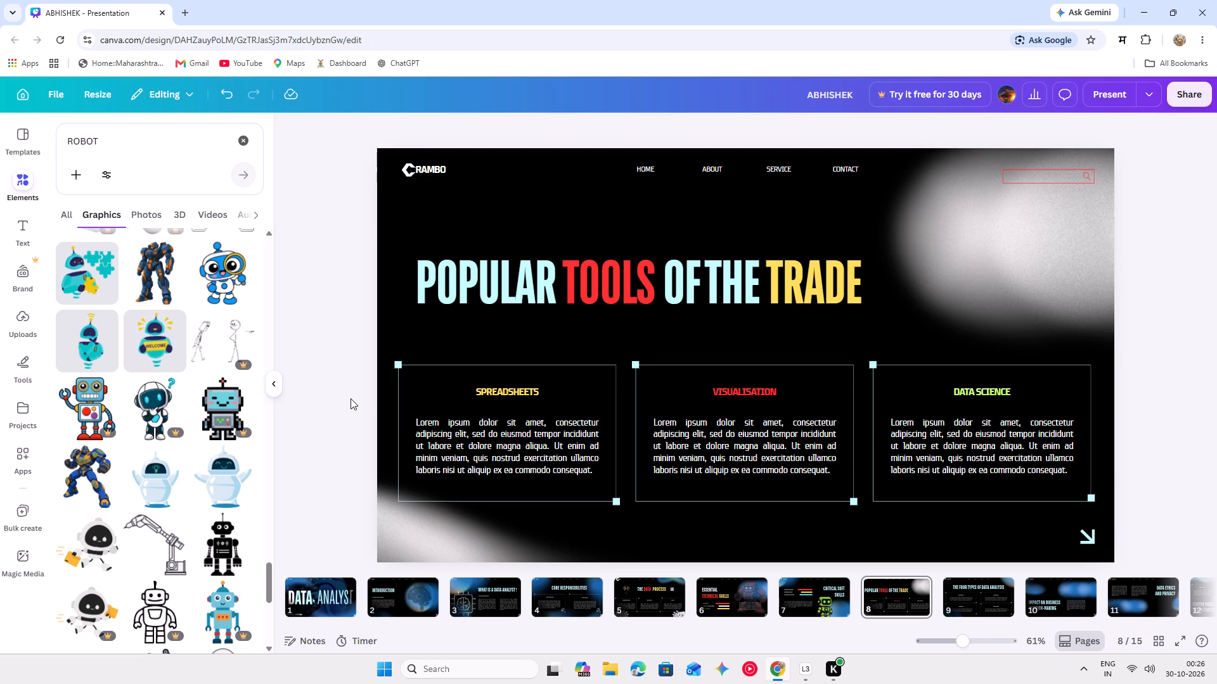
click(367, 262)
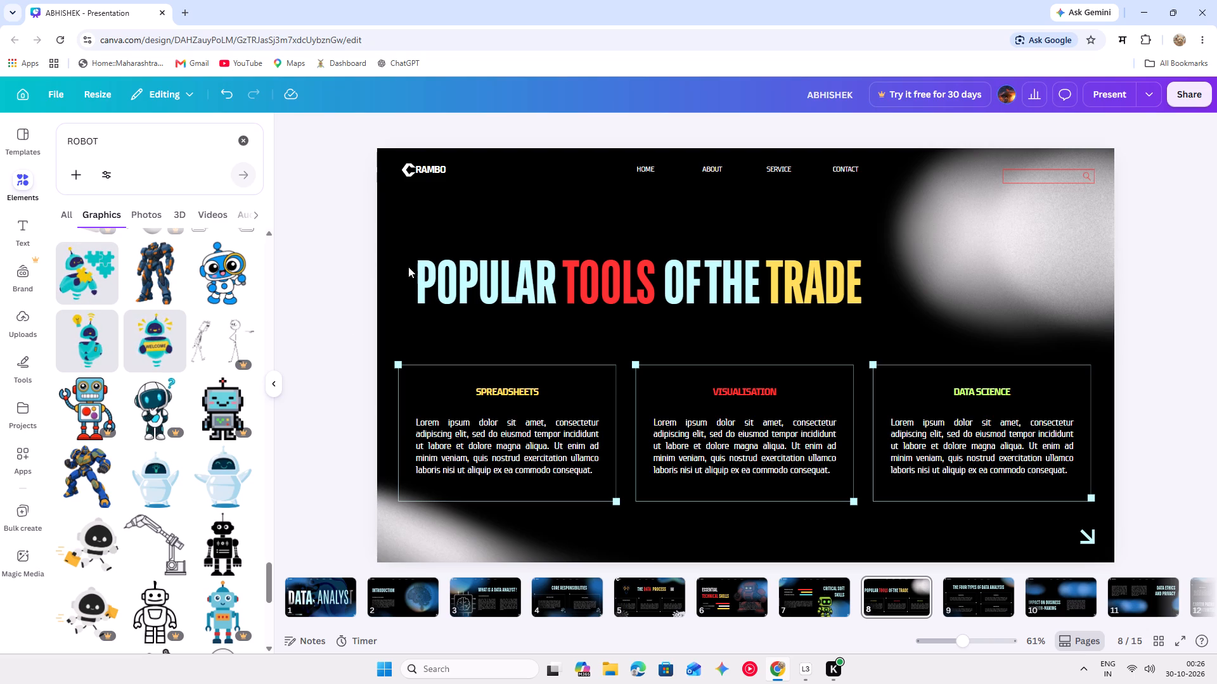
Recolour the body paragraphs in the Spreadsheets, Visualisation and Data Science boxes light grey.
click(548, 424)
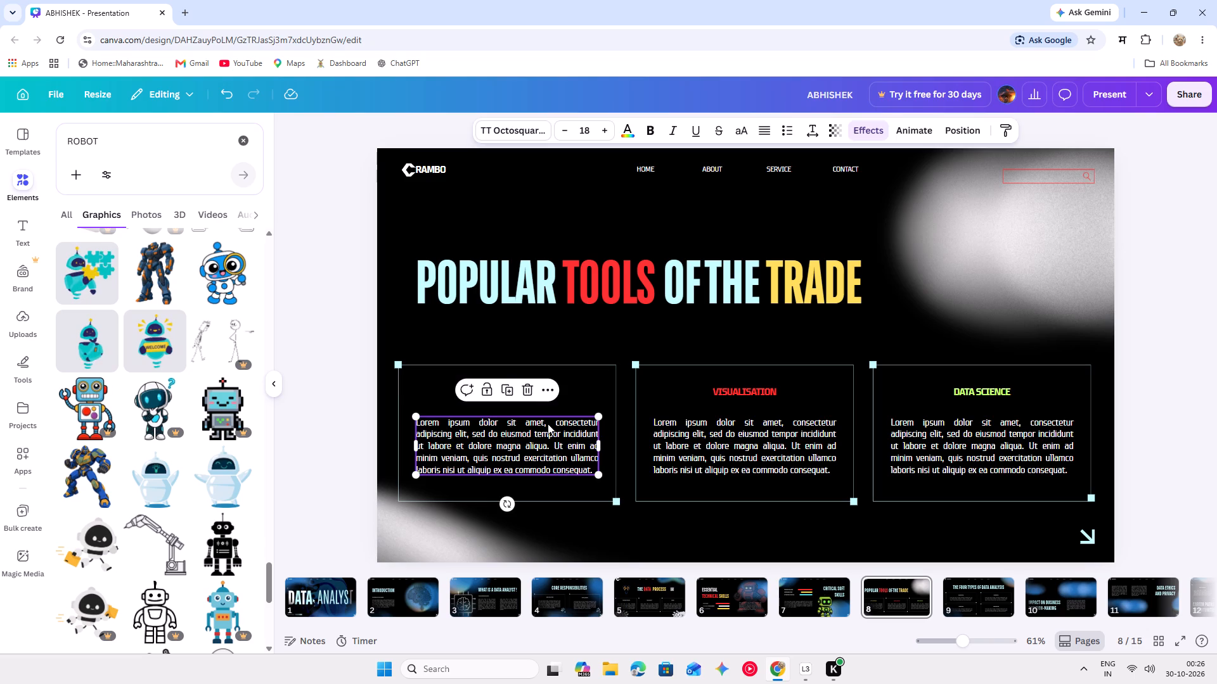
click(635, 137)
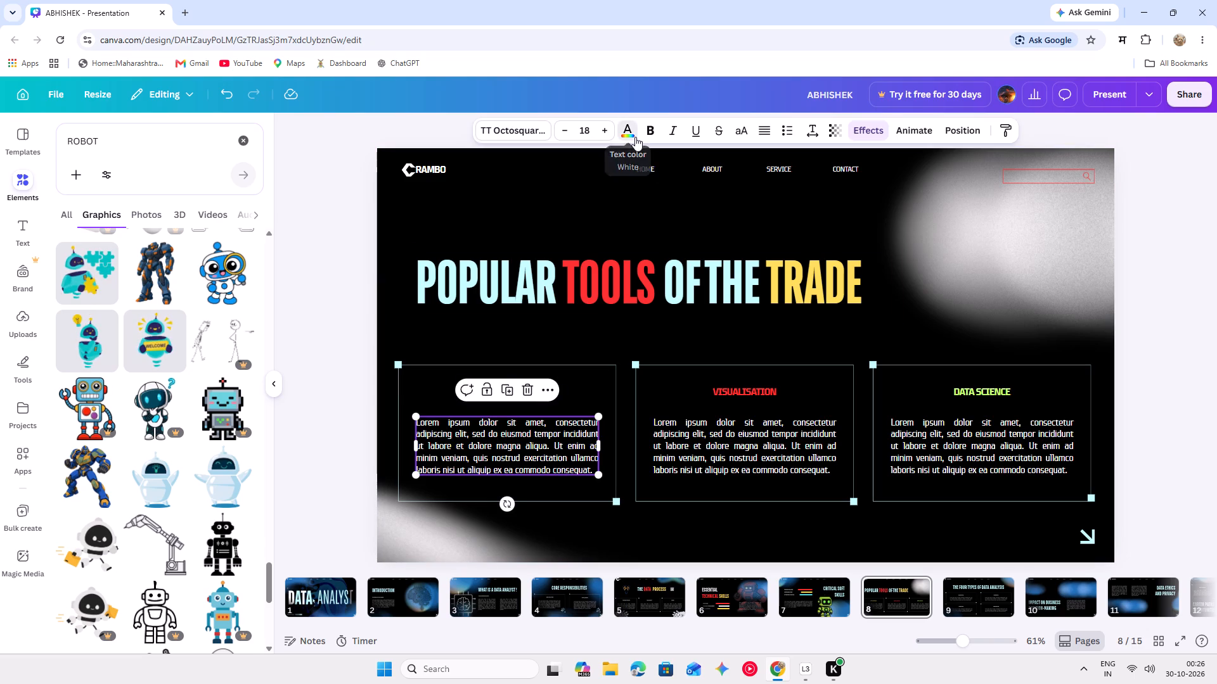
click(218, 500)
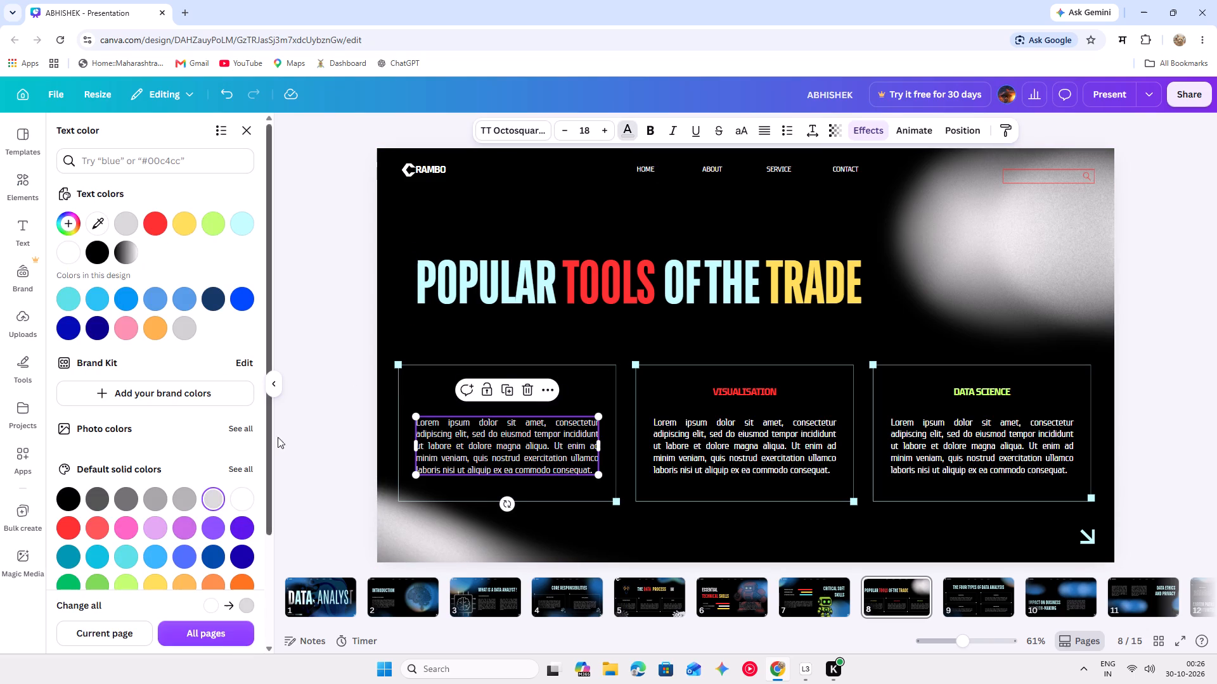
click(313, 426)
click(676, 451)
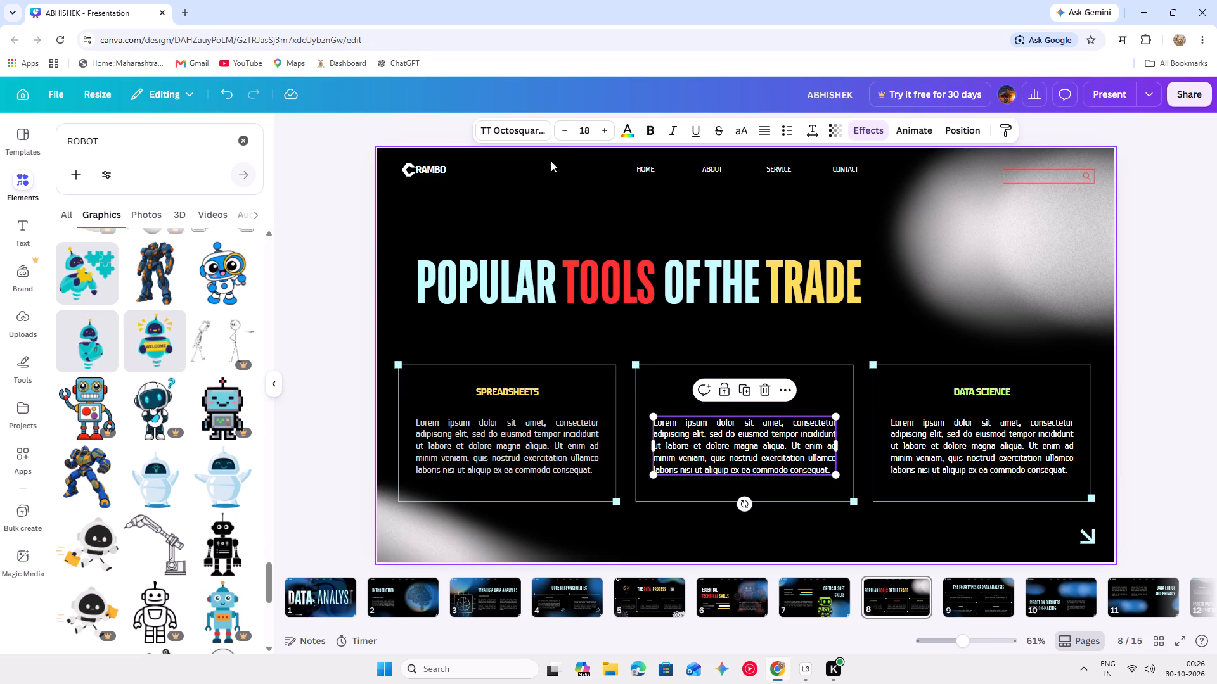
click(624, 134)
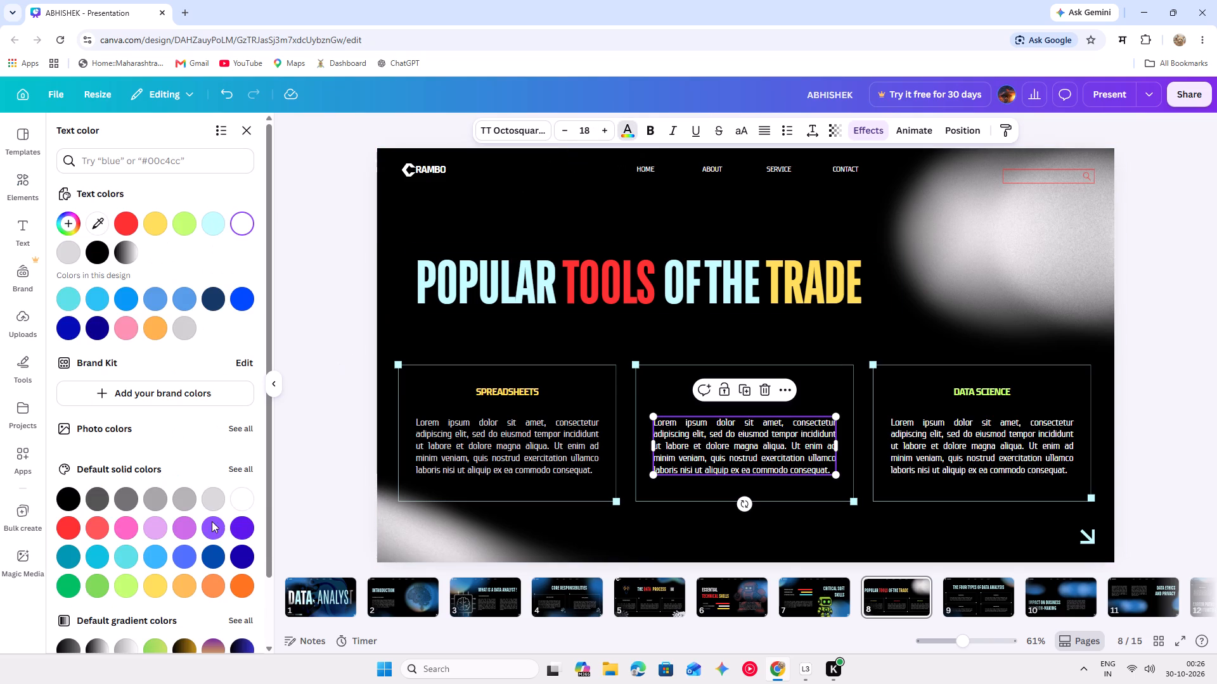
click(209, 498)
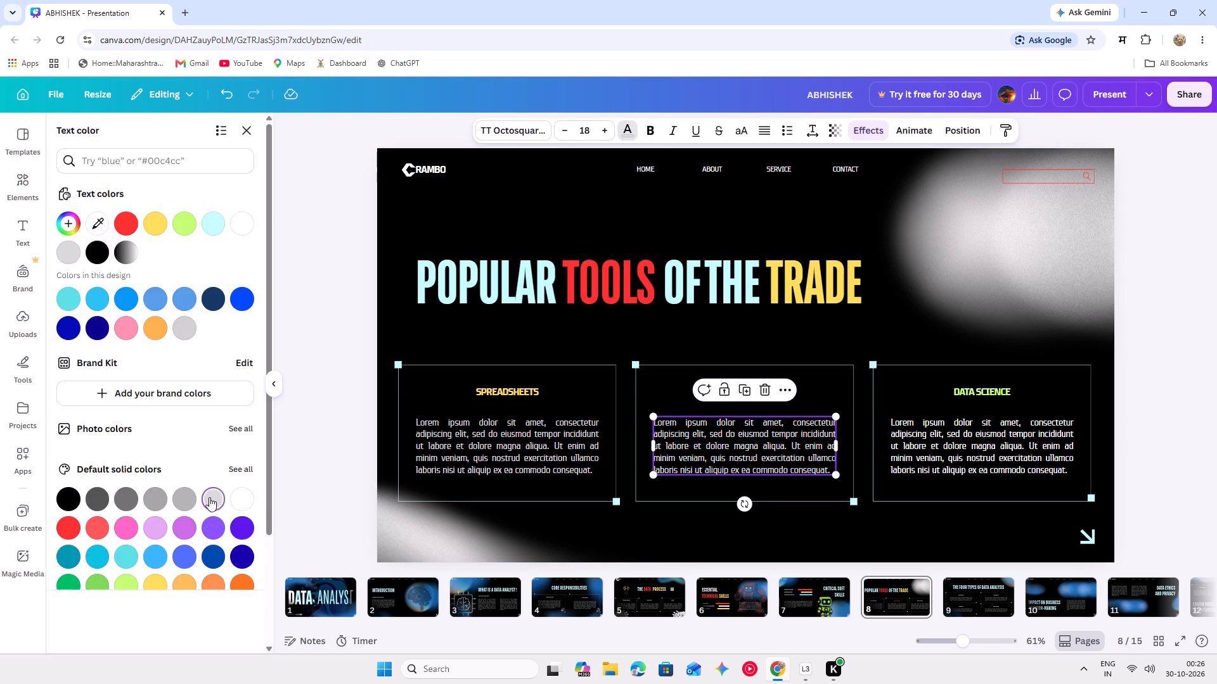
click(340, 363)
click(1003, 442)
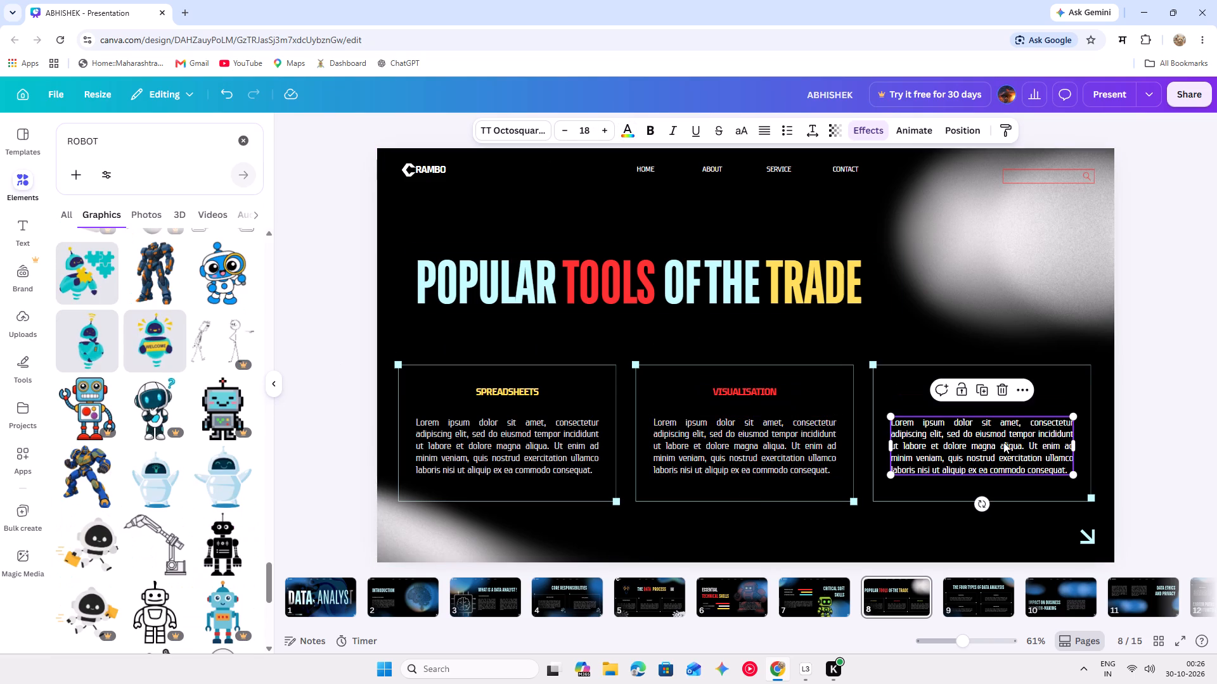
click(622, 132)
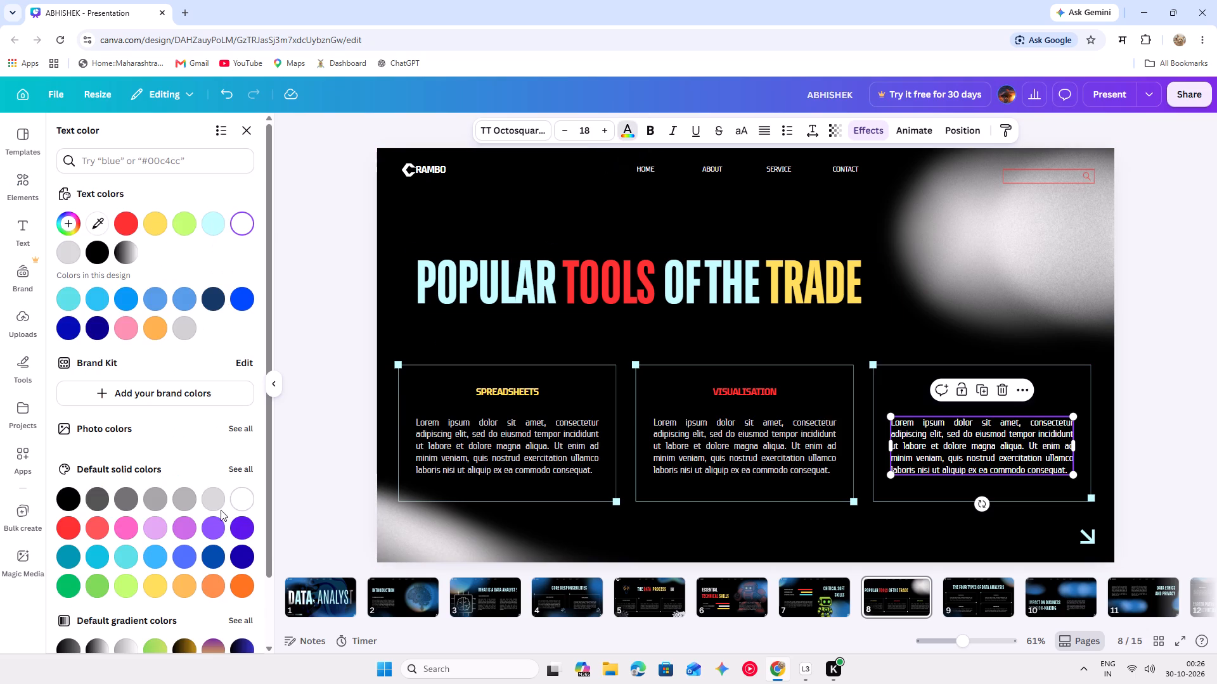
click(210, 502)
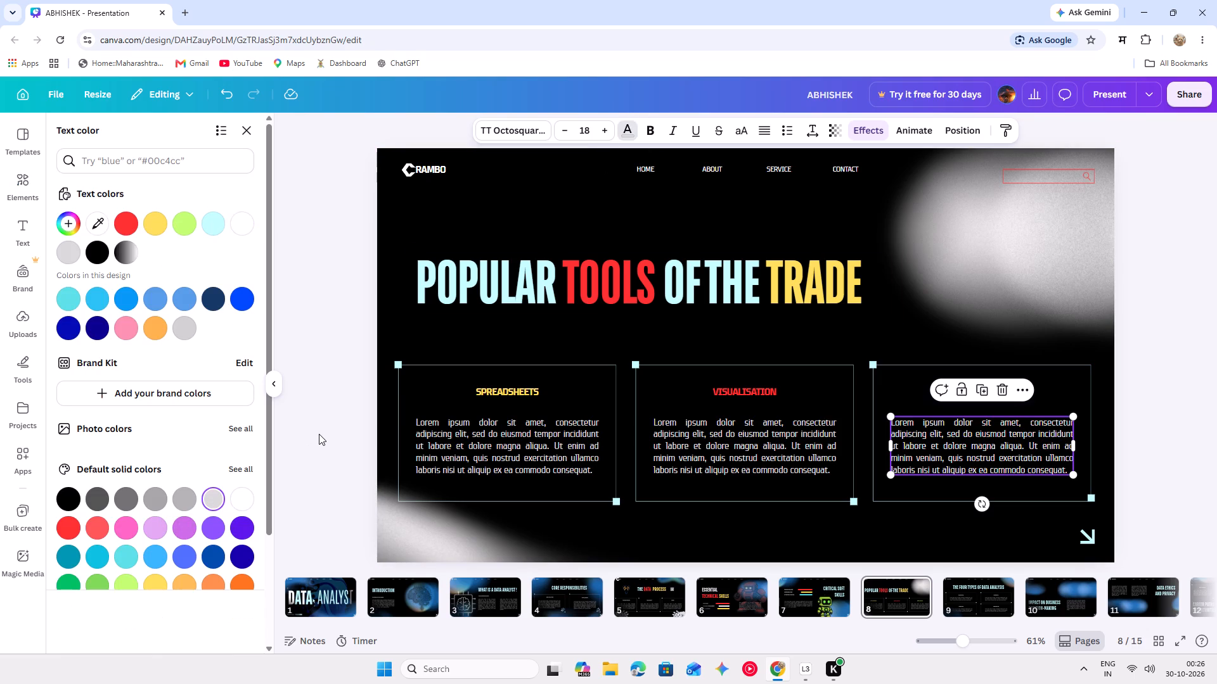
click(321, 433)
click(321, 433)
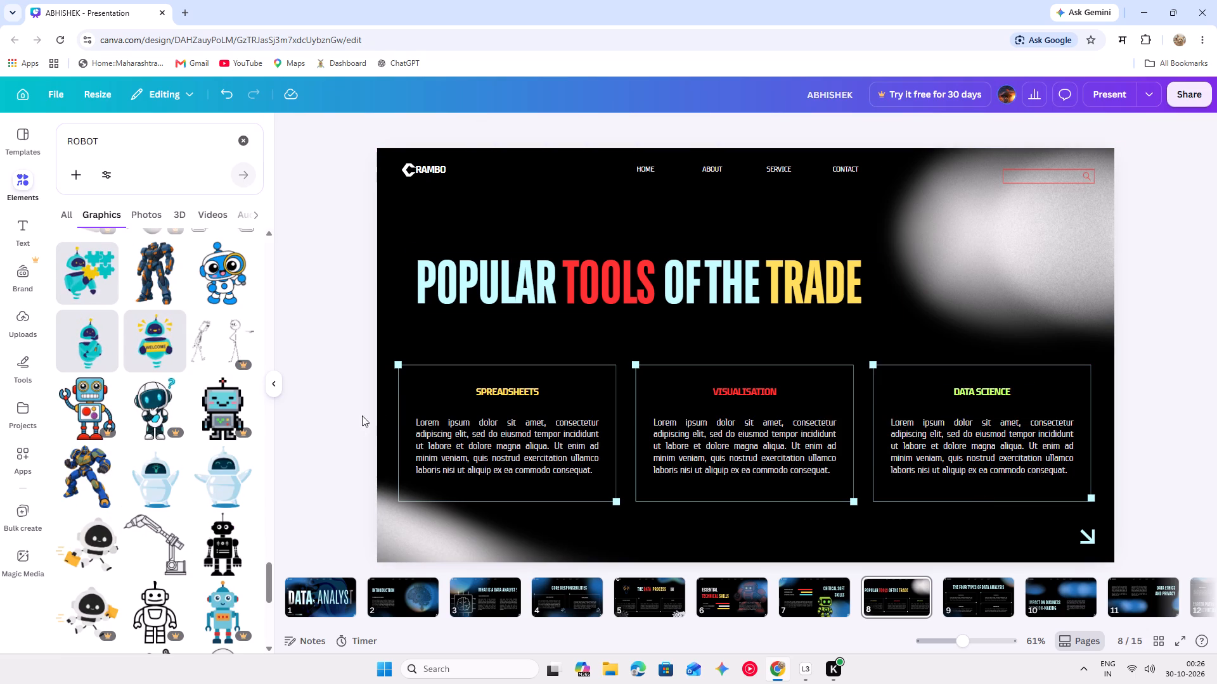
Lock all elements on slide 8 and test the lock on the upper-right glow.
click(467, 333)
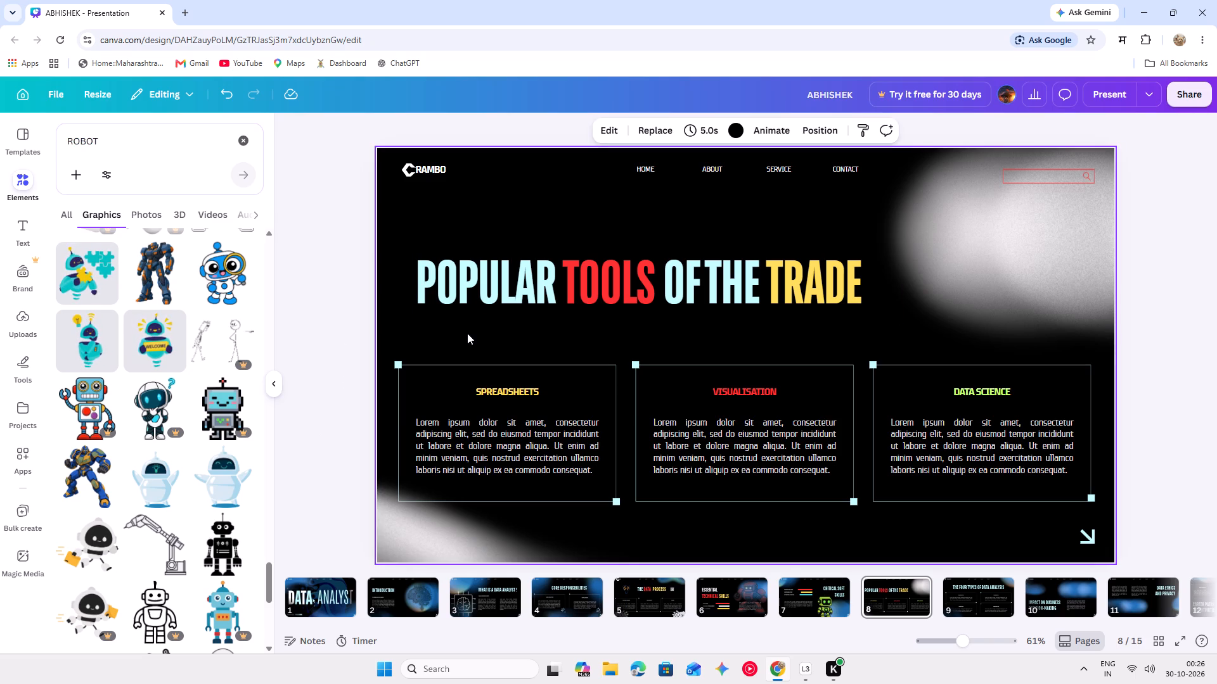
key(ctrl+a)
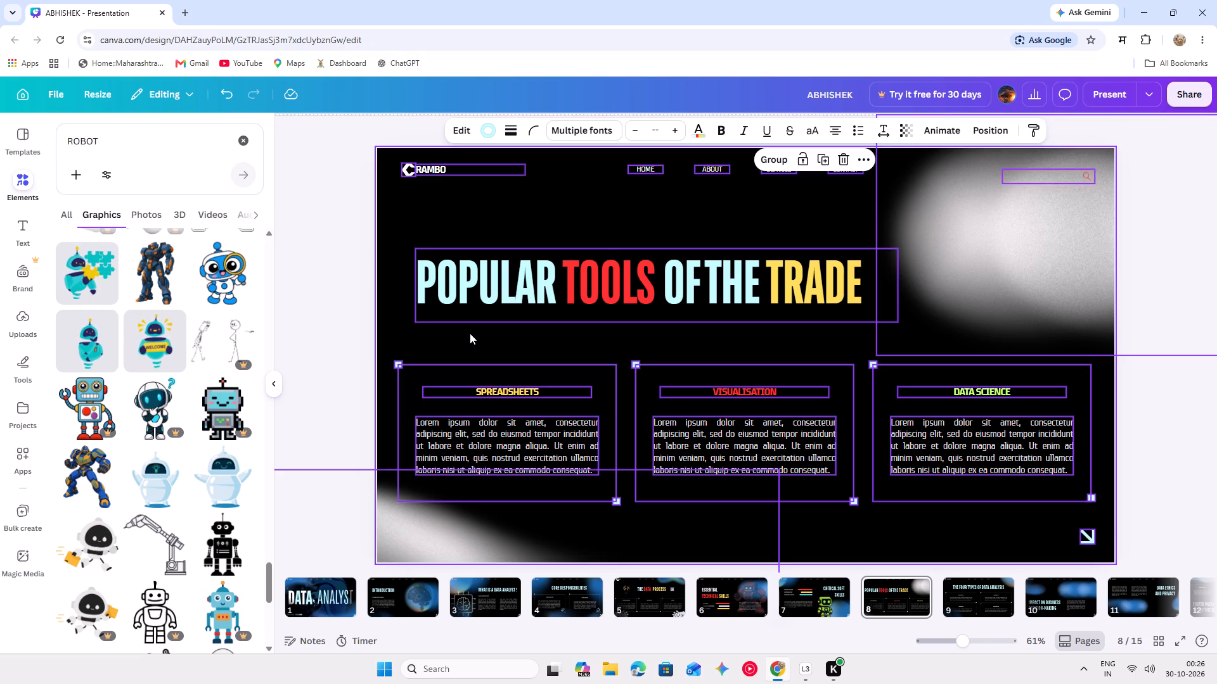
click(797, 165)
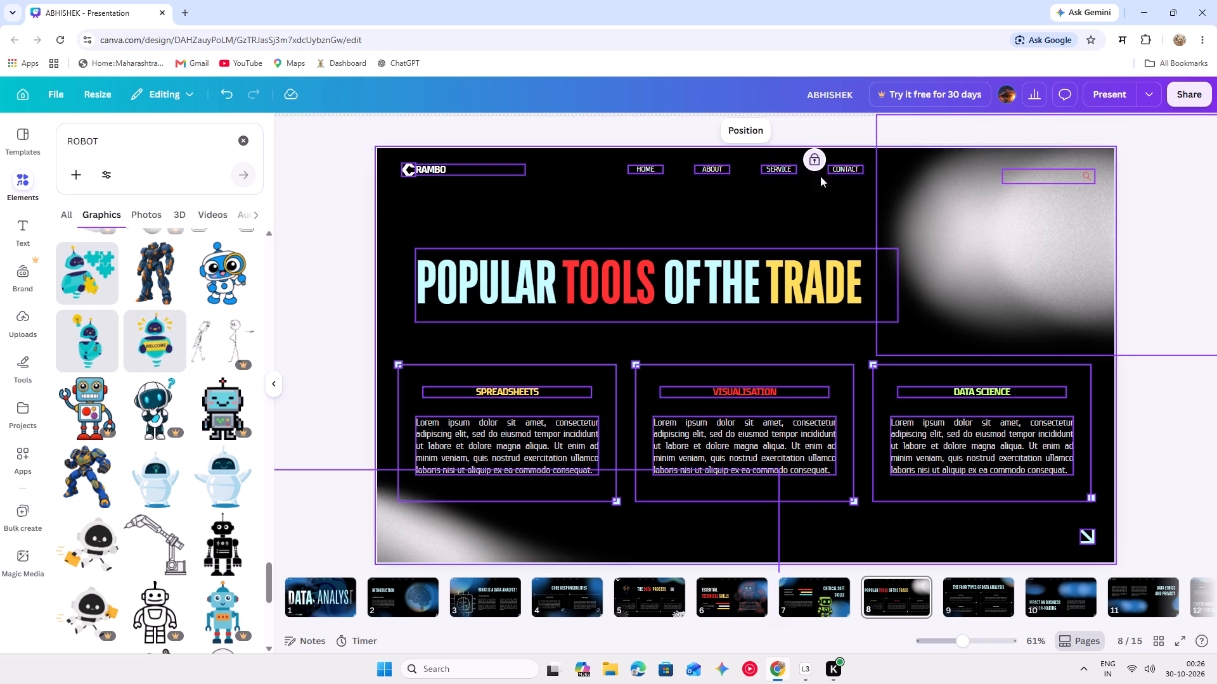
click(1149, 279)
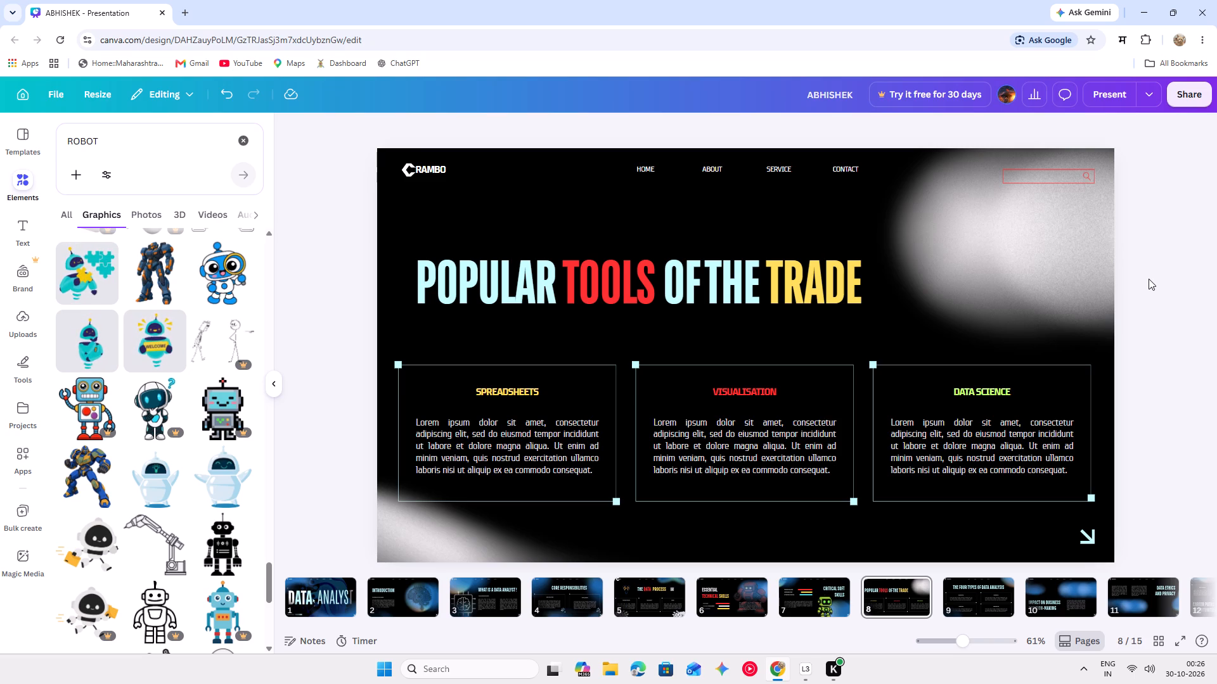
drag(1078, 282, 1079, 298)
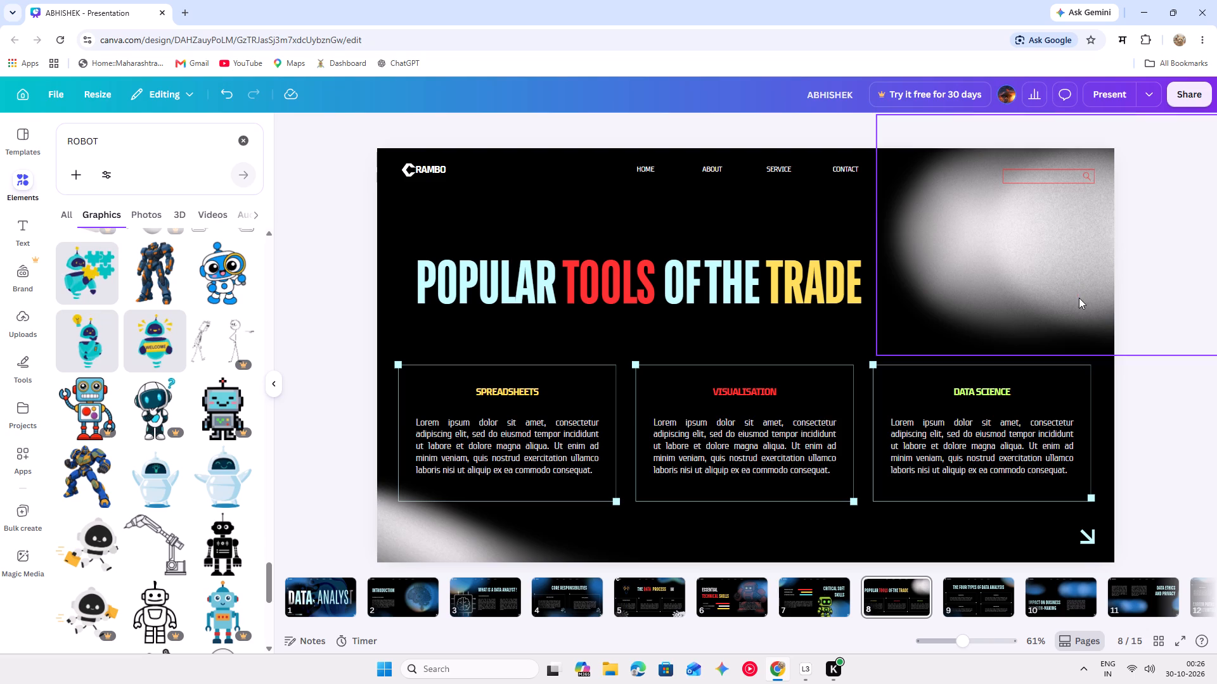
On slide 9, recolour the word ANALYSIS in the title with the light grey-to-white gradient.
scroll(1176, 394, up, 1)
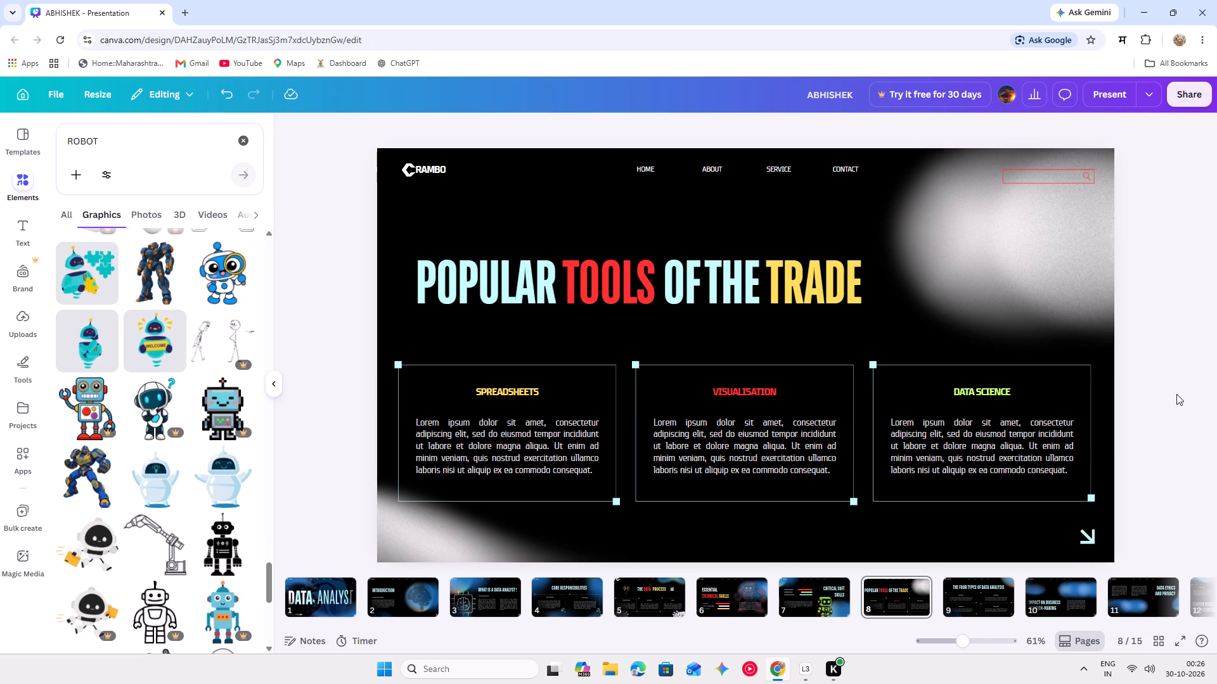
scroll(1176, 394, down, 1)
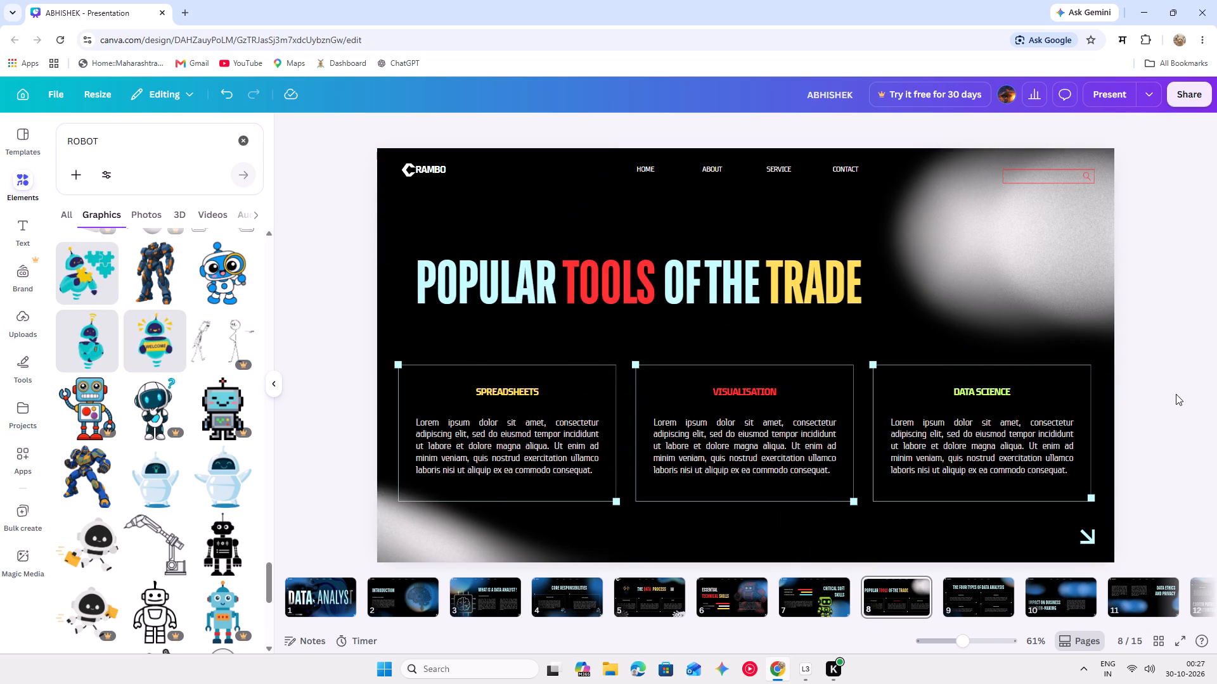
scroll(1176, 394, down, 1)
click(557, 253)
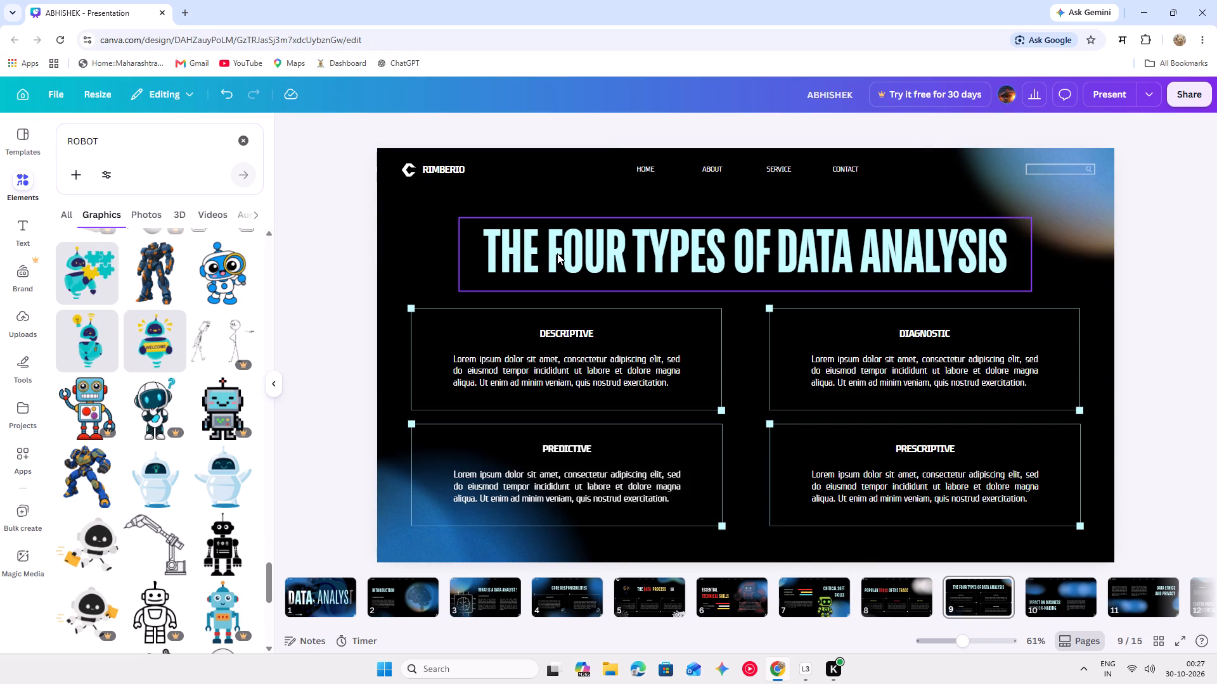
click(1021, 249)
click(1021, 249)
click(1022, 250)
drag(1022, 250, 996, 250)
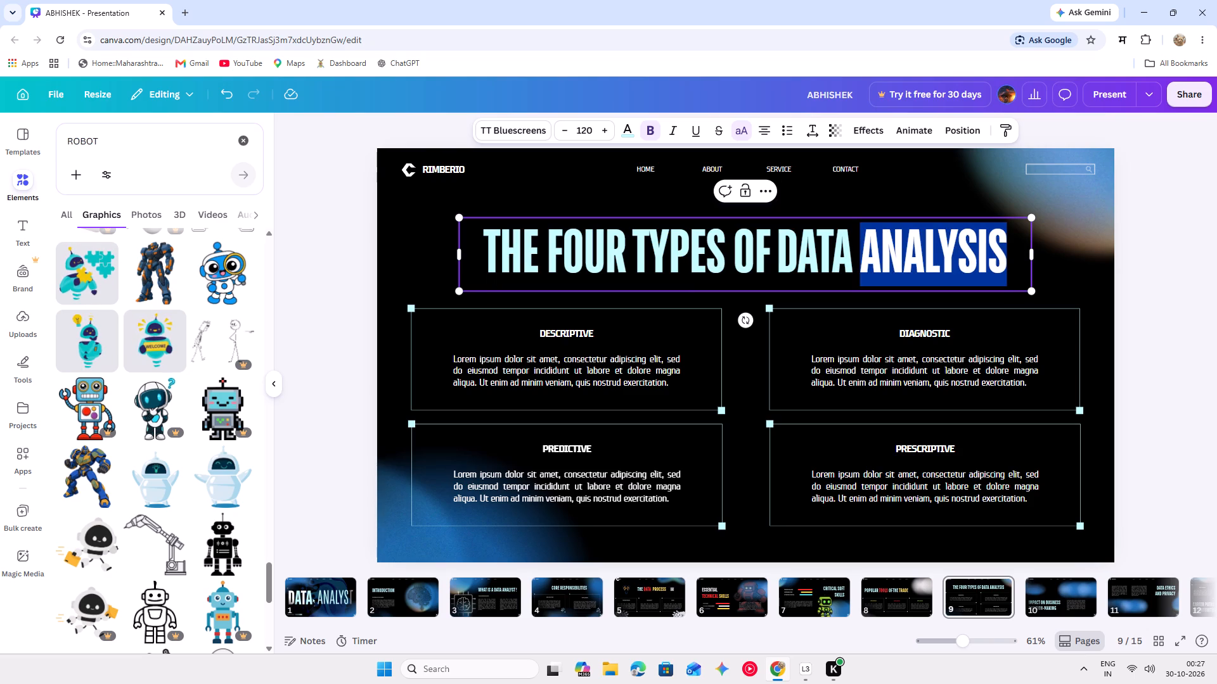
drag(996, 250, 957, 250)
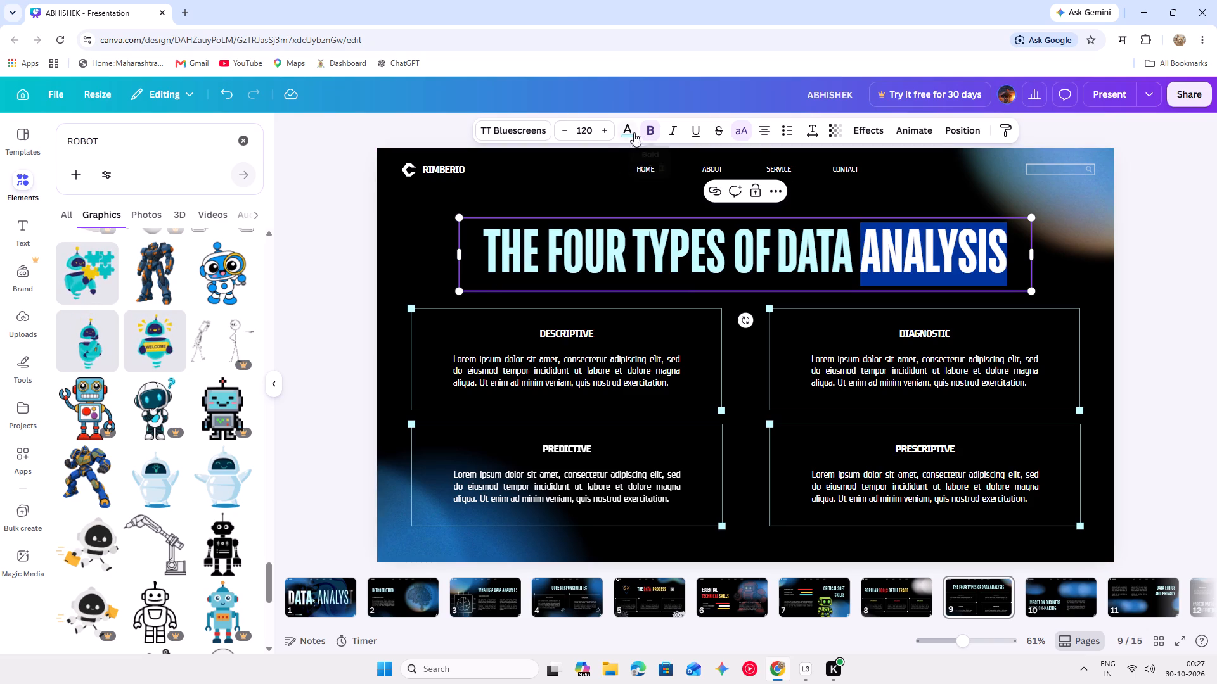
click(625, 134)
scroll(197, 536, down, 1)
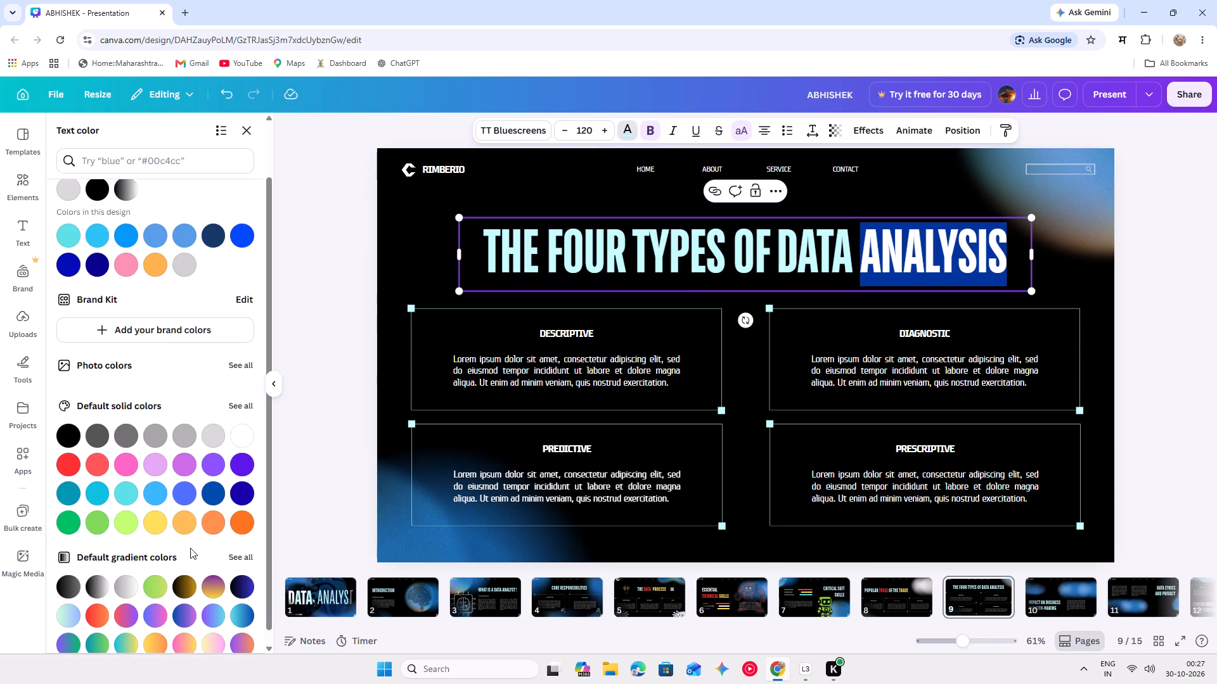
click(120, 588)
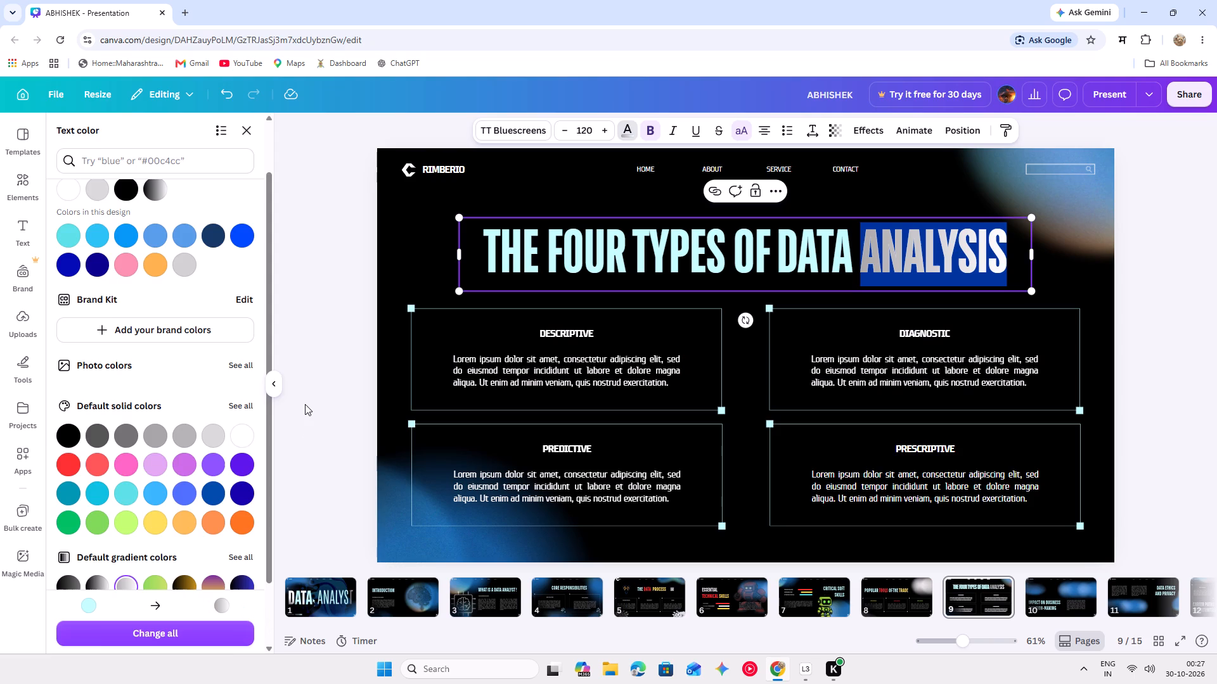
Recolour the words FOUR TYPES in slide 9's title with the red-to-orange gradient.
click(309, 403)
click(309, 403)
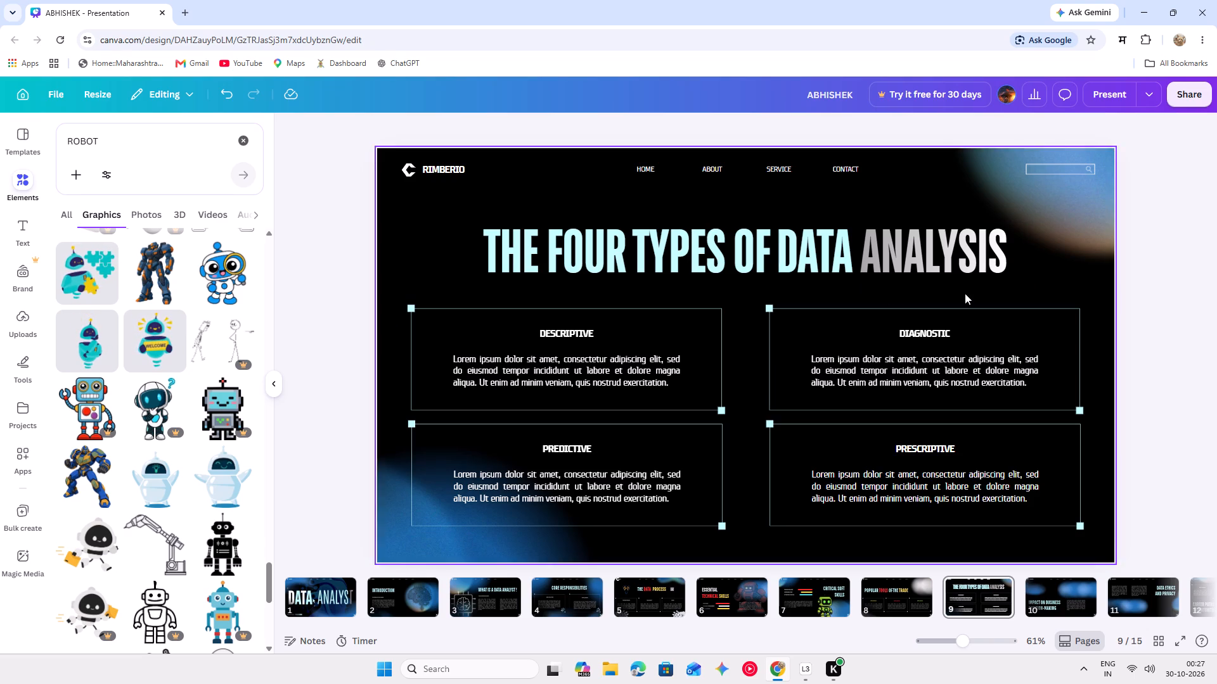
click(622, 253)
click(629, 255)
click(629, 255)
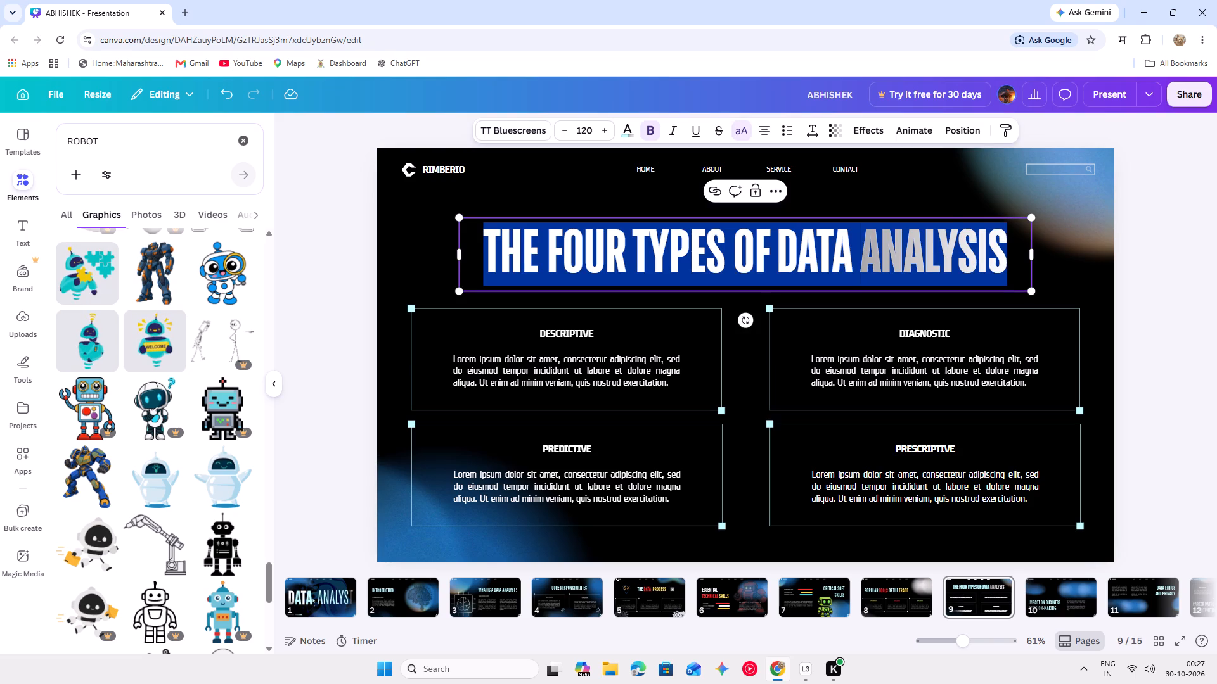
drag(629, 255, 605, 255)
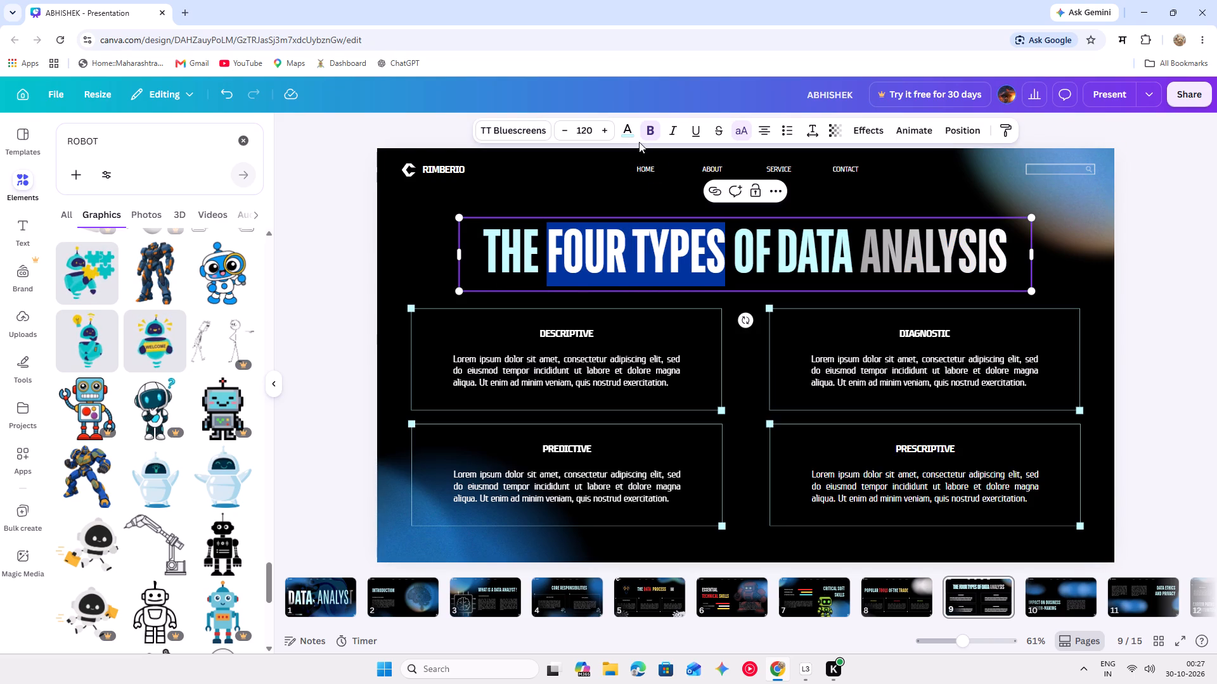
click(631, 133)
scroll(134, 564, down, 1)
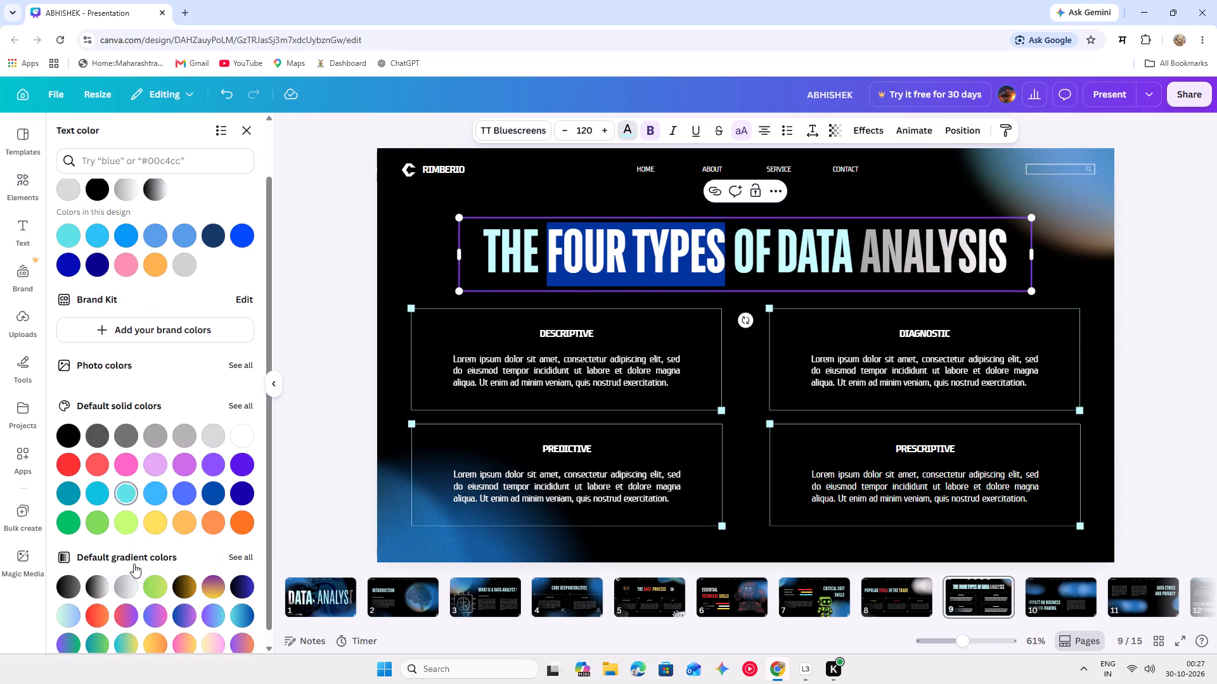
scroll(134, 557, down, 1)
click(98, 599)
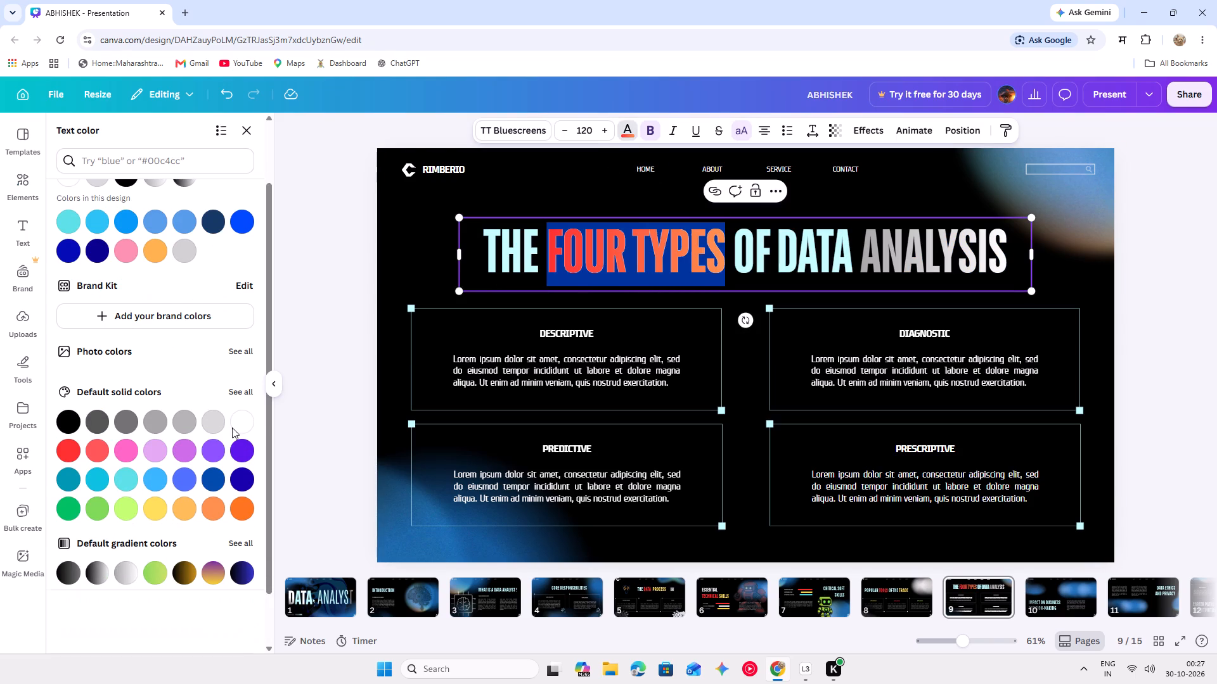
click(316, 388)
click(318, 388)
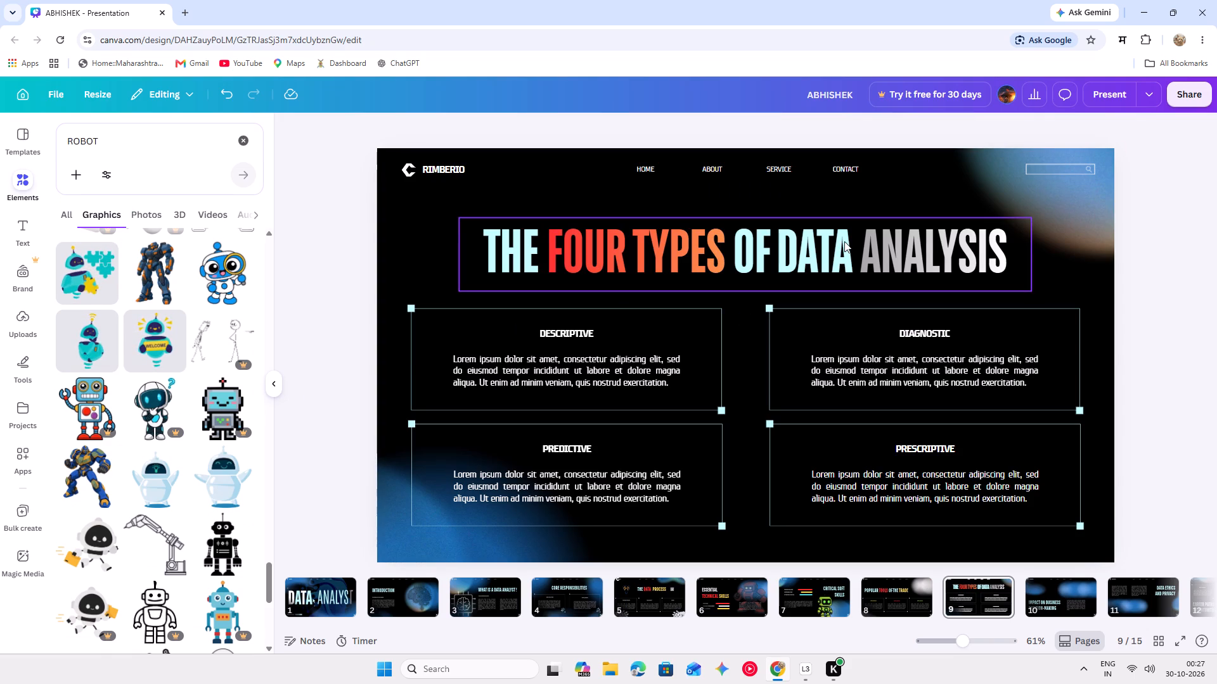
click(1164, 318)
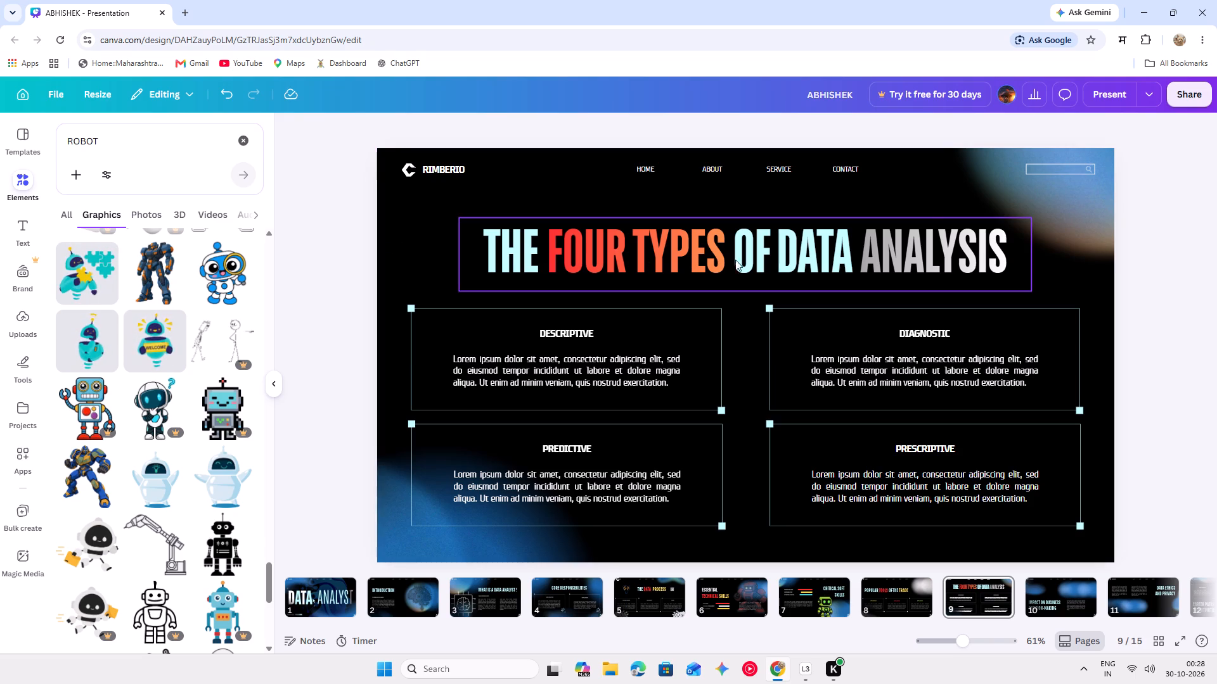
Recolour the search box in slide 9's header solid red.
click(1048, 173)
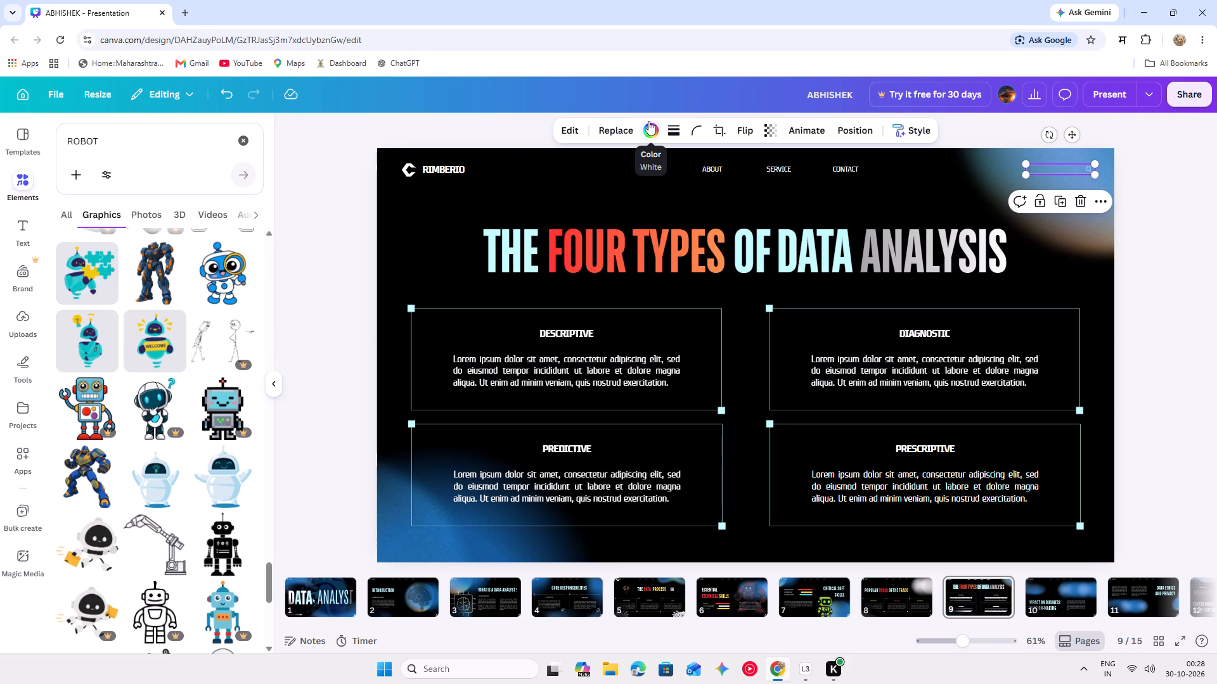
click(648, 121)
click(59, 538)
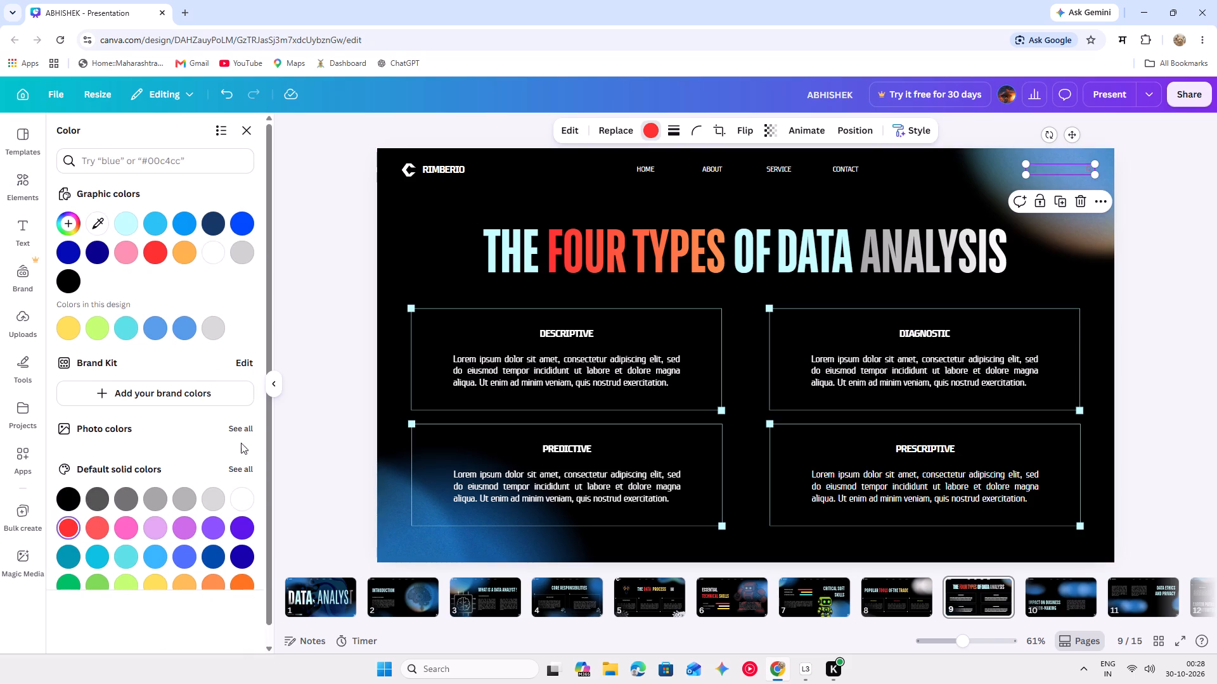
click(342, 390)
click(342, 390)
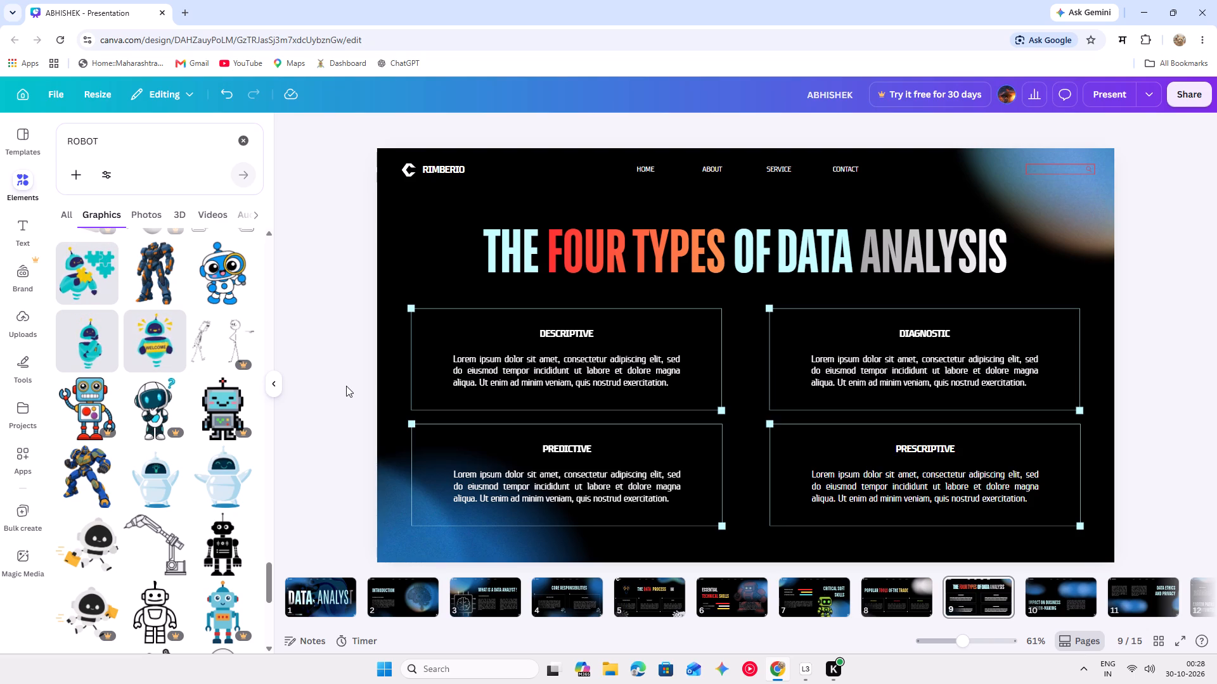
click(346, 386)
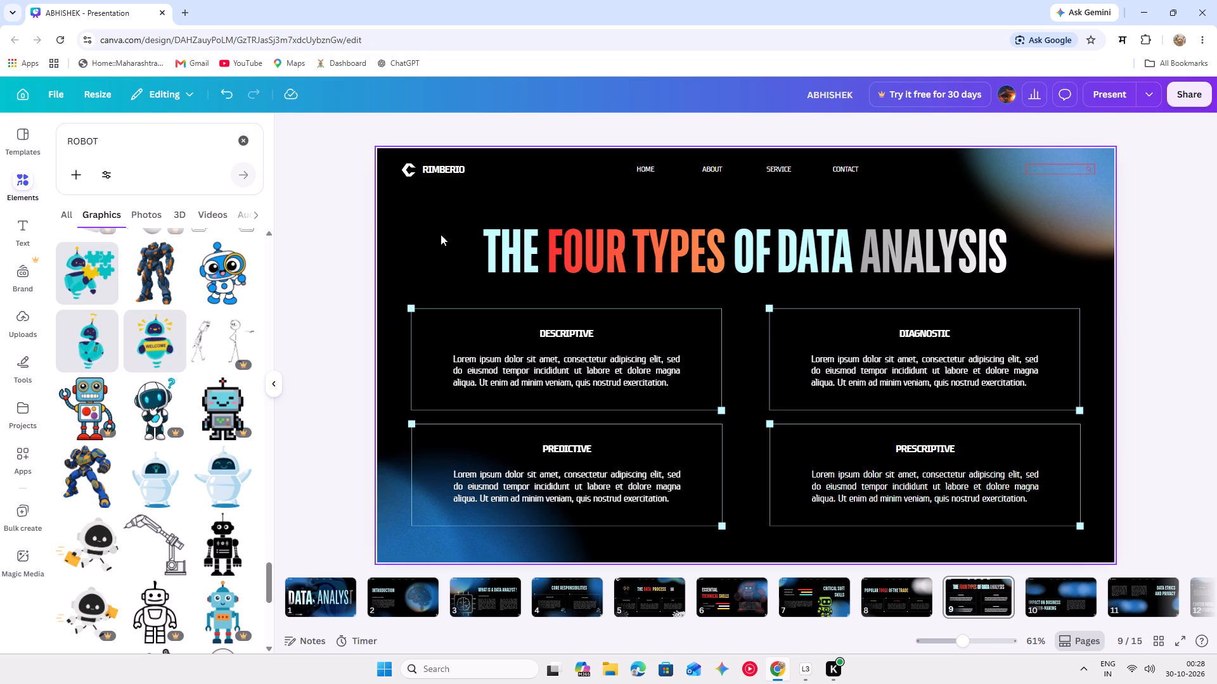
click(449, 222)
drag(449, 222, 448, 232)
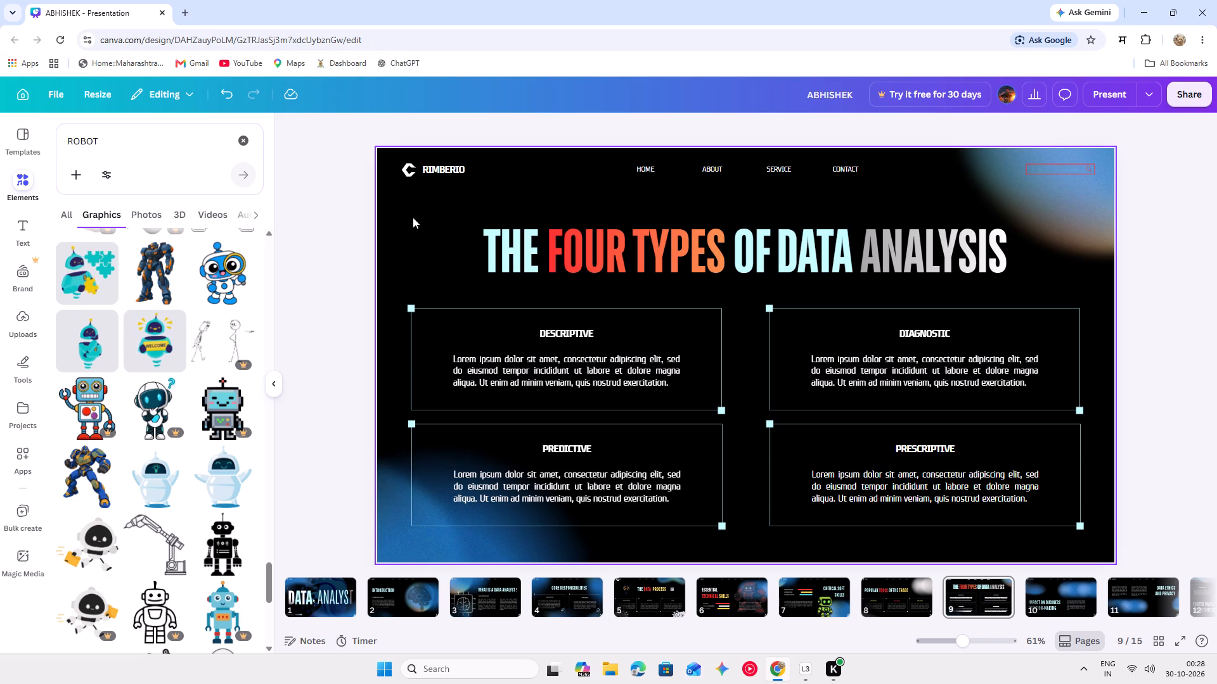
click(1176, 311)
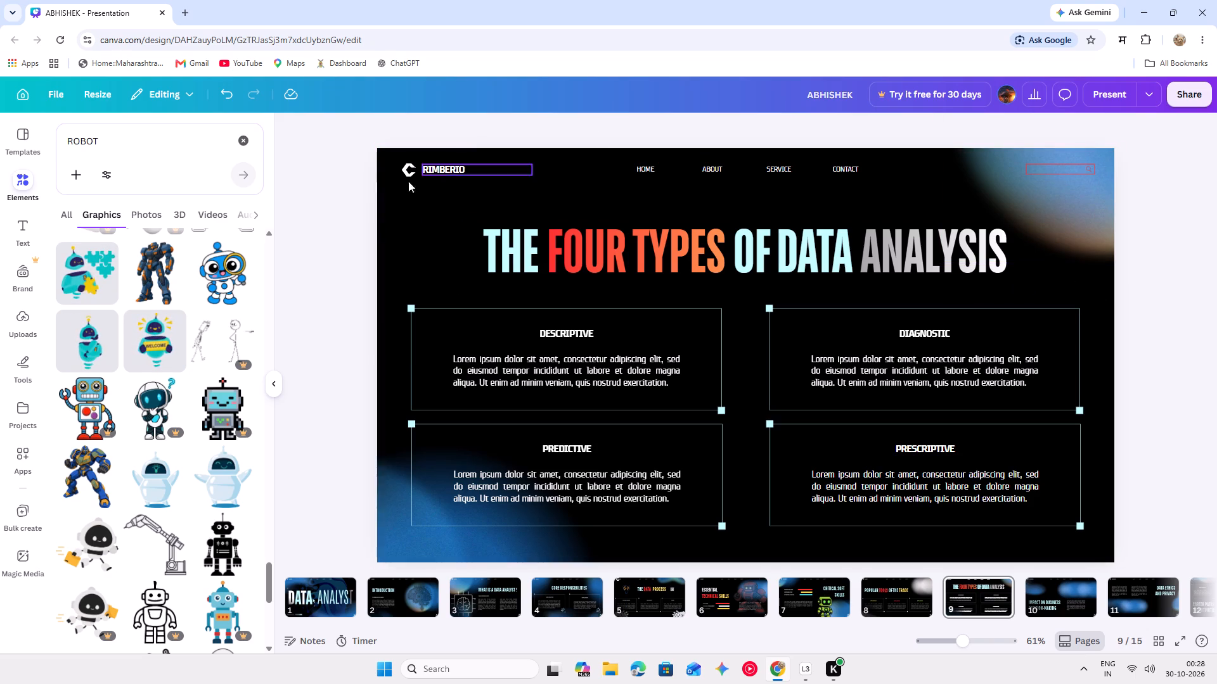
Replace the header brand name RIMBERIO on slide 9 with RAMBO.
click(452, 169)
click(460, 169)
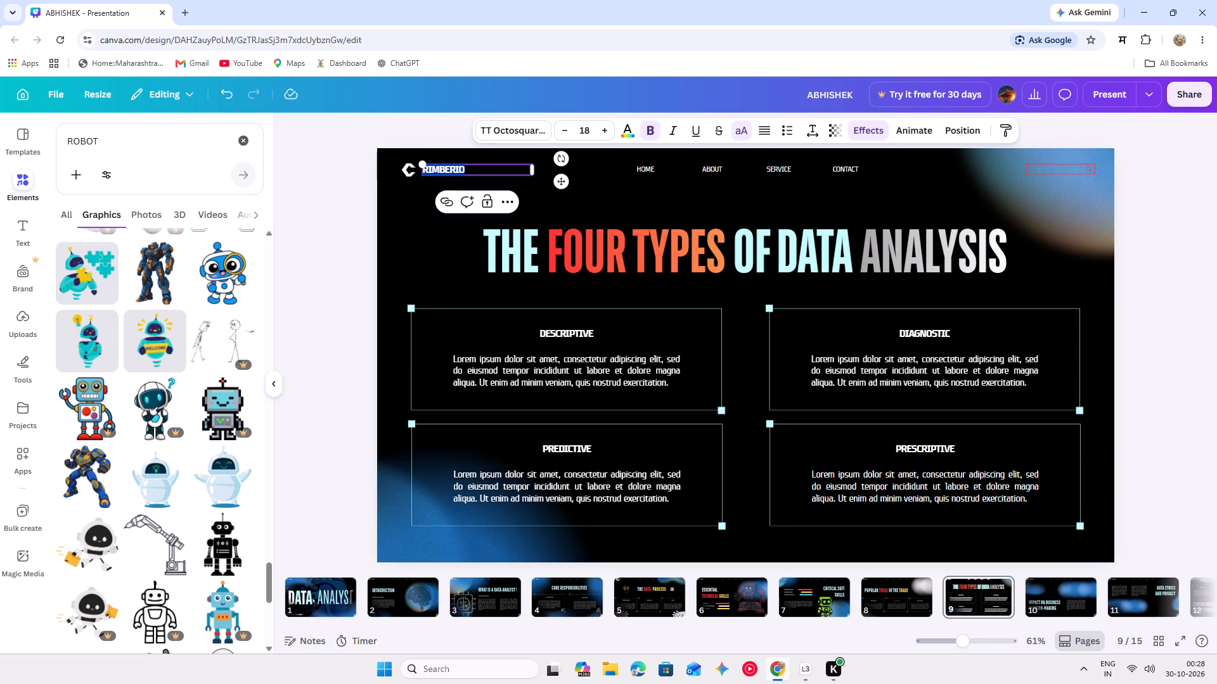
key(BackSpace)
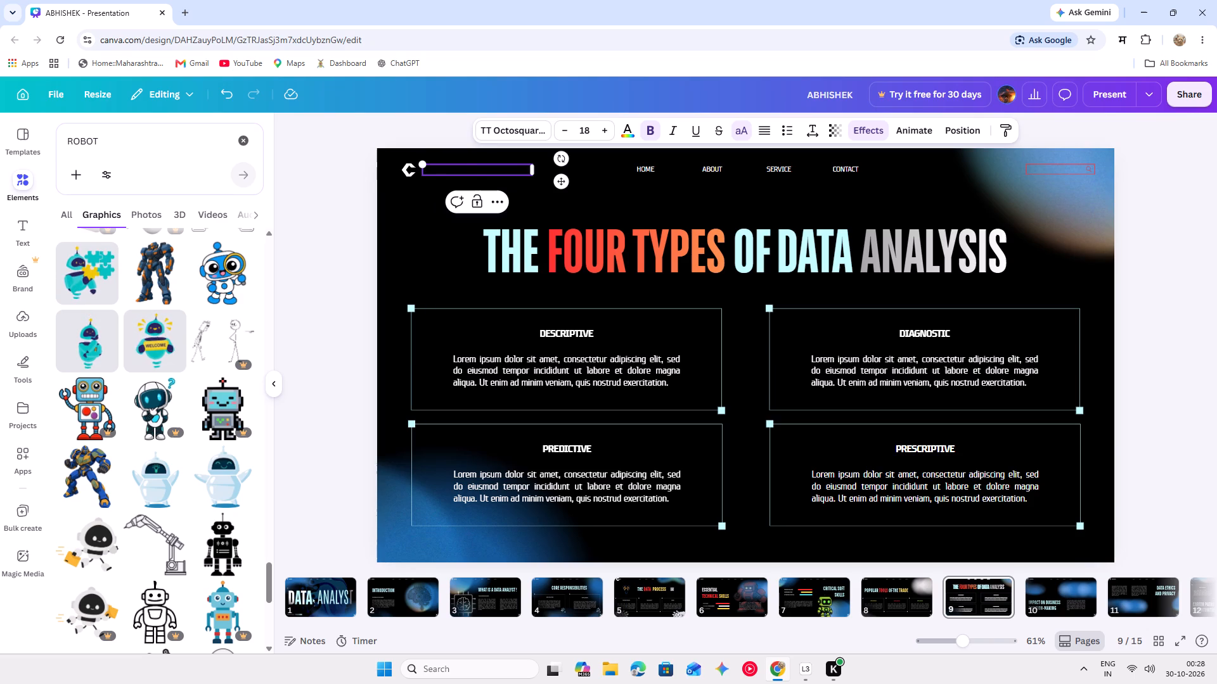
text(RAMBO)
click(423, 214)
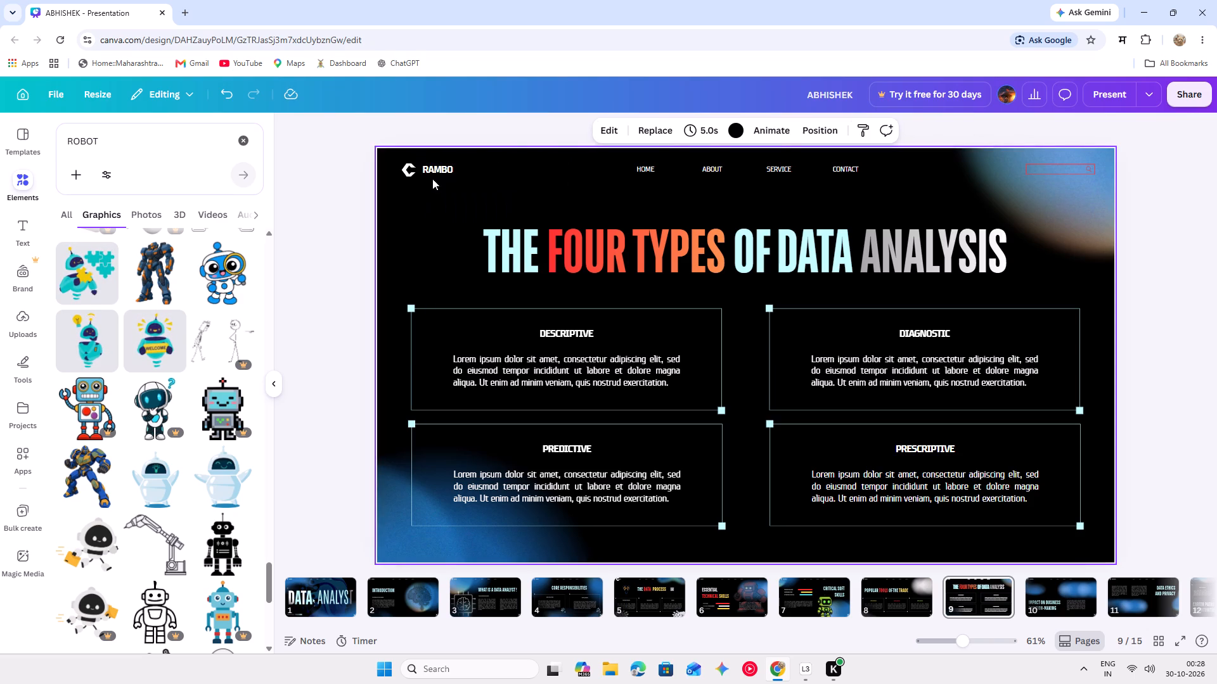
Move the RAMBO text in the header slightly closer to the logo.
click(448, 173)
click(463, 165)
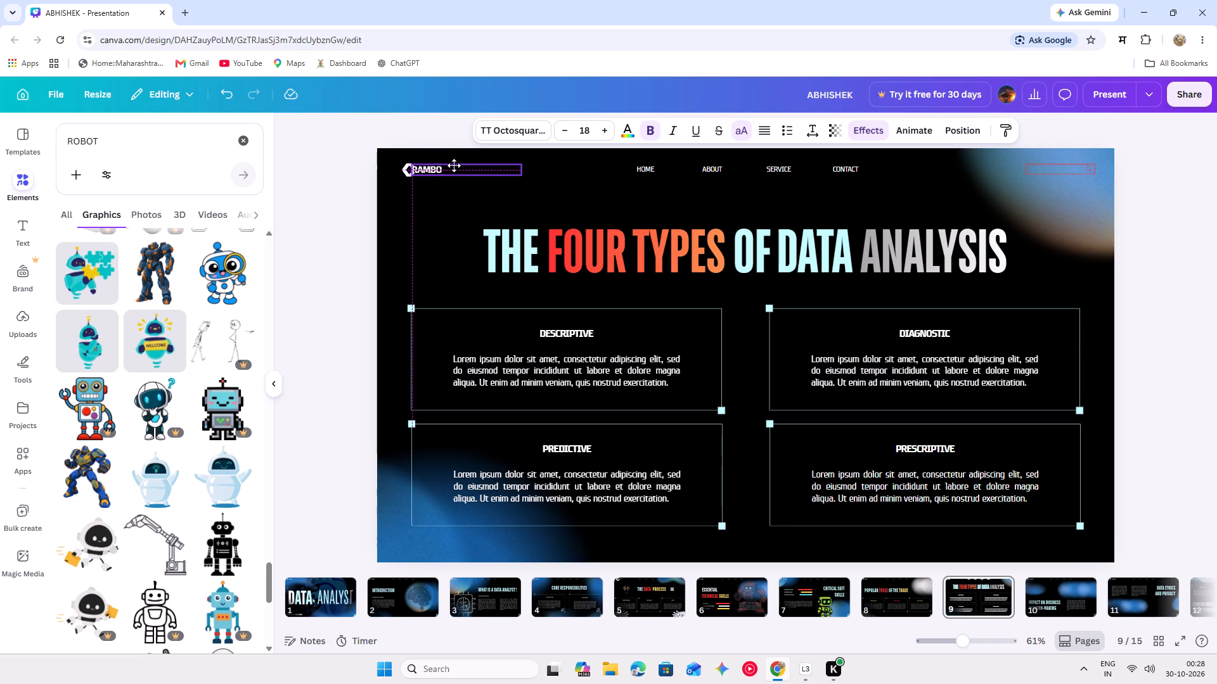
click(352, 225)
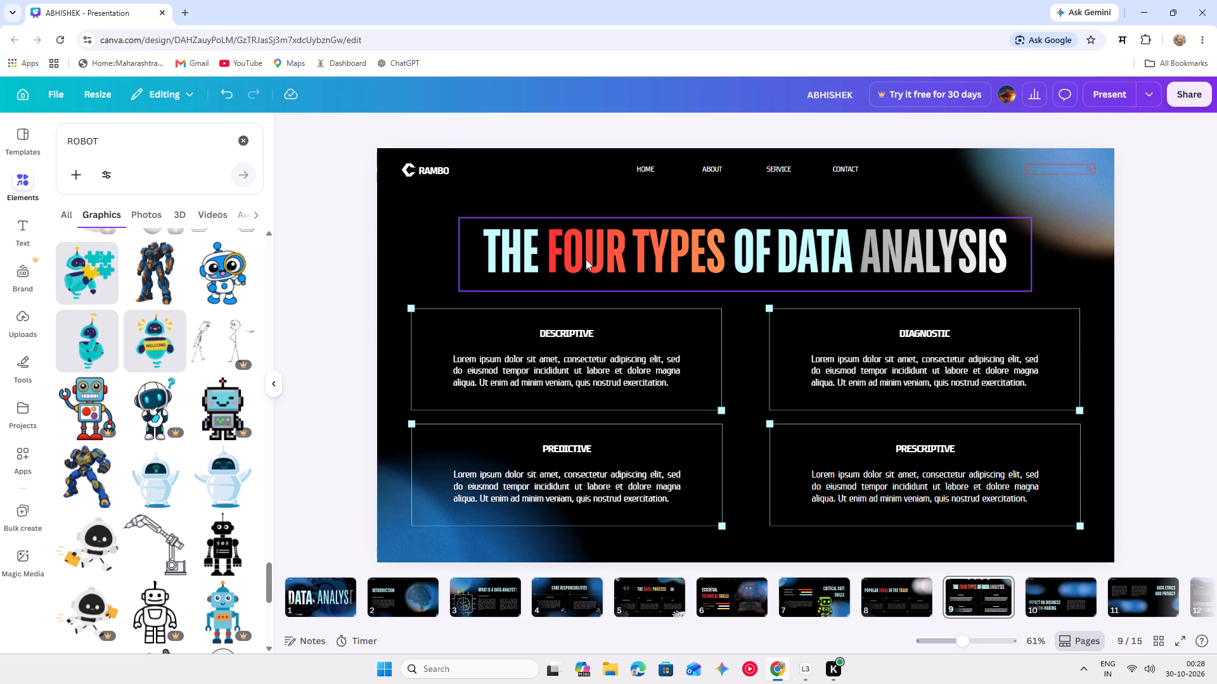
click(351, 202)
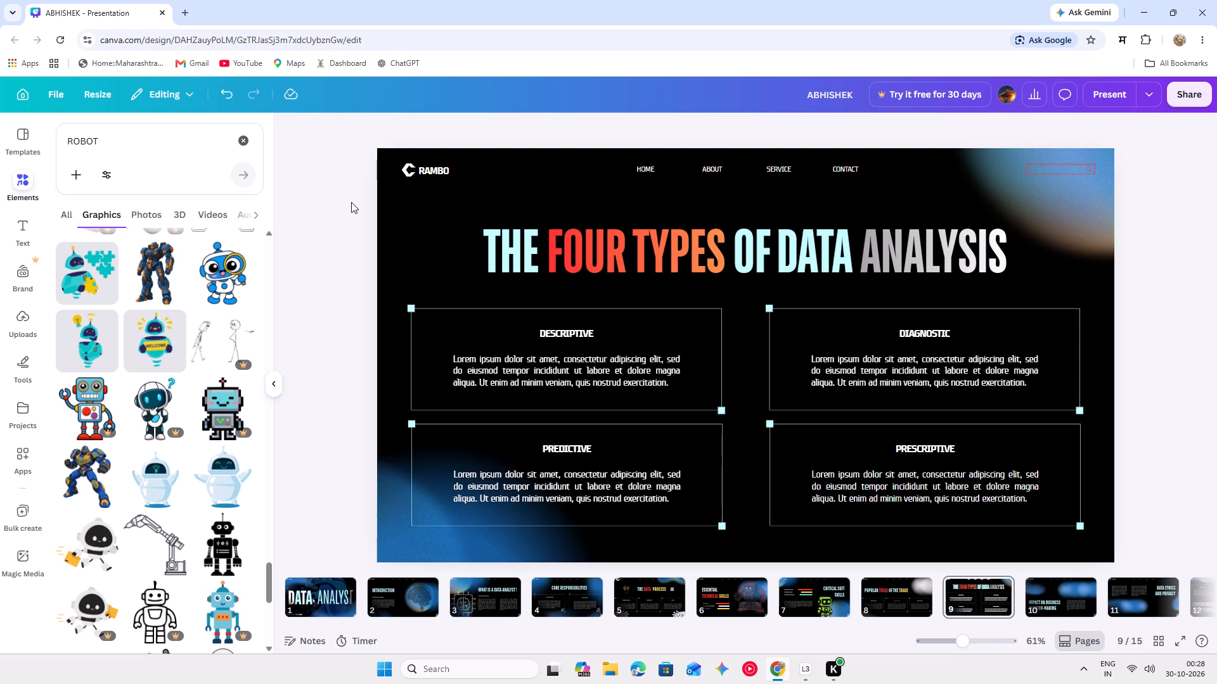
Select all elements on slide 9 and lock them.
click(570, 199)
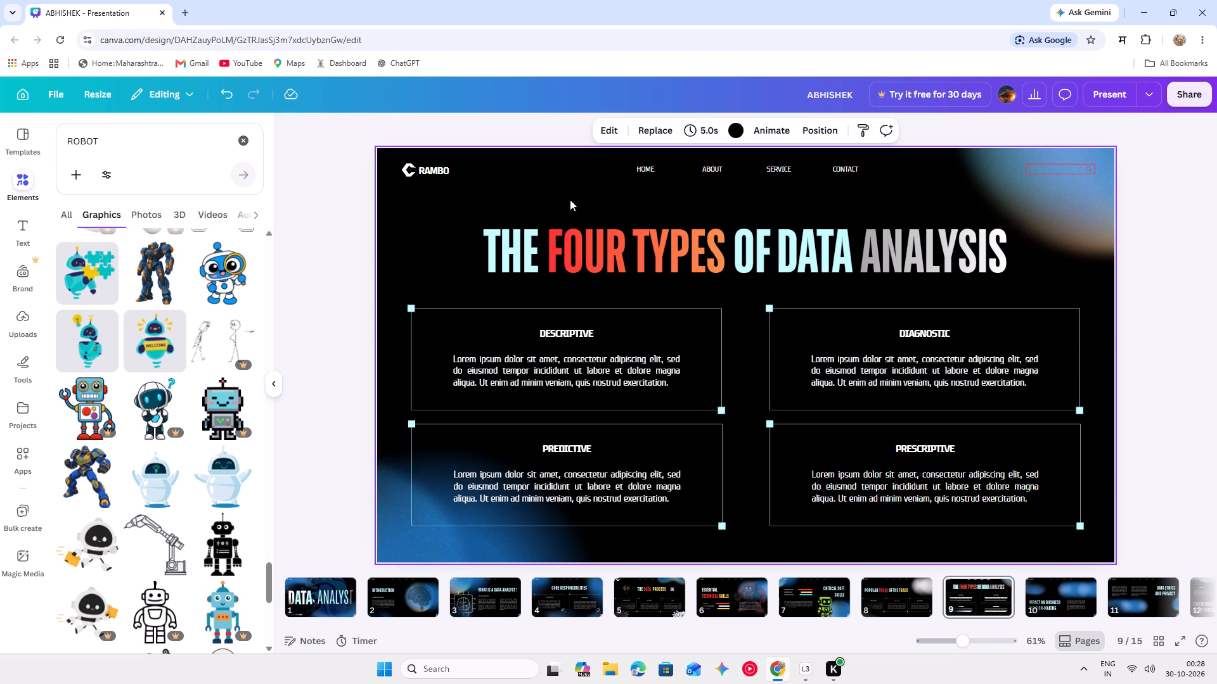
key(ctrl+a)
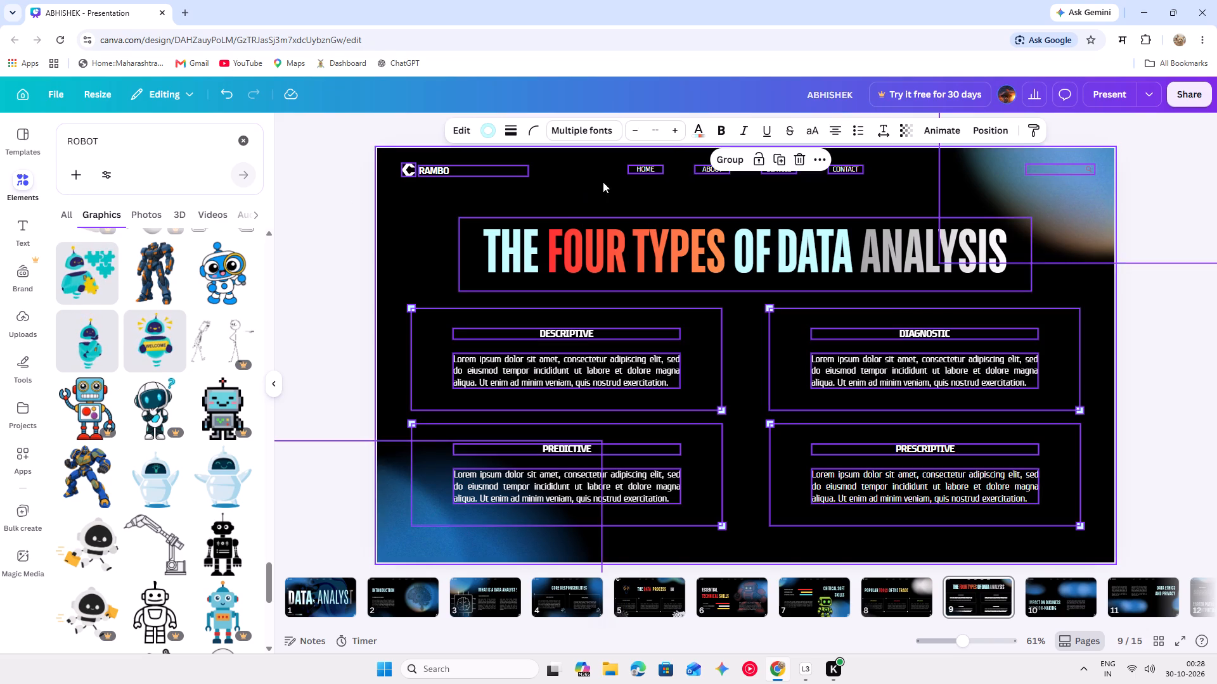
click(759, 167)
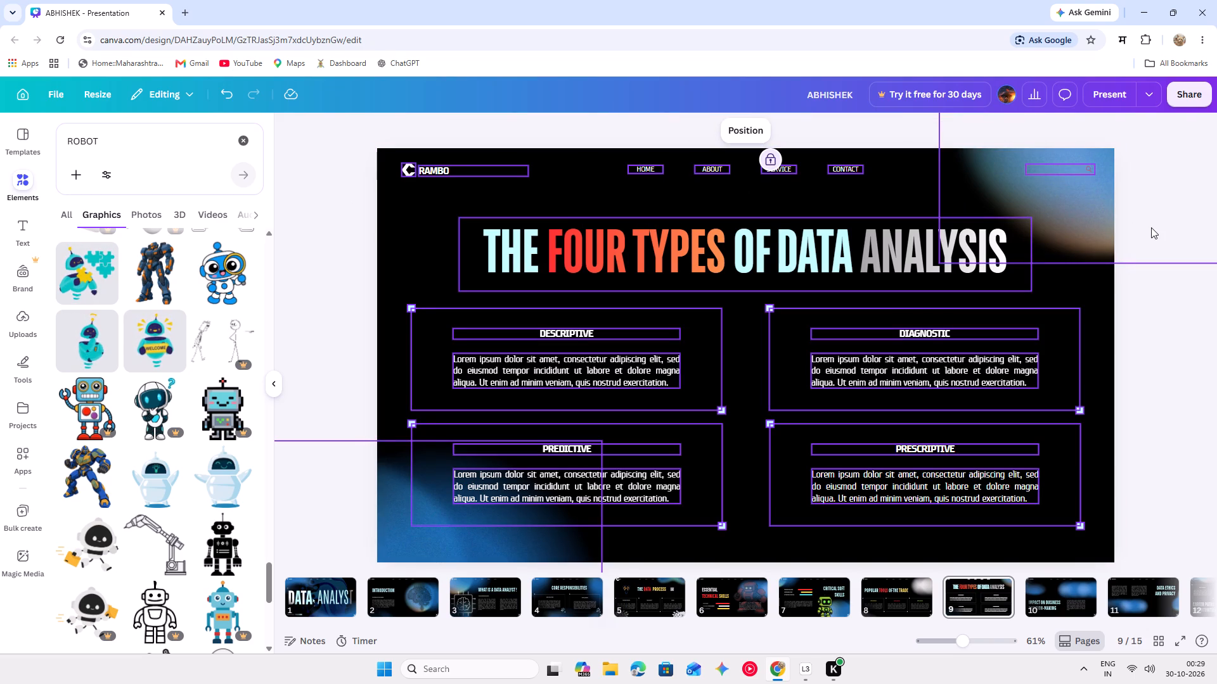
click(1151, 227)
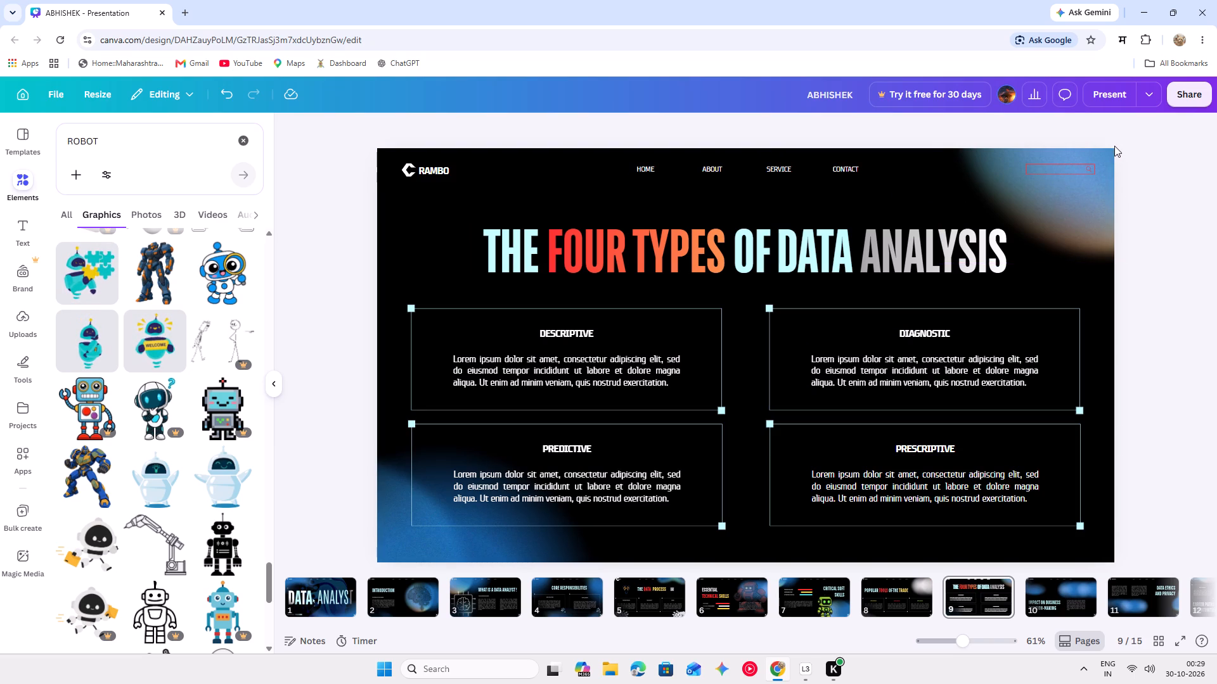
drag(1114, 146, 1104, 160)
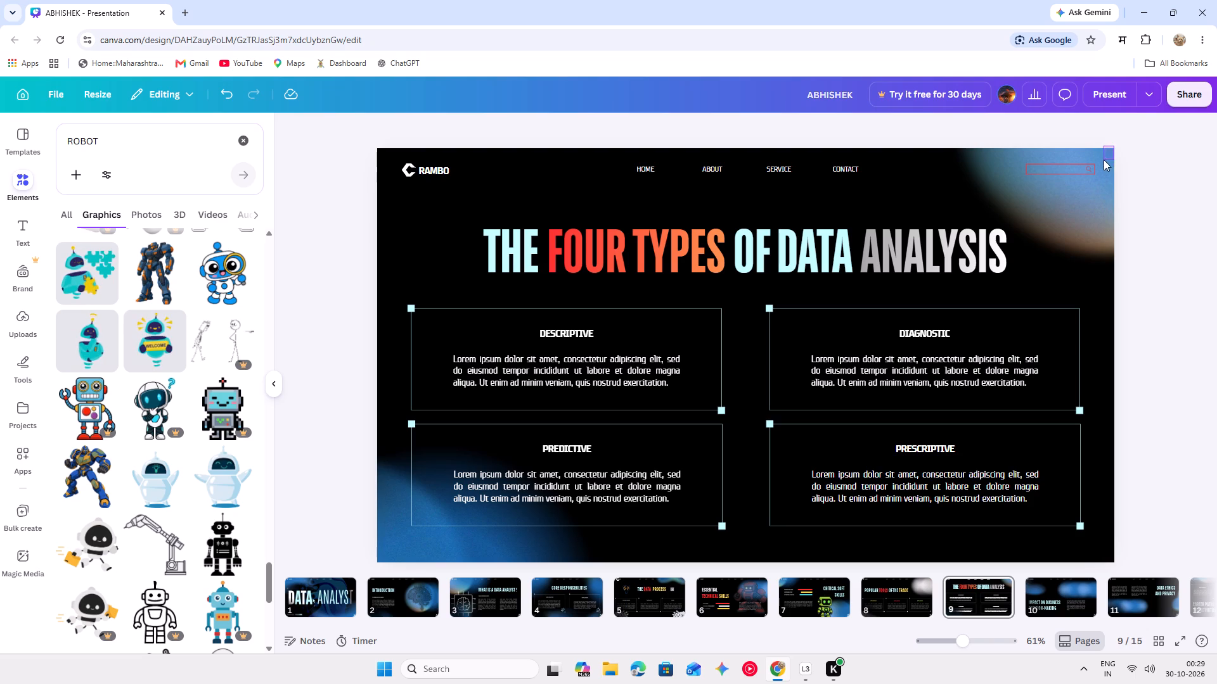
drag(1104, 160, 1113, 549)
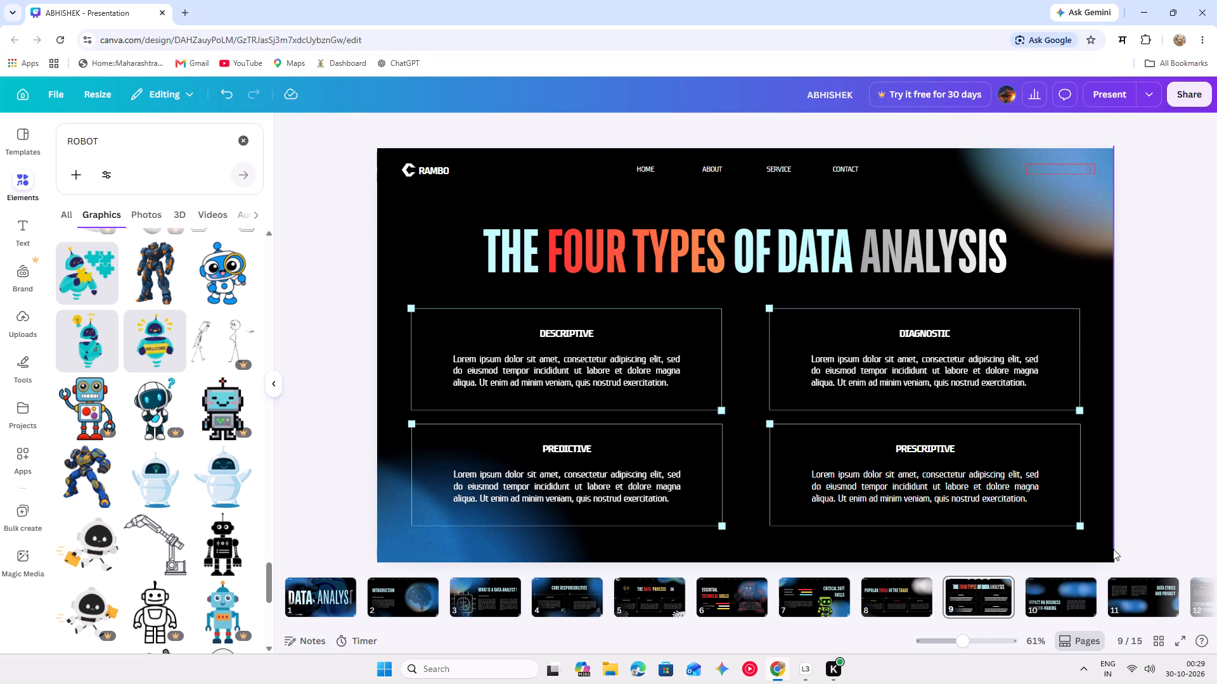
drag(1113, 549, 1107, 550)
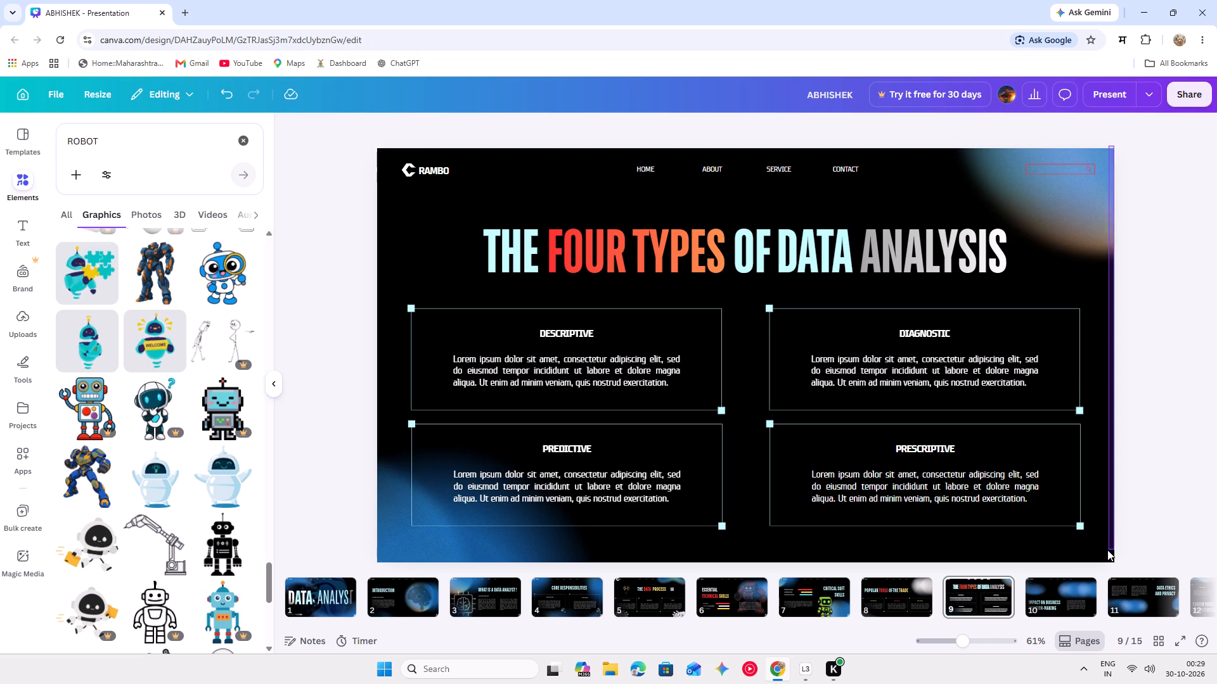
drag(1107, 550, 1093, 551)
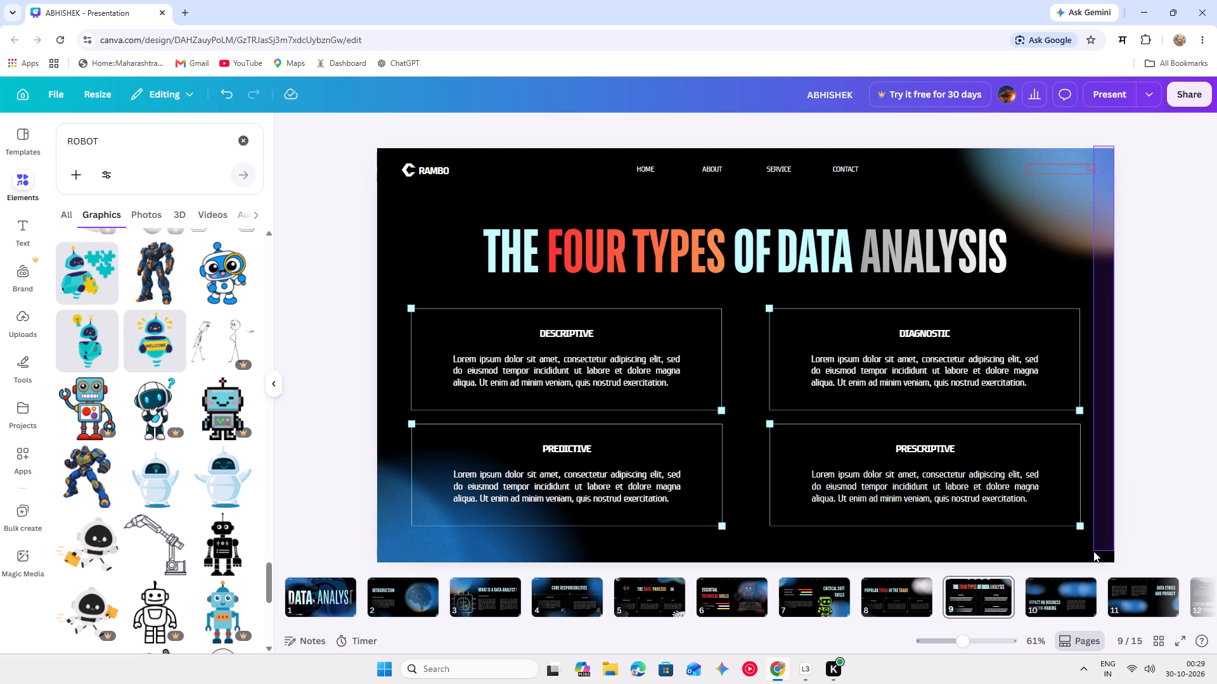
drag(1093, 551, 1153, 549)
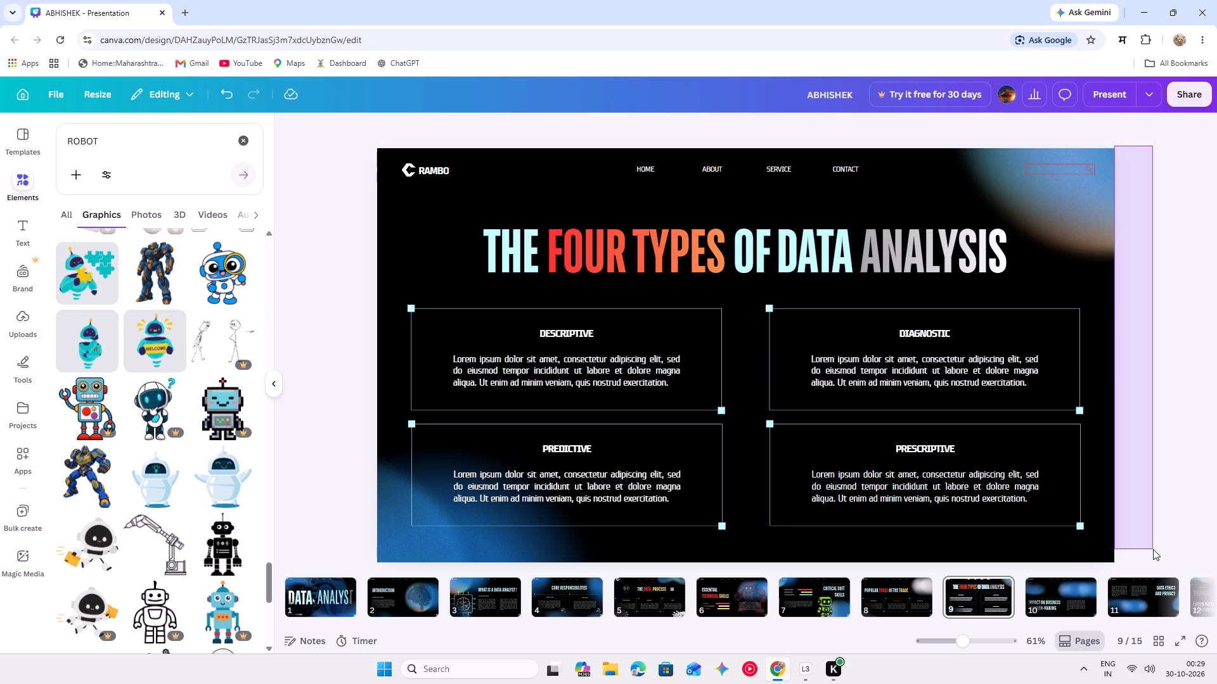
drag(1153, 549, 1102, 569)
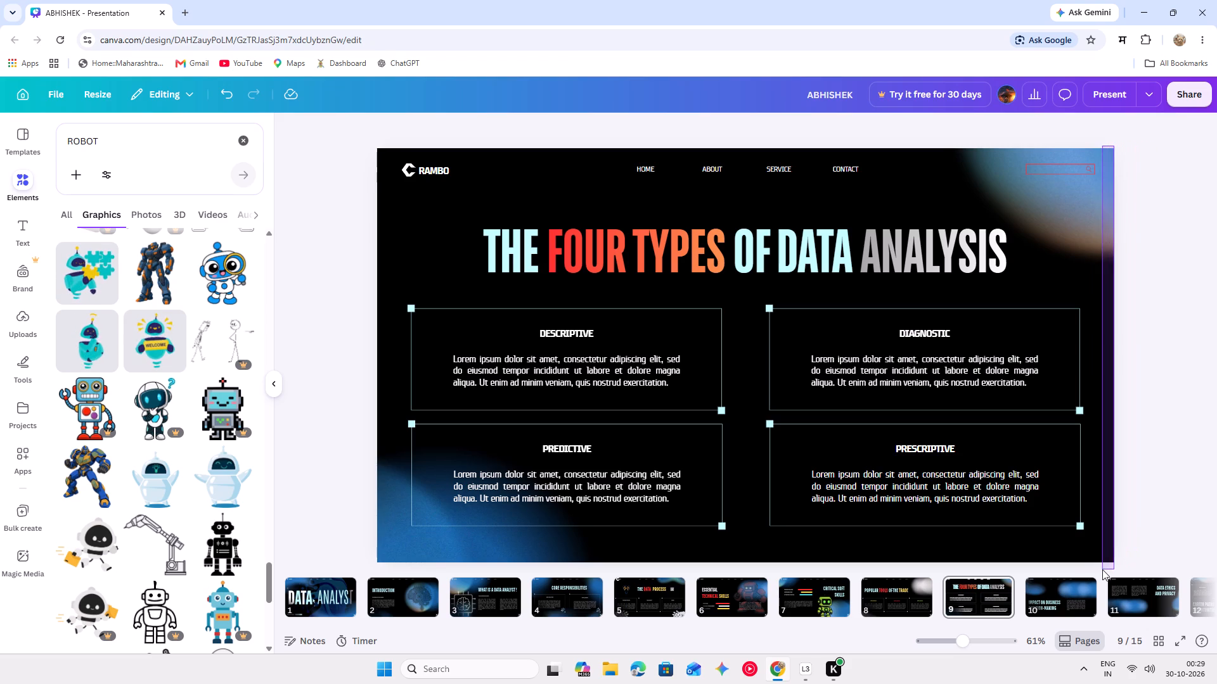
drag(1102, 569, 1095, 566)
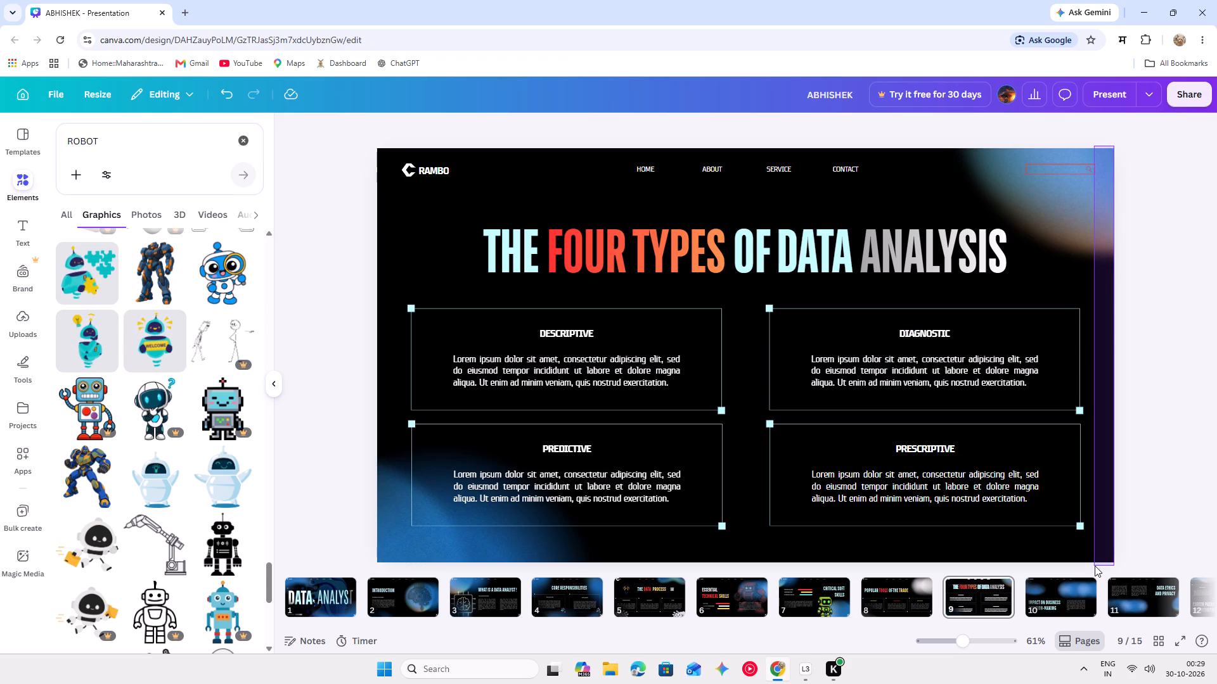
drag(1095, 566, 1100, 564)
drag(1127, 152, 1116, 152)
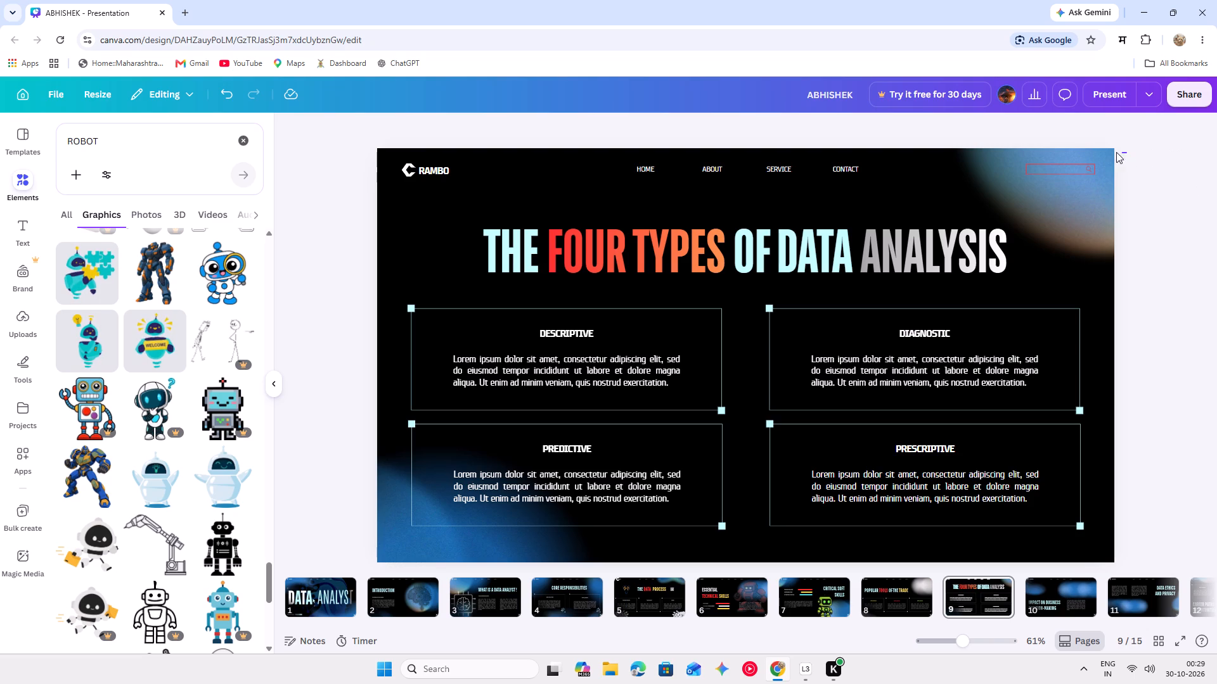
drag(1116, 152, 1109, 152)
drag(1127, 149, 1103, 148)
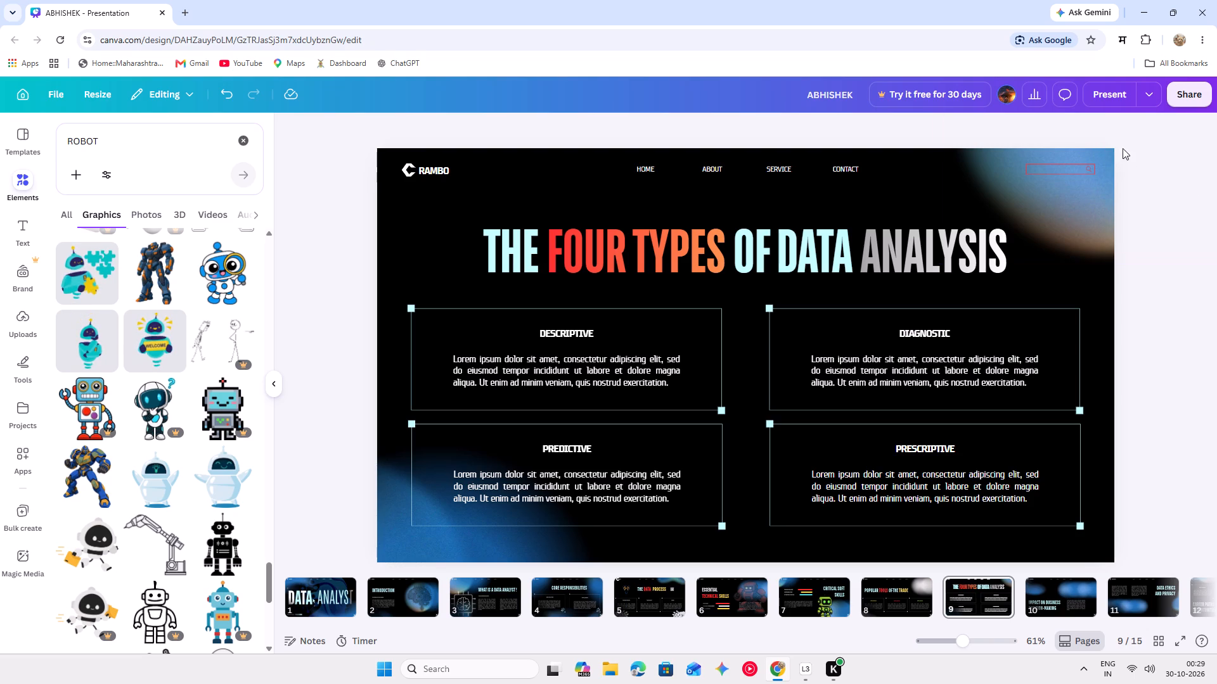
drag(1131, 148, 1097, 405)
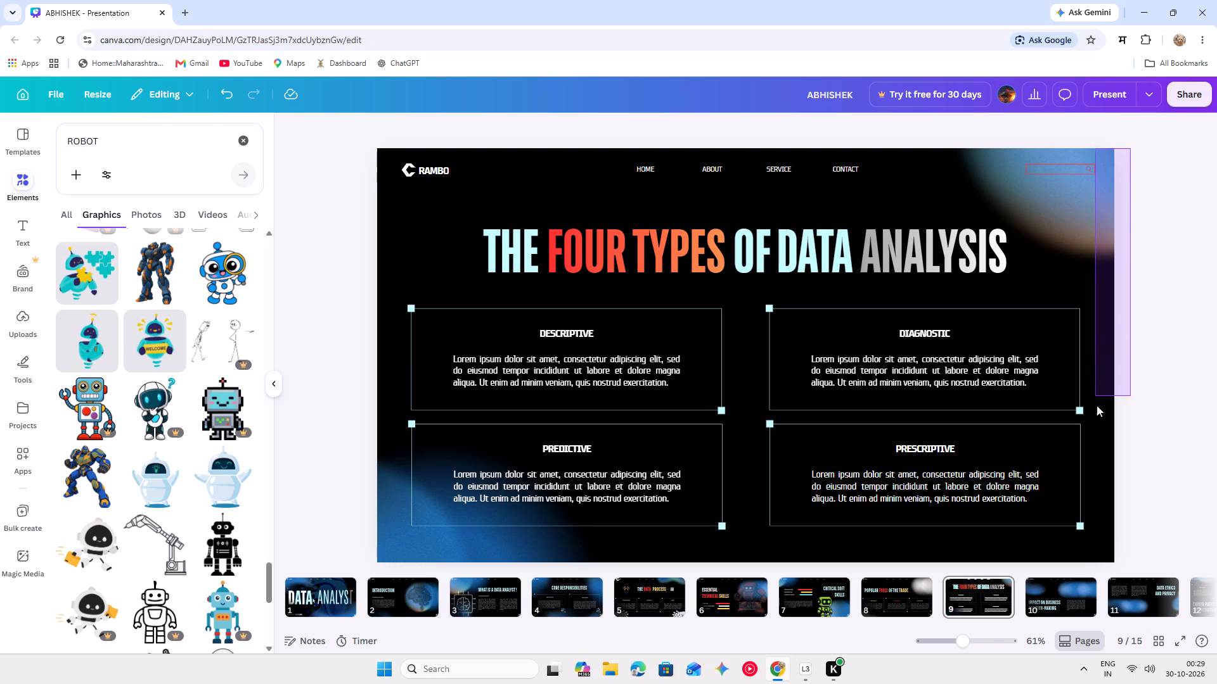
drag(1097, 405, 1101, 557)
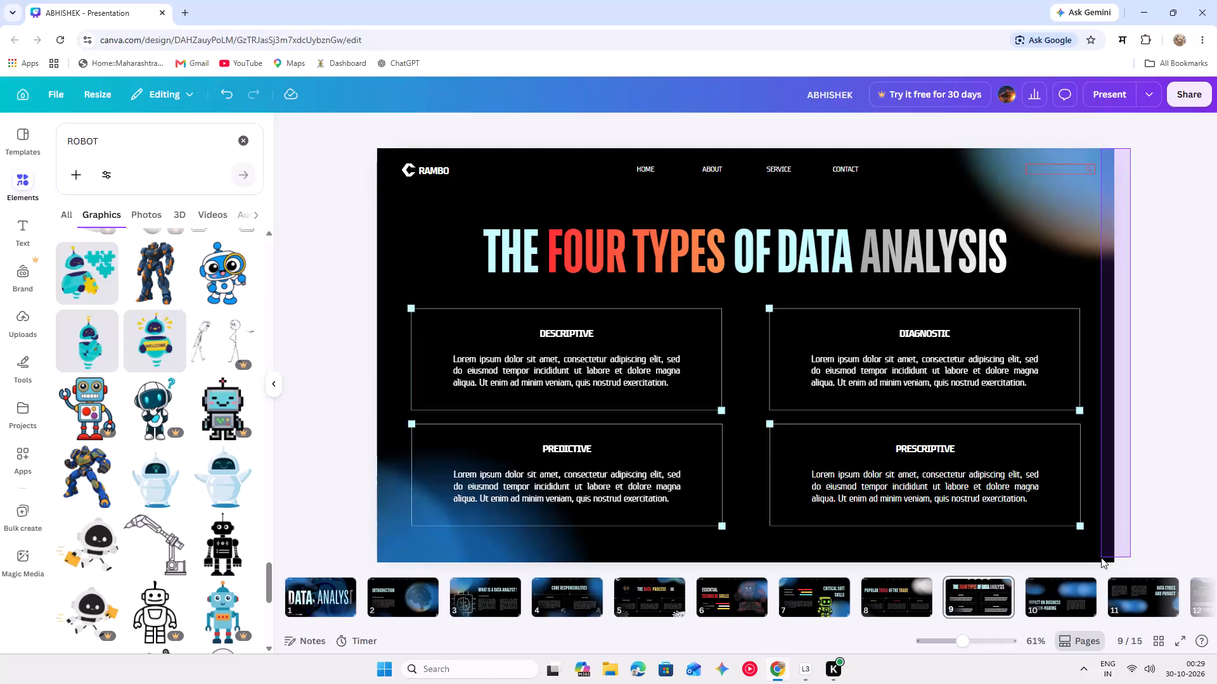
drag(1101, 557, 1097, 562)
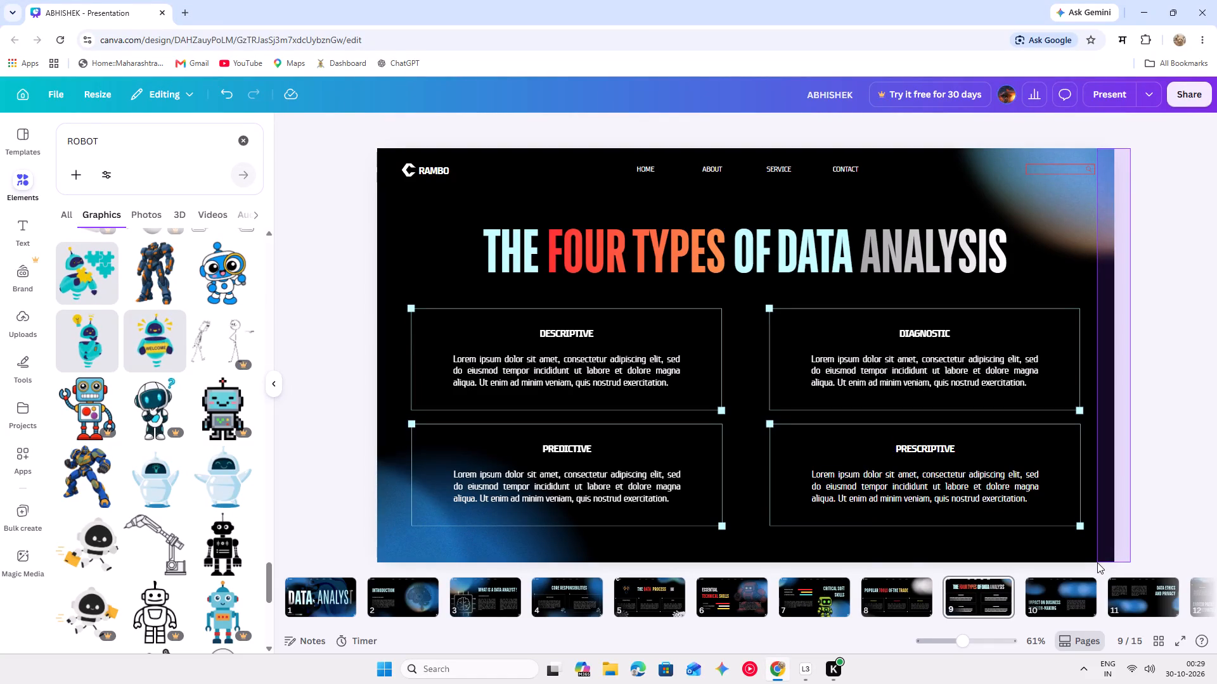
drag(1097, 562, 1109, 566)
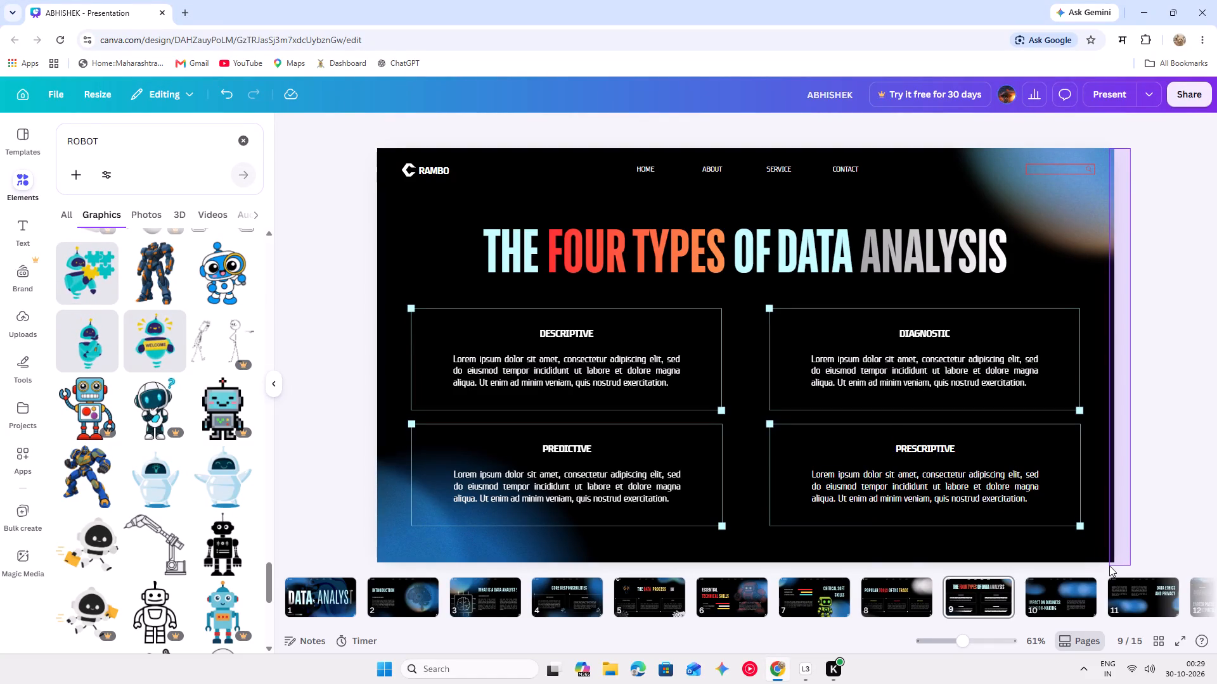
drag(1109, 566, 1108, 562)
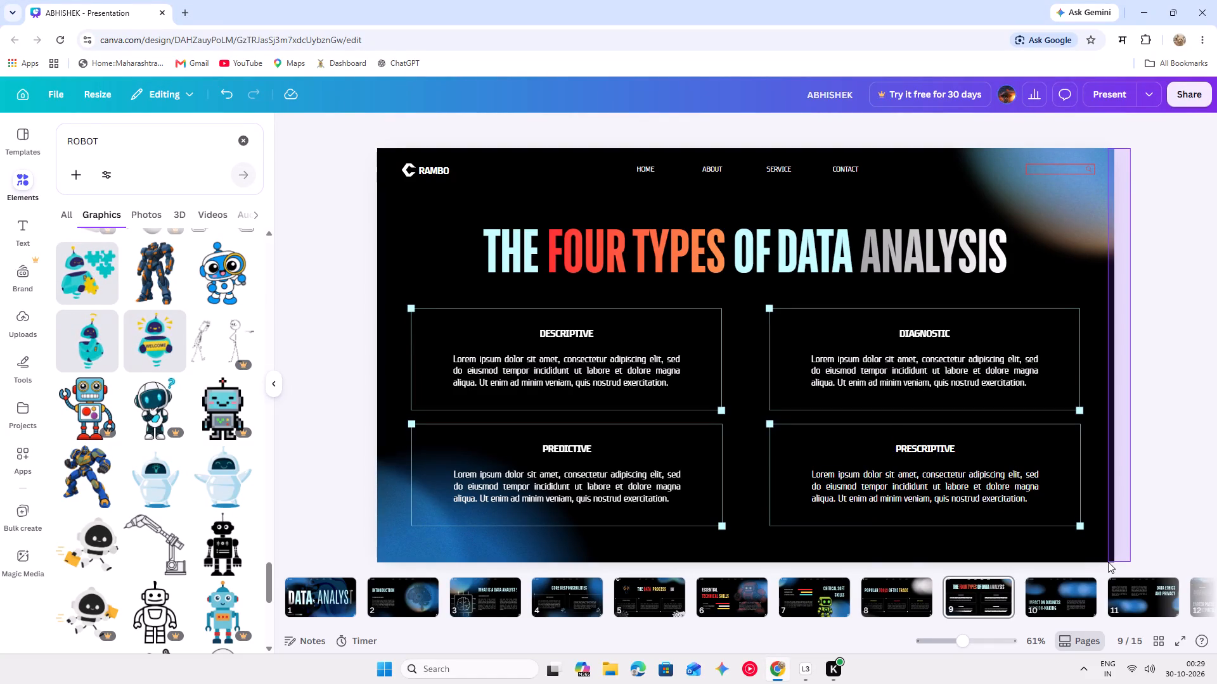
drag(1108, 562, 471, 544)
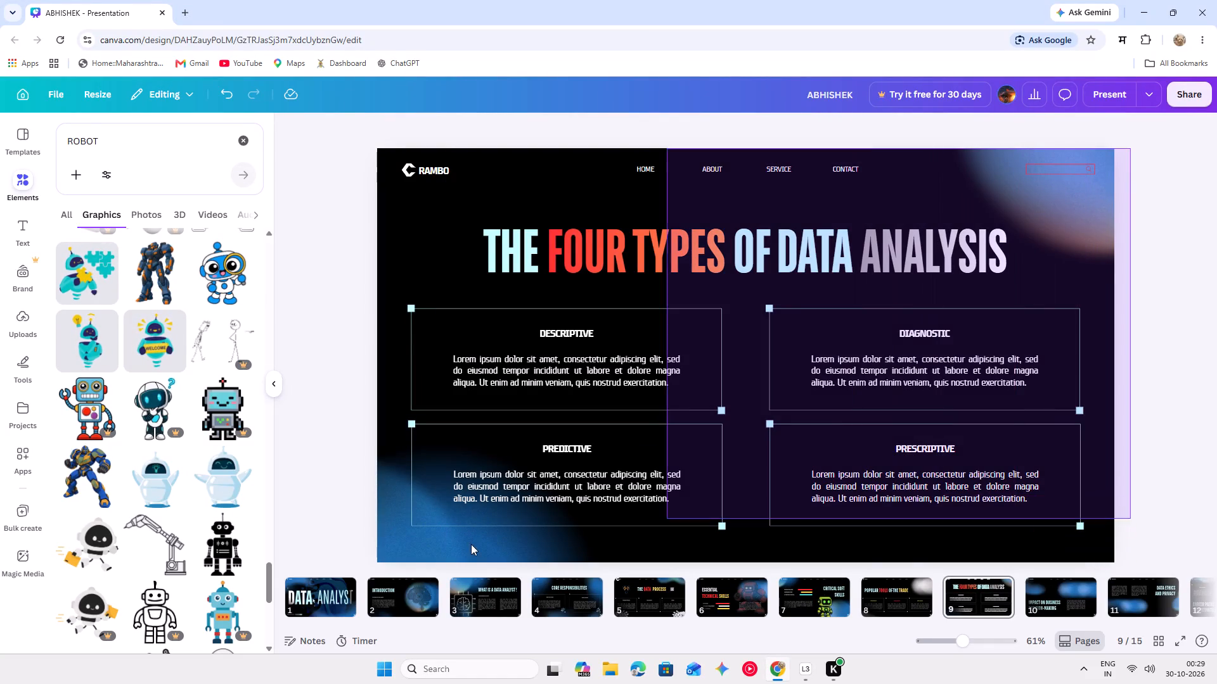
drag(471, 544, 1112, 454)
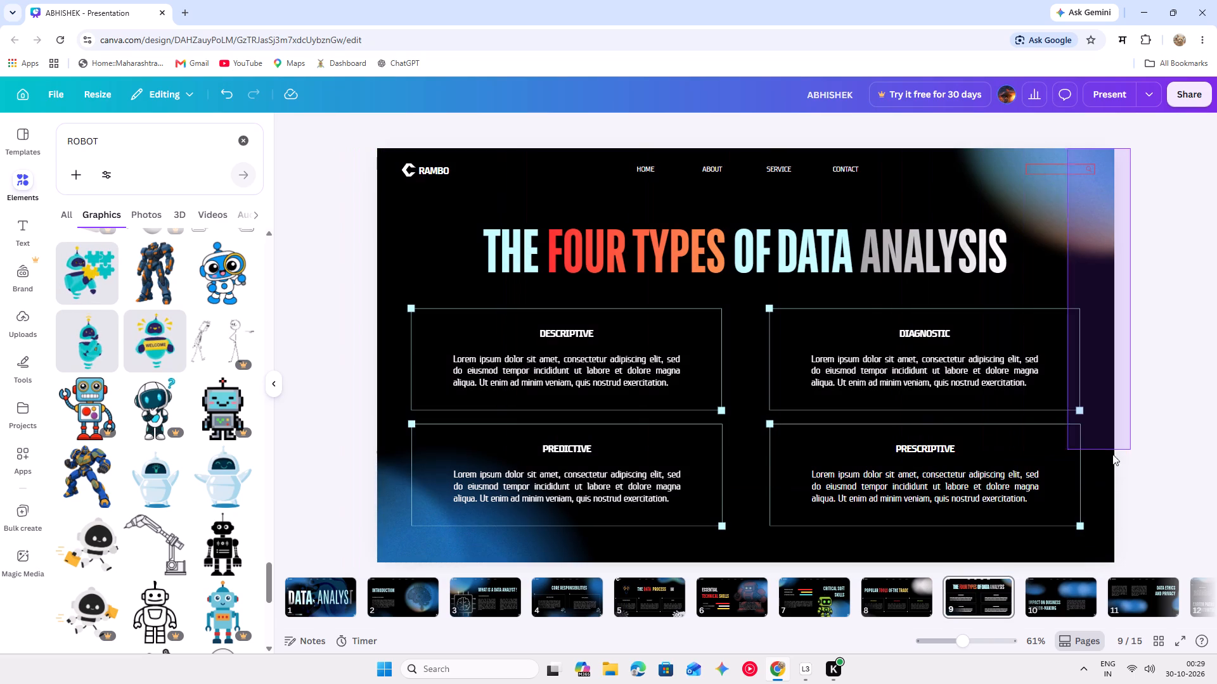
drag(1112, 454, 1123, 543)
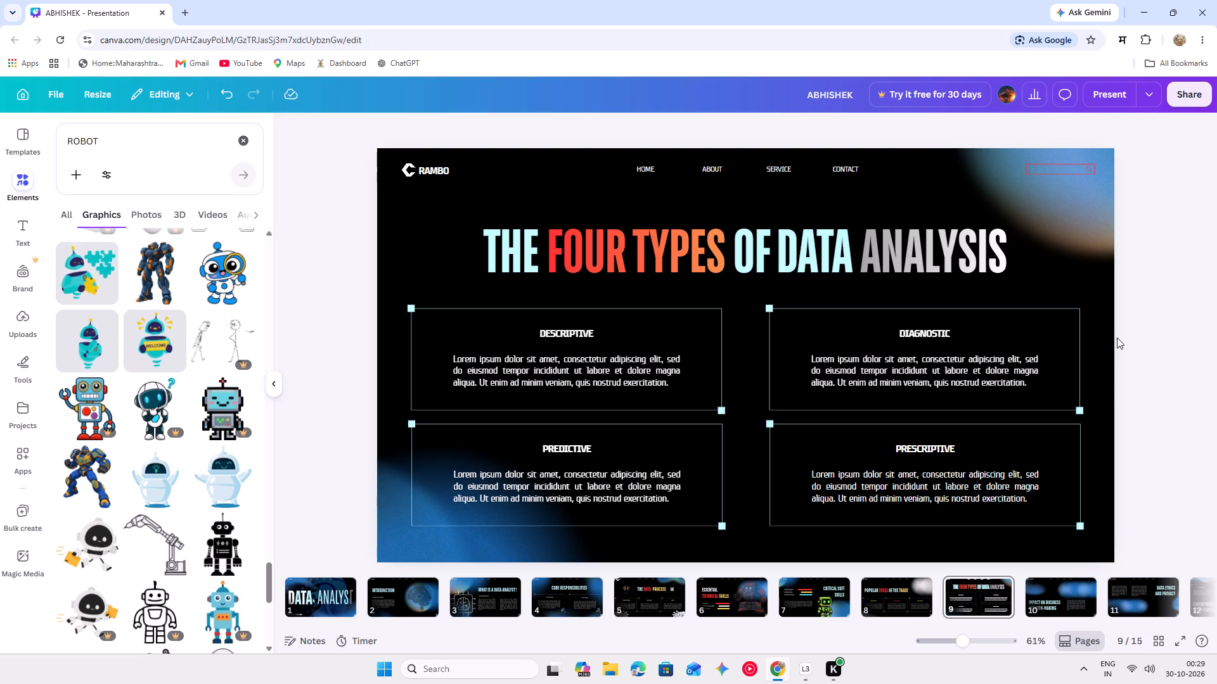
Review the customized slides from slide 6 onward and the remaining slides through the Conclusion slide.
scroll(1112, 336, down, 1)
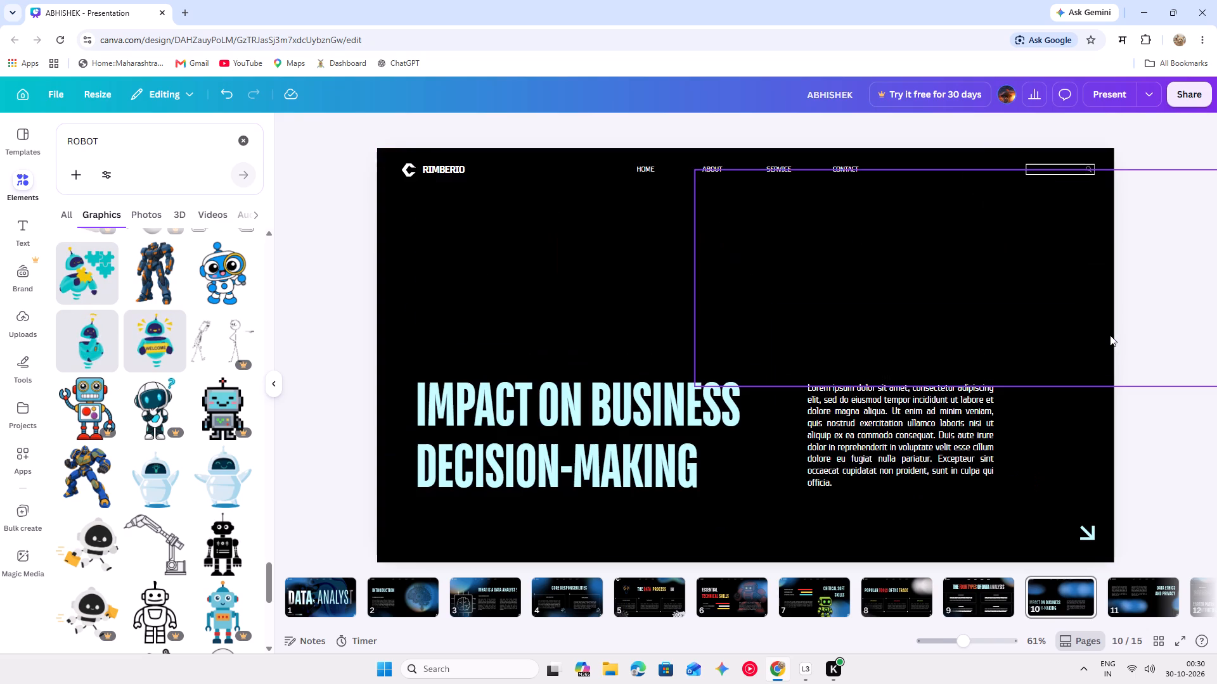
scroll(1109, 335, up, 1)
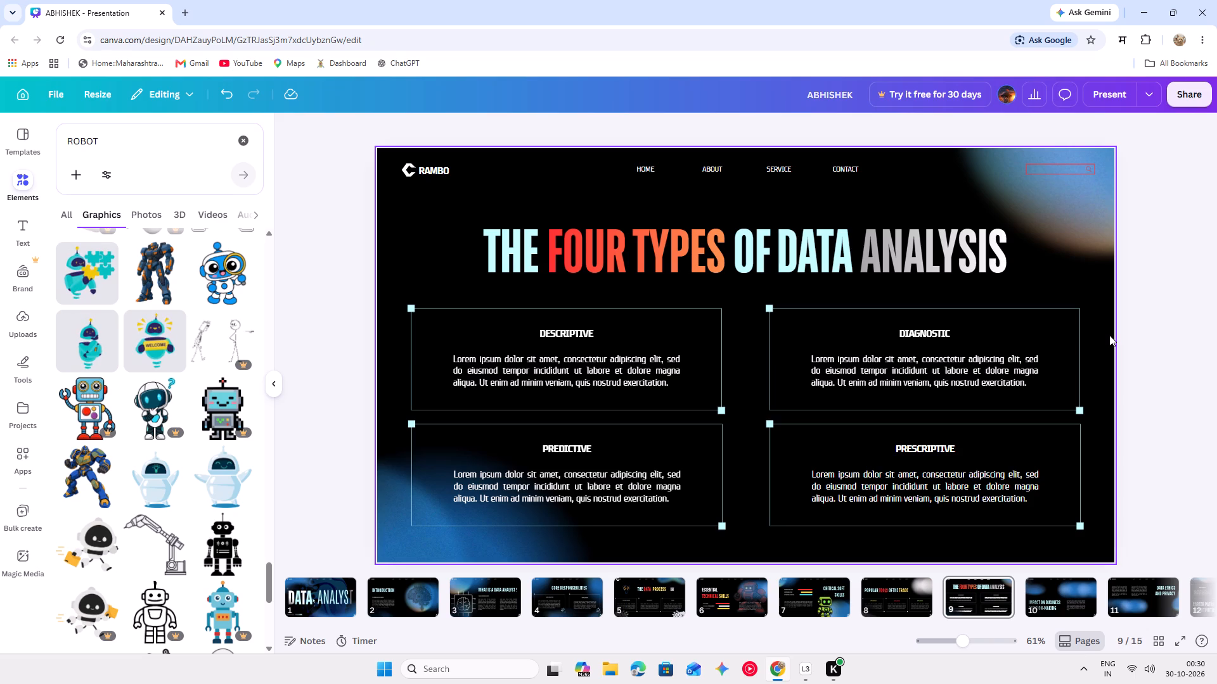
scroll(1109, 335, up, 1)
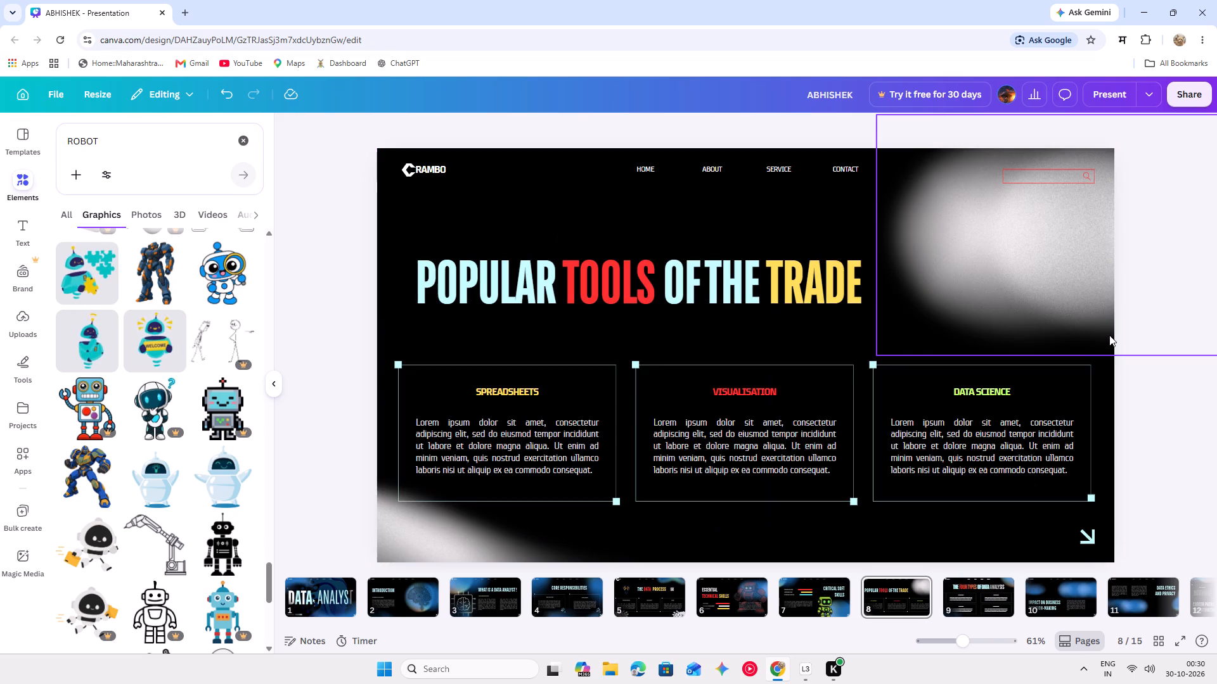
scroll(1109, 335, up, 3)
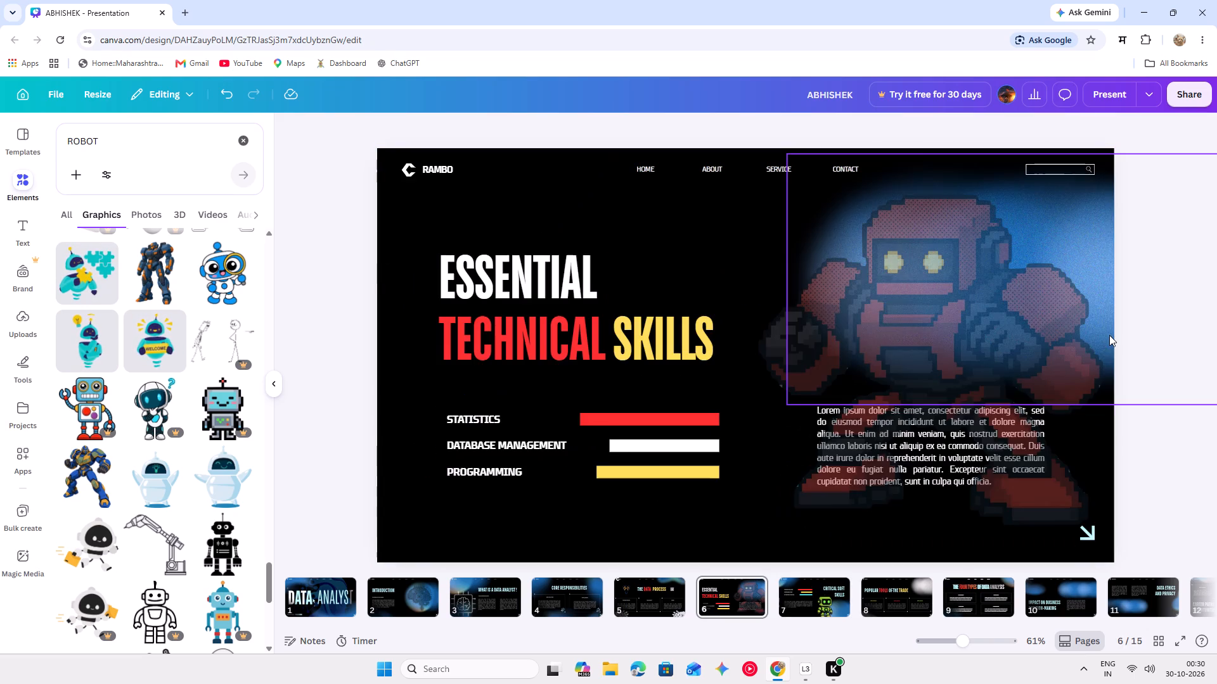
scroll(1109, 335, down, 4)
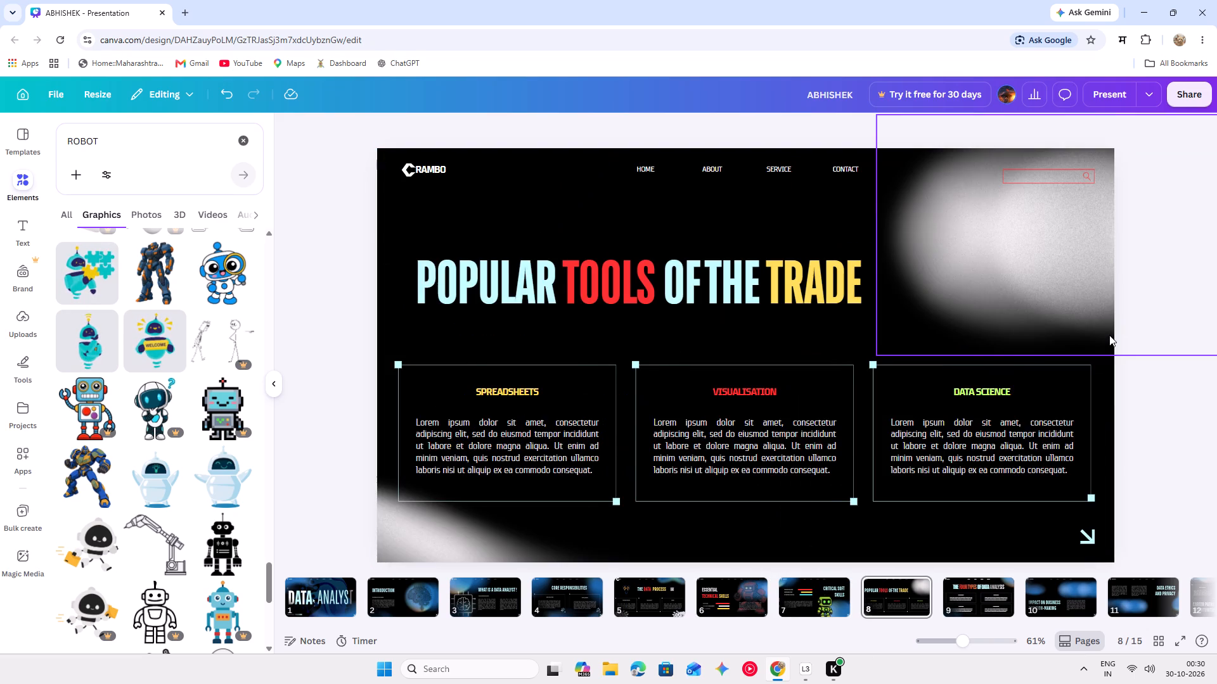
scroll(1109, 335, down, 3)
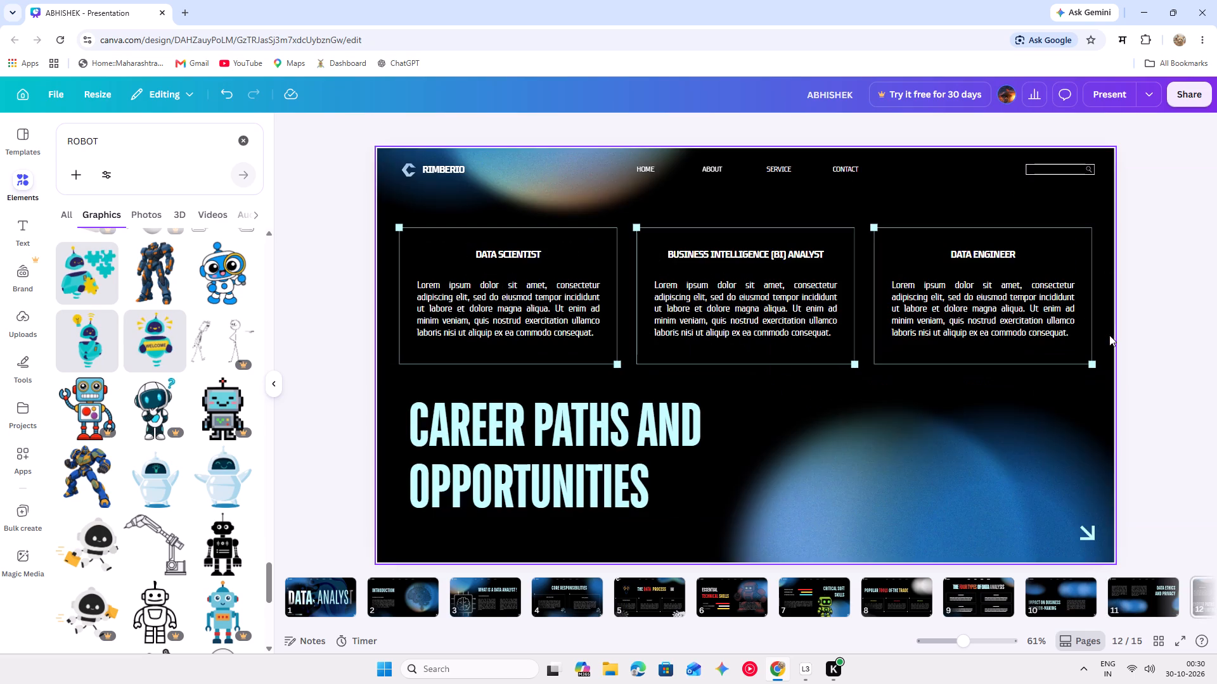
scroll(1109, 335, up, 2)
scroll(1109, 335, down, 1)
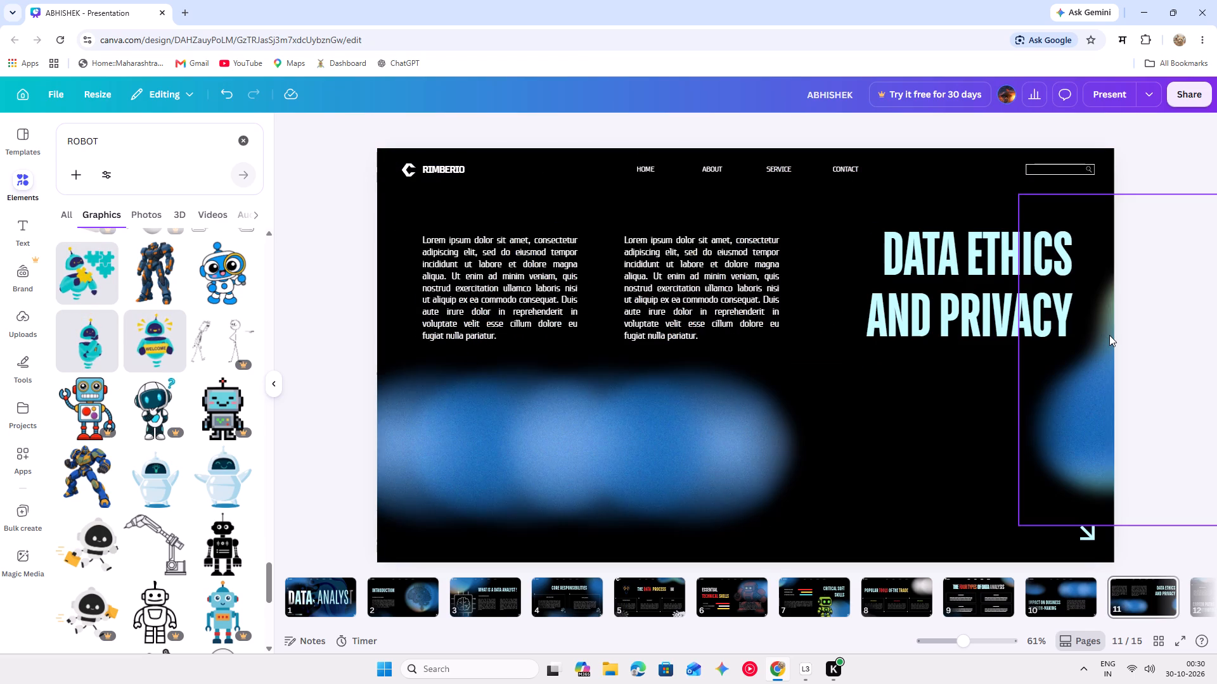
scroll(1109, 335, down, 1)
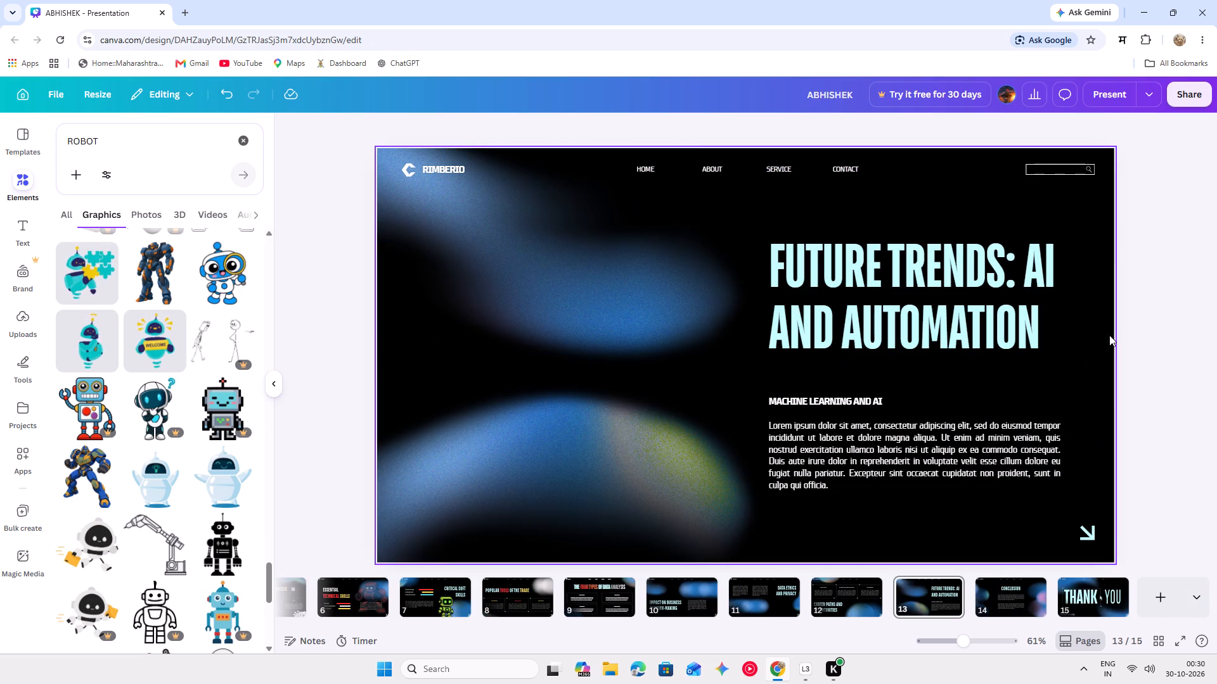
scroll(1109, 335, down, 2)
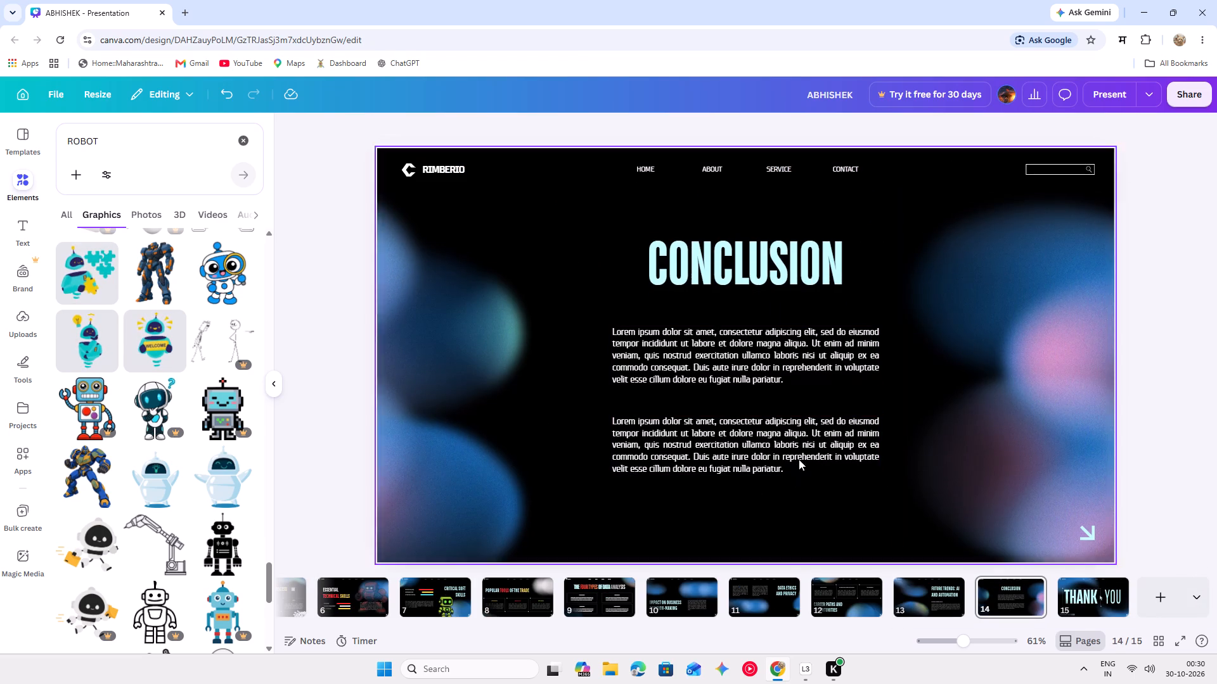
On slide 10, recolour the word MAKING in the title coral red.
click(584, 611)
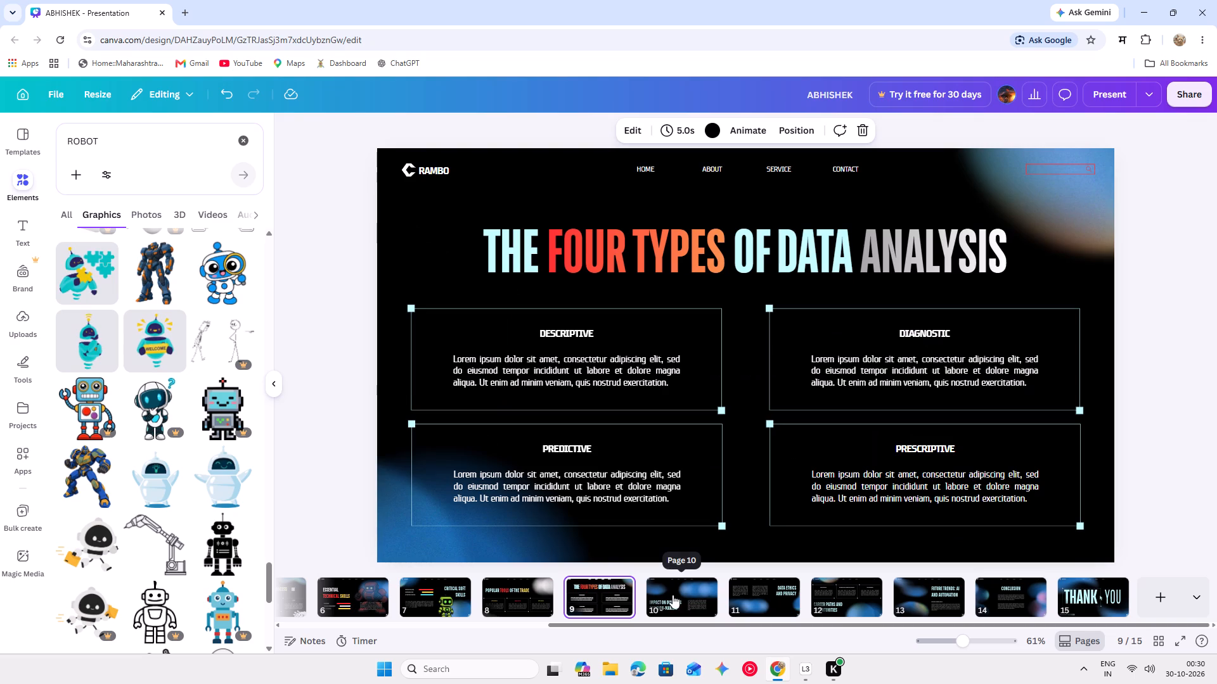
click(690, 603)
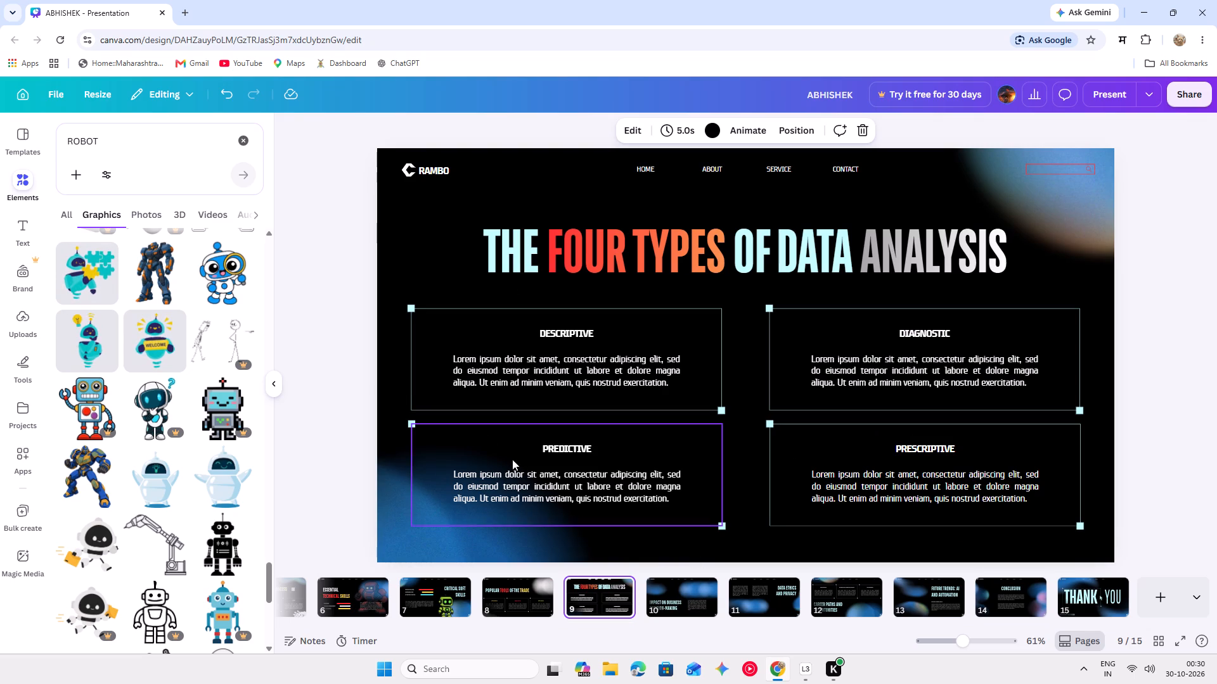
click(673, 595)
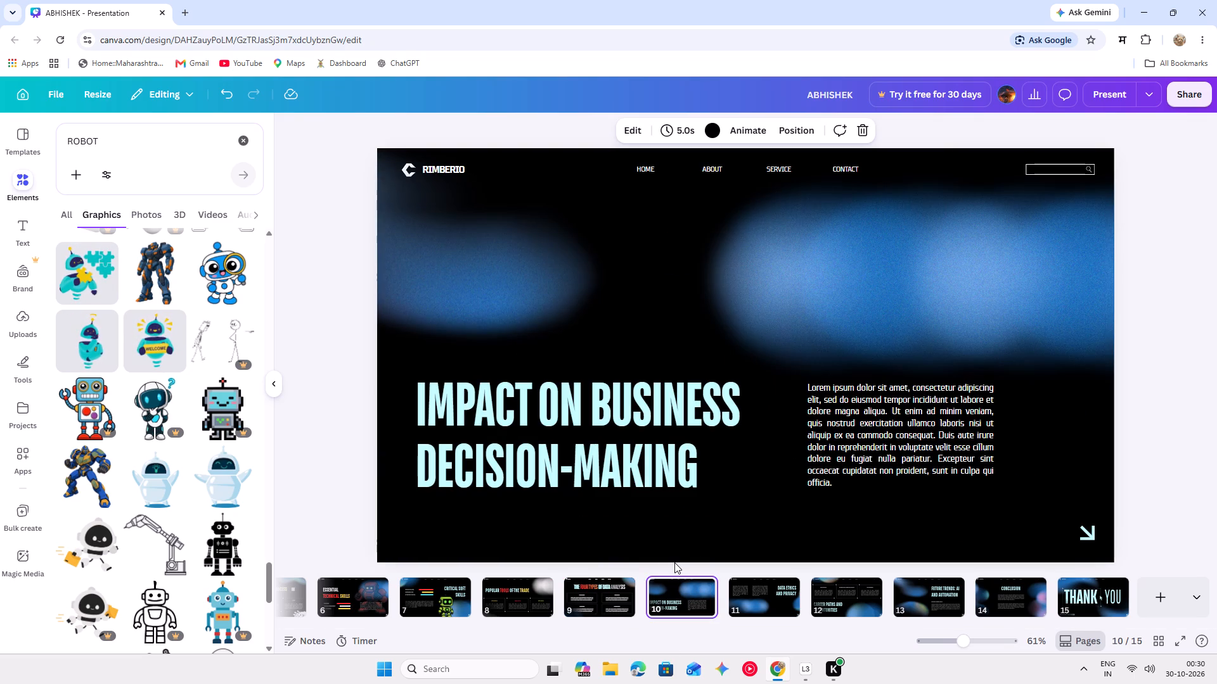
click(581, 480)
click(581, 480)
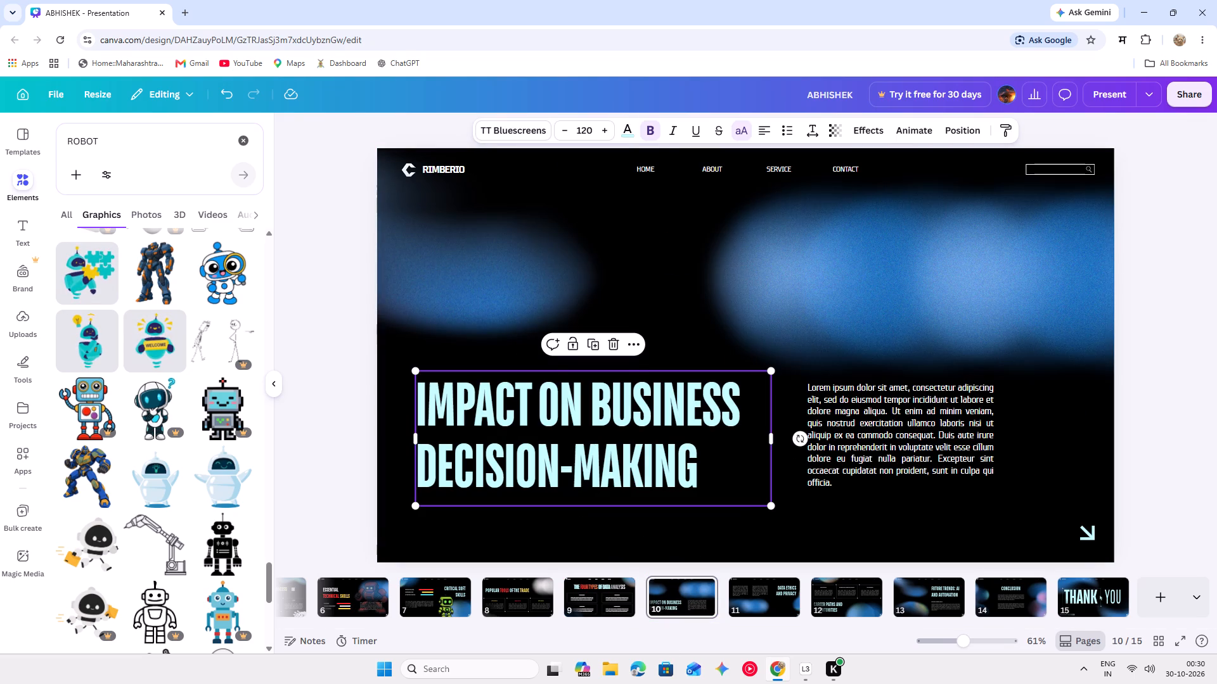
click(622, 475)
drag(718, 475, 599, 476)
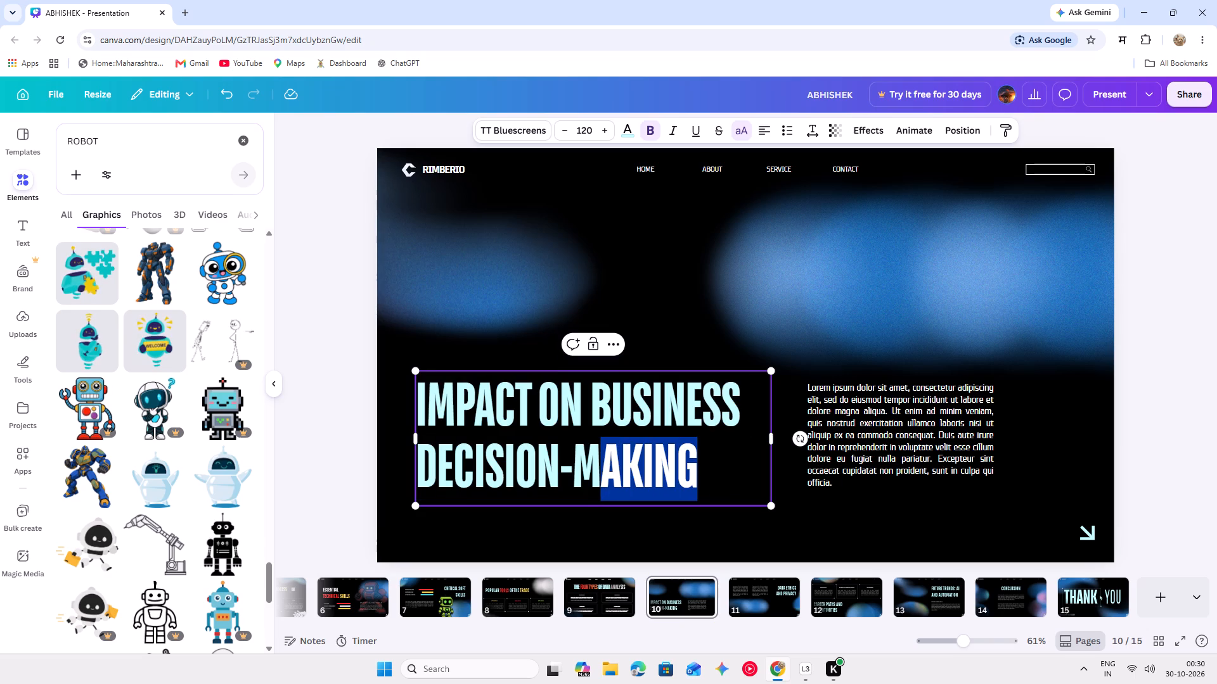
drag(599, 476, 567, 478)
click(622, 132)
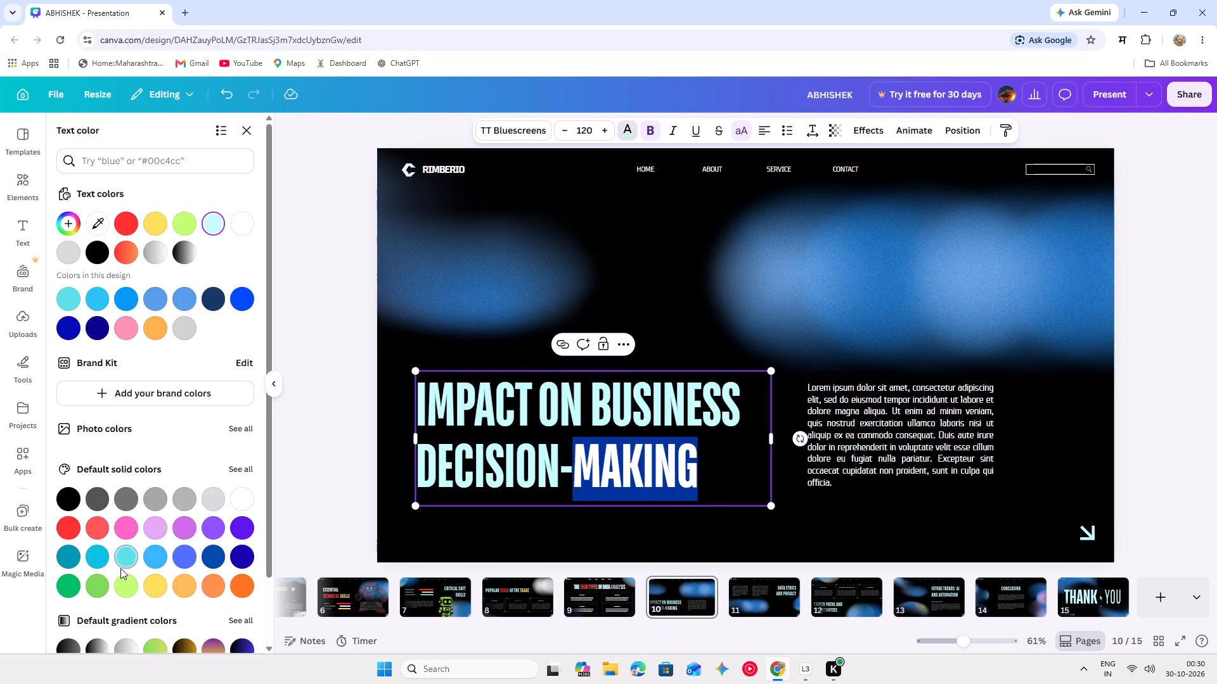
click(99, 527)
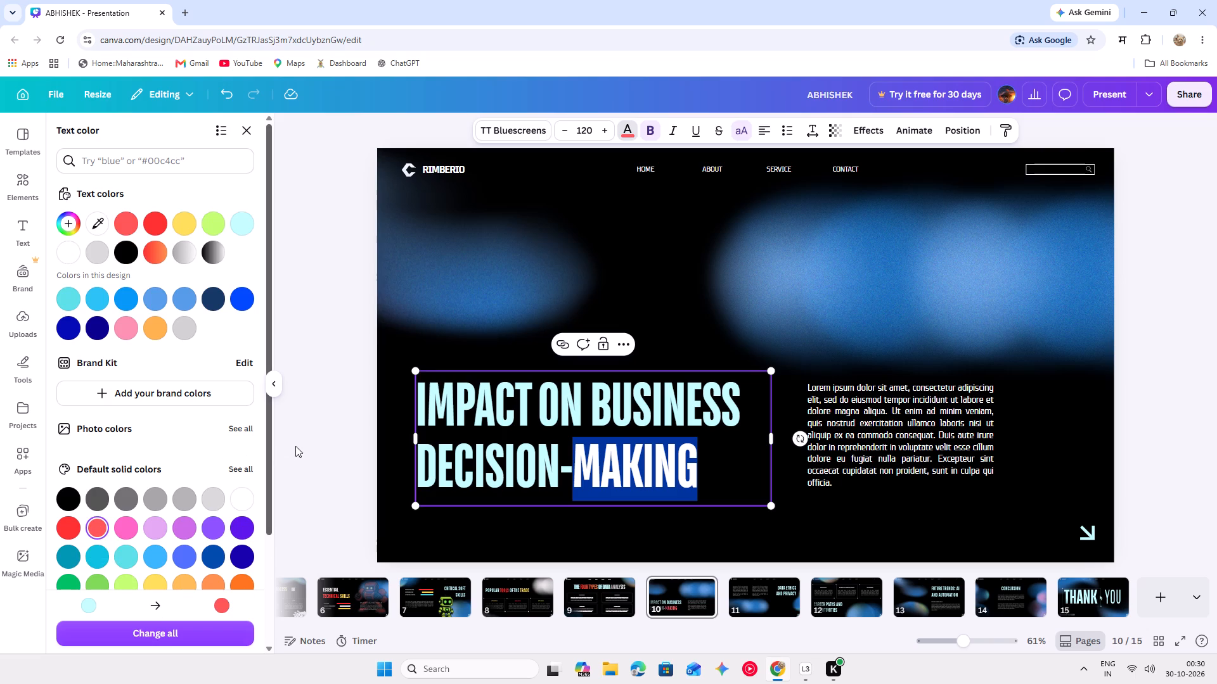
click(326, 441)
click(326, 441)
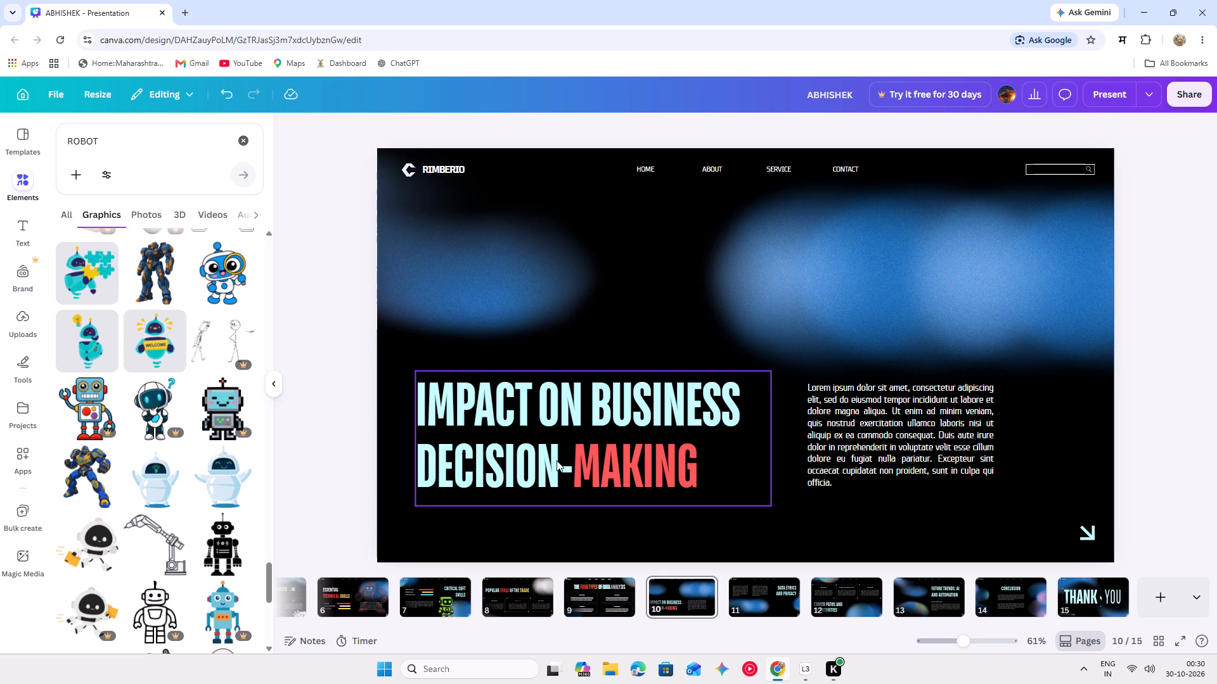
Recolour the word IMPACT in slide 10's title light green.
double_click(529, 402)
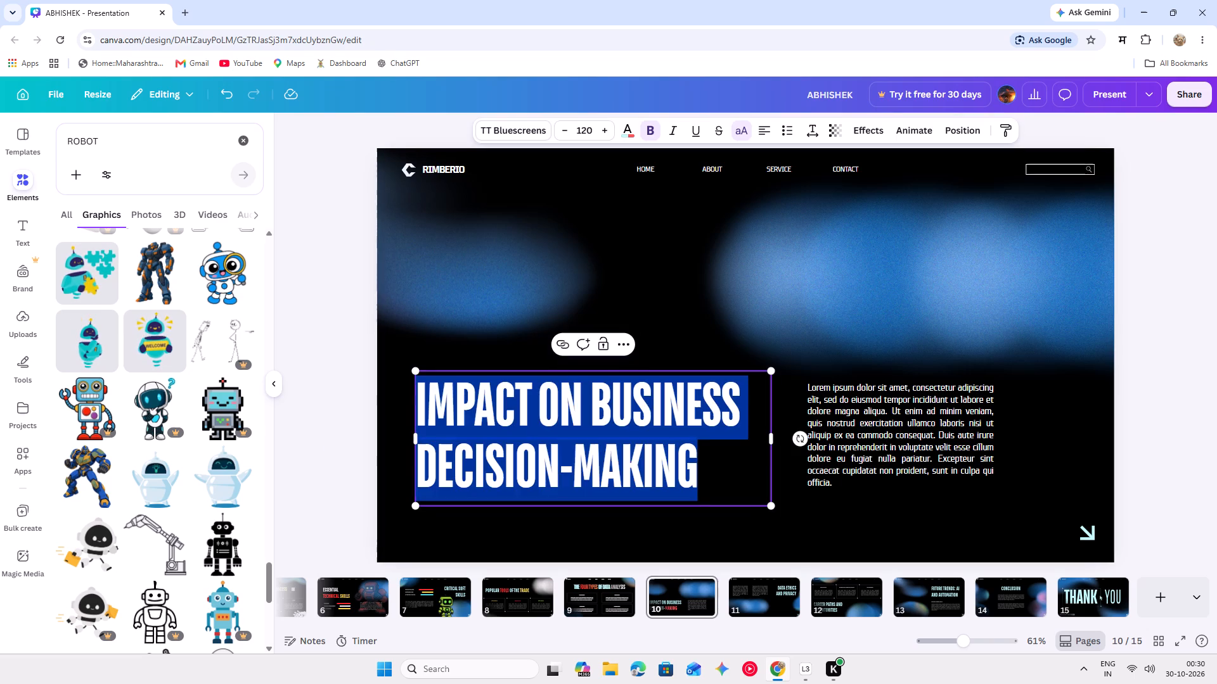
click(529, 402)
drag(529, 402, 460, 392)
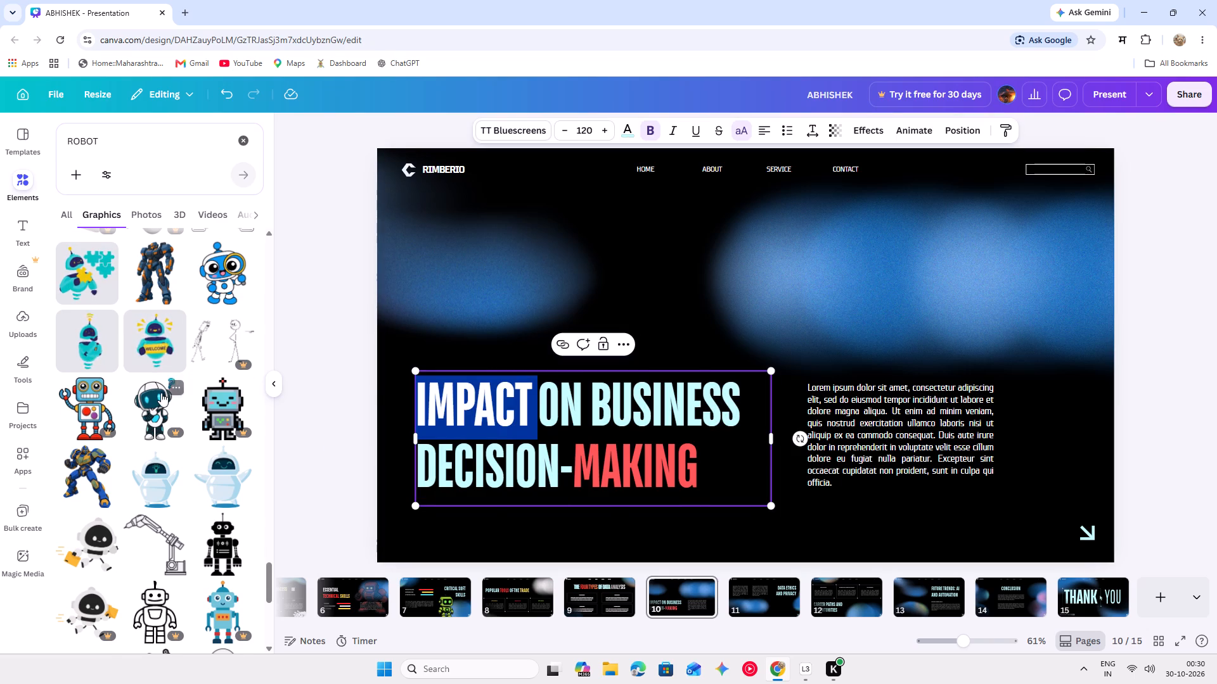
scroll(161, 393, up, 4)
click(627, 132)
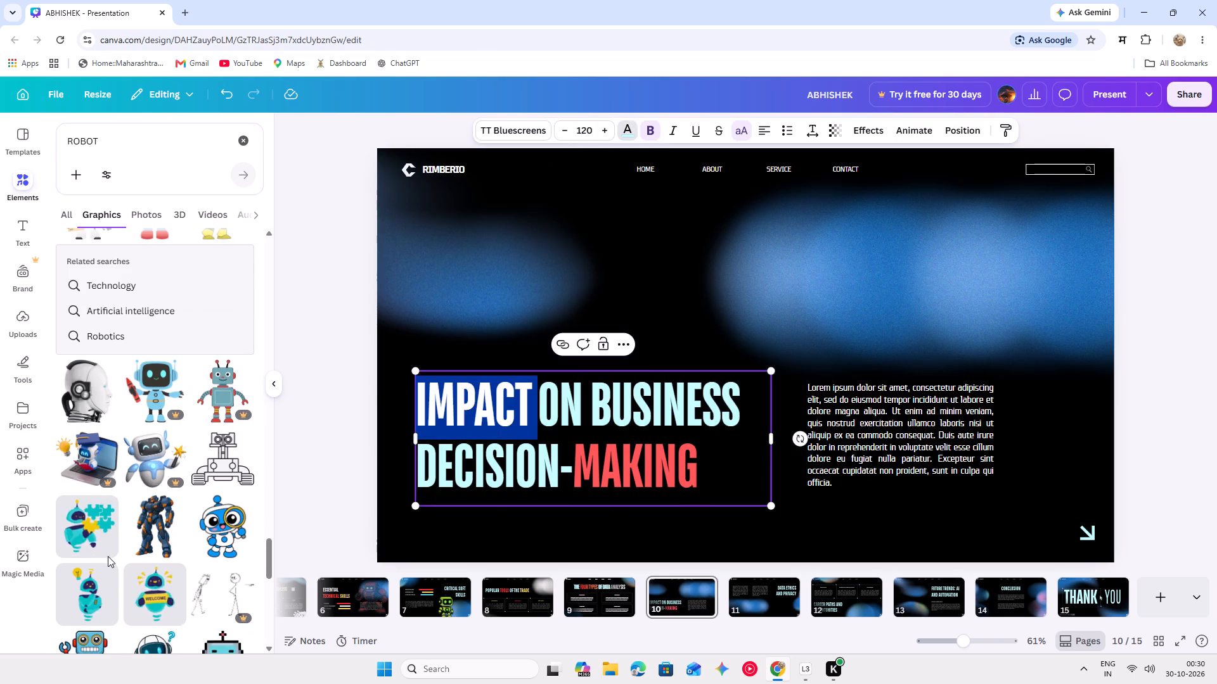
click(127, 583)
click(308, 433)
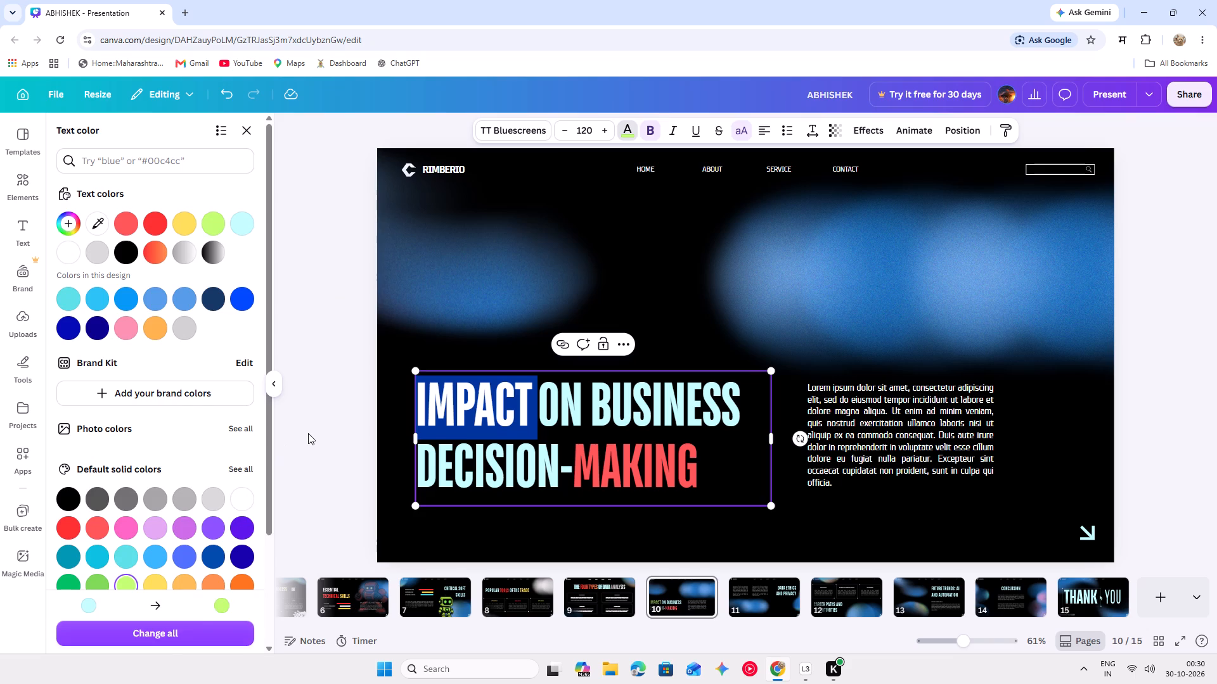
click(308, 433)
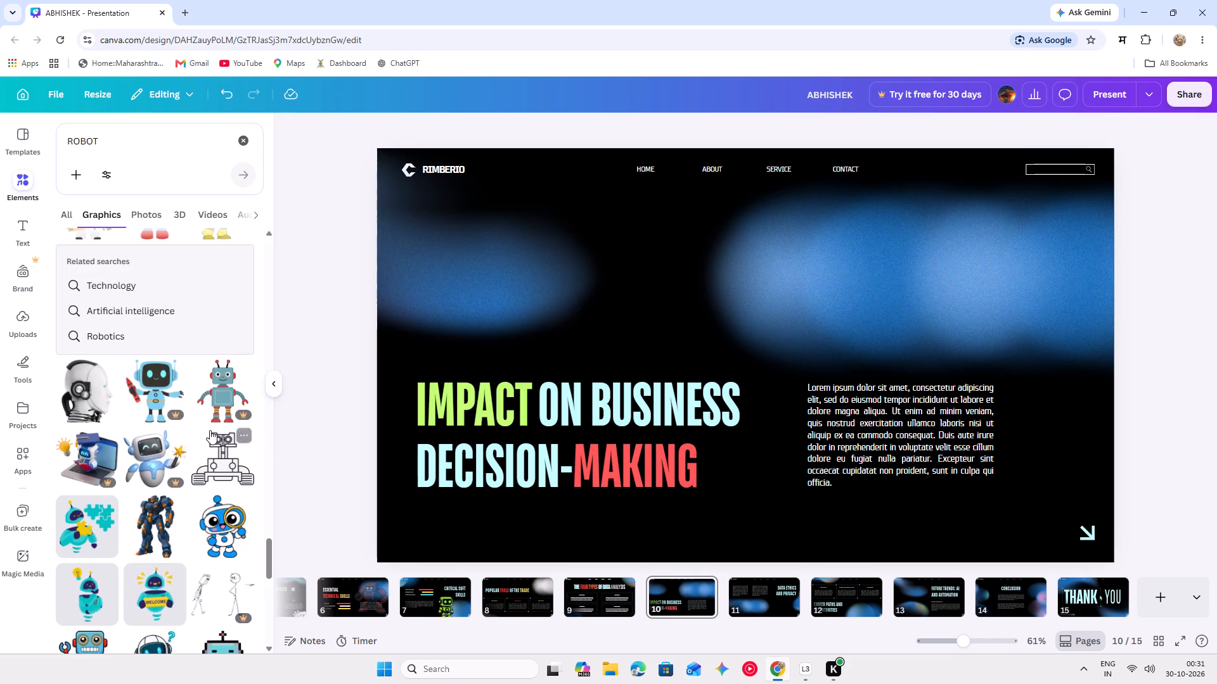
Add the robotic claw arm graphic to slide 10 and scale it to hang from the slide's upper-right corner.
scroll(210, 431, down, 9)
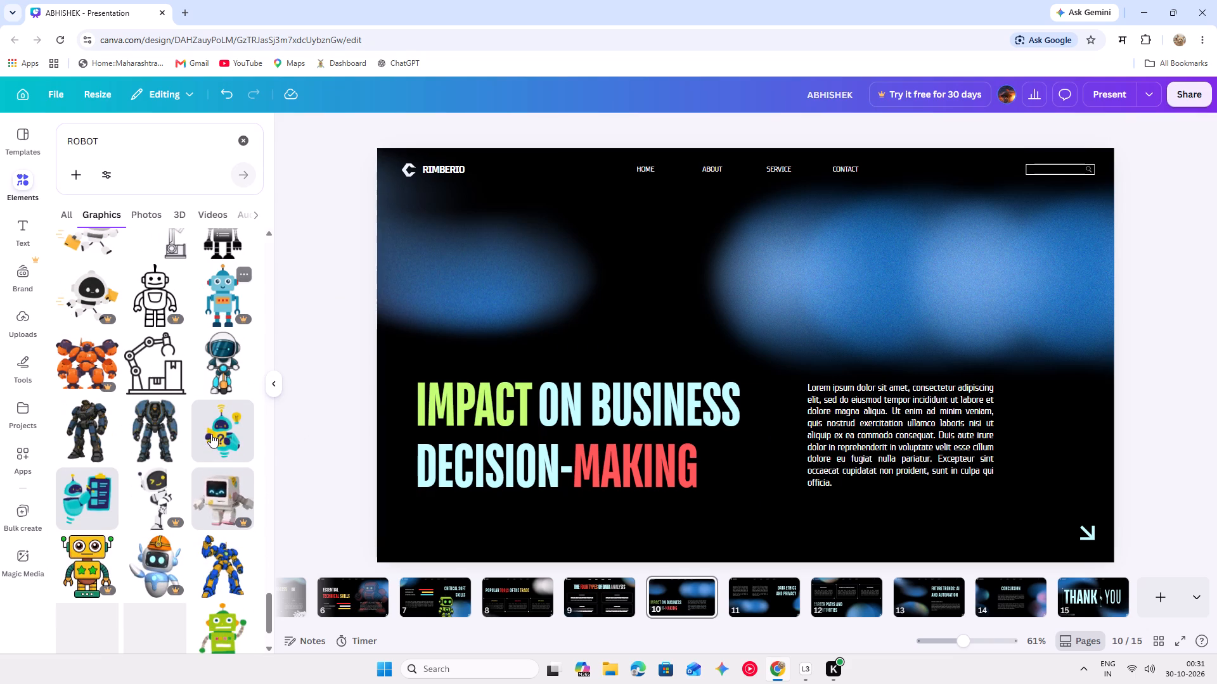
scroll(211, 434, down, 4)
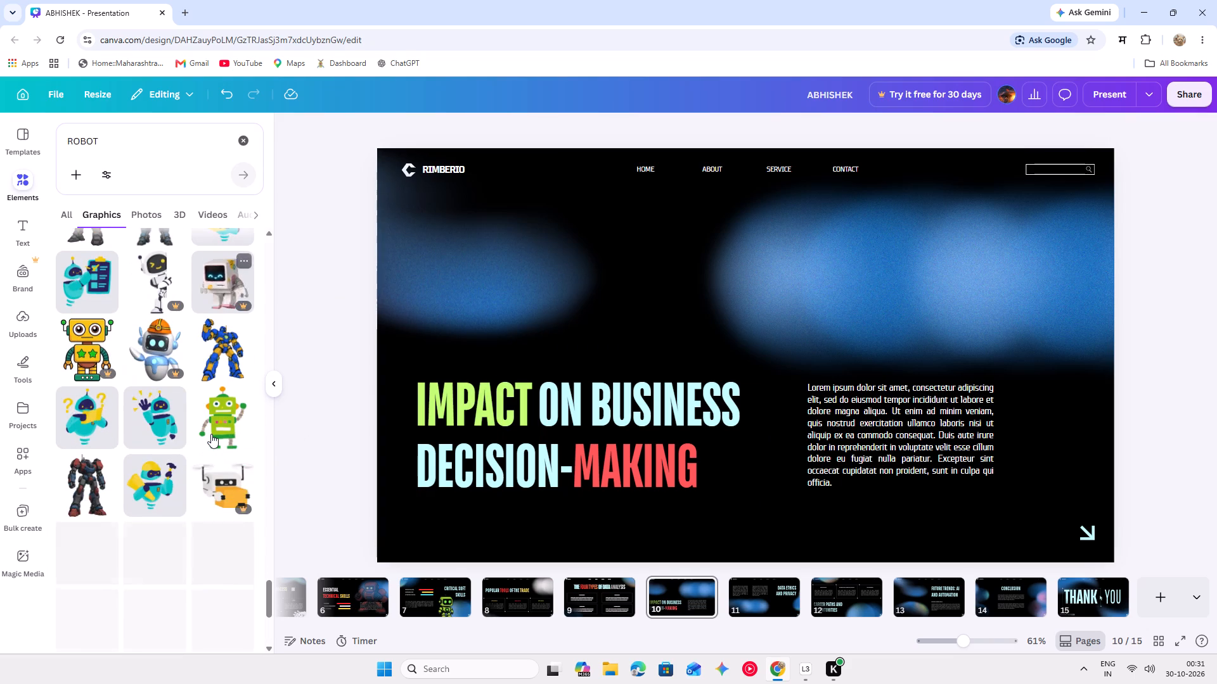
scroll(211, 434, down, 2)
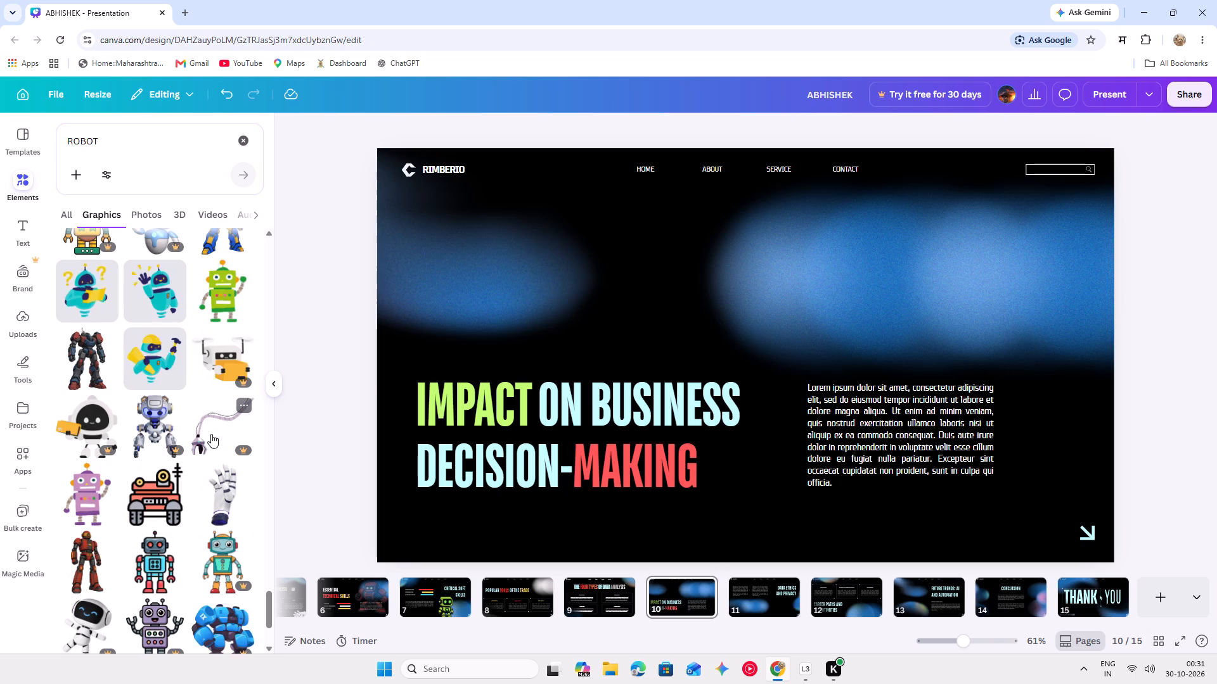
click(211, 434)
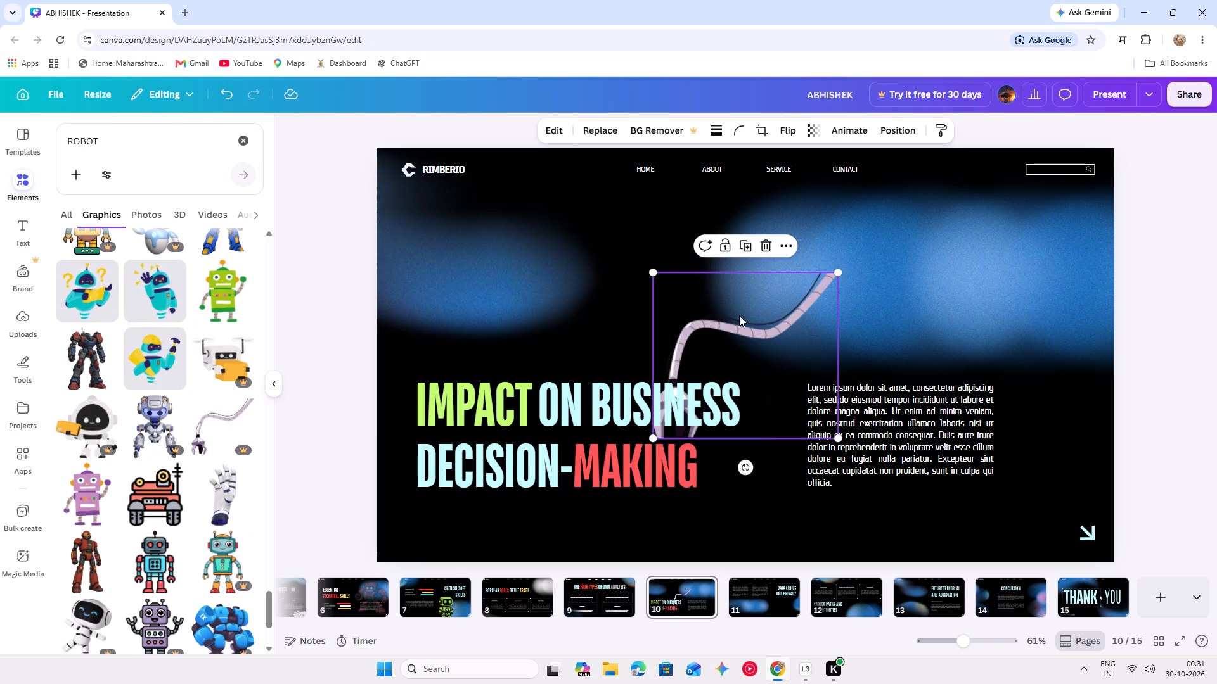
drag(738, 330, 1003, 232)
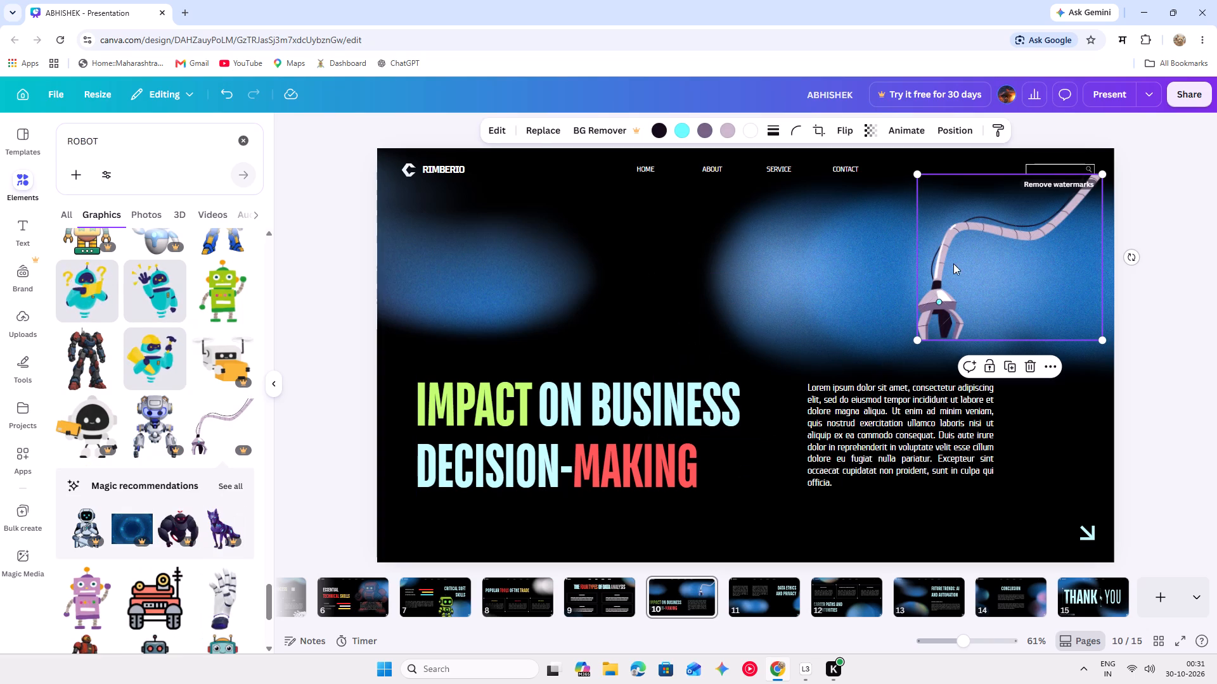
drag(1015, 234, 1027, 211)
drag(930, 313, 848, 333)
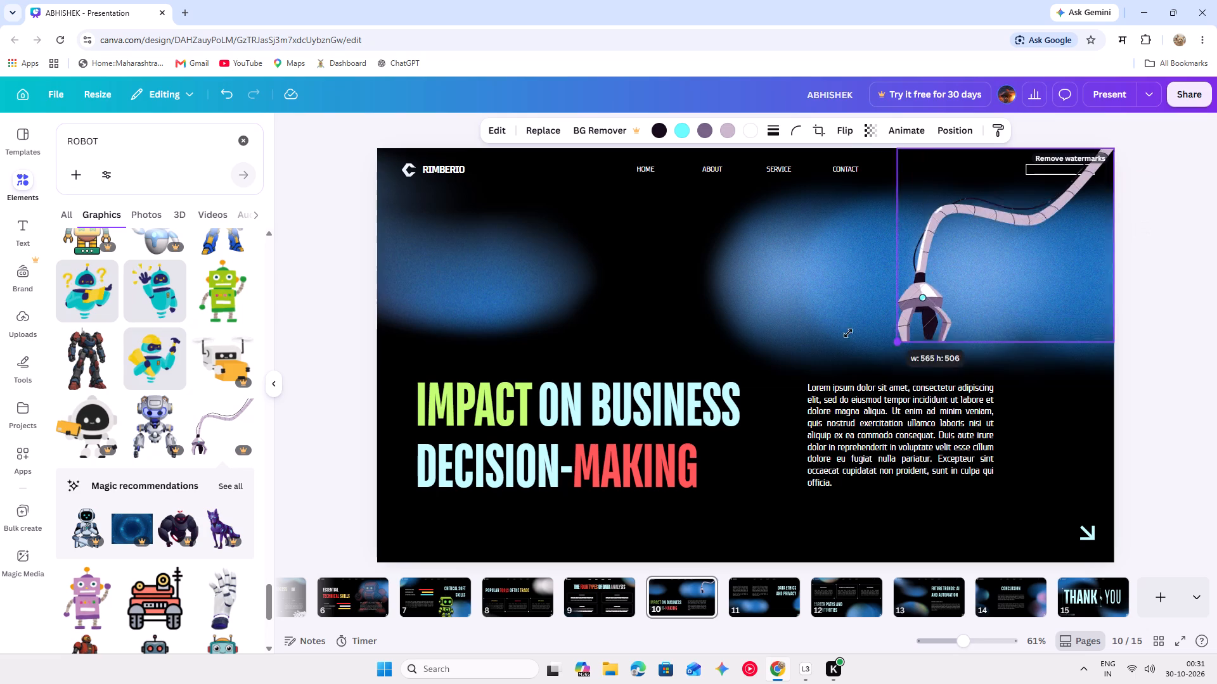
drag(848, 333, 901, 226)
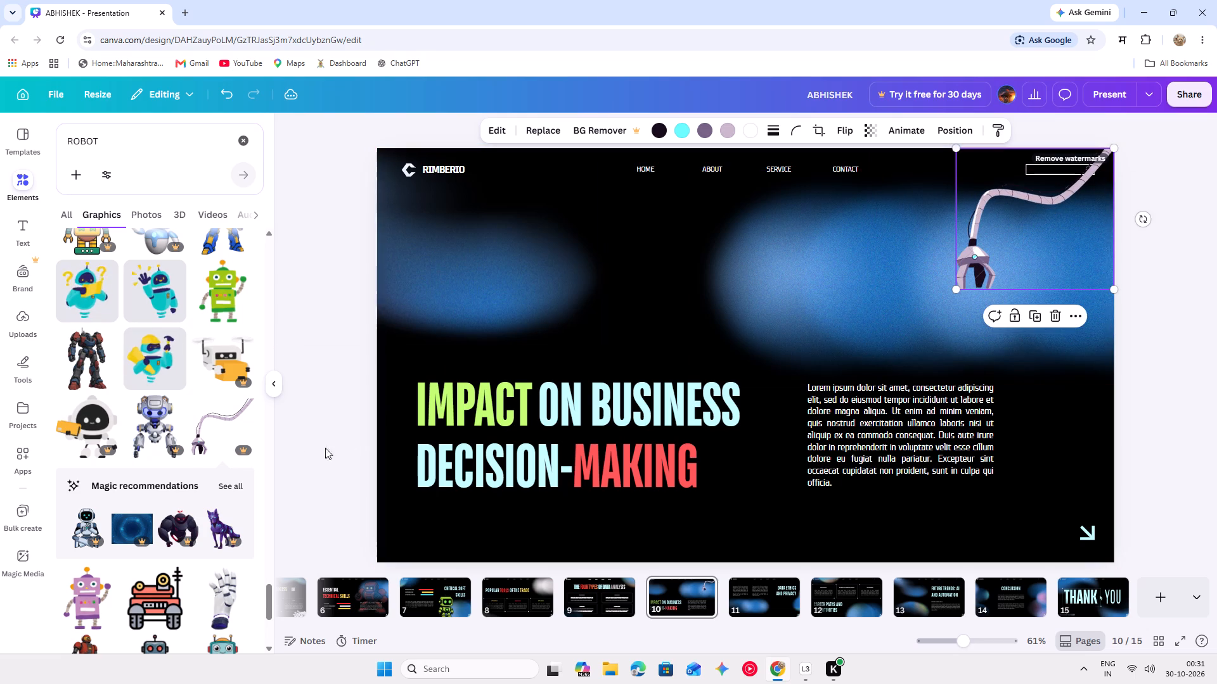
Add the blue armoured robot graphic to slide 10, shrink it and place it just below the claw arm.
scroll(153, 458, up, 2)
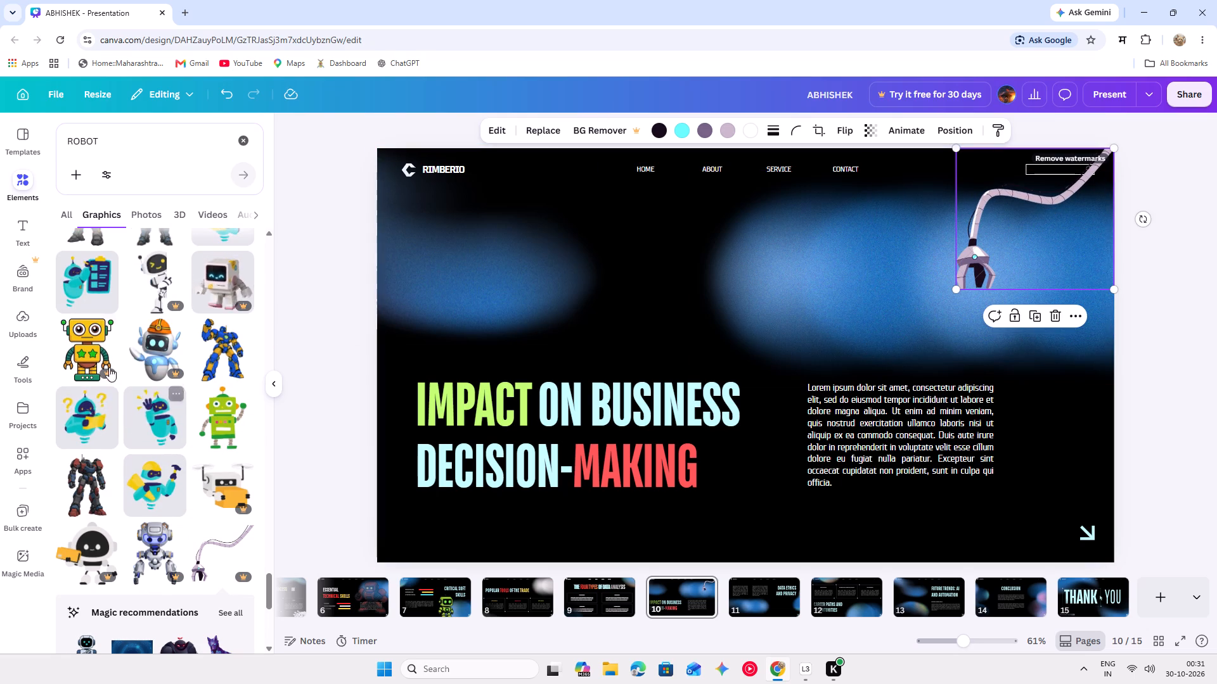
scroll(85, 359, up, 3)
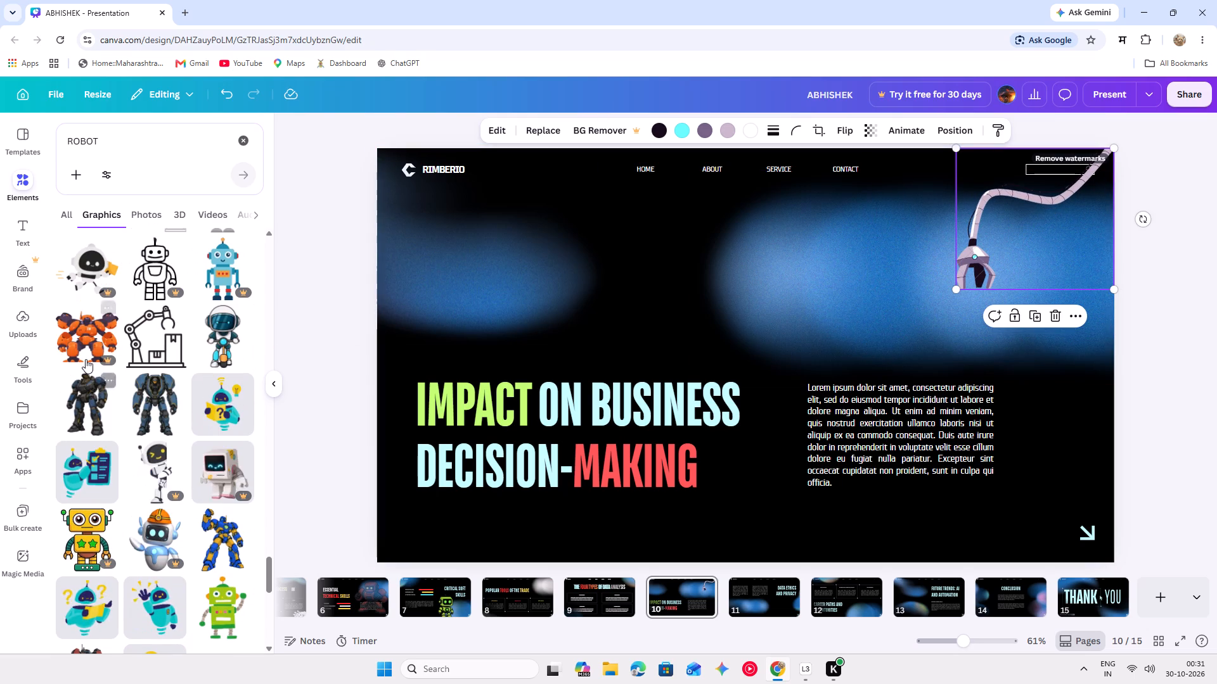
click(154, 408)
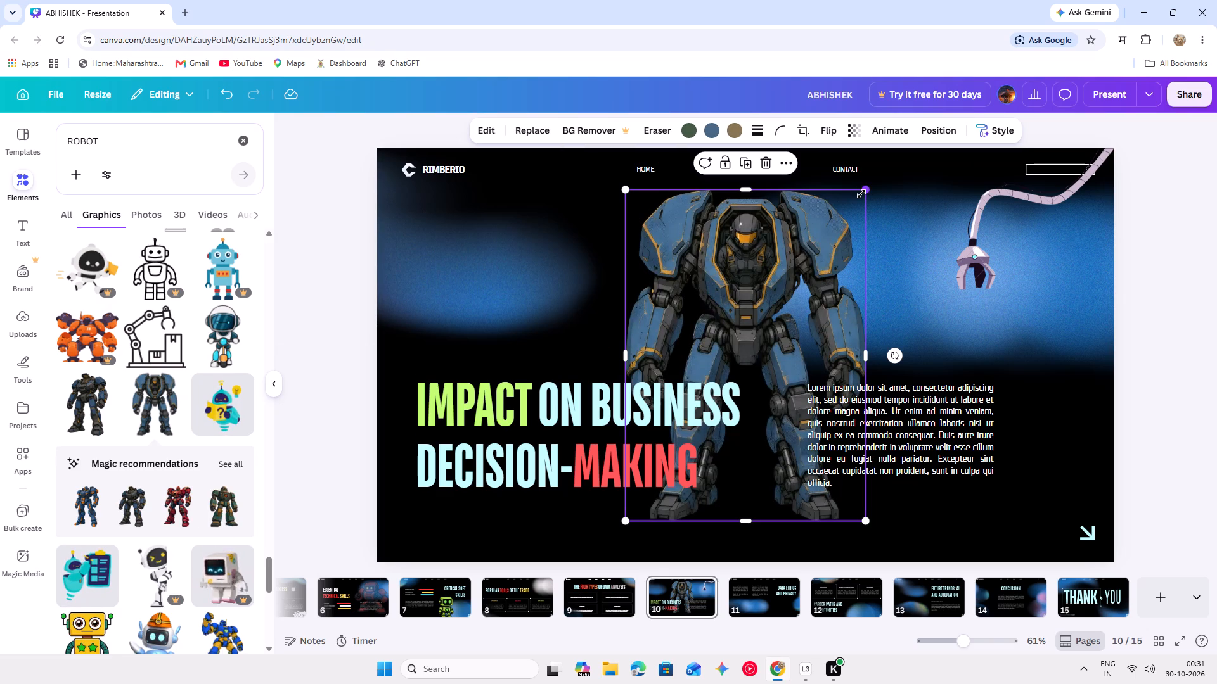
drag(861, 194, 686, 517)
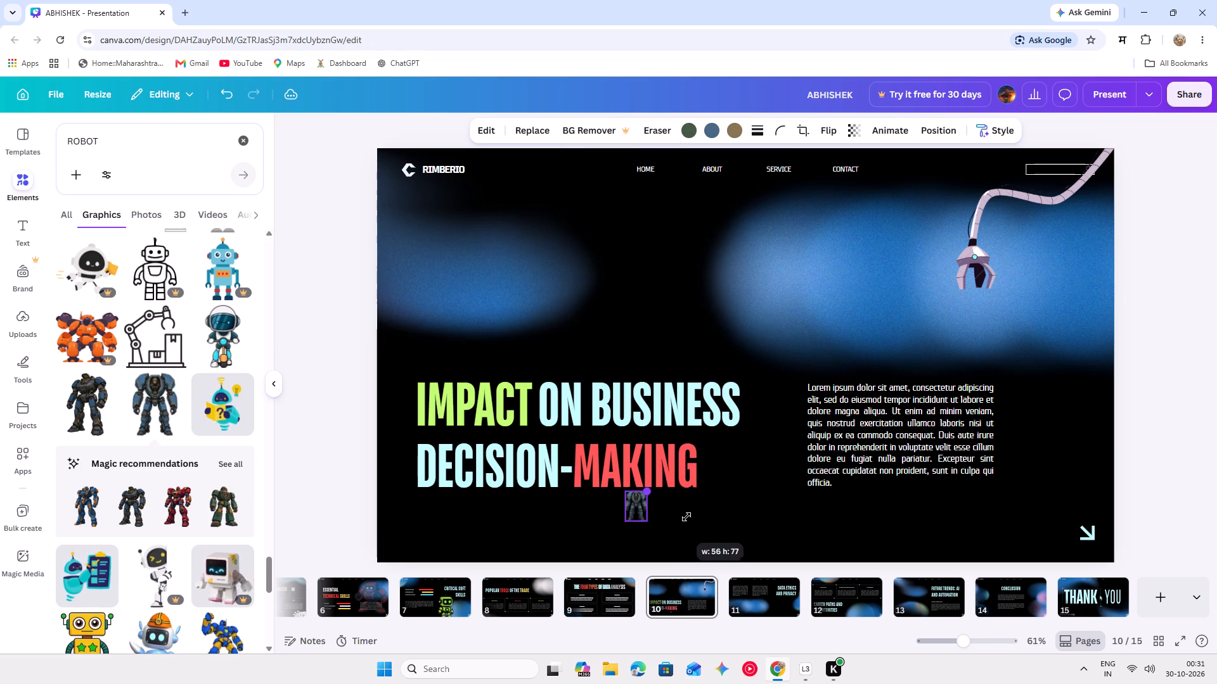
drag(686, 517, 714, 509)
drag(646, 498, 691, 492)
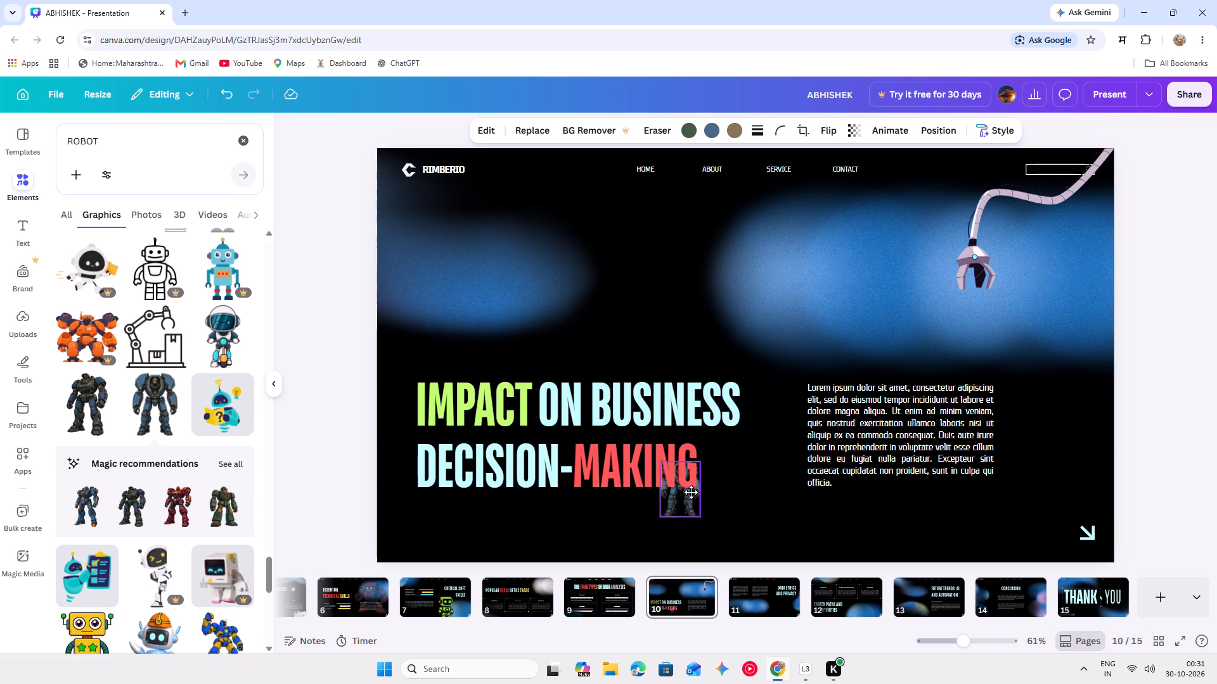
drag(691, 492, 975, 330)
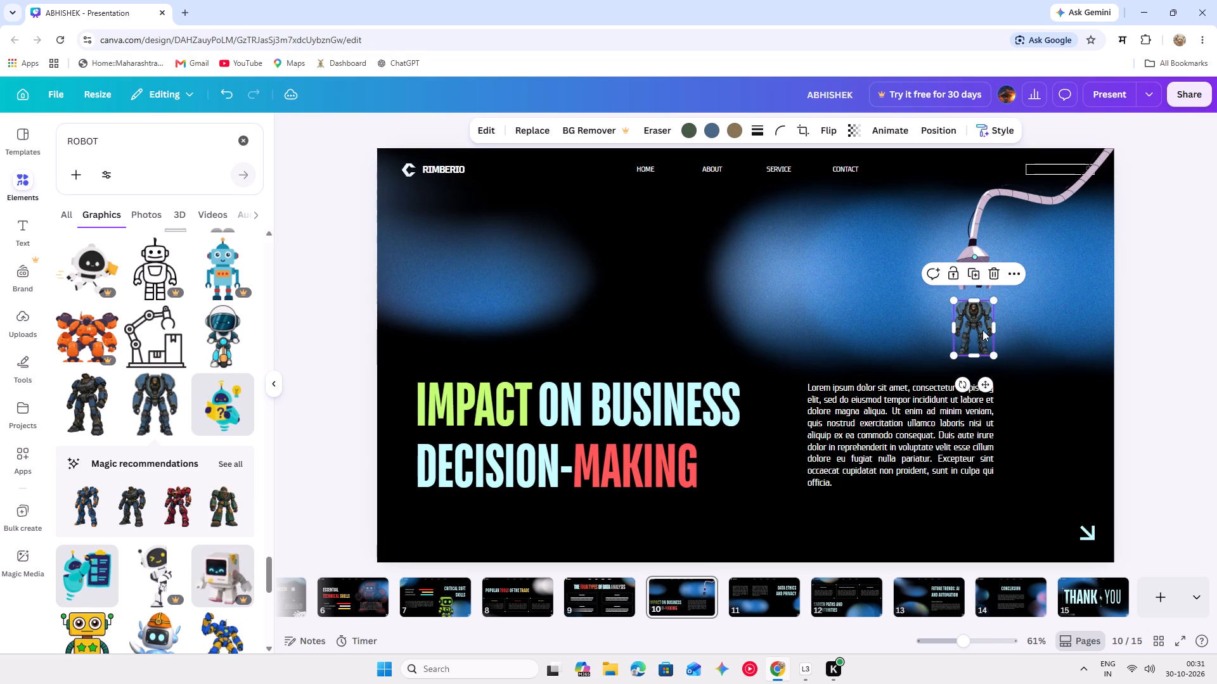
click(1154, 378)
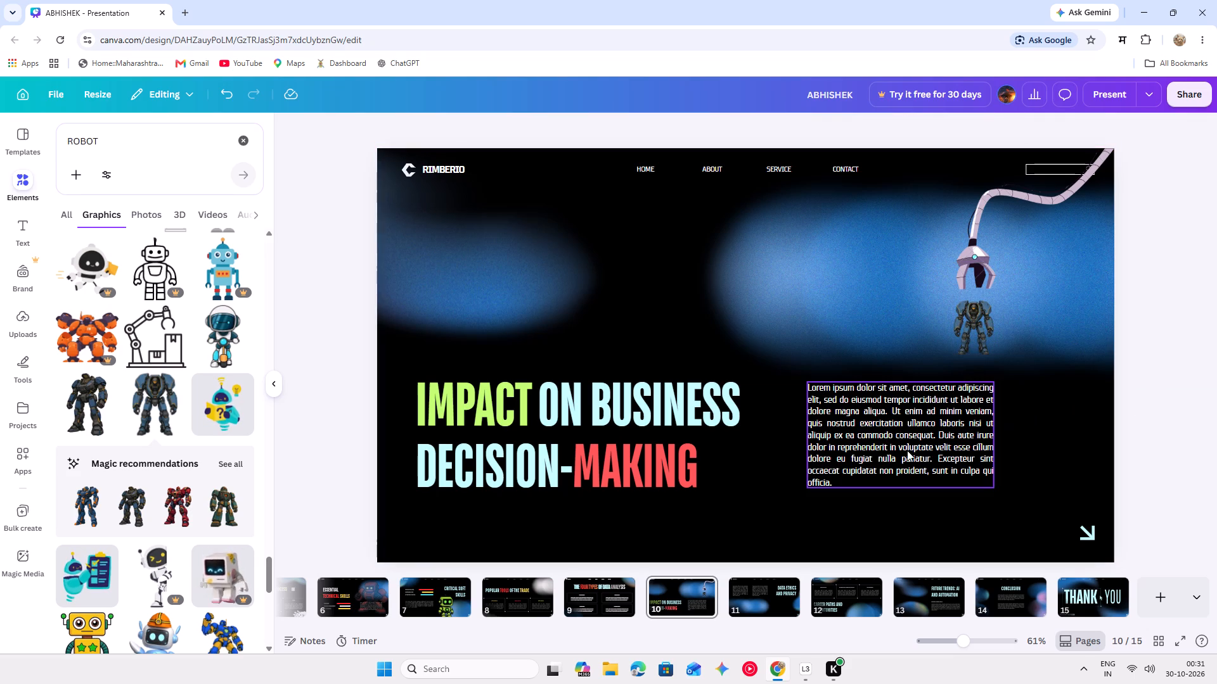
Enlarge the small armoured robot slightly and move it up so it hangs from the claw's grip.
click(973, 322)
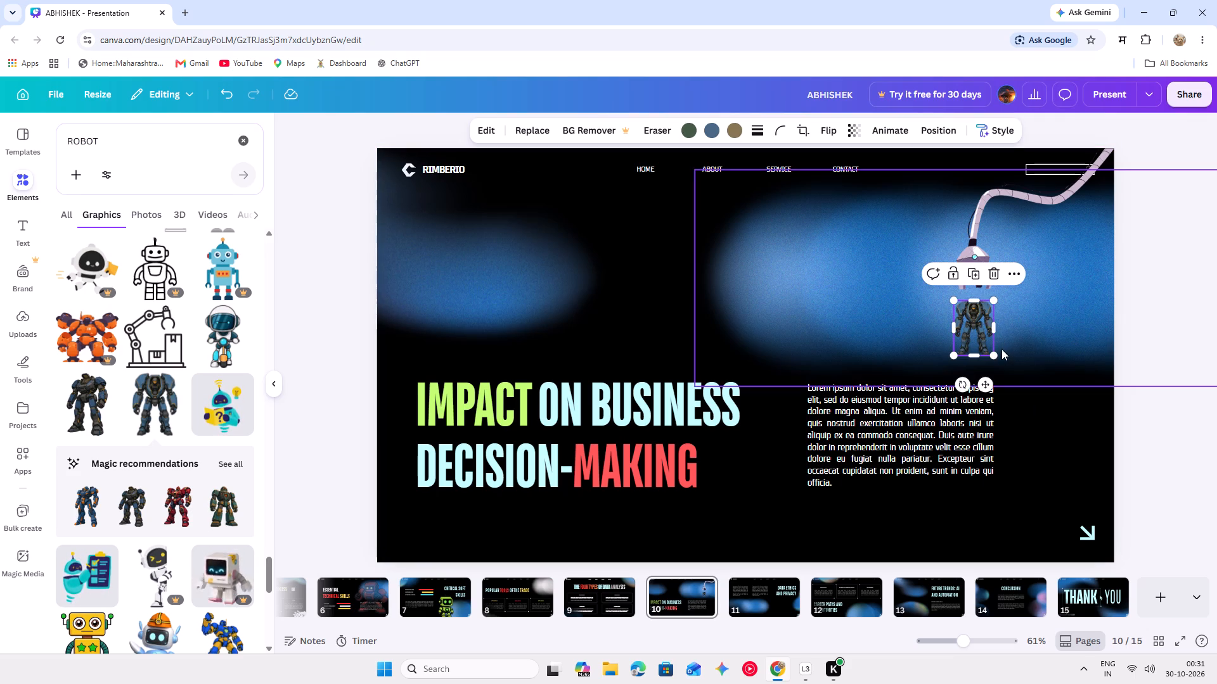
drag(993, 357, 1014, 376)
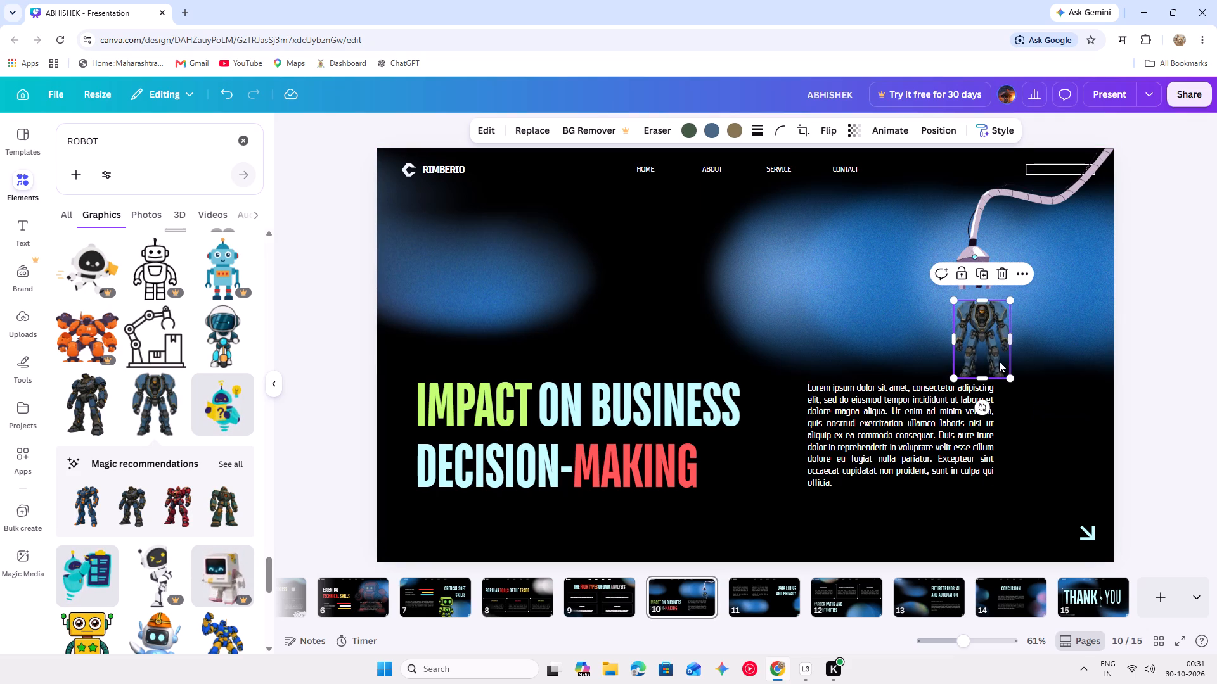
drag(999, 361, 989, 349)
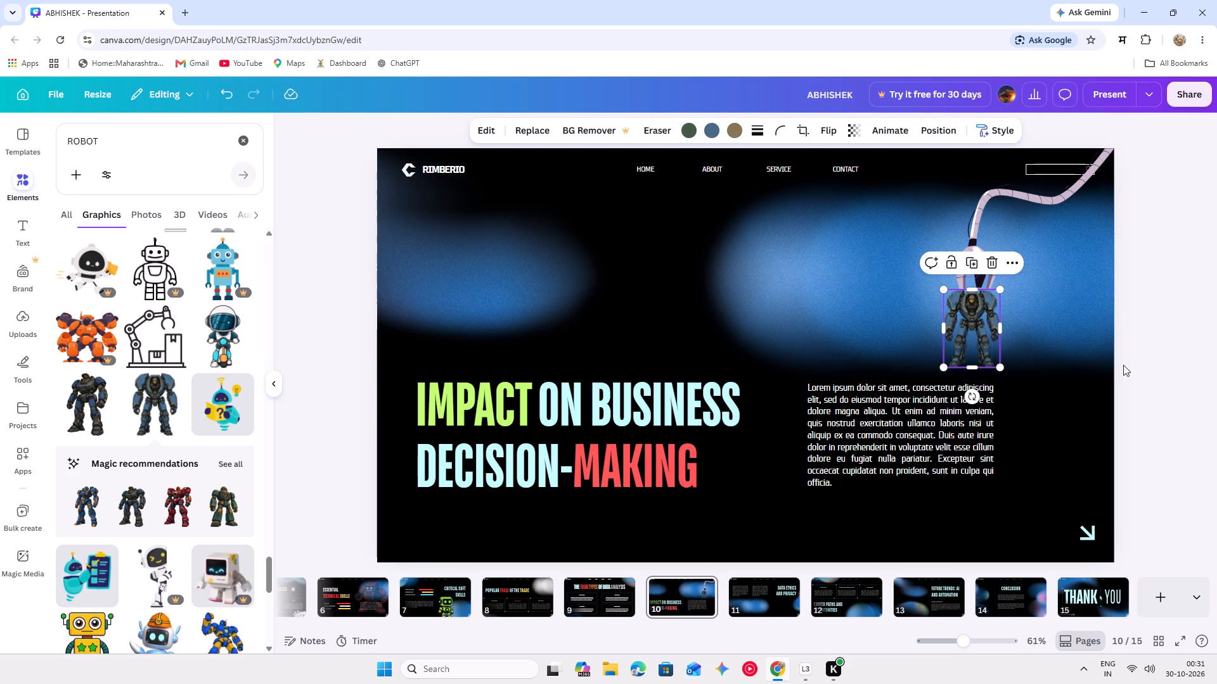
click(1123, 365)
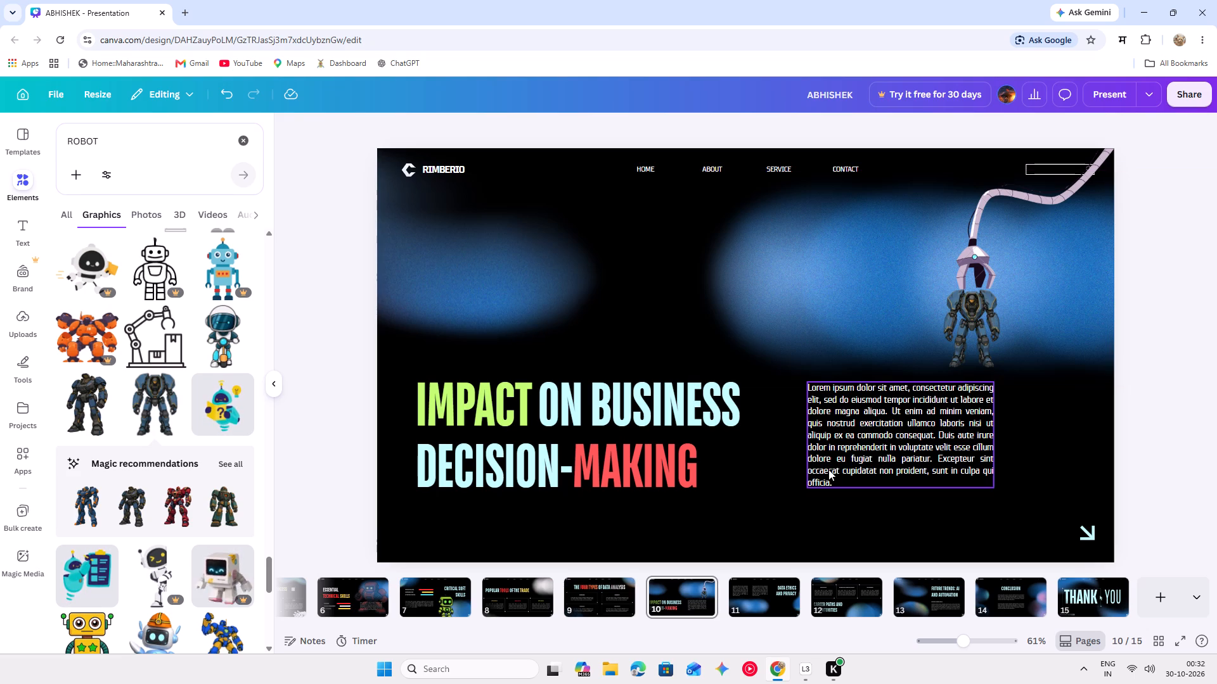
Browse the ROBOT graphics results for another robot that suits slide 10.
click(313, 288)
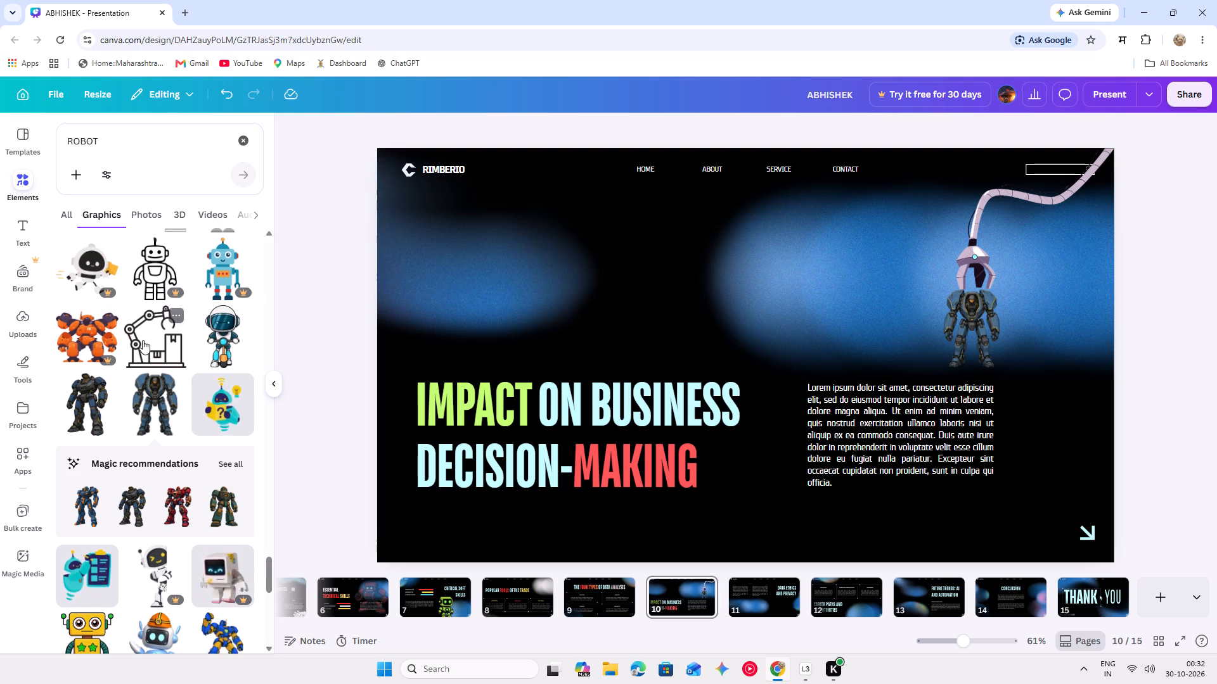
scroll(143, 340, up, 8)
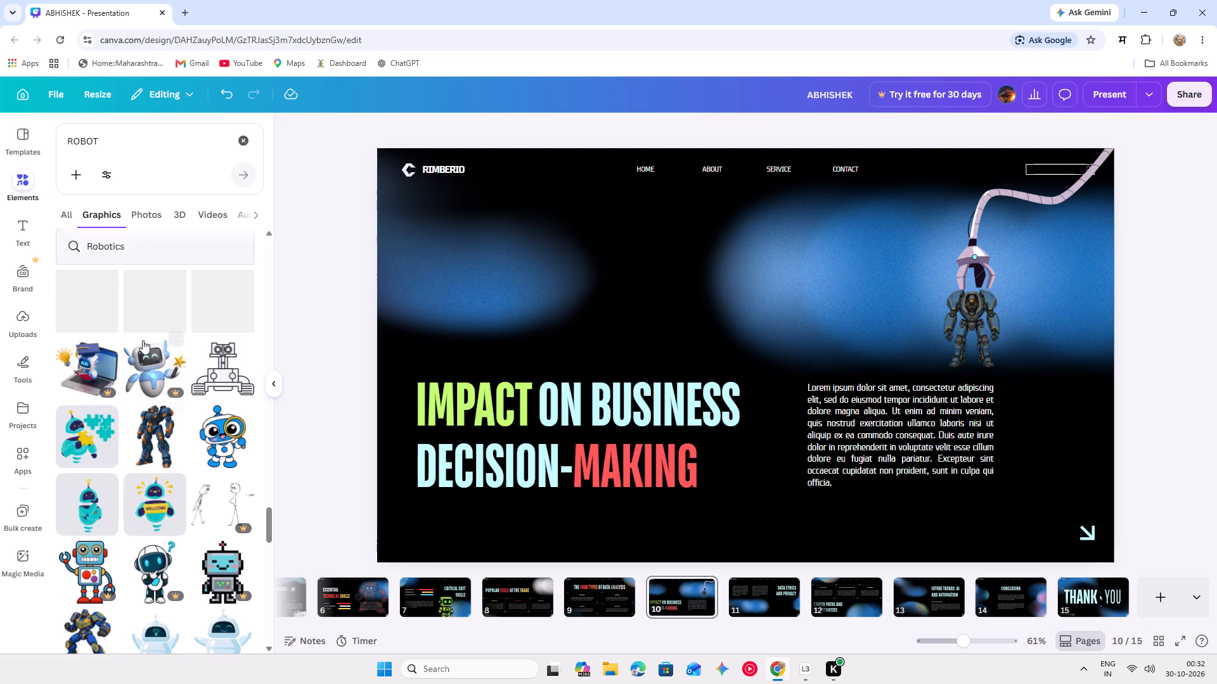
scroll(143, 340, up, 6)
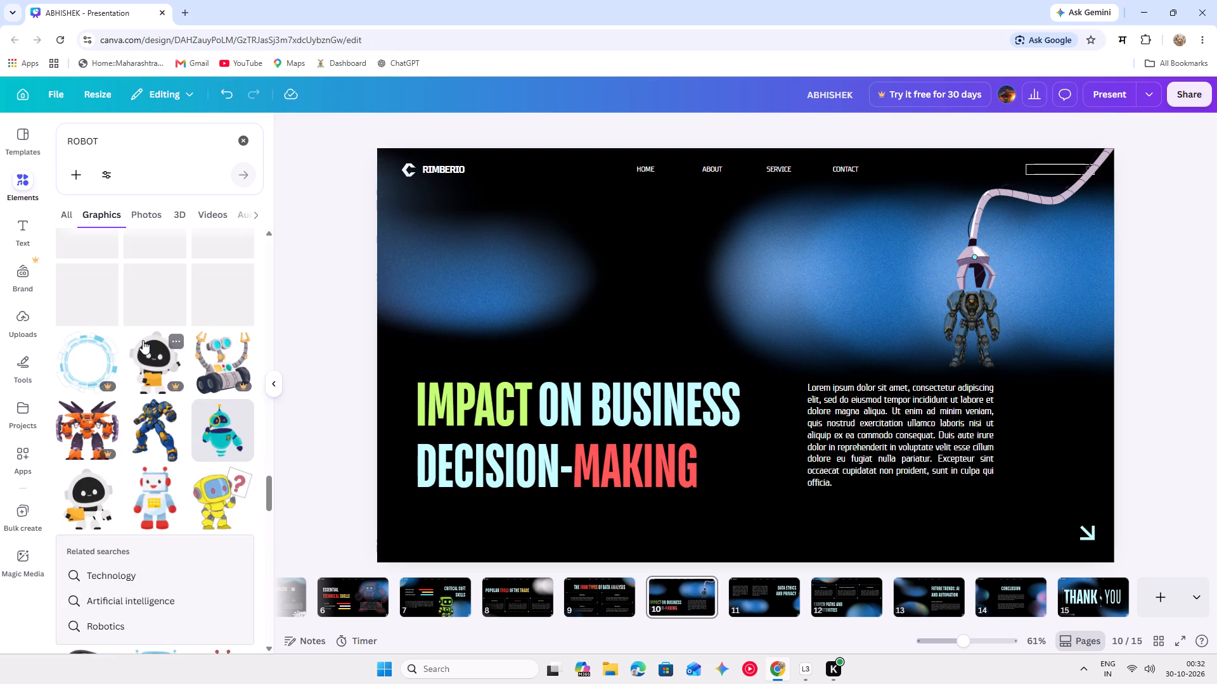
scroll(143, 340, up, 11)
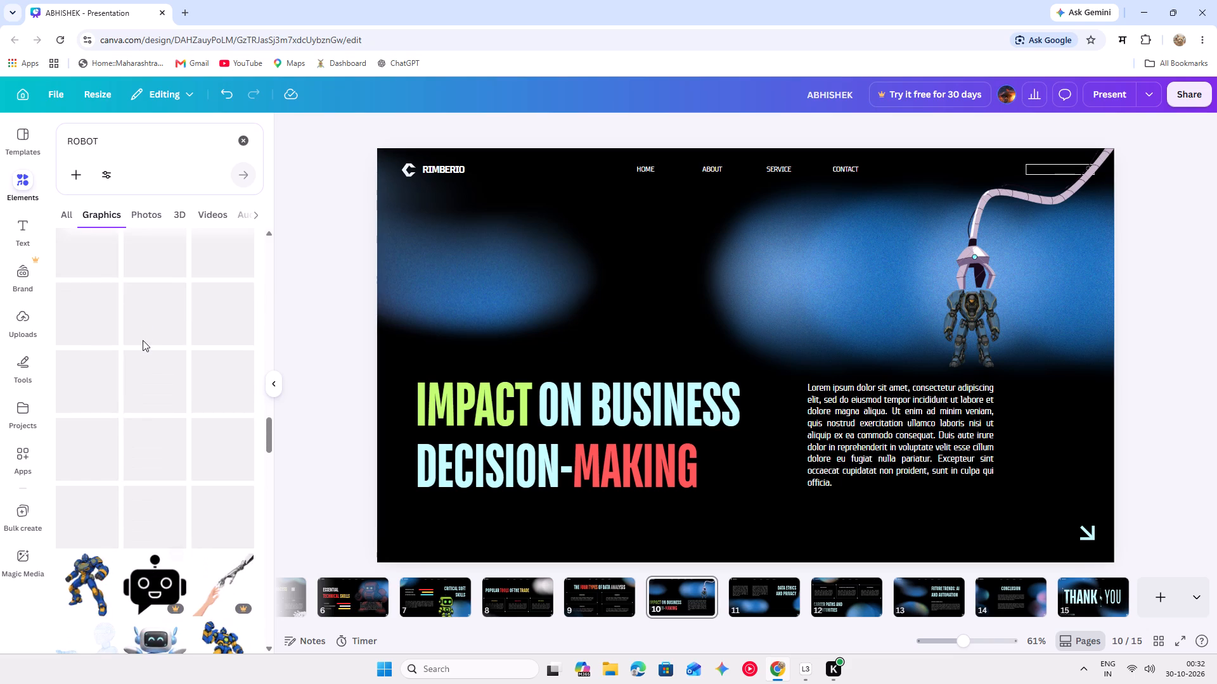
scroll(179, 542, up, 2)
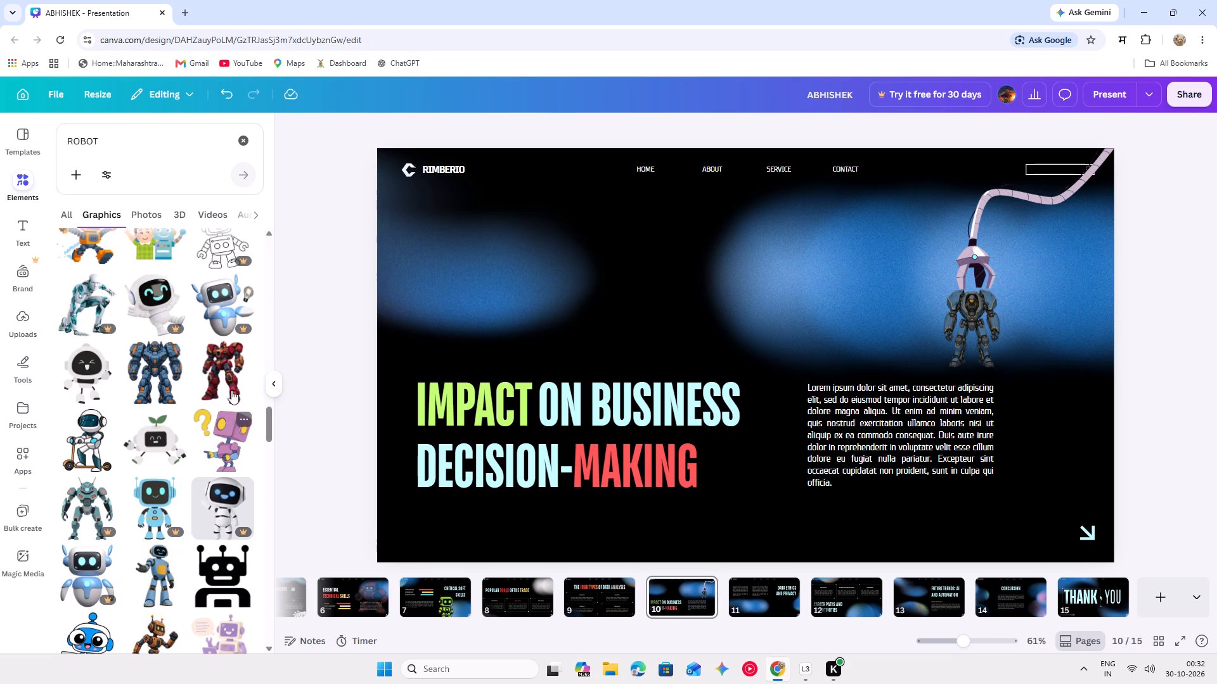
scroll(198, 376, up, 7)
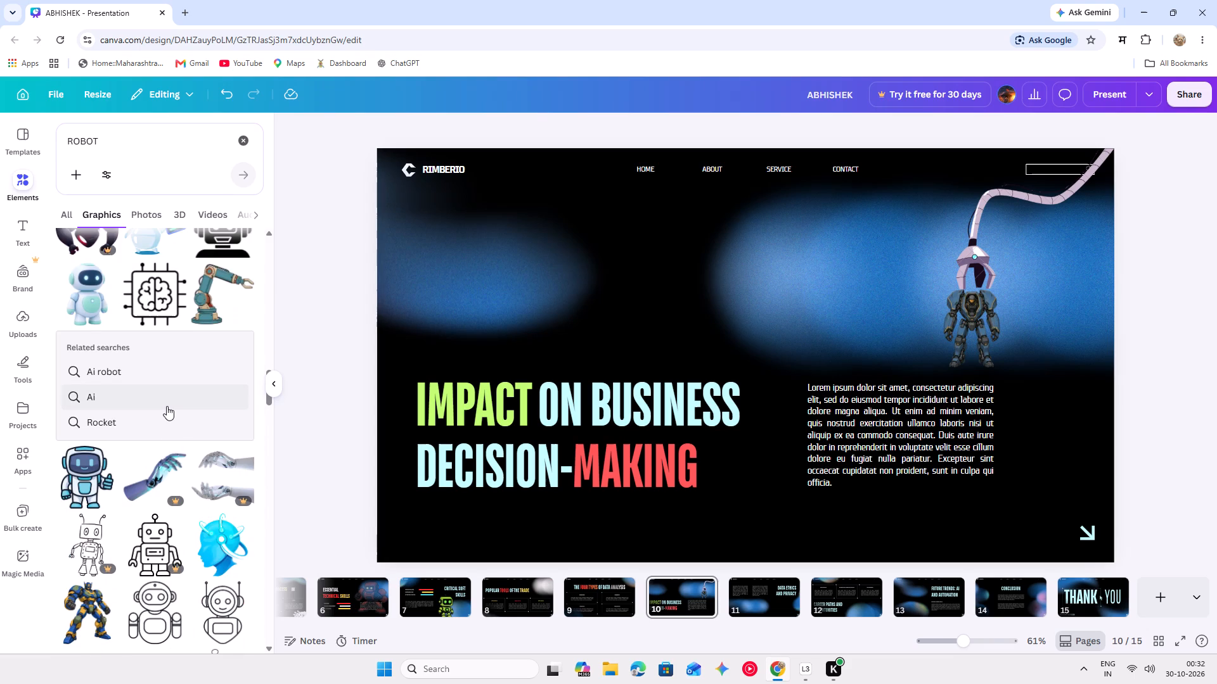
scroll(167, 406, up, 2)
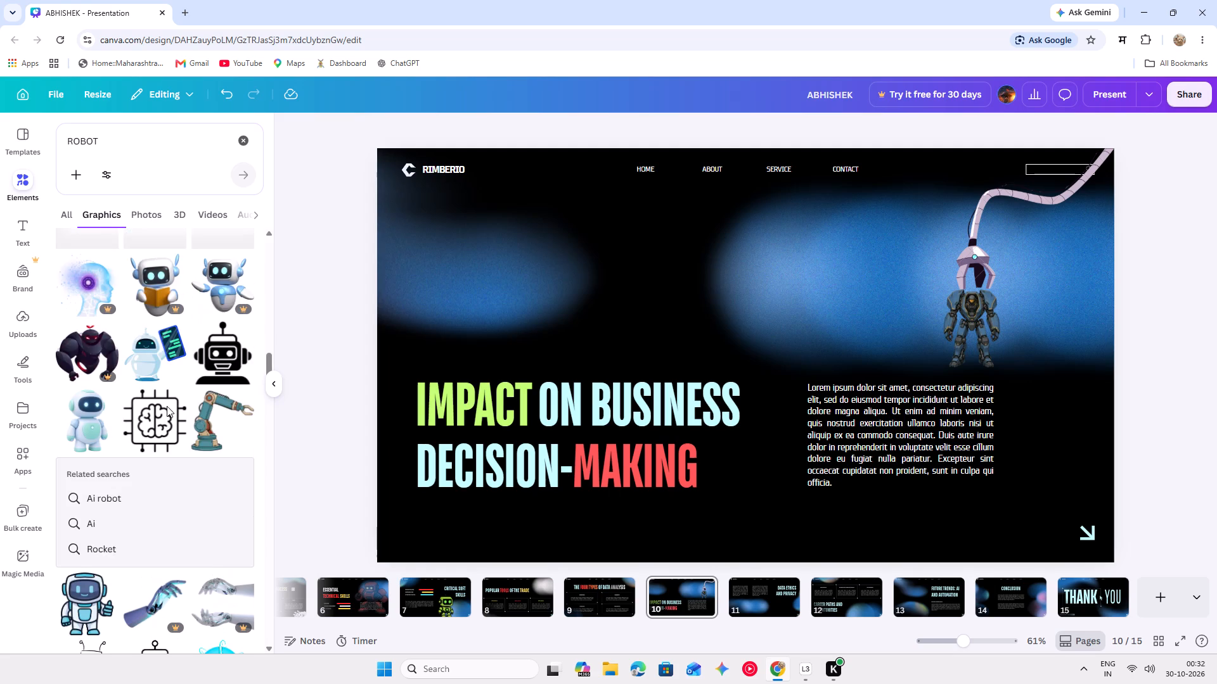
scroll(167, 406, up, 3)
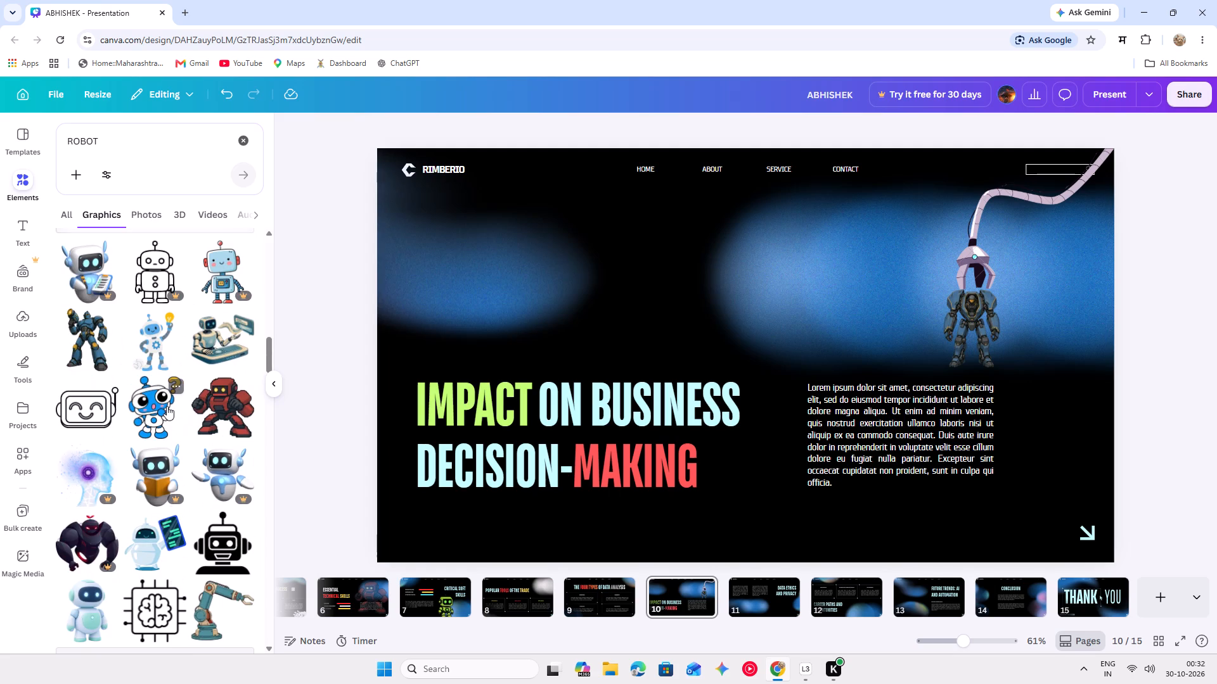
scroll(167, 406, up, 1)
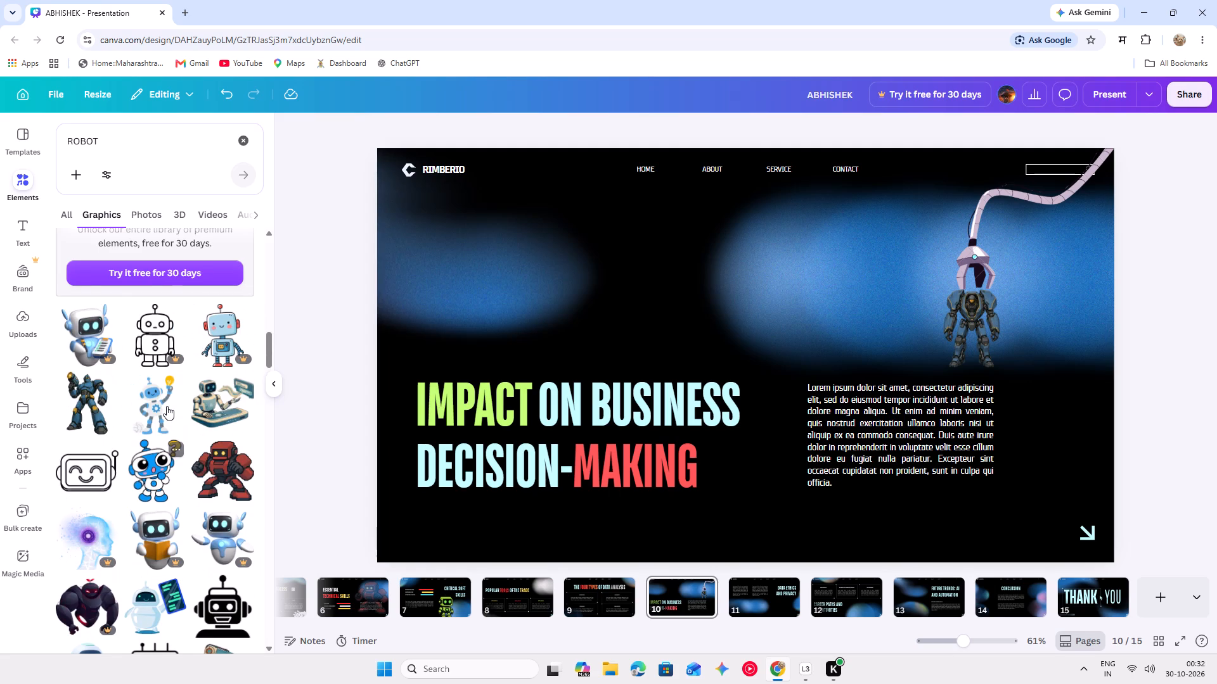
scroll(167, 406, up, 6)
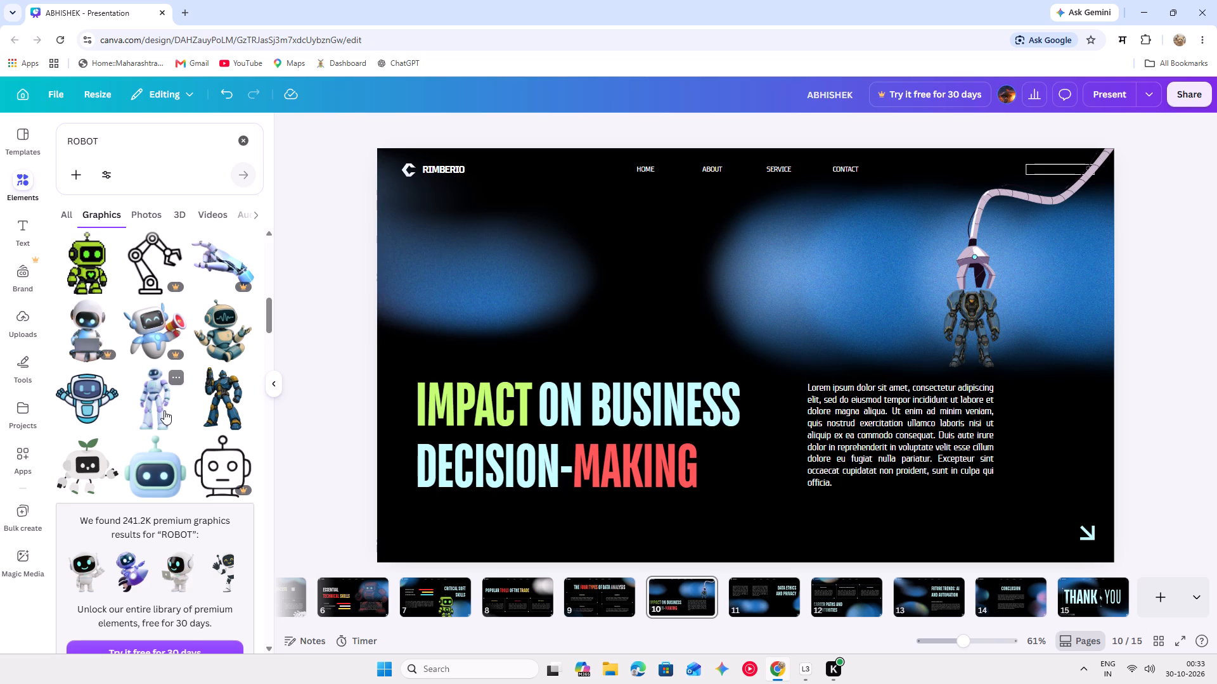
scroll(176, 422, up, 1)
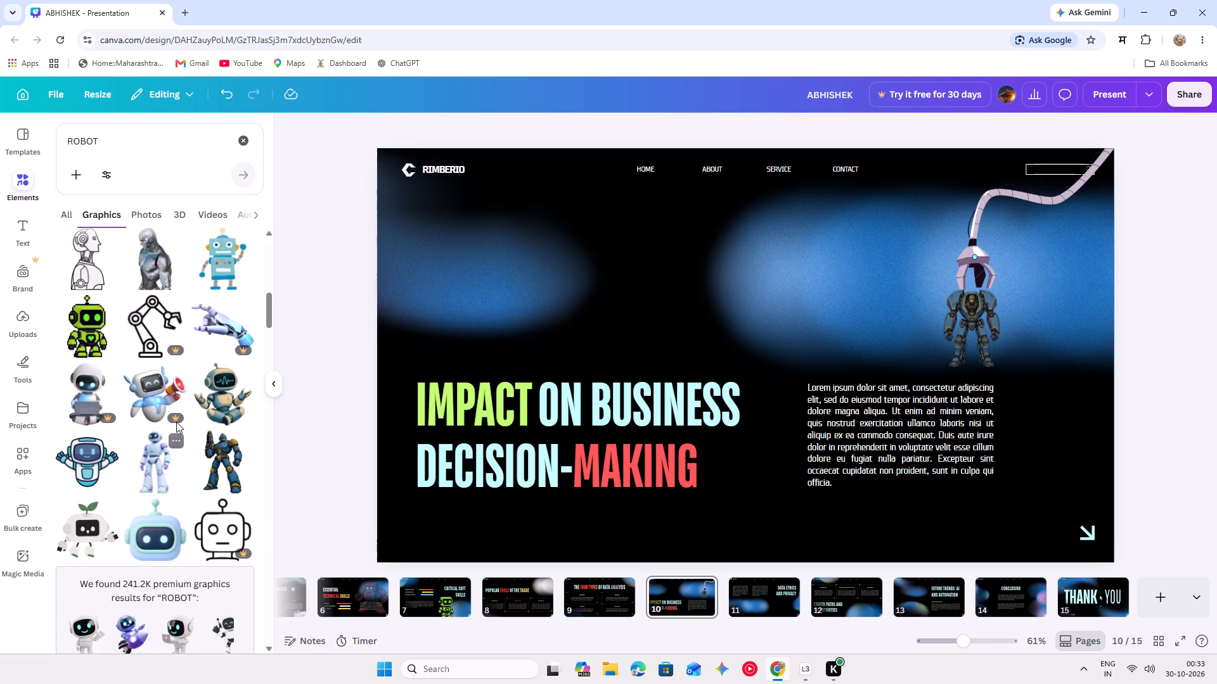
scroll(176, 422, up, 1)
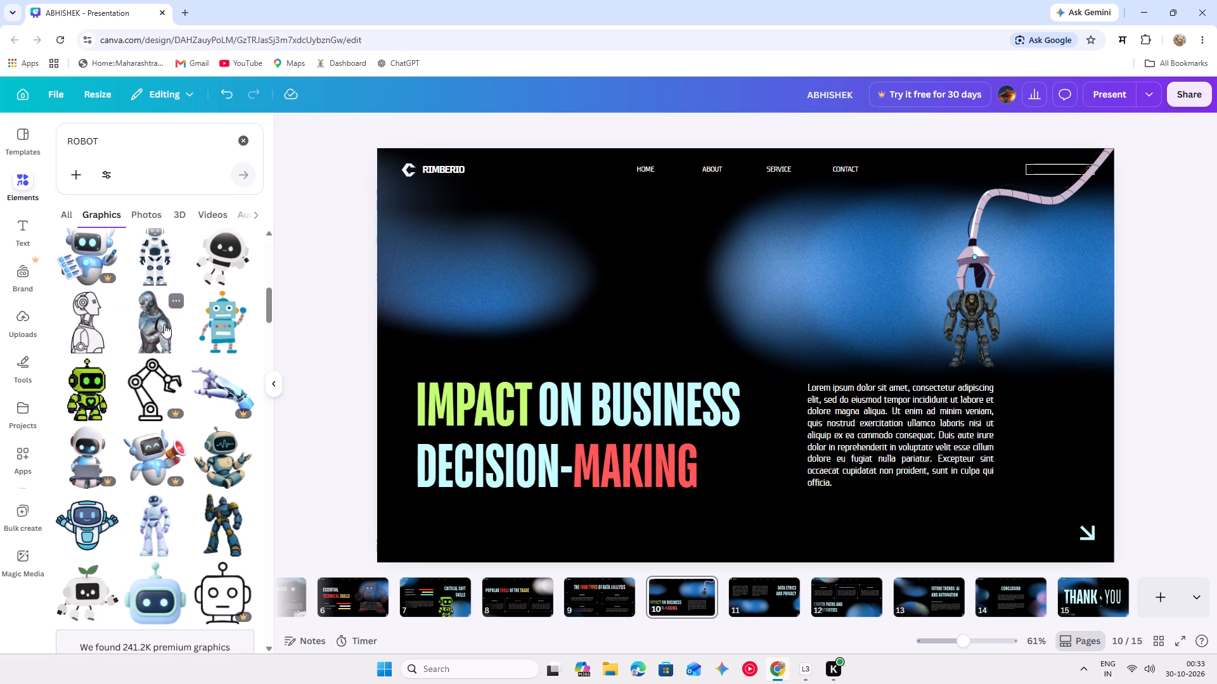
scroll(160, 329, up, 3)
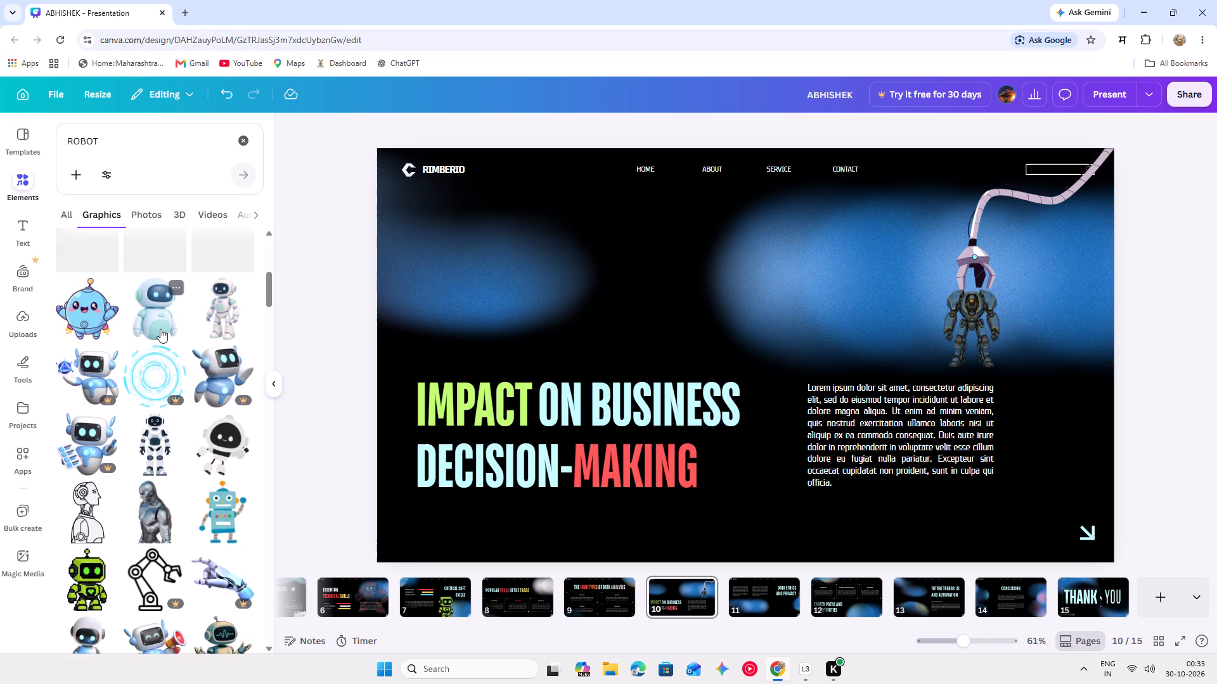
scroll(124, 357, up, 3)
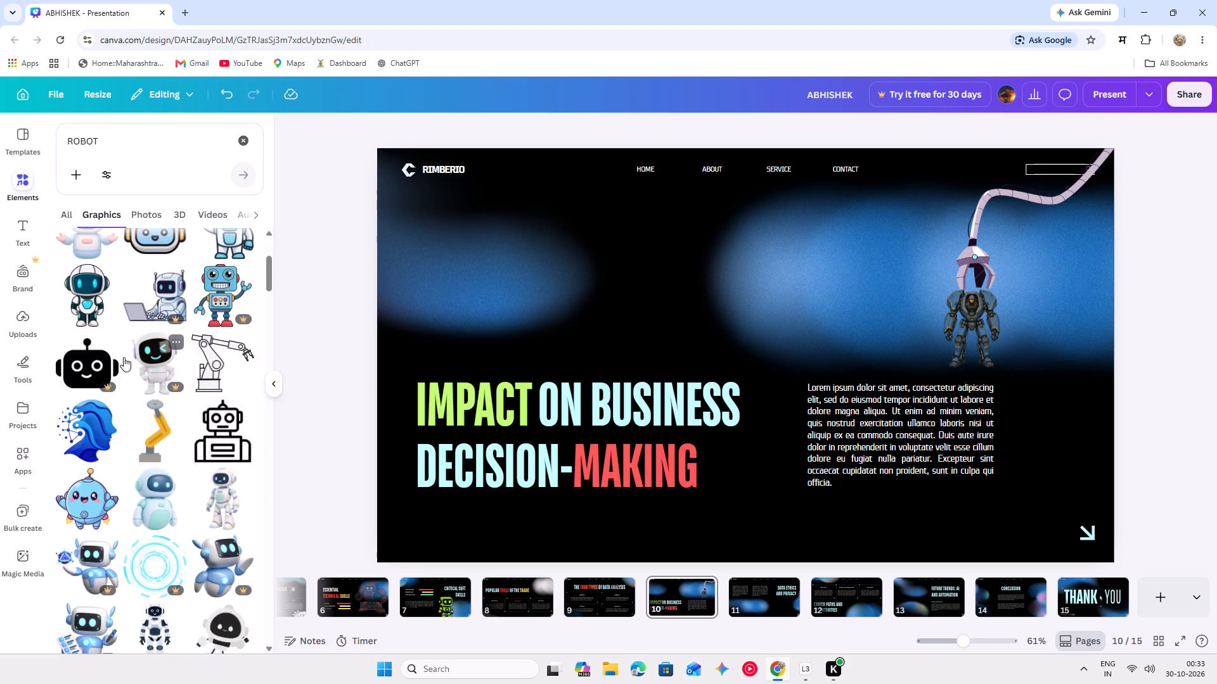
scroll(124, 357, up, 2)
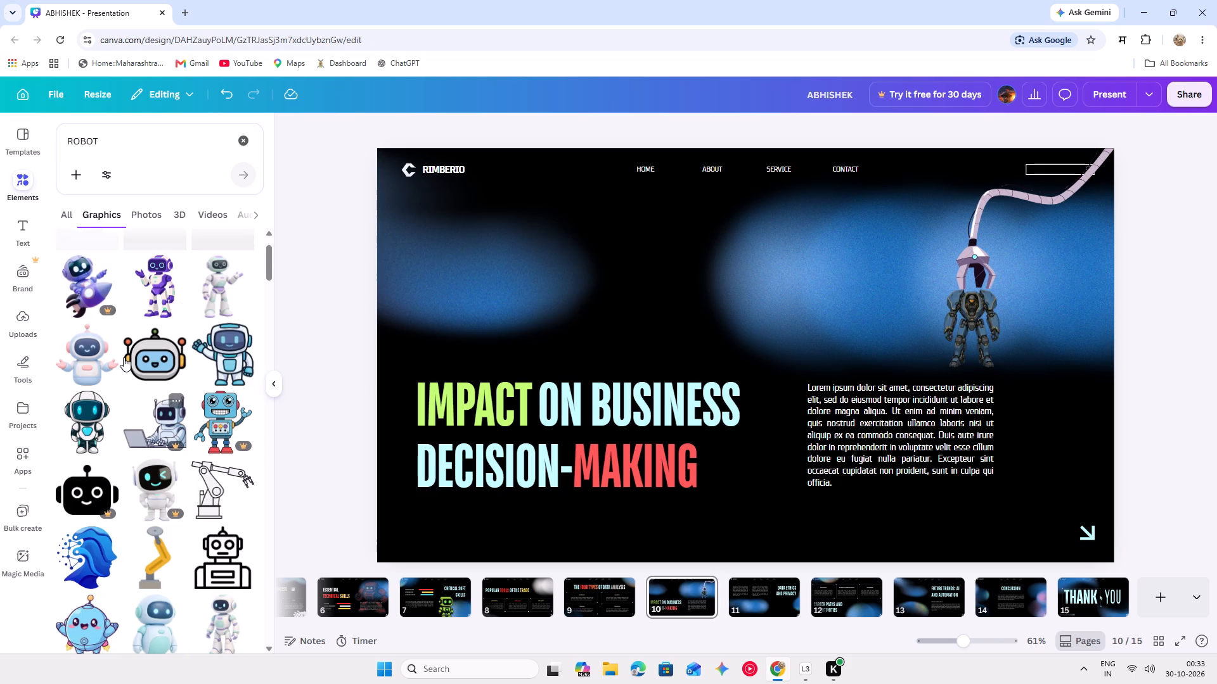
scroll(124, 357, up, 3)
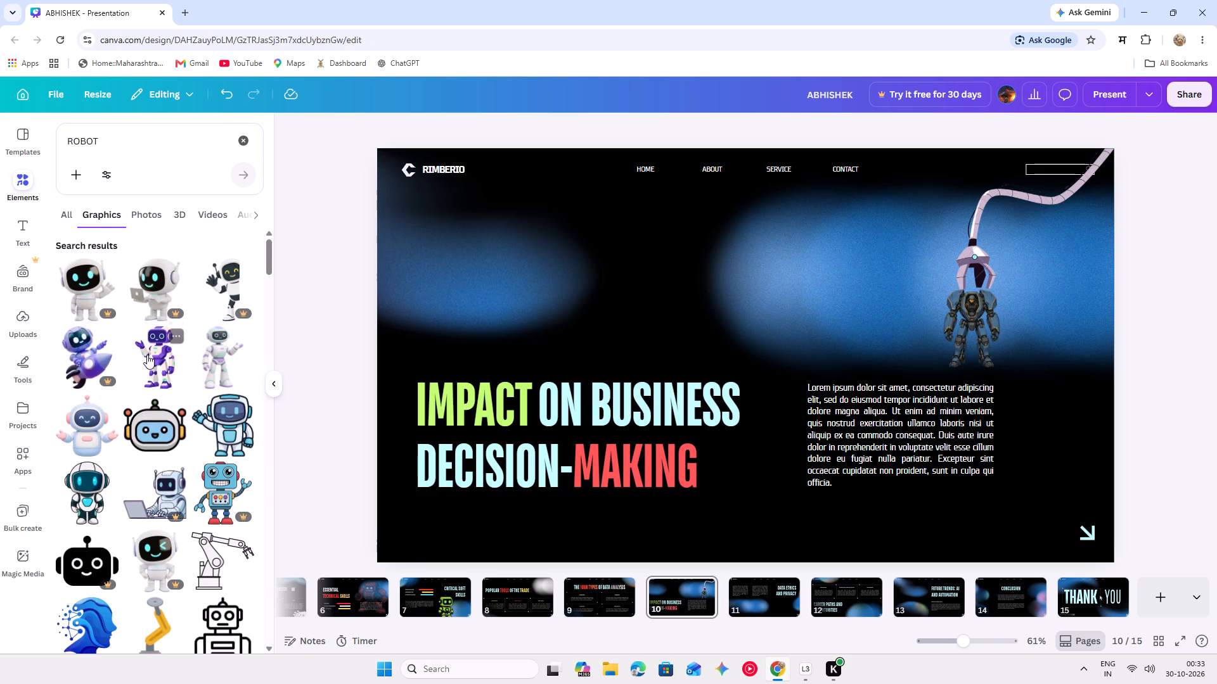
Add the smiling robot head graphic with a blue face to slide 10, scaled to fit above the word IMPACT in the title.
click(166, 434)
drag(772, 361, 550, 271)
drag(615, 346, 661, 353)
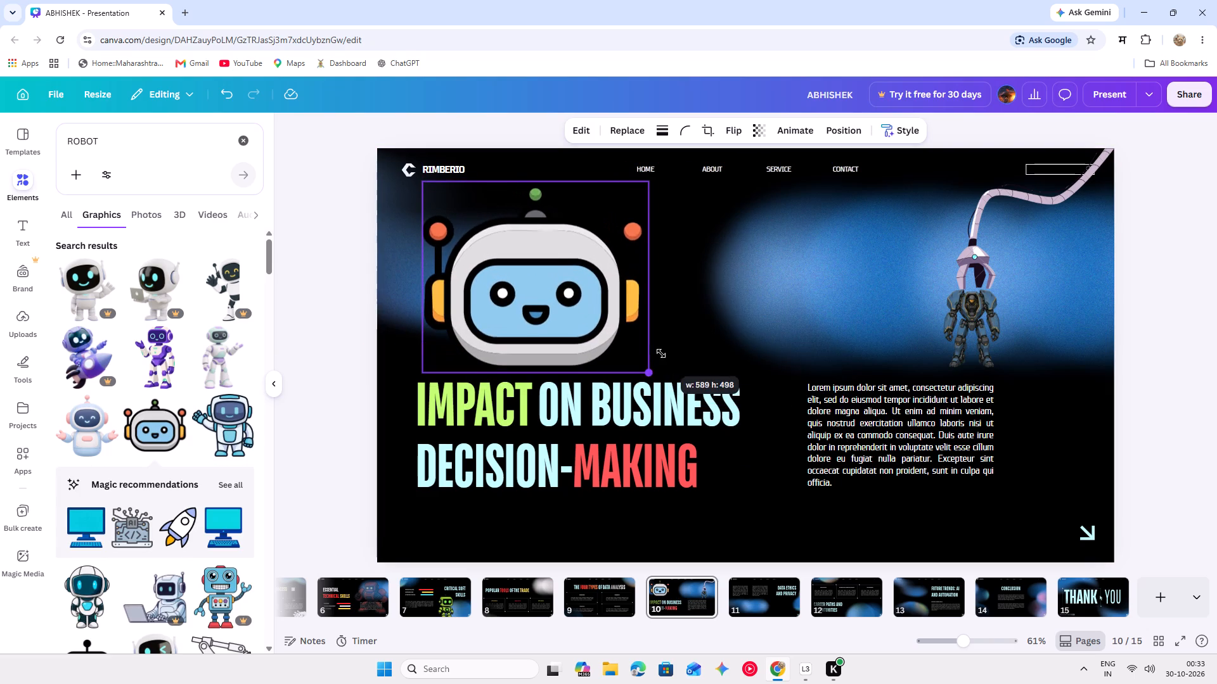
drag(661, 353, 654, 329)
drag(575, 319, 586, 312)
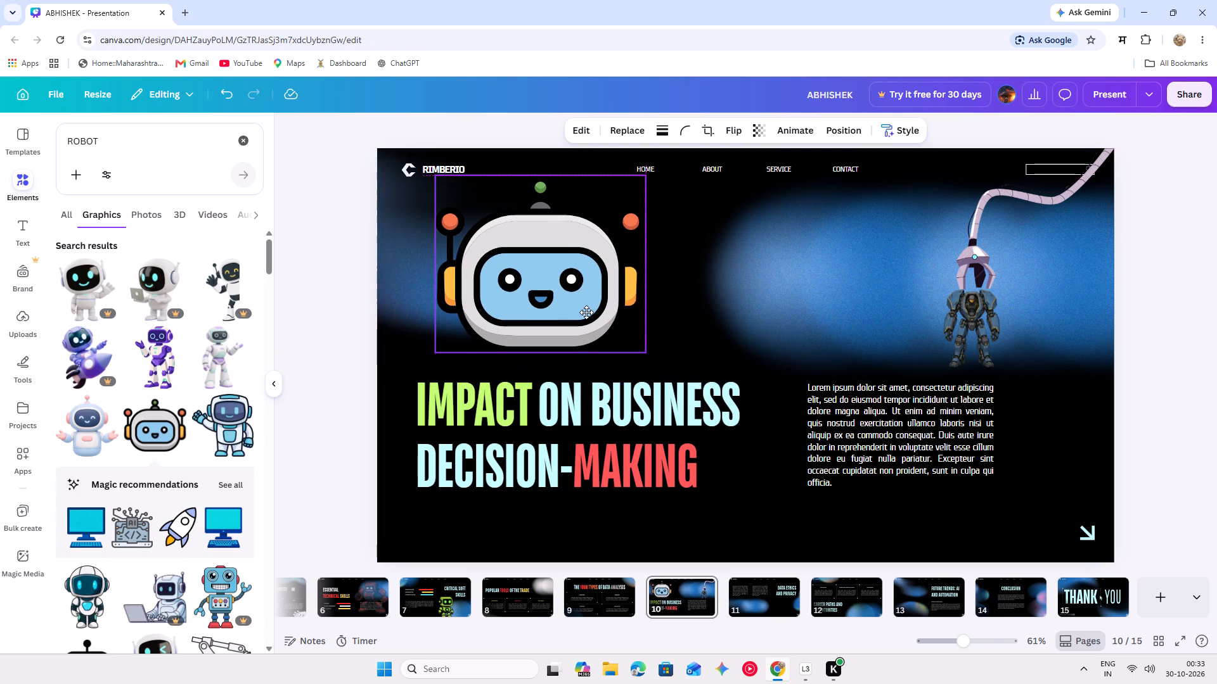
drag(586, 312, 581, 310)
click(358, 294)
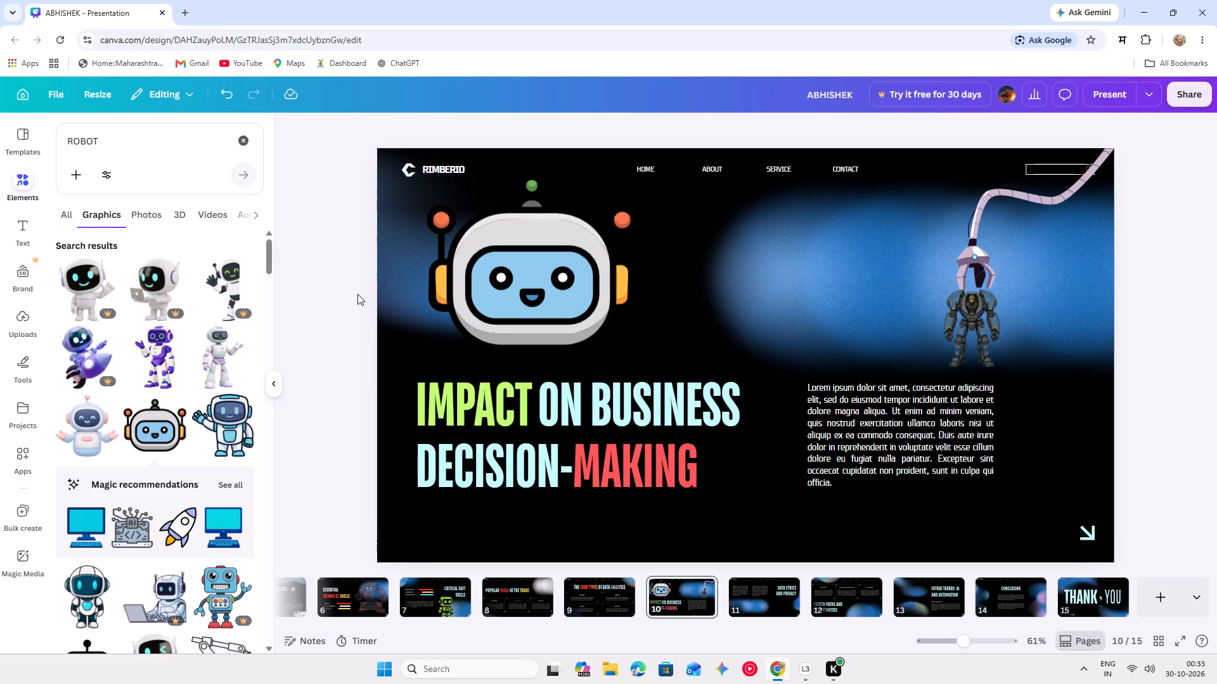
drag(508, 283, 544, 293)
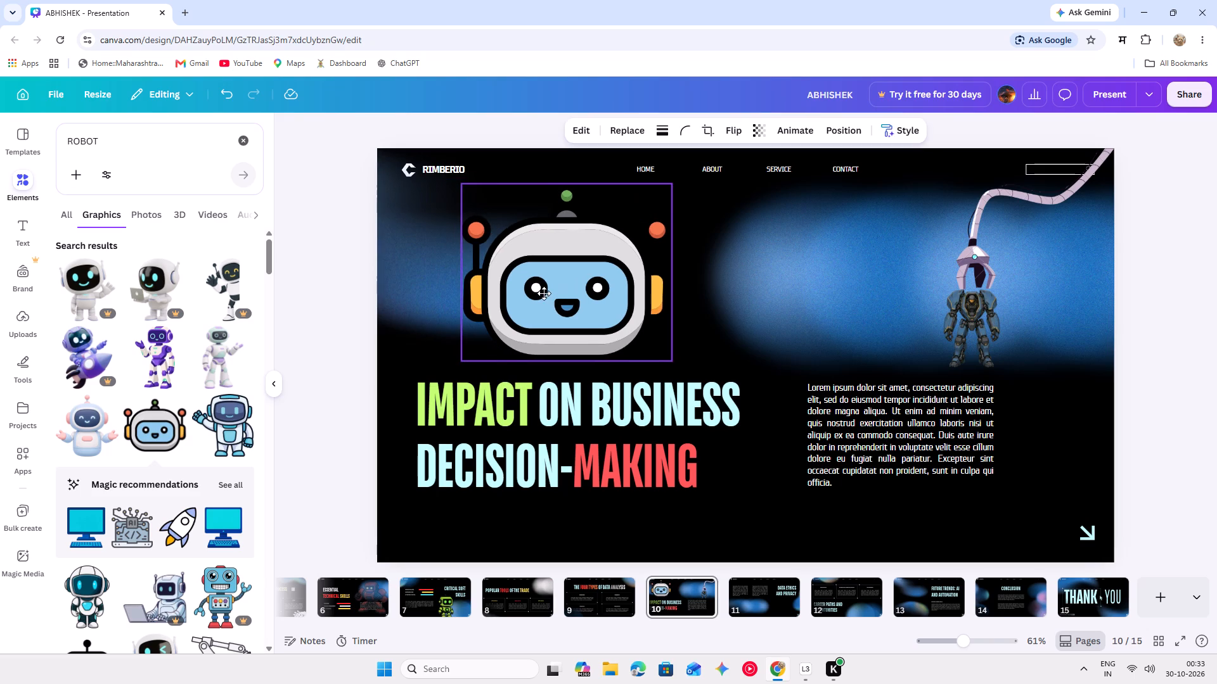
drag(544, 293, 527, 287)
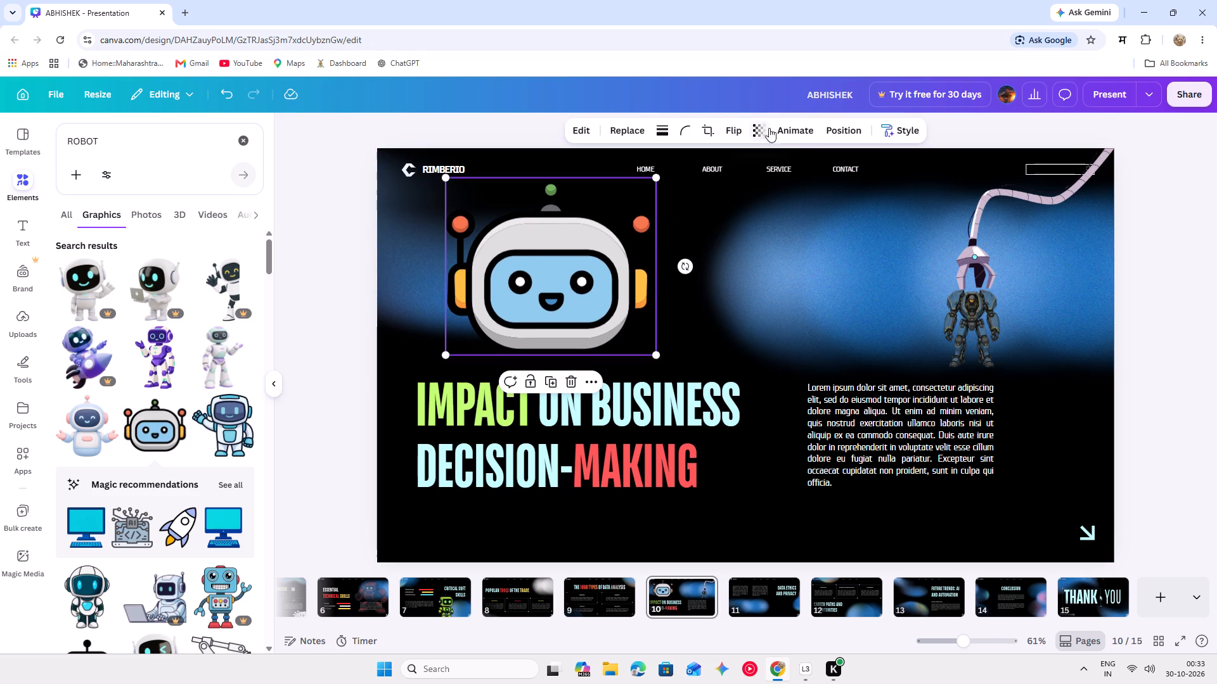
Set the robot head's transparency to 60.
click(766, 127)
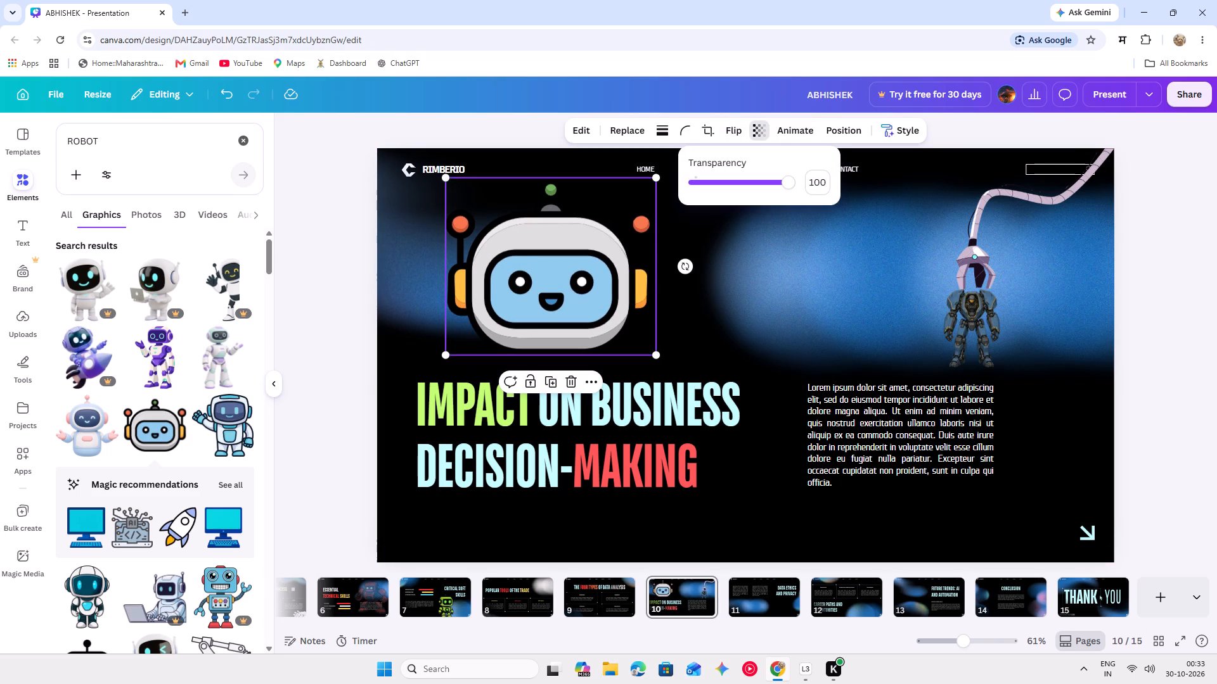
drag(790, 180, 750, 184)
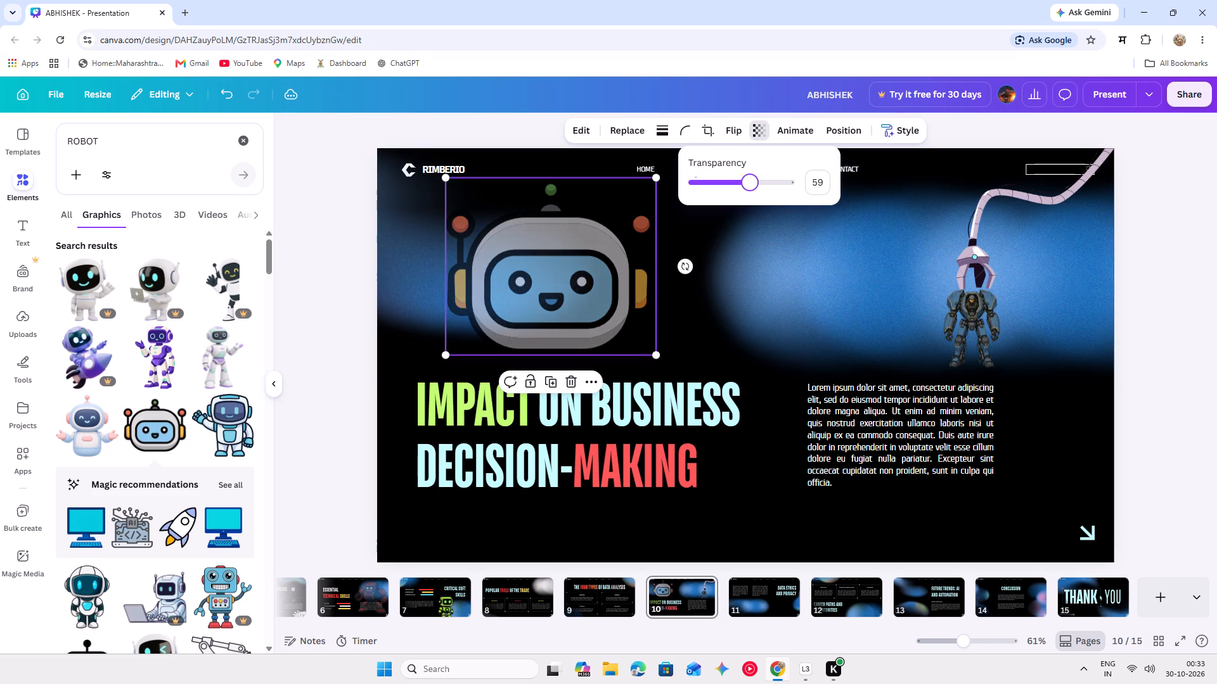
drag(750, 184, 751, 184)
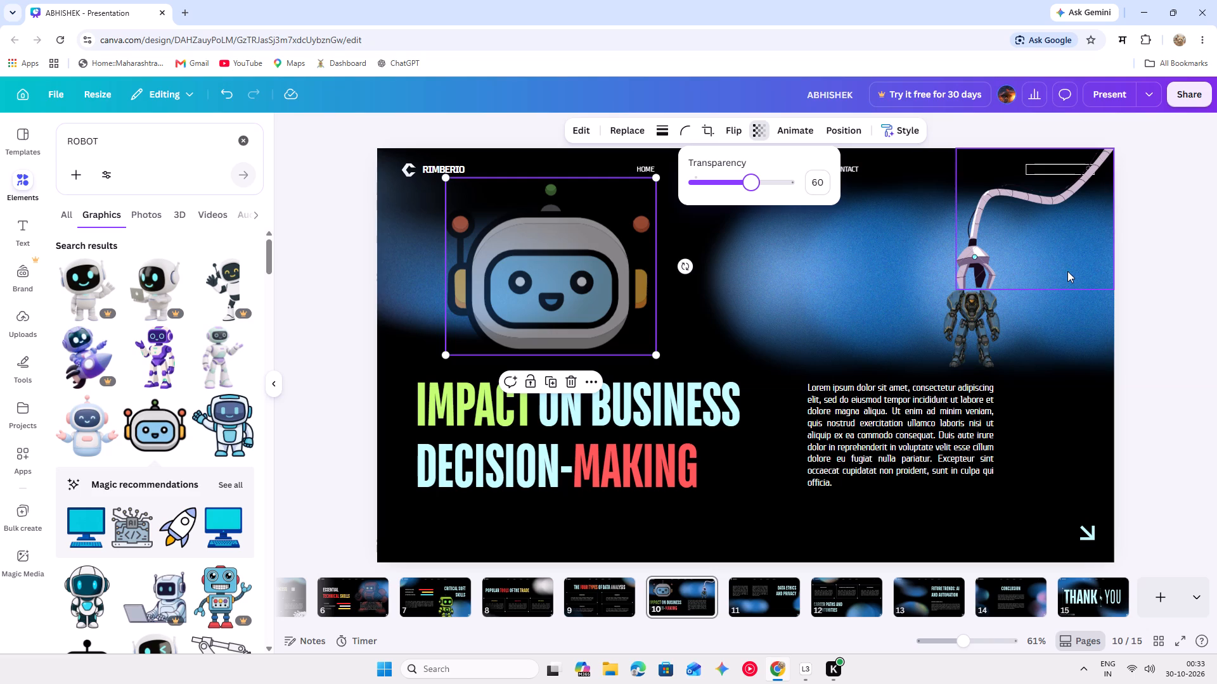
Nudge the small armoured robot on slide 10 slightly so it hangs centred beneath the claw.
click(1179, 298)
click(991, 263)
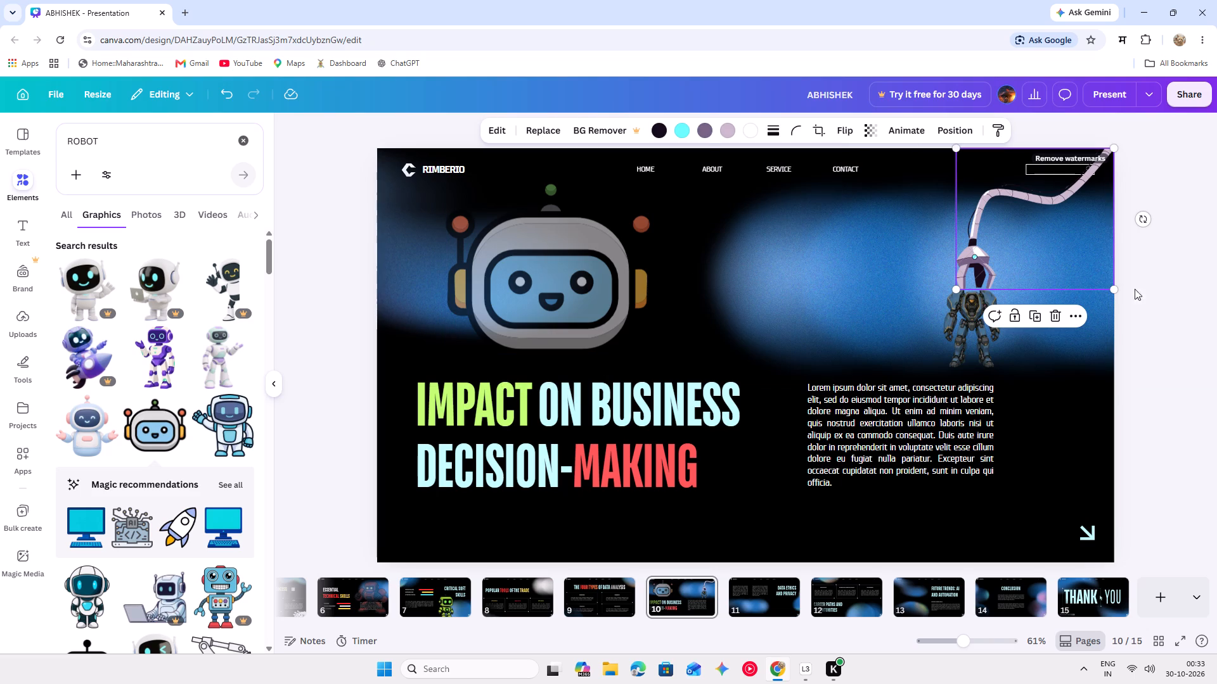
click(985, 353)
click(1216, 399)
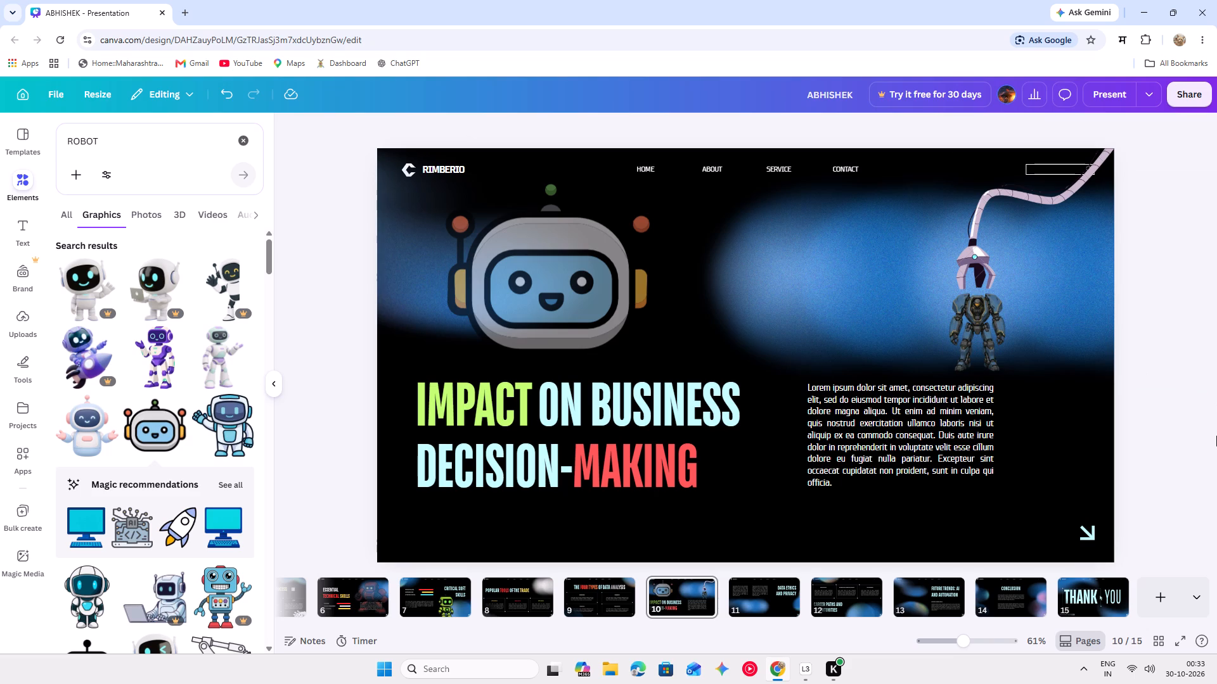
click(1171, 348)
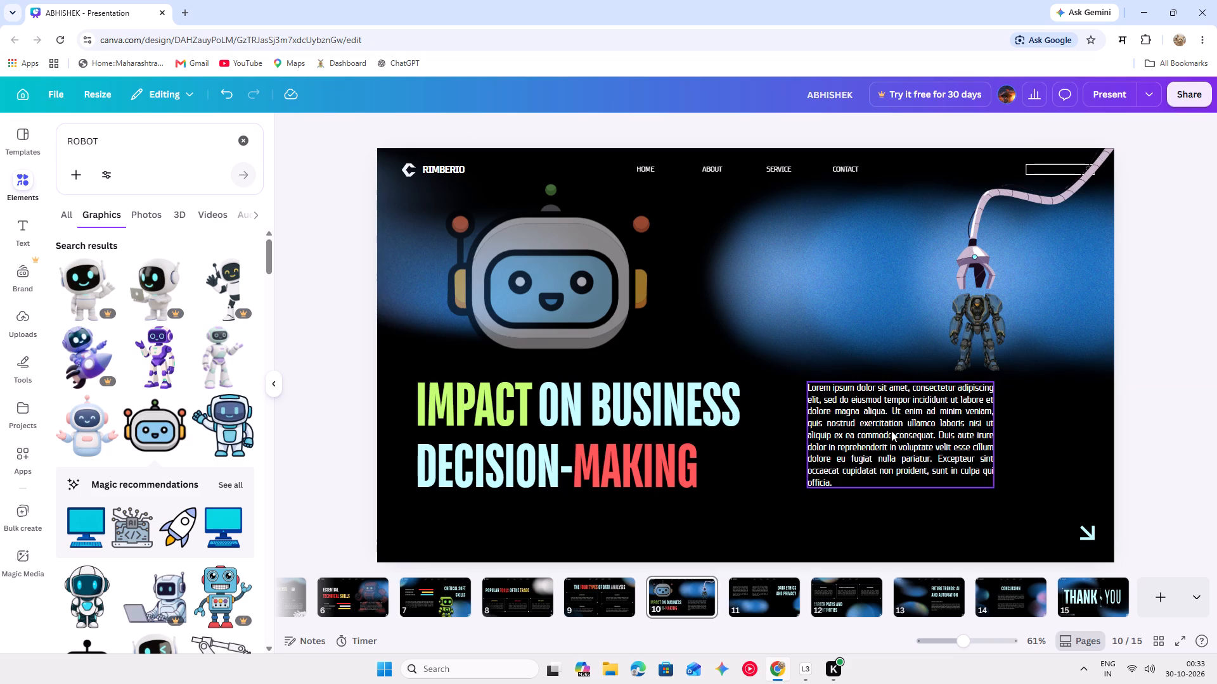
Shift the lorem ipsum paragraph on slide 10 to the right and slightly down, clear of the hanging robot.
click(866, 448)
drag(866, 448, 910, 465)
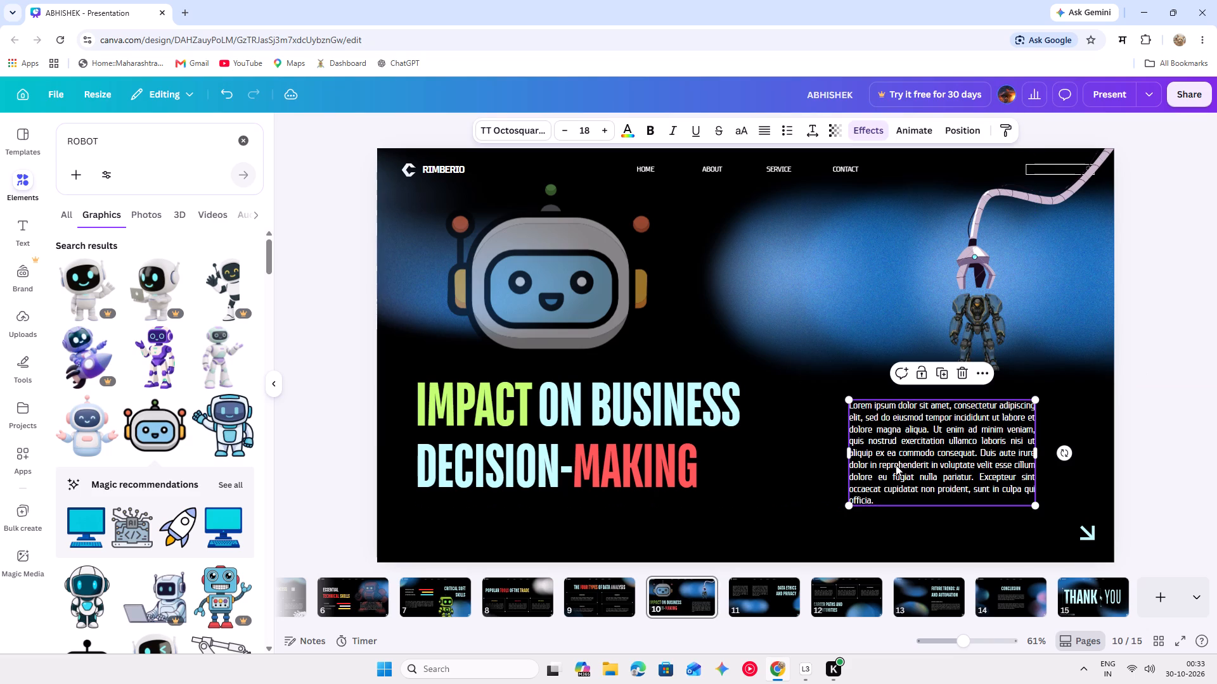
click(341, 424)
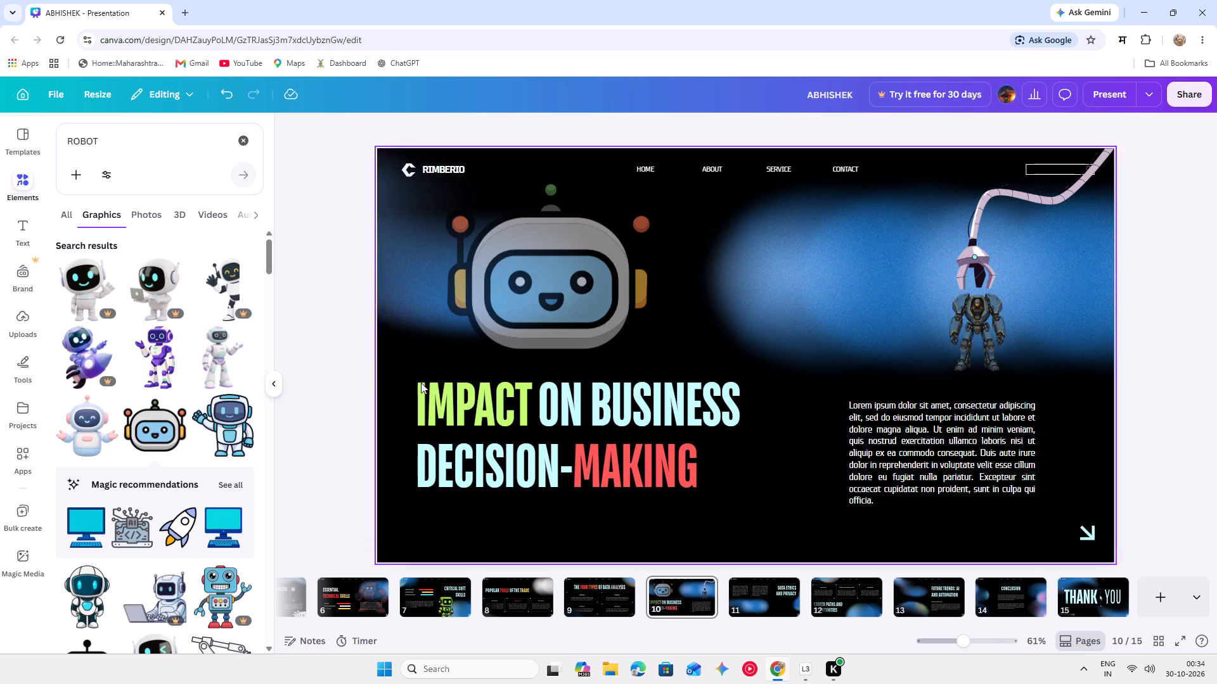
Select all the elements on slide 10 and lock them.
click(413, 356)
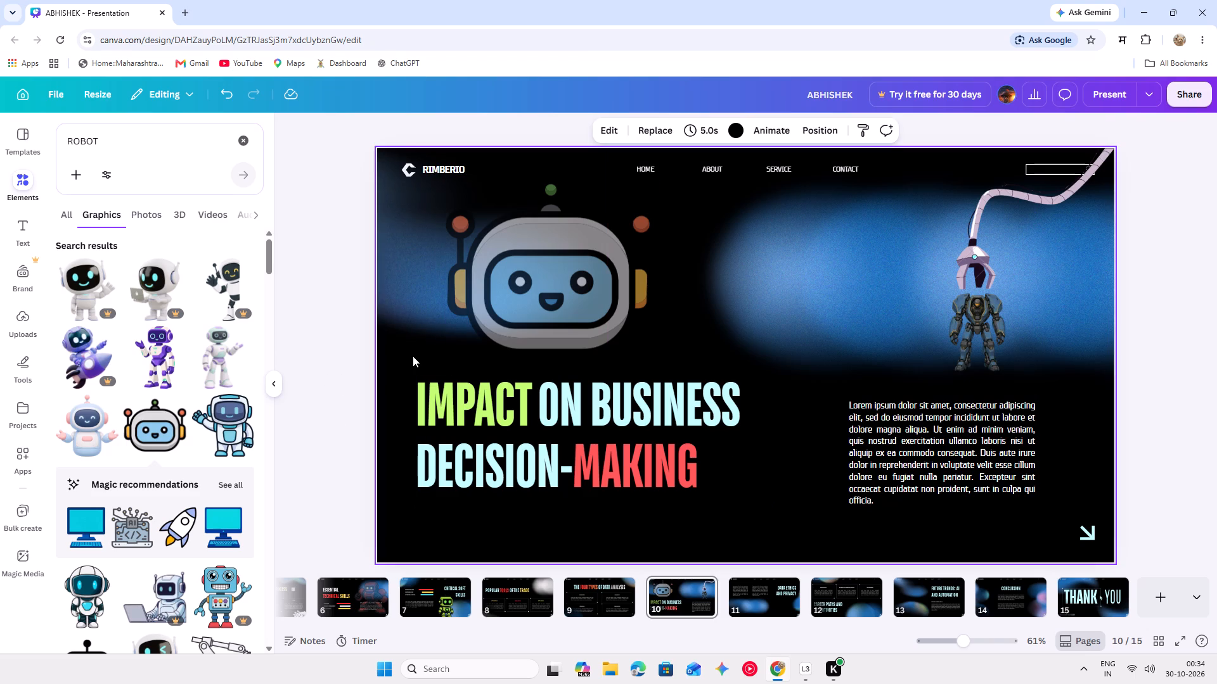
key(ctrl+a)
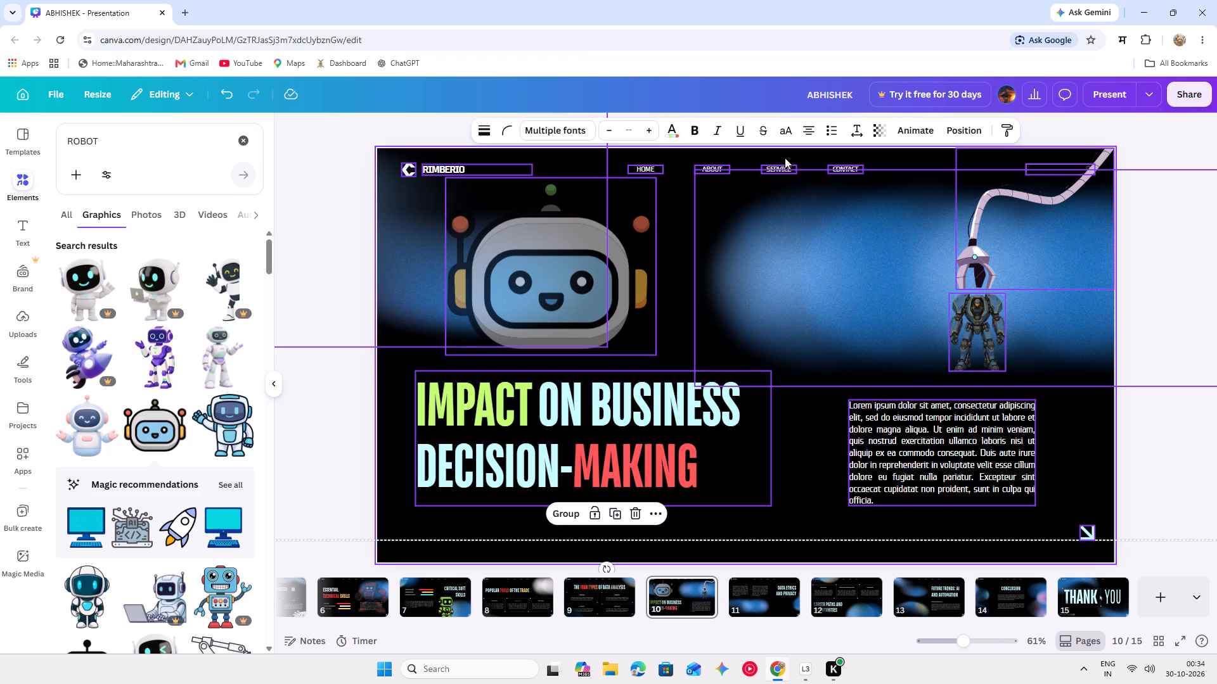
right_click(851, 239)
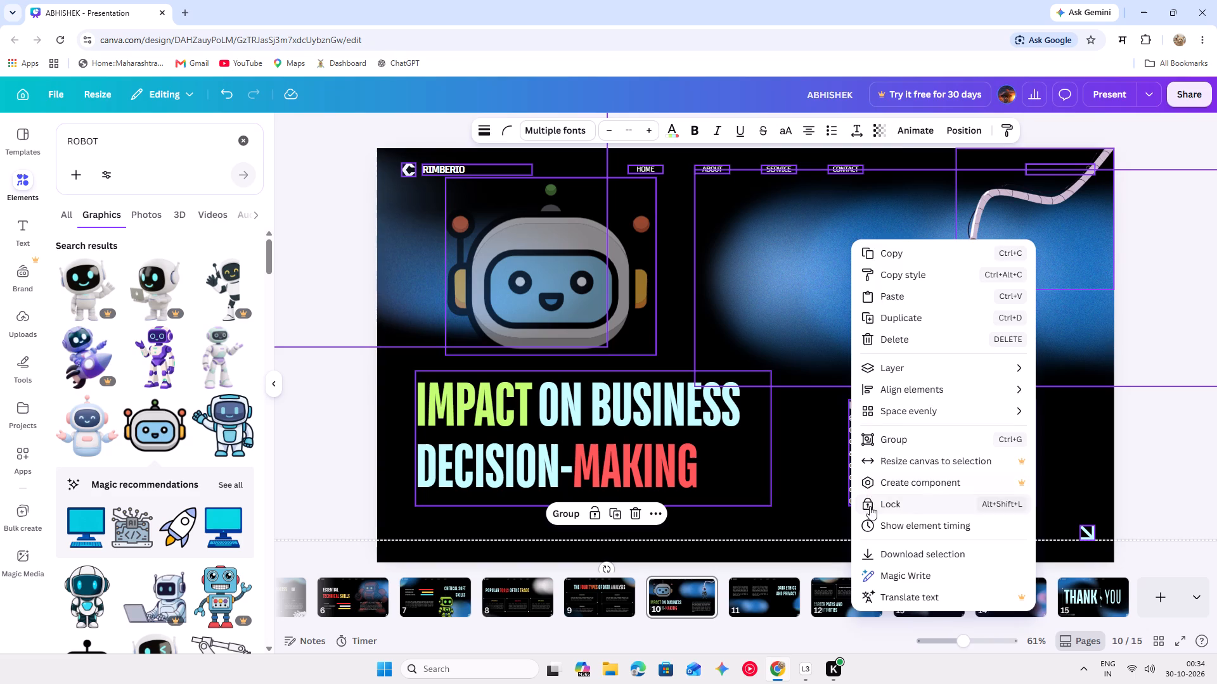
click(870, 506)
click(368, 323)
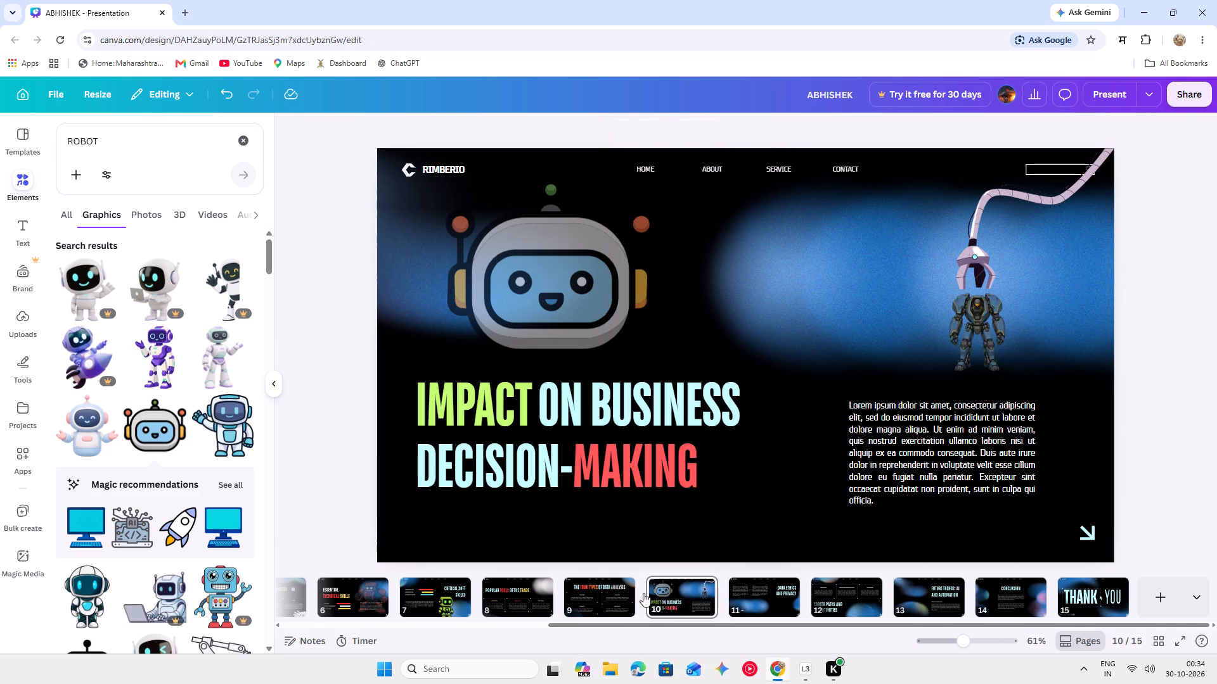
On slide 11, recolour the word PRIVACY in the title with the default green gradient.
click(586, 592)
click(744, 607)
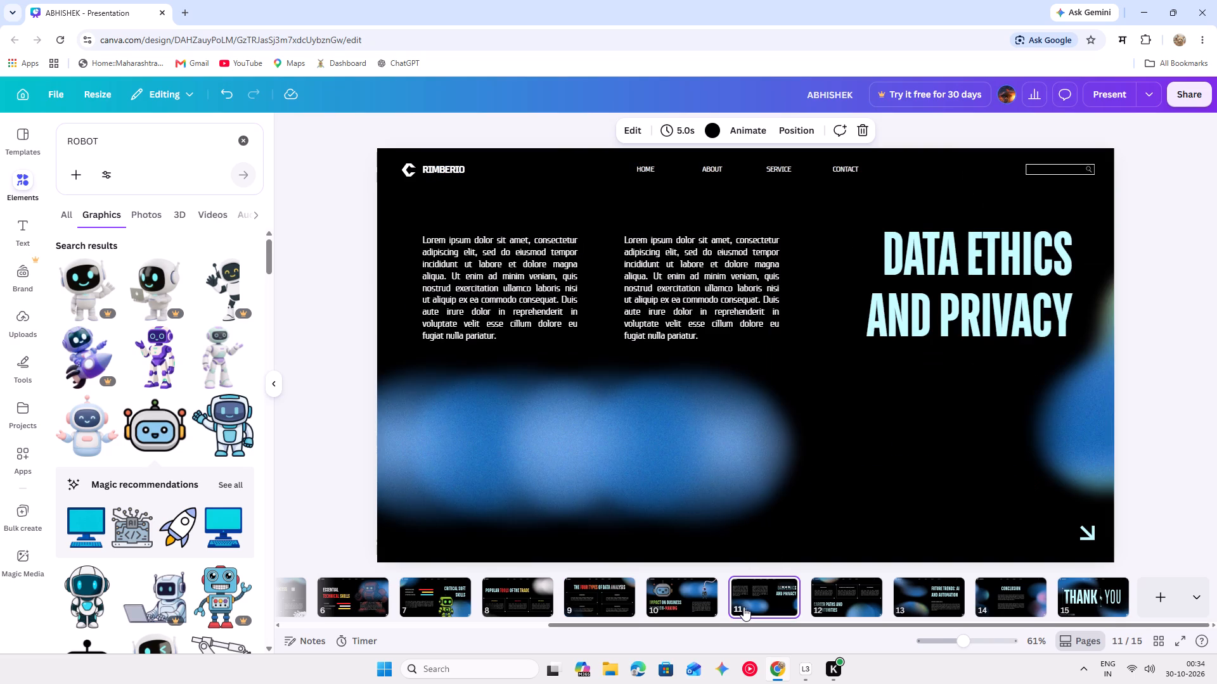
click(1081, 319)
click(1078, 319)
click(1059, 317)
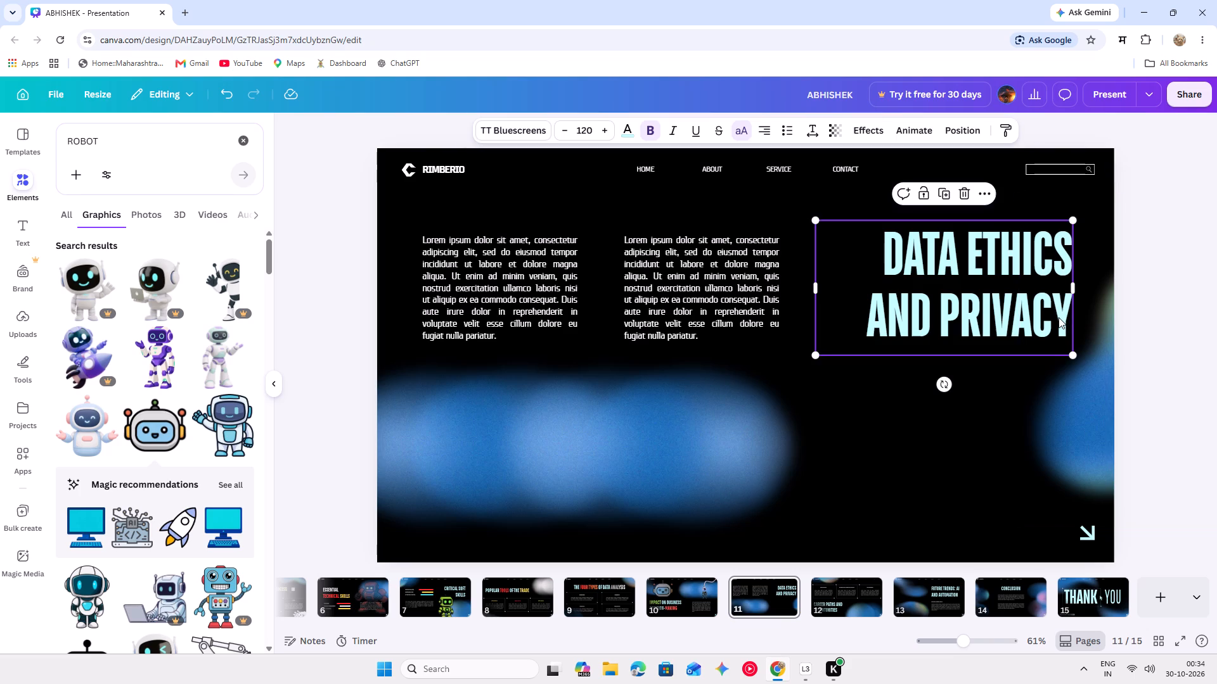
click(1068, 326)
drag(1068, 326, 1031, 322)
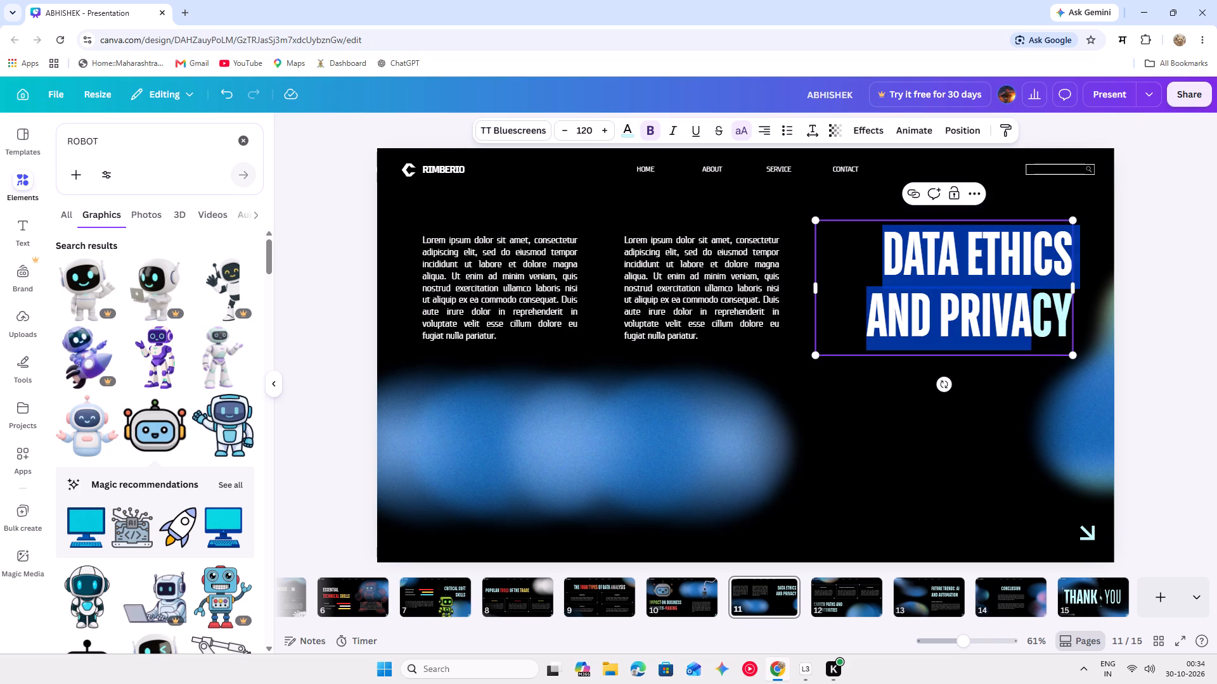
drag(1031, 322, 1078, 322)
click(1064, 322)
drag(1064, 322, 1048, 322)
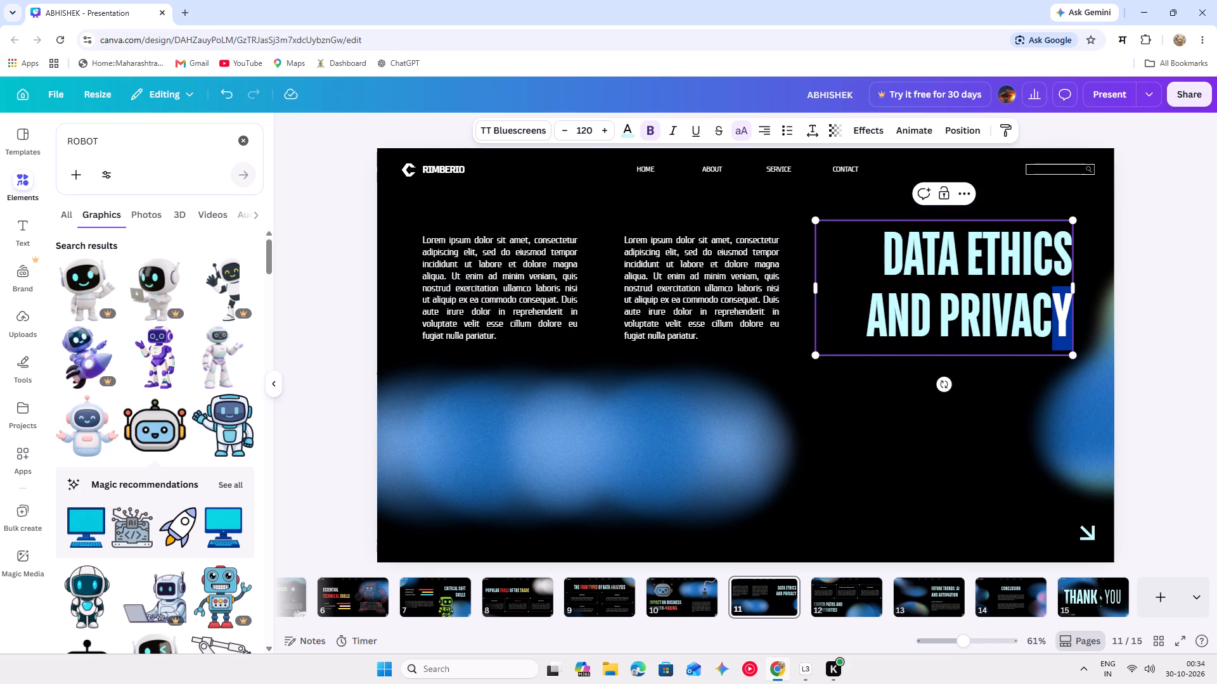
drag(1048, 322, 936, 306)
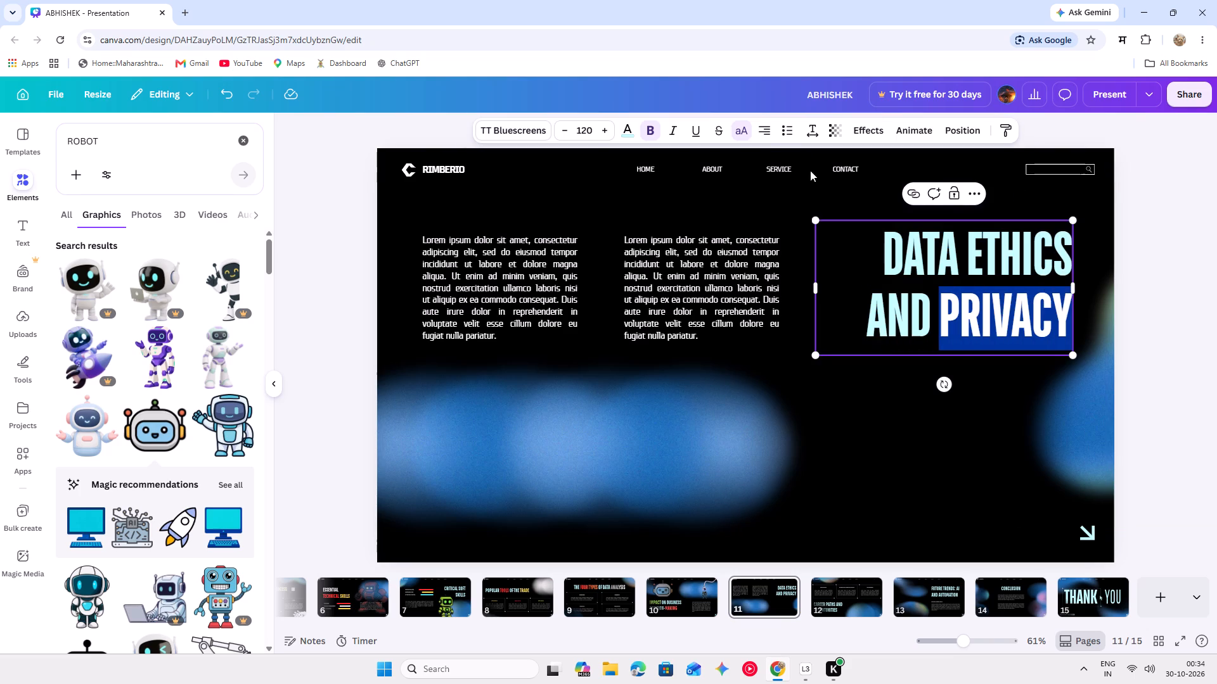
click(623, 126)
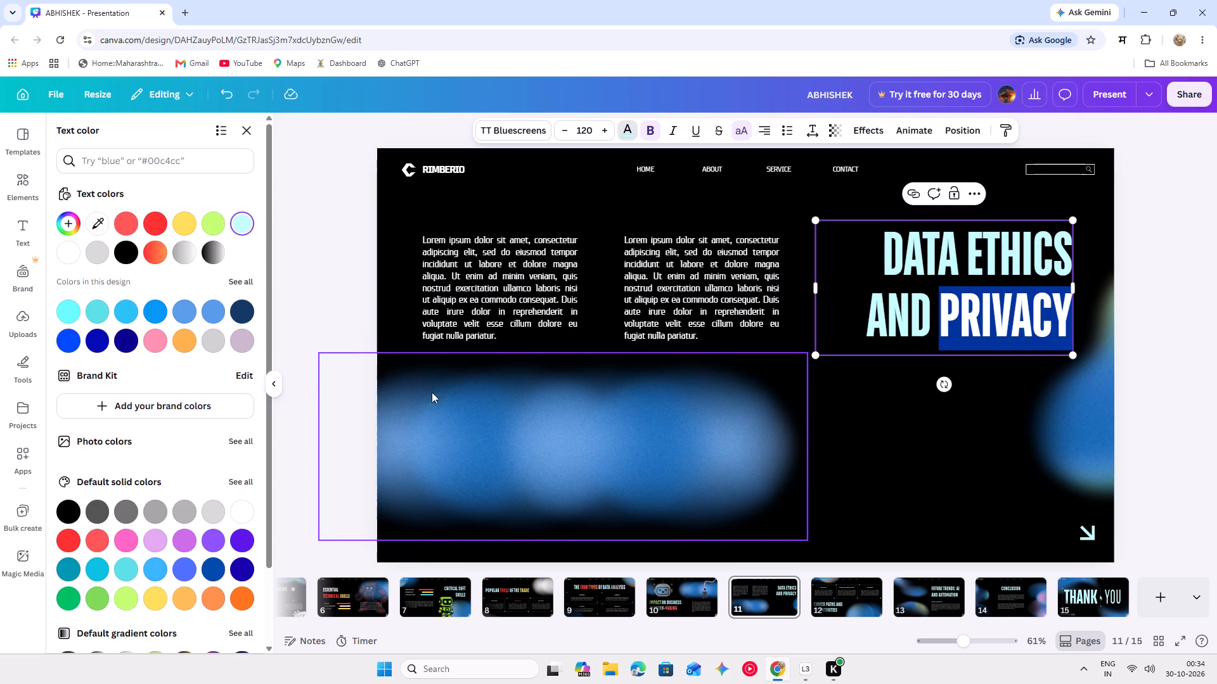
scroll(177, 514, down, 2)
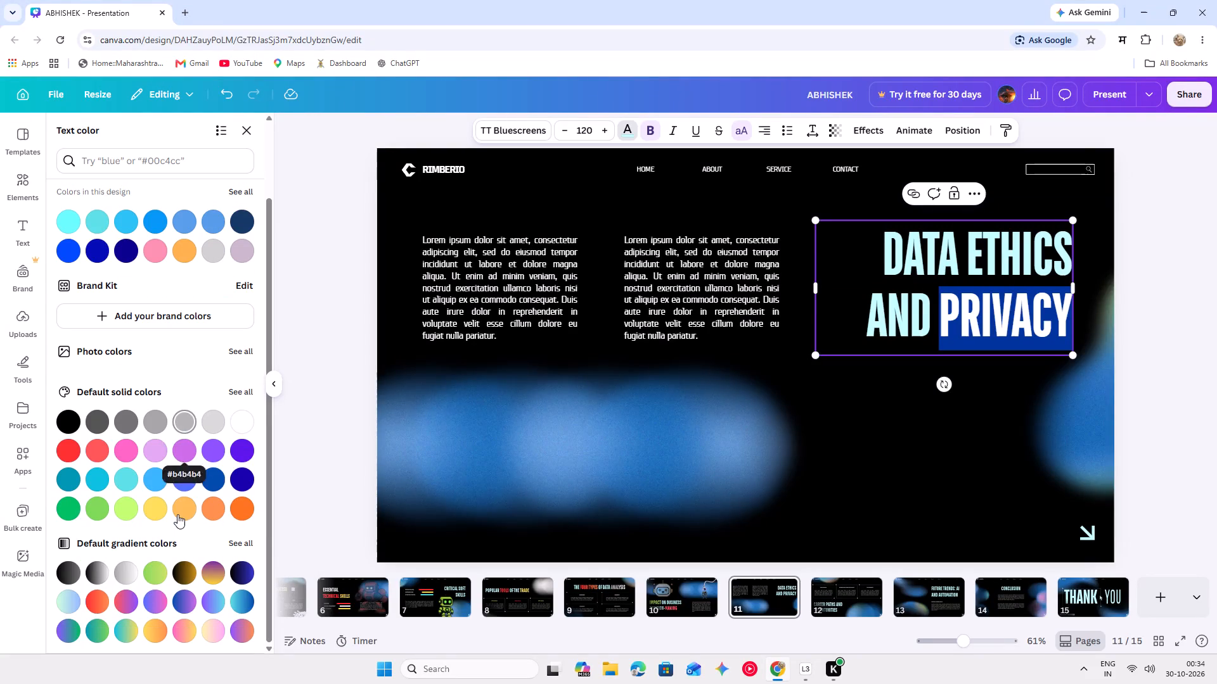
scroll(177, 514, down, 1)
click(148, 574)
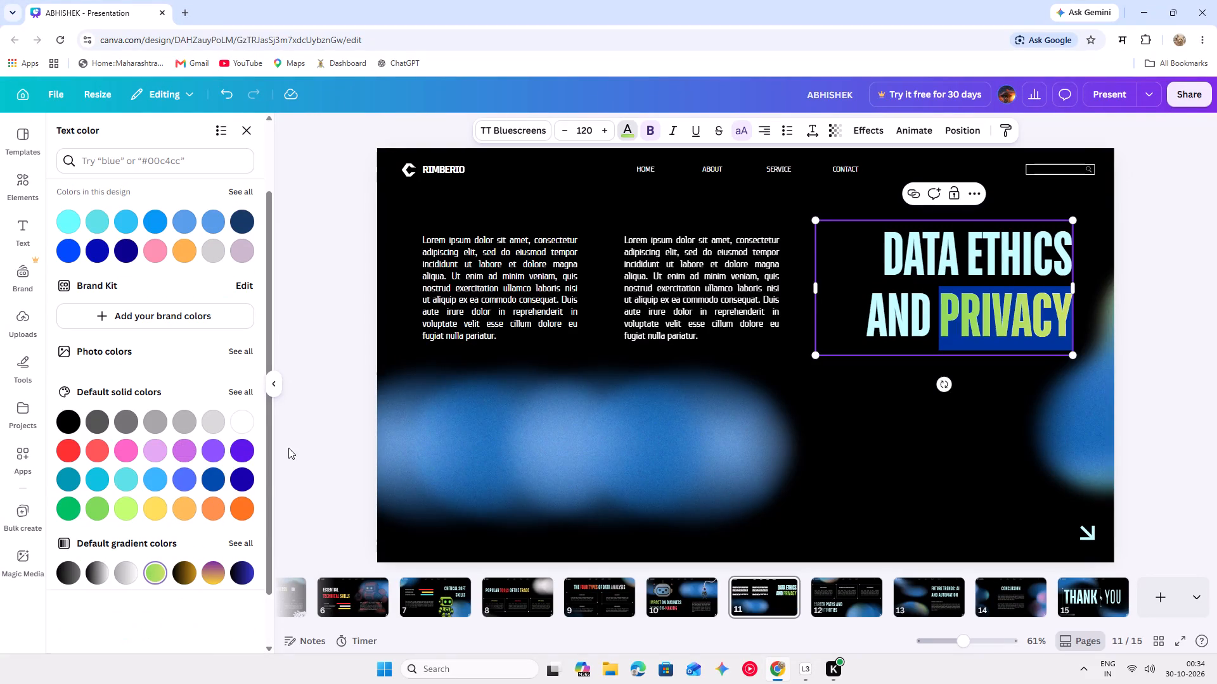
click(365, 416)
click(354, 414)
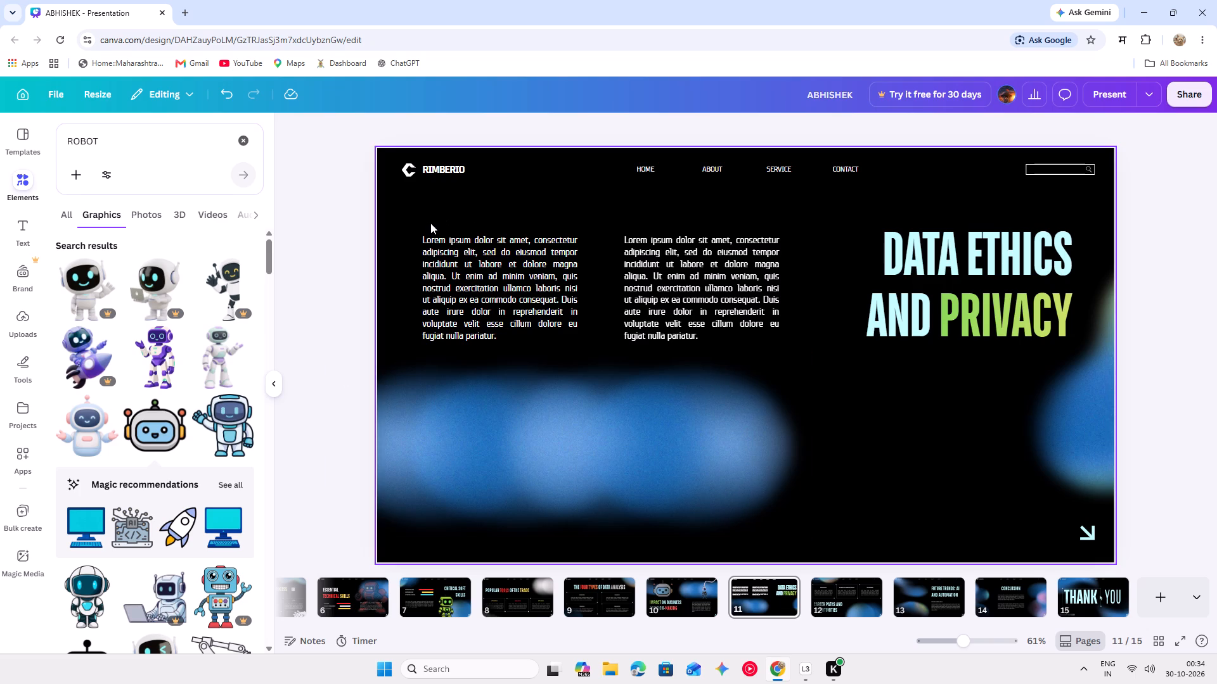
Move slide 11's wide blue glow right and down so its rounded left end sits inside the slide.
click(680, 350)
click(589, 414)
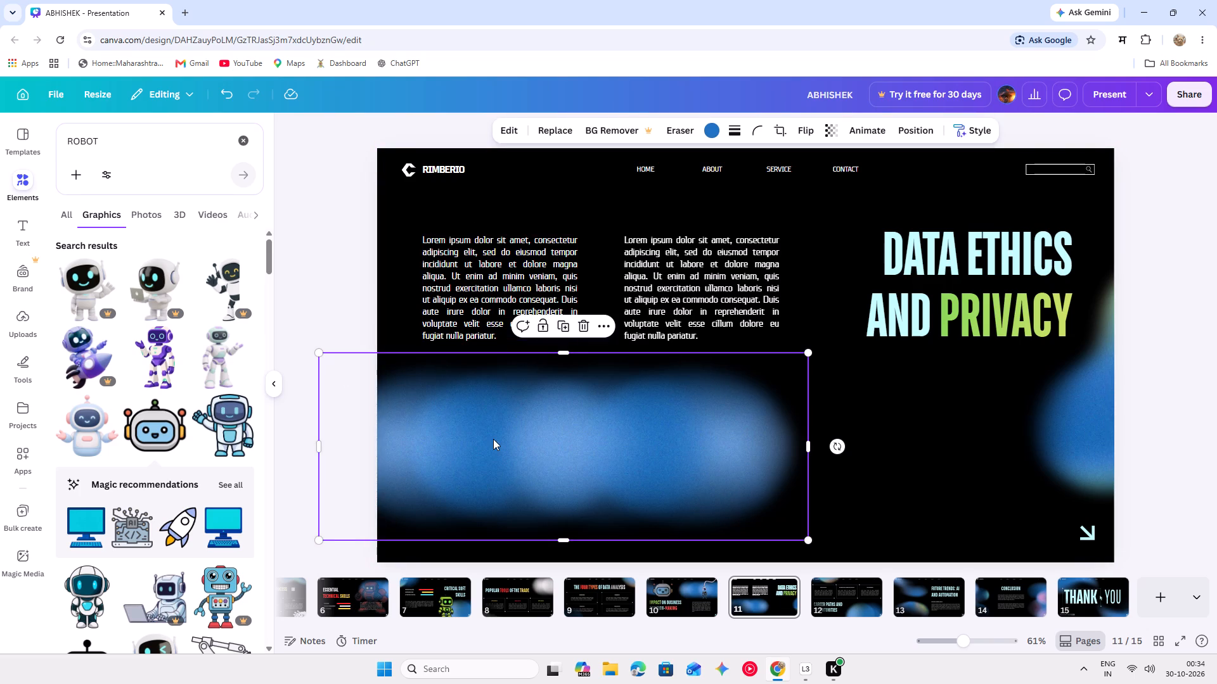
drag(493, 439, 531, 460)
Browse the ROBOT graphics results for a robot that suits slide 11.
scroll(171, 421, up, 5)
scroll(171, 421, down, 6)
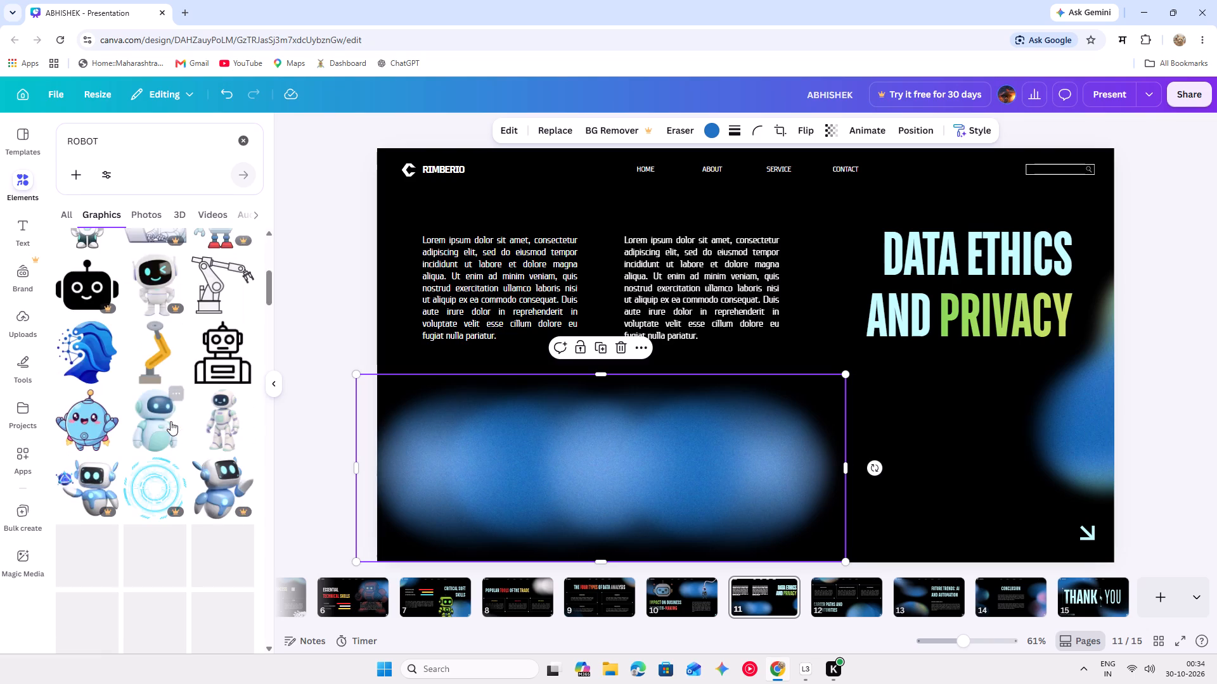
scroll(171, 421, down, 5)
scroll(171, 421, up, 7)
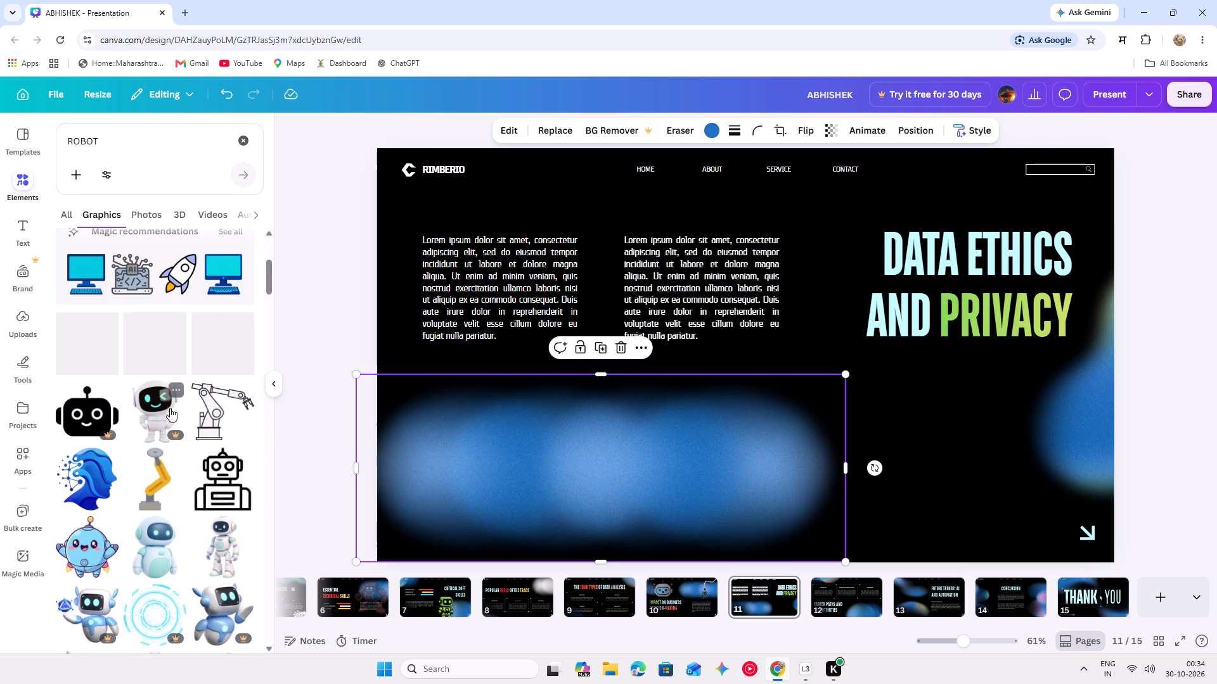
scroll(170, 400, up, 1)
scroll(173, 379, down, 9)
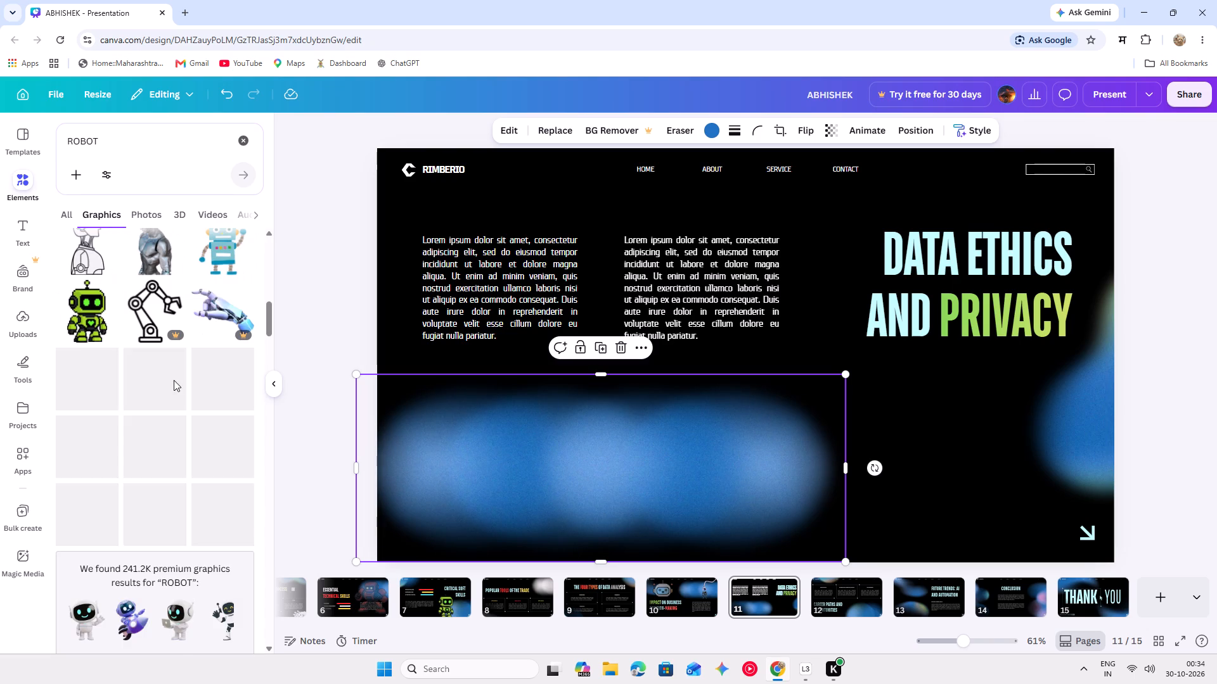
scroll(174, 380, down, 11)
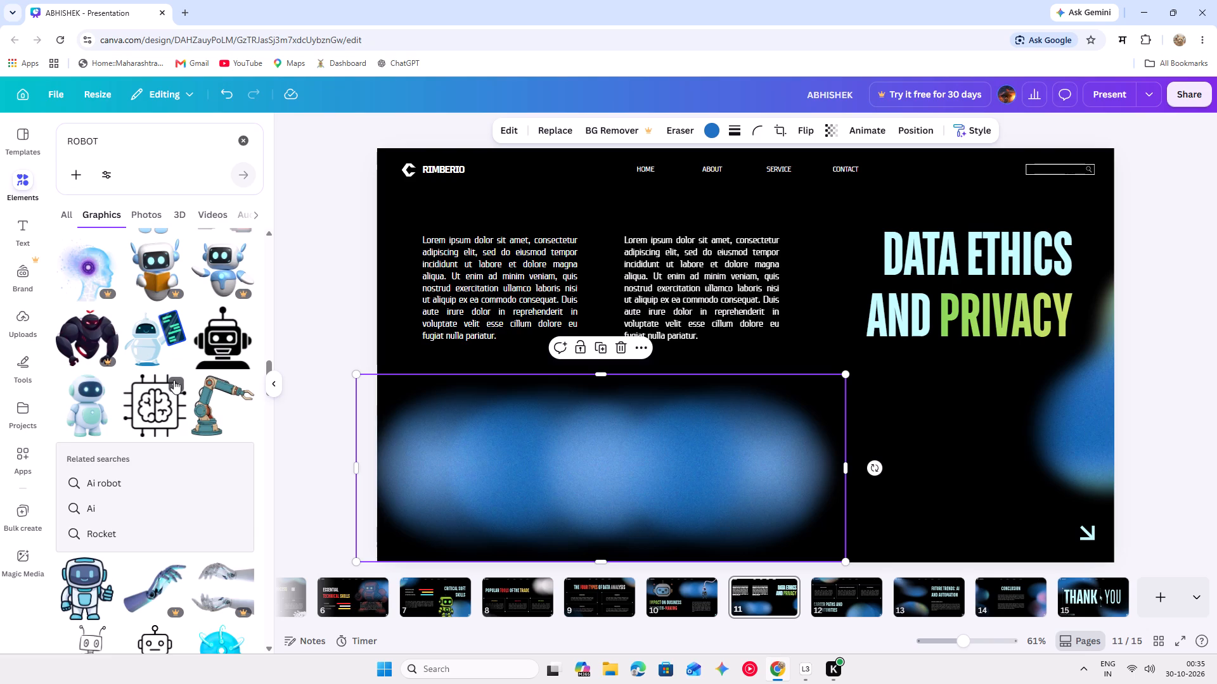
scroll(174, 380, down, 8)
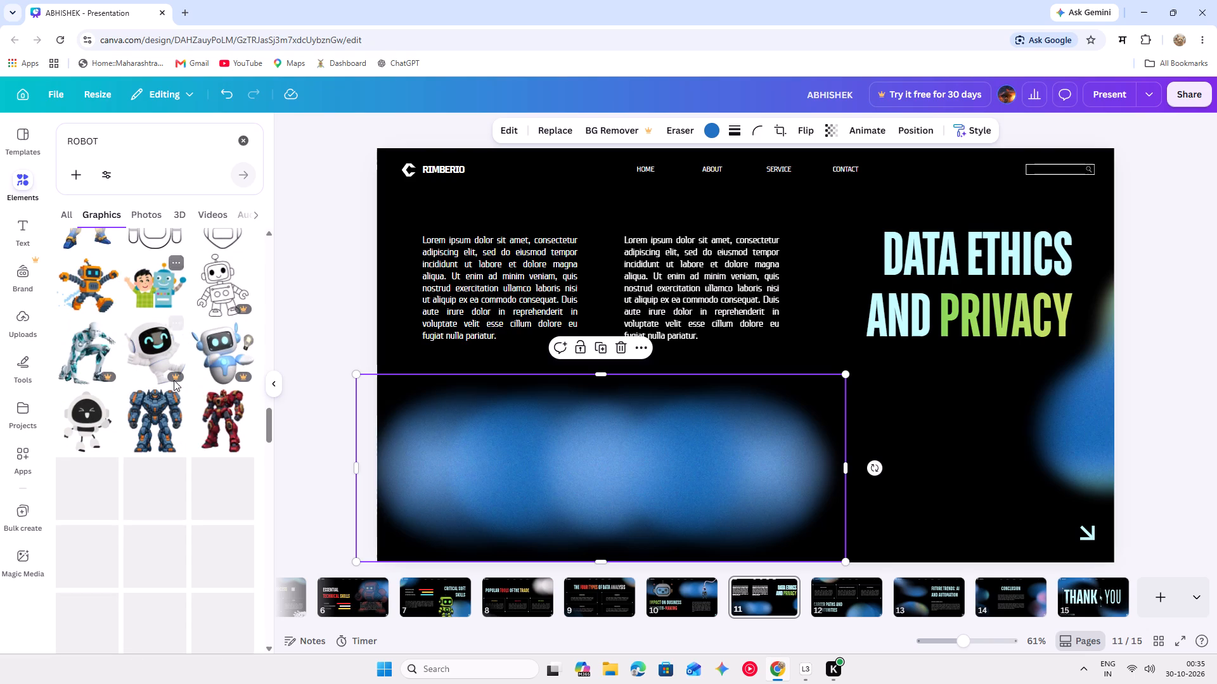
scroll(172, 391, down, 1)
scroll(196, 345, down, 2)
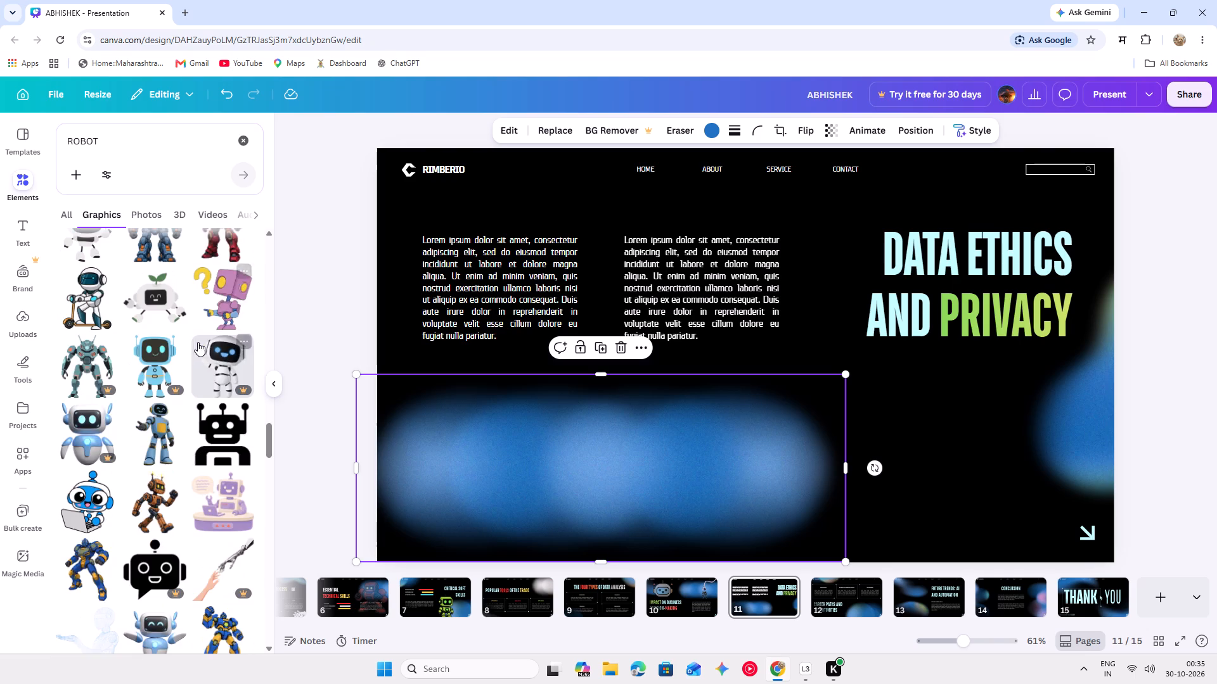
scroll(207, 324, down, 3)
scroll(121, 355, down, 5)
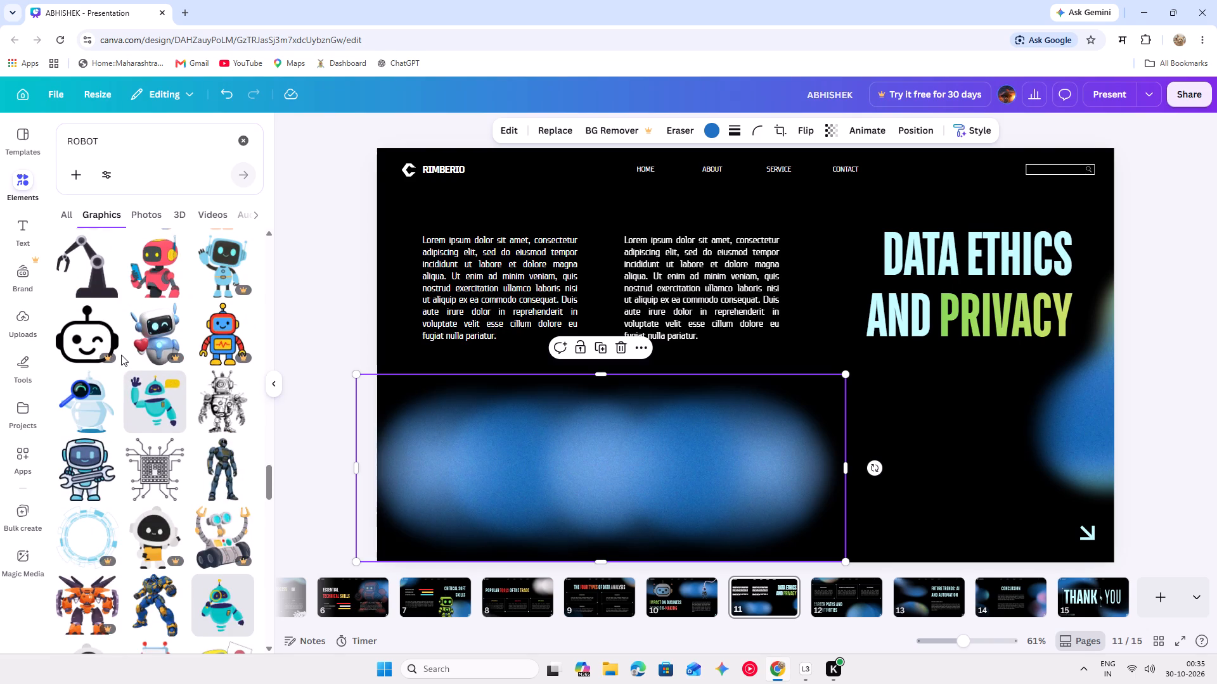
scroll(121, 355, down, 9)
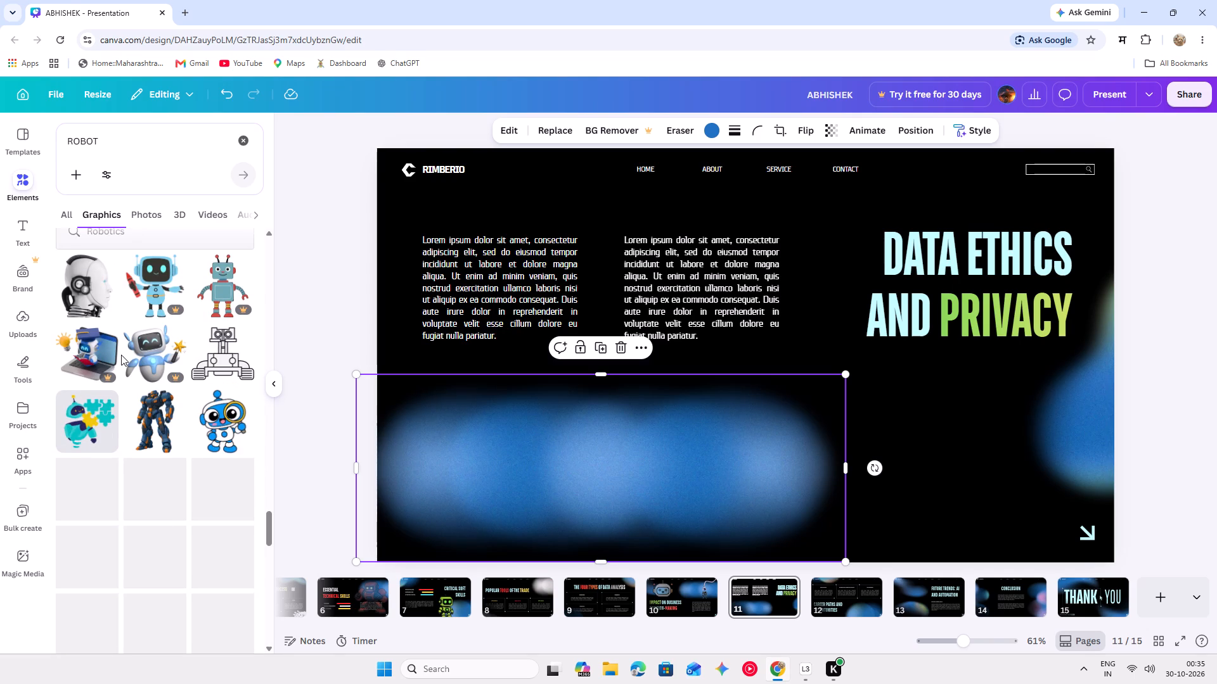
scroll(121, 355, down, 1)
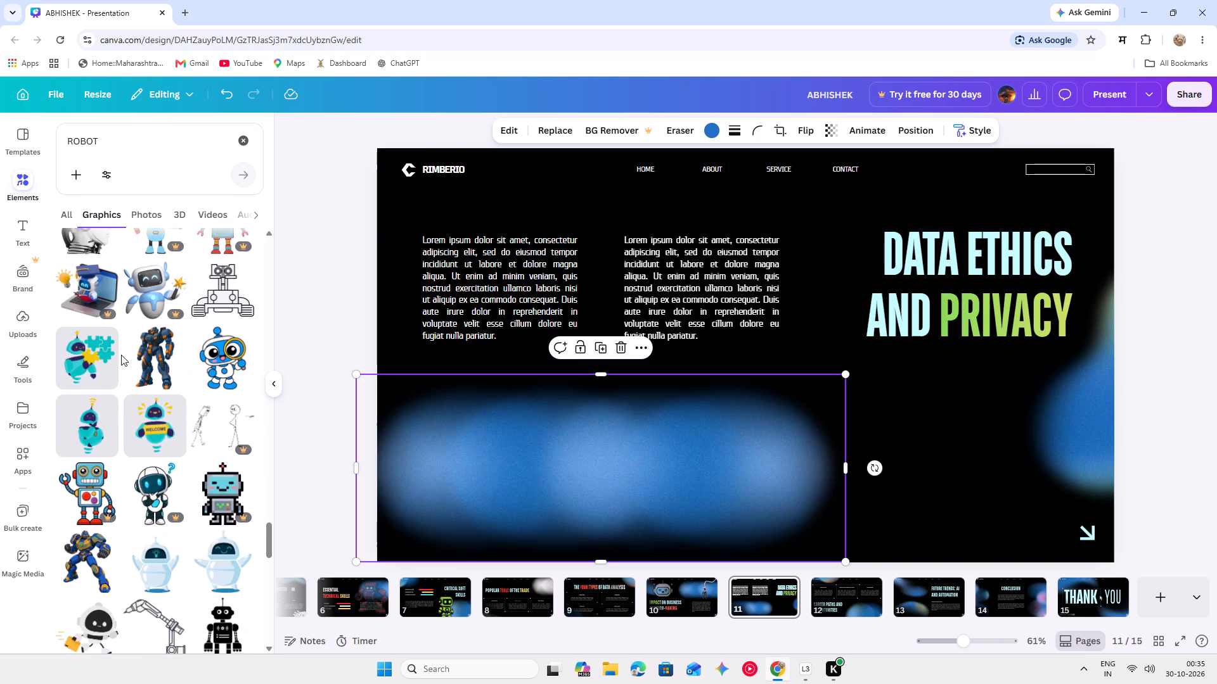
scroll(121, 355, down, 4)
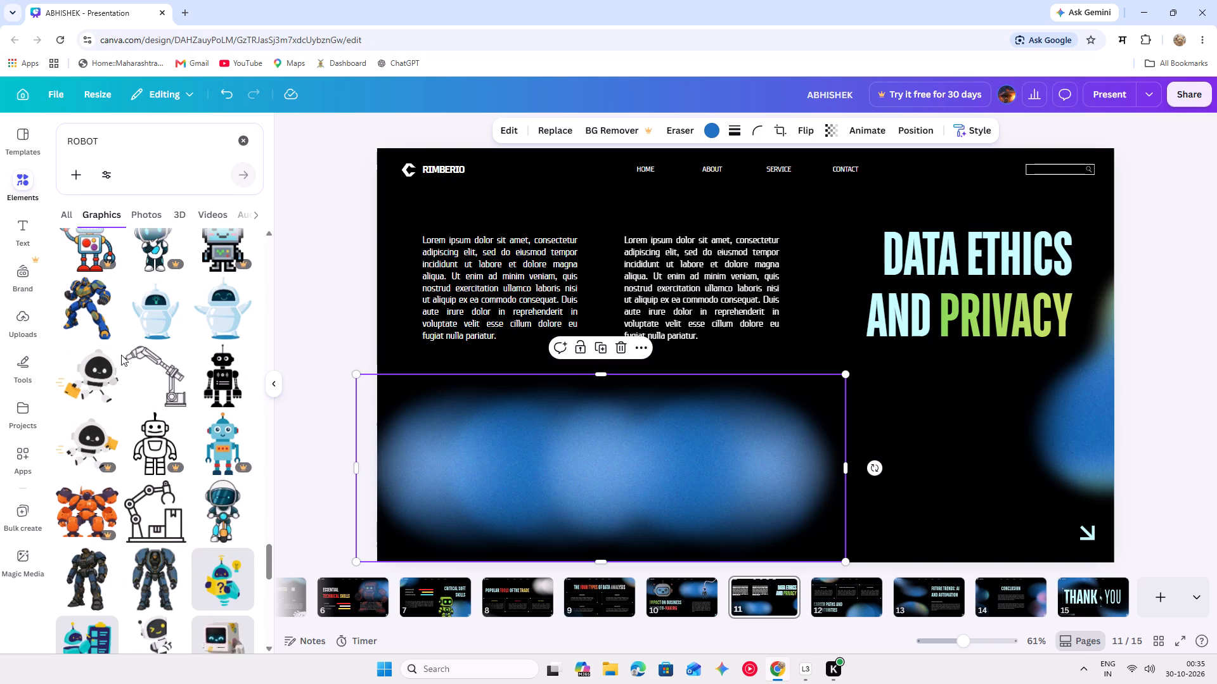
scroll(133, 289, up, 2)
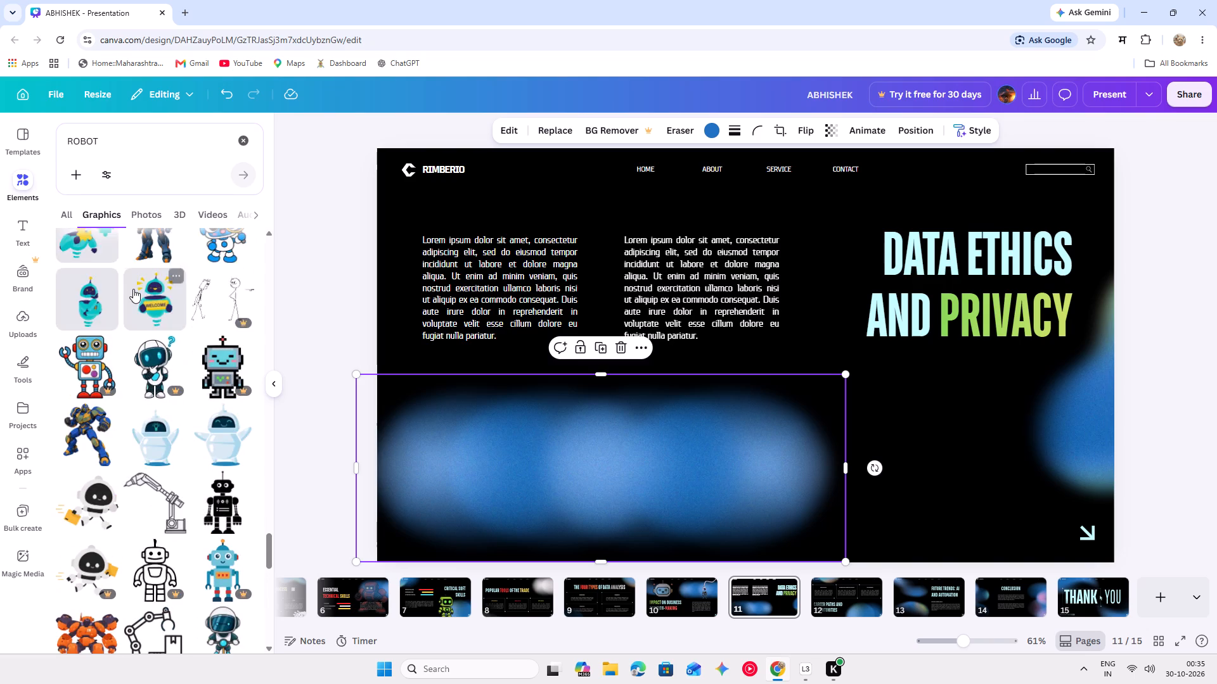
scroll(133, 289, down, 7)
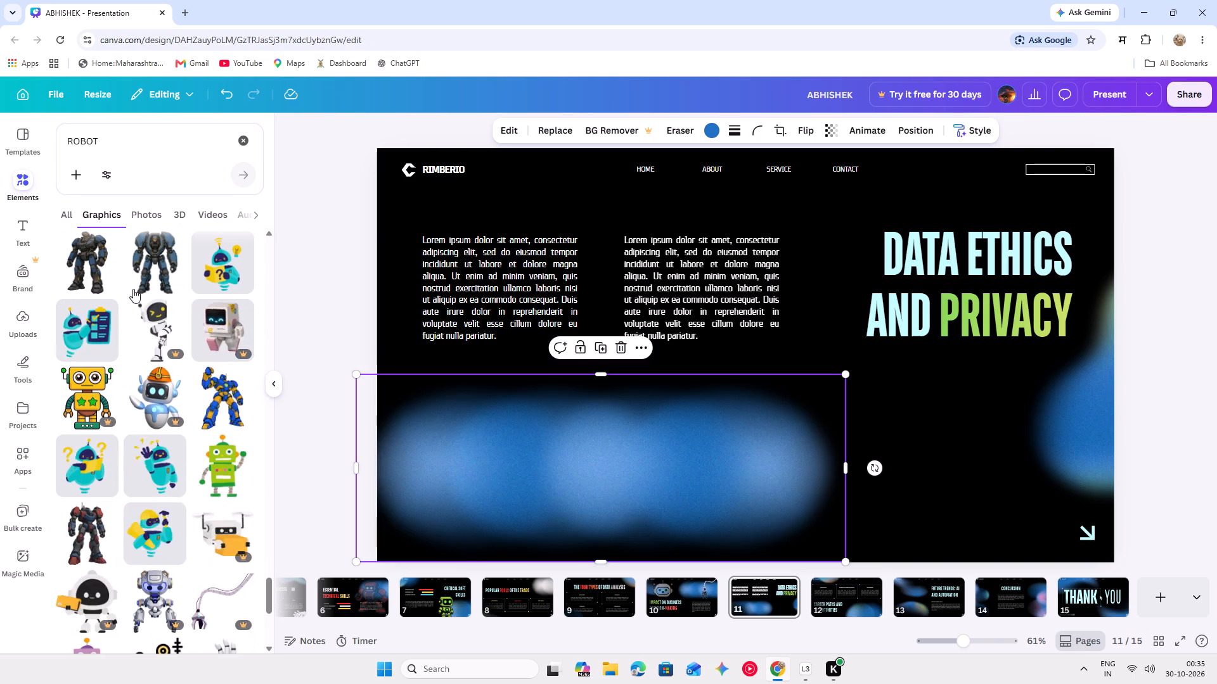
scroll(133, 289, down, 2)
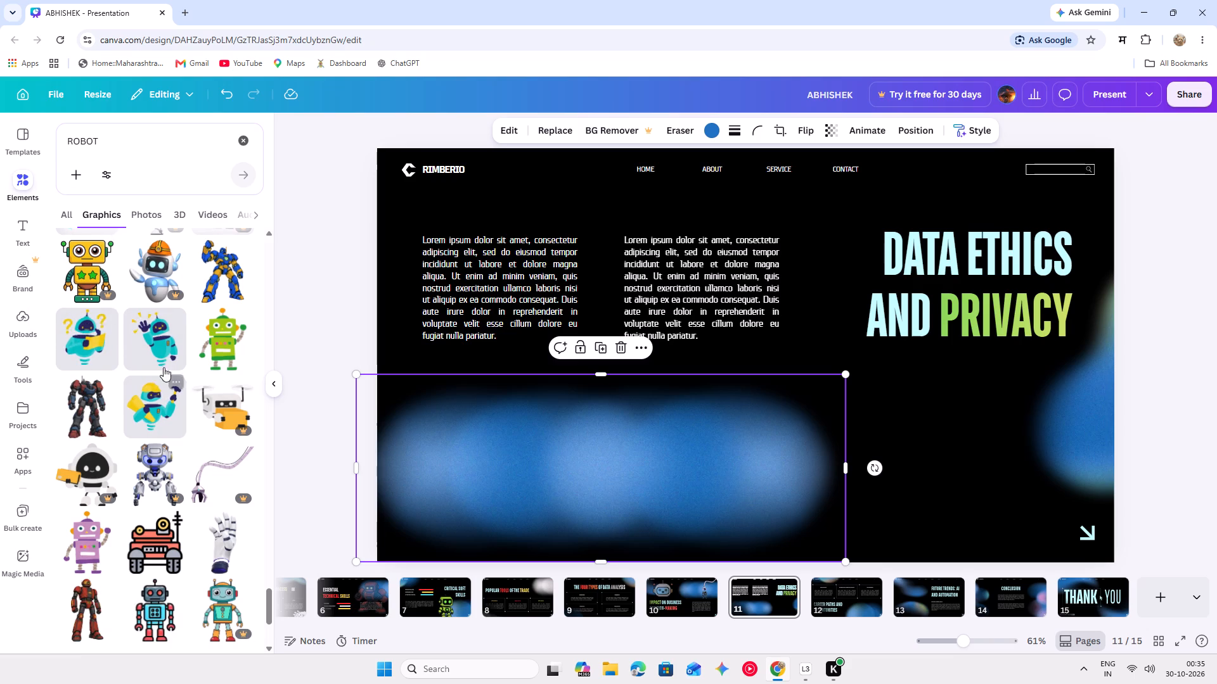
Add the puzzled robot holding a yellow book, with two question marks, to slide 11 over the wide blue glow.
drag(96, 345, 501, 420)
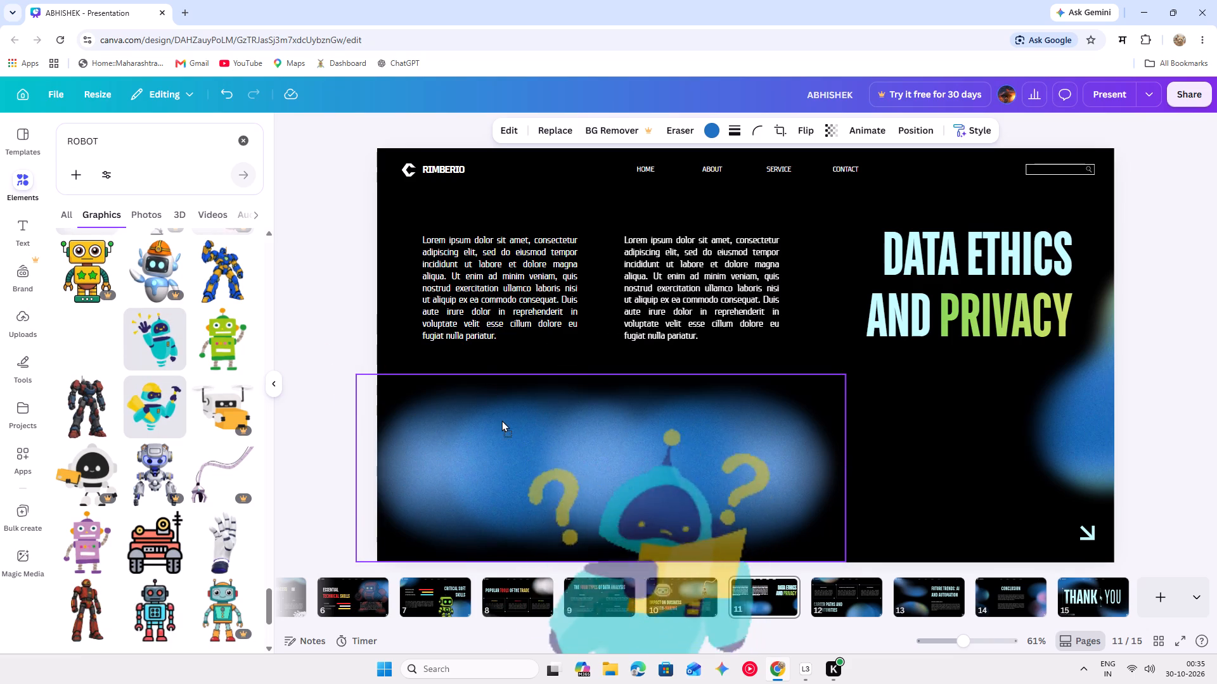
drag(501, 420, 484, 361)
drag(607, 483, 602, 444)
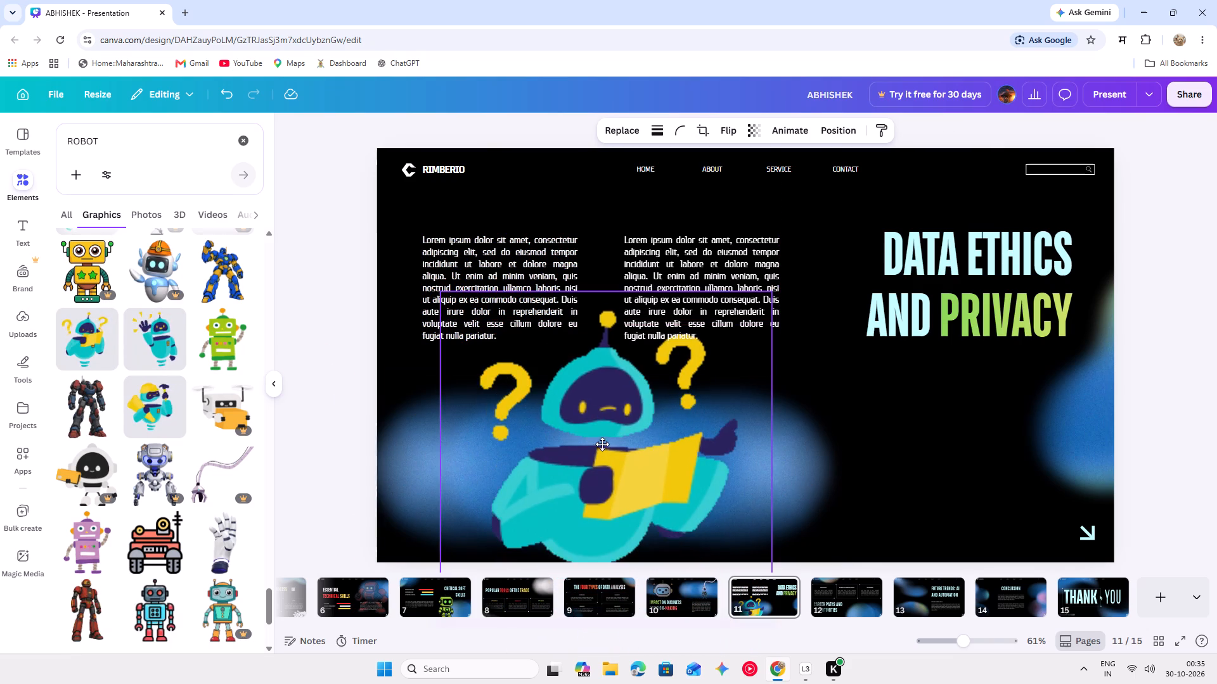
drag(602, 444, 602, 442)
Move slide 11's second text paragraph up and right, closer to the DATA ETHICS AND PRIVACY title.
drag(769, 277, 746, 301)
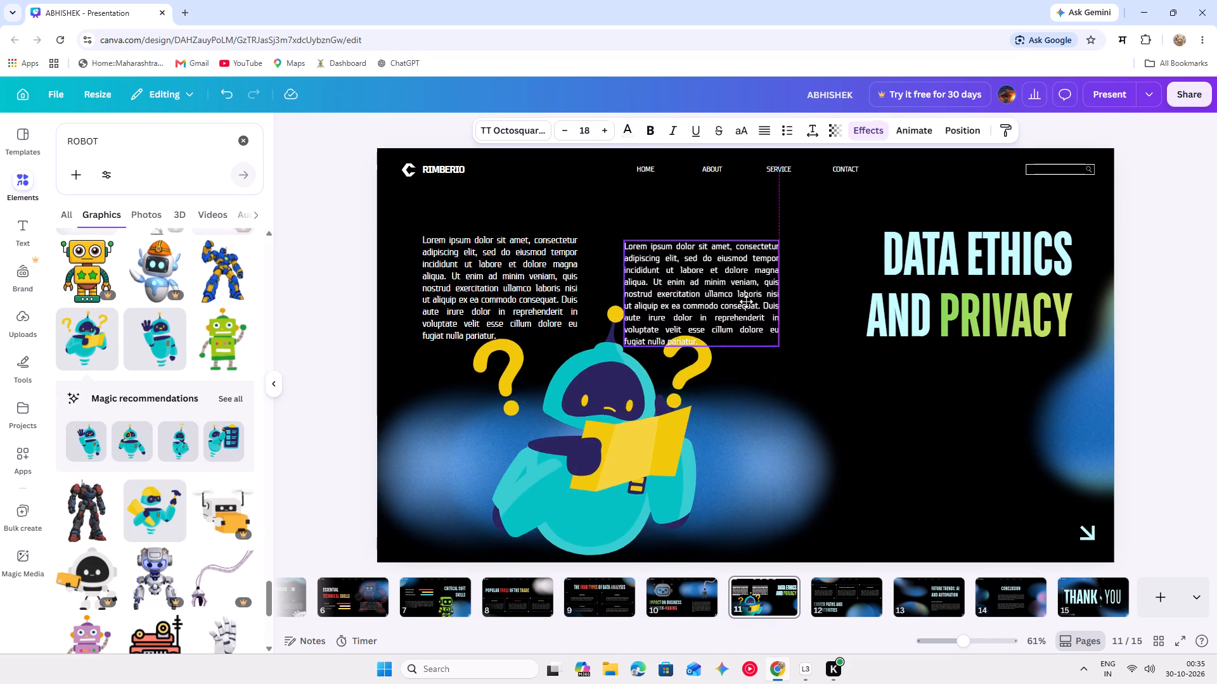
drag(746, 301, 813, 247)
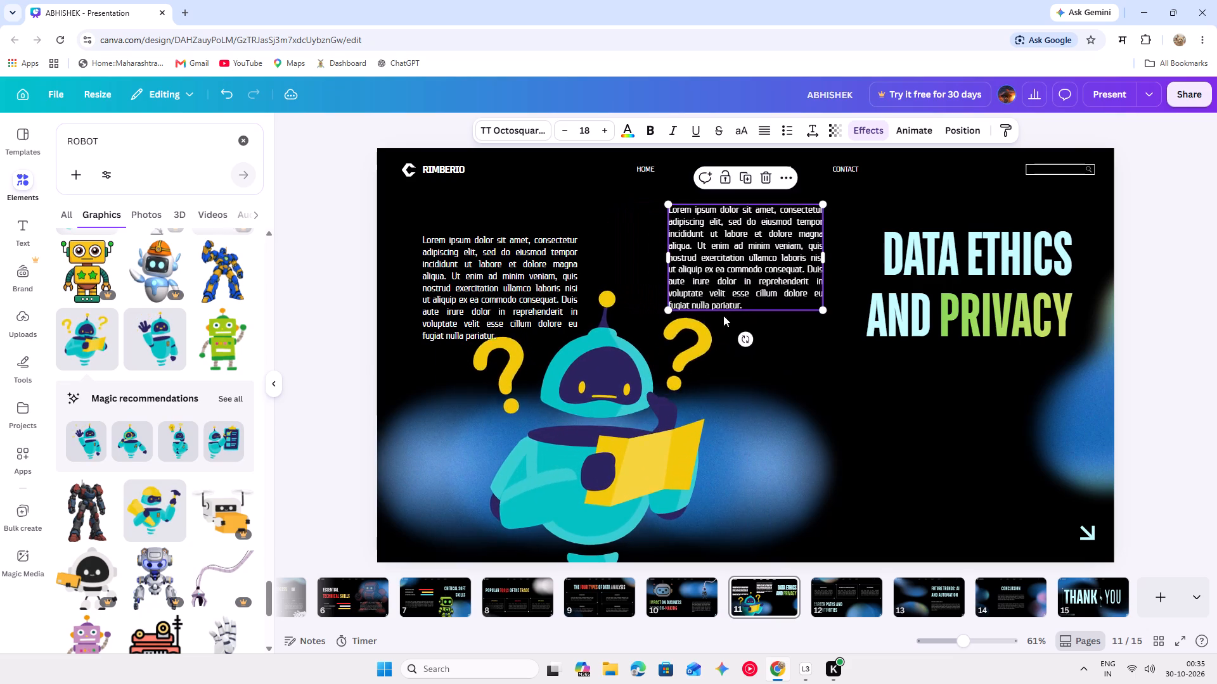
Scale the puzzled robot to about 585 by 585 and place it below the second paragraph.
click(692, 334)
drag(773, 282, 609, 383)
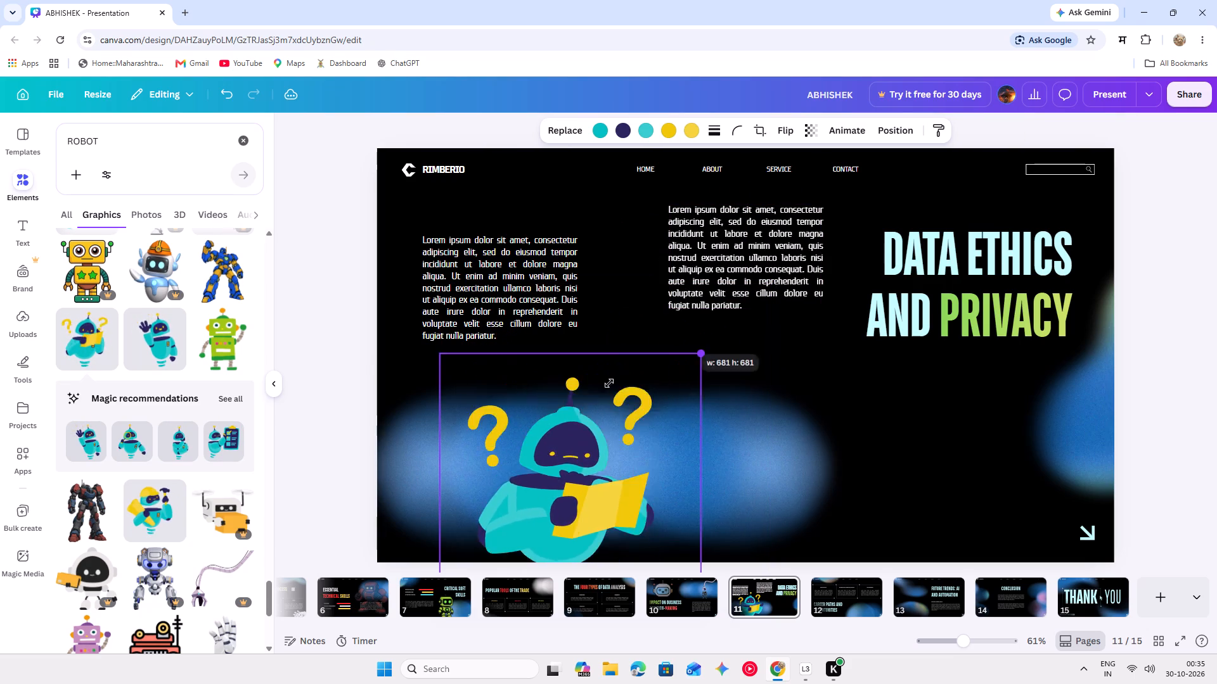
drag(609, 383, 602, 391)
drag(557, 515, 592, 433)
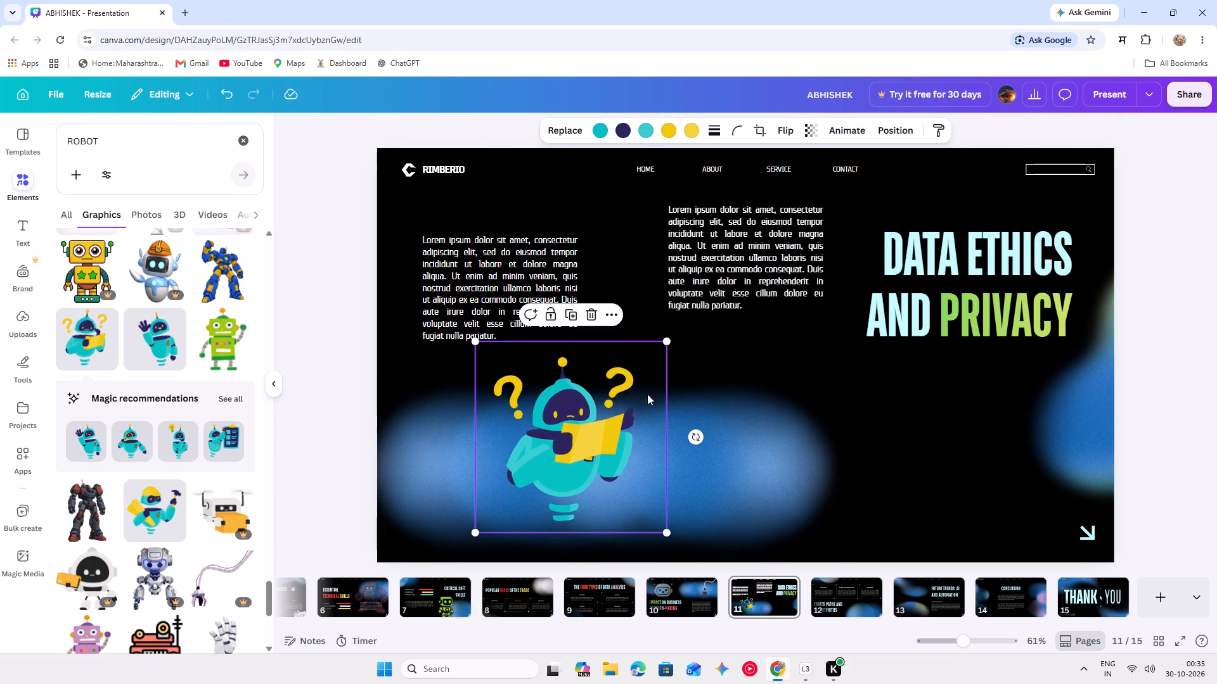
drag(669, 340, 718, 324)
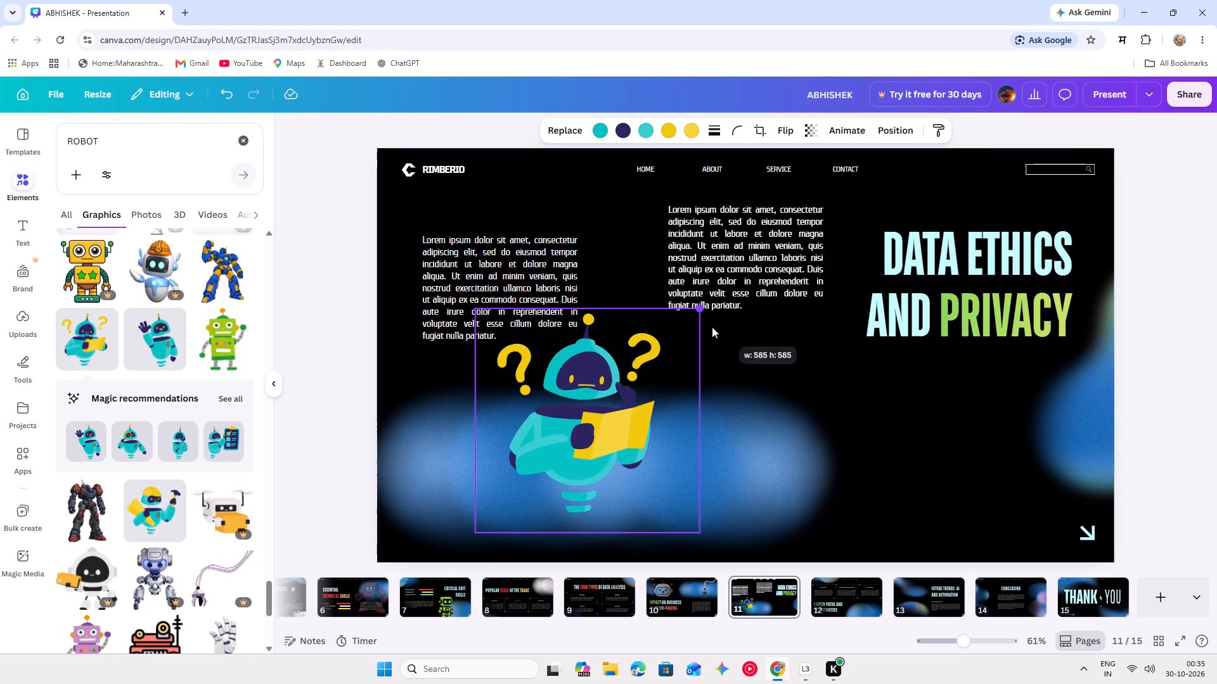
drag(645, 383, 784, 393)
Duplicate the puzzled robot, shrink the copy to about three quarters size and place it below the first paragraph.
click(731, 296)
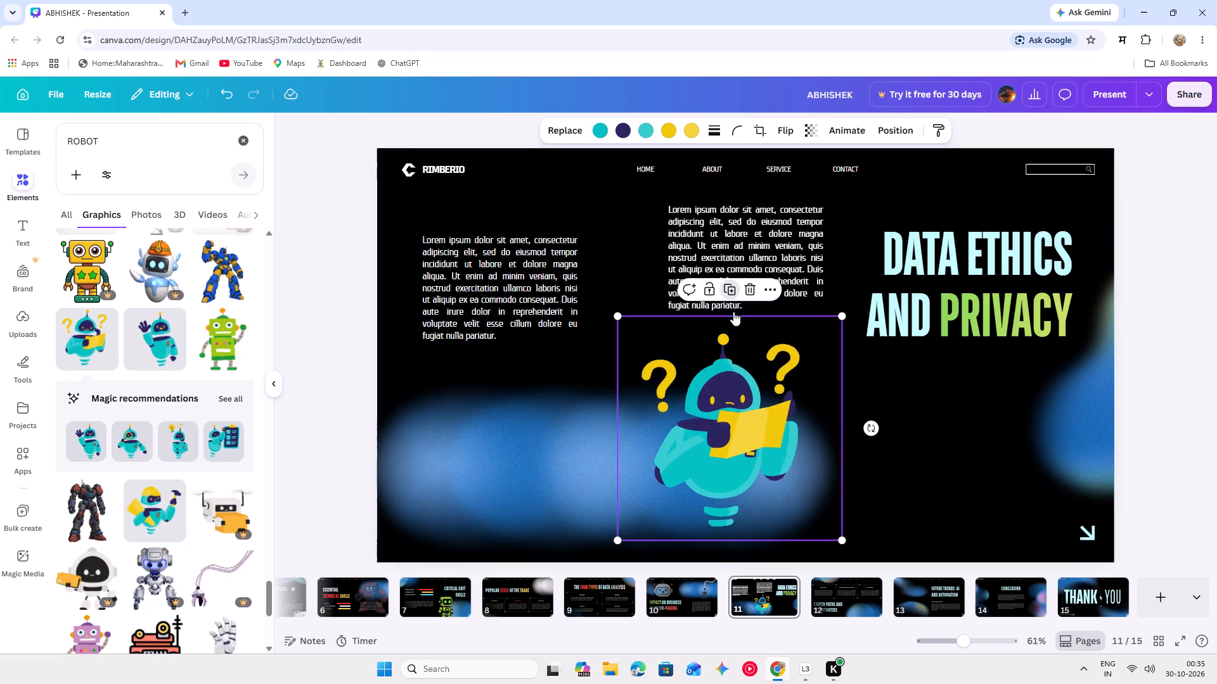
drag(752, 412, 543, 402)
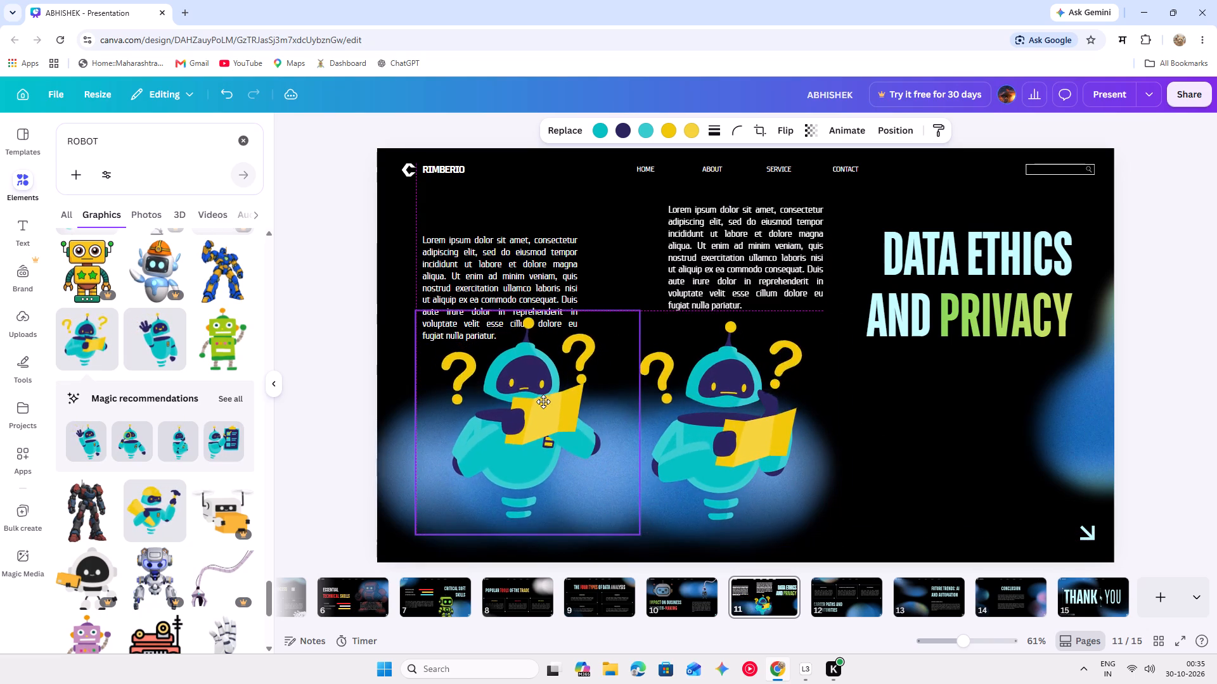
drag(543, 402, 547, 406)
drag(643, 315, 567, 355)
drag(499, 419, 521, 412)
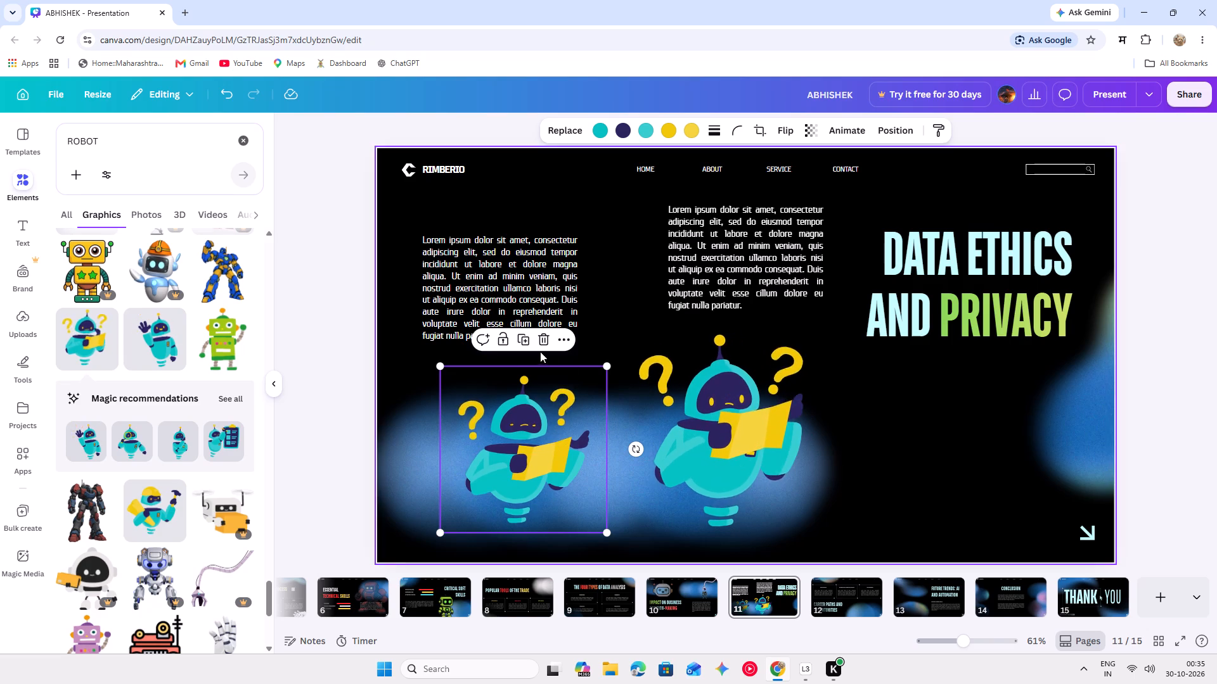
Duplicate the small robot and place one copy below the title and the other below the first paragraph, flanking the large robot.
click(523, 344)
drag(529, 446, 746, 455)
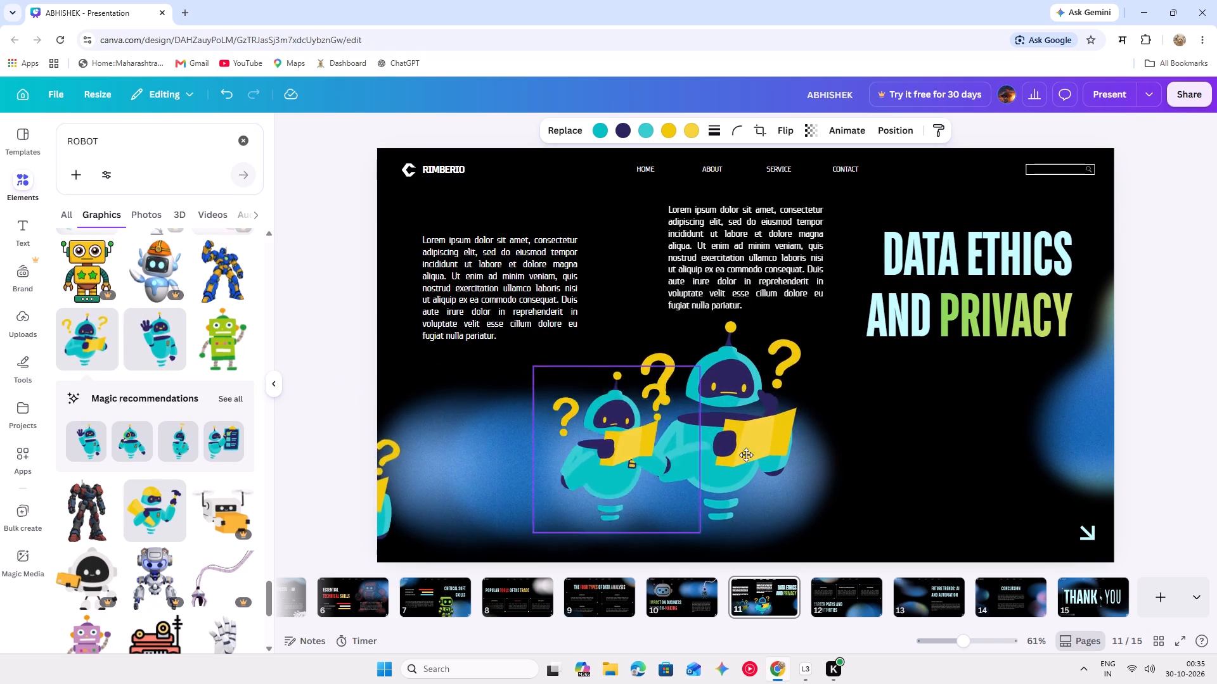
drag(746, 455, 933, 457)
drag(391, 465, 487, 459)
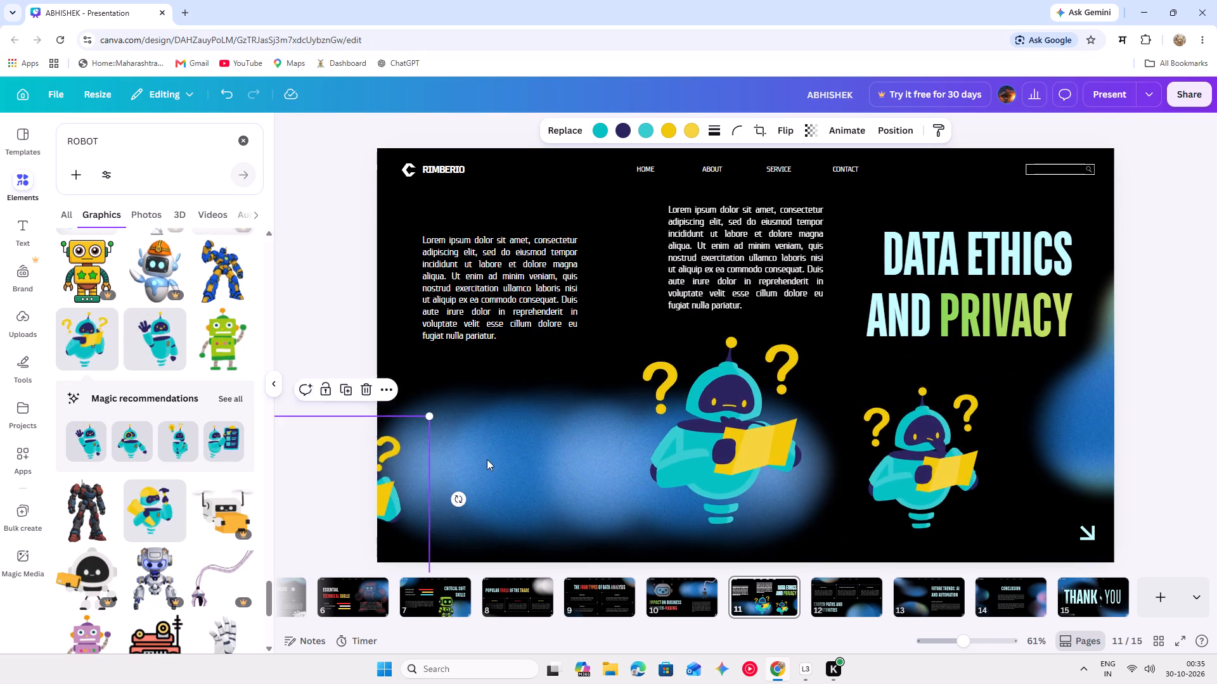
drag(487, 459, 584, 422)
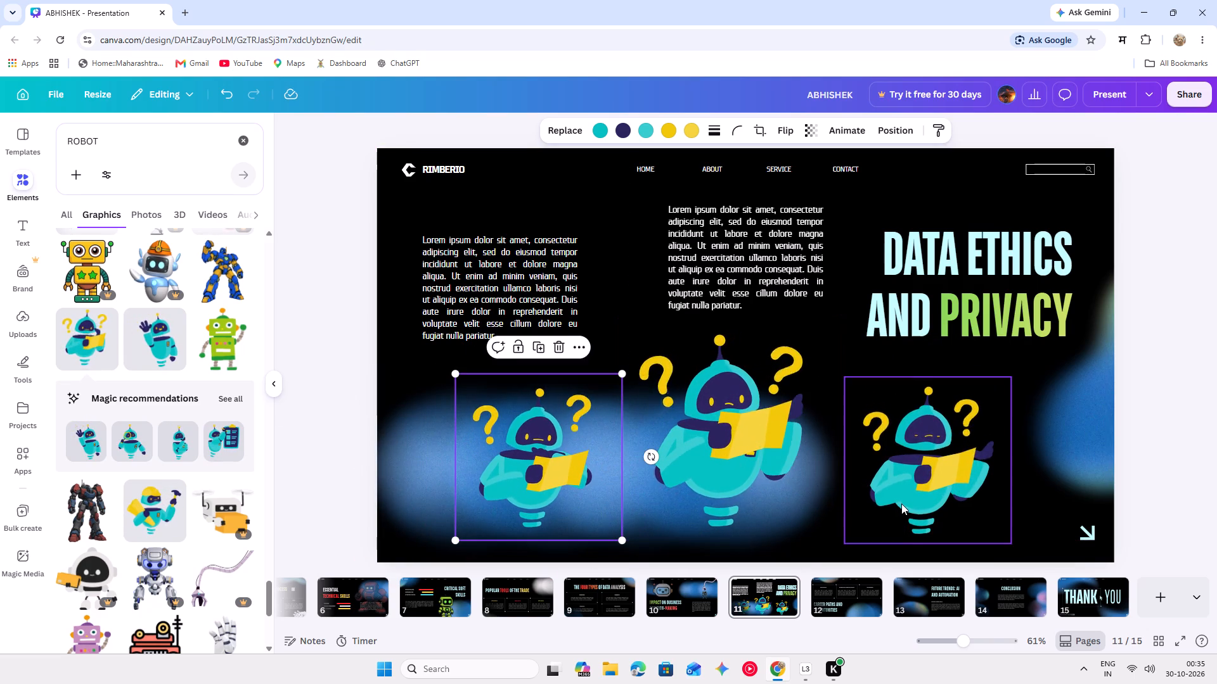
drag(901, 503, 887, 497)
click(726, 479)
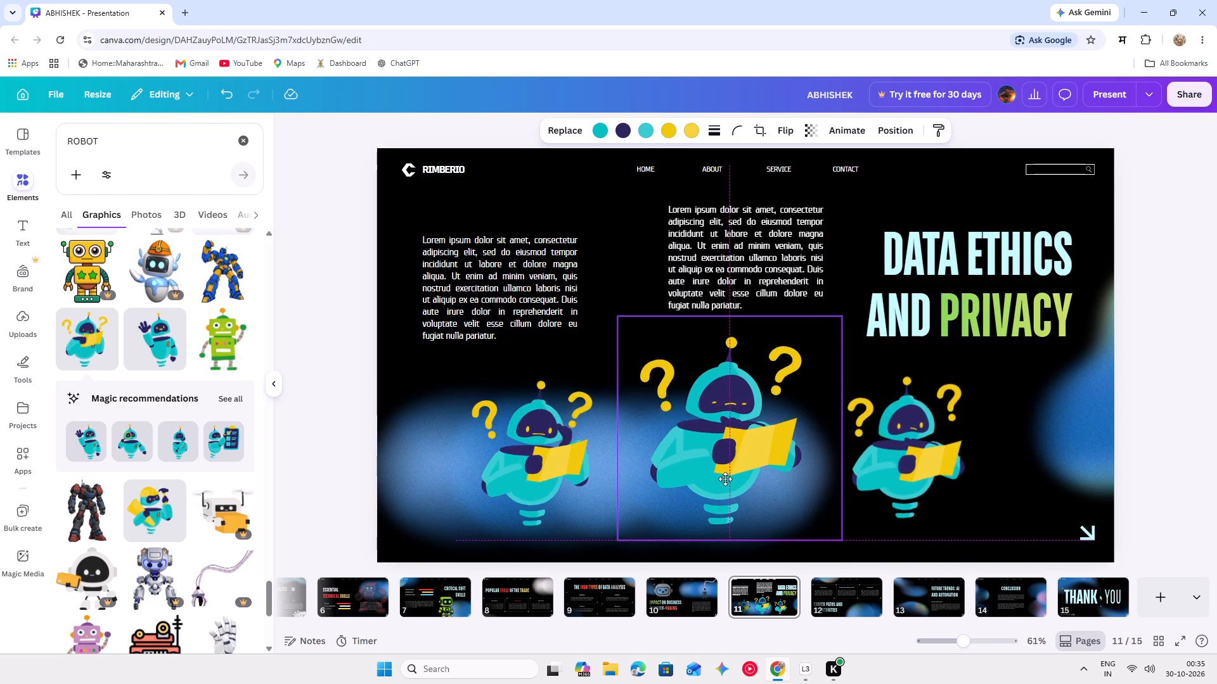
click(339, 381)
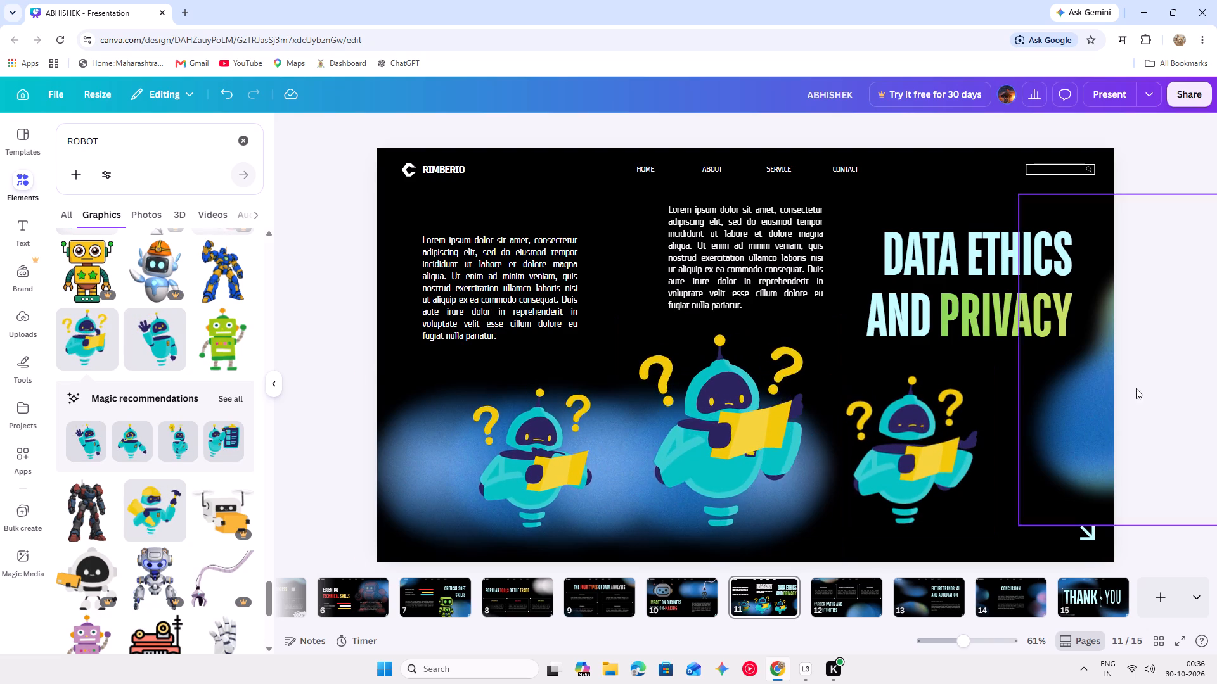
click(1176, 383)
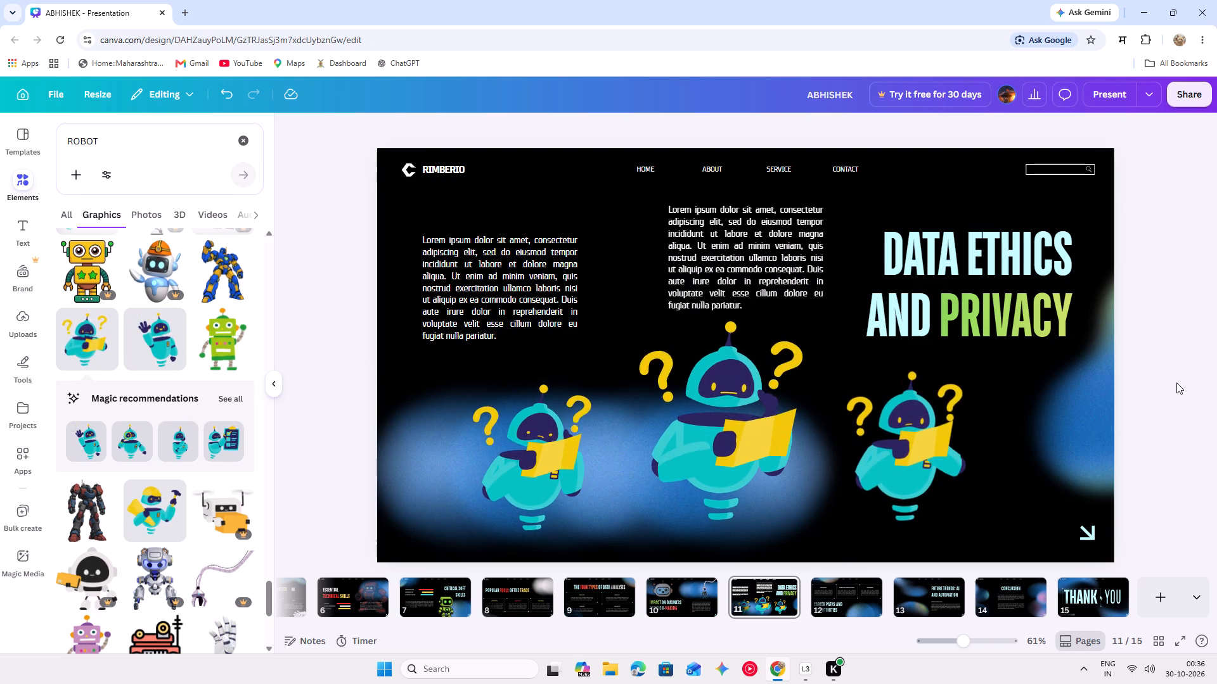
click(1143, 339)
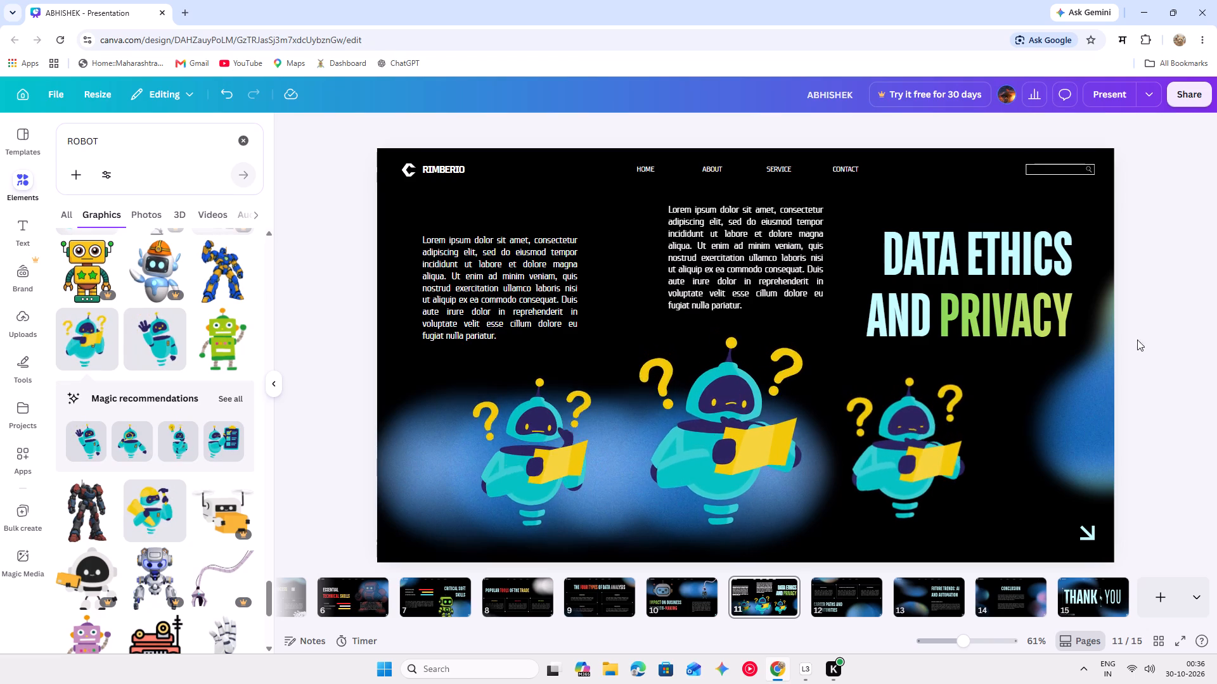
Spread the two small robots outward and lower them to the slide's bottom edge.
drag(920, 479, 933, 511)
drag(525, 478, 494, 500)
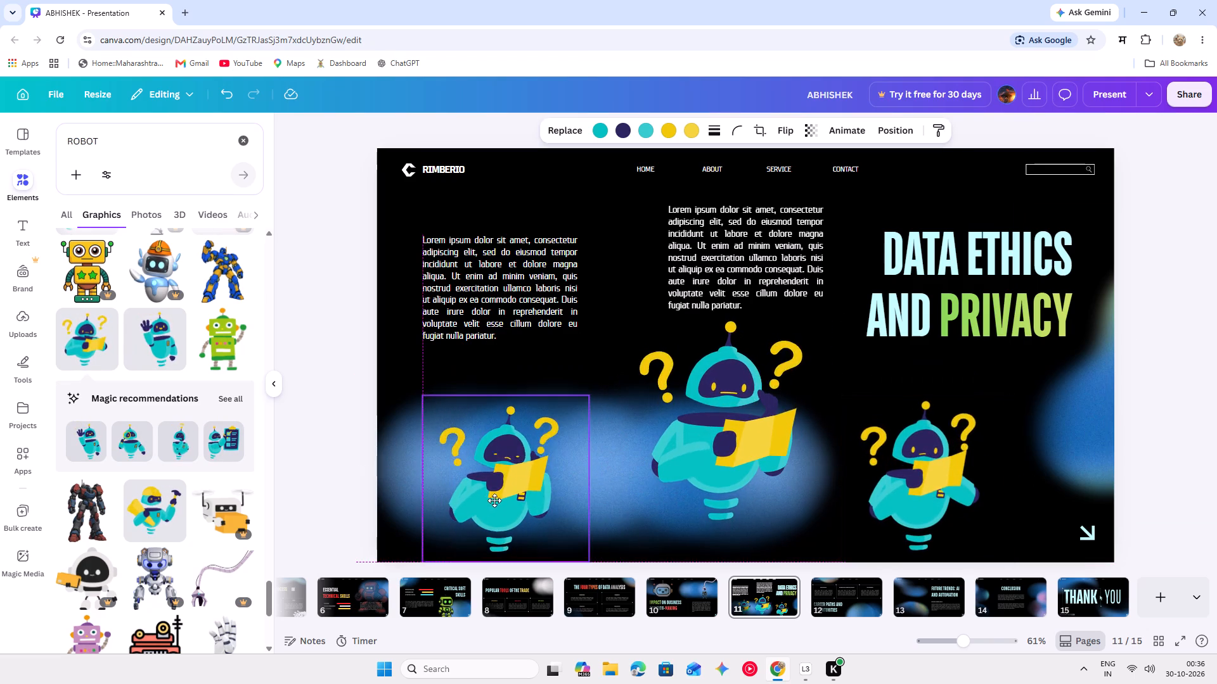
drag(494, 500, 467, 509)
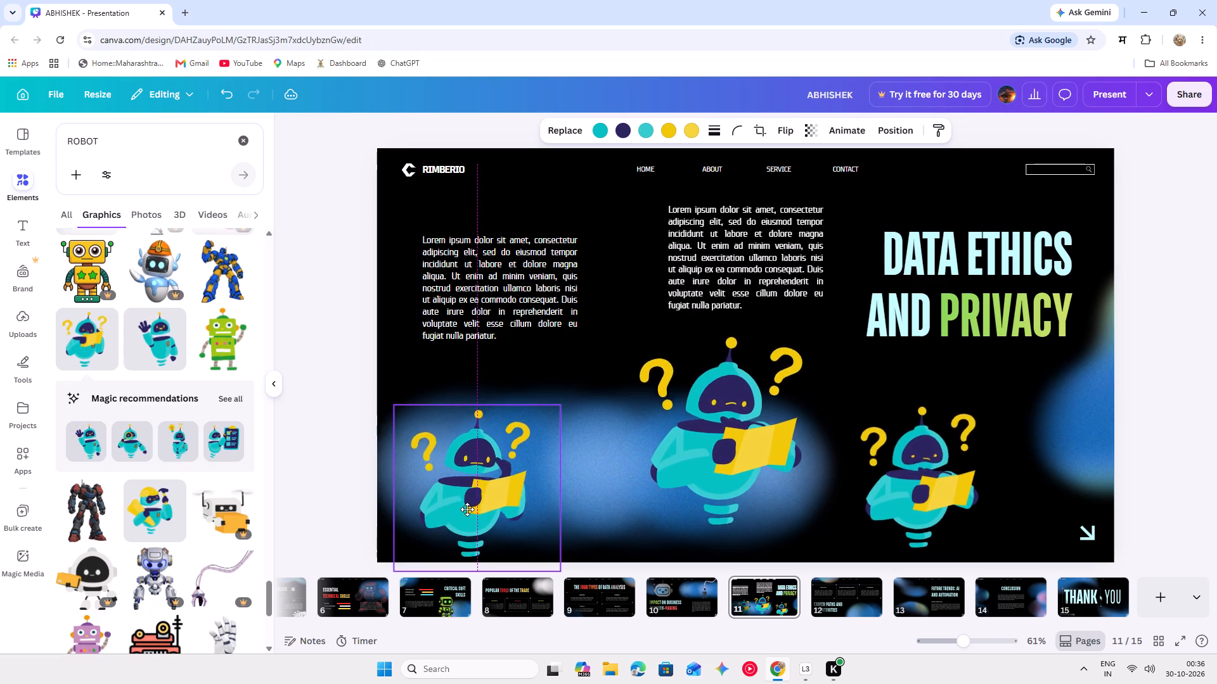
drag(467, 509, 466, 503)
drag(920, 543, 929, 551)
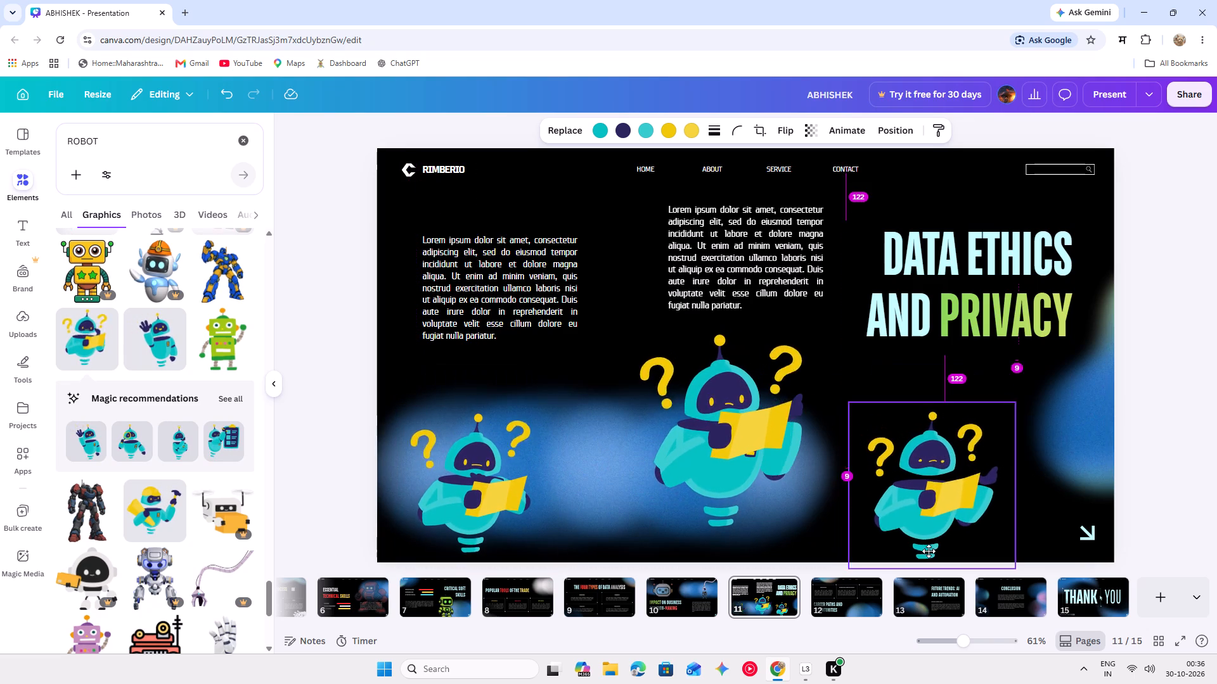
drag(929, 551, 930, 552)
Raise the large middle robot slightly so its antenna reaches the second paragraph's last line.
drag(726, 505, 735, 485)
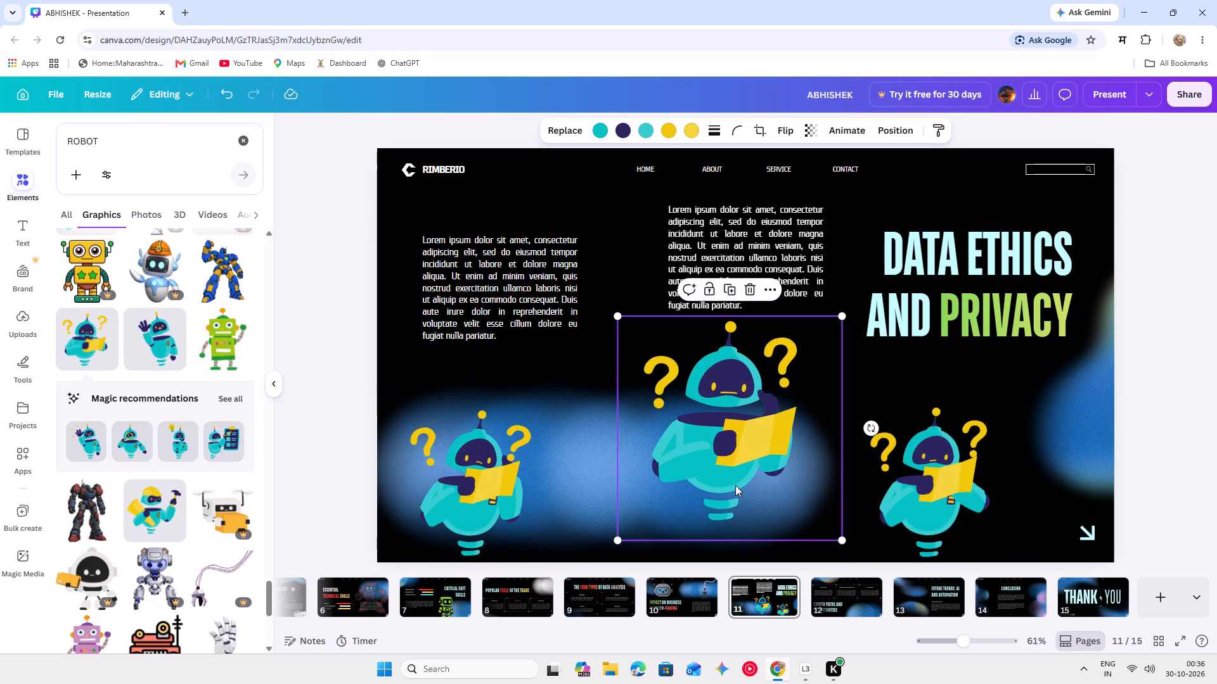
drag(735, 485, 726, 483)
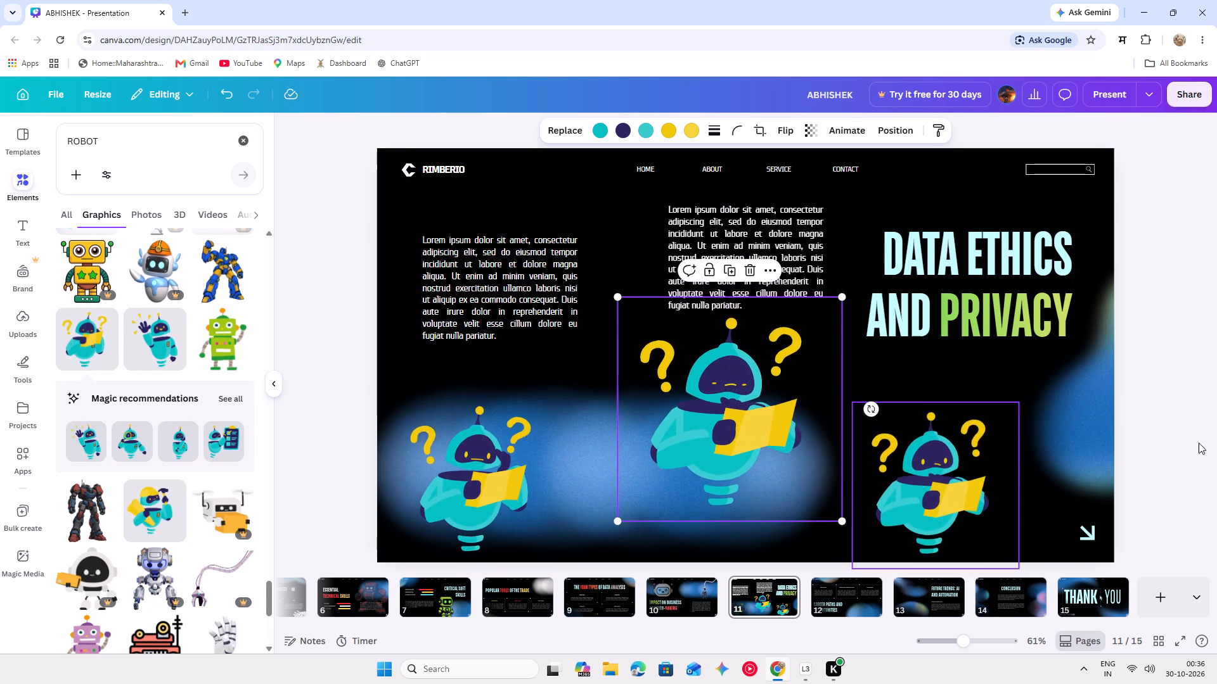
click(1155, 382)
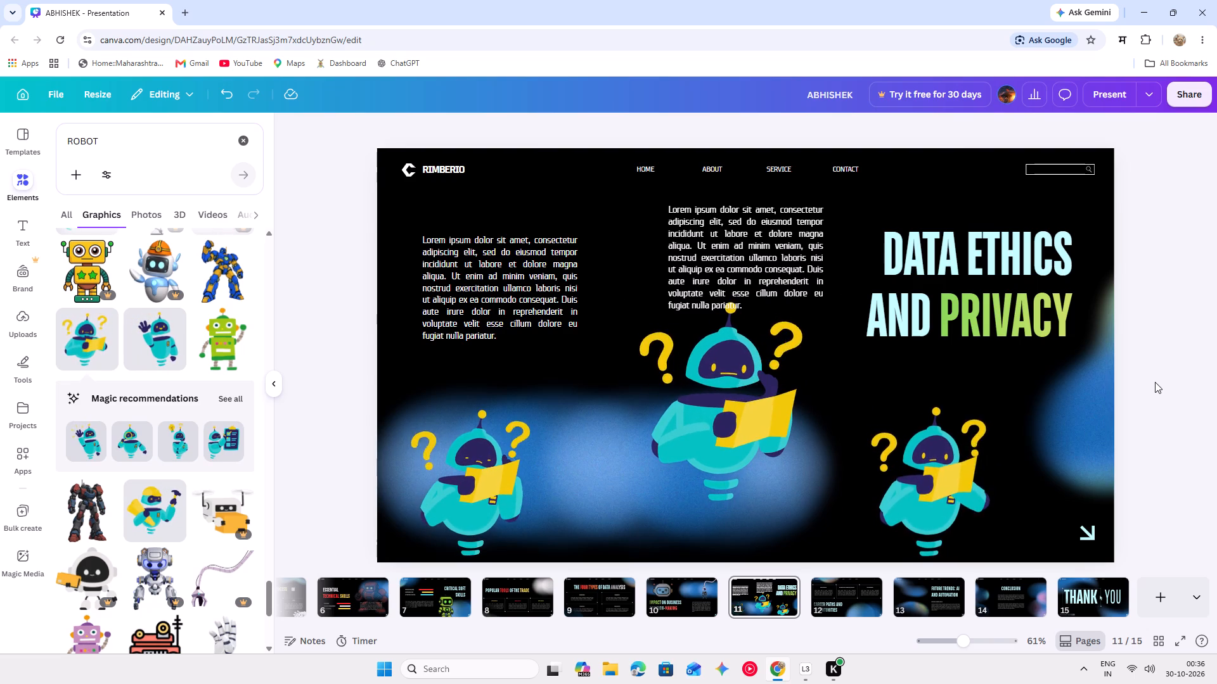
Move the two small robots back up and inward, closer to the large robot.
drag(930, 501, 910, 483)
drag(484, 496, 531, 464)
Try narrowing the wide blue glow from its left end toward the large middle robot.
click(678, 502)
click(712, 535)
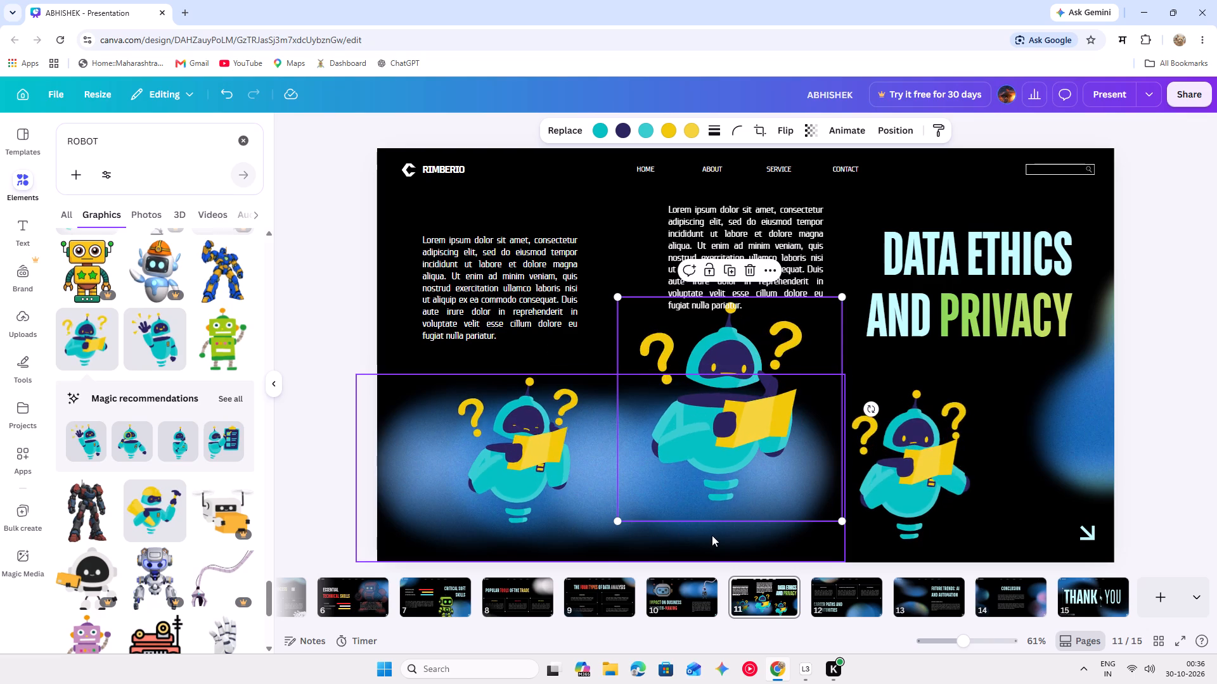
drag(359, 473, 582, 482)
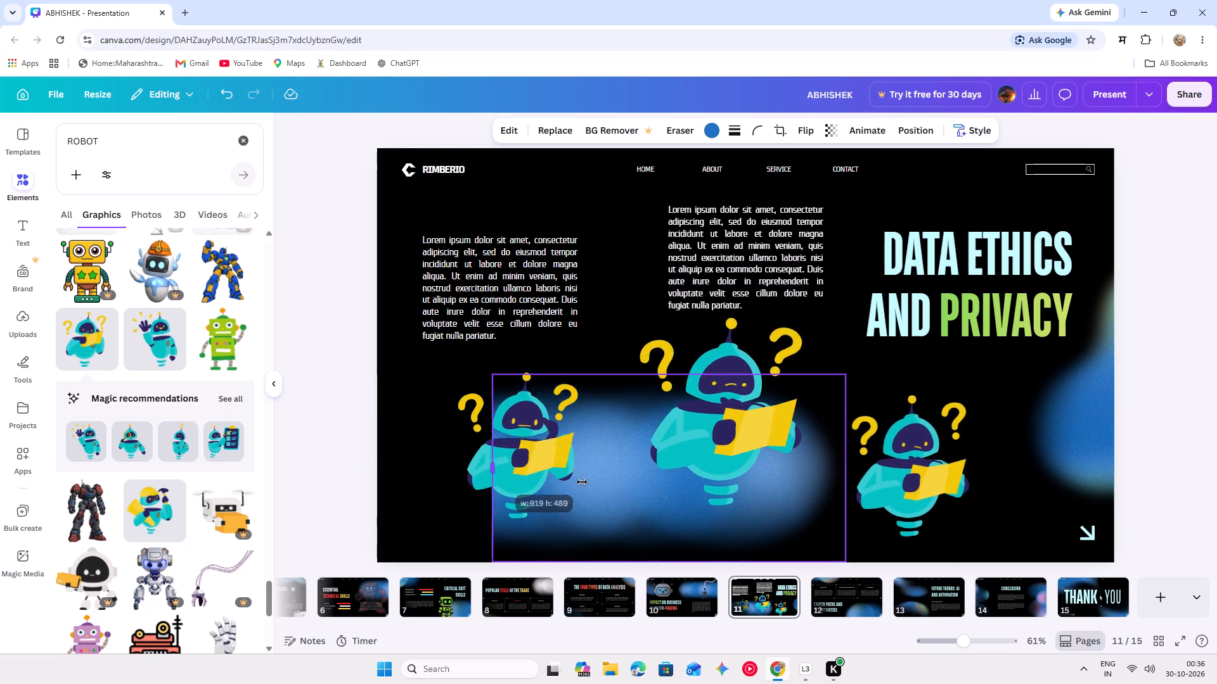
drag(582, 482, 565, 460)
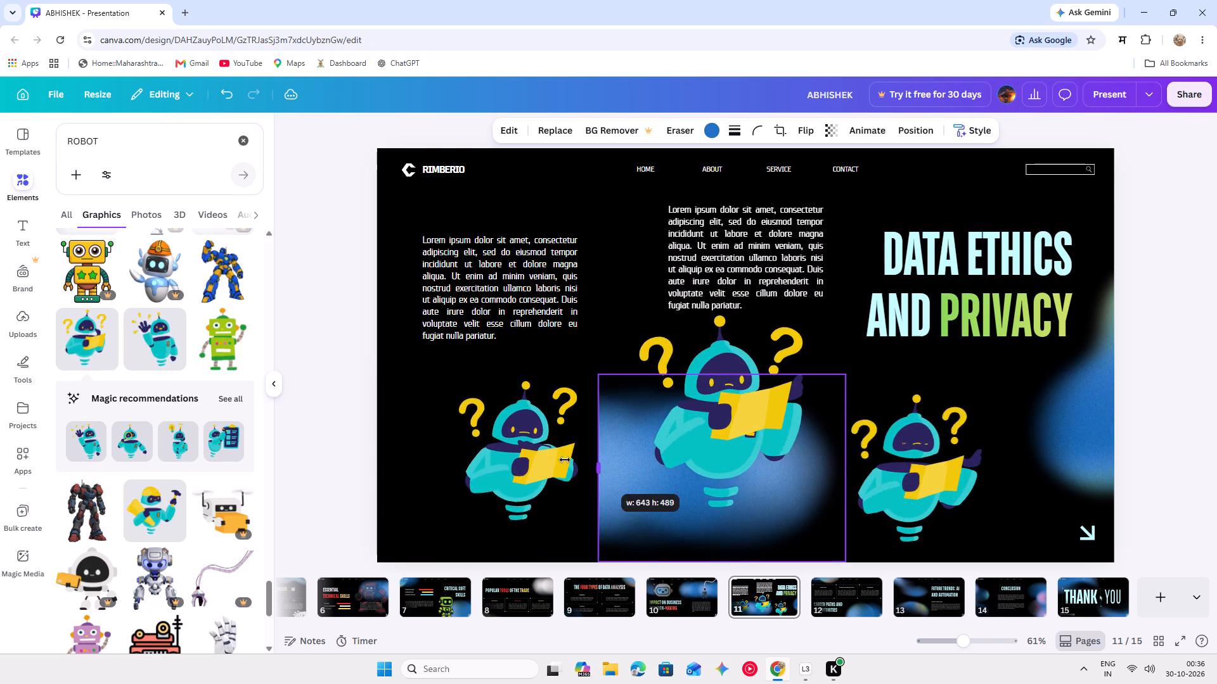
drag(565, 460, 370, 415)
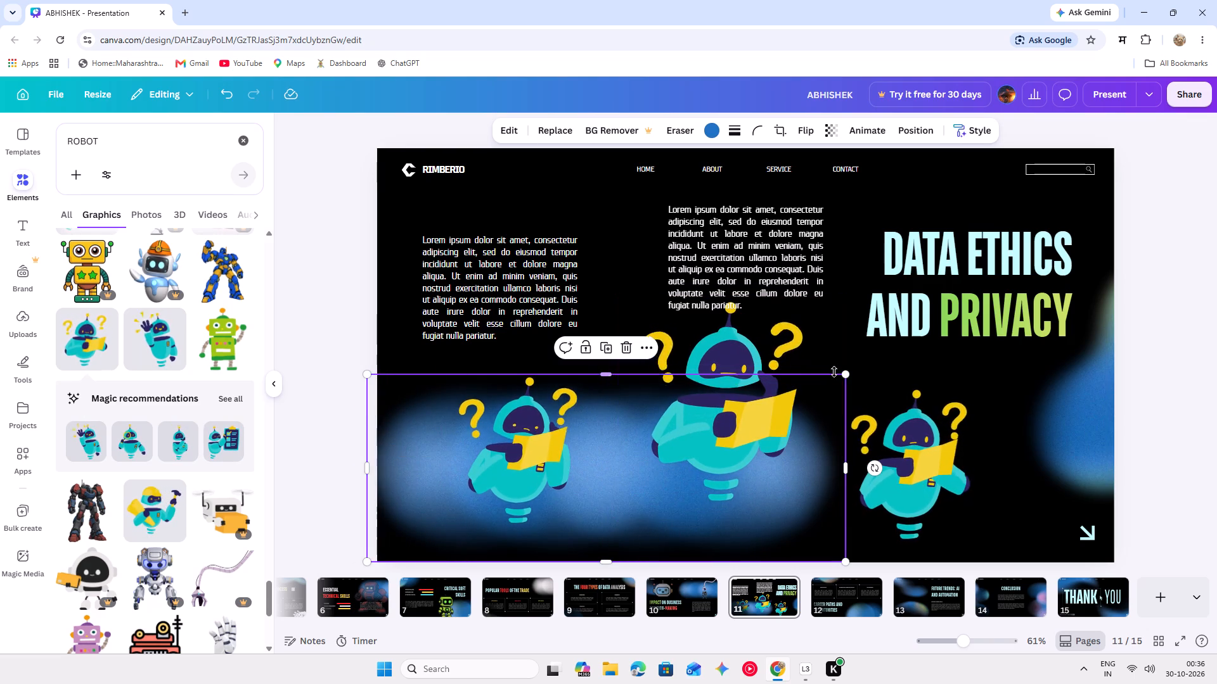
Scale the blue glow down to about 644 wide, centre it behind the large robot and stretch it down toward the slide's bottom.
drag(844, 374, 835, 380)
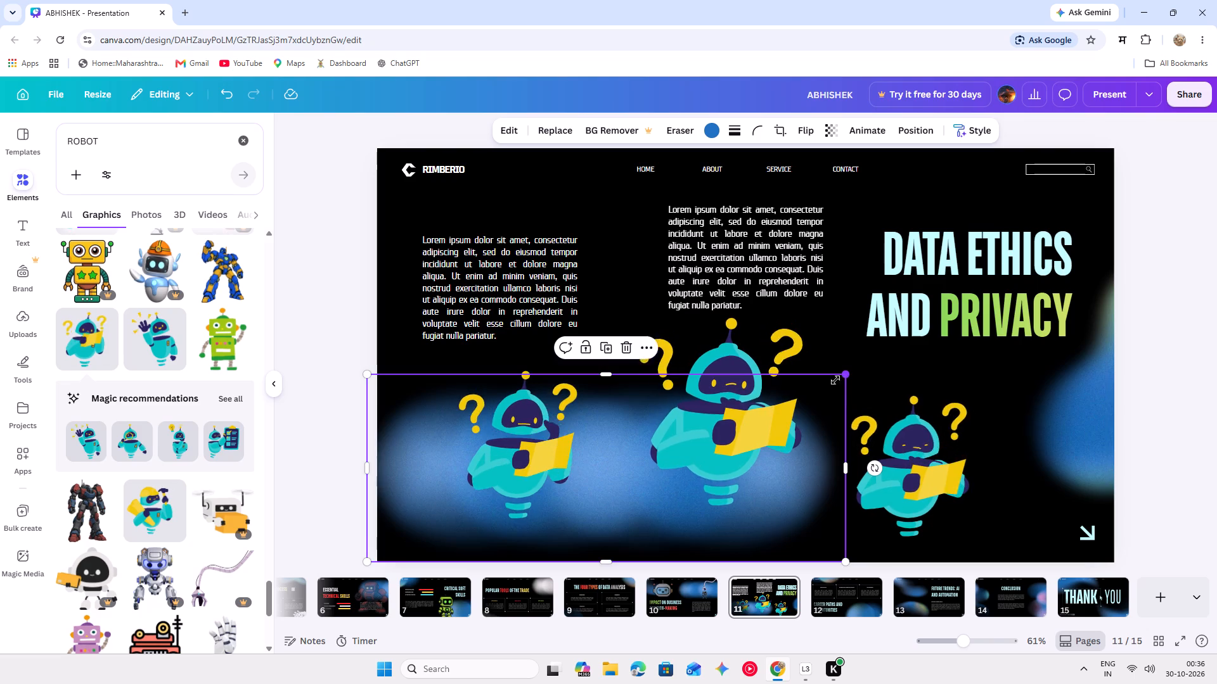
drag(835, 380, 608, 453)
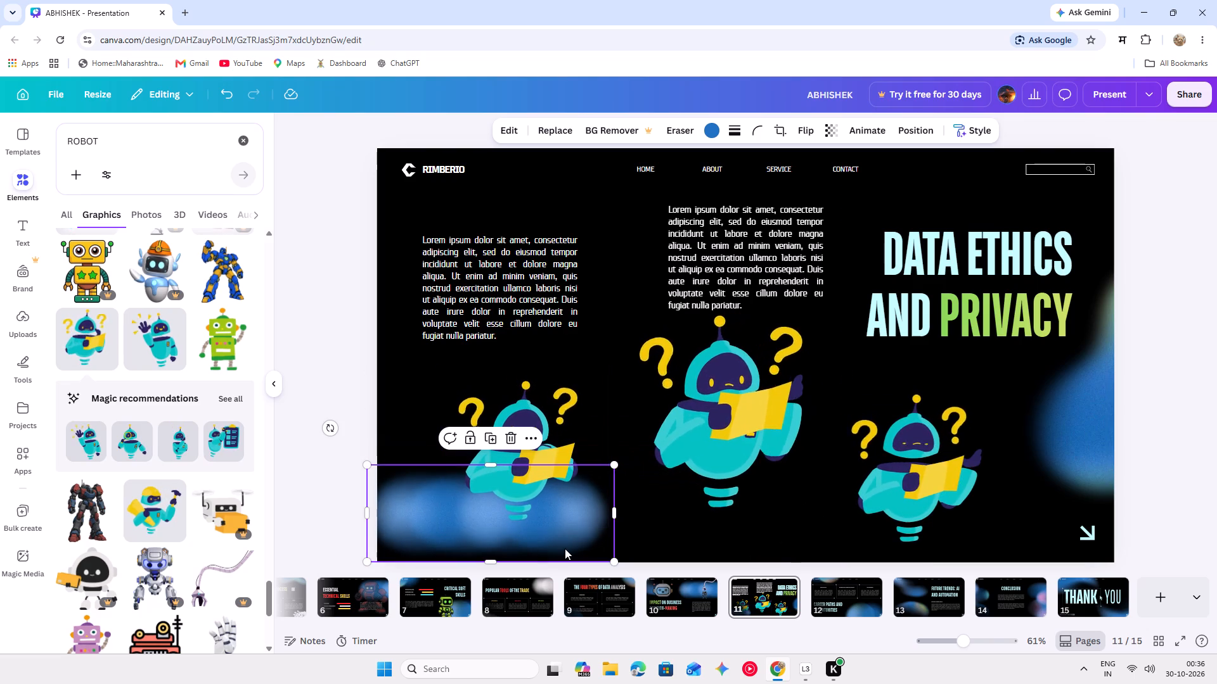
drag(565, 548, 802, 478)
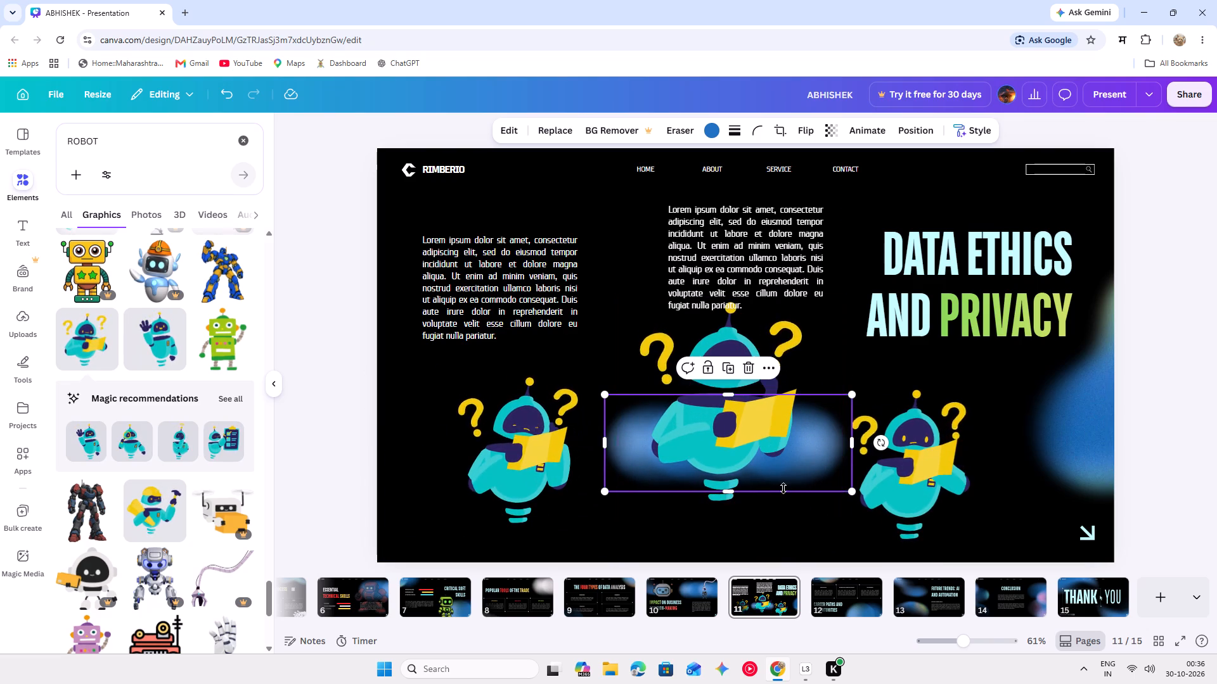
drag(730, 494, 711, 562)
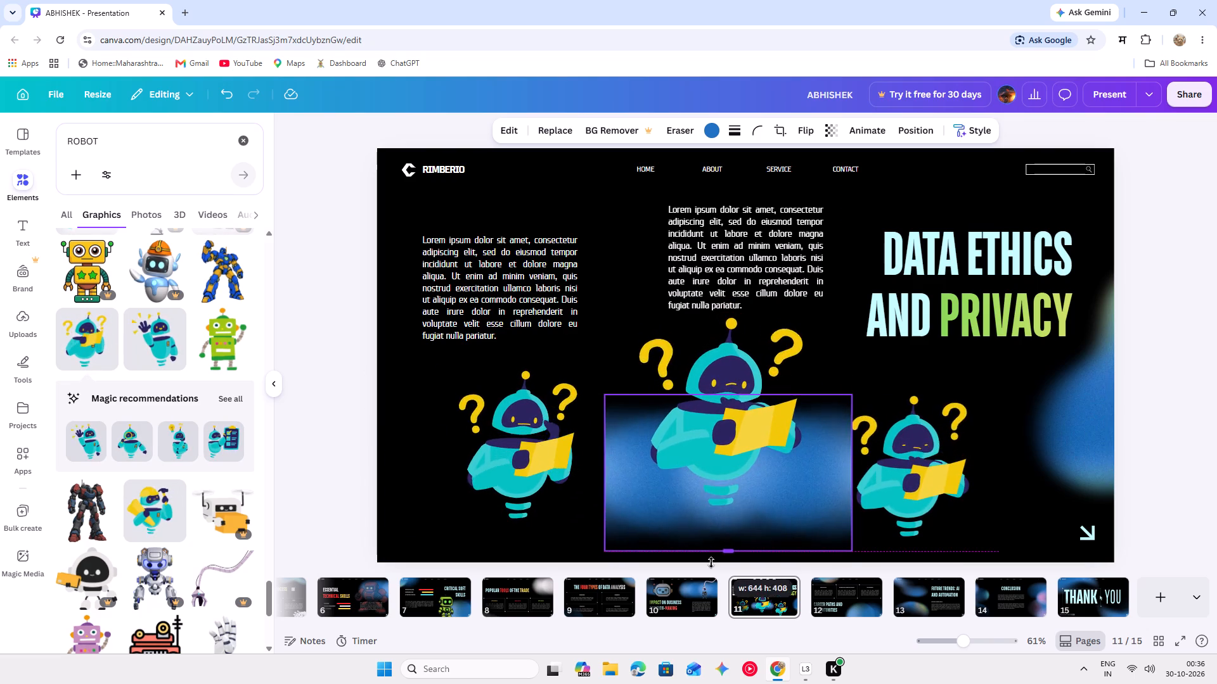
drag(711, 562, 705, 582)
drag(737, 526, 738, 500)
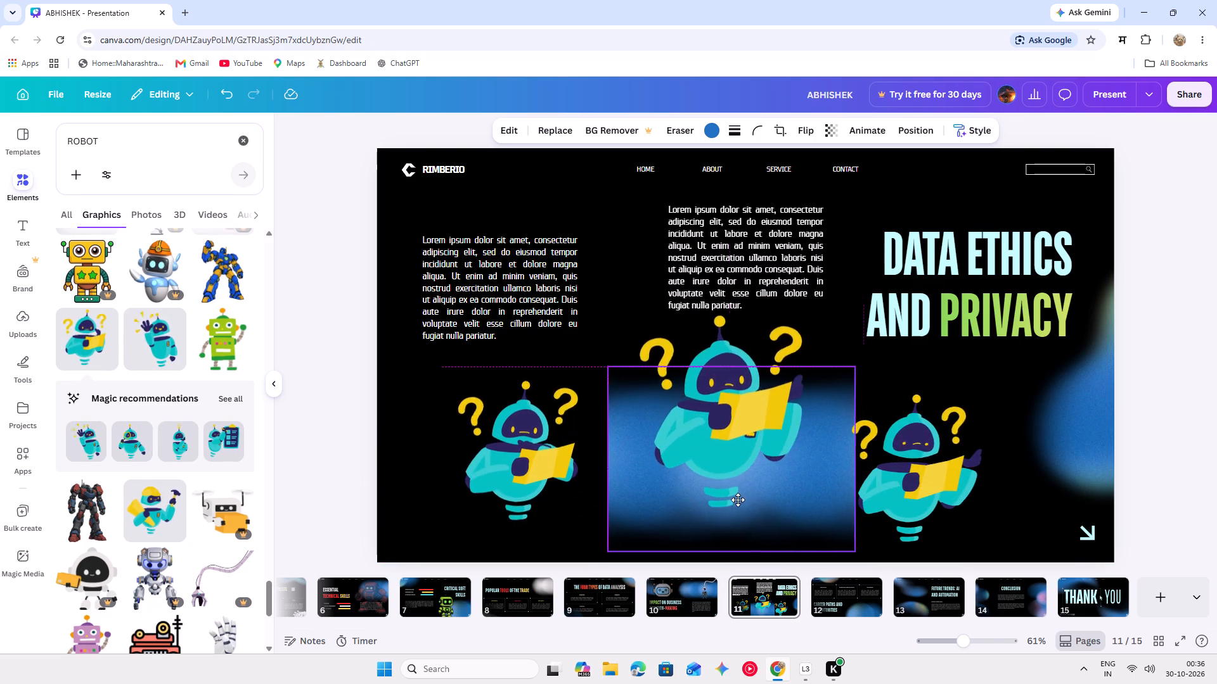
drag(738, 500, 735, 499)
click(1214, 483)
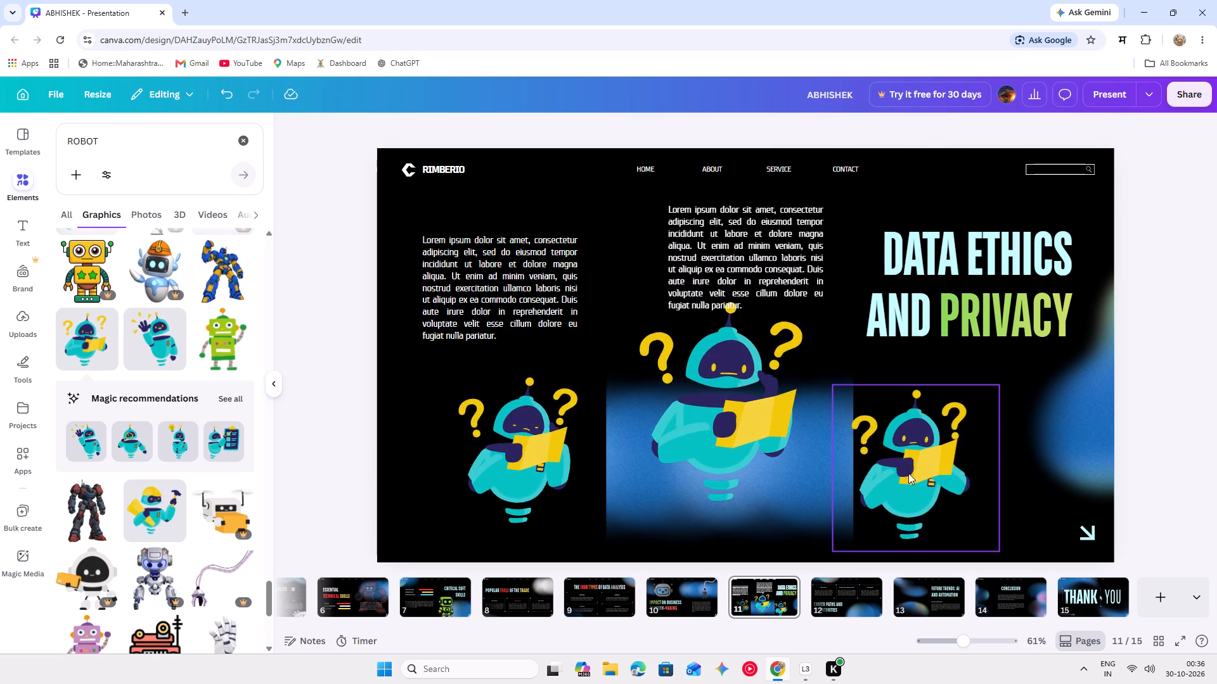
Raise both small robots to the same height on either side of the large robot and its glow.
drag(908, 473, 922, 433)
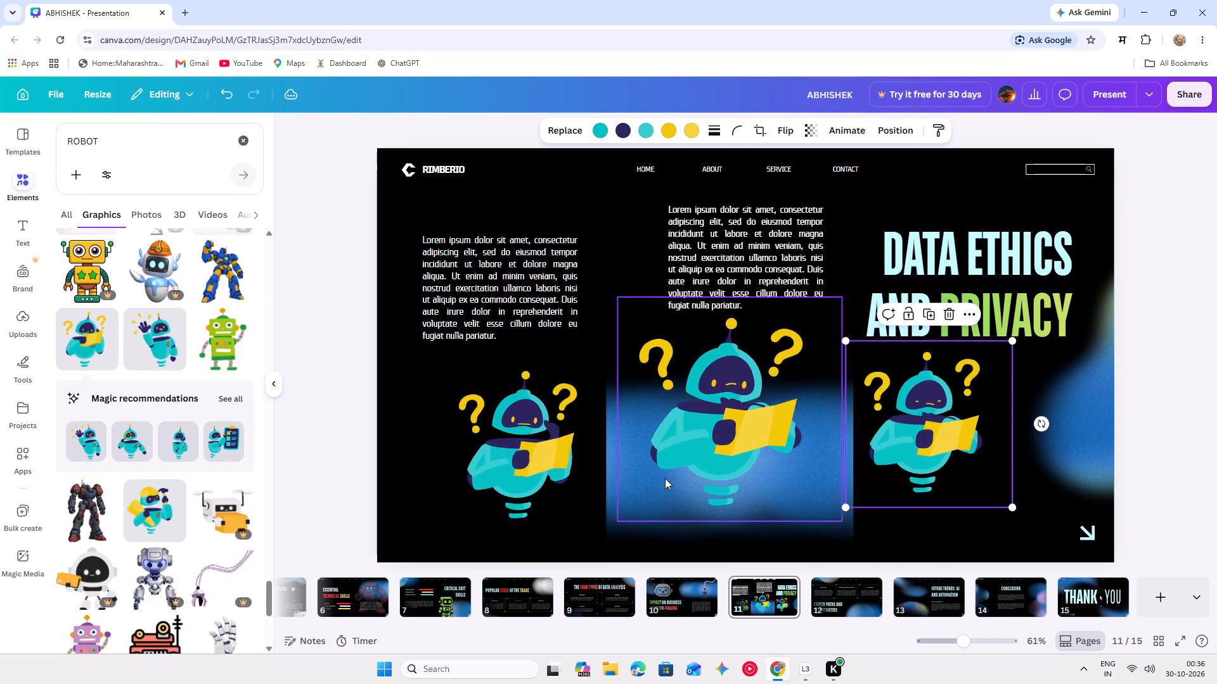
drag(529, 465, 544, 438)
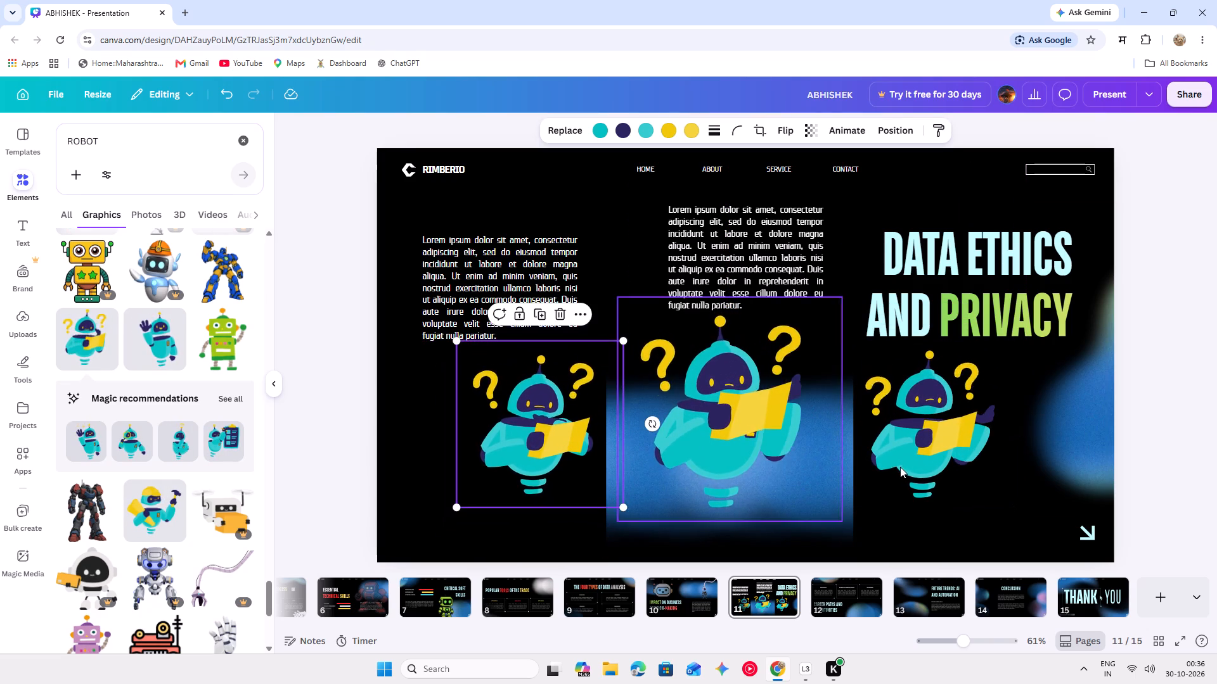
Move the small robot below the title and the large middle robot slightly lower on slide 11.
drag(944, 479, 948, 491)
click(1175, 453)
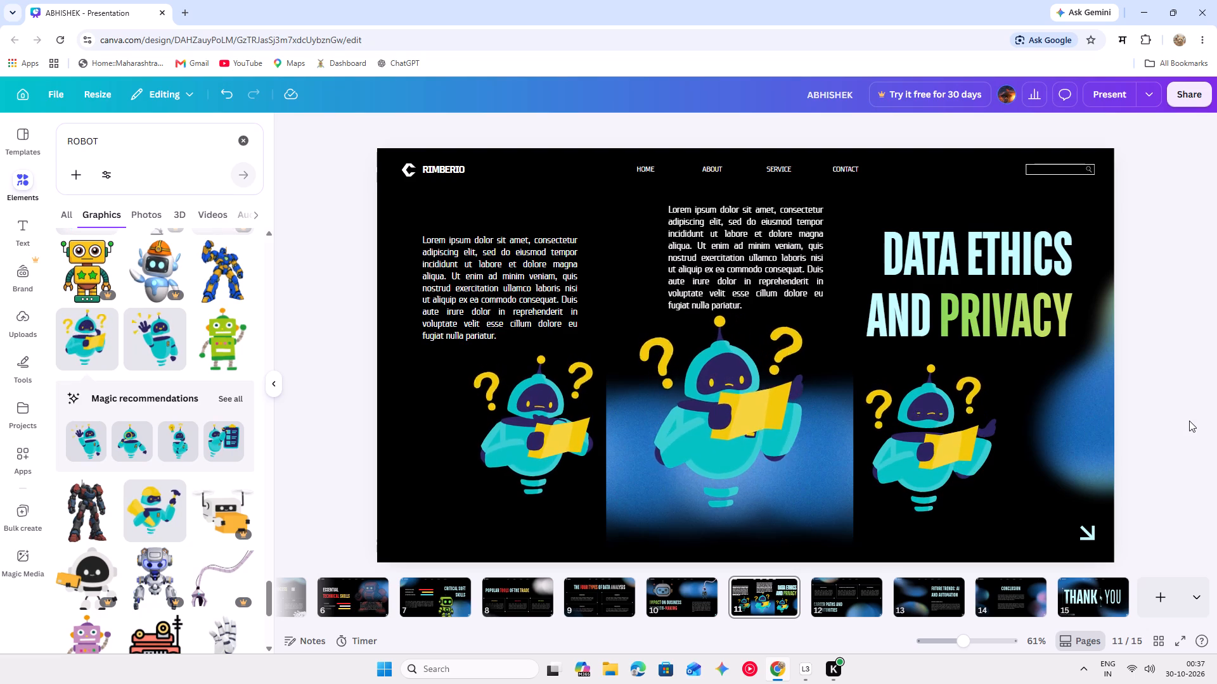
click(1181, 463)
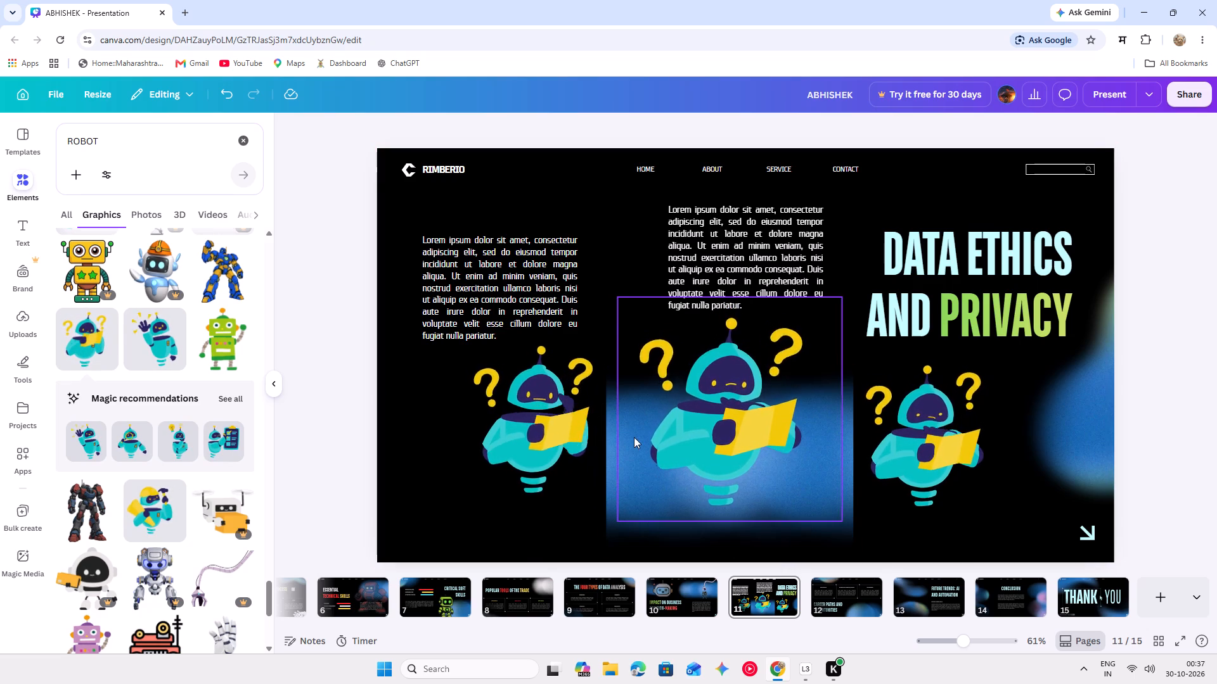
drag(720, 505, 723, 522)
click(1171, 471)
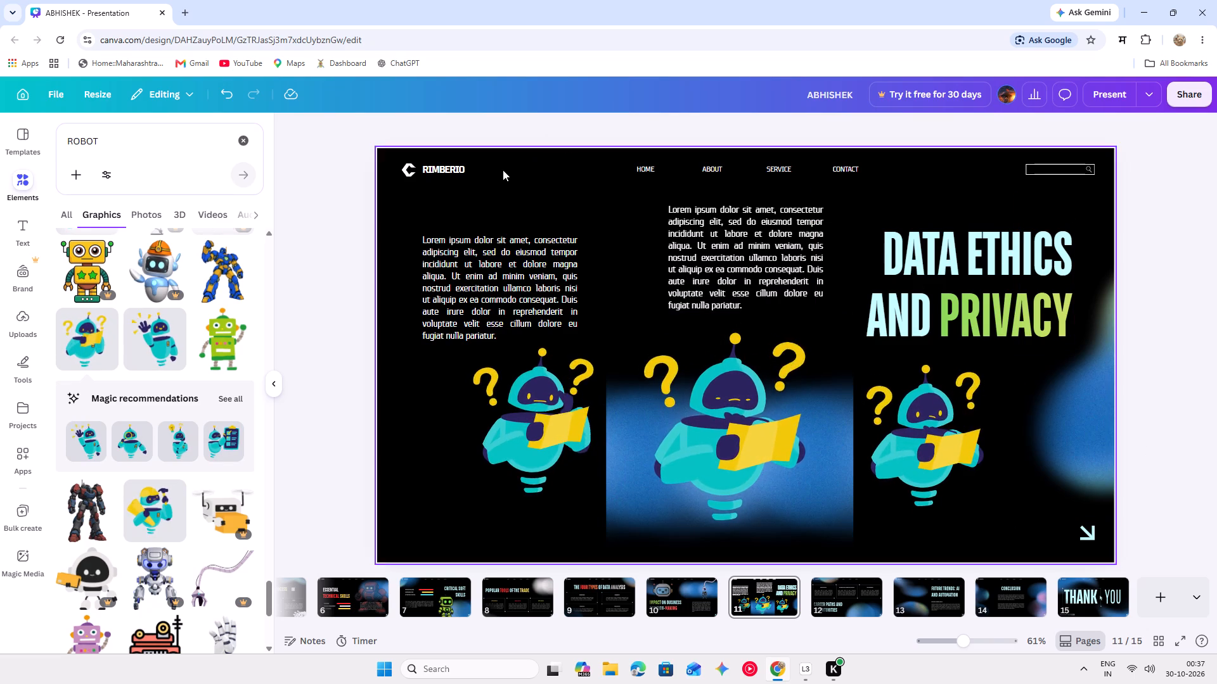
Replace the RIMBERIO header name on slide 11 with RAMBO.
double_click(485, 170)
key(BackSpace)
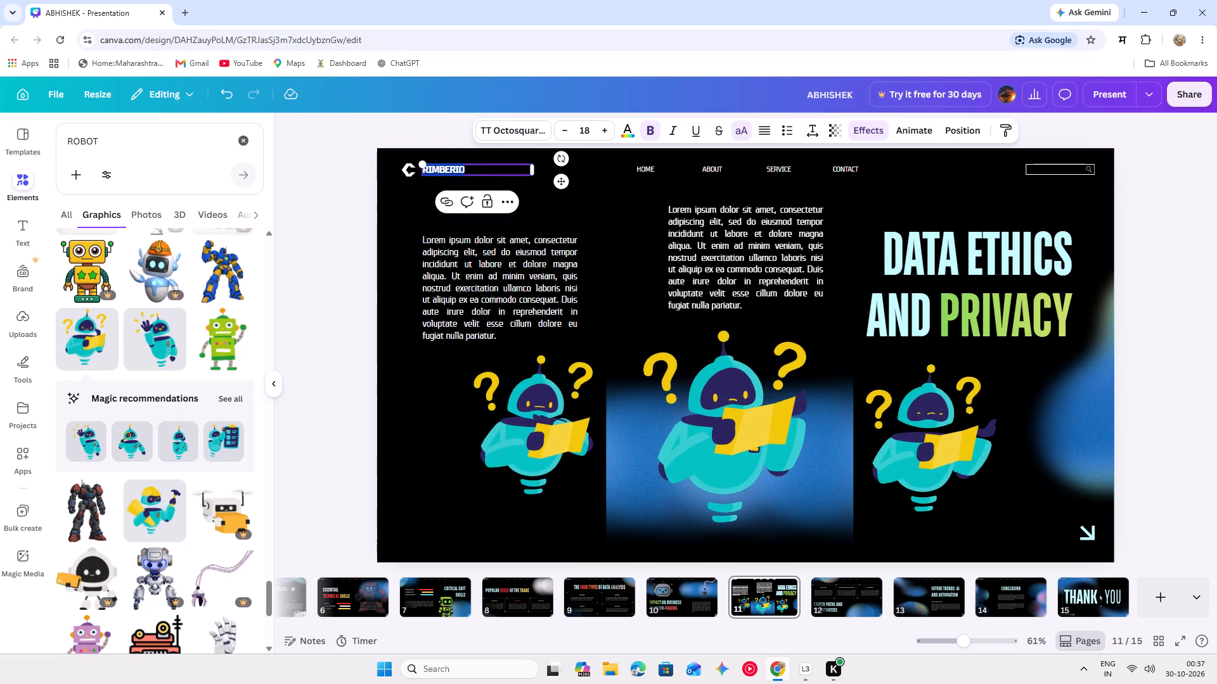
key(a)
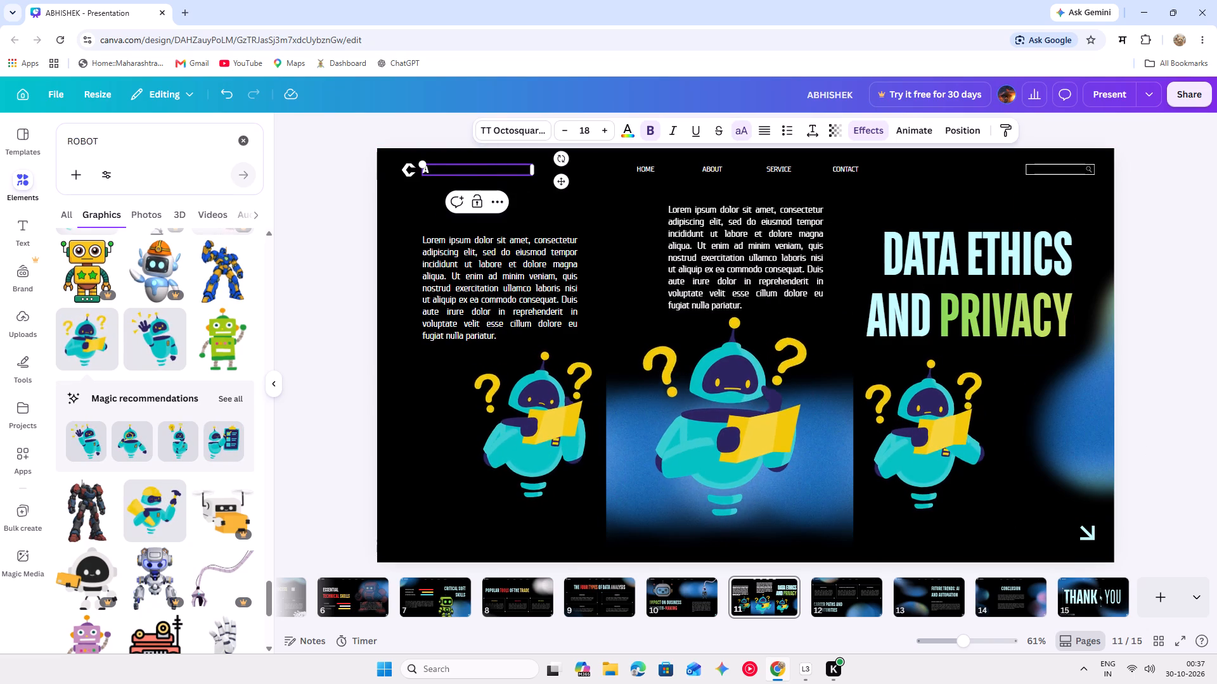
key(BackSpace)
text(RAMBO)
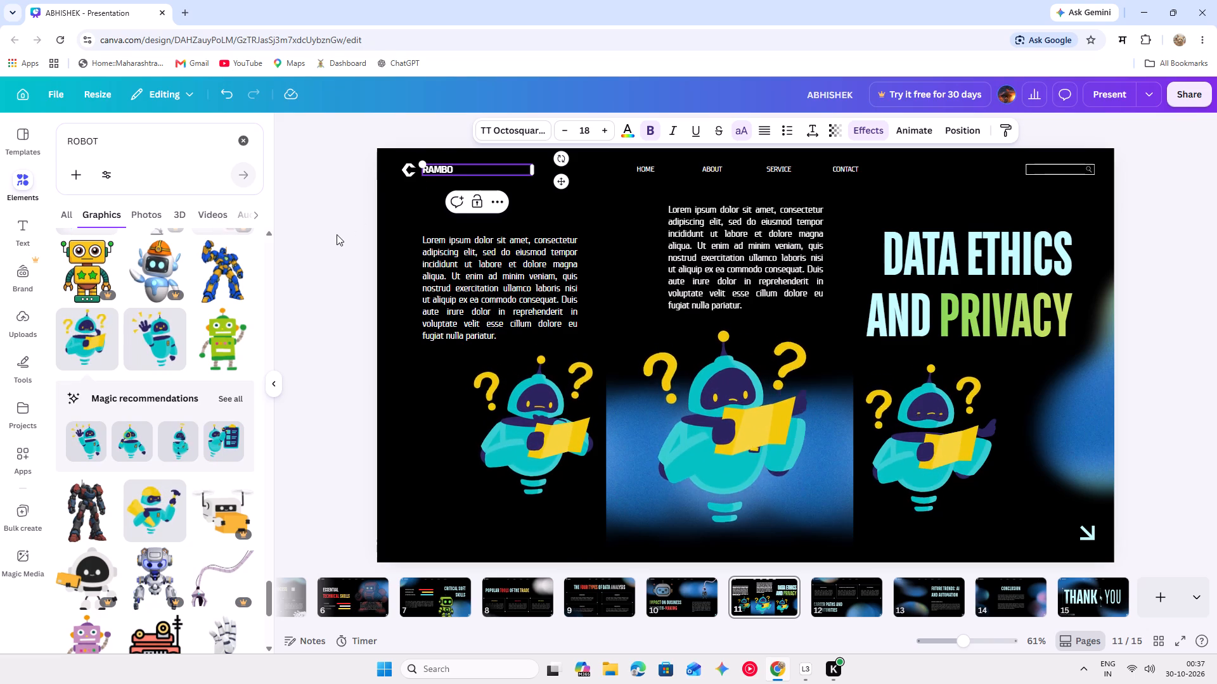
click(337, 234)
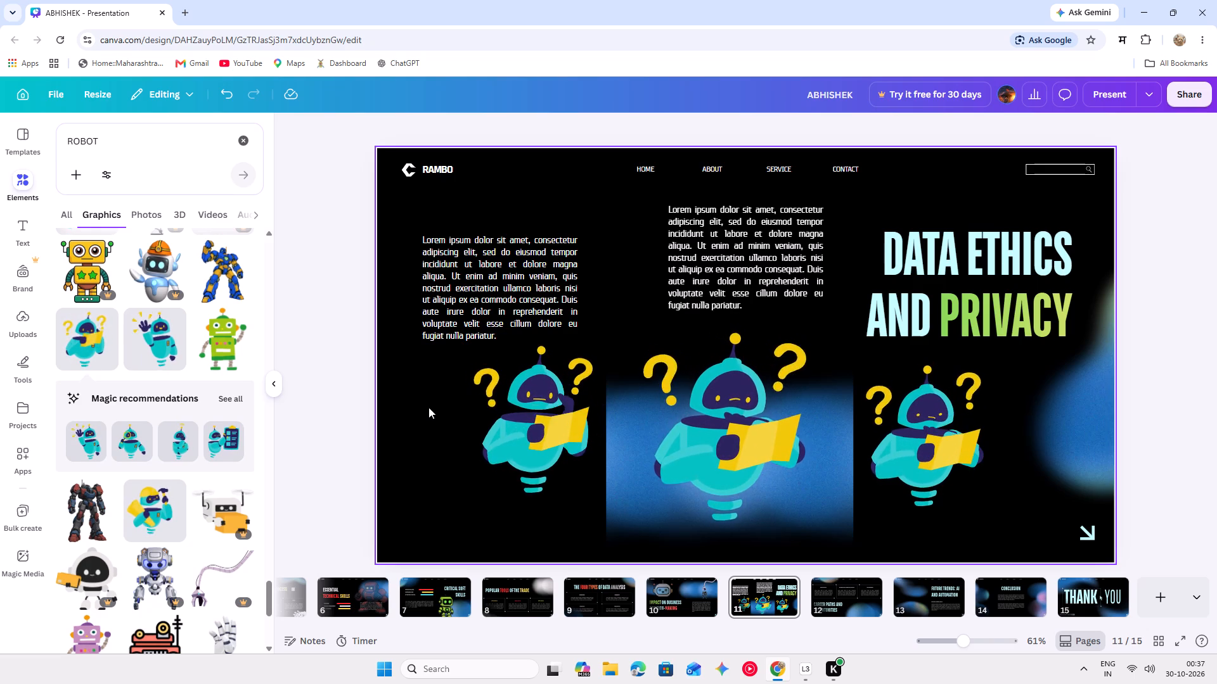
Lock the background of the finished Data Ethics and Privacy slide.
click(428, 407)
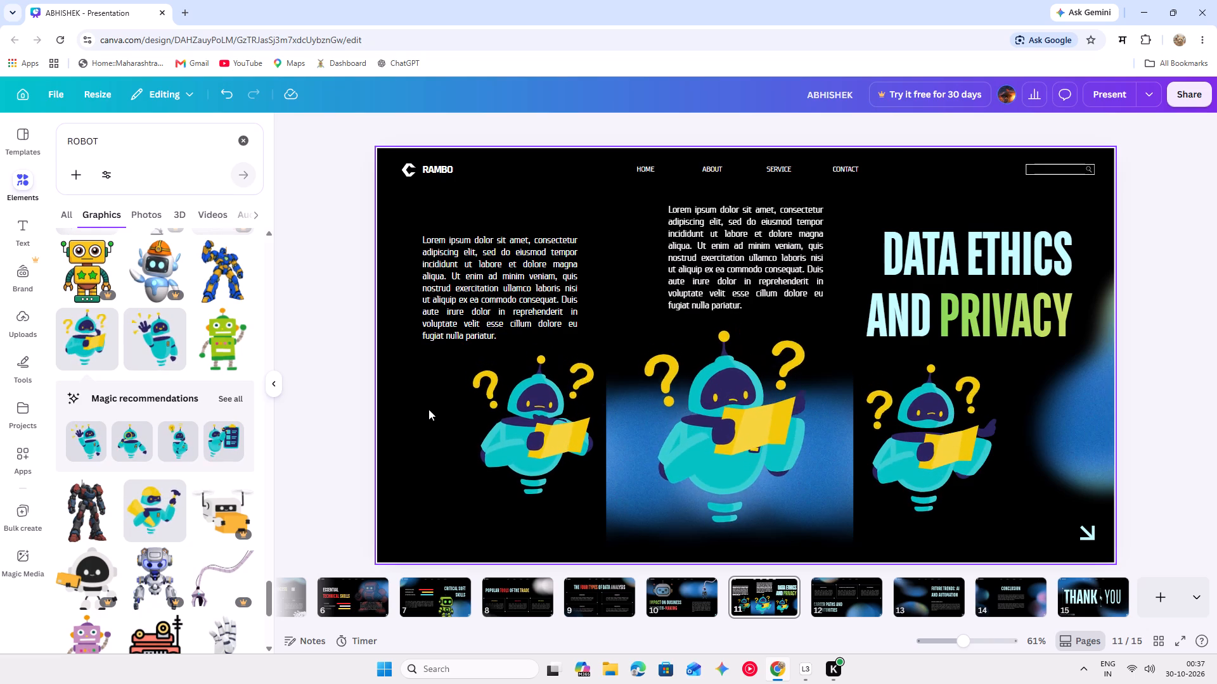
key(ctrl+a)
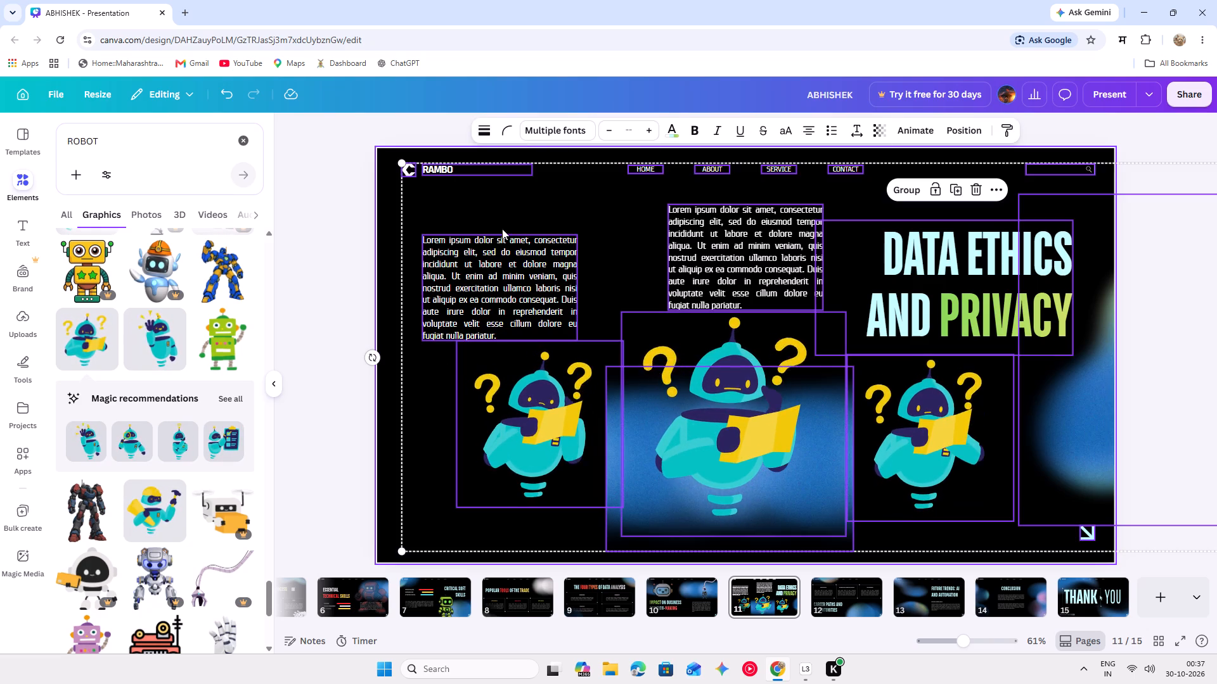
right_click(635, 208)
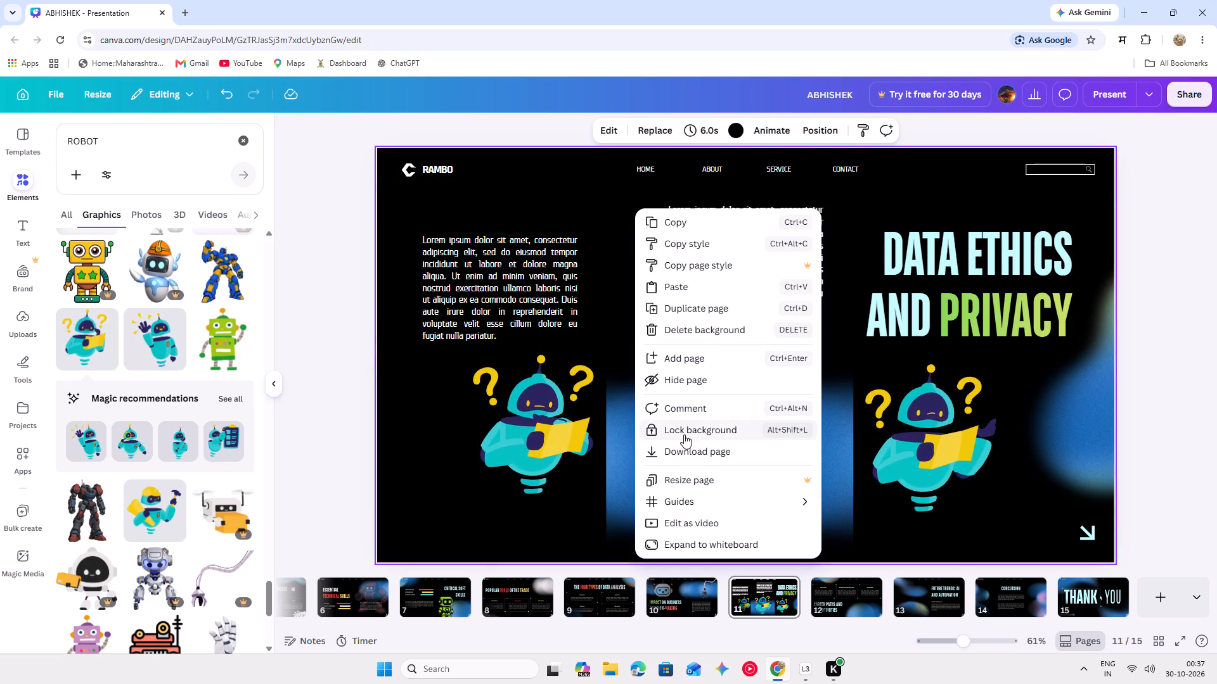
click(684, 434)
click(1153, 324)
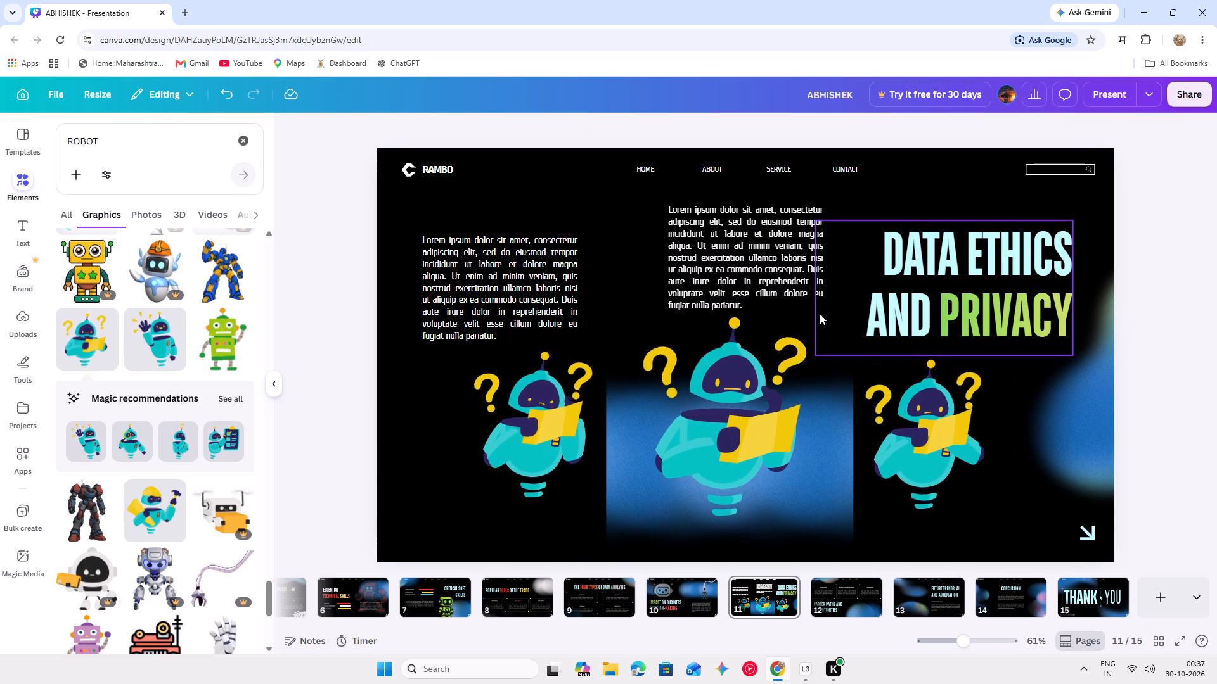
right_click(426, 355)
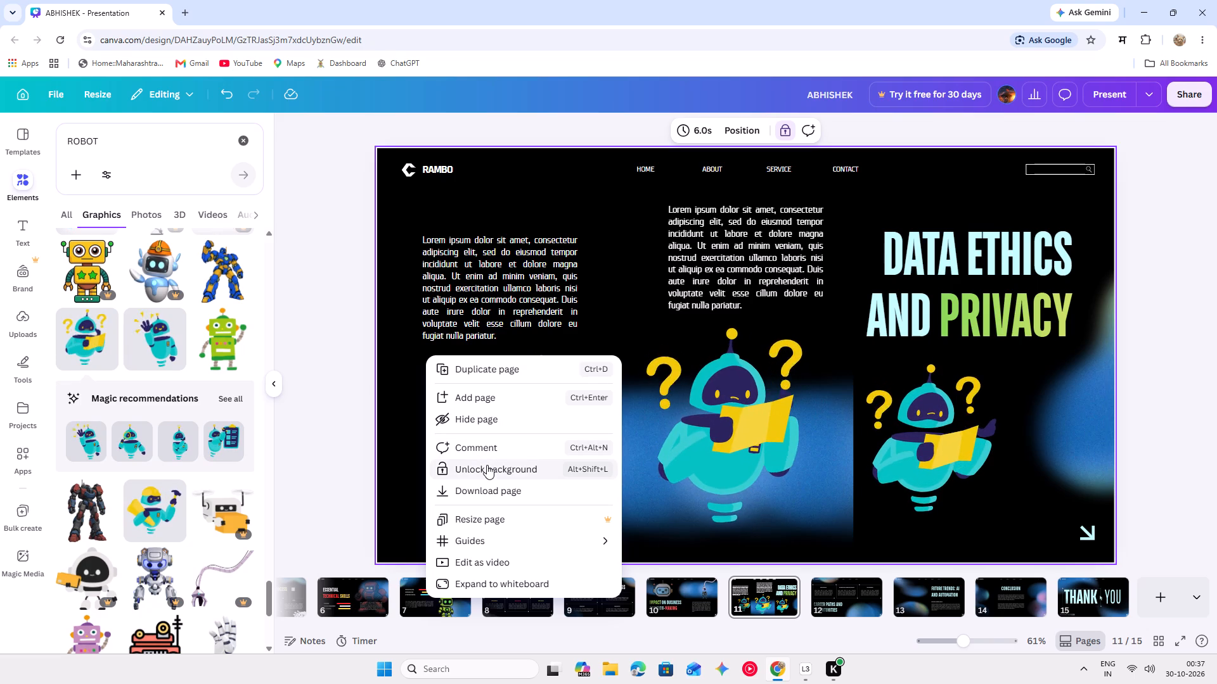
click(1187, 338)
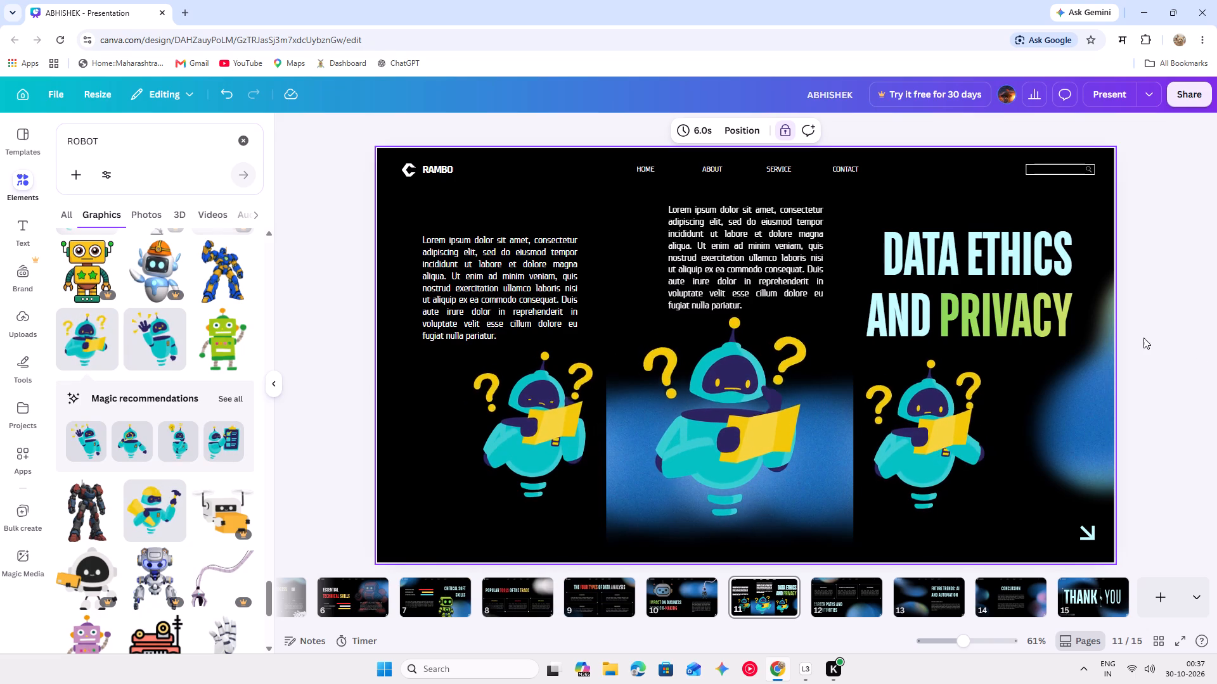
On slide 12, recolour the word OPPORTUNITIES in the title solid orange.
click(870, 590)
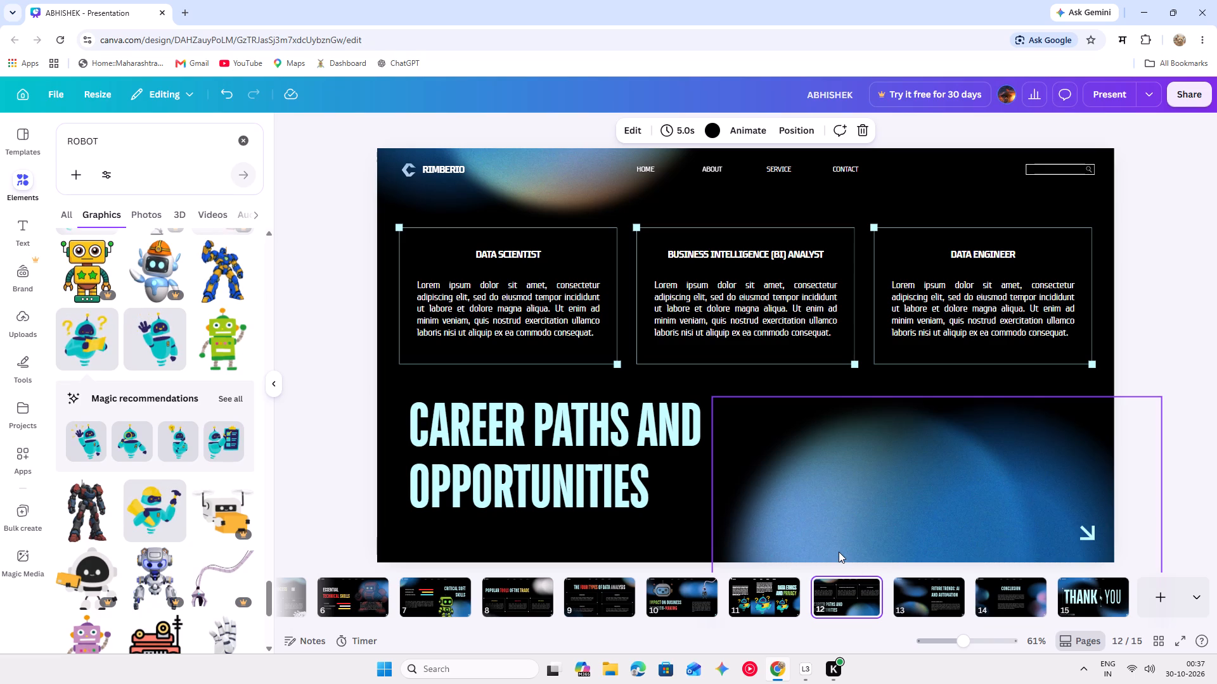
click(632, 495)
click(646, 492)
click(646, 492)
drag(646, 492, 644, 491)
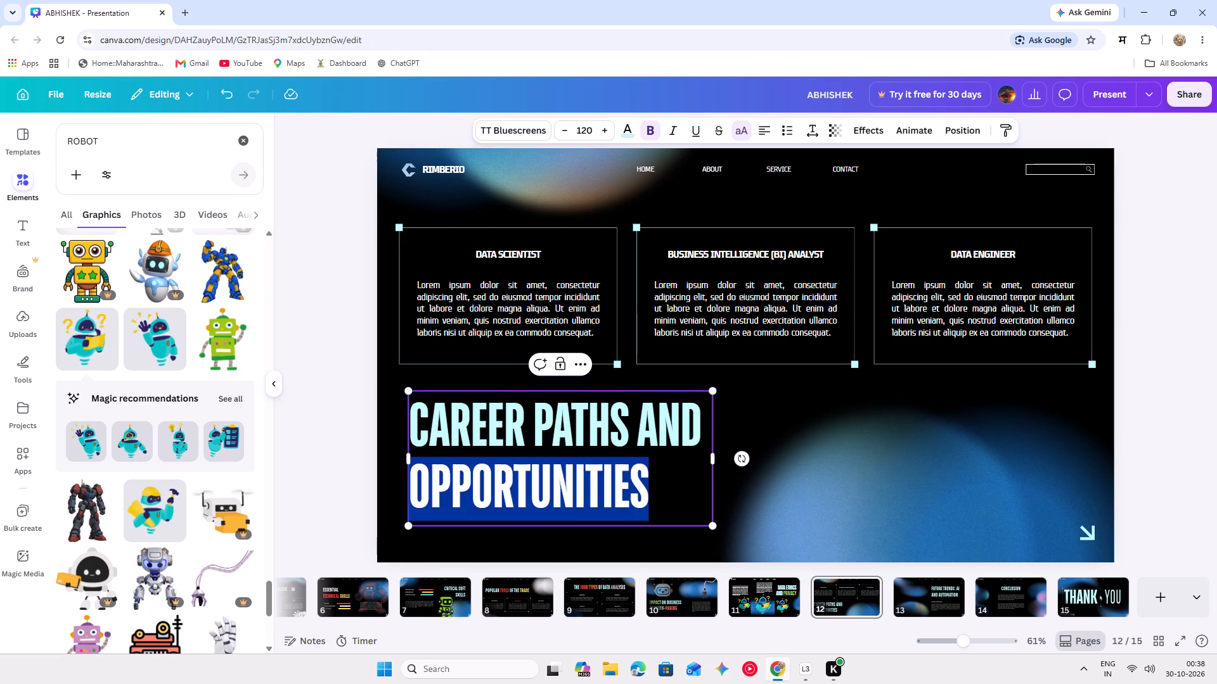
drag(644, 491, 495, 497)
click(627, 137)
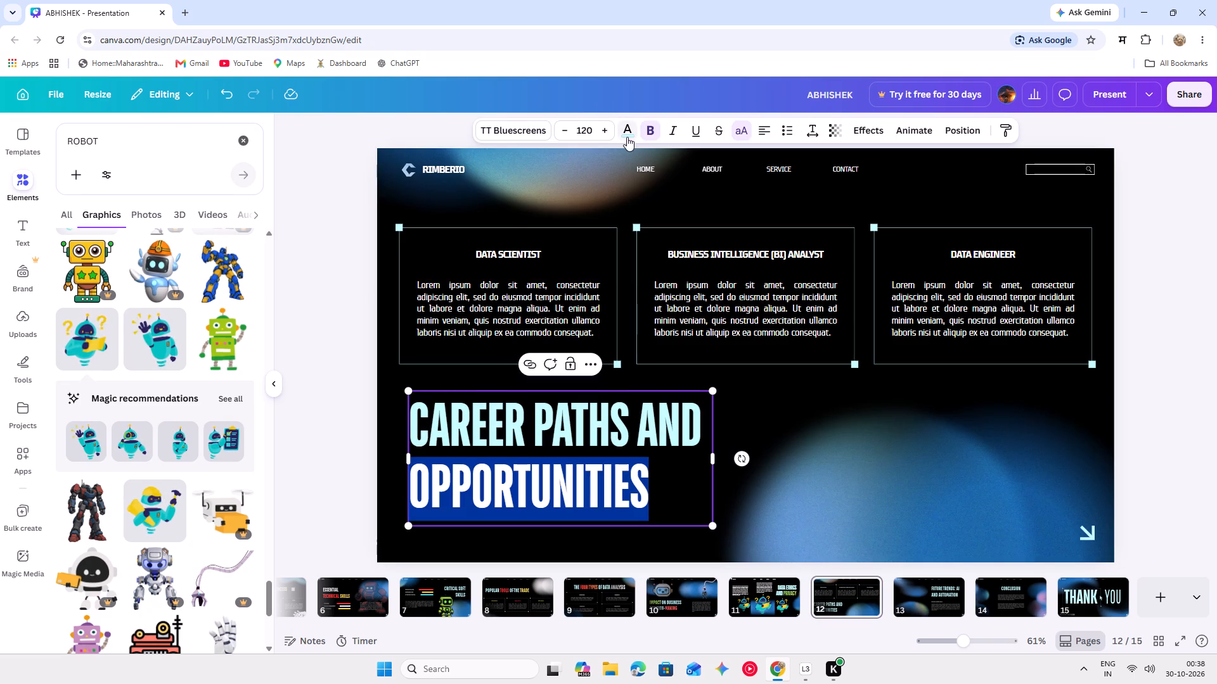
scroll(169, 563, down, 2)
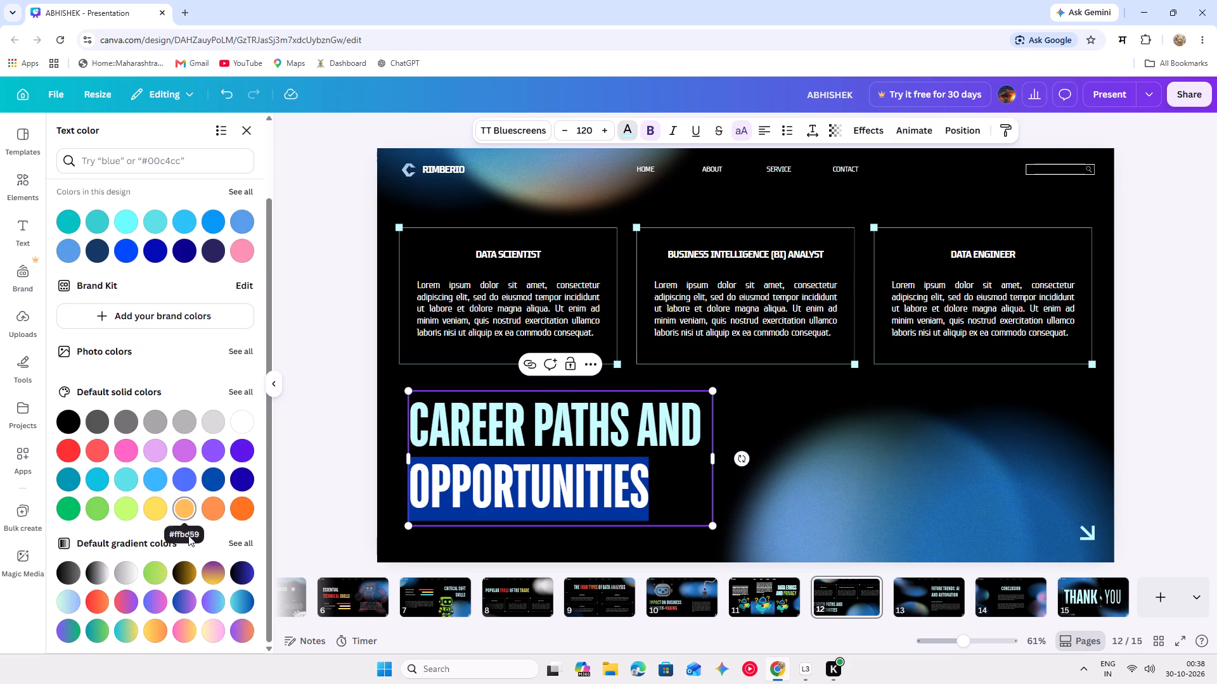
click(252, 509)
click(300, 461)
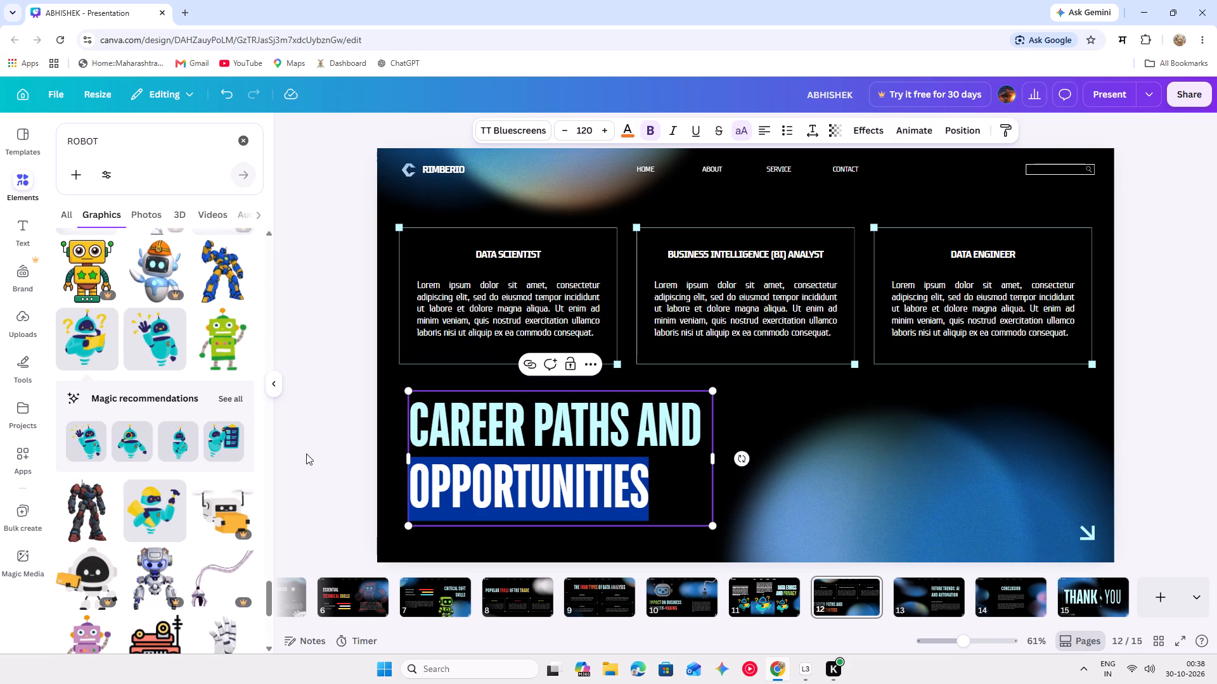
click(309, 452)
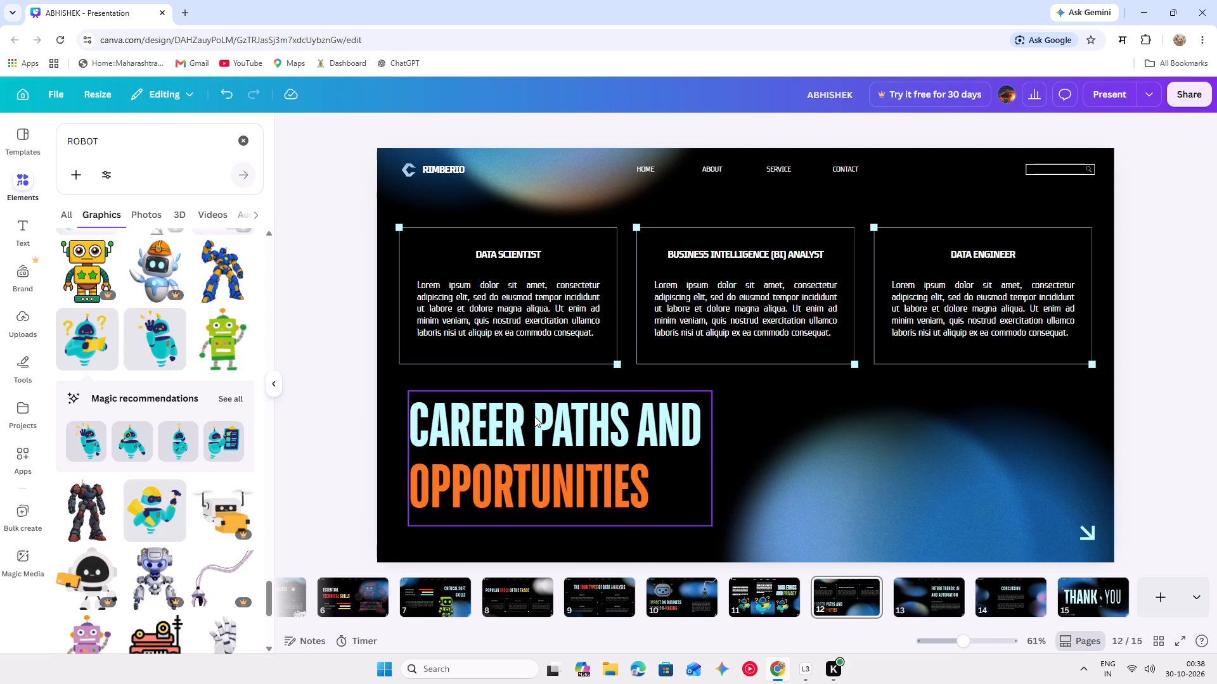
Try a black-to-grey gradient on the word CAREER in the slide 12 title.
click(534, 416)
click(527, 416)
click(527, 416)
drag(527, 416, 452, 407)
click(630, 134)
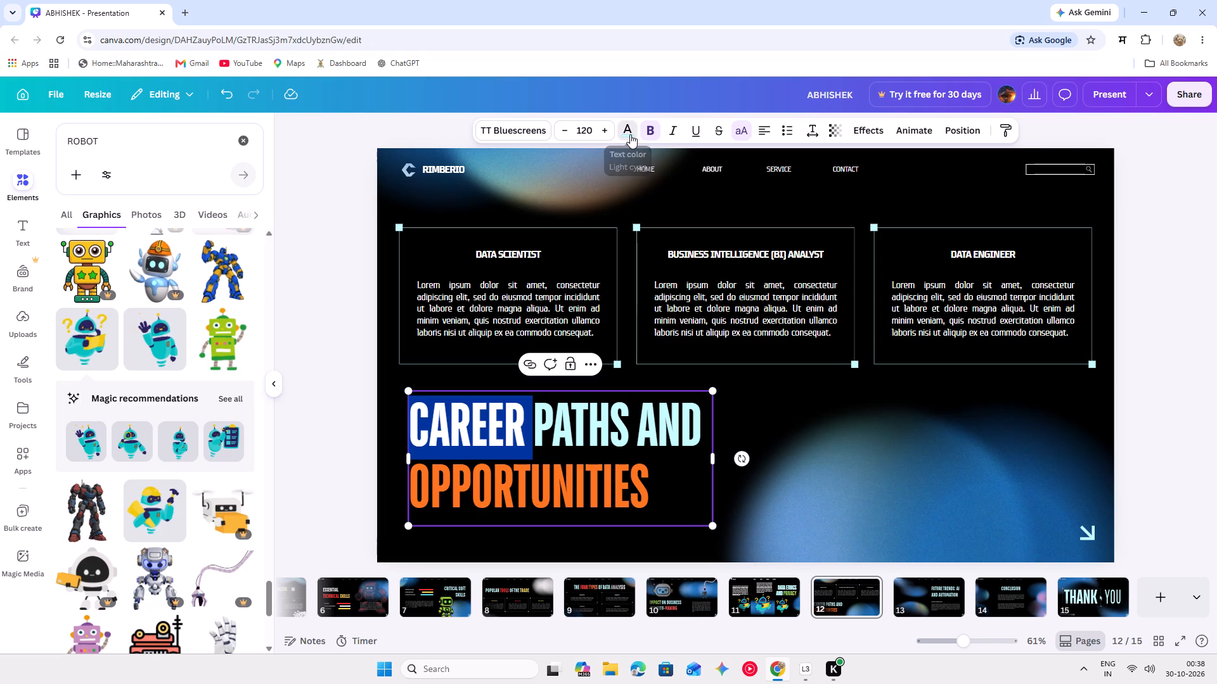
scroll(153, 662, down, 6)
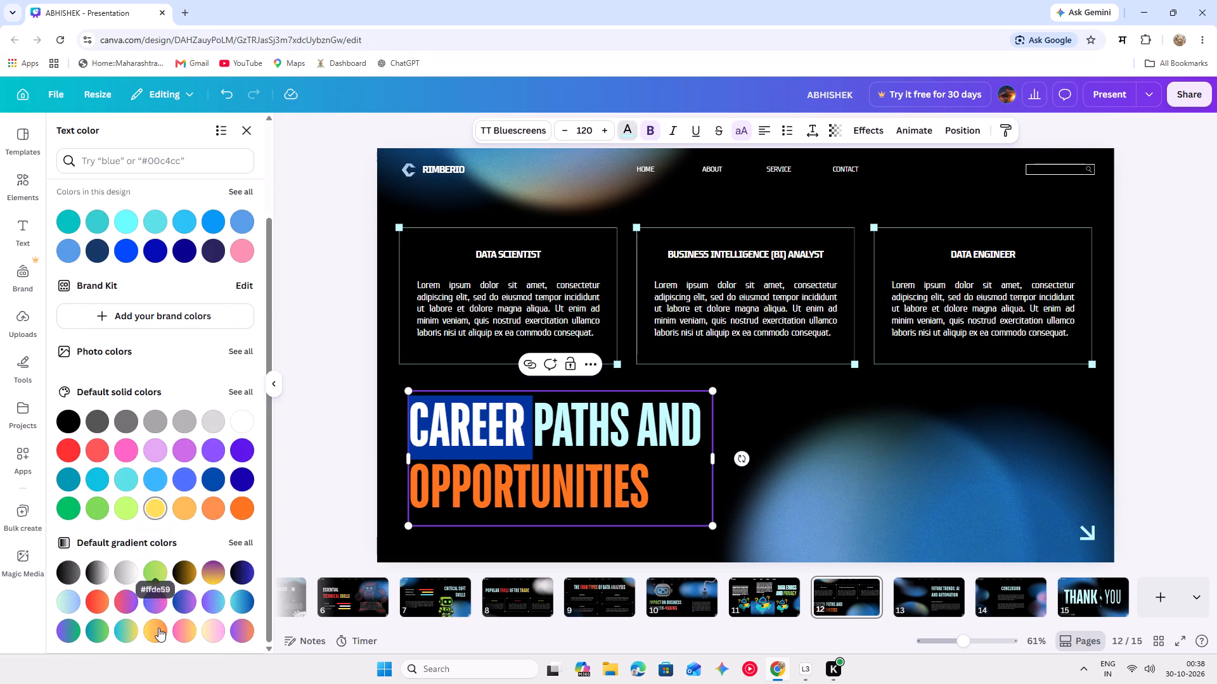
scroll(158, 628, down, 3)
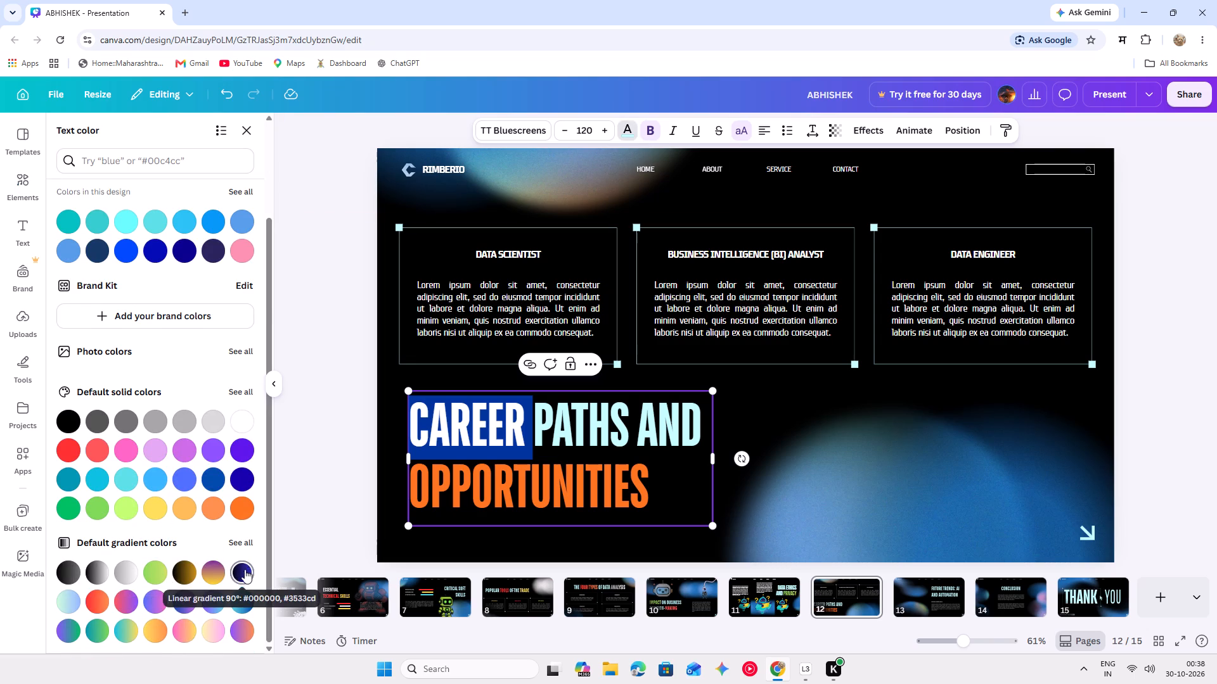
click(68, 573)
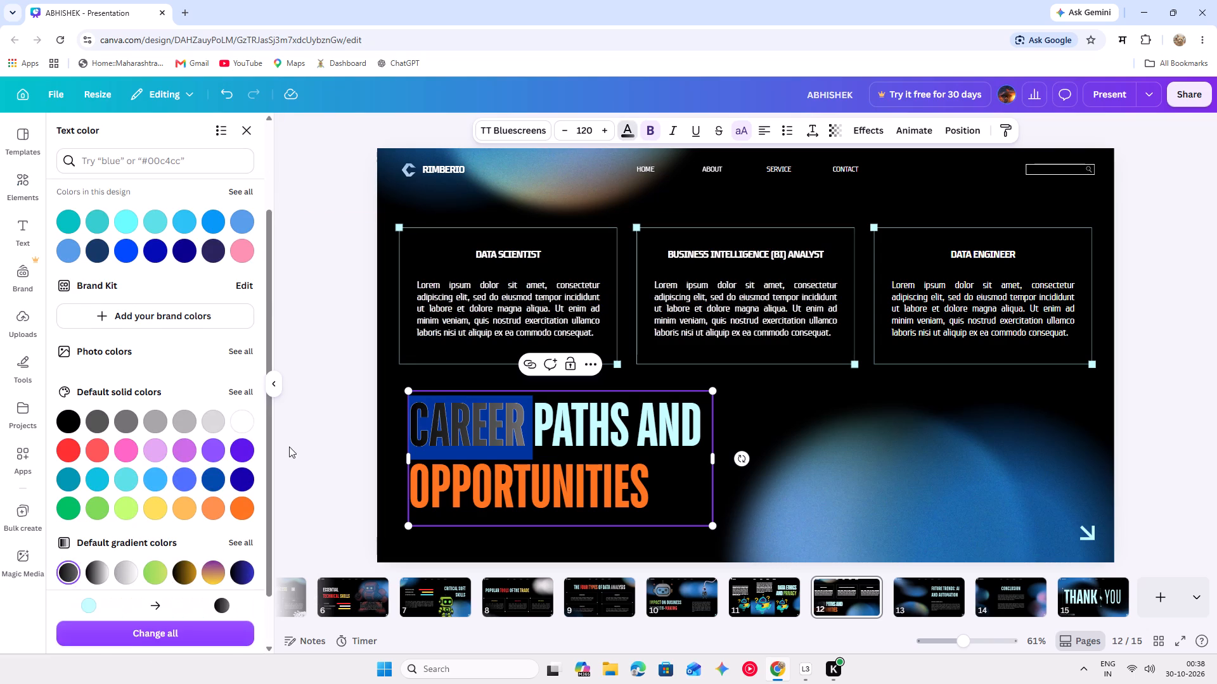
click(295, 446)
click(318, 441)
Recolour the word CAREER in the slide 12 title solid white.
click(502, 422)
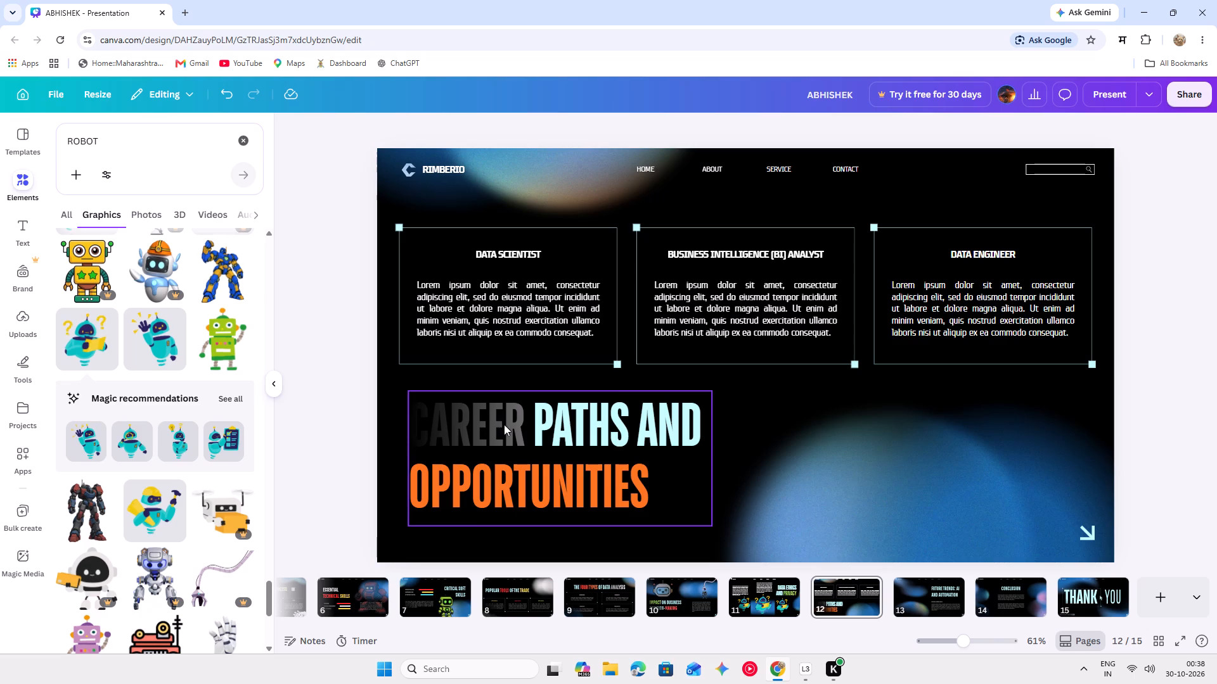
click(510, 427)
click(518, 429)
drag(520, 429, 462, 424)
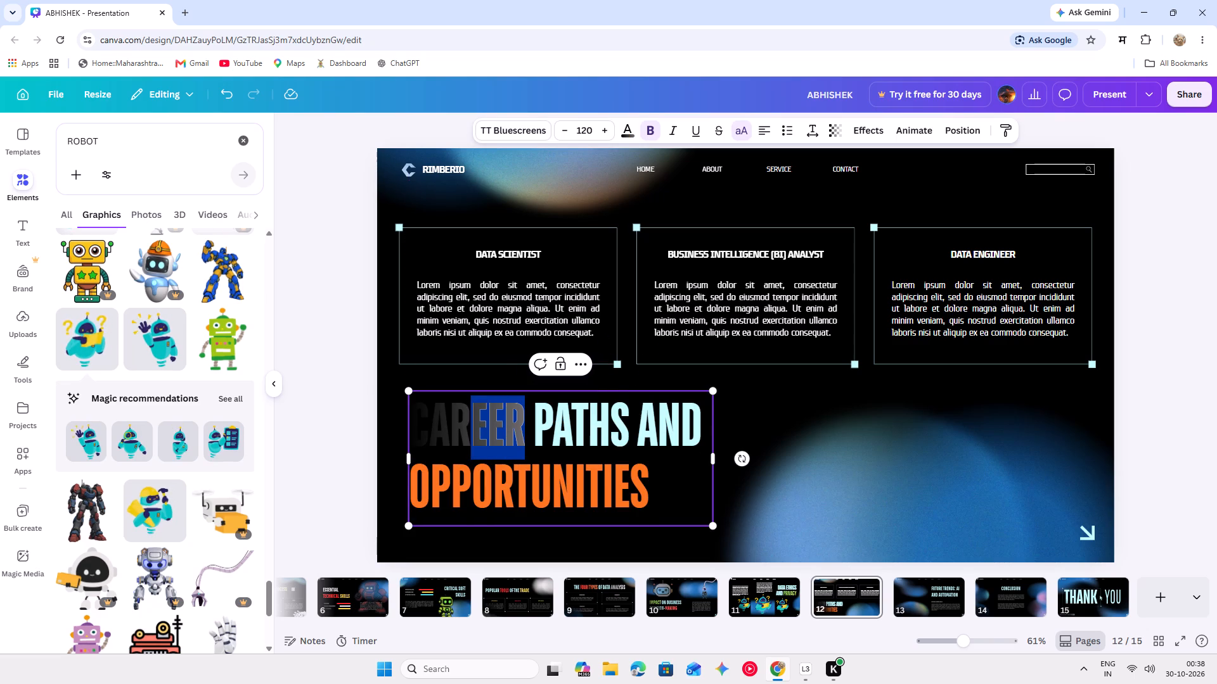
drag(462, 424, 461, 424)
drag(460, 424, 433, 422)
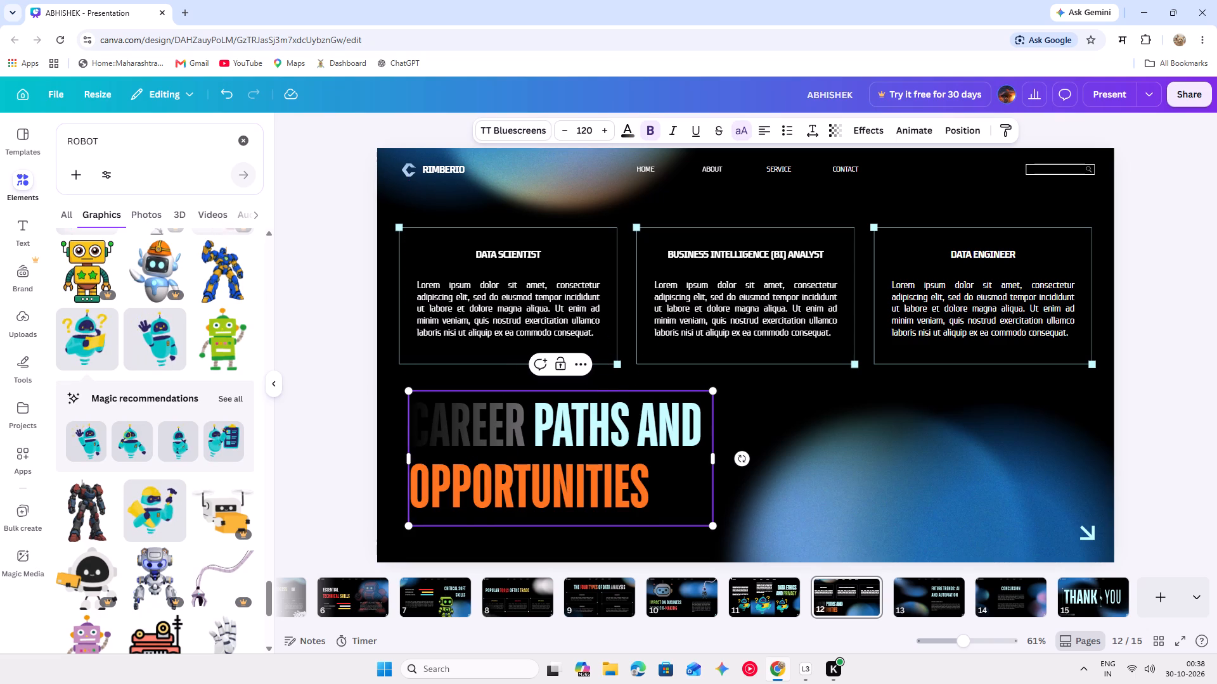
click(527, 427)
drag(527, 427, 437, 429)
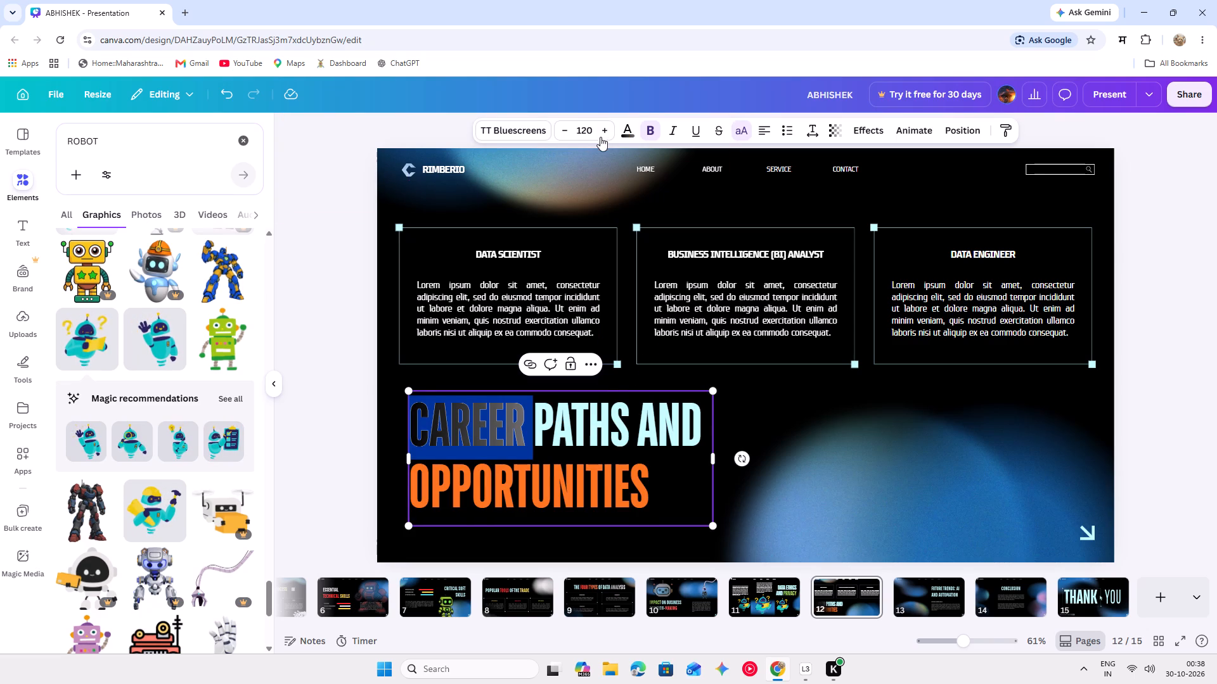
click(621, 130)
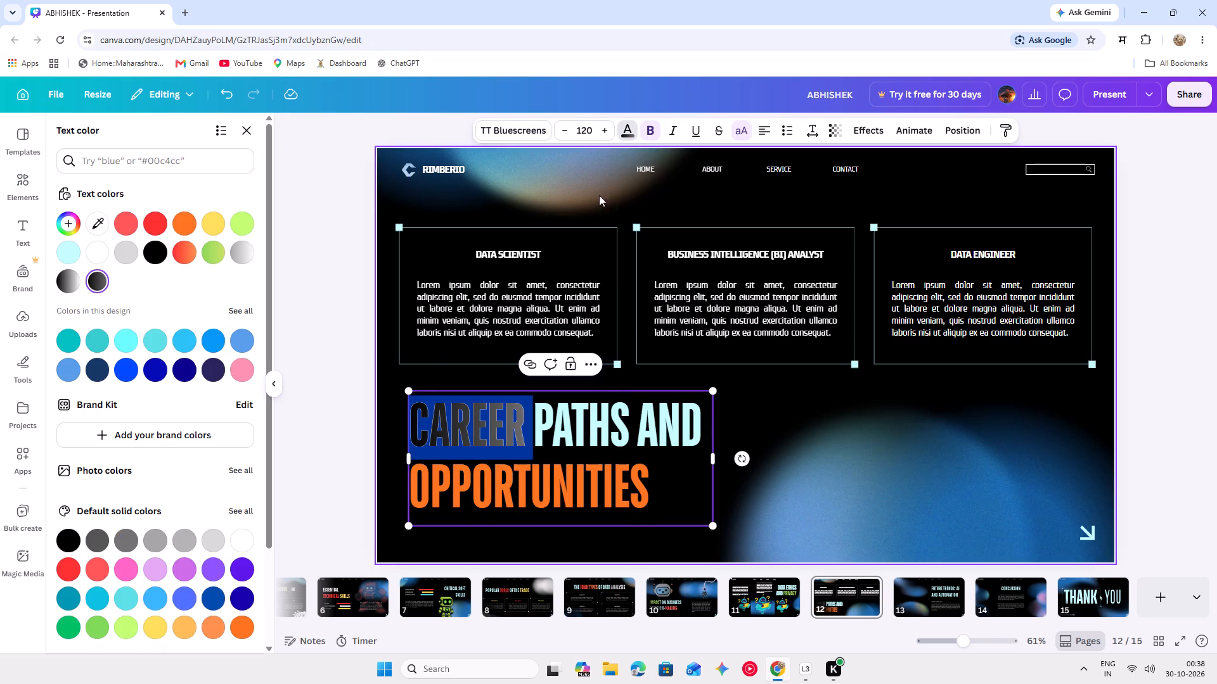
click(252, 536)
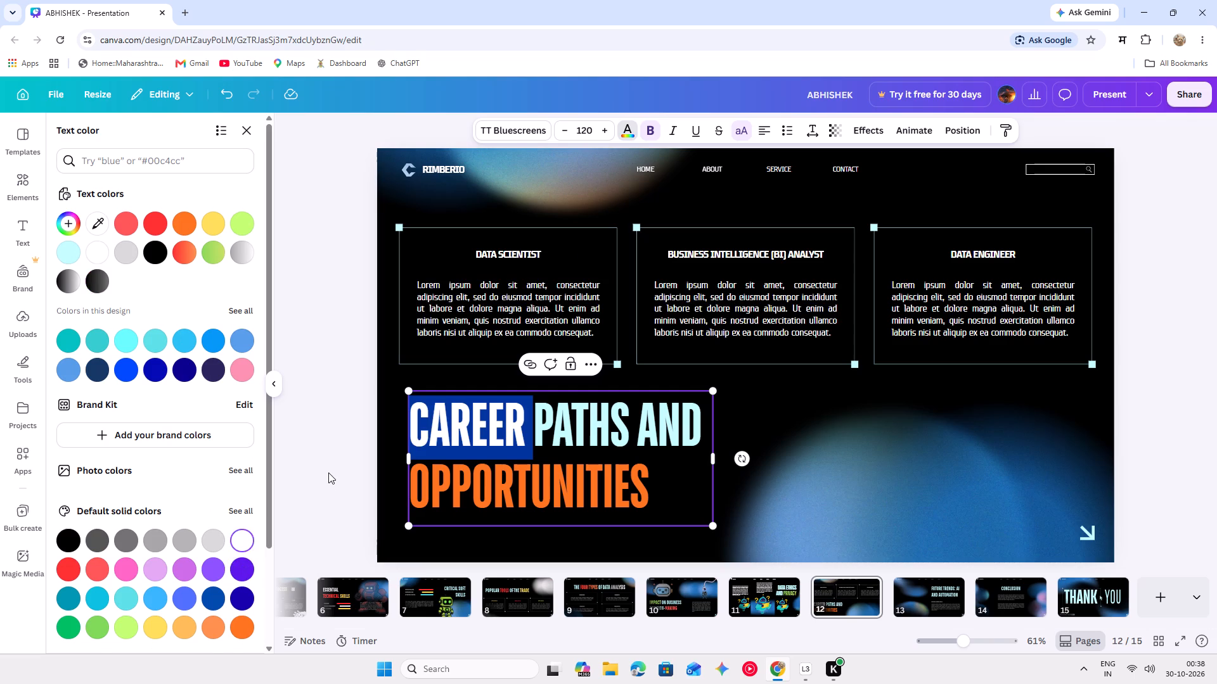
click(328, 472)
click(328, 472)
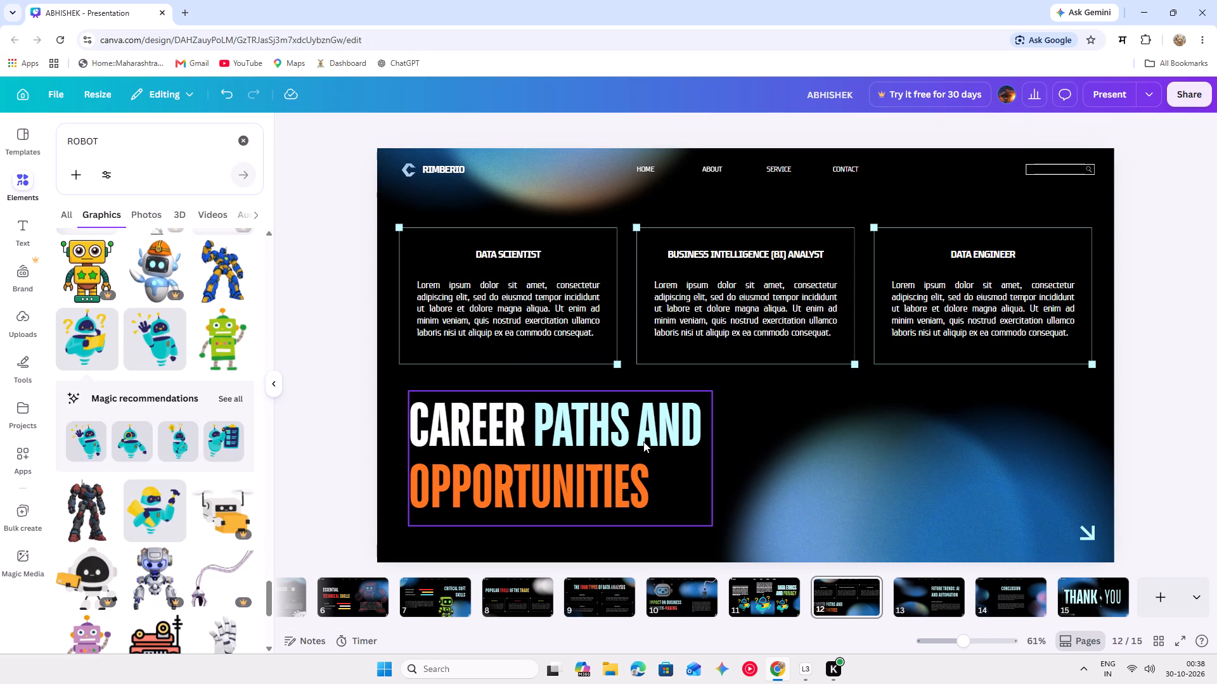
Recolour the word CAREER in the slide 12 title solid light orange.
click(522, 431)
click(522, 431)
click(522, 431)
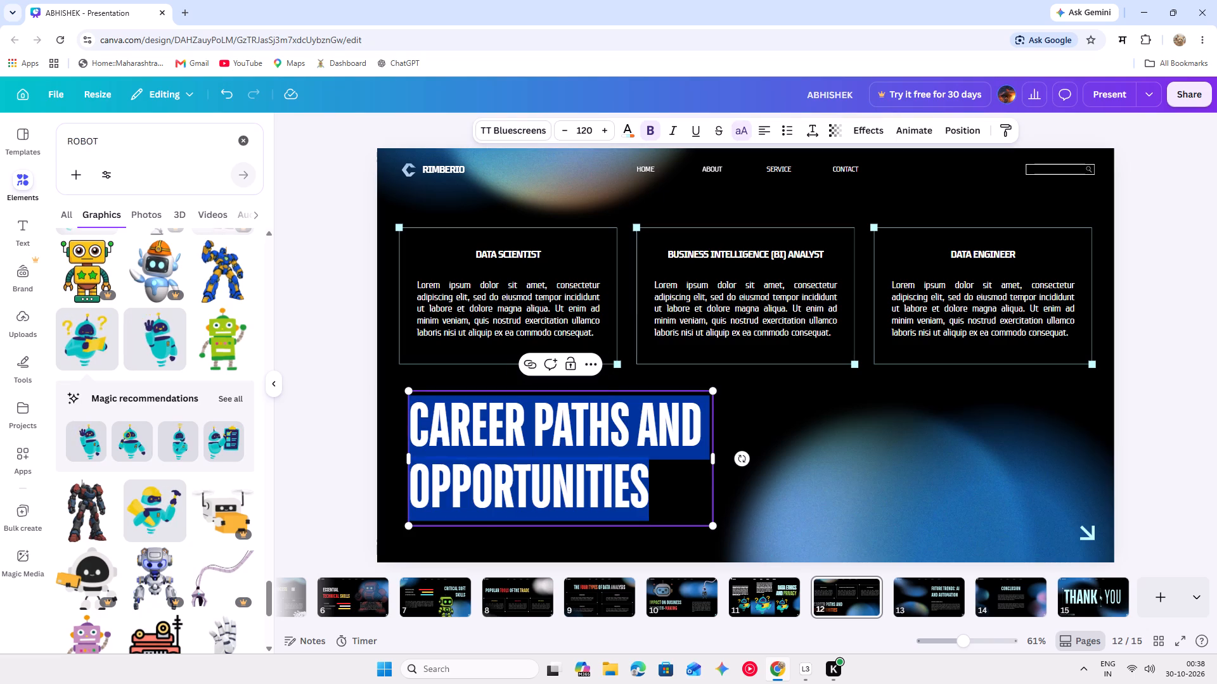
drag(522, 431, 394, 431)
drag(394, 431, 398, 416)
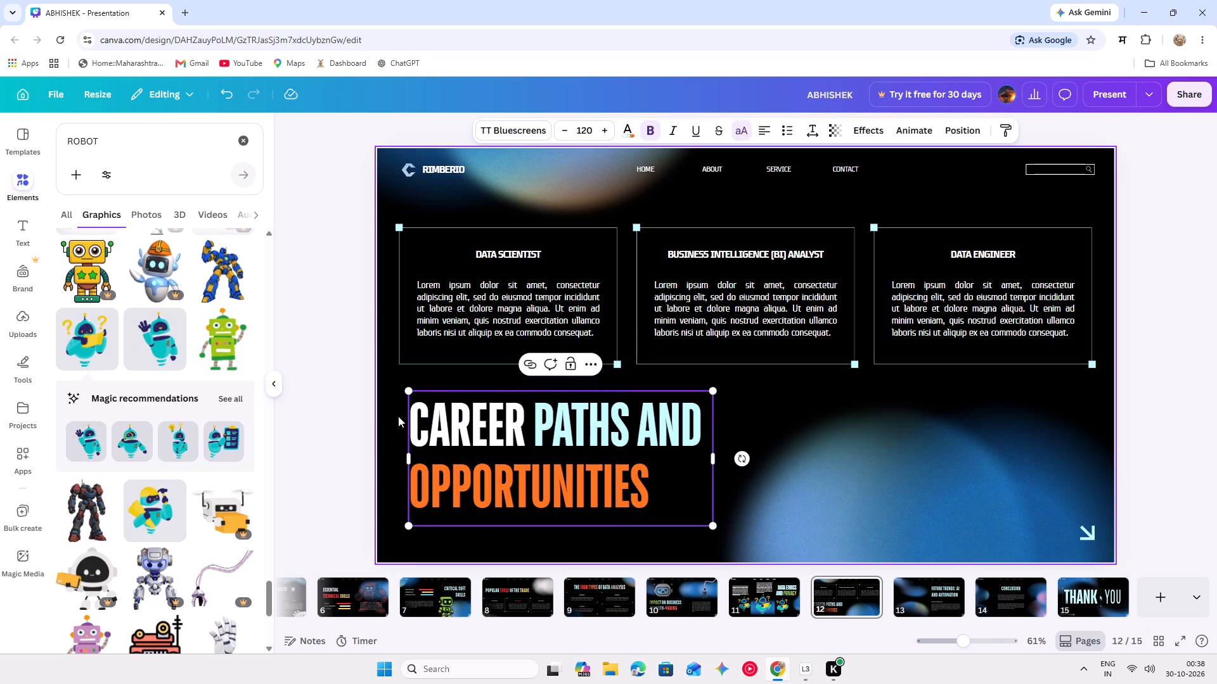
drag(398, 416, 420, 415)
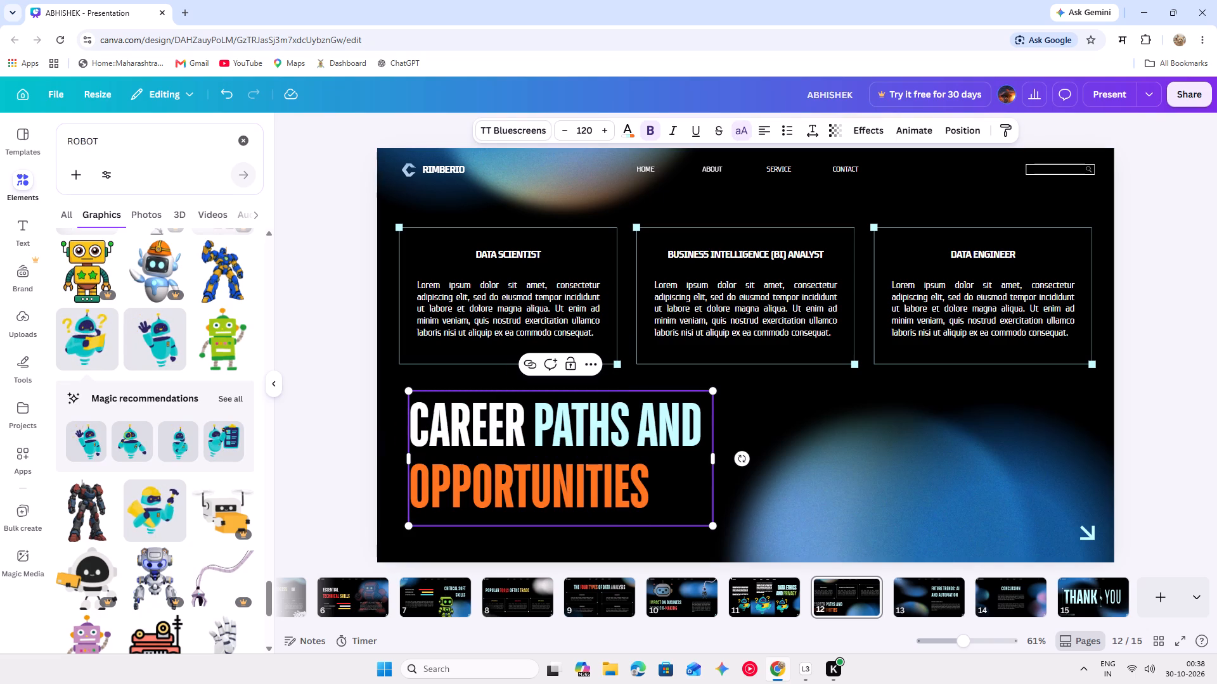
click(523, 423)
drag(523, 423, 438, 423)
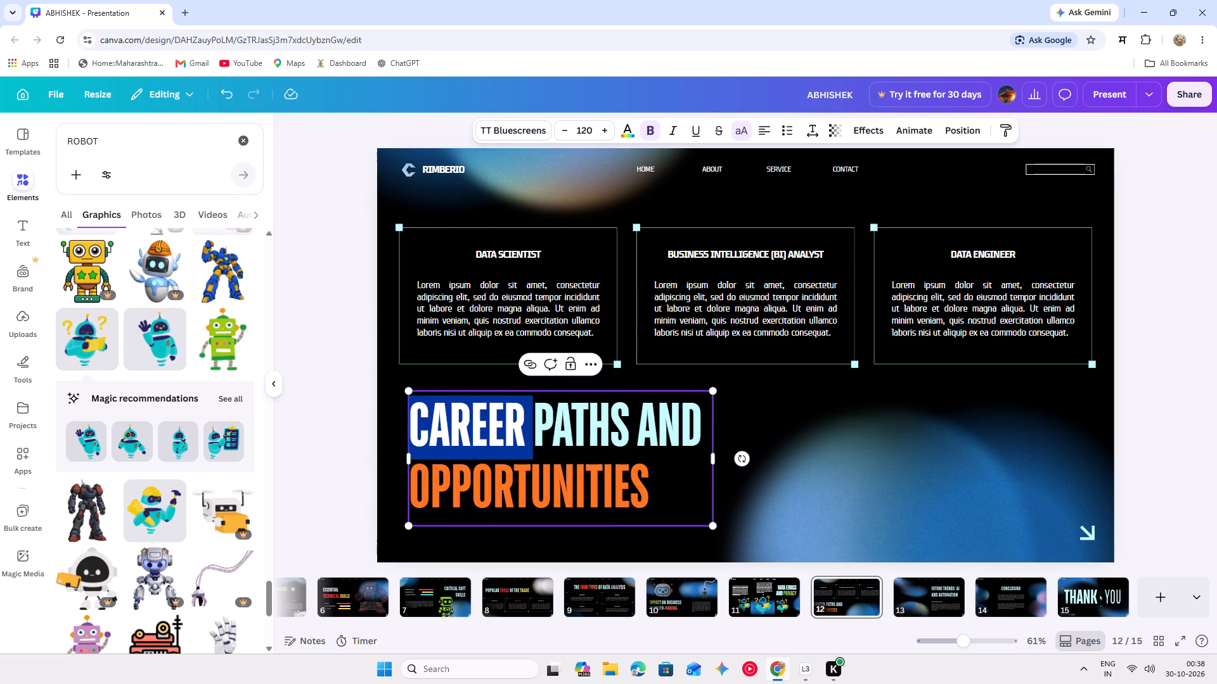
click(629, 131)
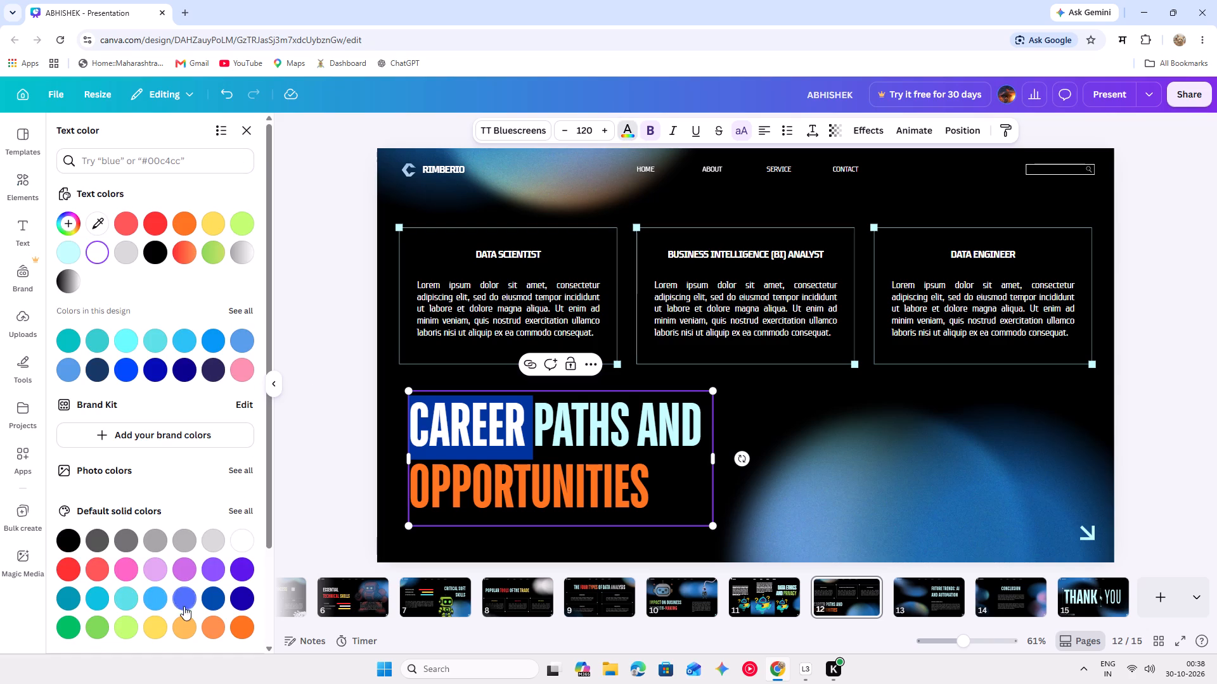
click(200, 627)
click(209, 628)
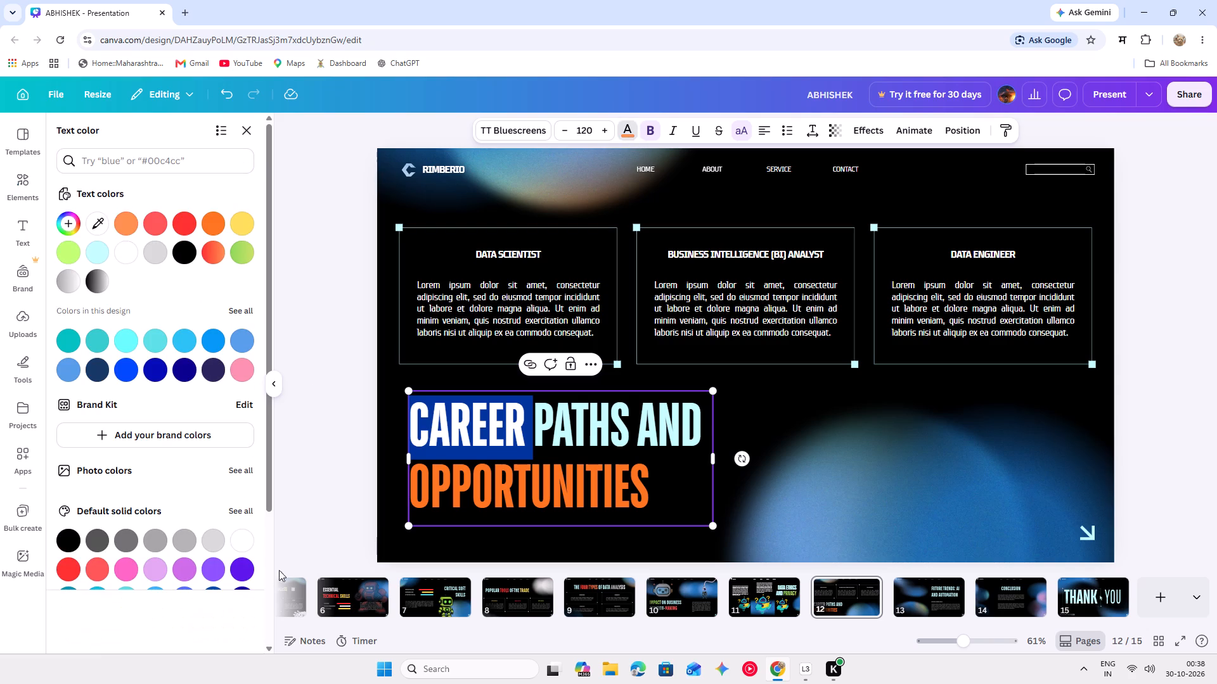
click(352, 458)
click(352, 458)
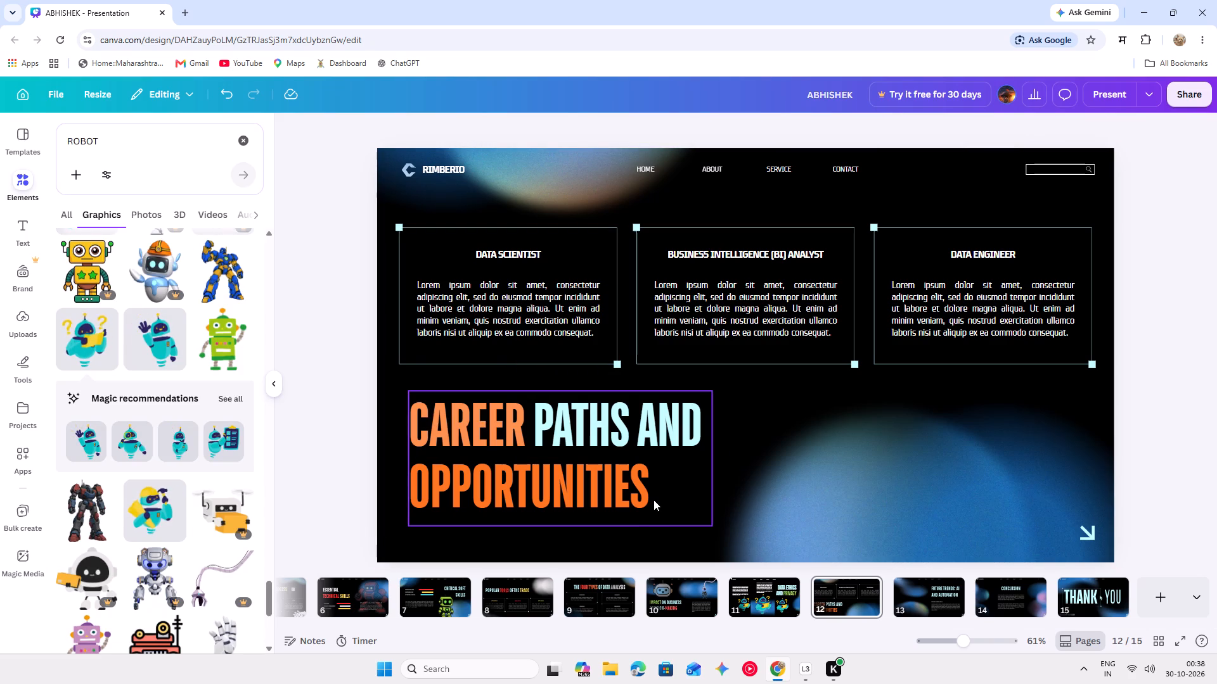
Shift the slide 12 title slightly so its left edge lines up with the DATA SCIENTIST box.
click(654, 500)
drag(654, 500, 645, 501)
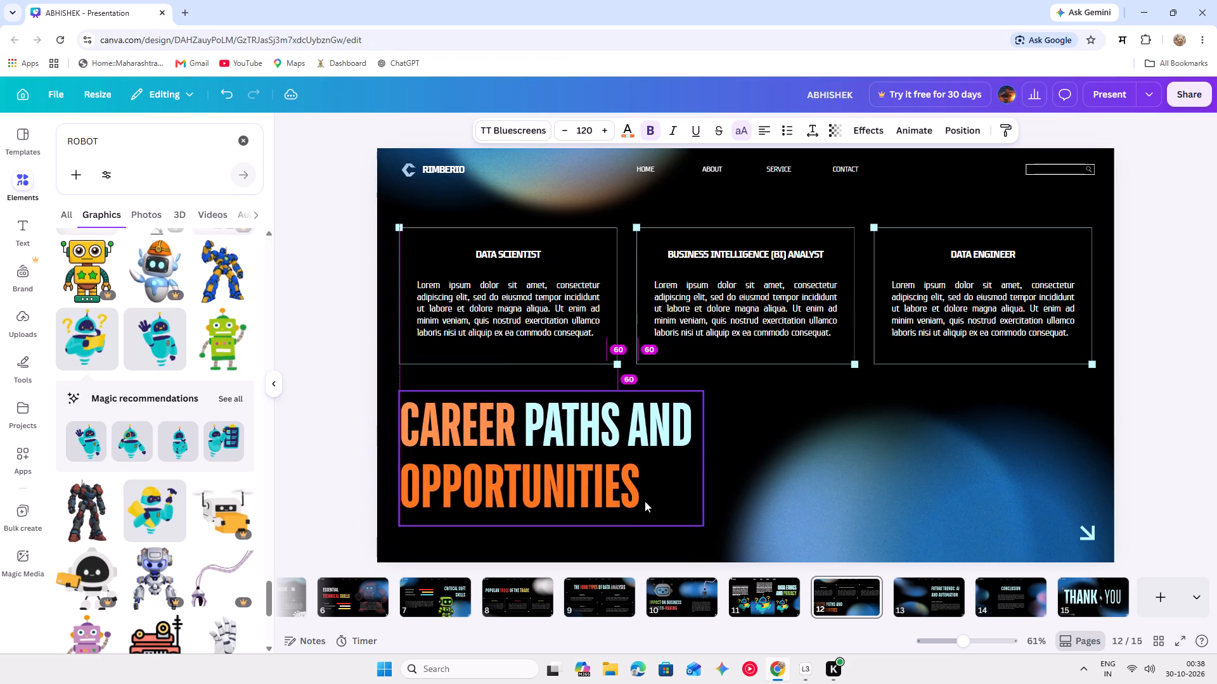
Recolour the word OPPORTUNITIES in the slide 12 title solid light green.
click(644, 500)
click(643, 500)
drag(643, 500, 580, 507)
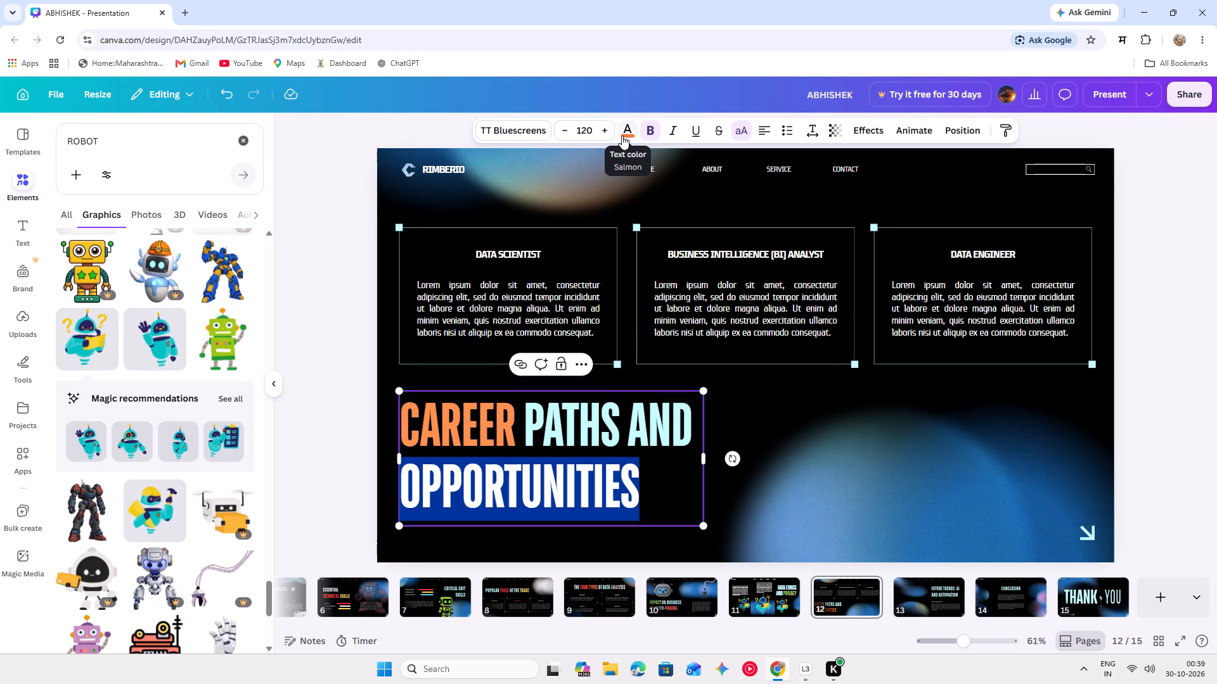
click(622, 136)
scroll(163, 589, down, 1)
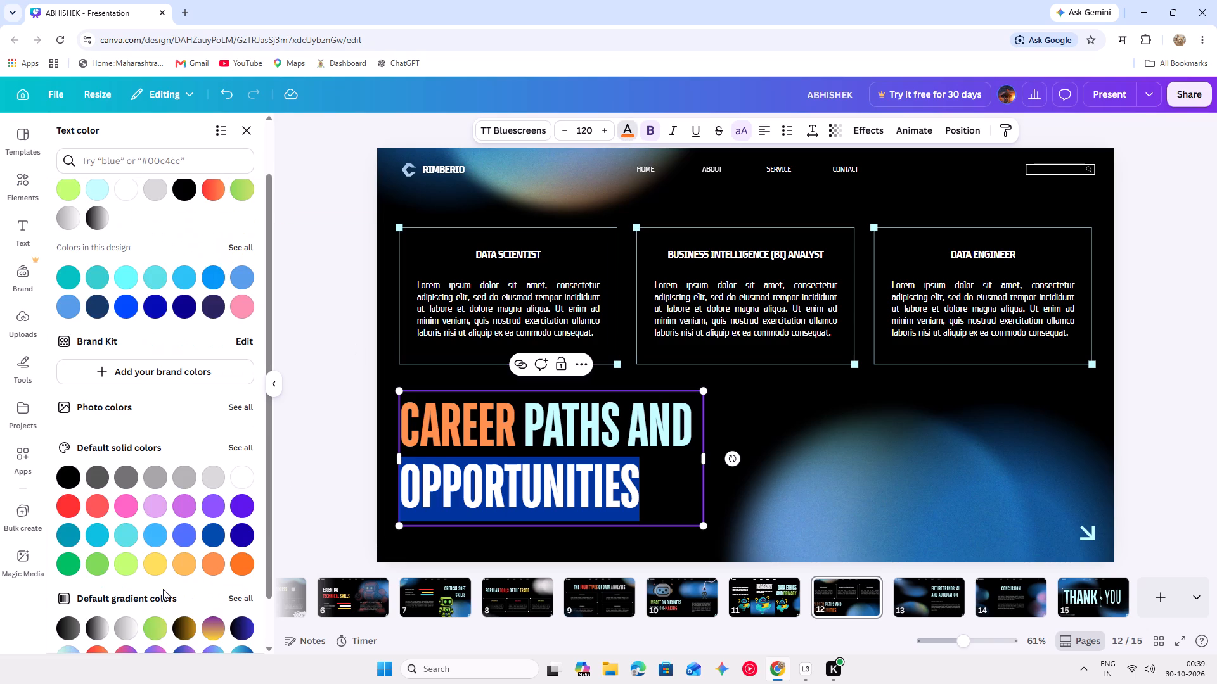
click(98, 571)
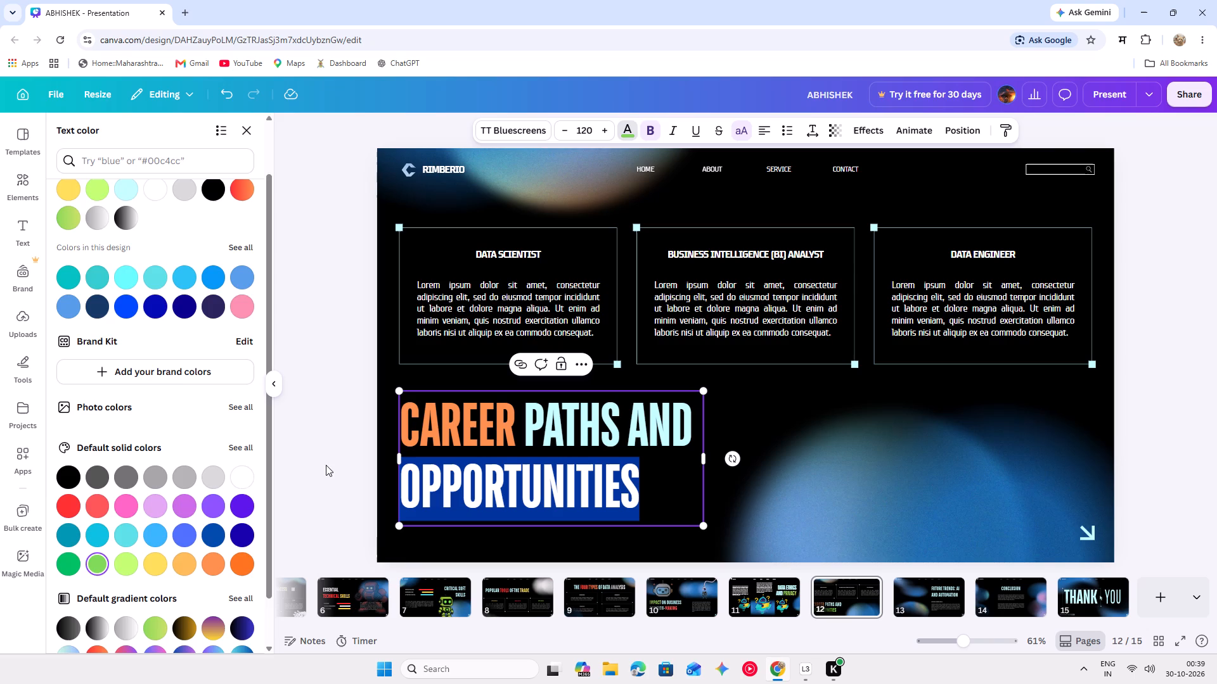
click(326, 465)
click(326, 465)
Recolour the words PATHS AND in the slide 12 title solid light blue.
click(679, 438)
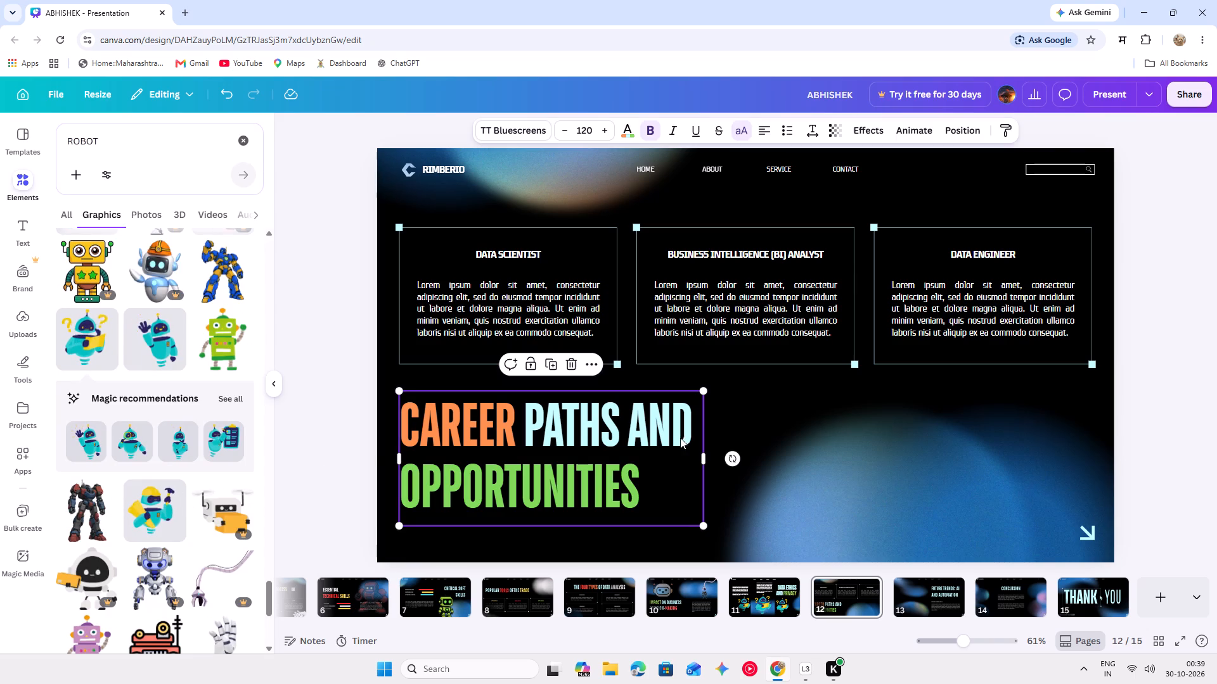
click(695, 438)
click(695, 438)
drag(695, 438, 525, 412)
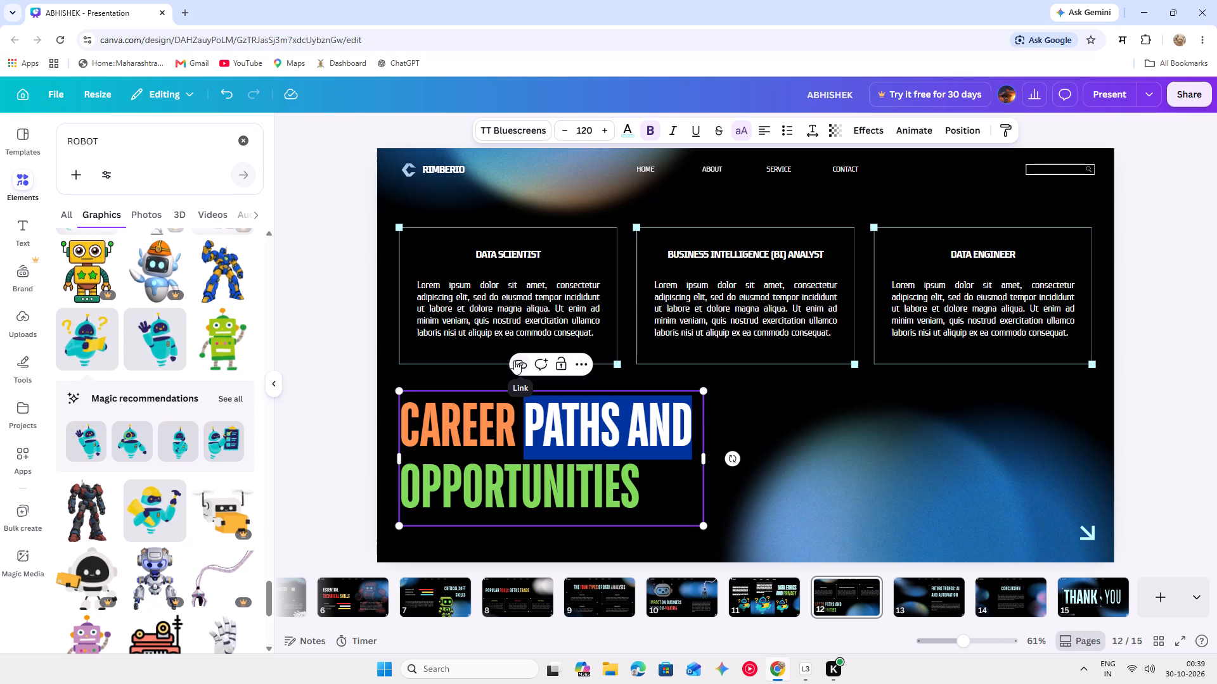
click(631, 129)
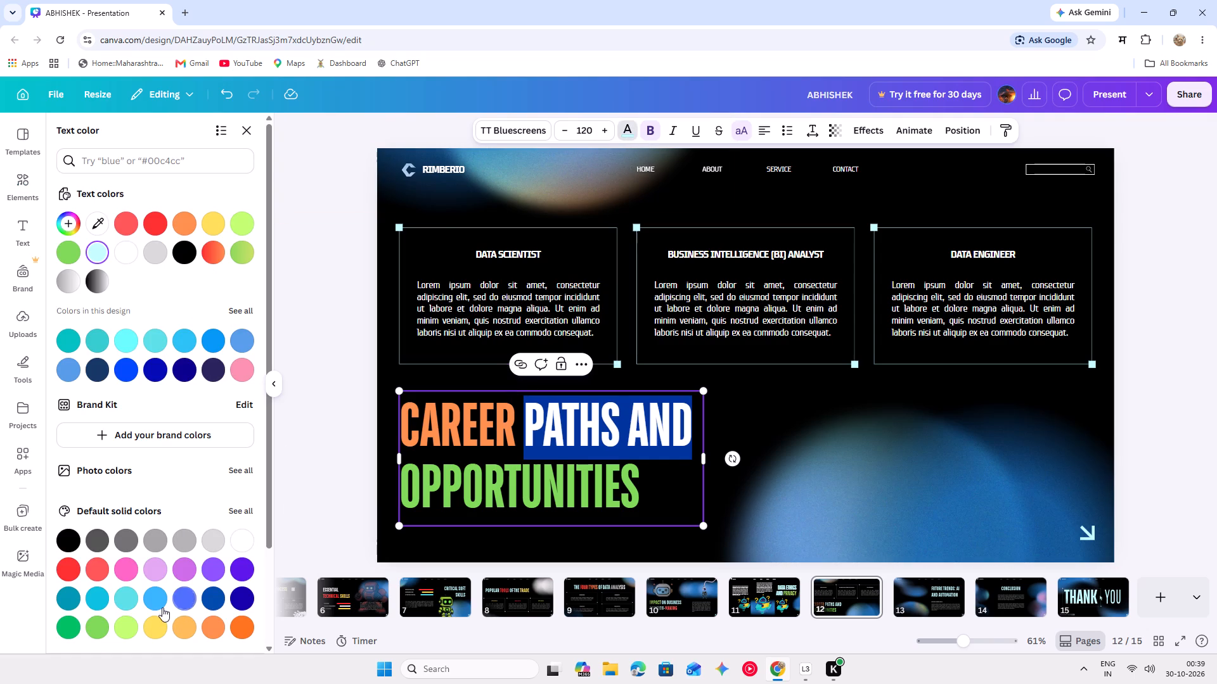
click(150, 600)
click(339, 465)
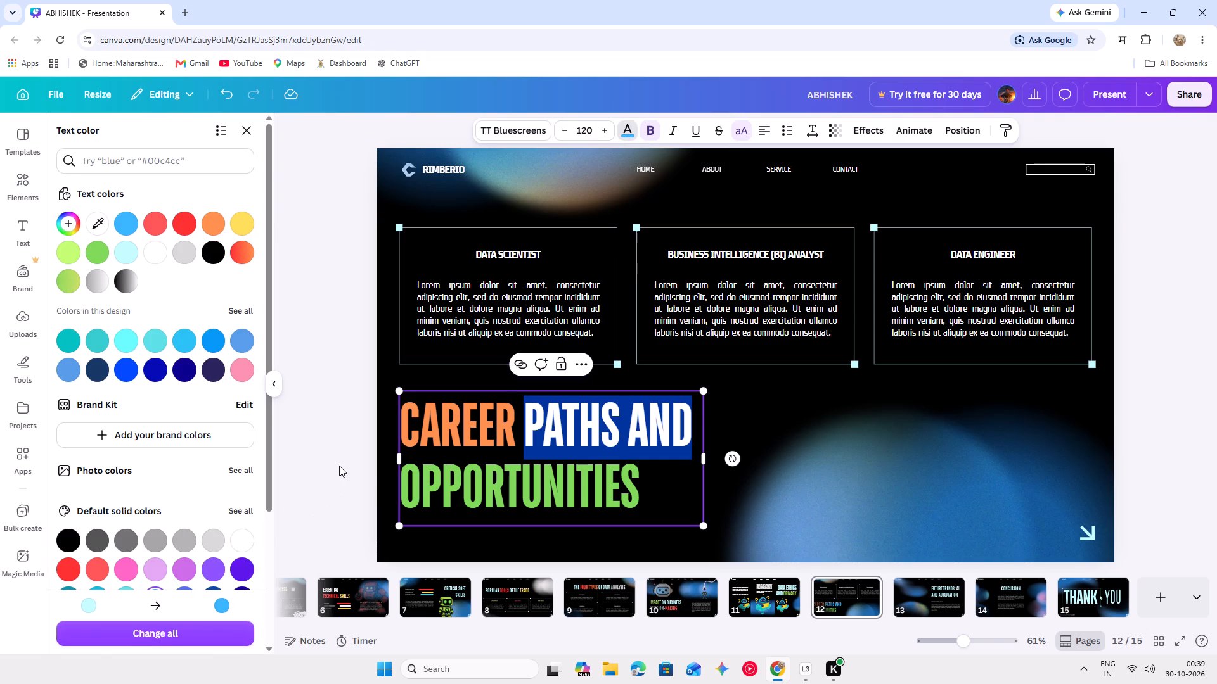
click(339, 465)
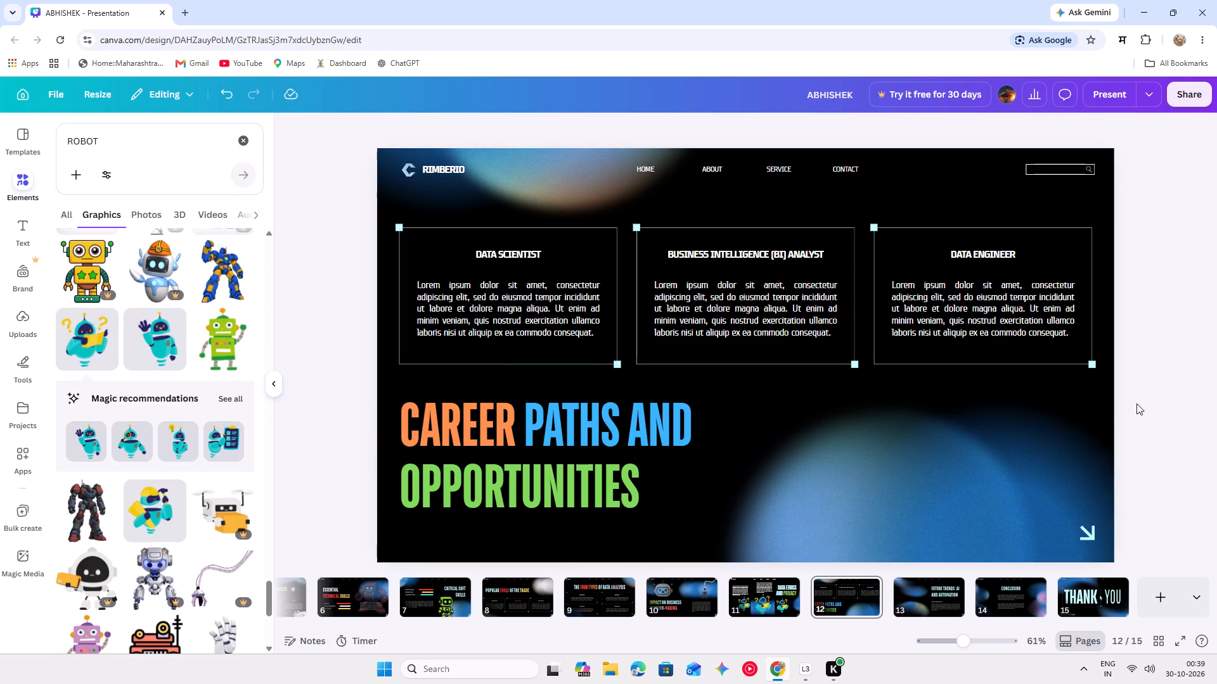
Recolour only the word AND in the slide 12 title solid white.
click(619, 423)
click(619, 423)
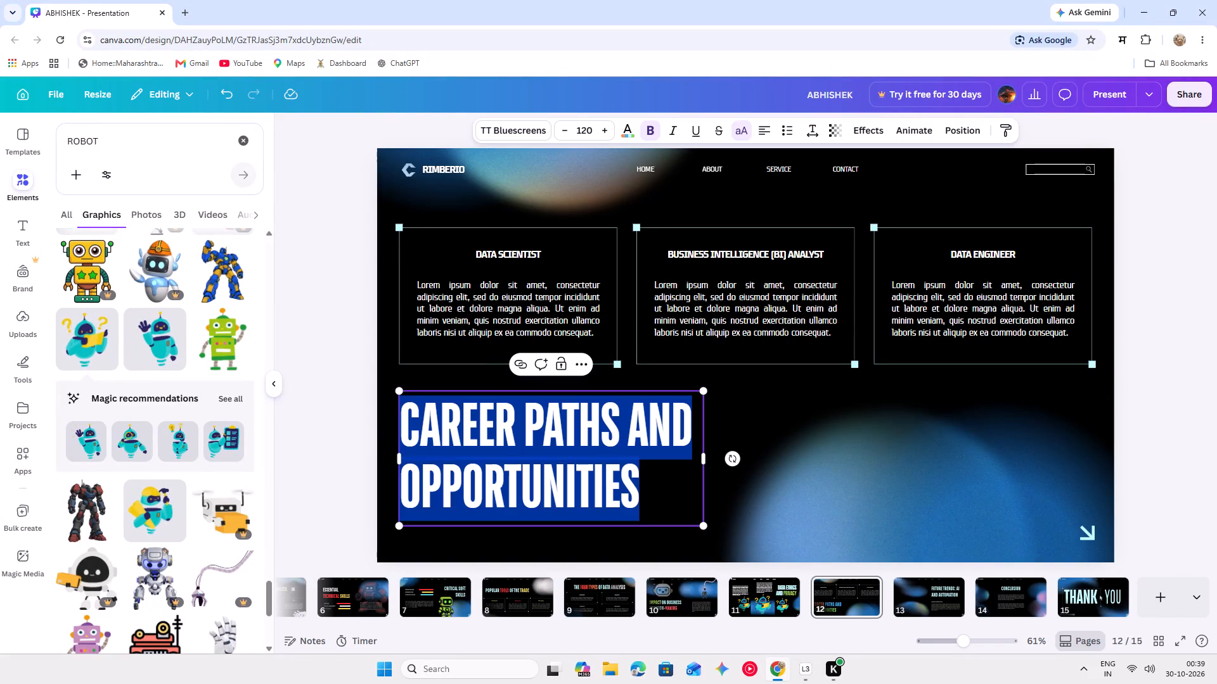
click(669, 429)
click(697, 436)
drag(697, 436, 655, 433)
click(618, 127)
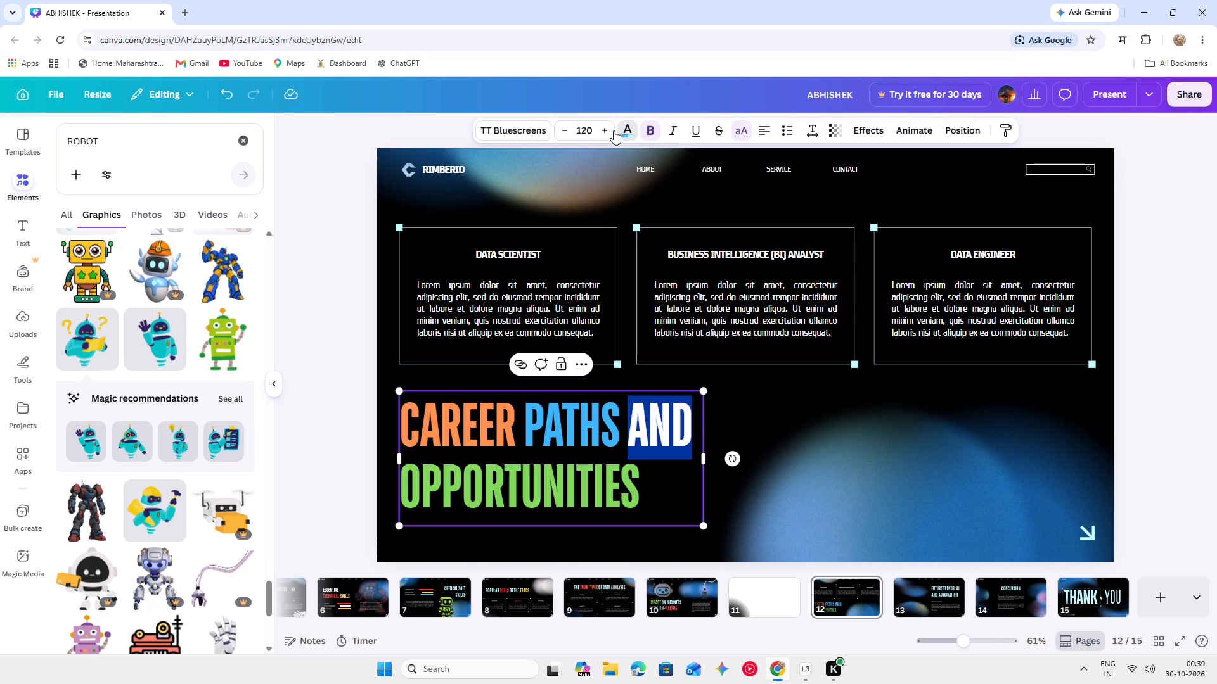
click(233, 545)
click(335, 476)
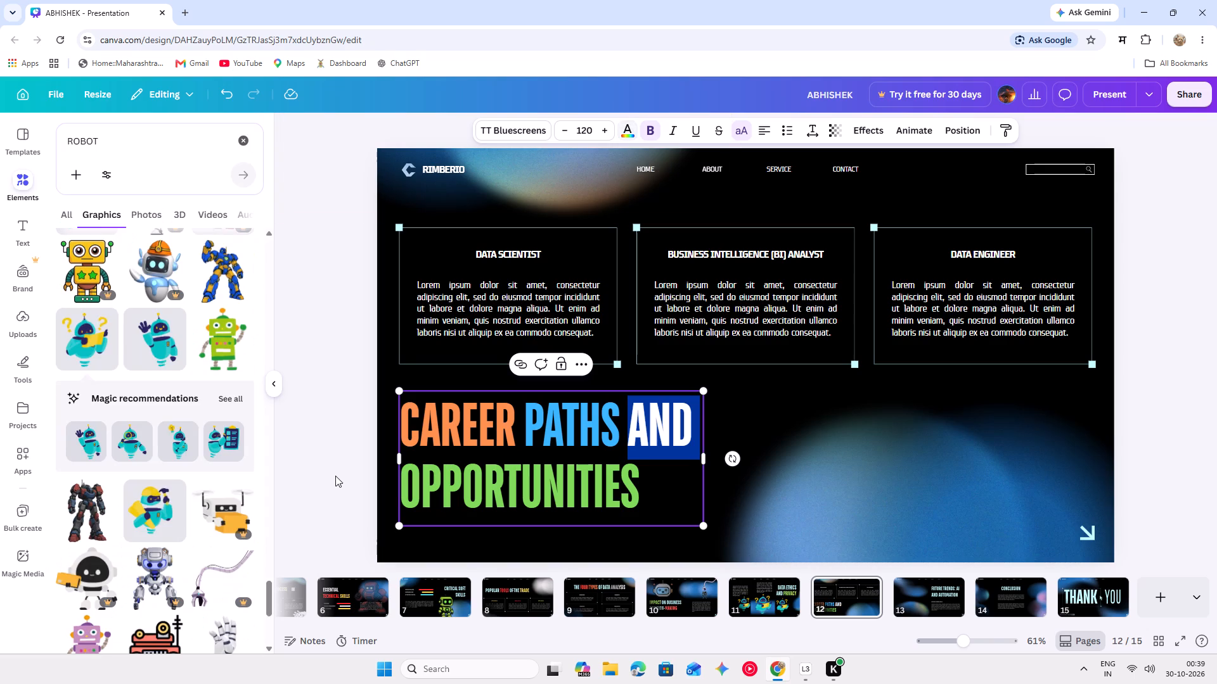
click(335, 476)
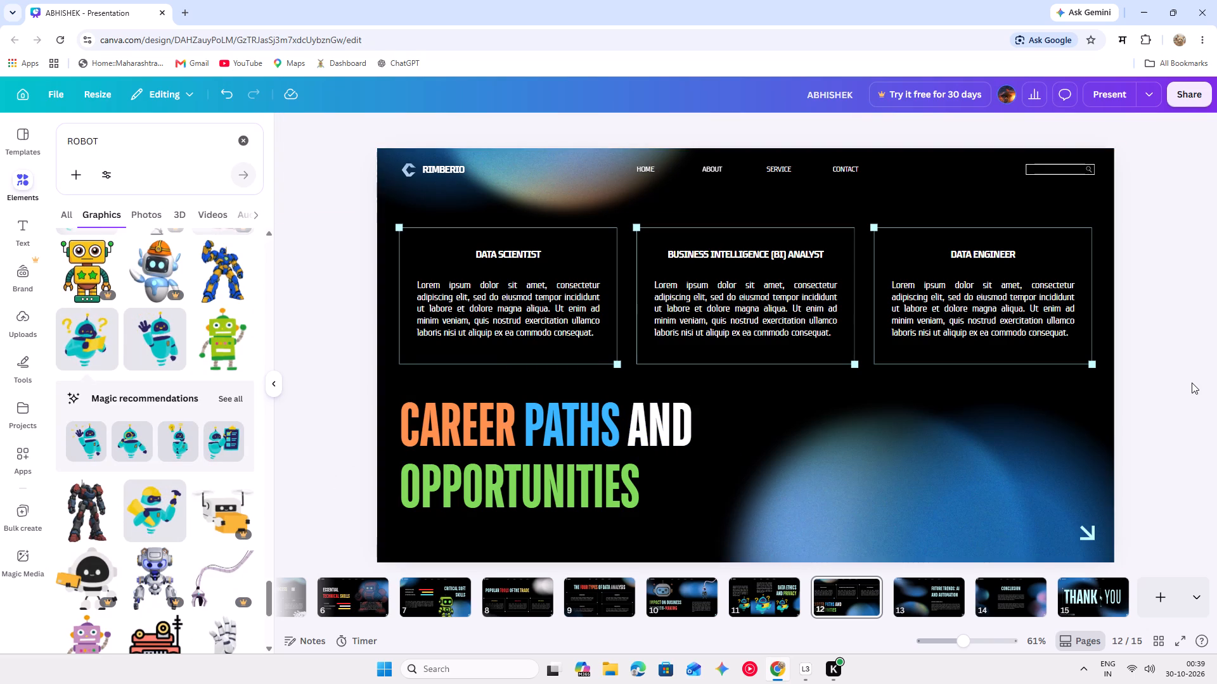
click(1192, 383)
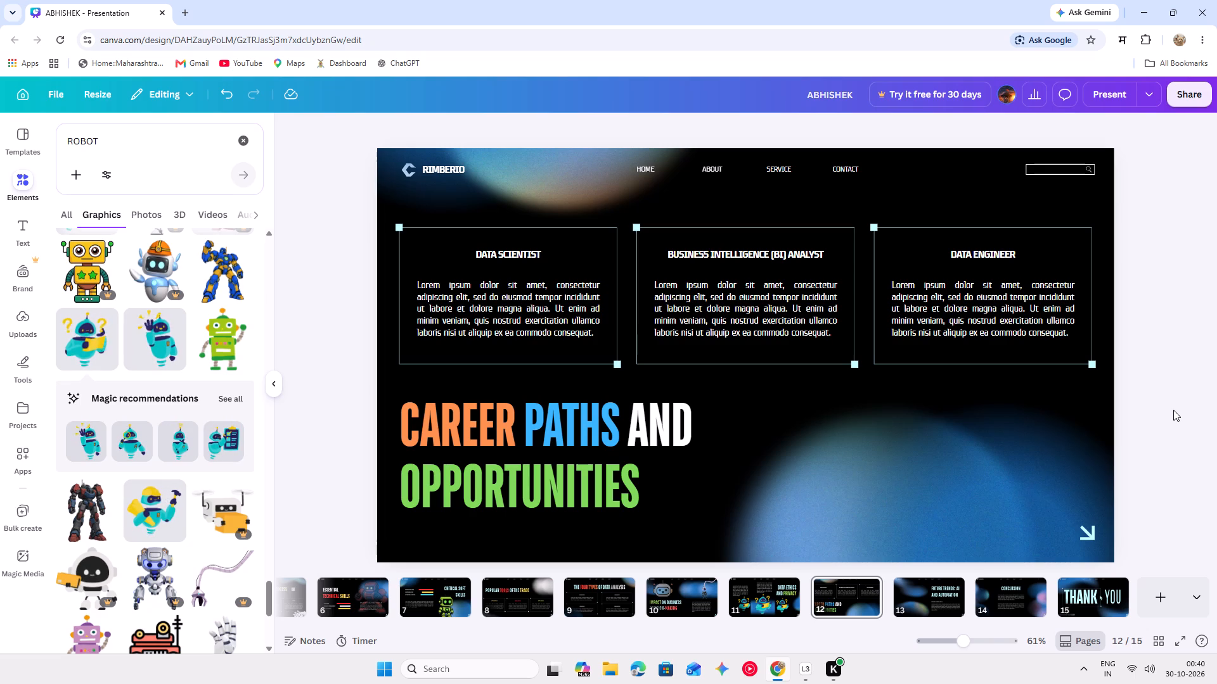
Replace the brand name in the slide 12 header with RAMBO.
click(449, 168)
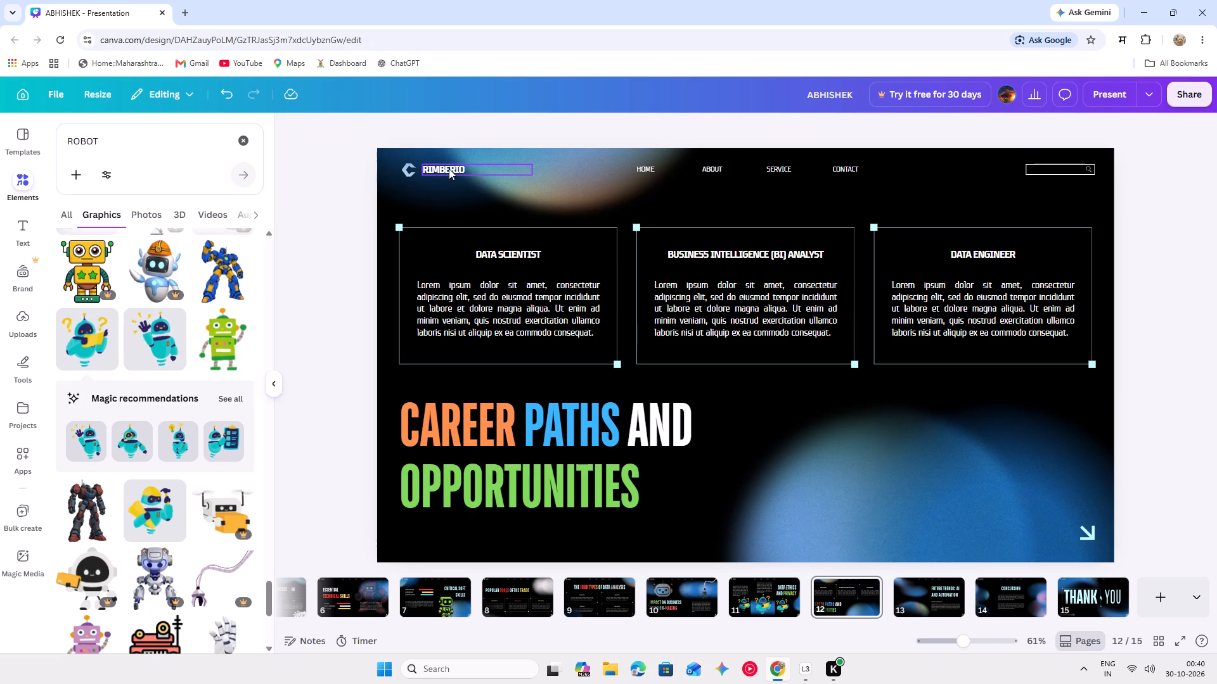
click(464, 168)
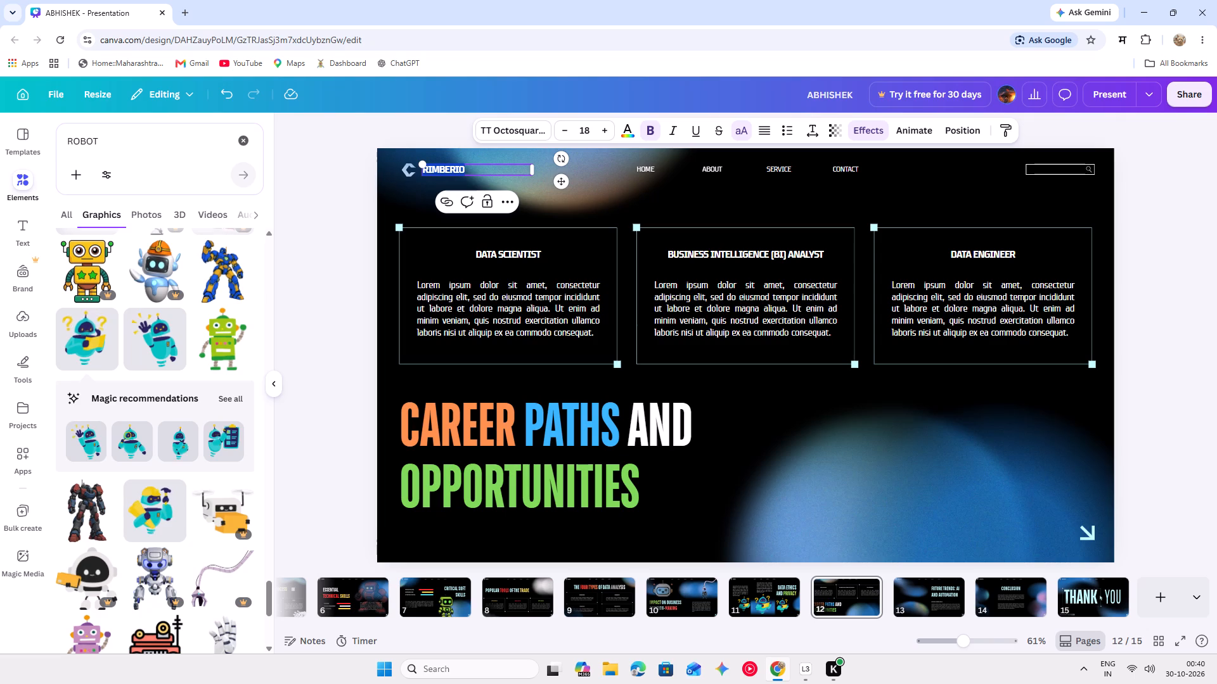
key(BackSpace)
text(RAMBO)
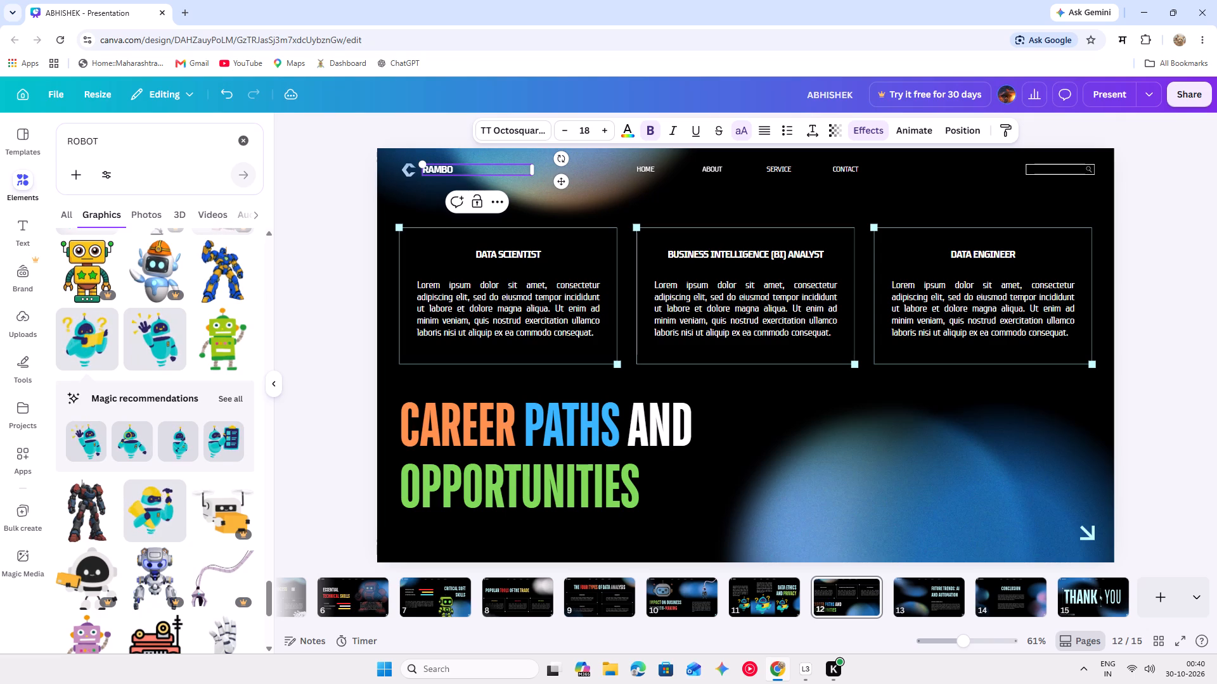
click(758, 203)
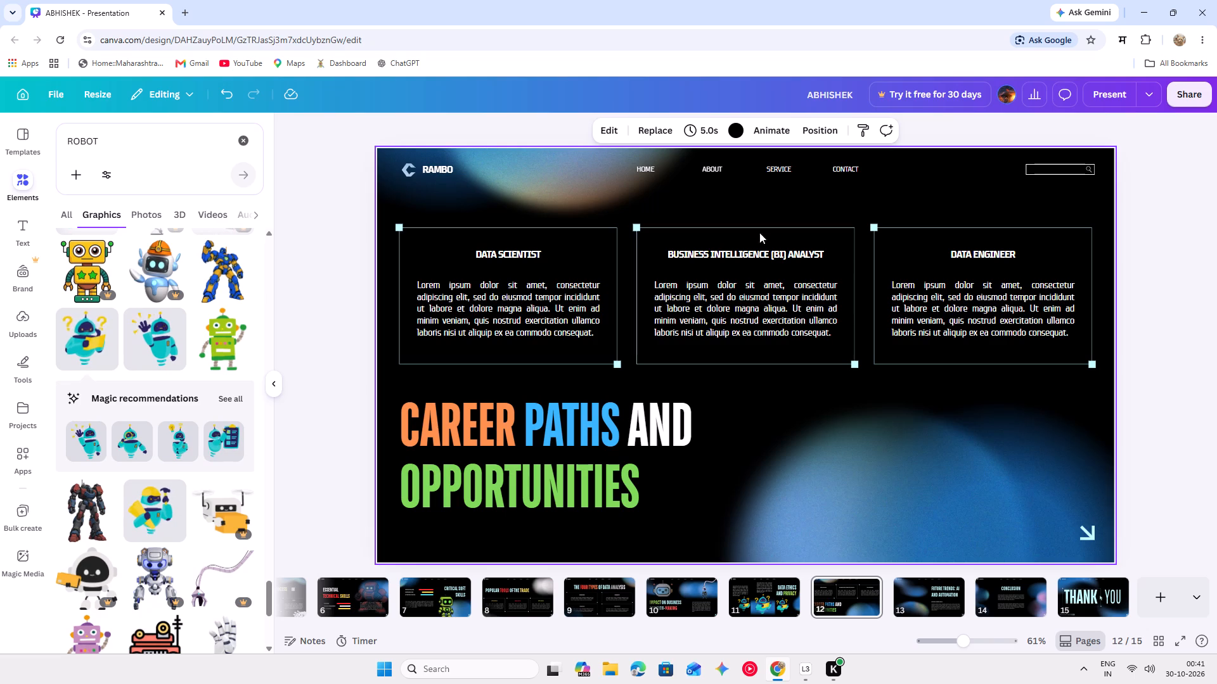
Select all elements on slide 12 and lock them.
click(754, 407)
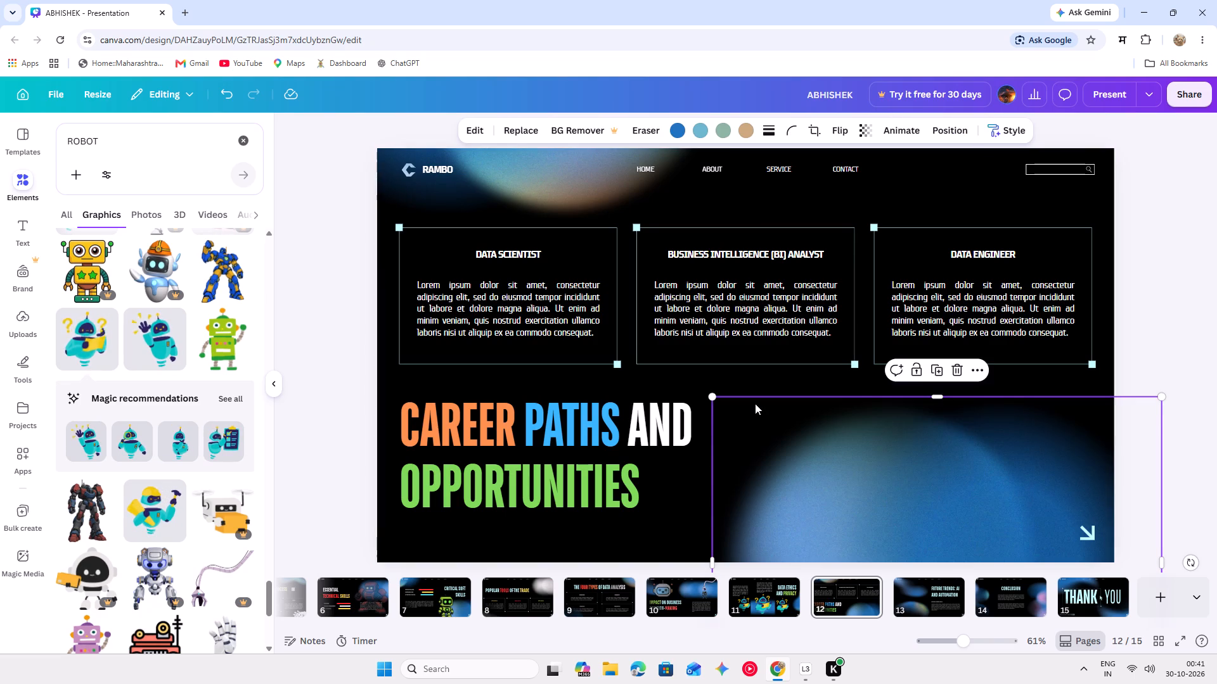
key(ctrl+a)
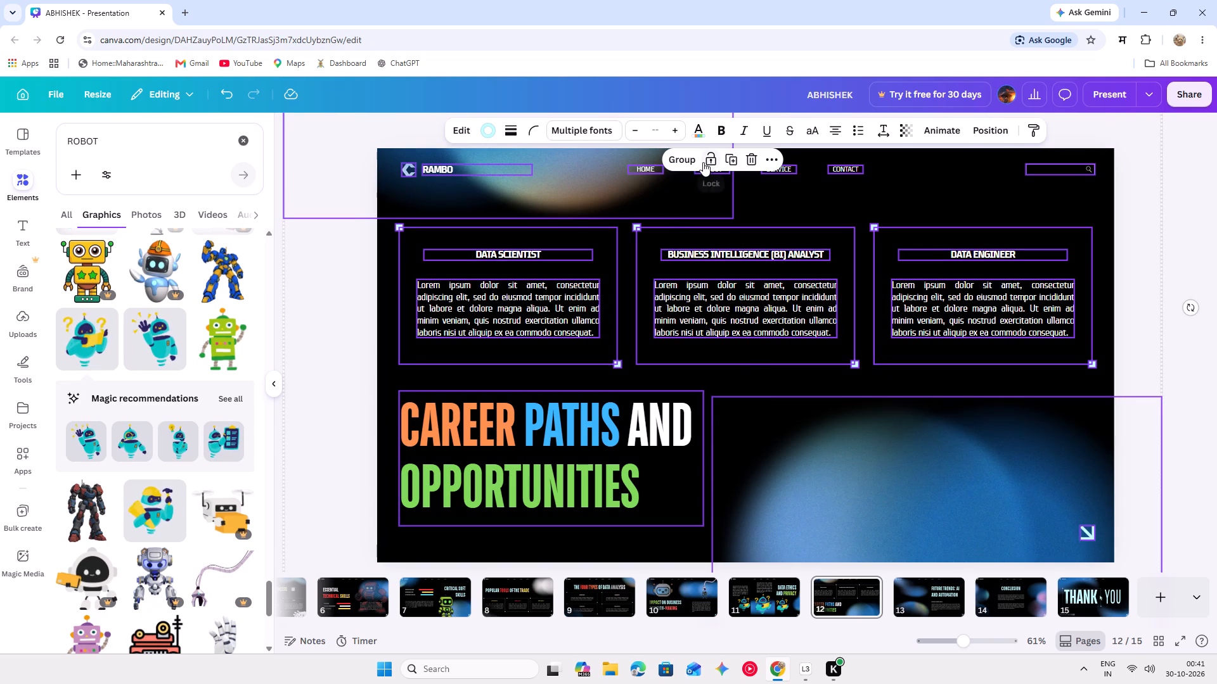
click(703, 162)
click(1143, 310)
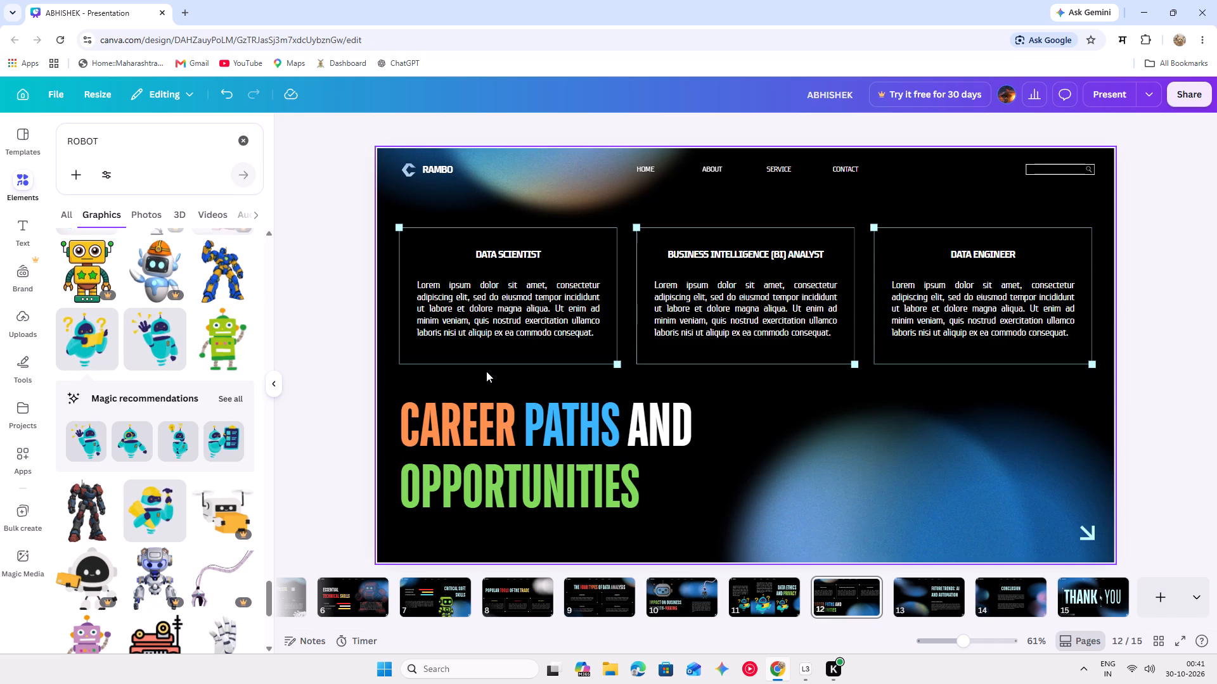
Unlock the DATA SCIENTIST heading on slide 12 and recolour it solid red.
click(512, 253)
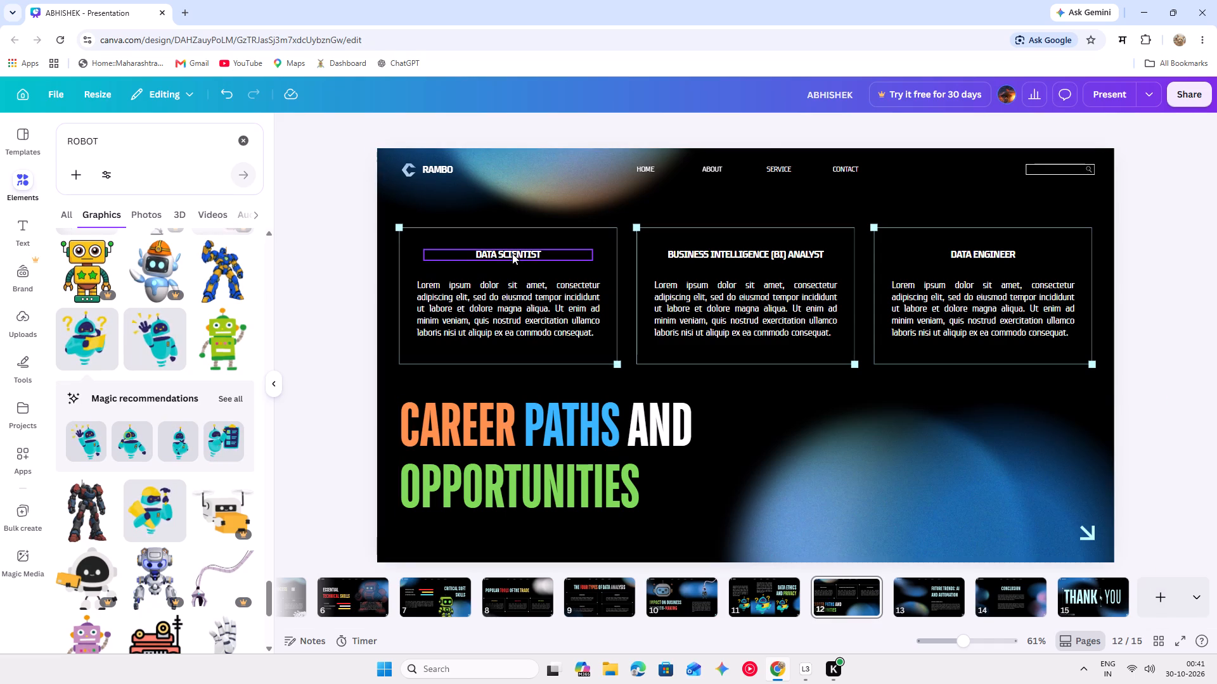
click(517, 253)
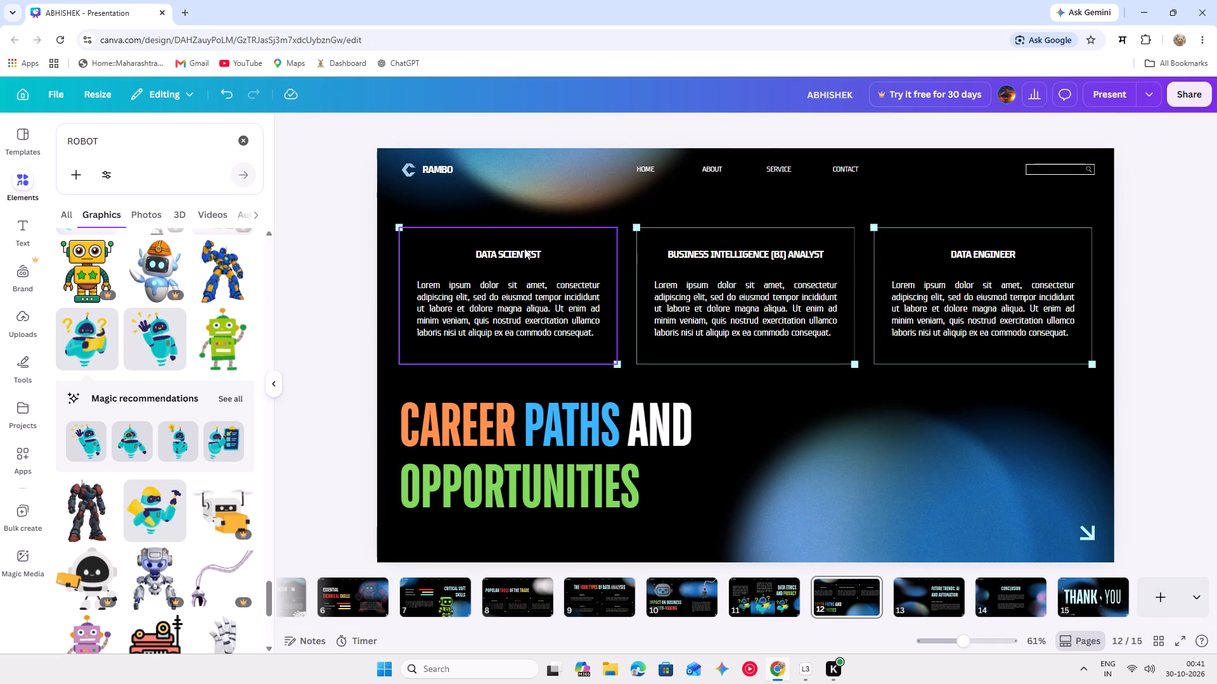
click(533, 253)
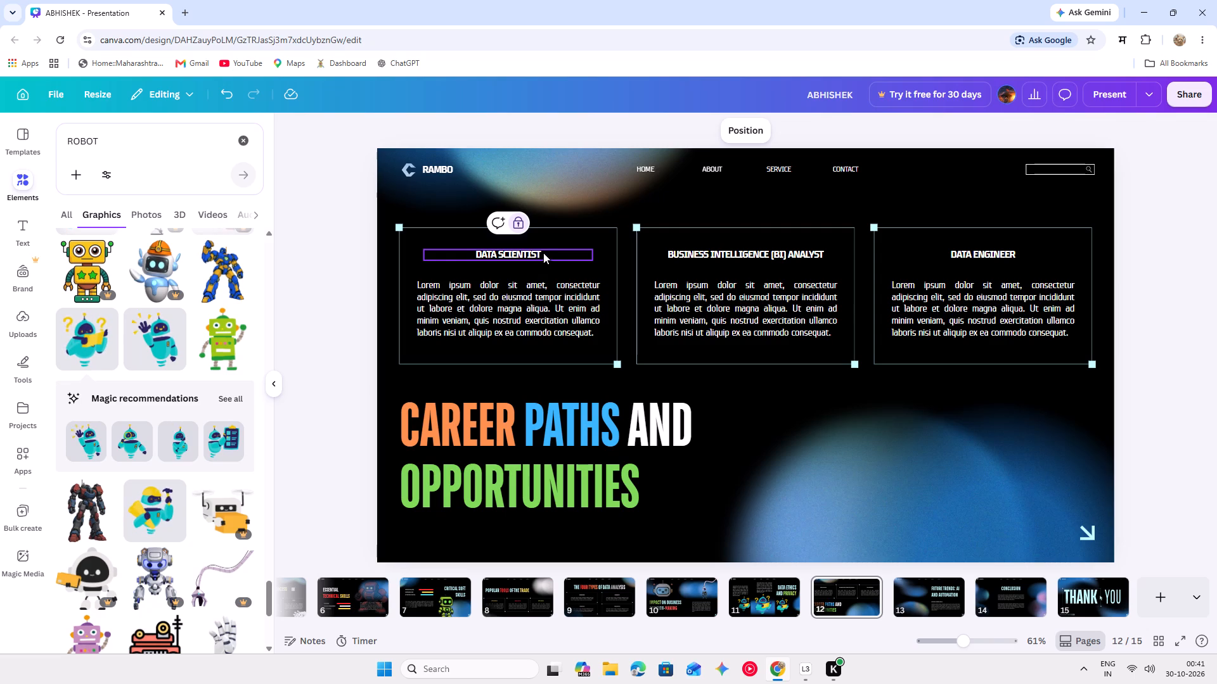
click(520, 226)
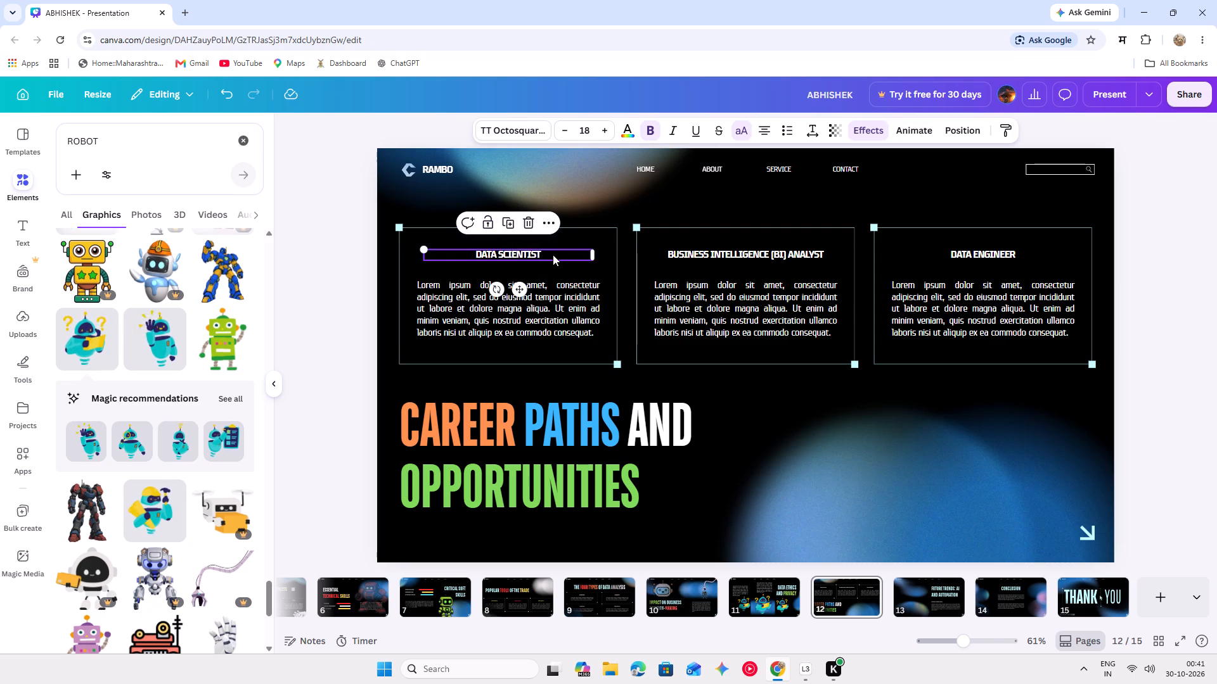
click(621, 128)
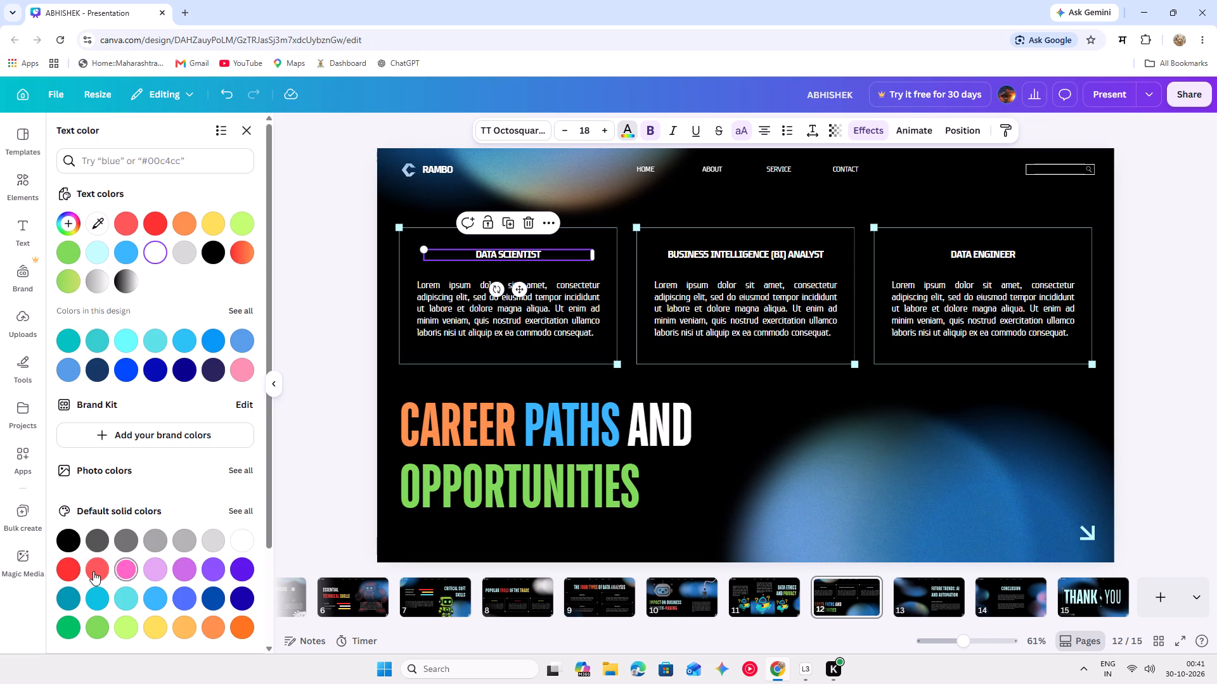
click(73, 571)
click(304, 426)
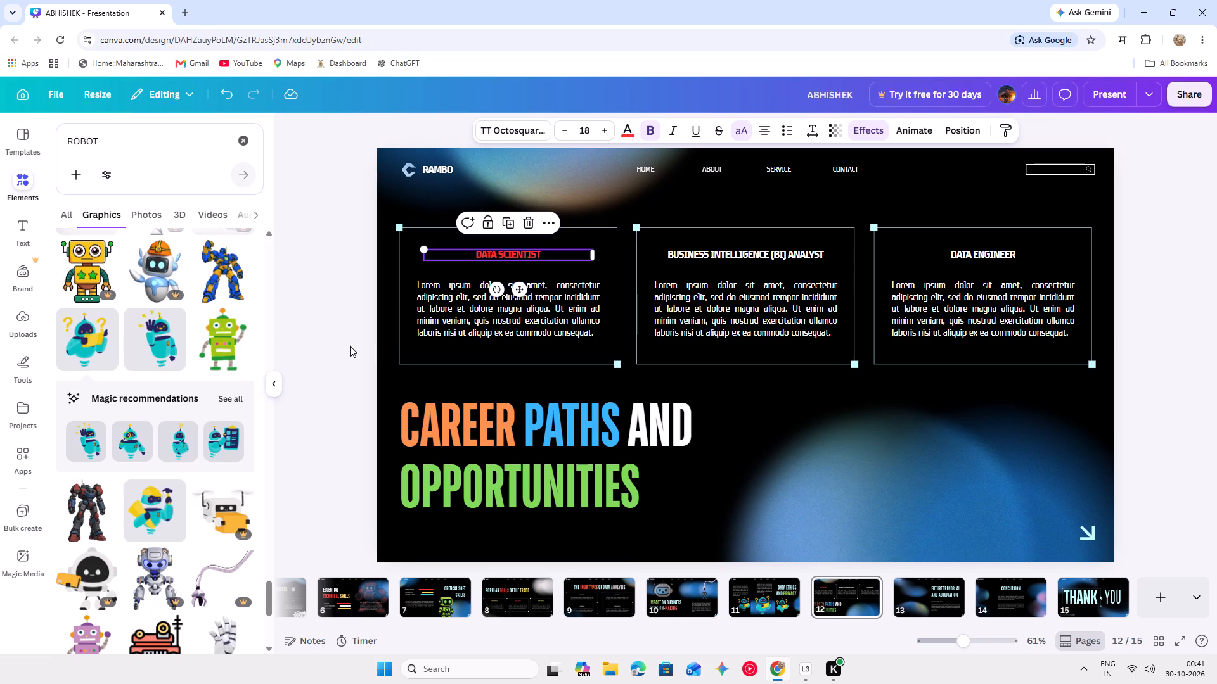
click(346, 347)
Unlock the BUSINESS INTELLIGENCE (BI) ANALYST heading on slide 12 and recolour it solid yellow #ffde59.
click(722, 251)
click(722, 251)
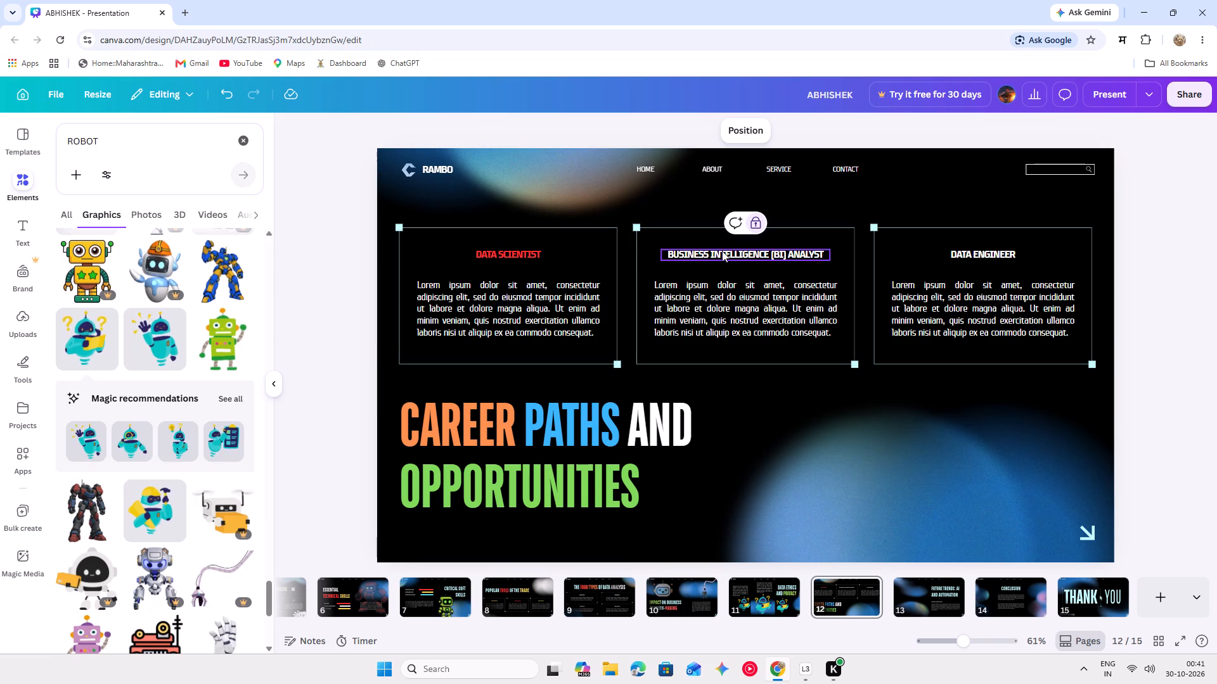
click(724, 251)
click(756, 225)
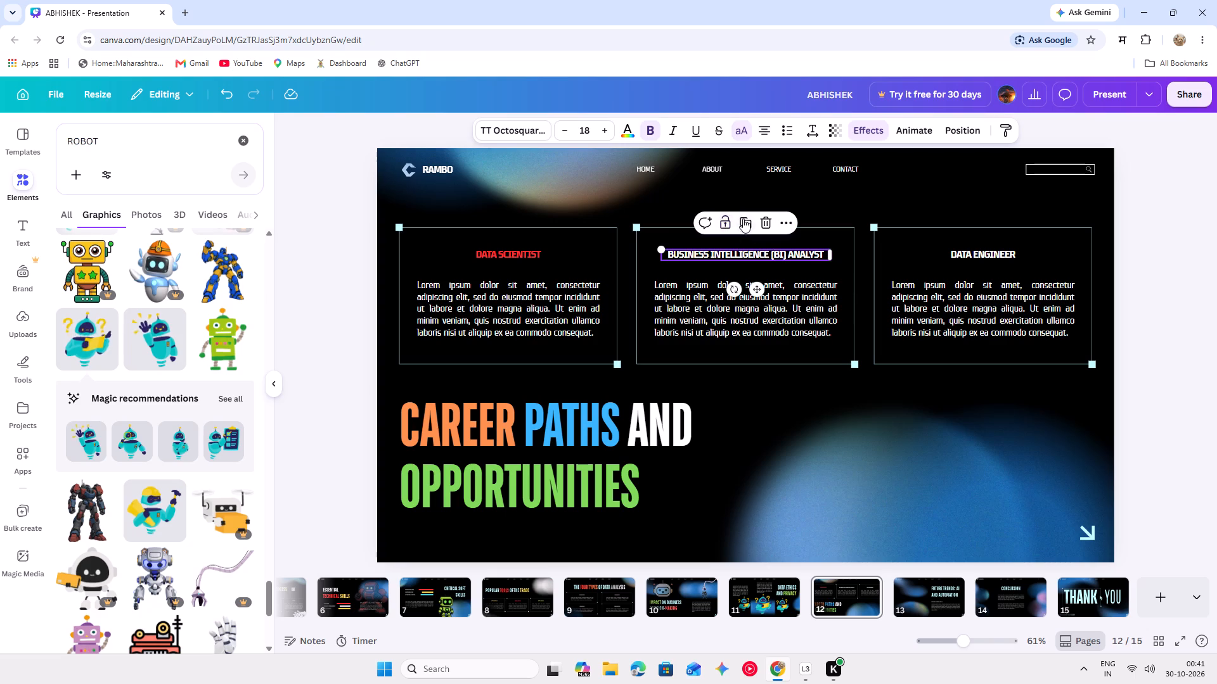
click(626, 134)
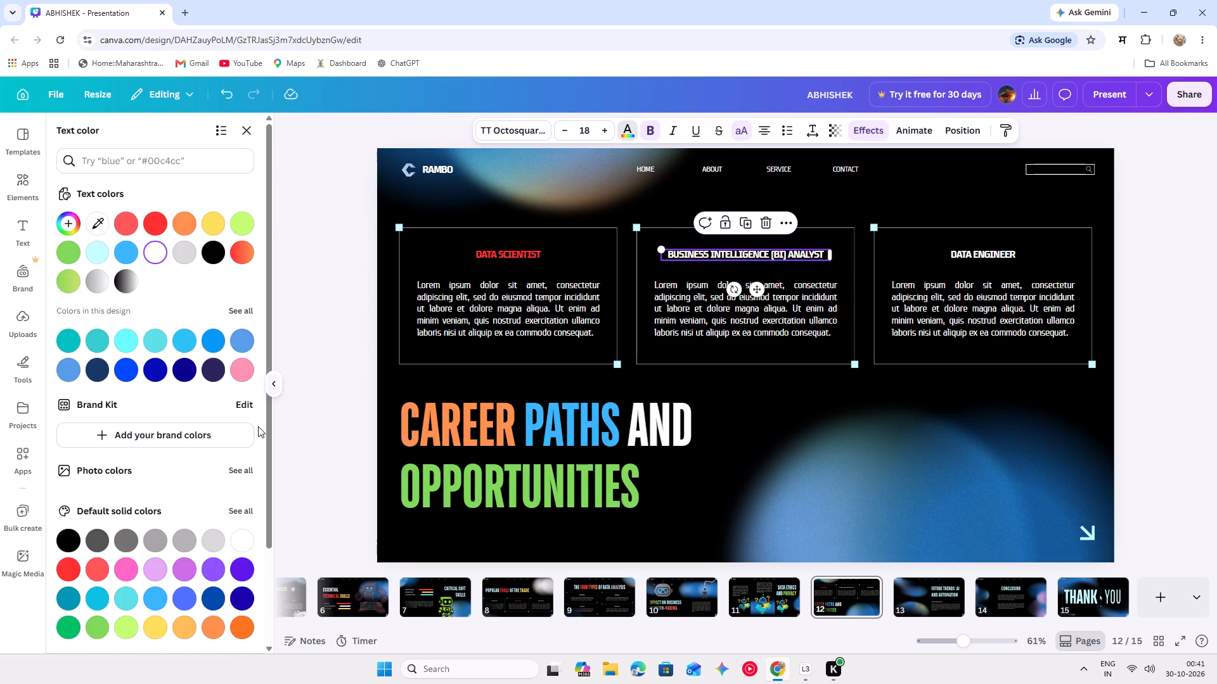
scroll(192, 535, down, 1)
click(149, 567)
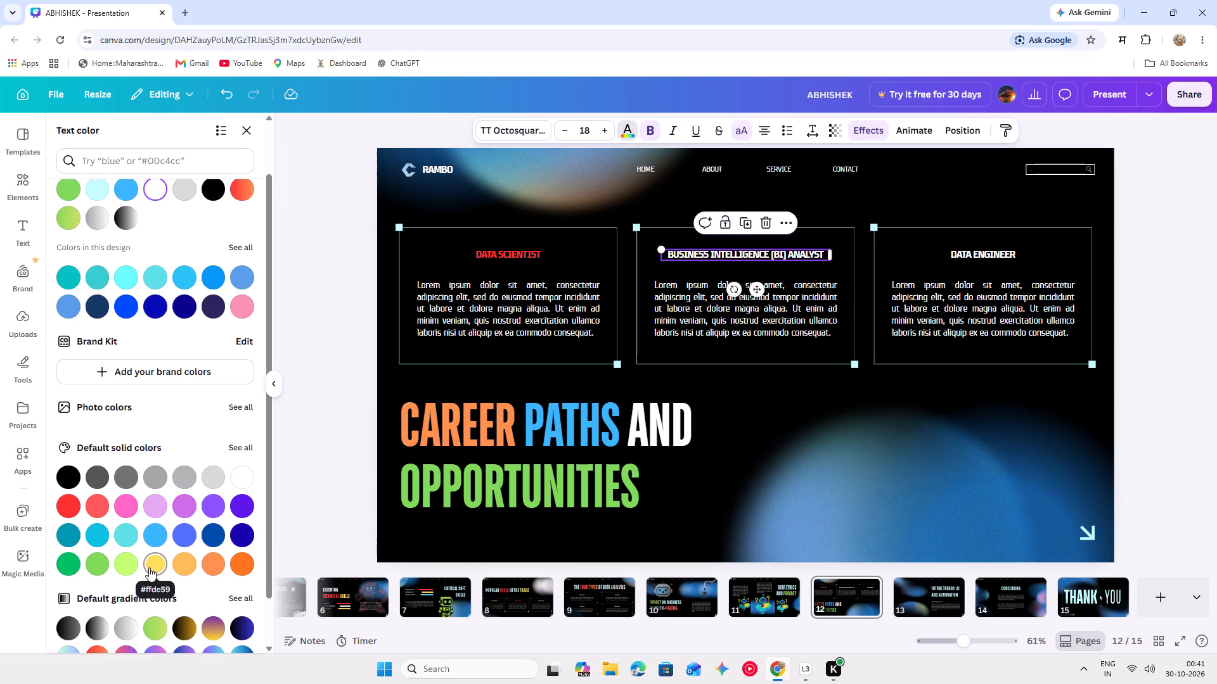
click(338, 469)
click(338, 469)
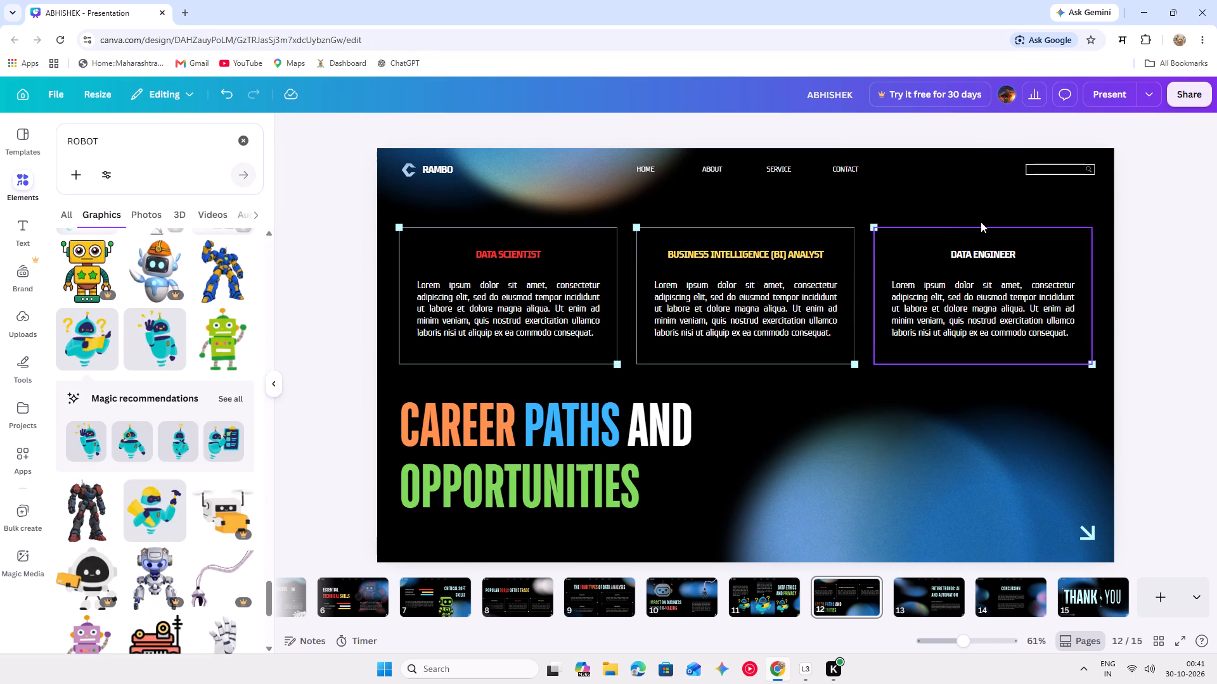
Unlock the DATA ENGINEER heading on slide 12 and recolour it solid light lime green.
click(976, 253)
click(976, 253)
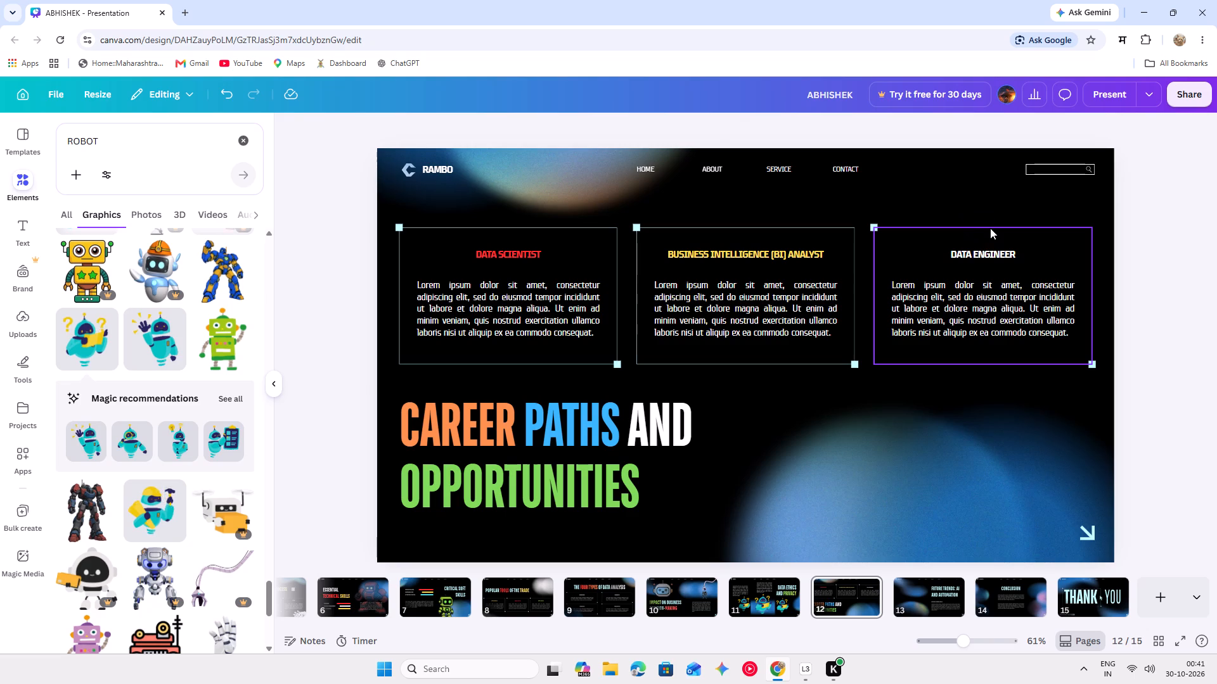
click(989, 250)
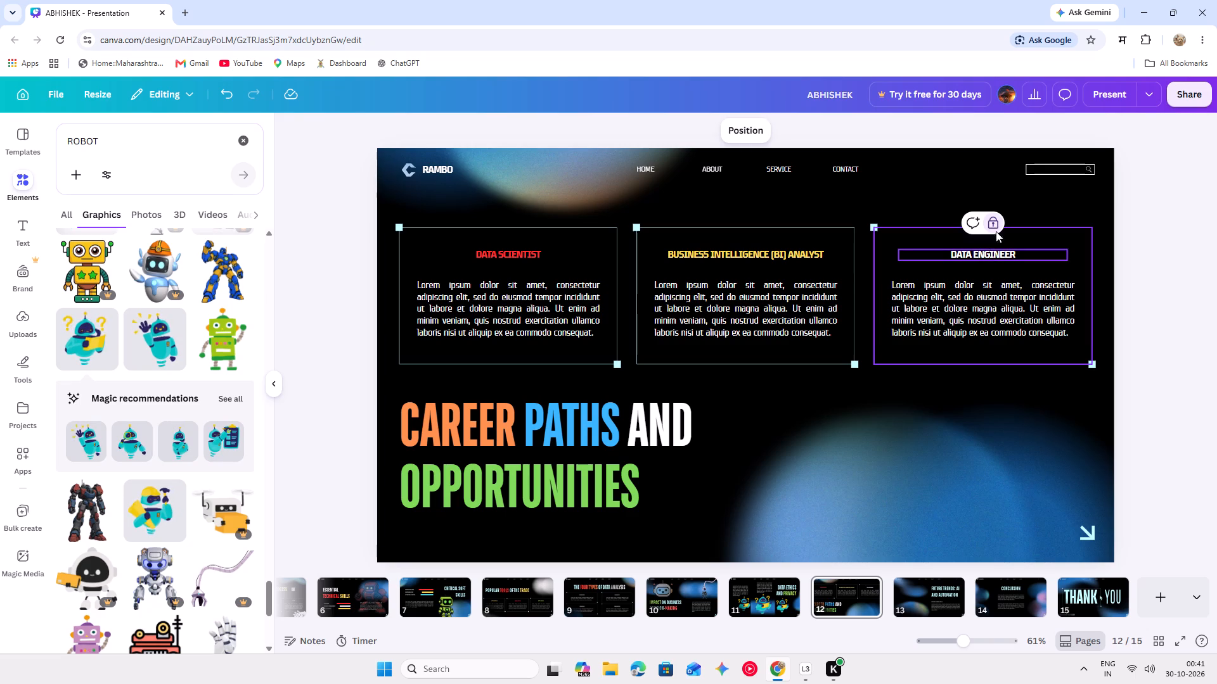
click(997, 229)
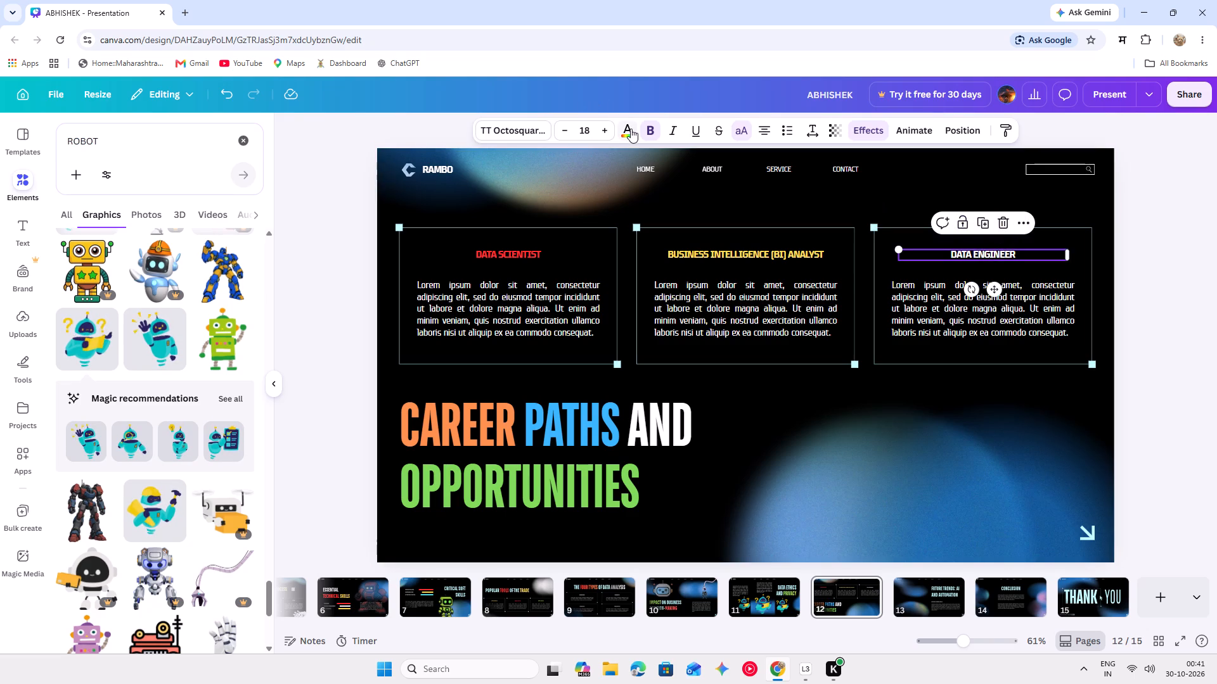
click(631, 129)
scroll(153, 553, down, 2)
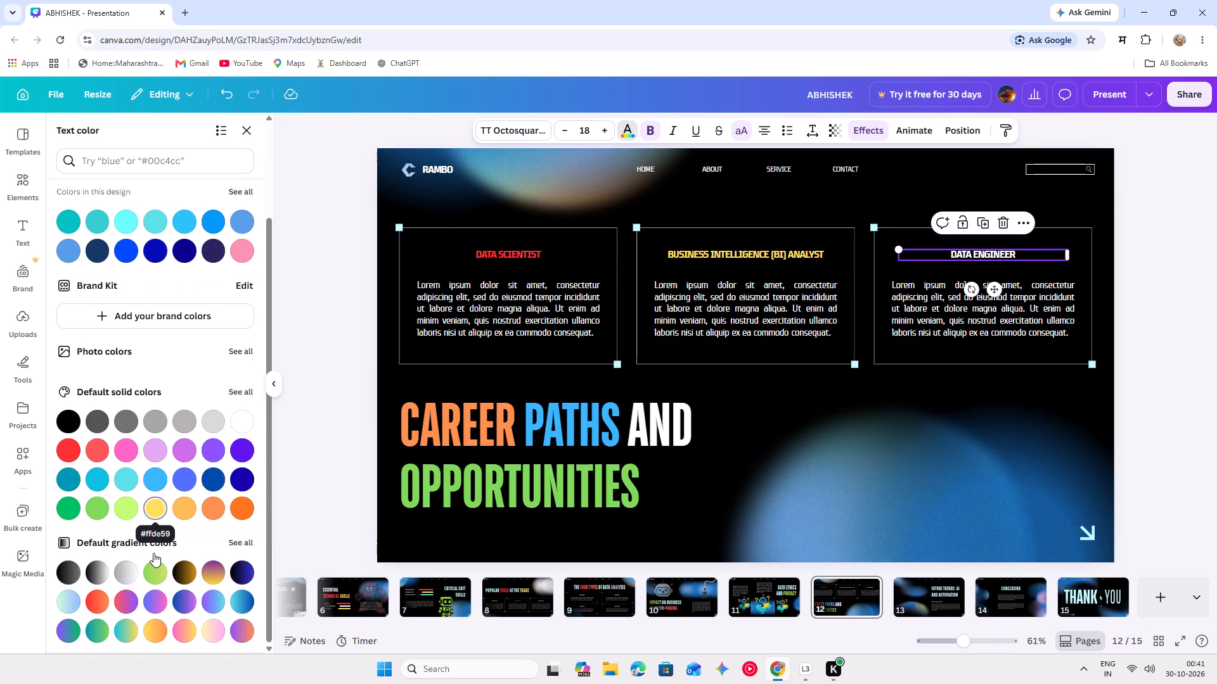
click(123, 508)
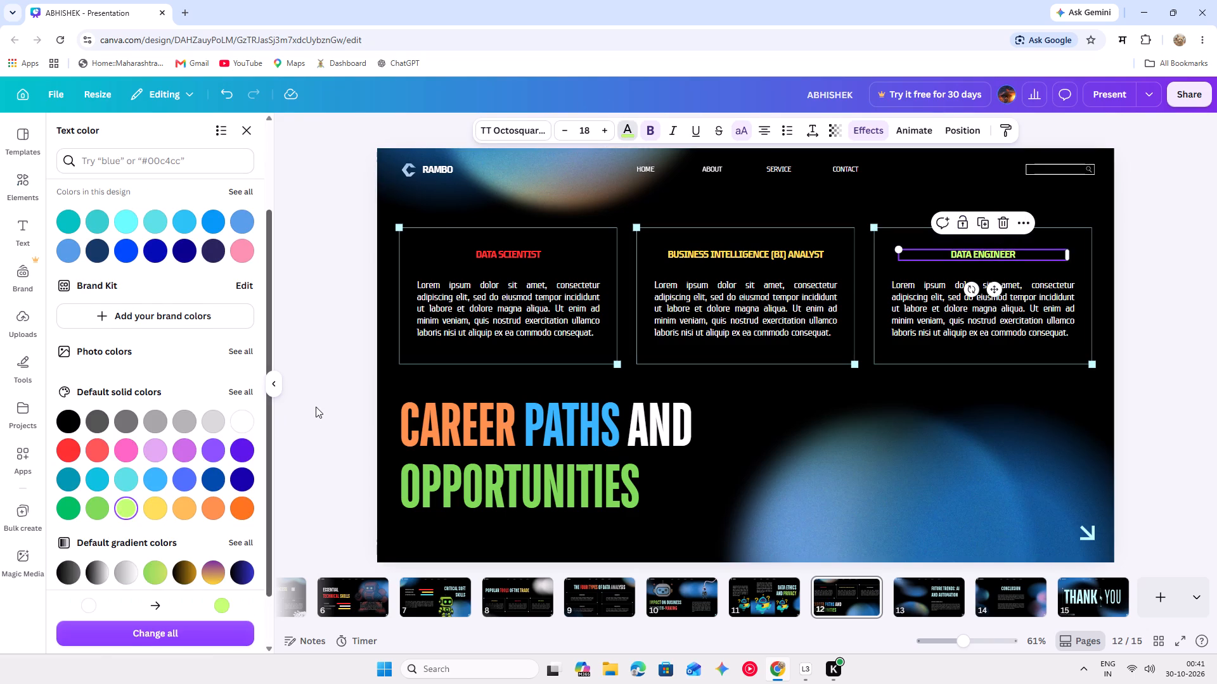
click(316, 407)
click(316, 407)
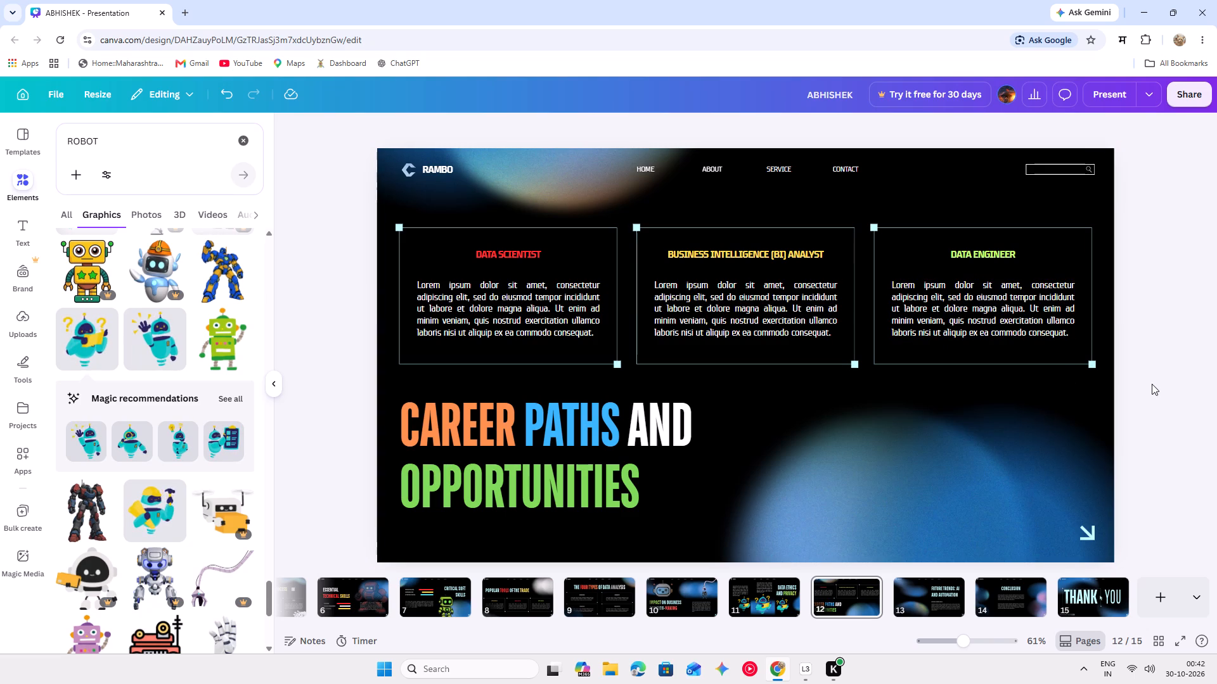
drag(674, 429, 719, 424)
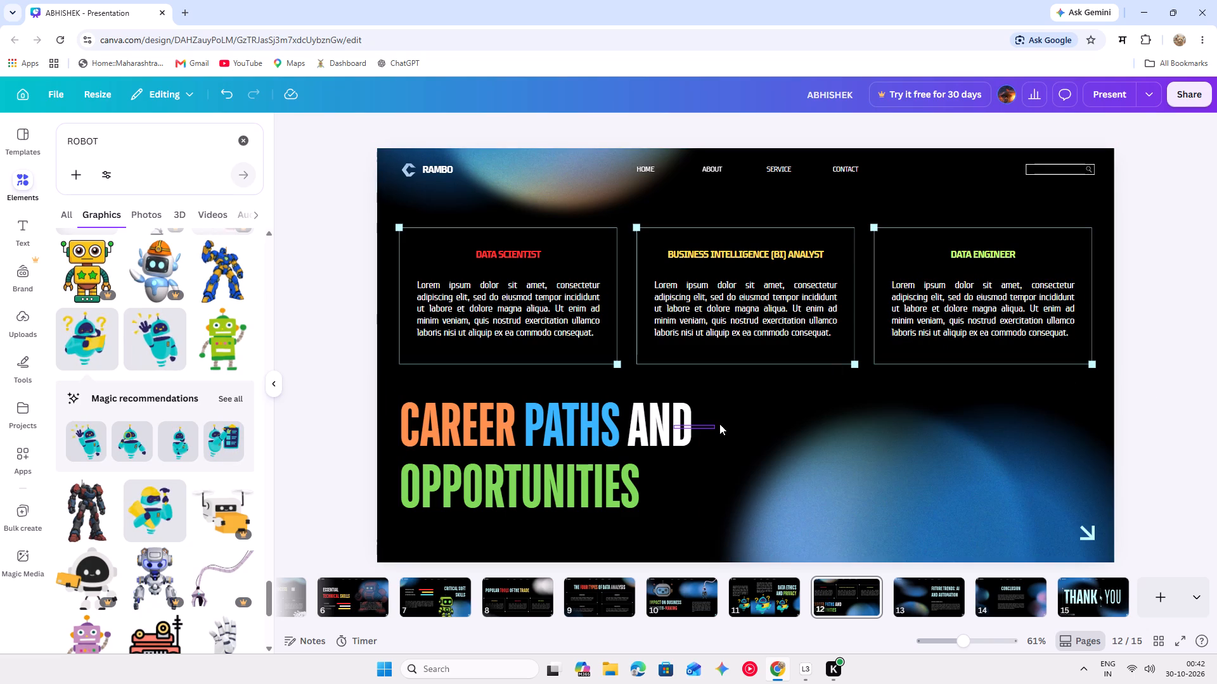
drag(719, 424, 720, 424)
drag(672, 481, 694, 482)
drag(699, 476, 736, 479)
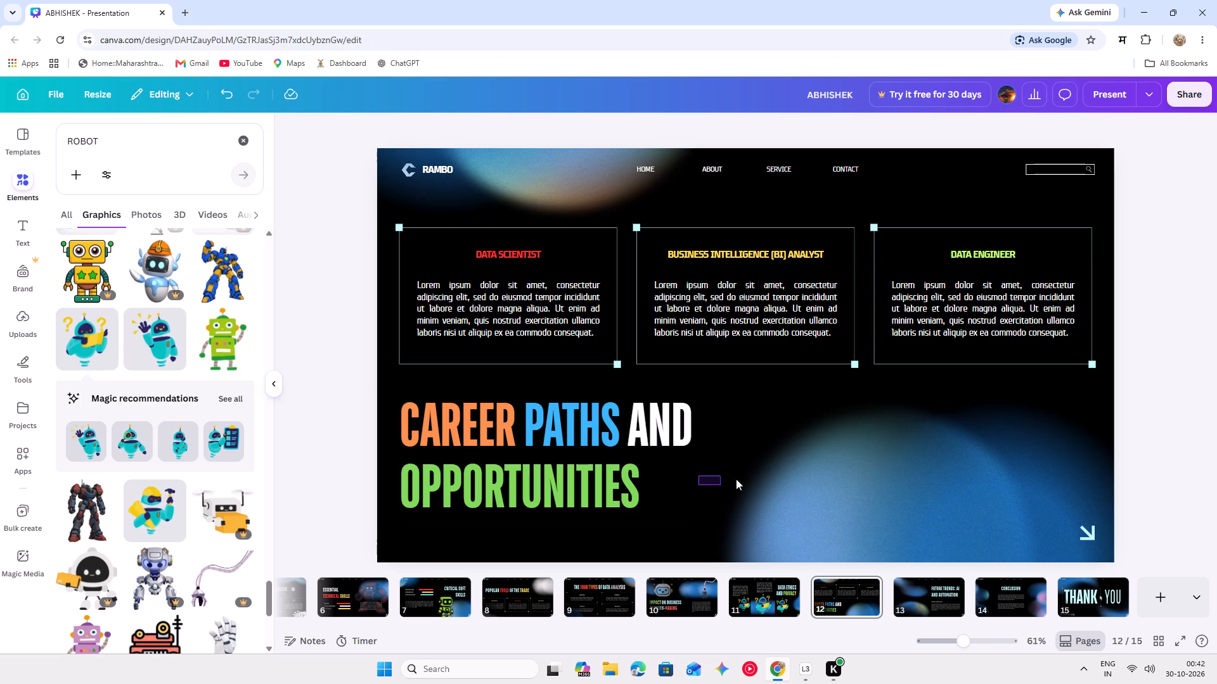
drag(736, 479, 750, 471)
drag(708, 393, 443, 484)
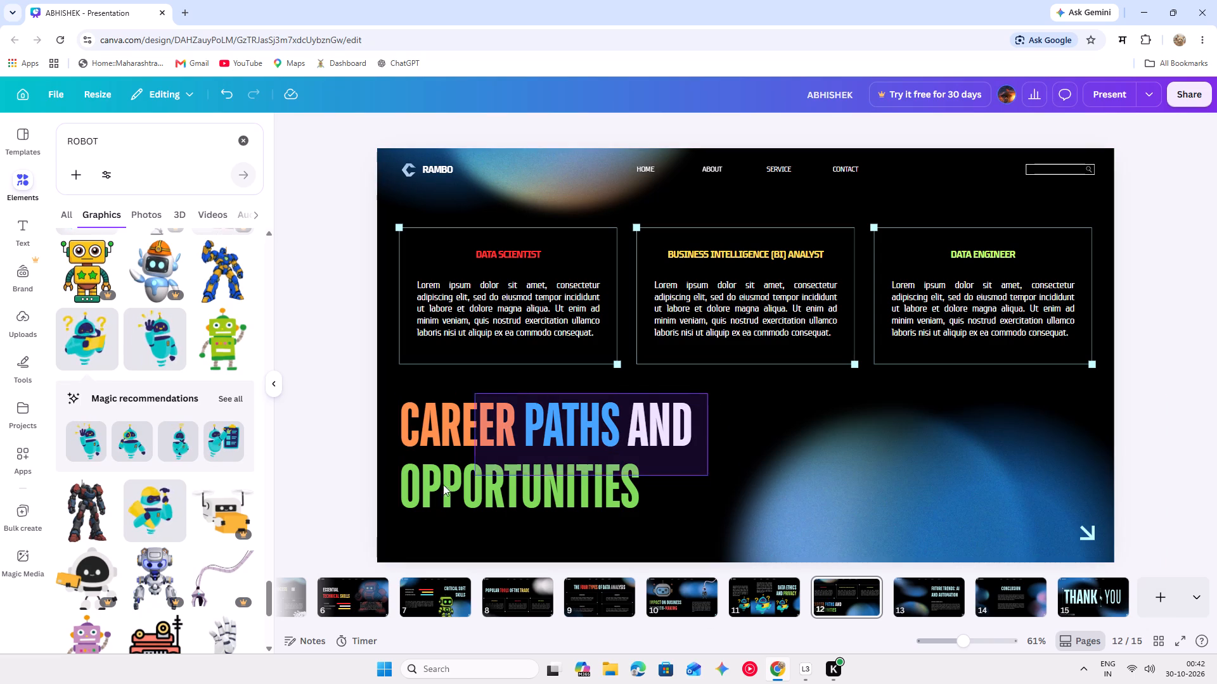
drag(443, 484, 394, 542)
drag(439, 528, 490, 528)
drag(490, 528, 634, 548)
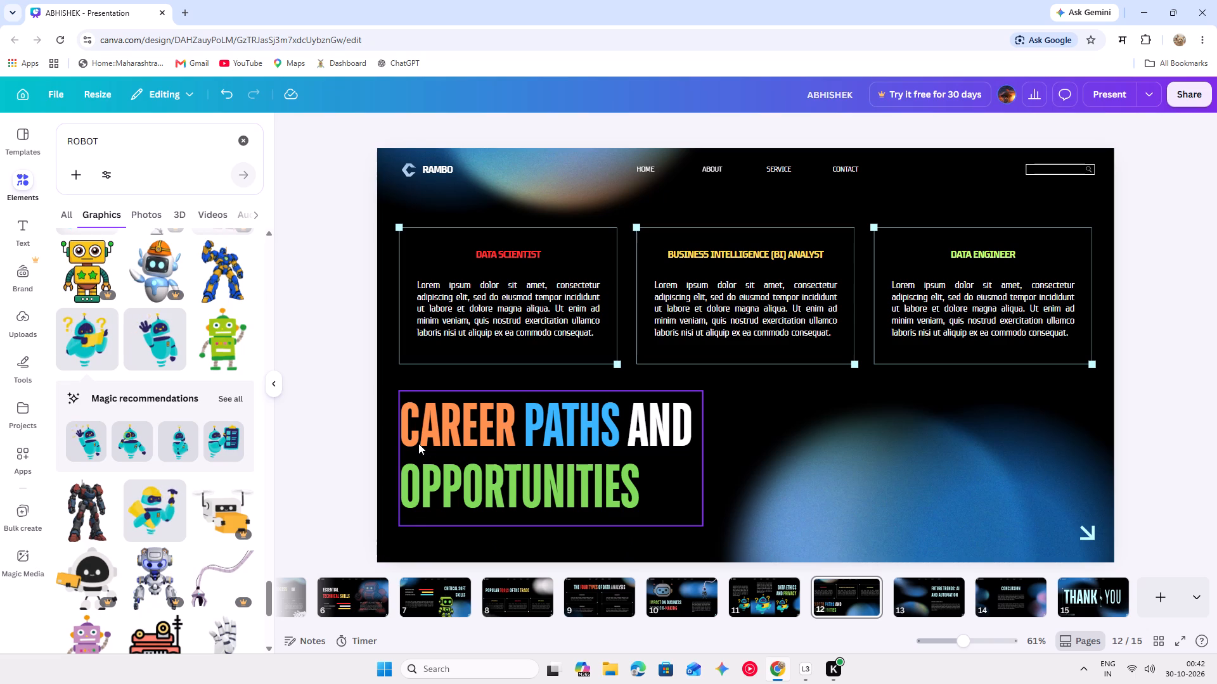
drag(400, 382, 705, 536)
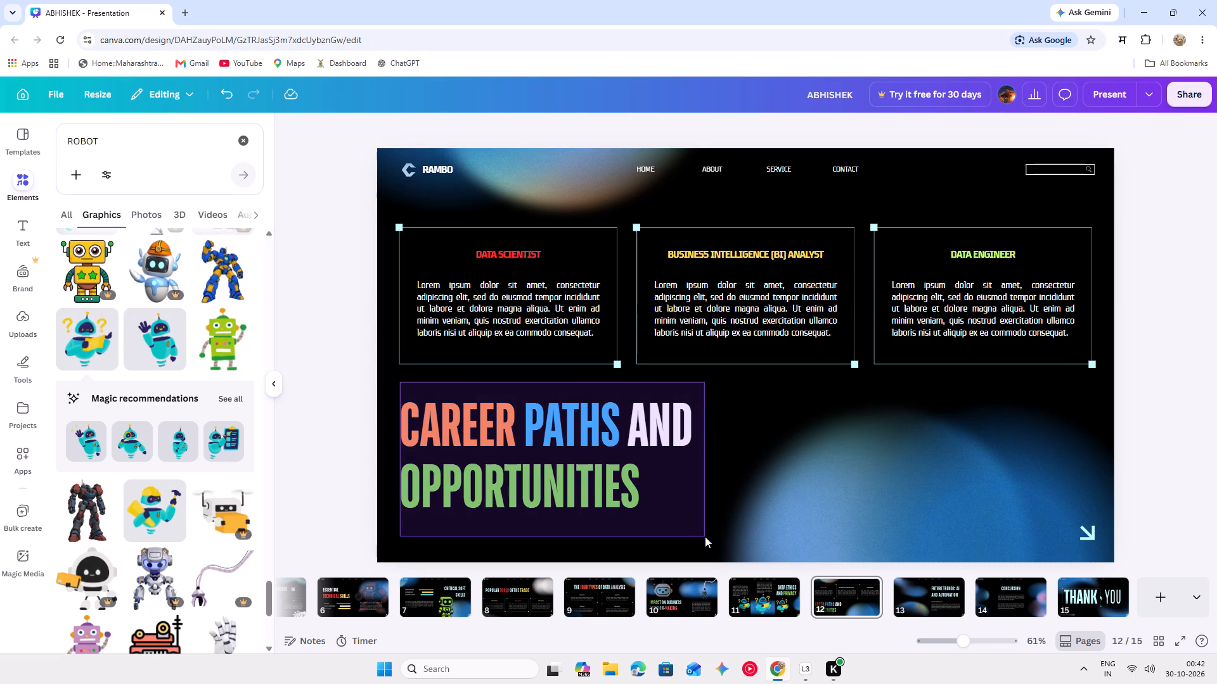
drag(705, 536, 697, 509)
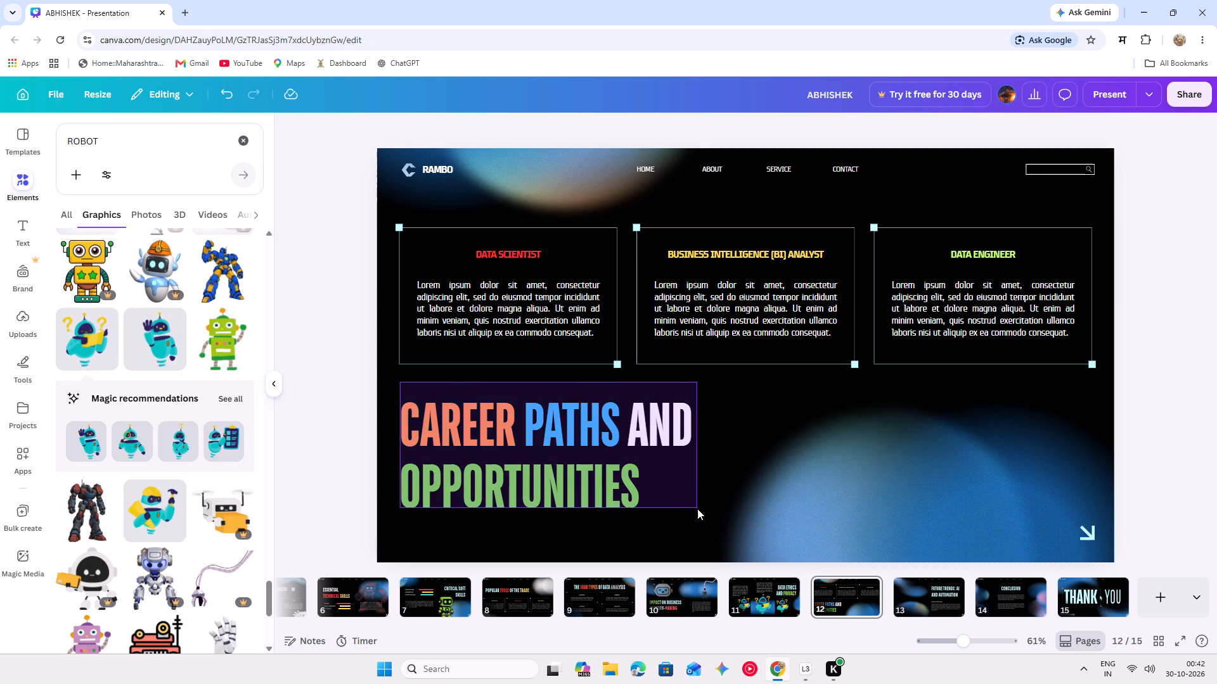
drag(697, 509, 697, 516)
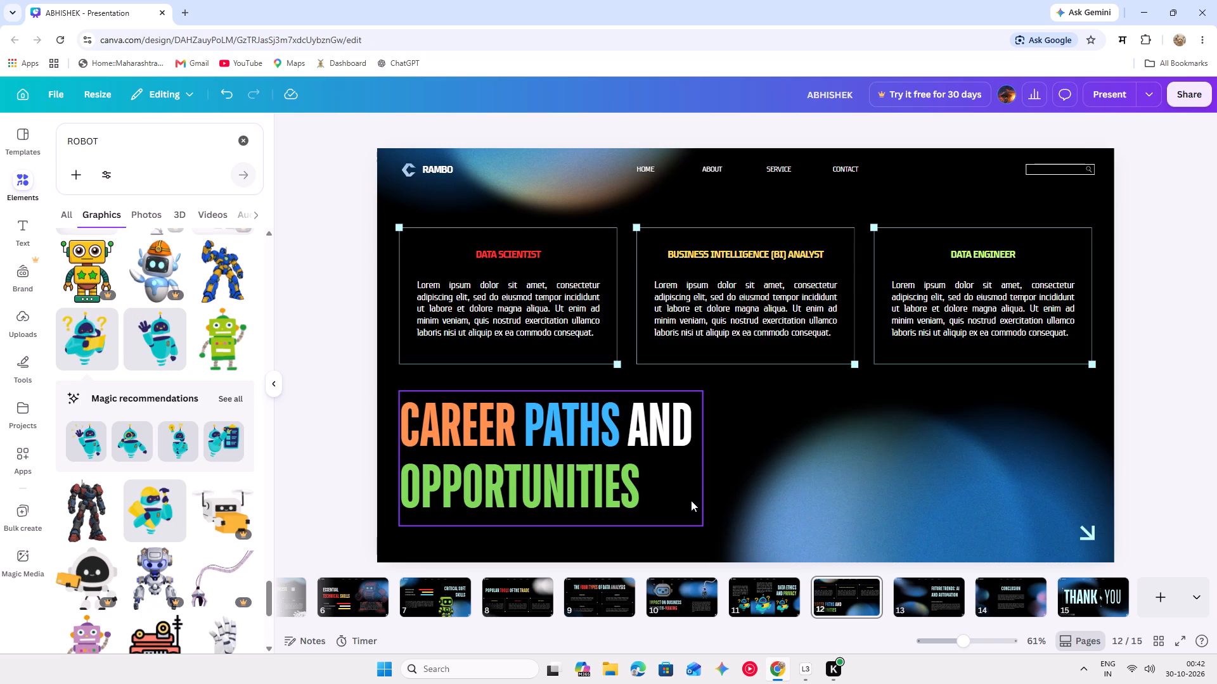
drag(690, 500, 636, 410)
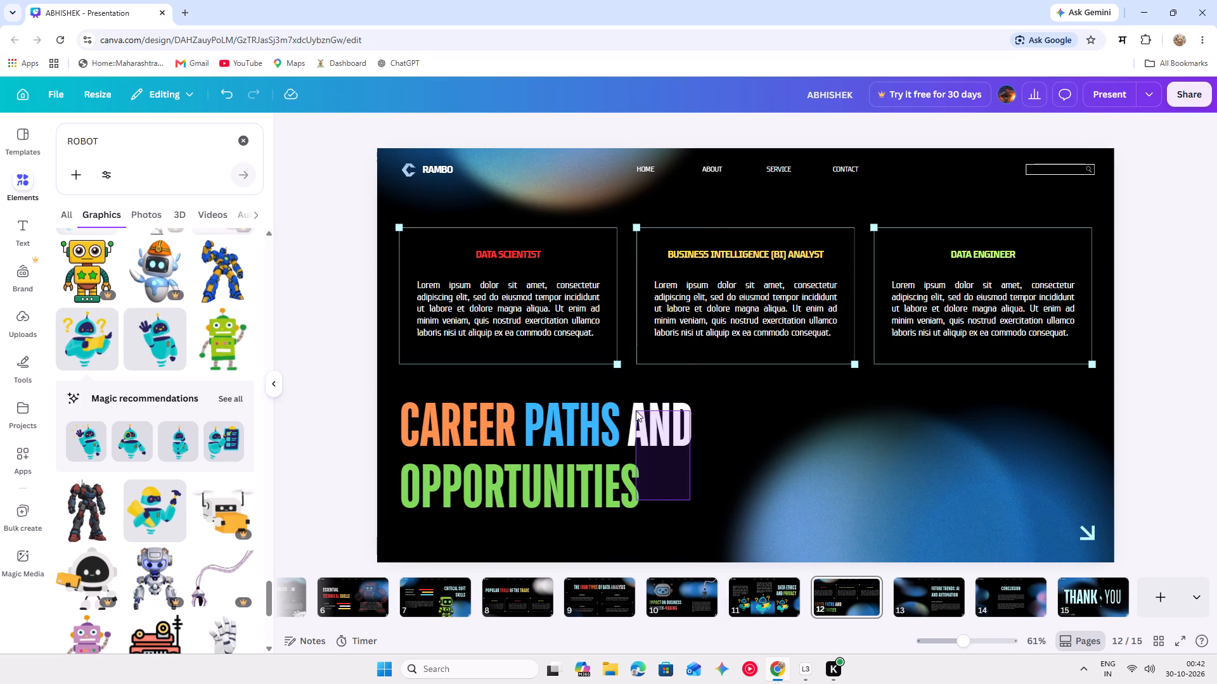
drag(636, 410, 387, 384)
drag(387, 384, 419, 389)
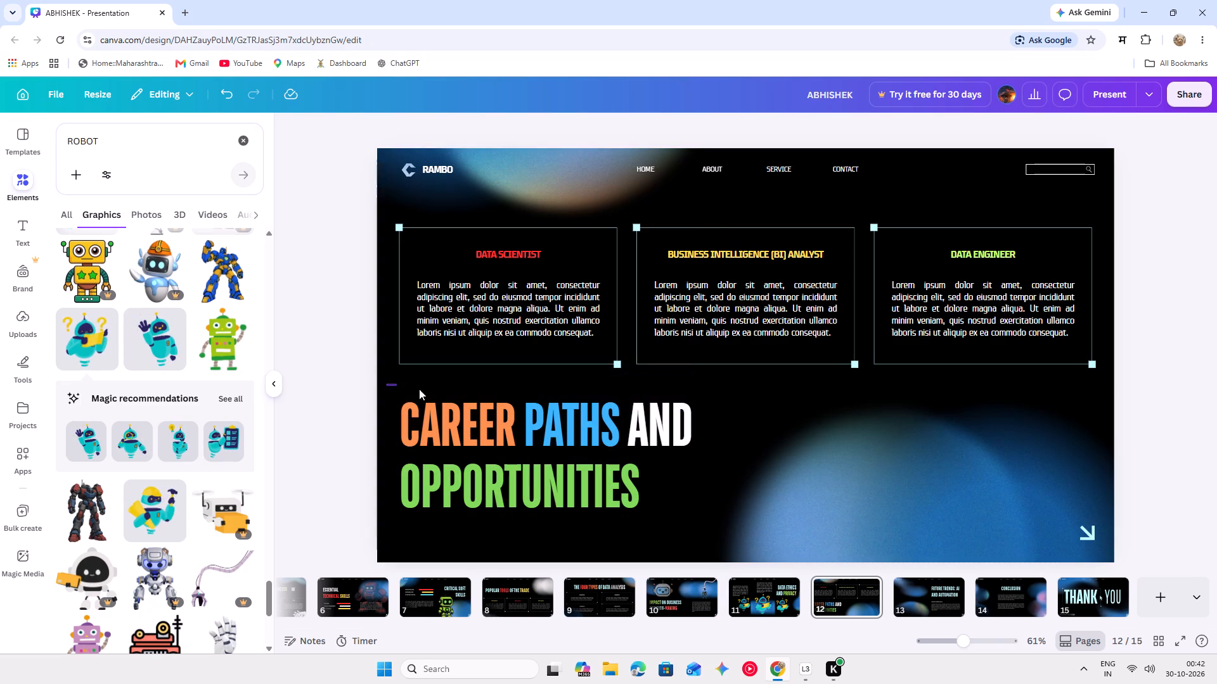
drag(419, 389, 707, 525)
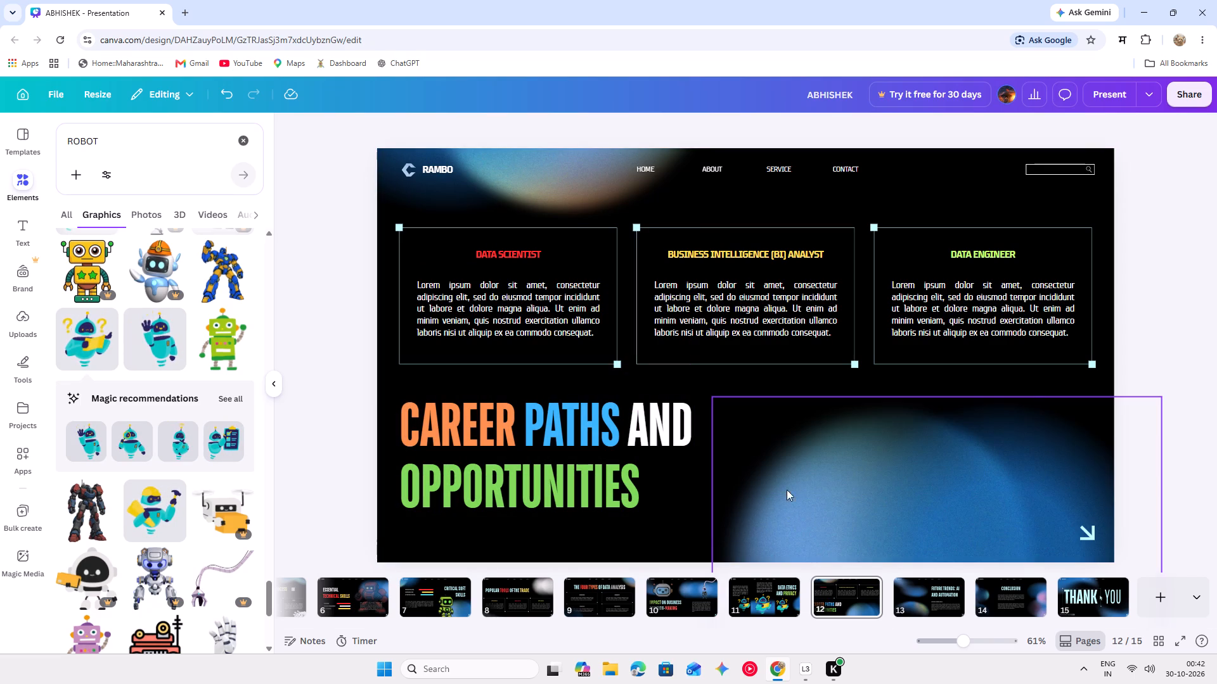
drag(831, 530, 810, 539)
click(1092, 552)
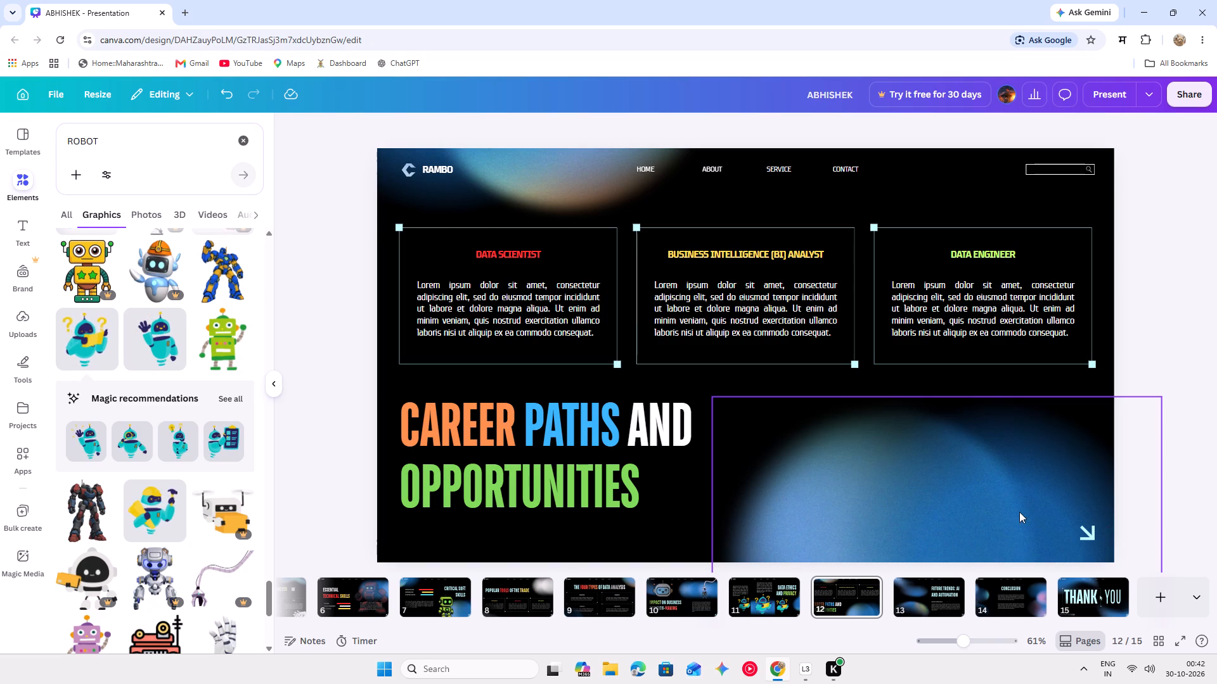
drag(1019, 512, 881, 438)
Lock the background of slide 12.
click(858, 198)
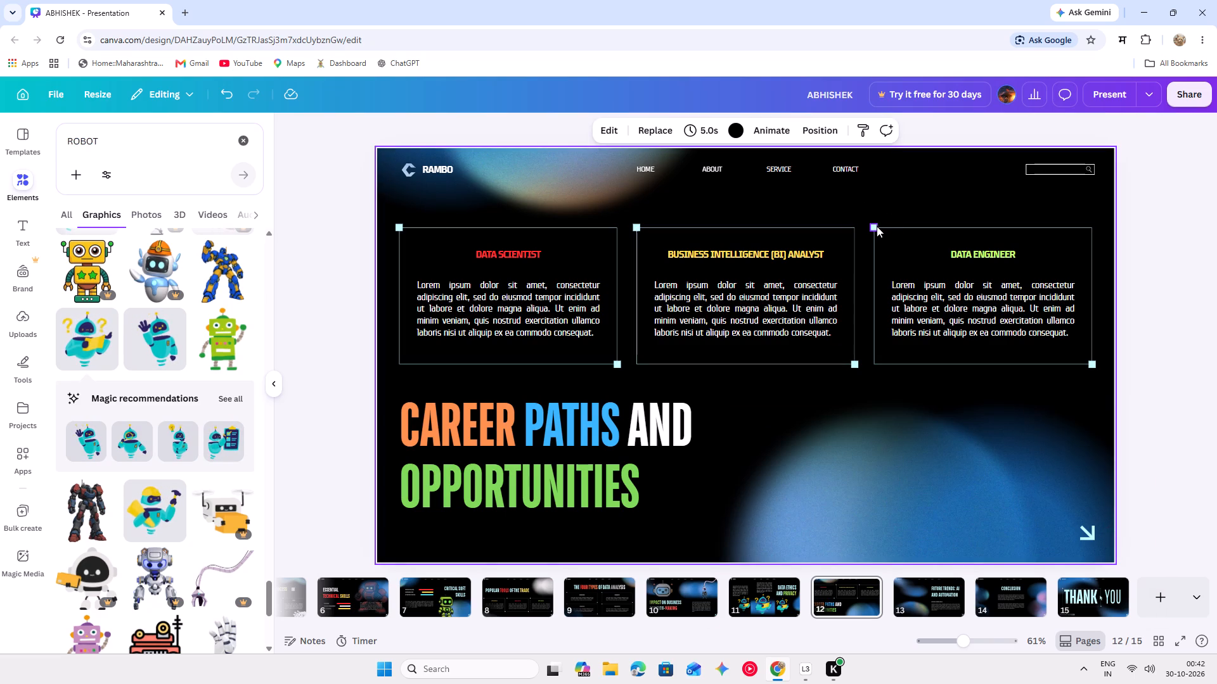
click(1092, 365)
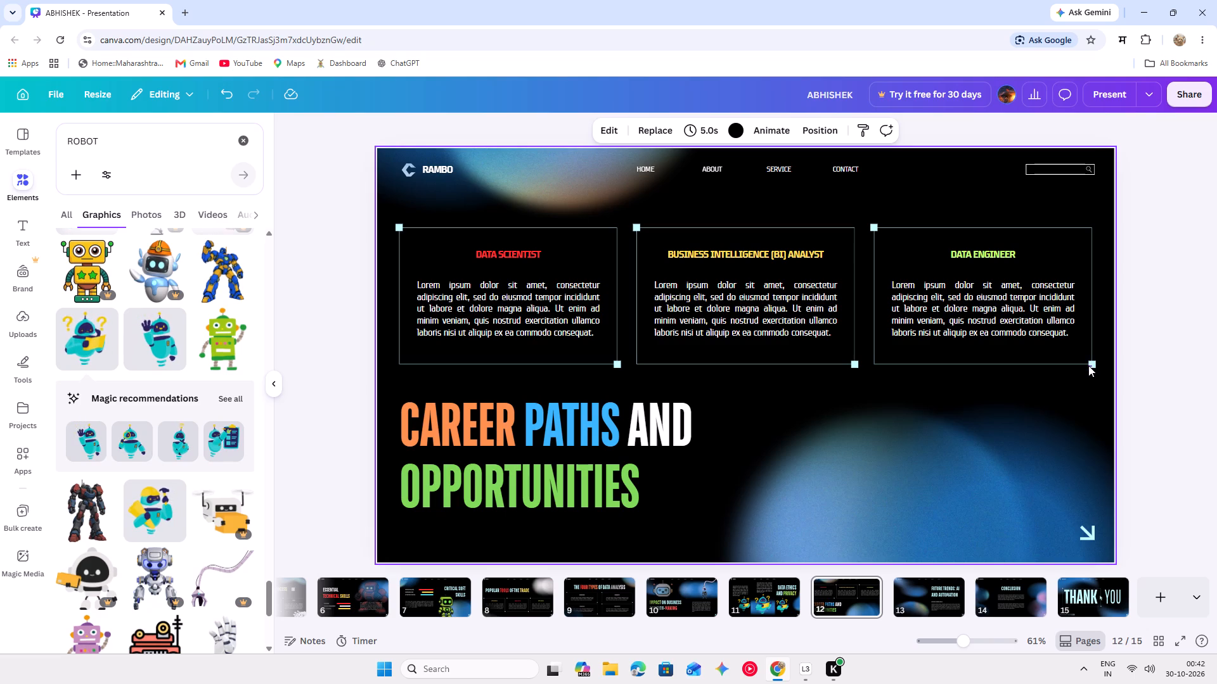
right_click(750, 182)
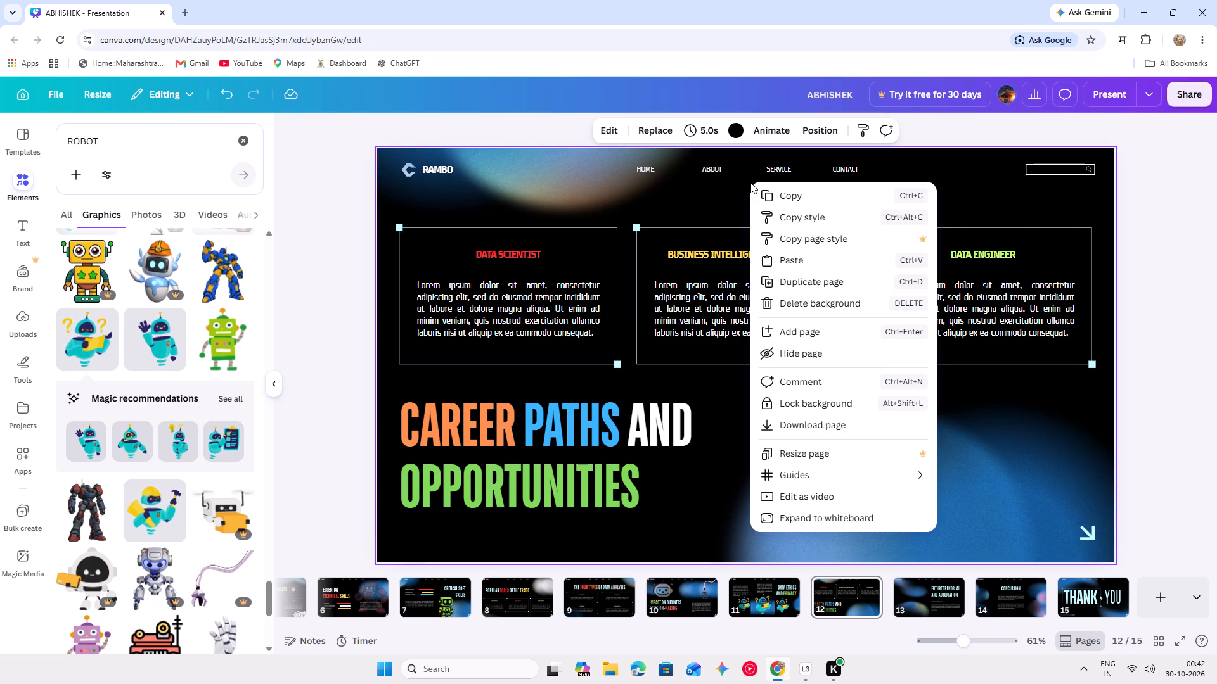
click(776, 403)
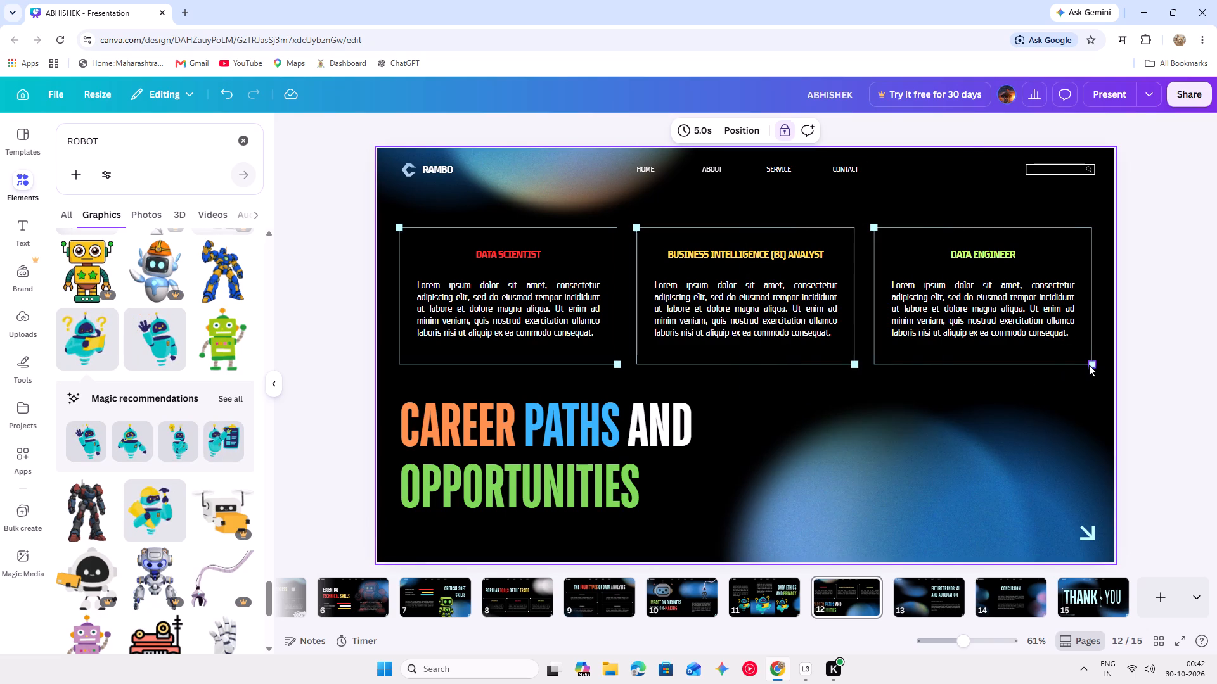
drag(1091, 364, 1086, 360)
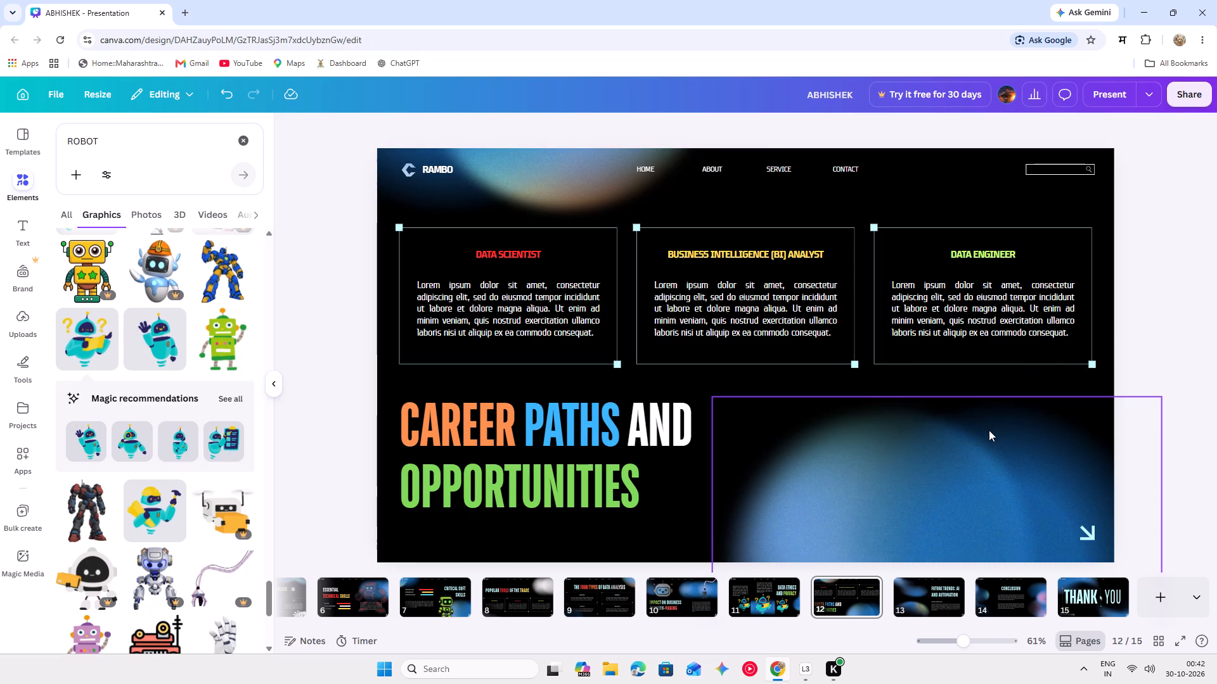
Select all elements on slide 12 and unlock them together.
click(989, 430)
key(ctrl+a)
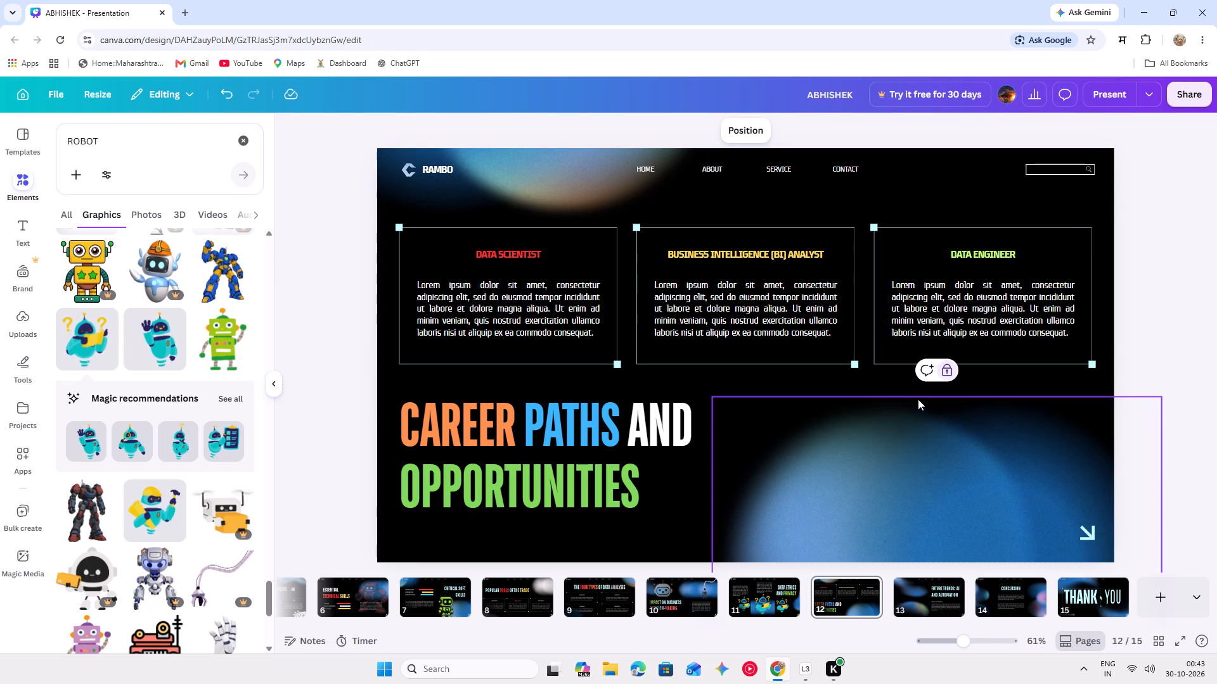
click(723, 160)
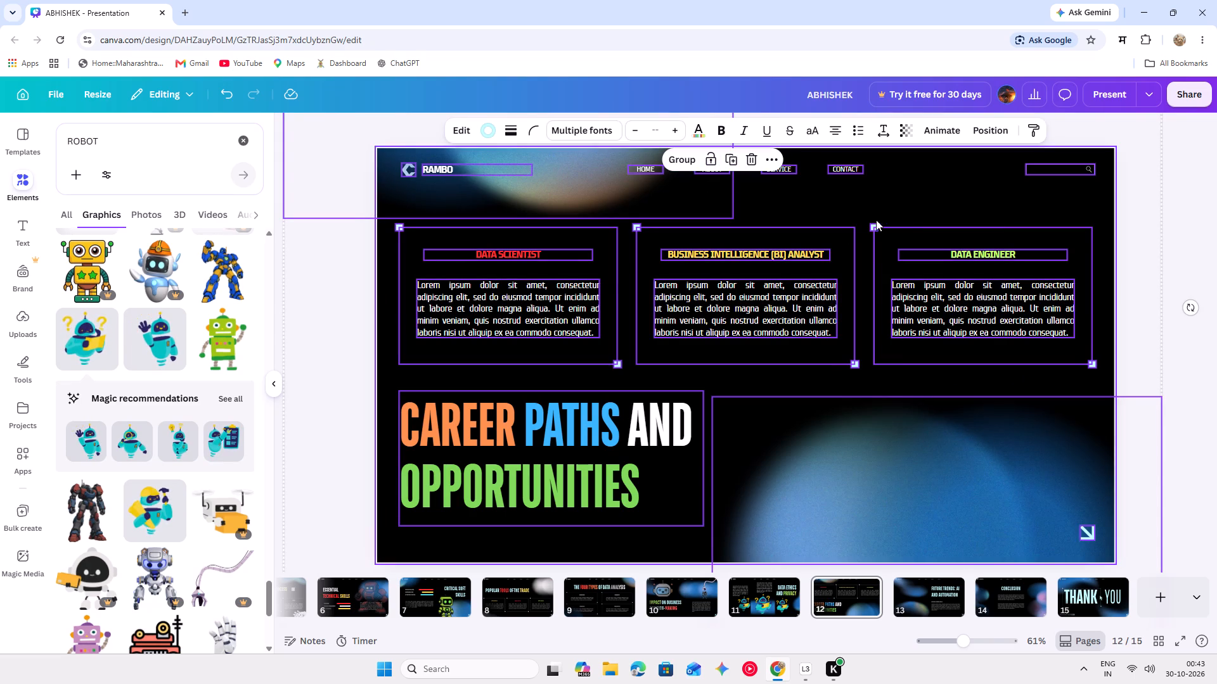
click(901, 213)
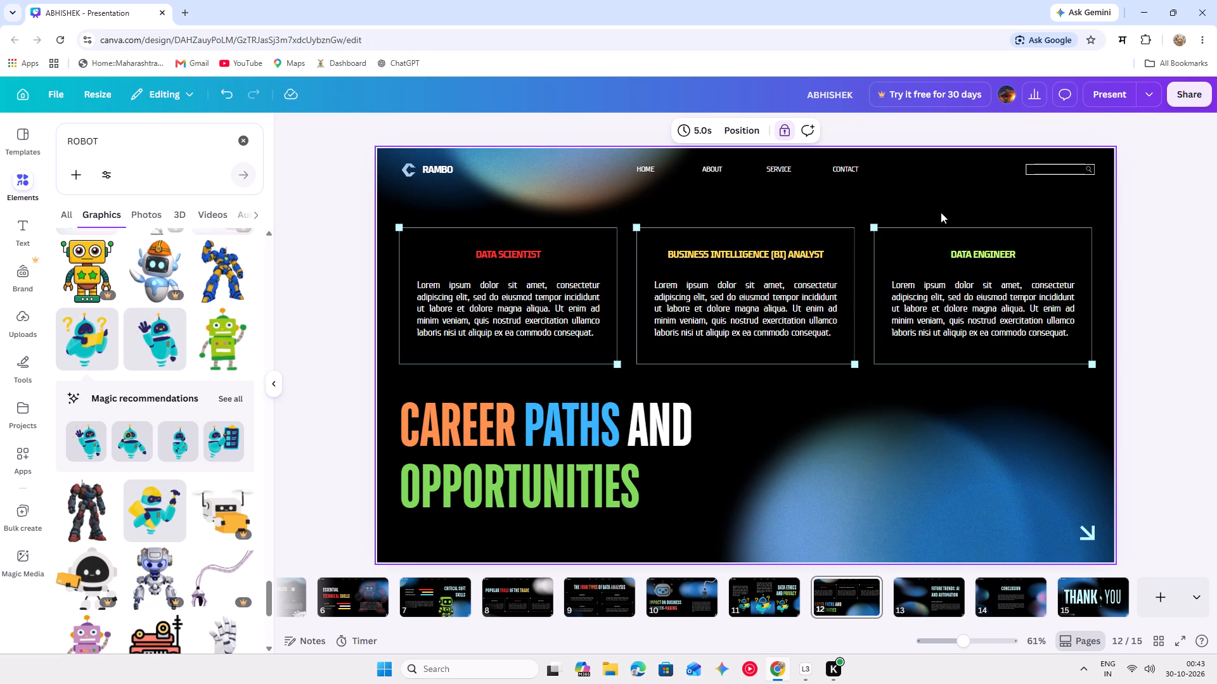
click(941, 212)
click(884, 189)
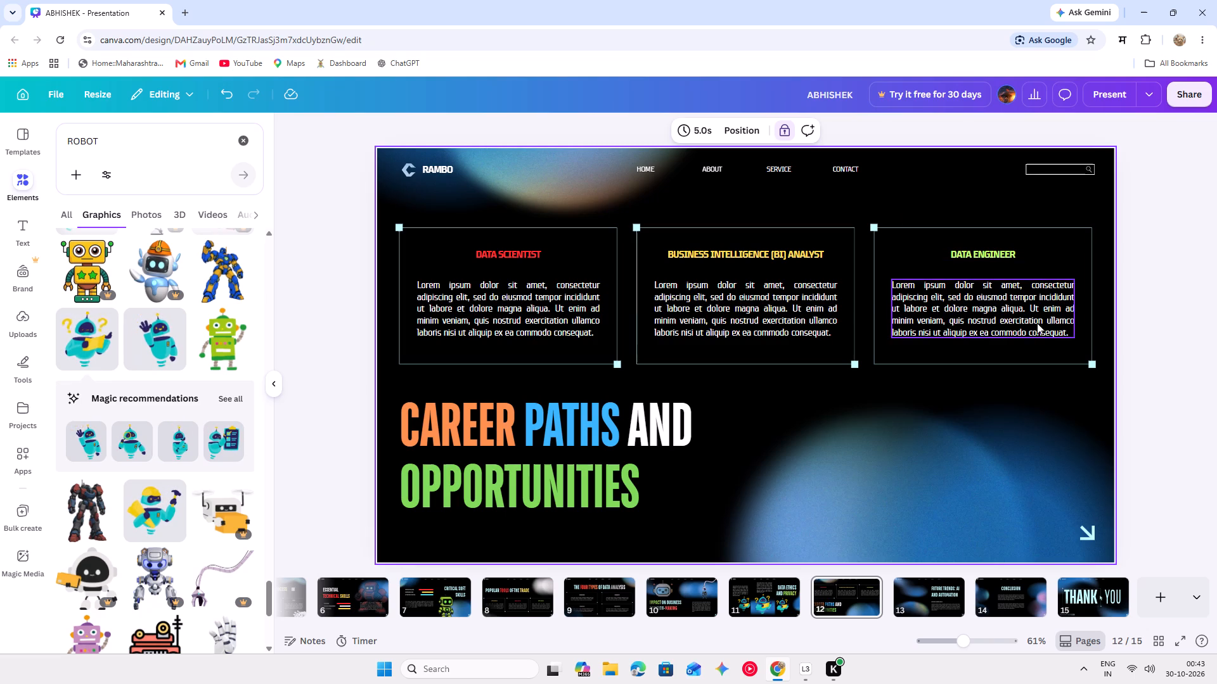
Nudge the body paragraph under DATA ENGINEER slightly left and the one under DATA SCIENTIST slightly up and left.
click(1137, 351)
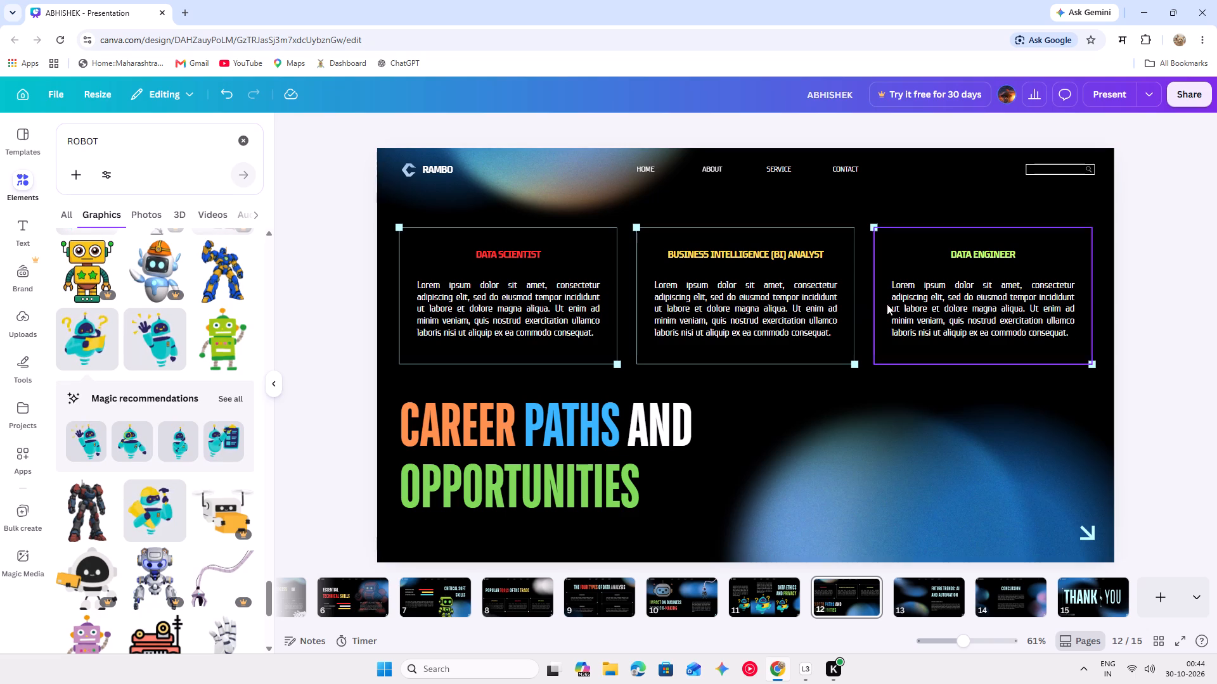
click(934, 332)
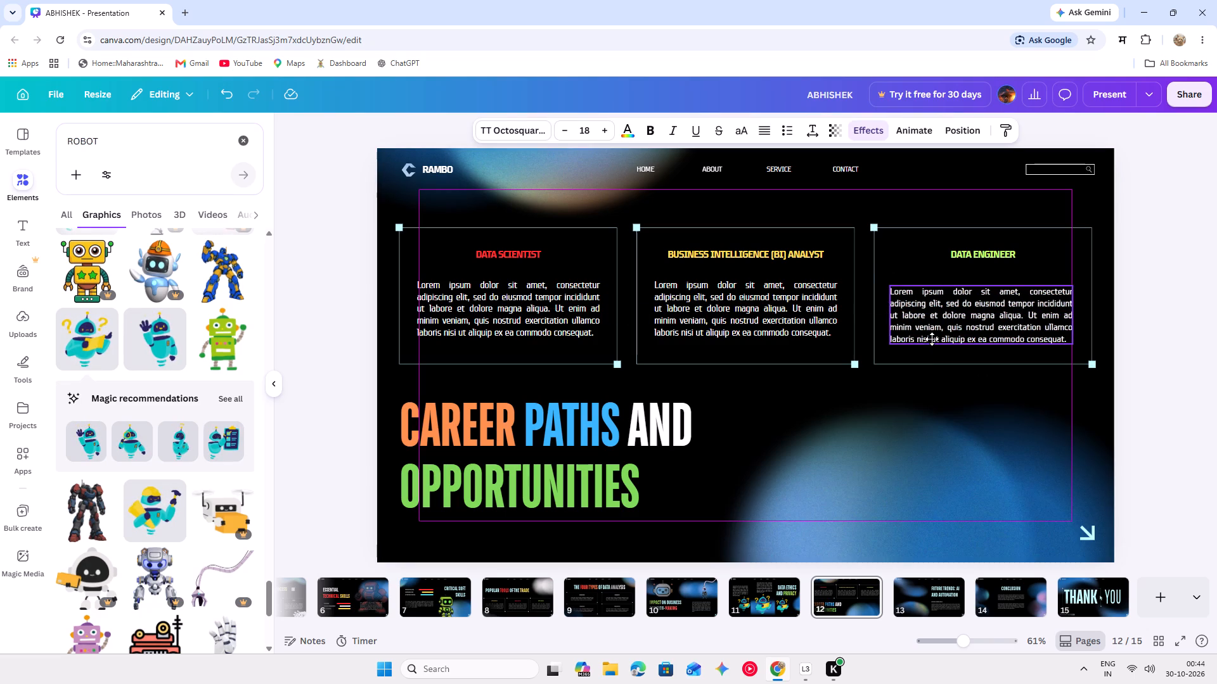
click(825, 329)
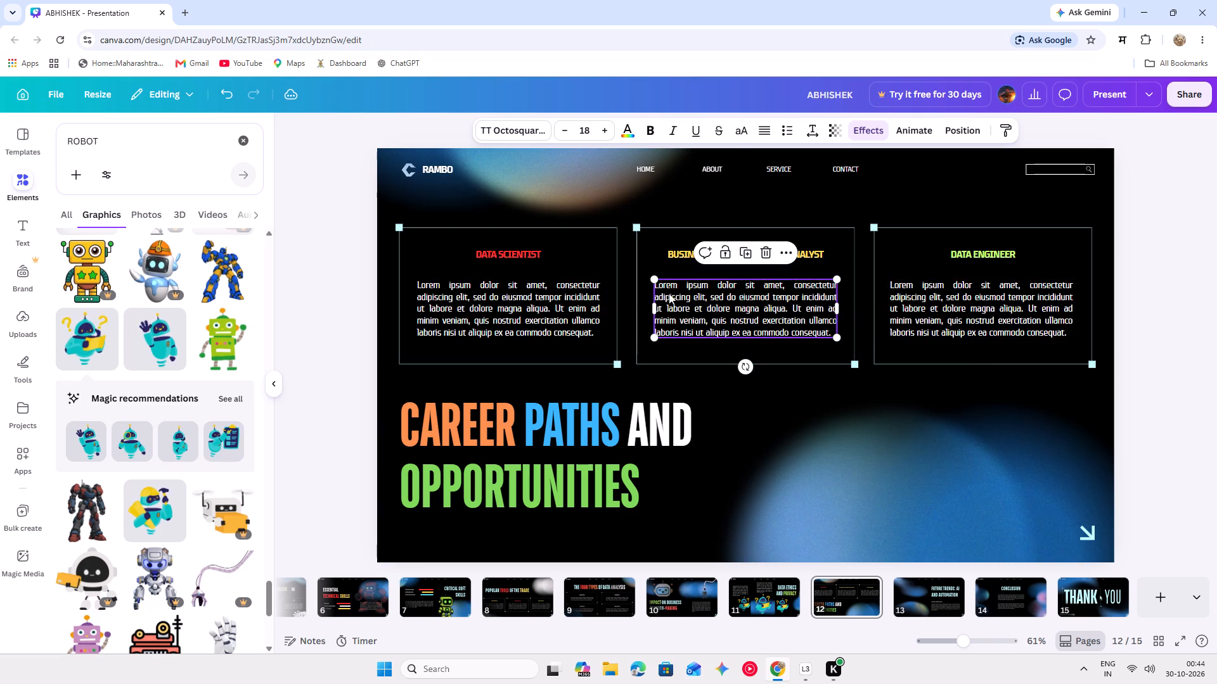
click(591, 301)
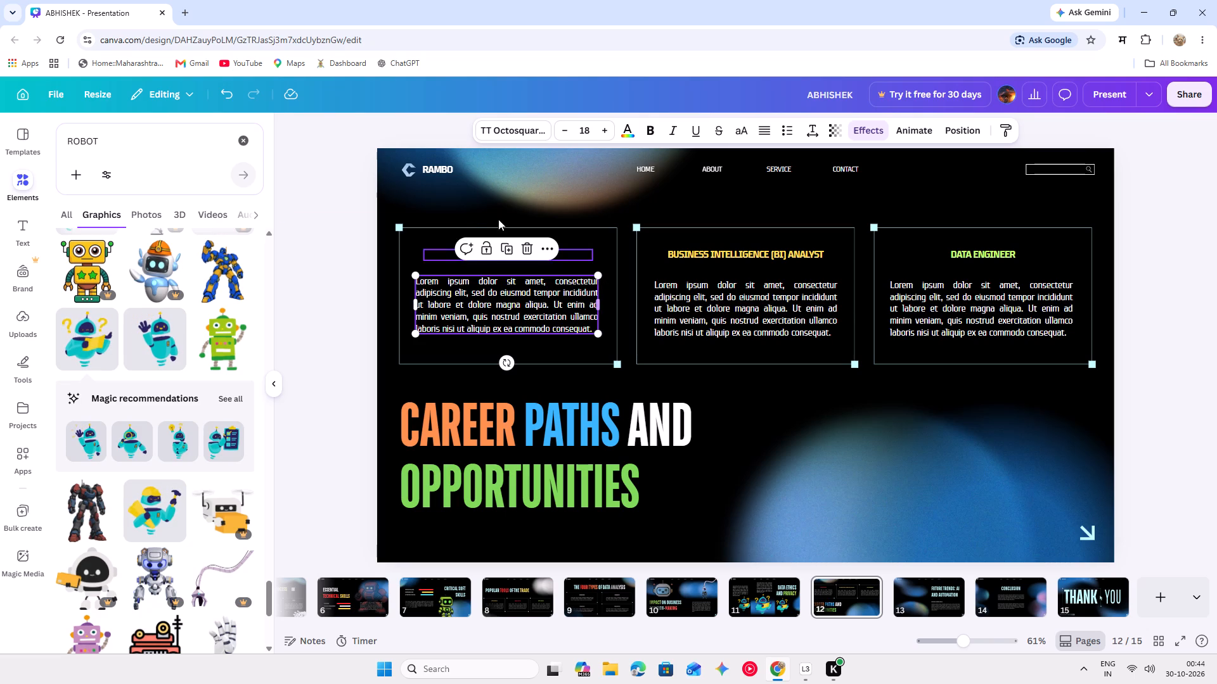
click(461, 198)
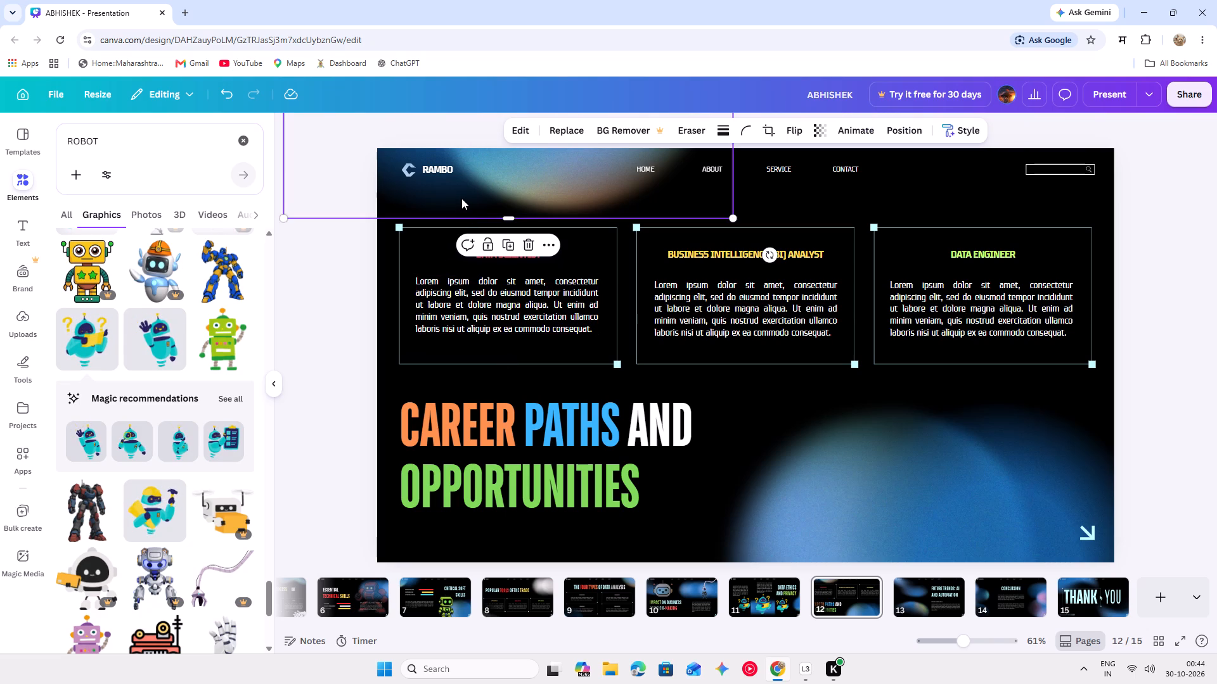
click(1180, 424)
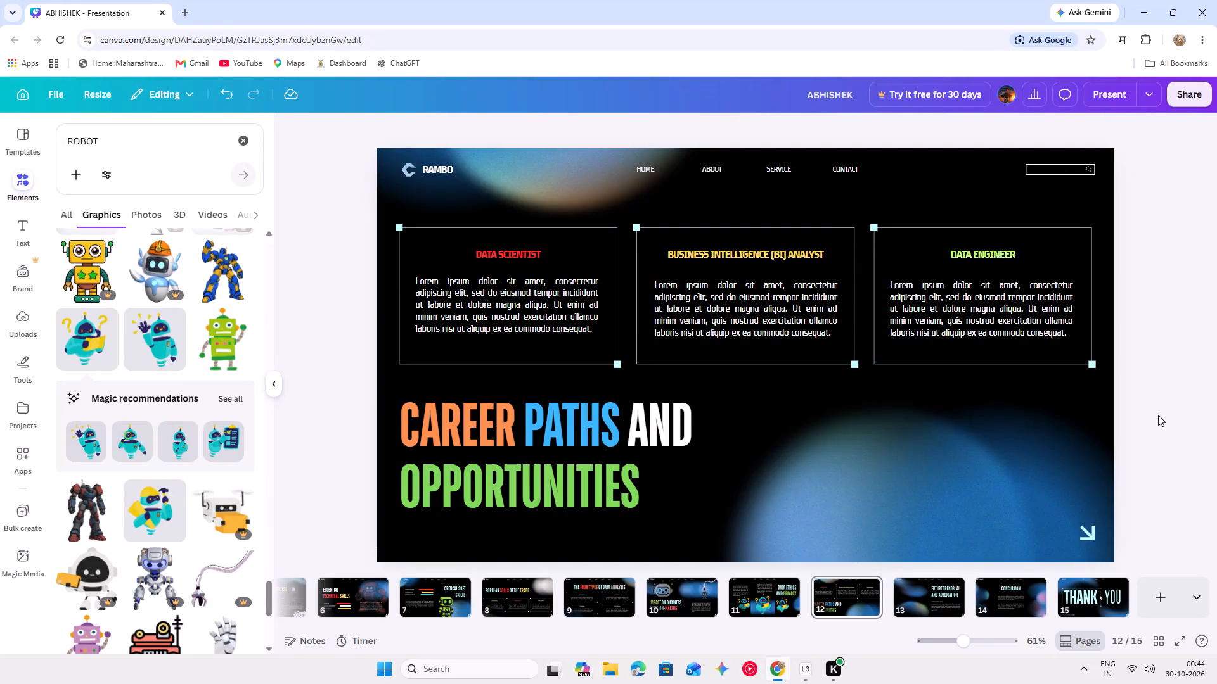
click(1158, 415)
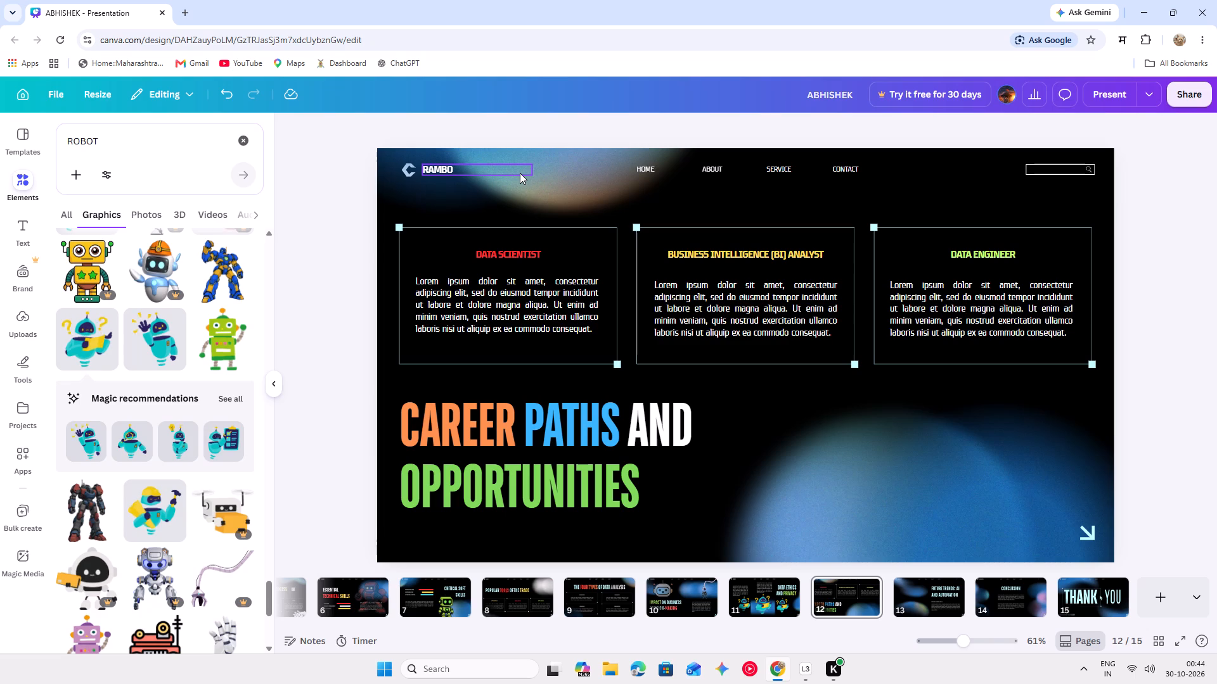
Shift the blue glow in slide 12's lower-right corner slightly down and to the right.
click(744, 398)
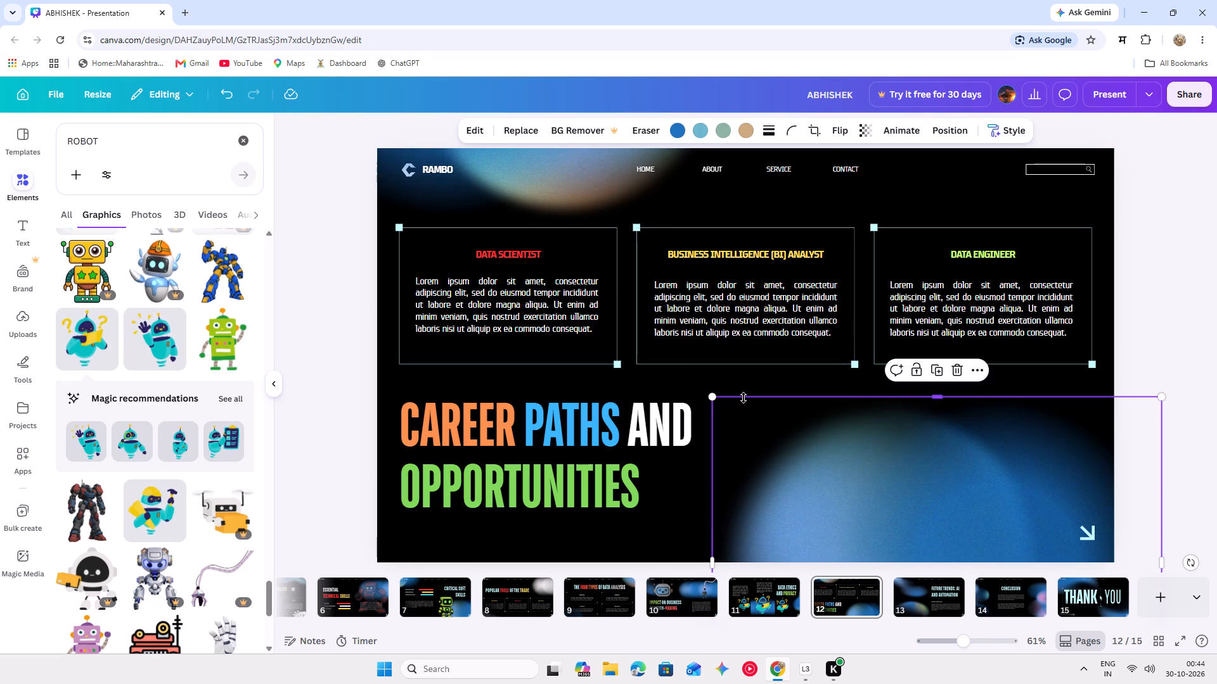
drag(798, 453, 837, 481)
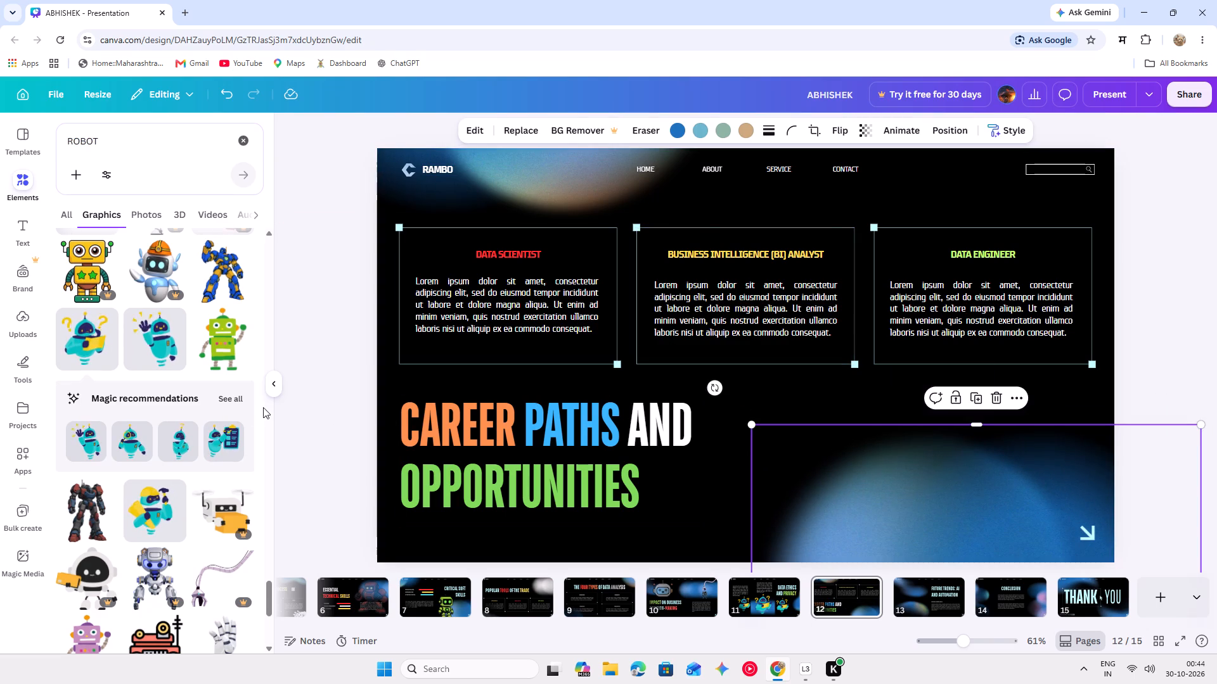
Add the animated orange-and-purple robotic arm from the ROBOT graphics results to slide 12.
scroll(236, 402, down, 4)
scroll(230, 380, up, 3)
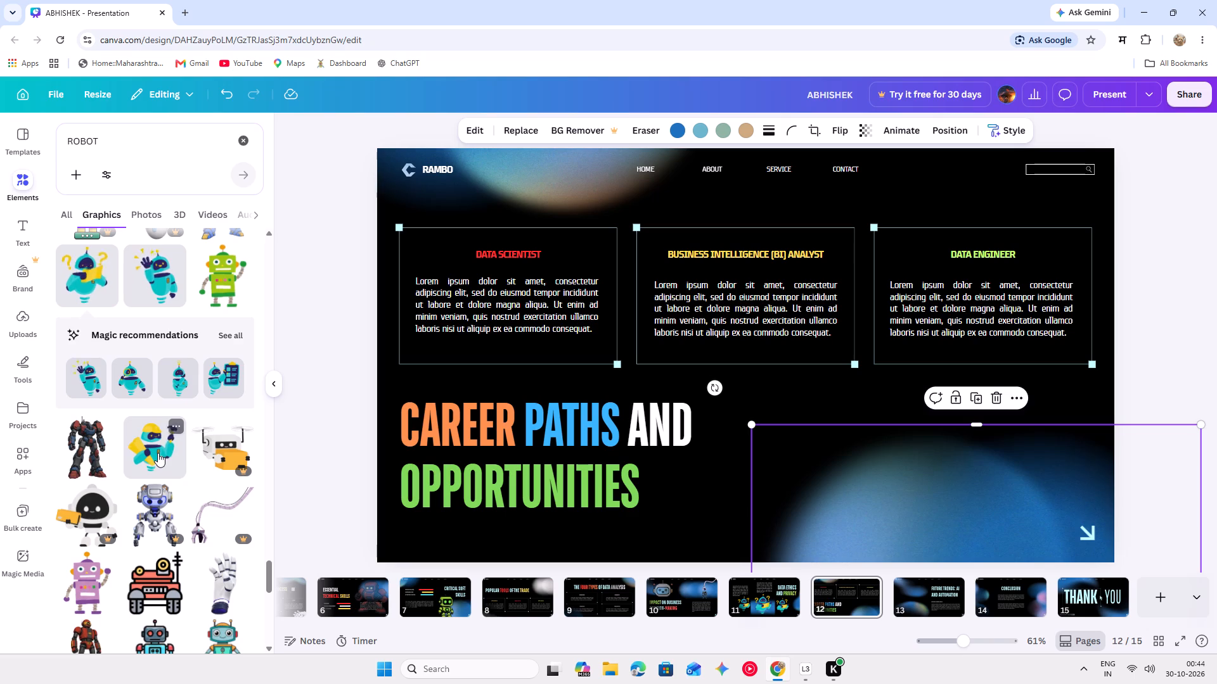
scroll(158, 453, down, 3)
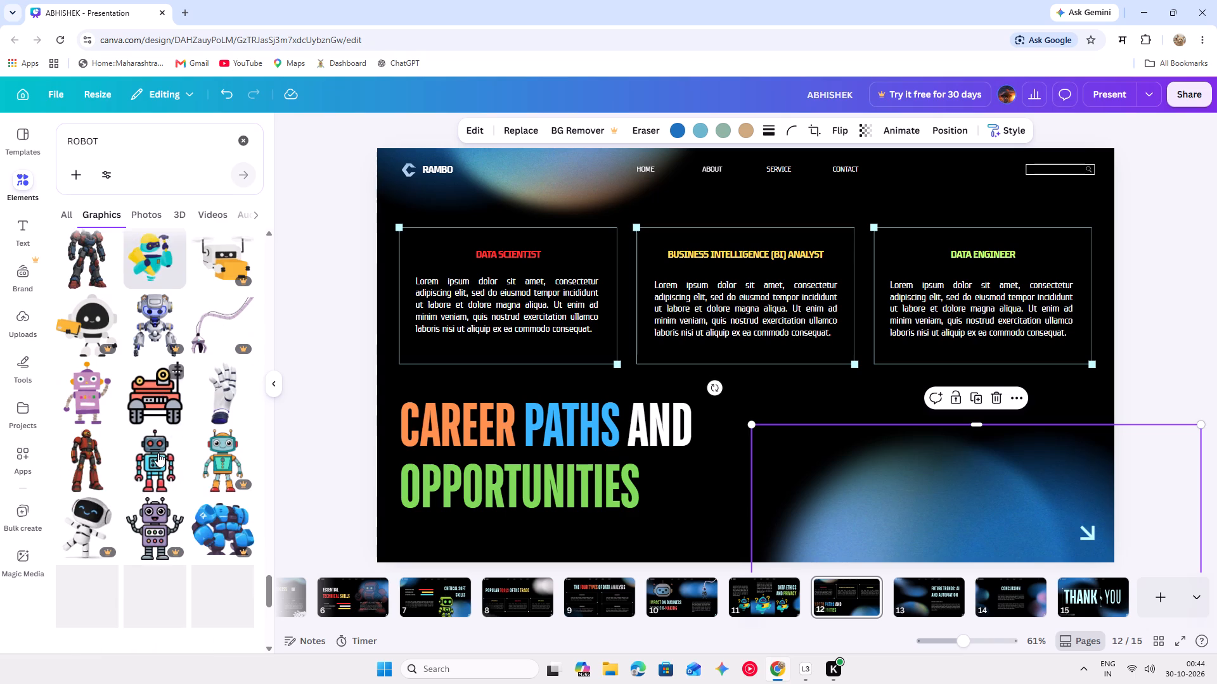
scroll(158, 453, down, 3)
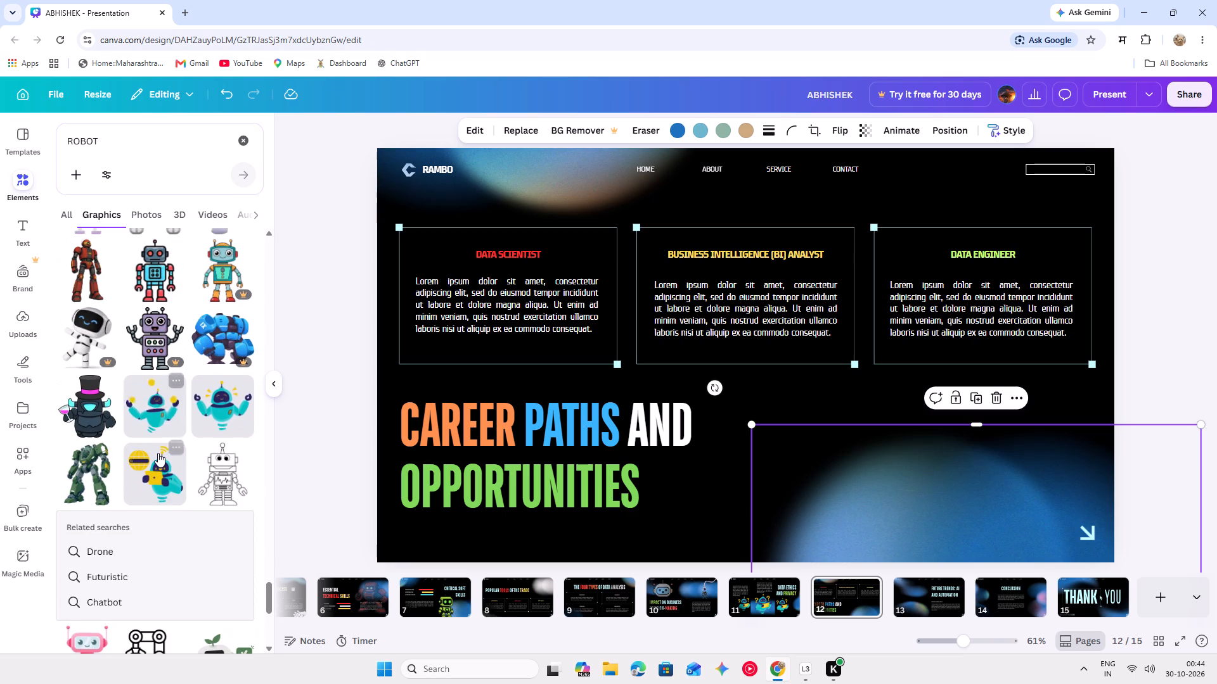
scroll(158, 453, down, 2)
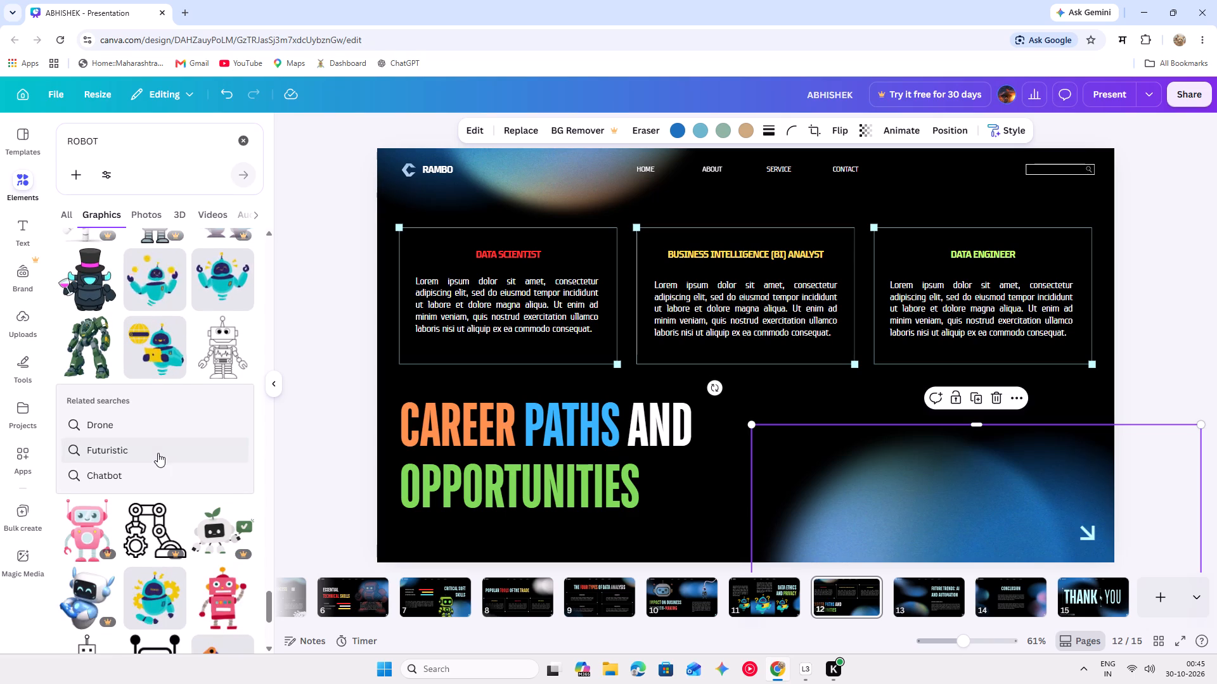
scroll(158, 453, down, 3)
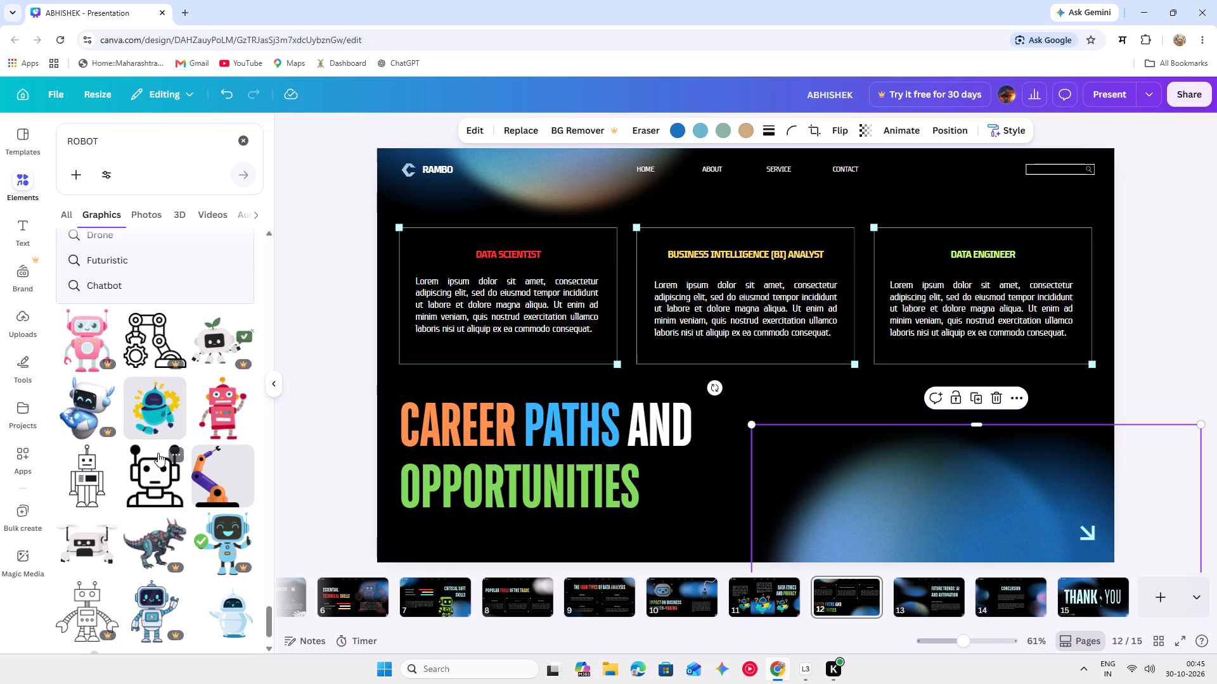
scroll(158, 453, down, 1)
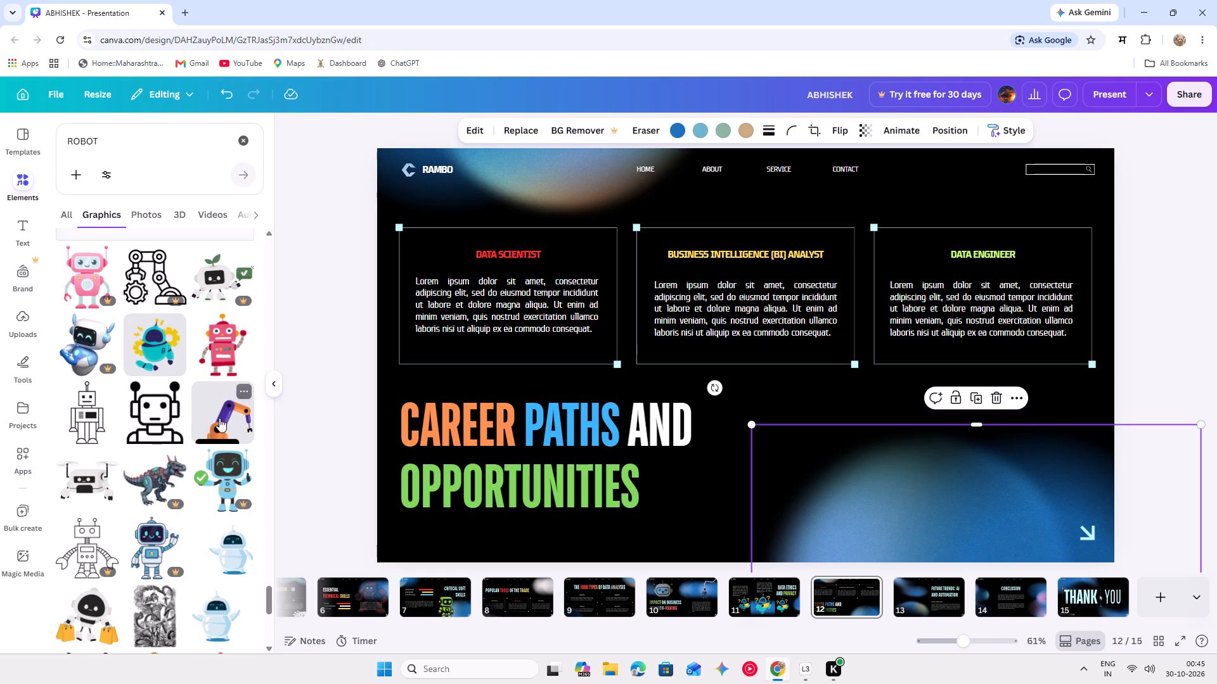
drag(219, 418, 712, 256)
drag(925, 468, 936, 464)
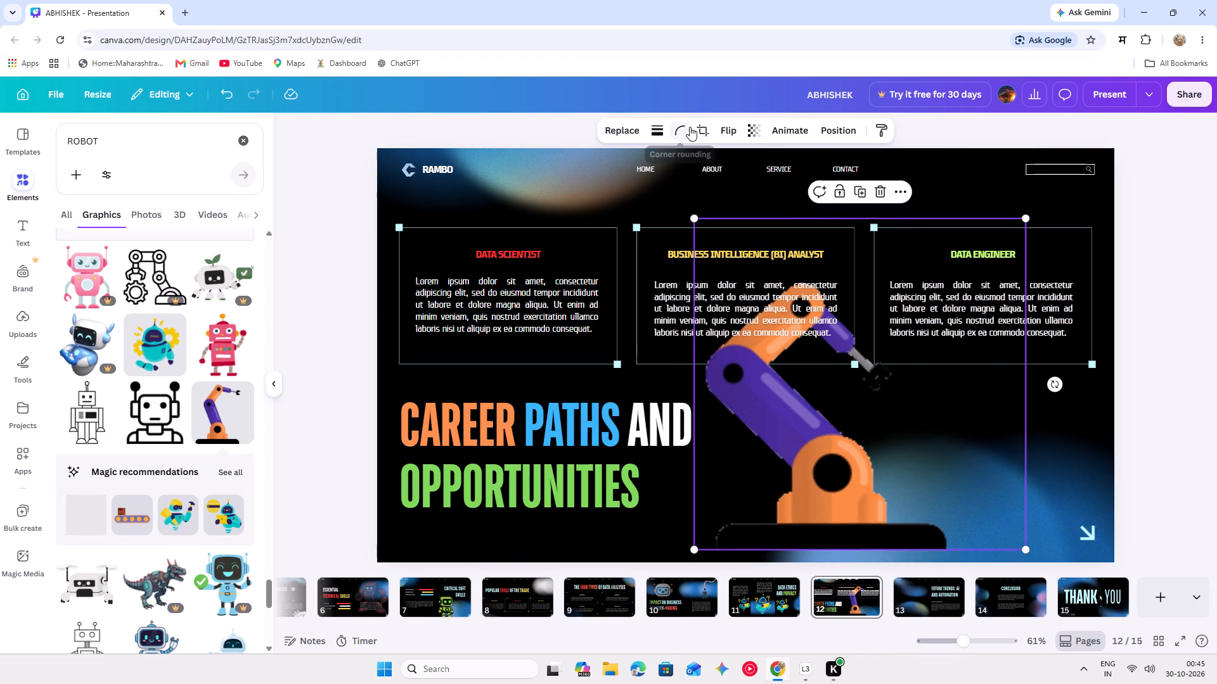
Flip the robotic arm horizontally so it reaches towards the slide's title.
click(734, 134)
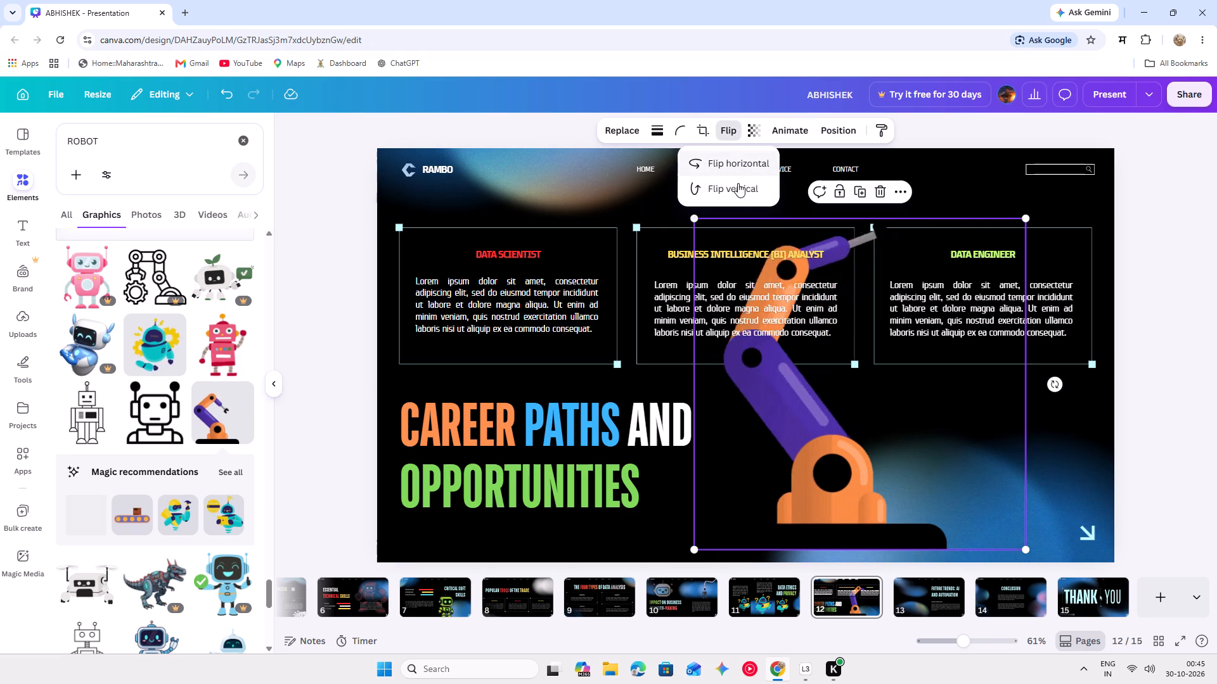
click(738, 188)
click(738, 188)
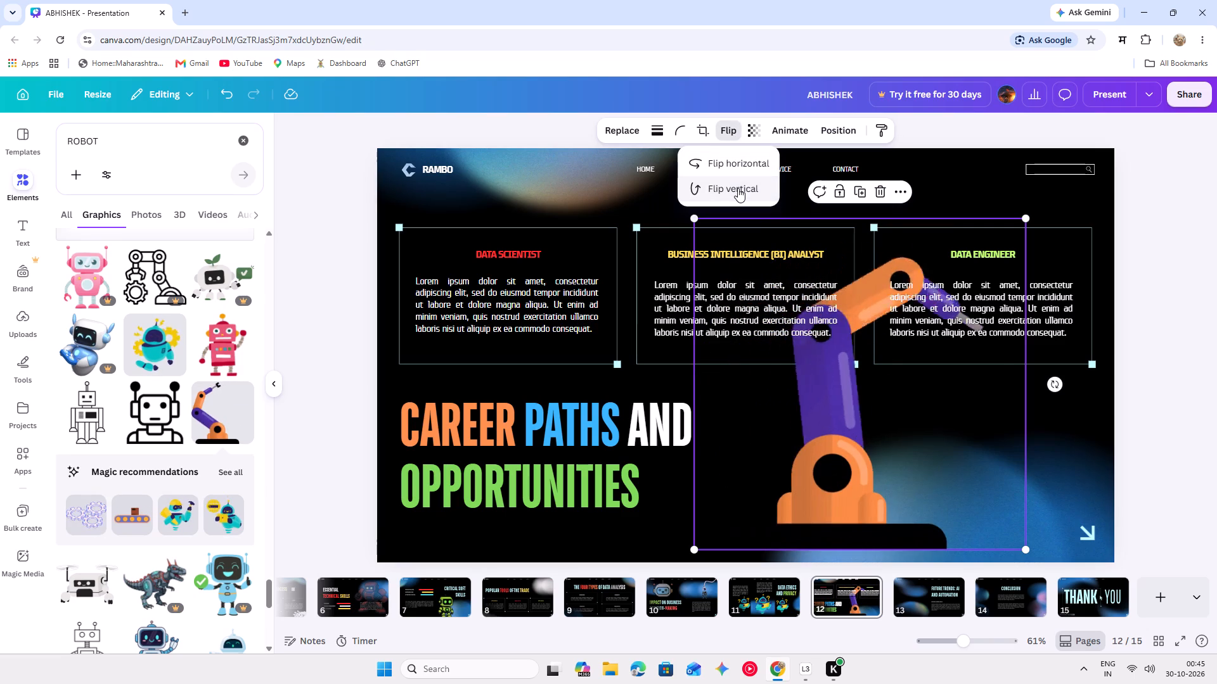
click(738, 168)
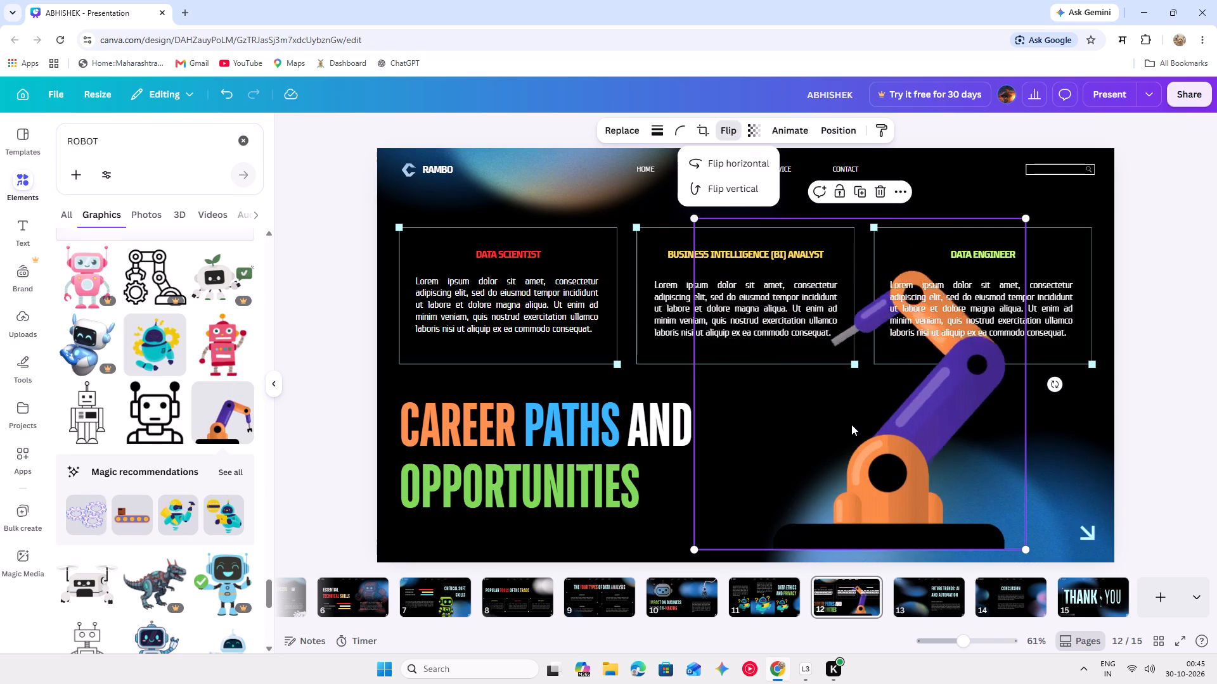
Shrink the robotic arm and place it at the slide's bottom edge, below the DATA ENGINEER box and beside the corner arrow.
drag(842, 450, 898, 461)
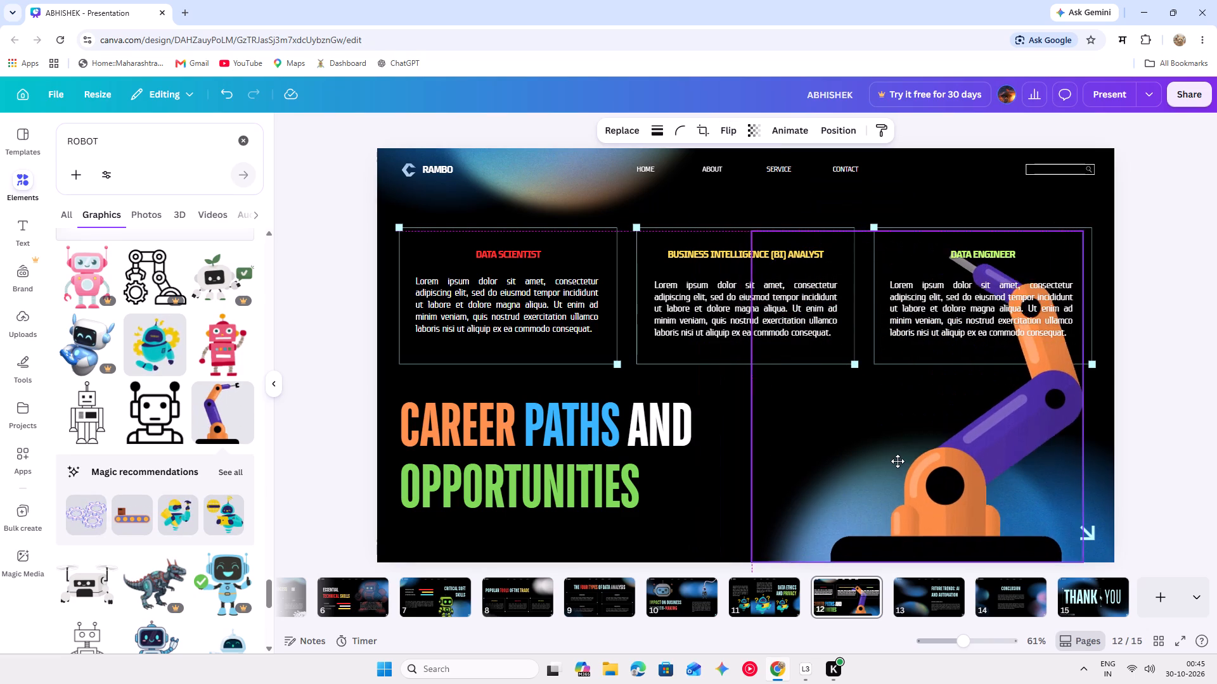
drag(898, 461, 886, 461)
drag(1068, 229, 924, 339)
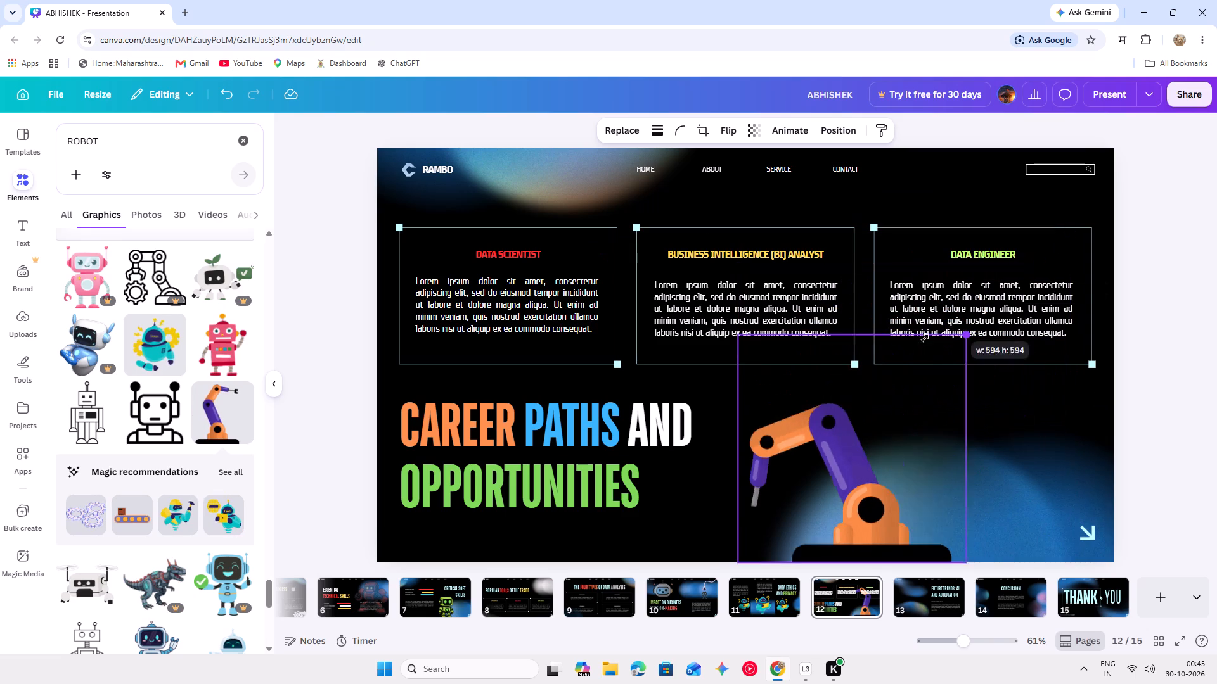
drag(924, 339, 889, 365)
drag(865, 478, 1005, 485)
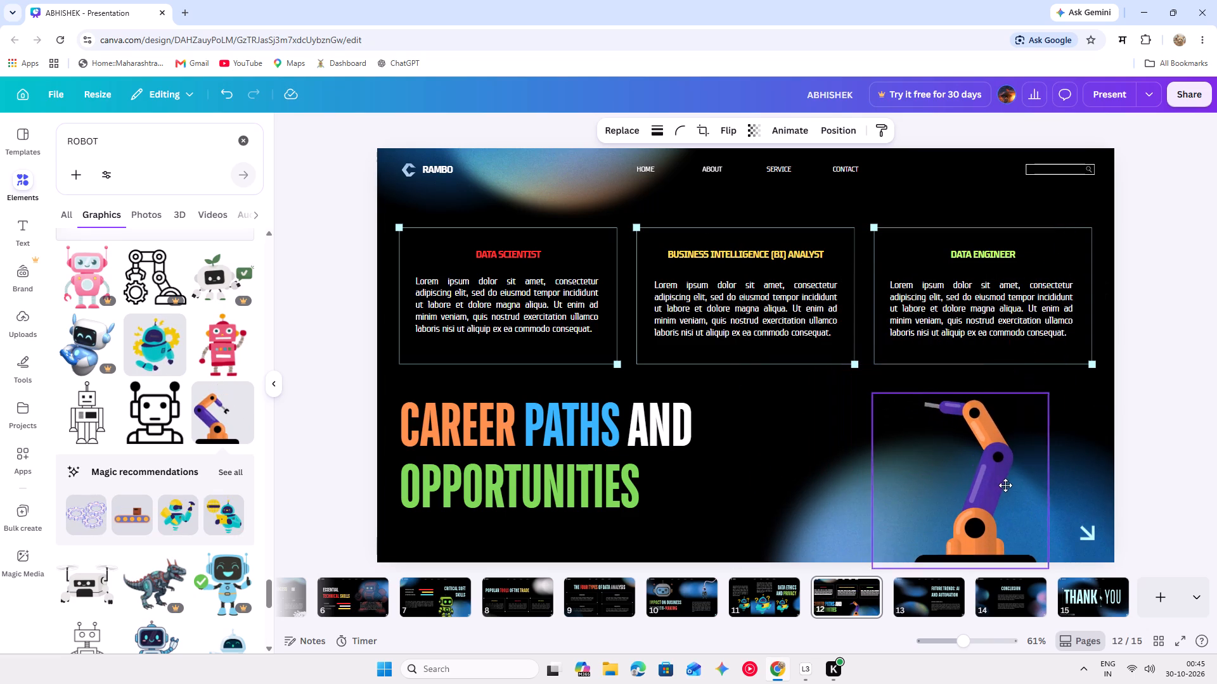
drag(1005, 485, 1024, 476)
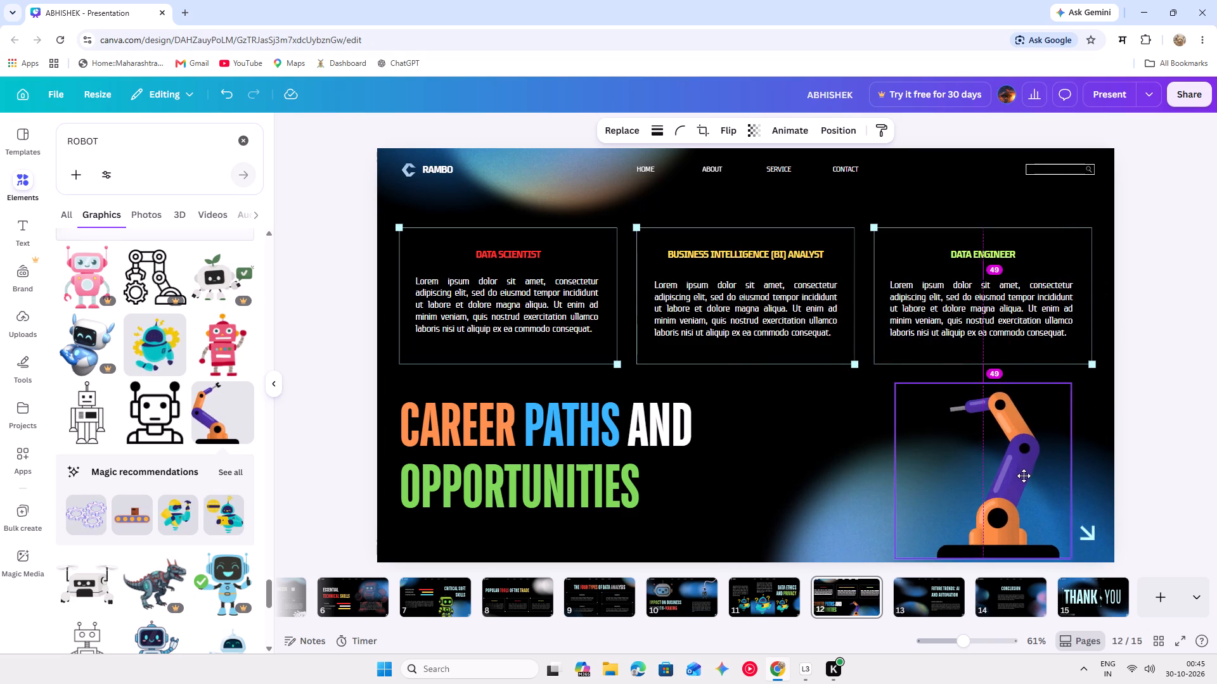
drag(1024, 476, 1024, 479)
click(994, 496)
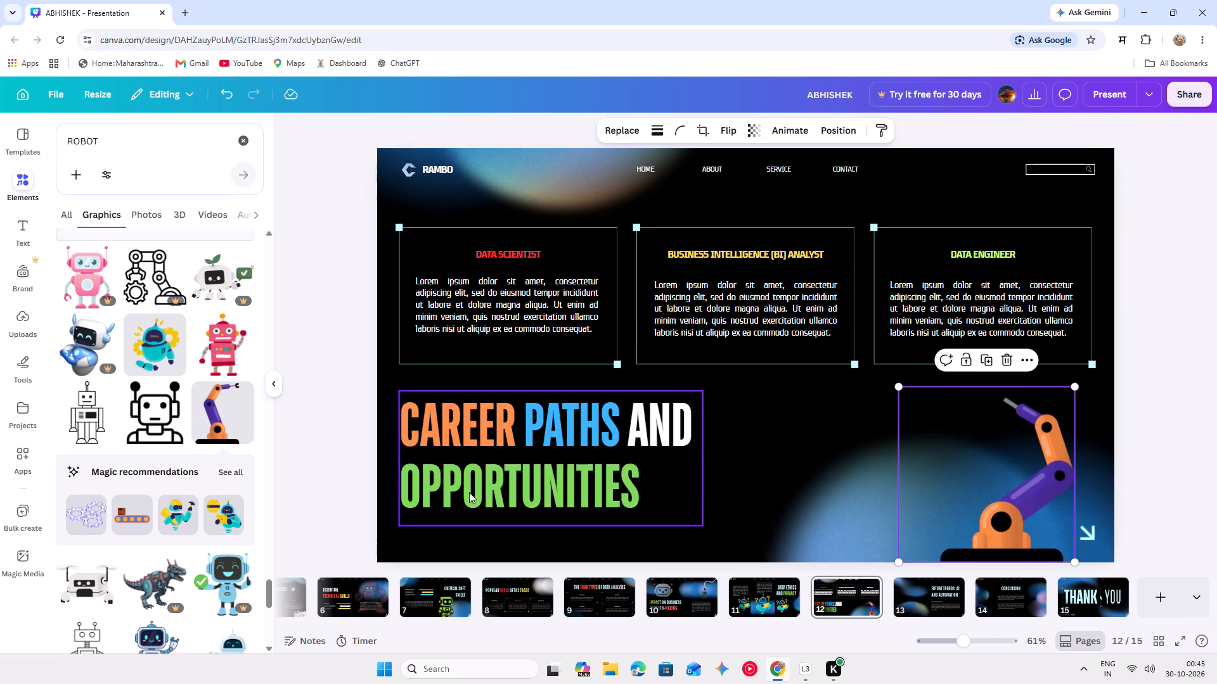
Add the white robot with raised arms from the ROBOT graphics to slide 12, between the title and the robotic arm.
scroll(170, 397, up, 3)
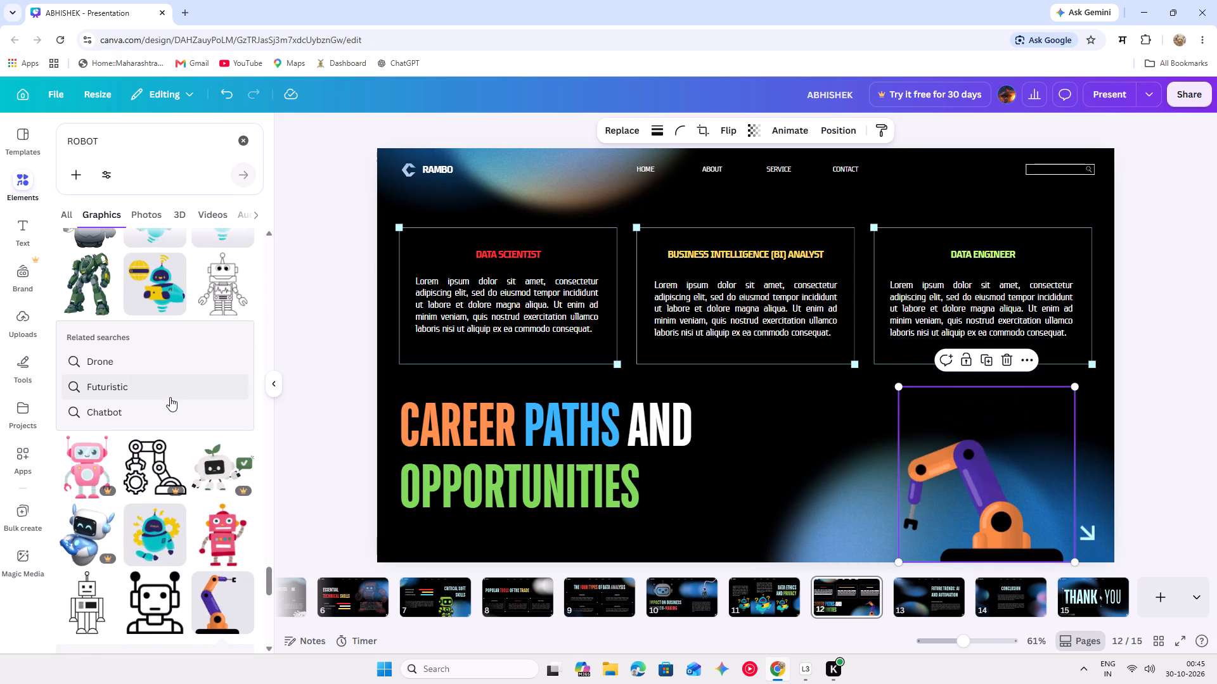
scroll(170, 397, up, 1)
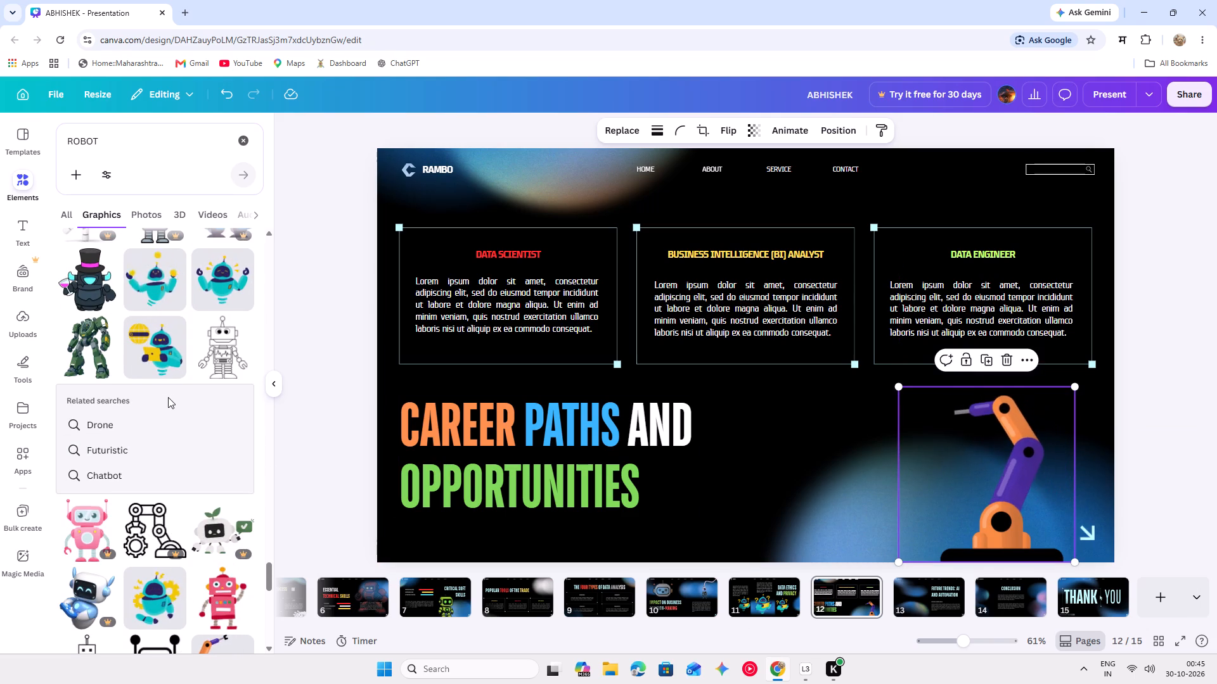
scroll(47, 432, up, 1)
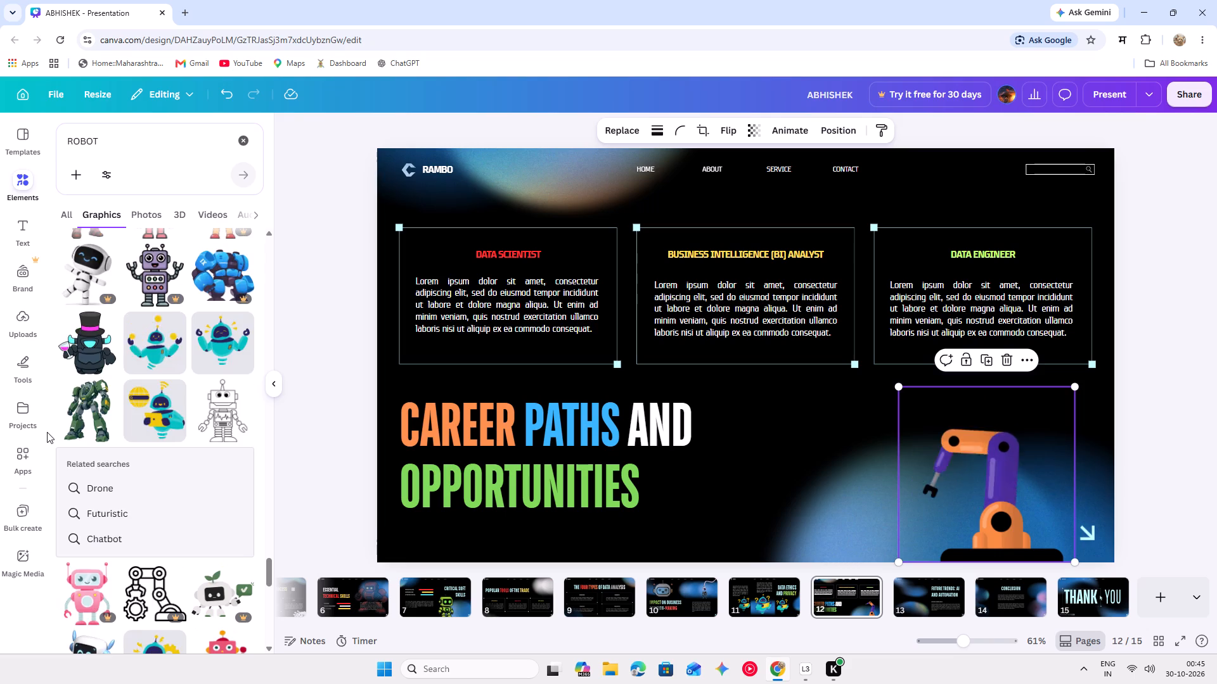
scroll(47, 432, up, 3)
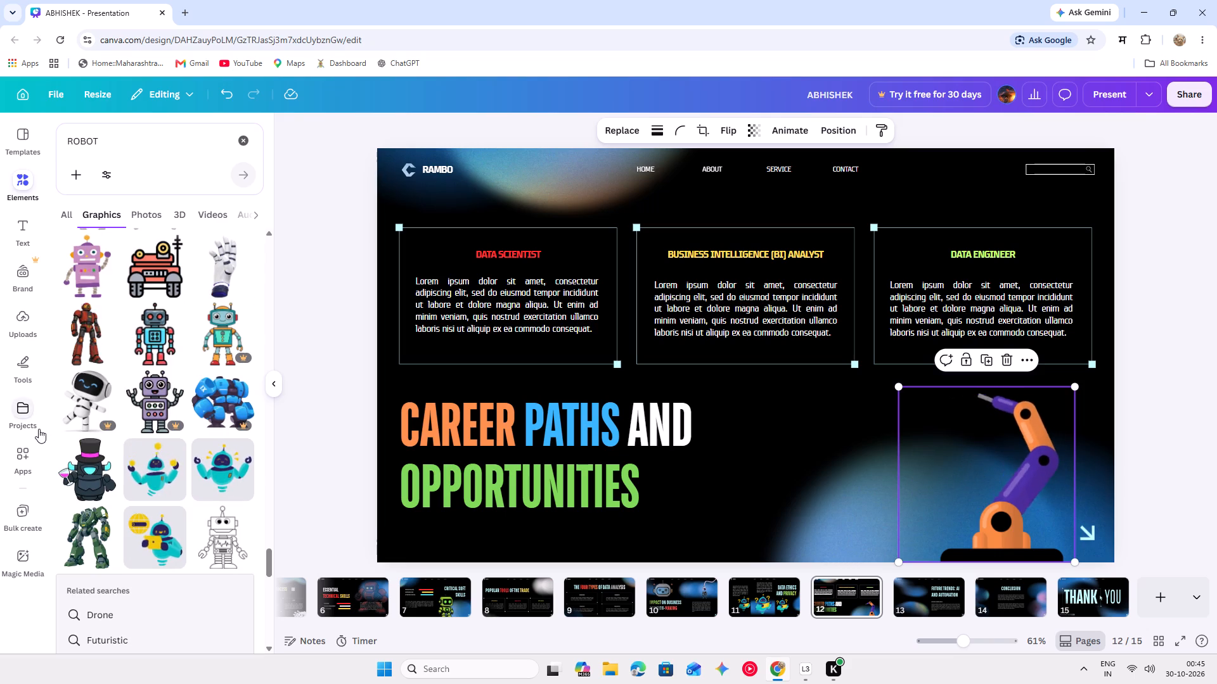
scroll(137, 319, up, 3)
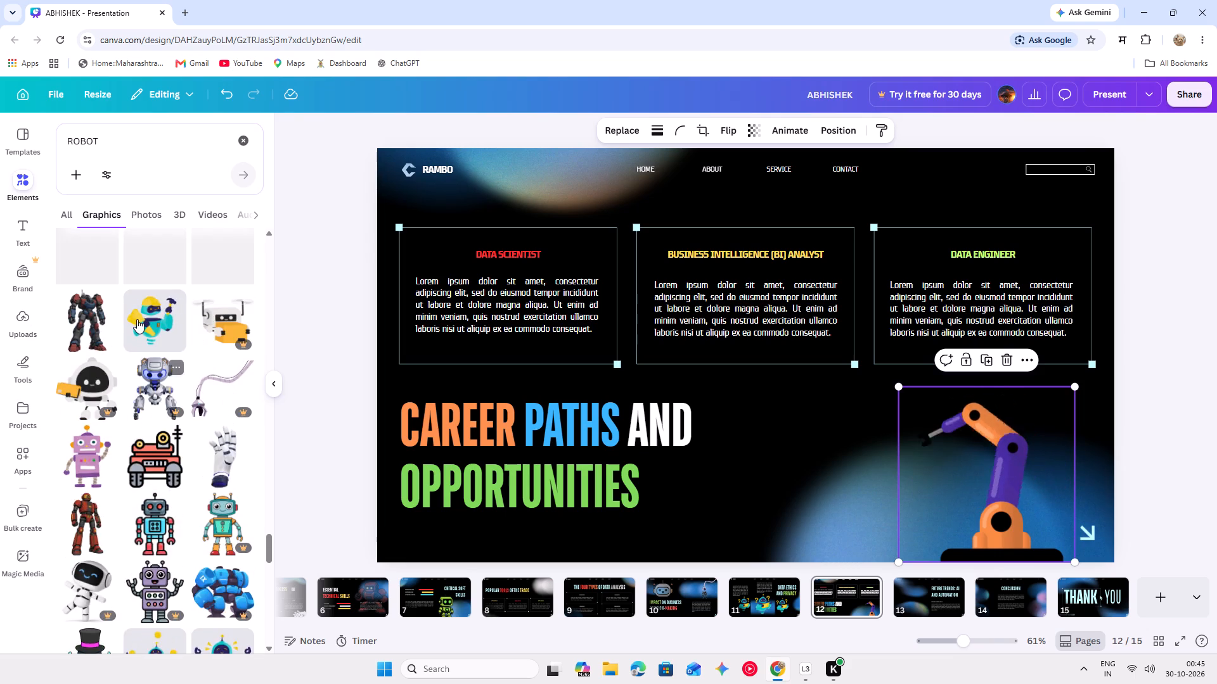
scroll(120, 357, up, 1)
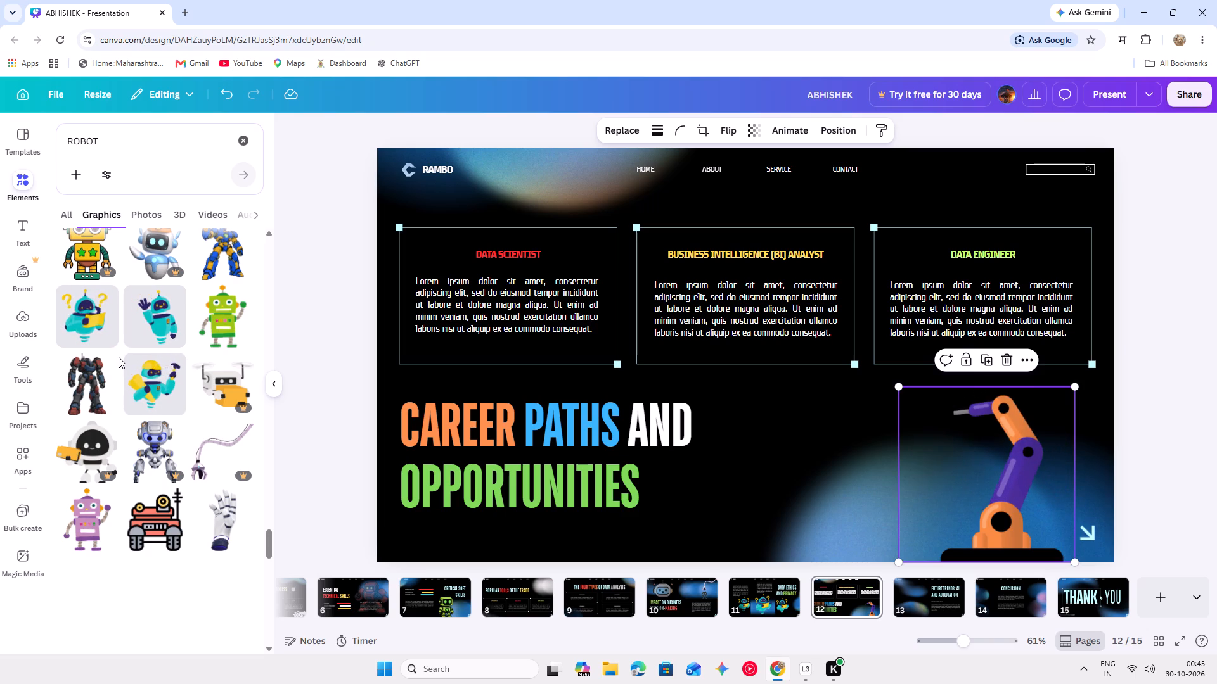
scroll(119, 357, up, 5)
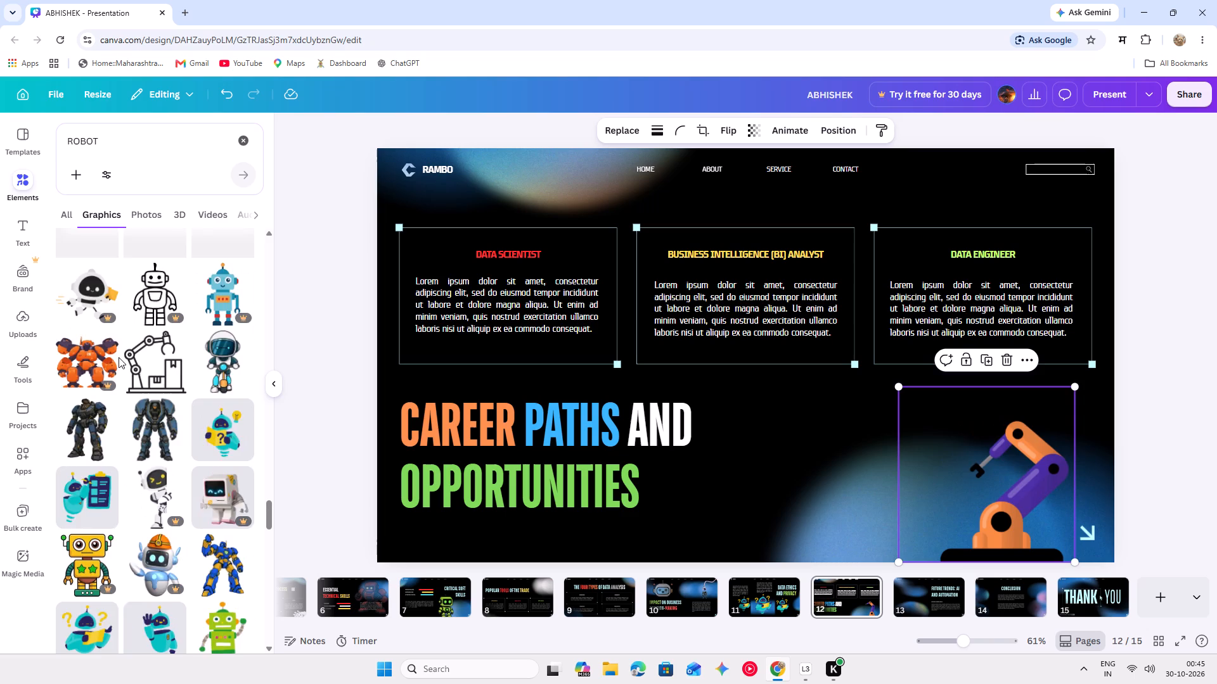
scroll(119, 357, up, 1)
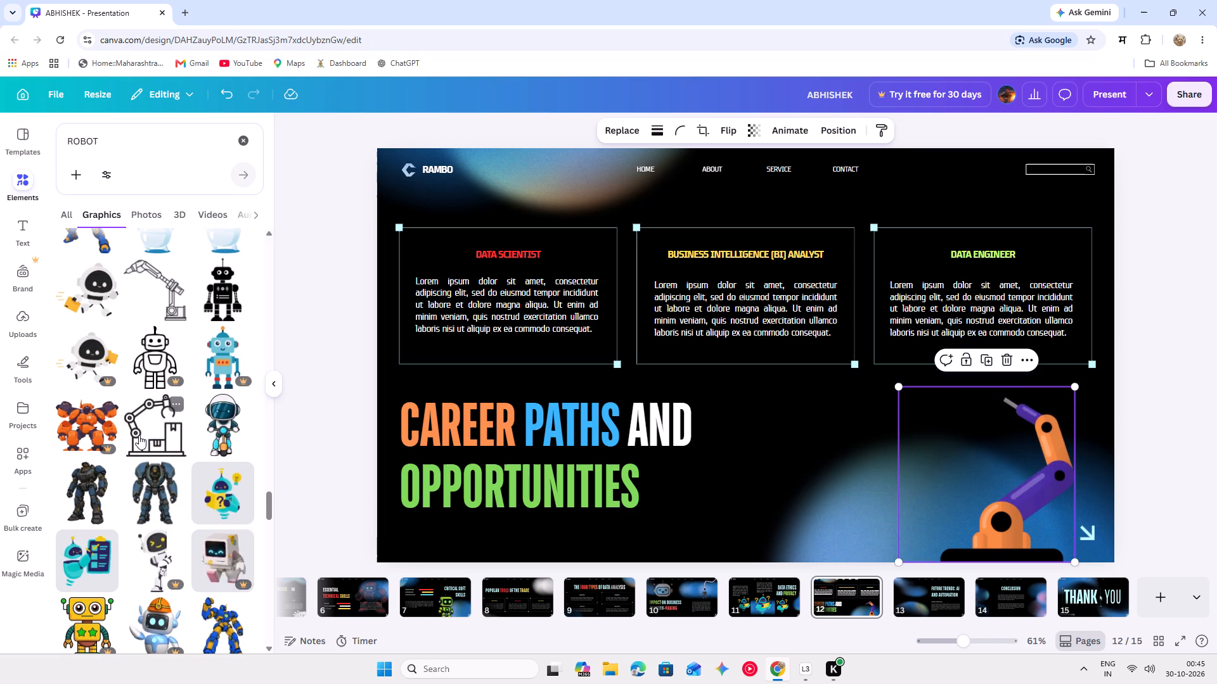
scroll(138, 435, up, 3)
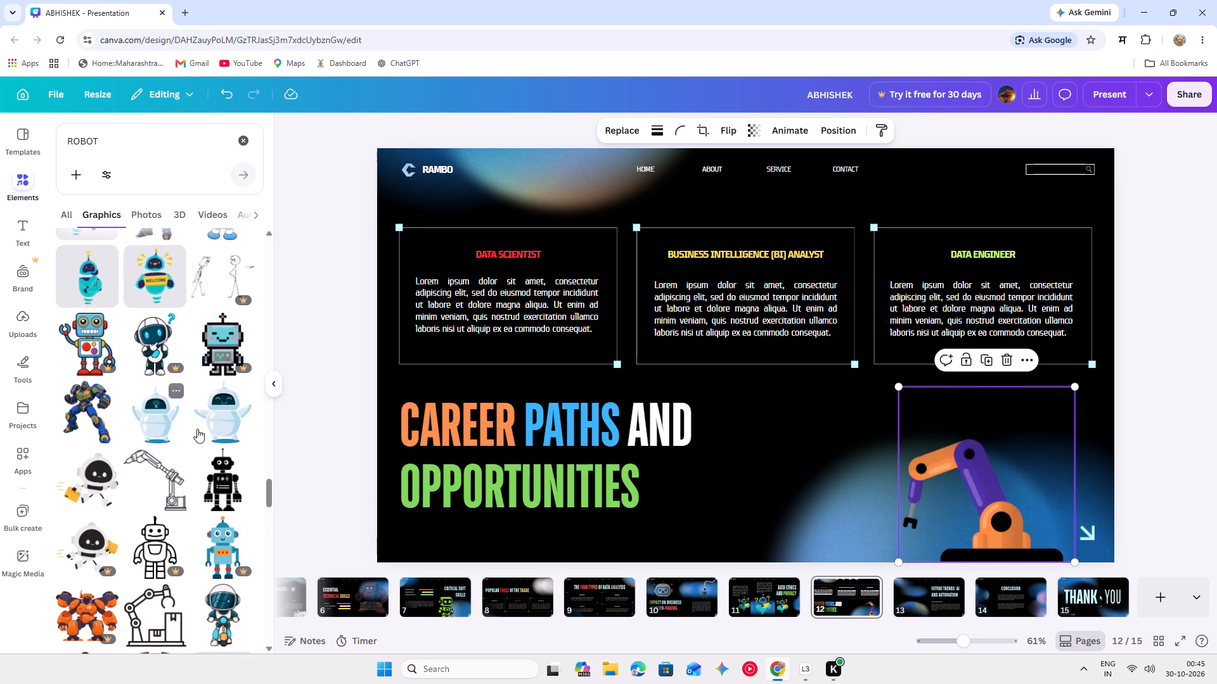
drag(213, 421, 730, 448)
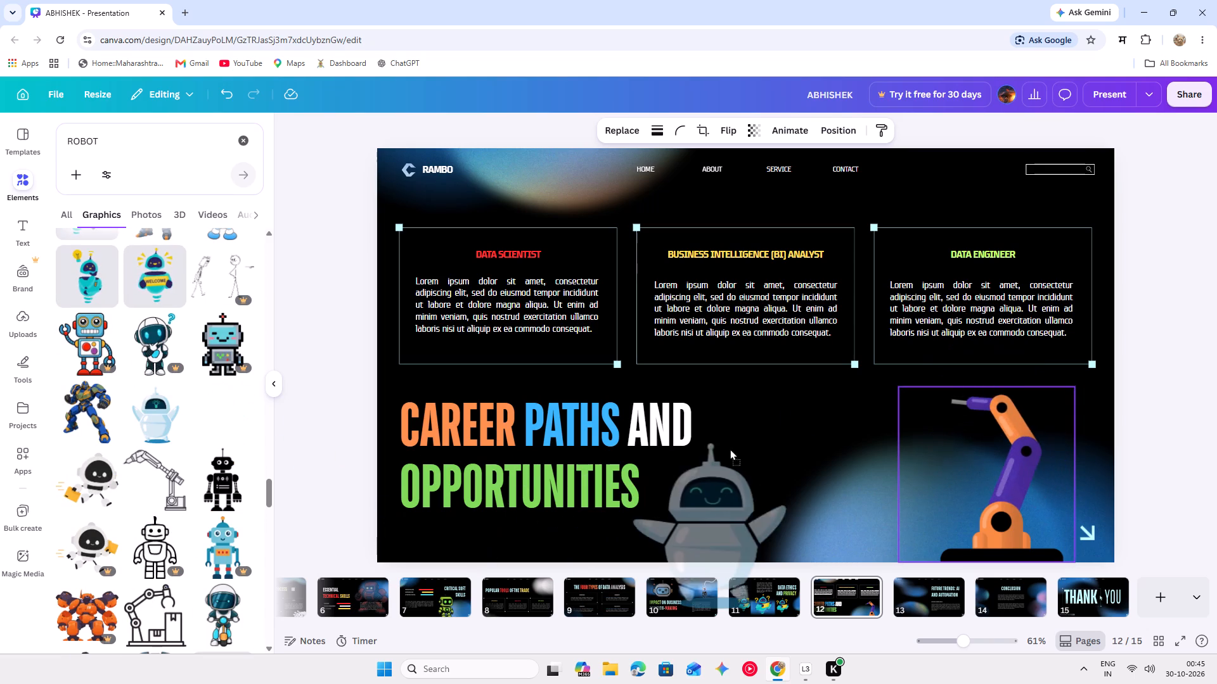
drag(730, 448, 750, 403)
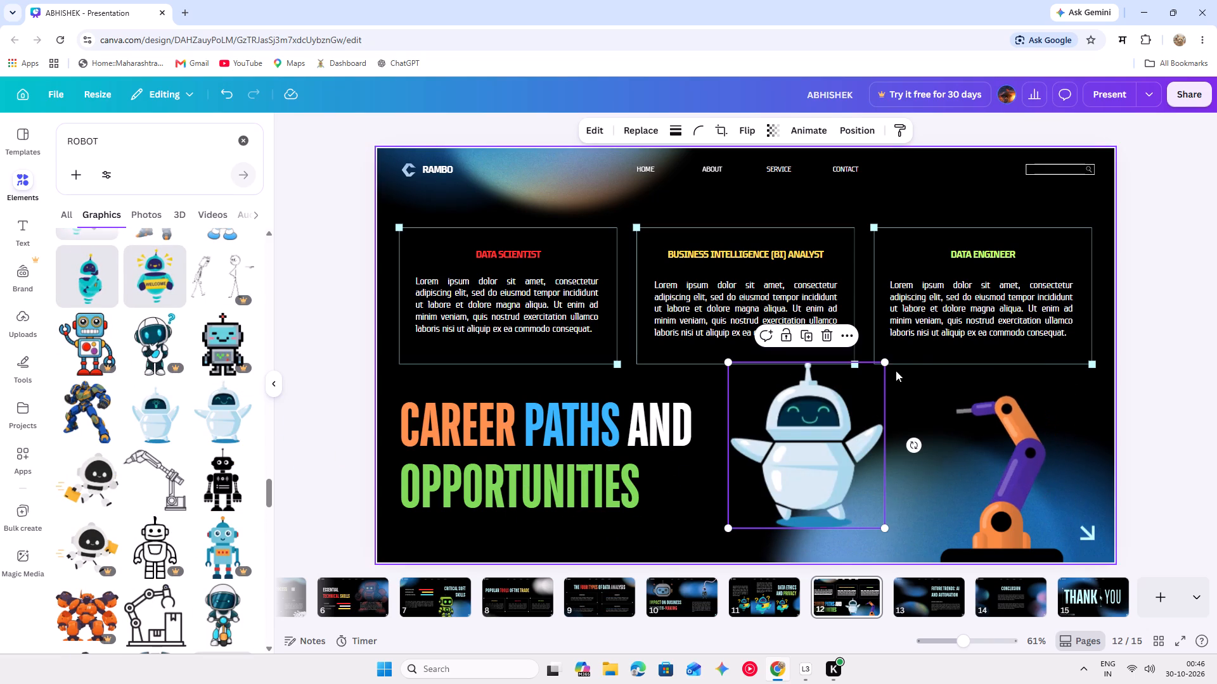
Shrink the white robot and position it near the slide's bottom edge, just left of the robotic arm's base.
drag(888, 365, 835, 422)
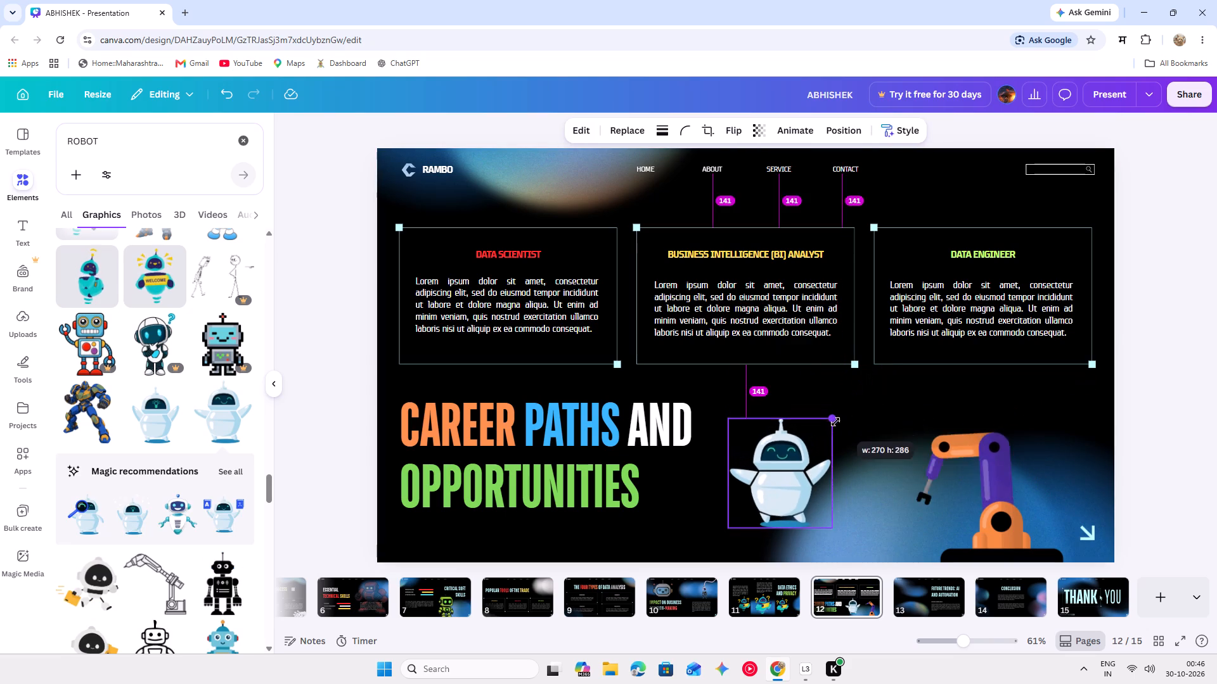
drag(835, 422, 828, 437)
drag(785, 487, 925, 508)
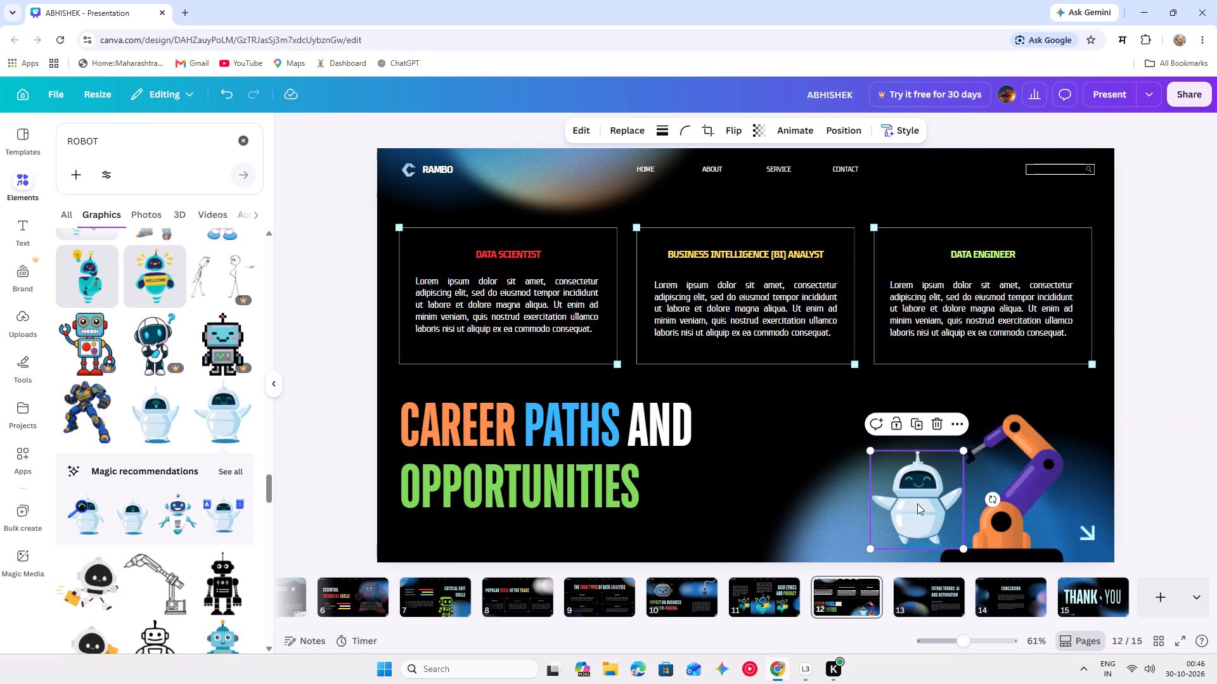
drag(917, 503, 861, 508)
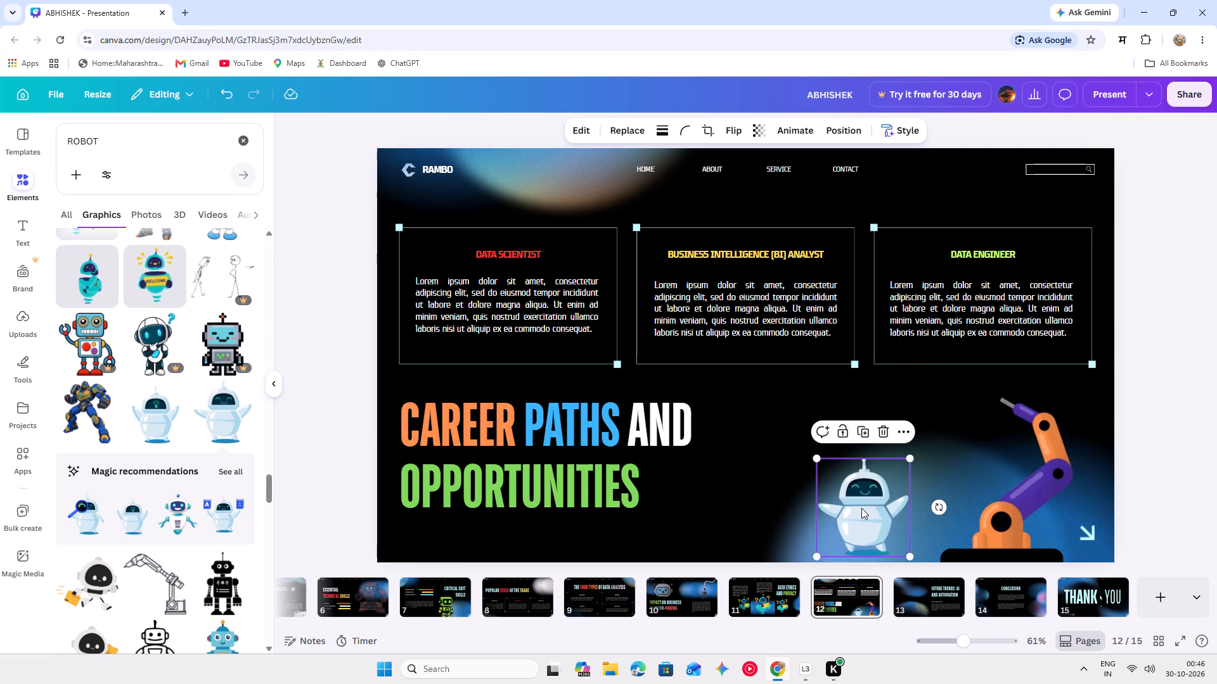
drag(861, 508, 870, 508)
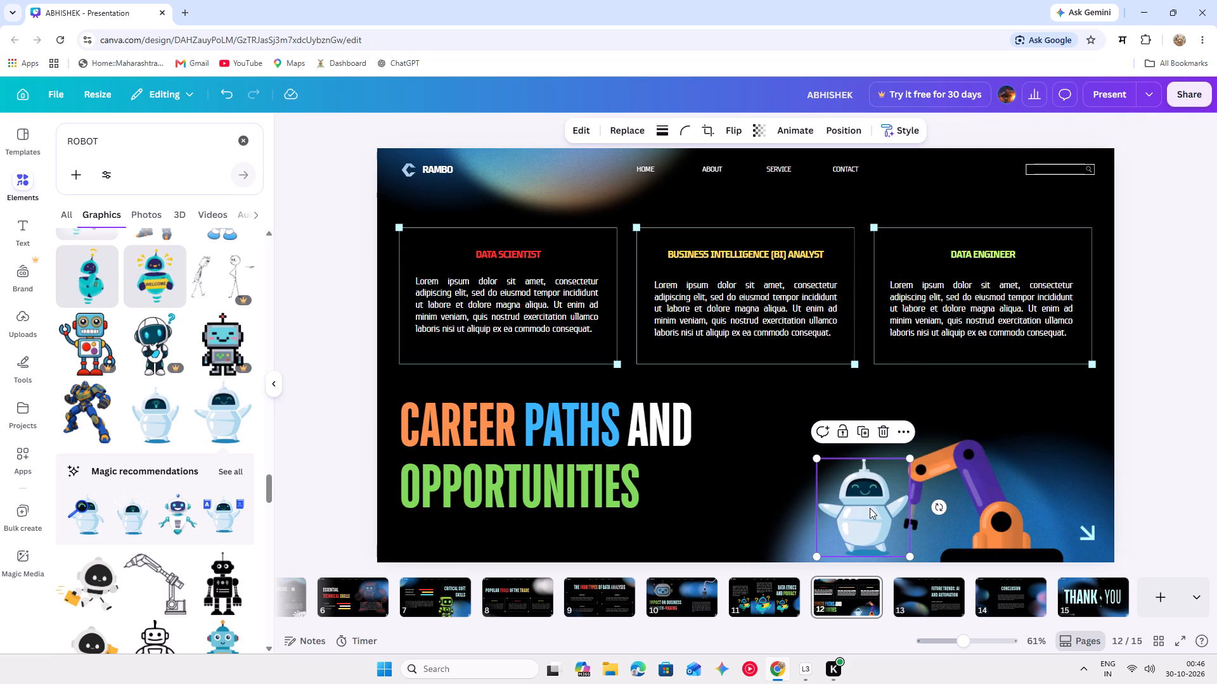
Move the white robot on slide 12 slightly closer to the robotic arm's base.
drag(870, 508, 878, 508)
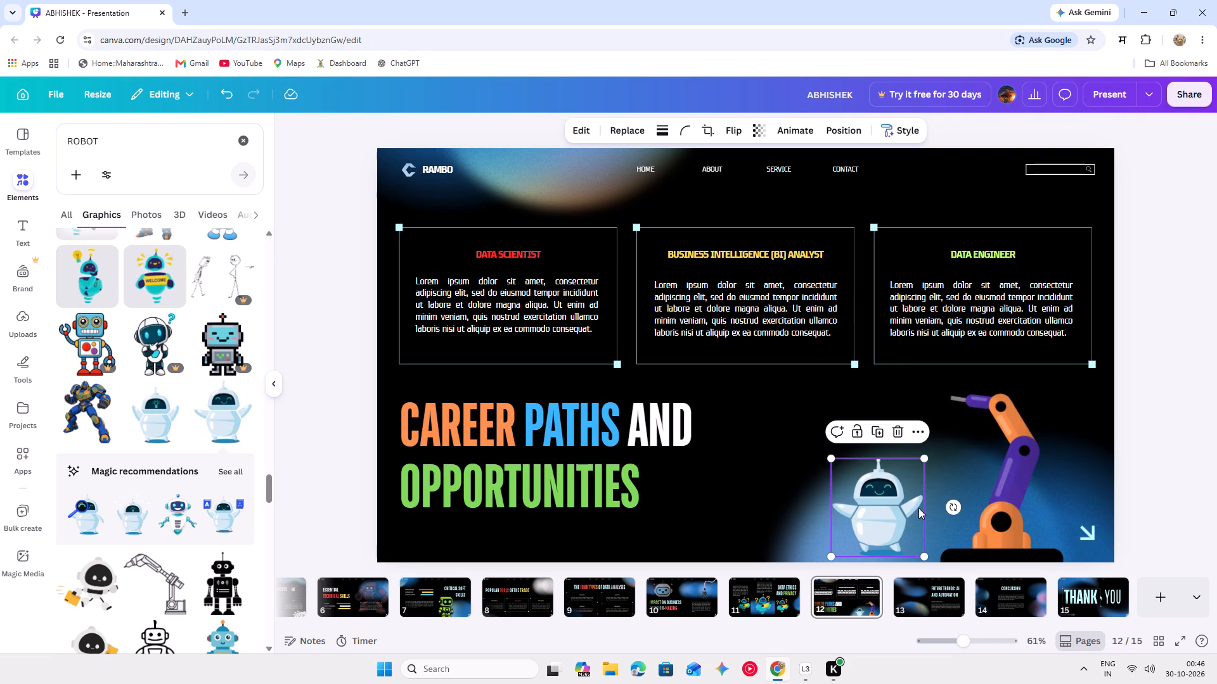
click(1202, 458)
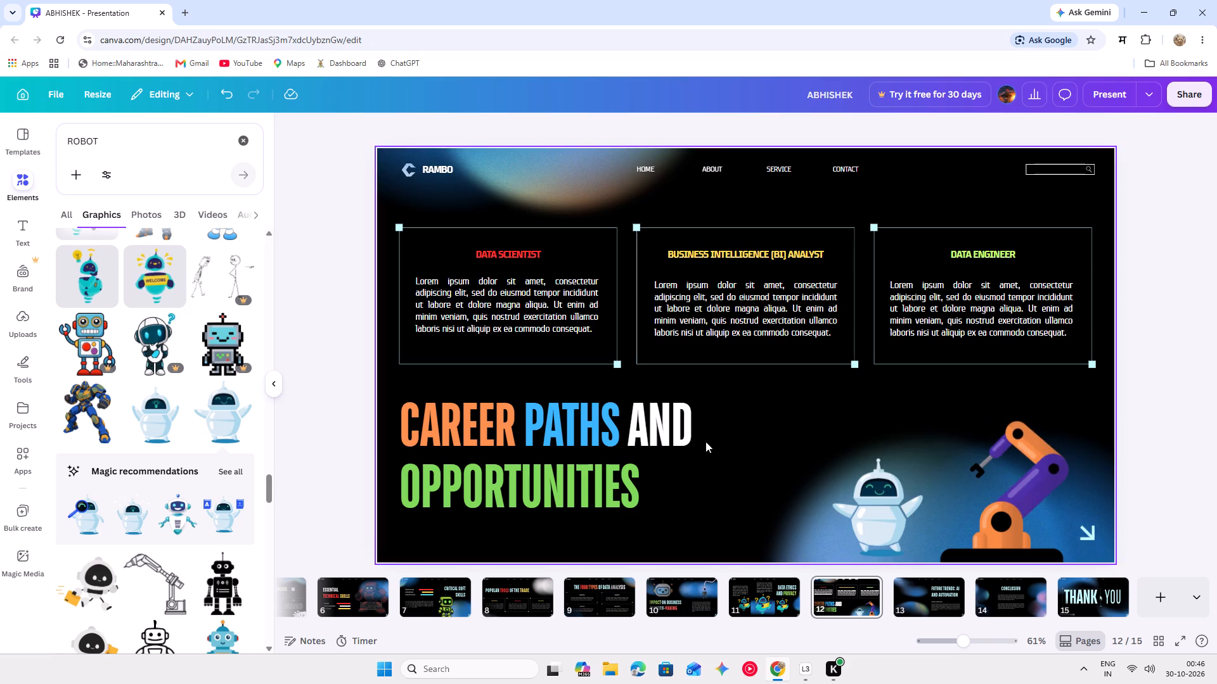
click(325, 391)
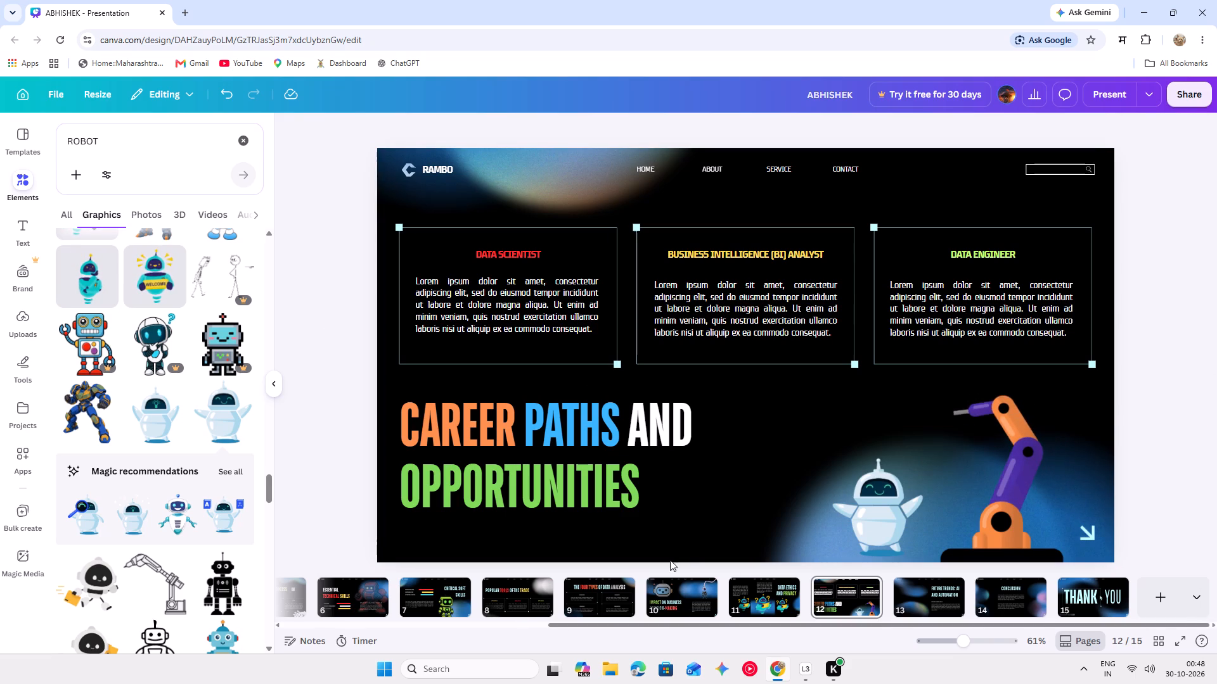
On slide 13, move the lower glow down towards the slide's bottom edge and the upper glow up behind the header.
scroll(613, 568, up, 2)
scroll(602, 565, down, 3)
scroll(560, 552, up, 3)
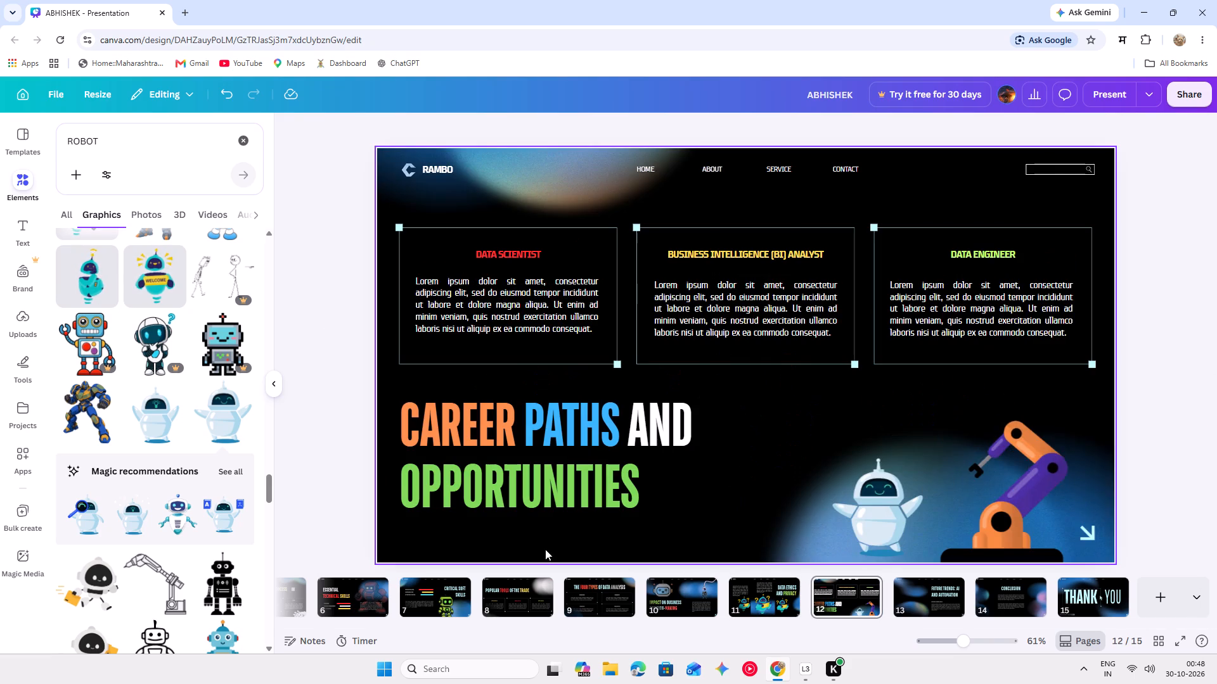
scroll(545, 549, down, 4)
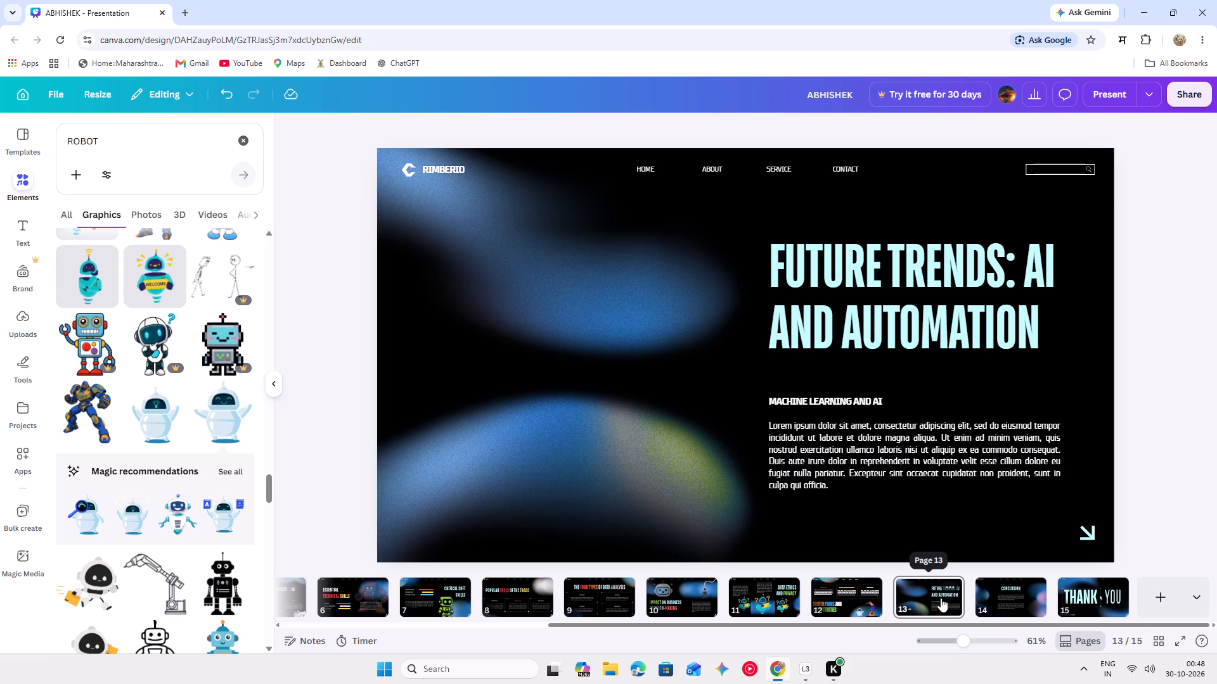
drag(571, 503, 581, 586)
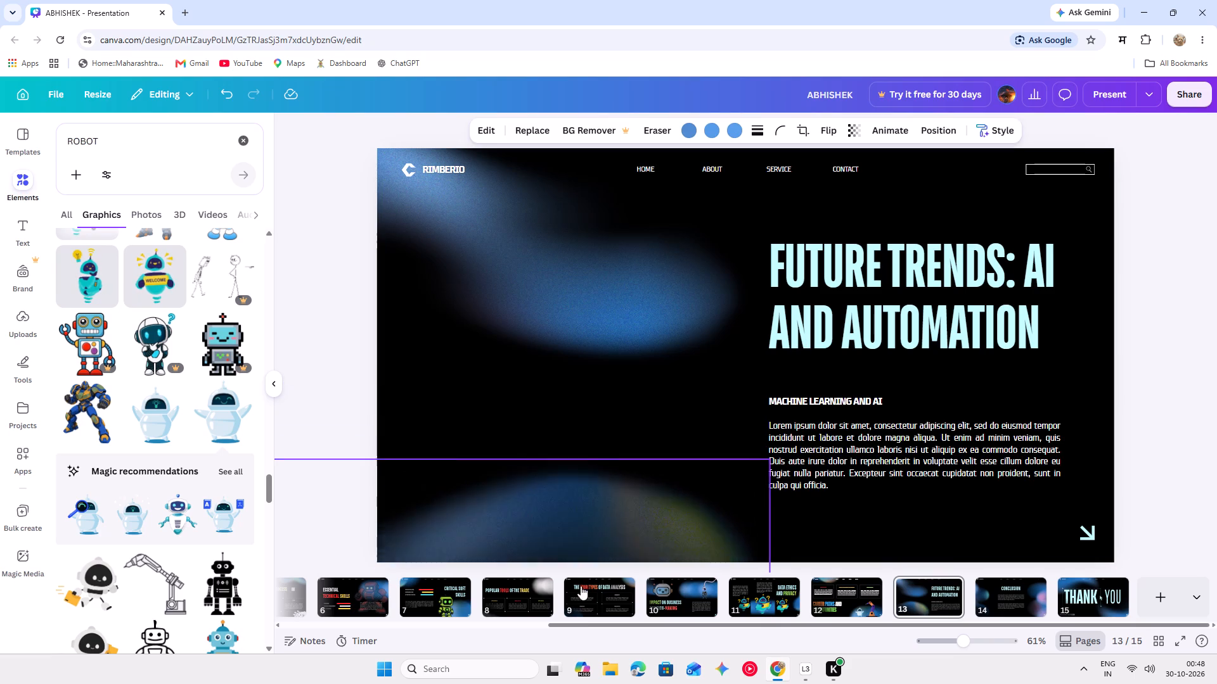
drag(581, 586, 594, 570)
drag(654, 545, 950, 579)
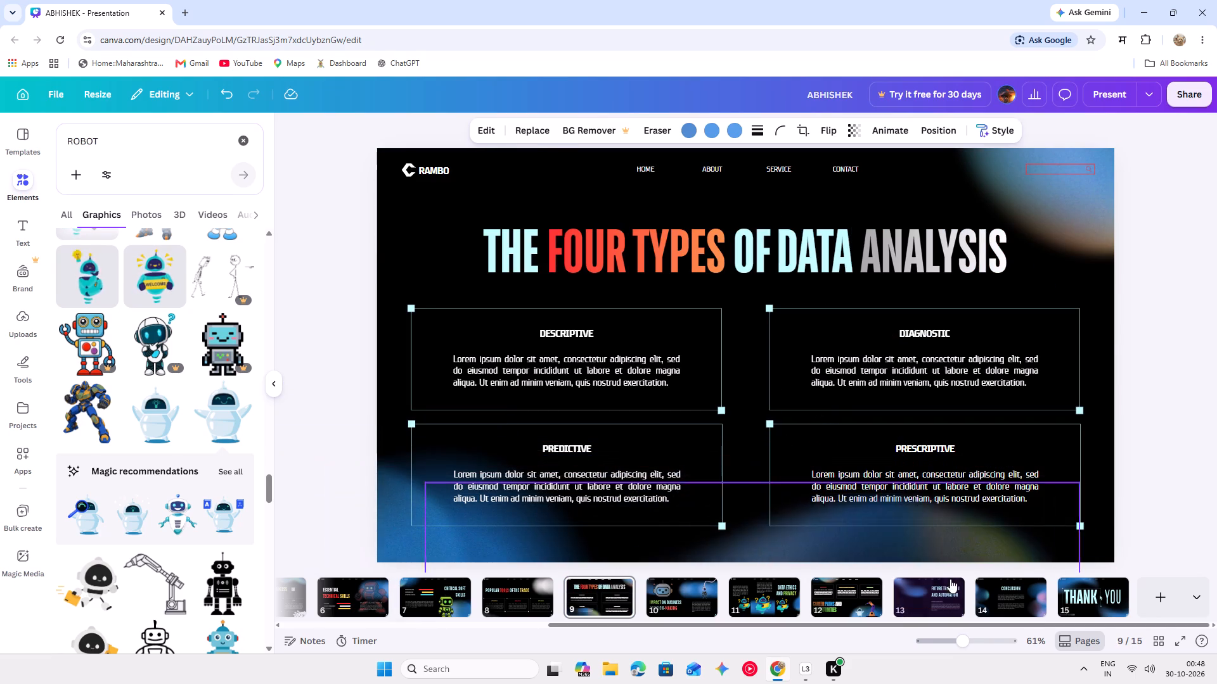
drag(950, 579, 949, 594)
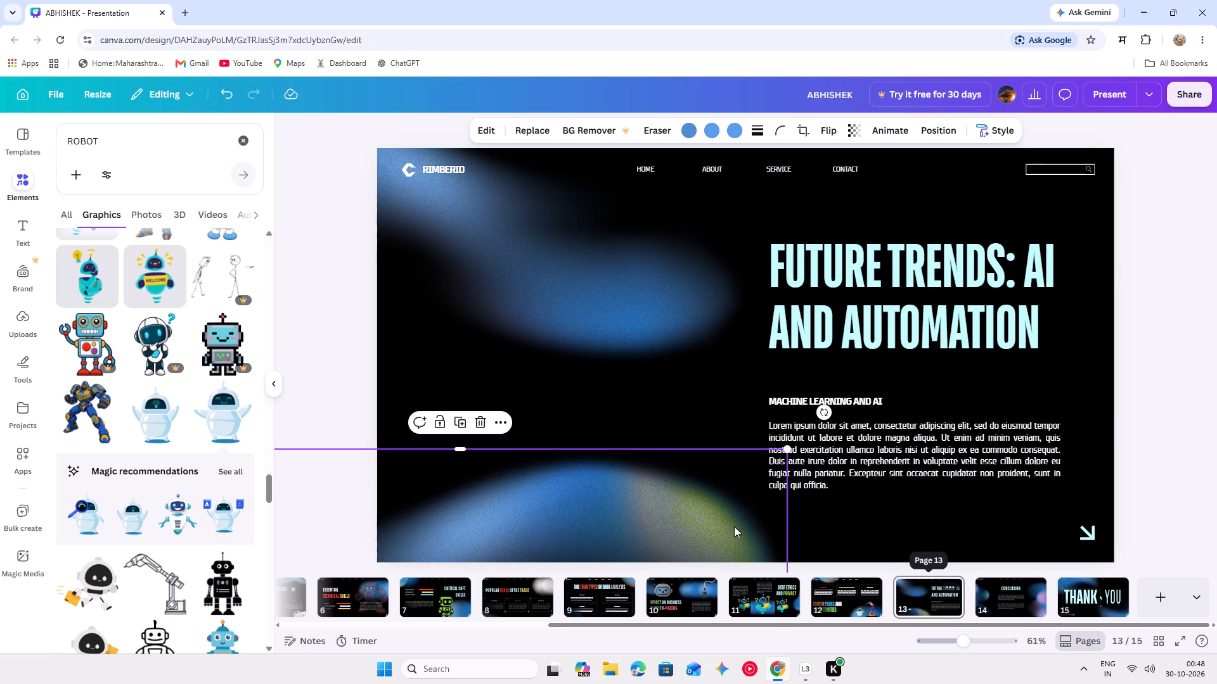
drag(658, 515, 636, 547)
drag(579, 291, 576, 211)
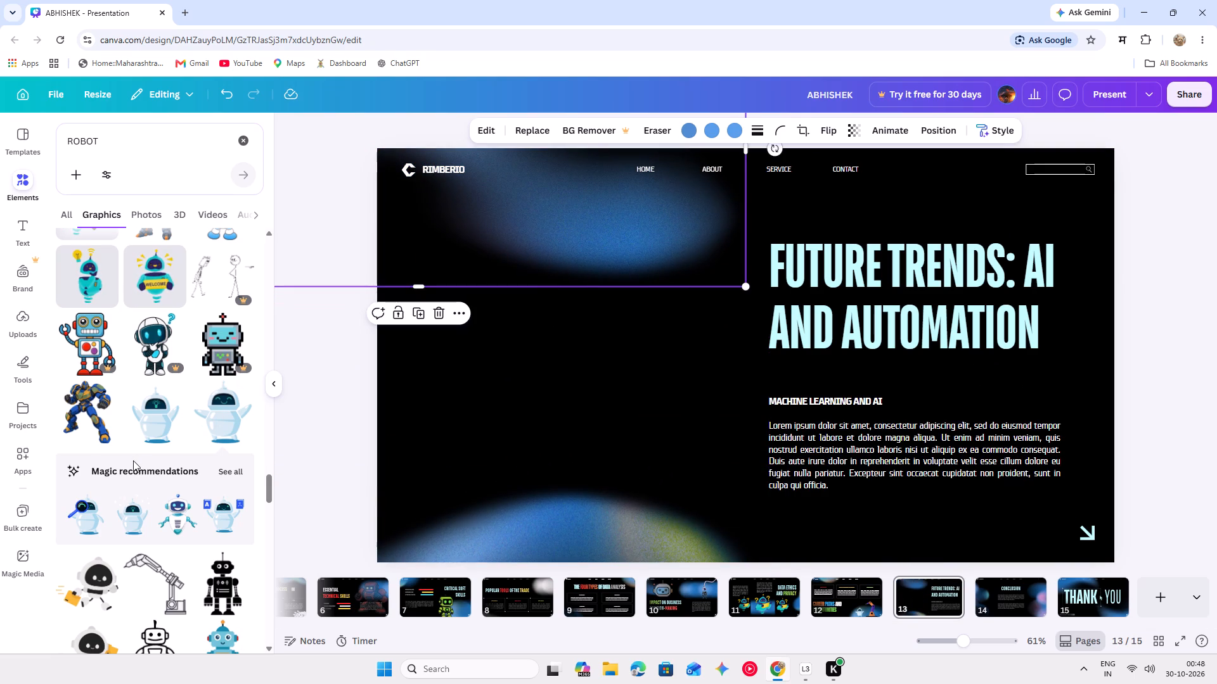
Add the blue-and-orange armoured robot from the ROBOT graphics to slide 13, left of the title, with its foot at the slide's bottom edge.
drag(74, 438, 550, 382)
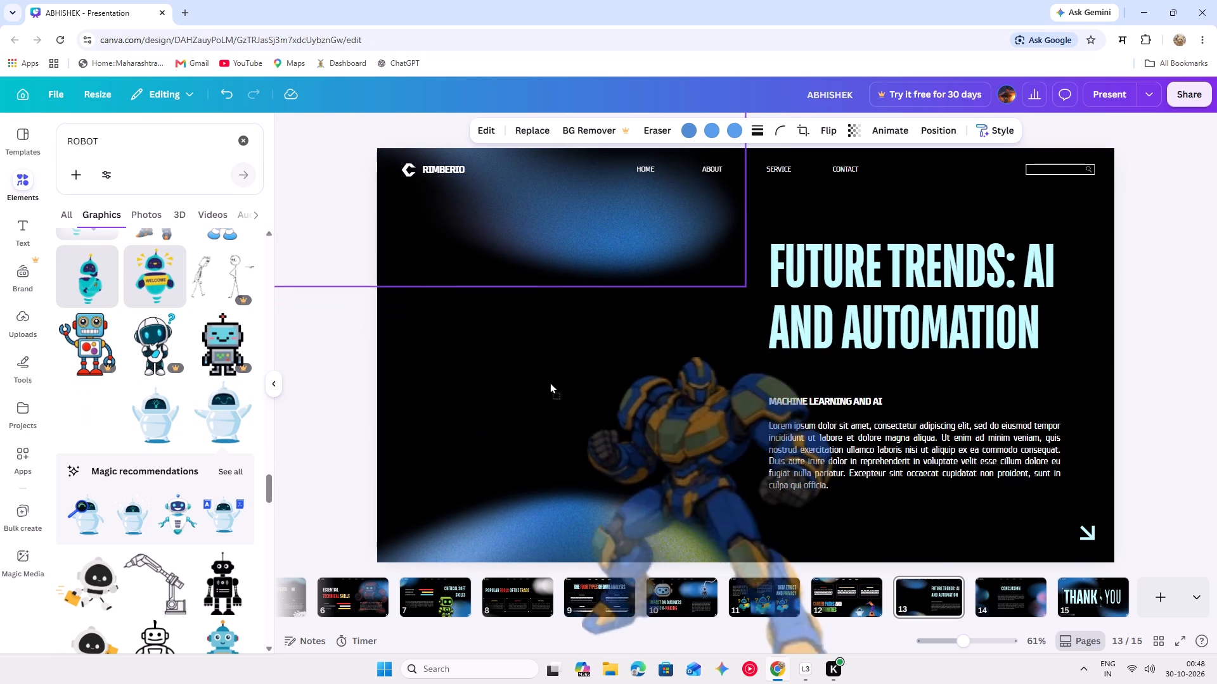
drag(550, 382, 513, 297)
drag(605, 362, 574, 348)
drag(582, 357, 560, 350)
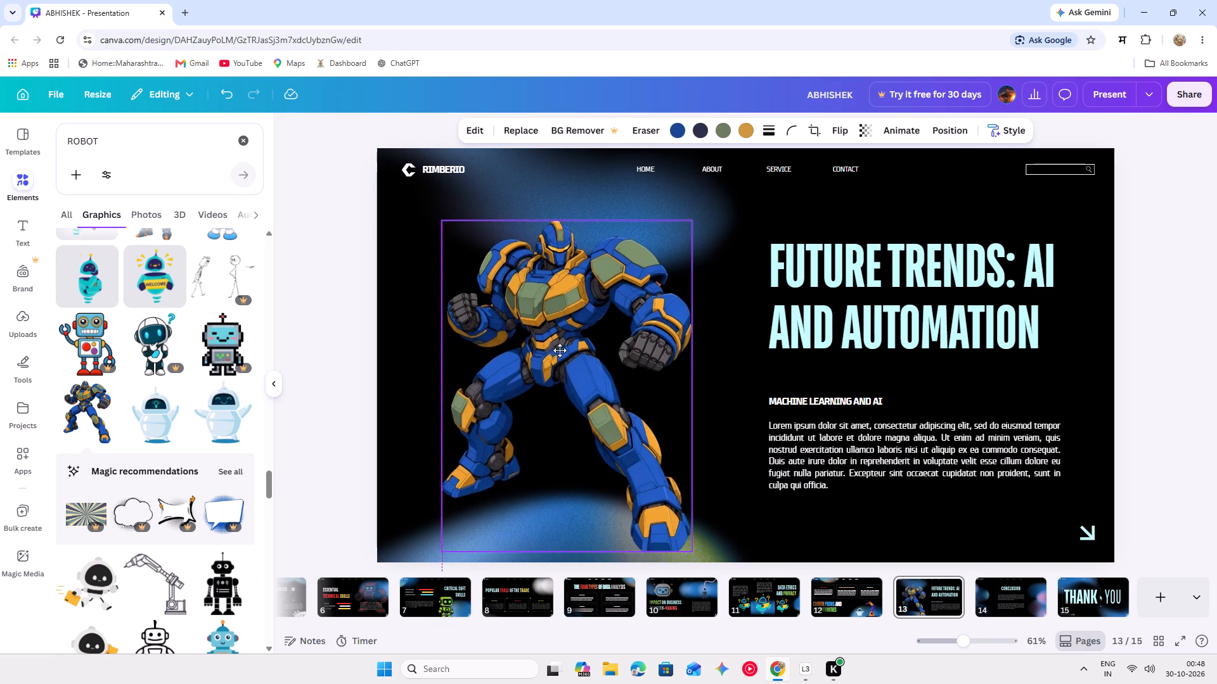
drag(560, 350, 553, 346)
drag(553, 346, 553, 362)
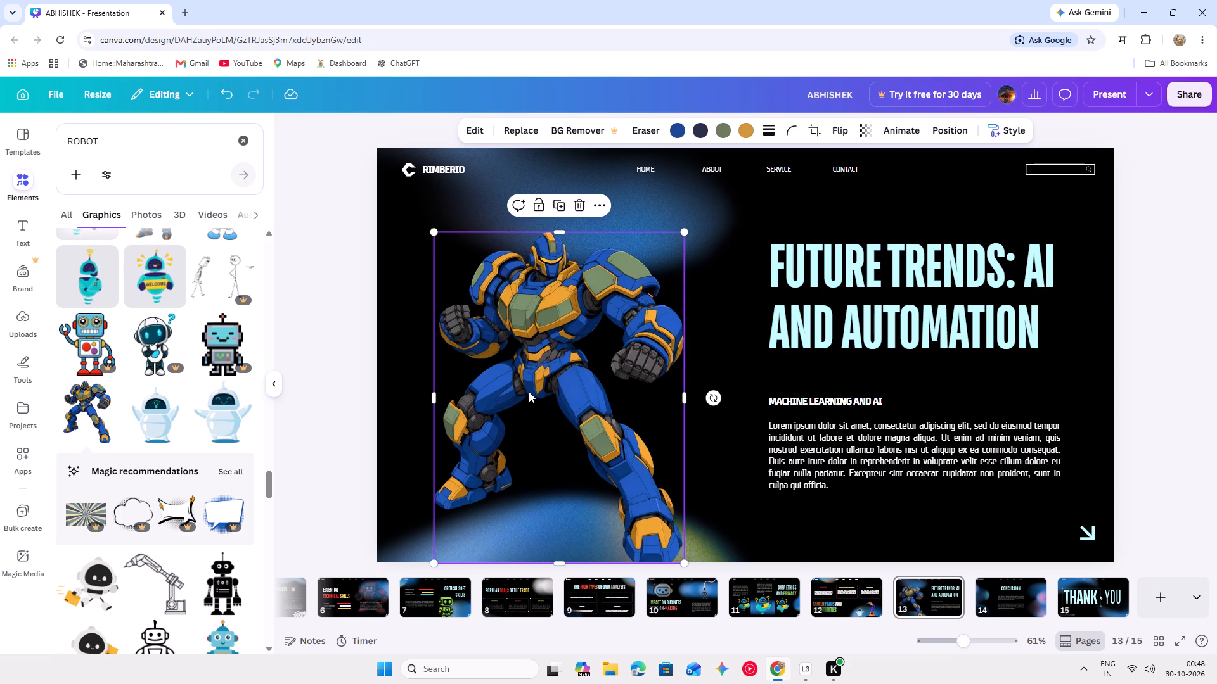
click(1154, 429)
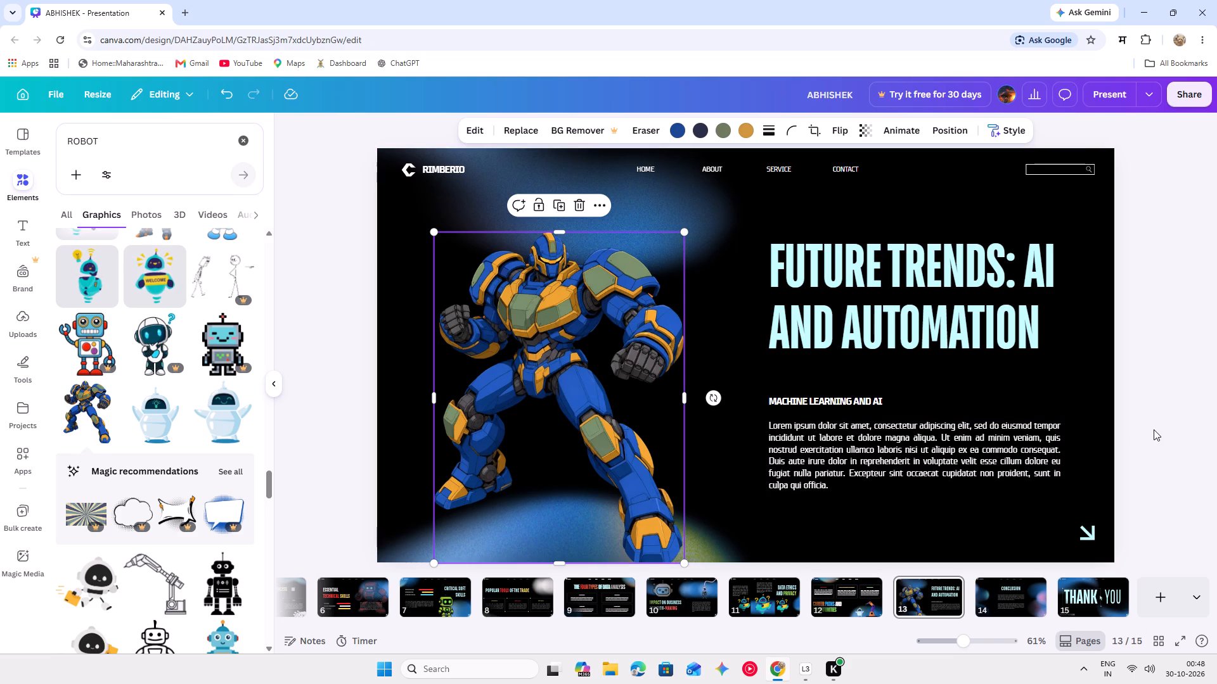
Colour the word FUTURE in slide 13's title red.
double_click(880, 279)
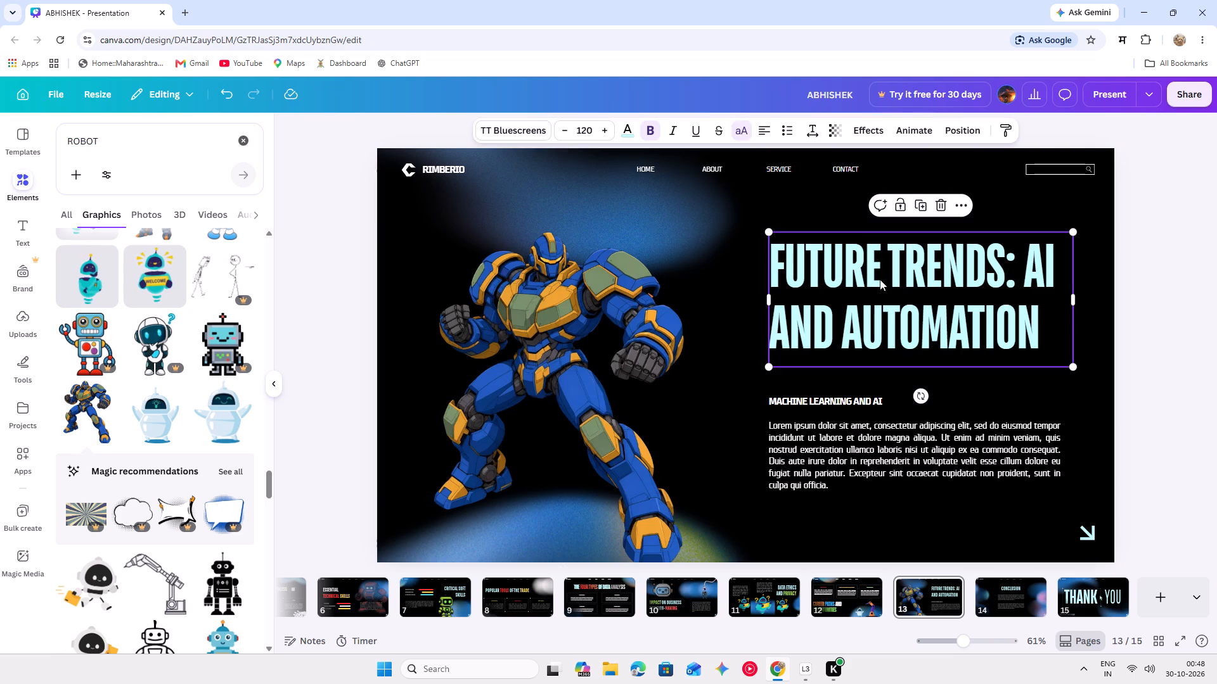
click(880, 279)
drag(880, 279, 829, 275)
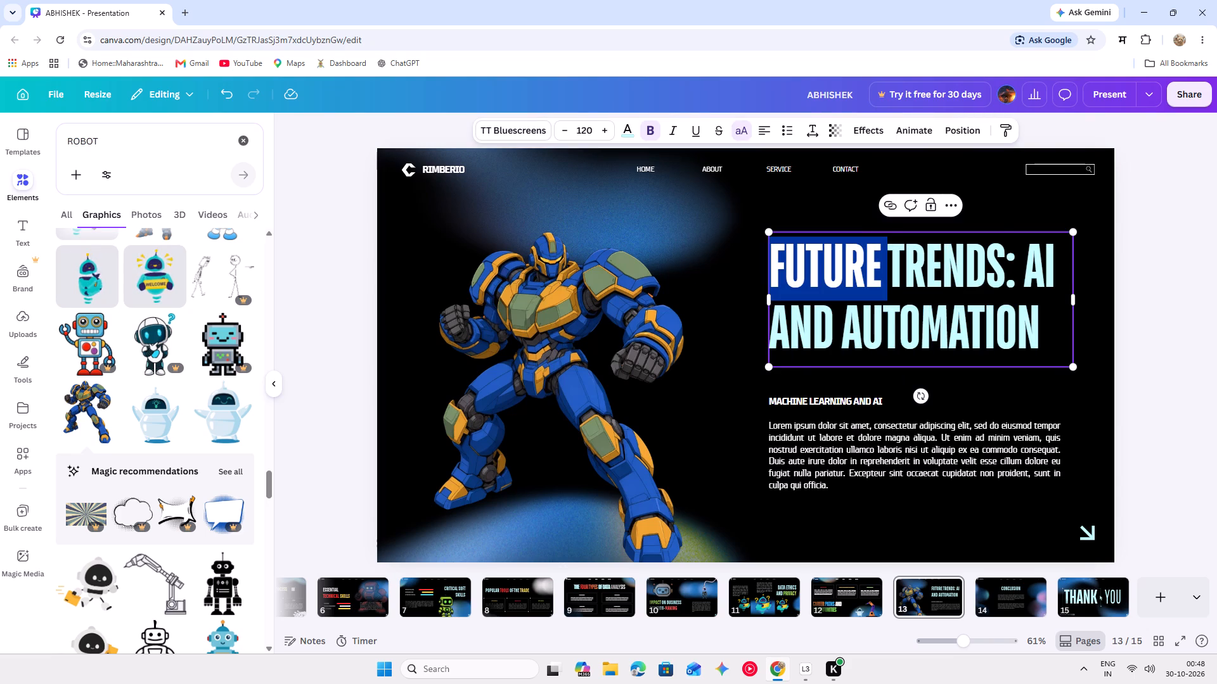
click(633, 134)
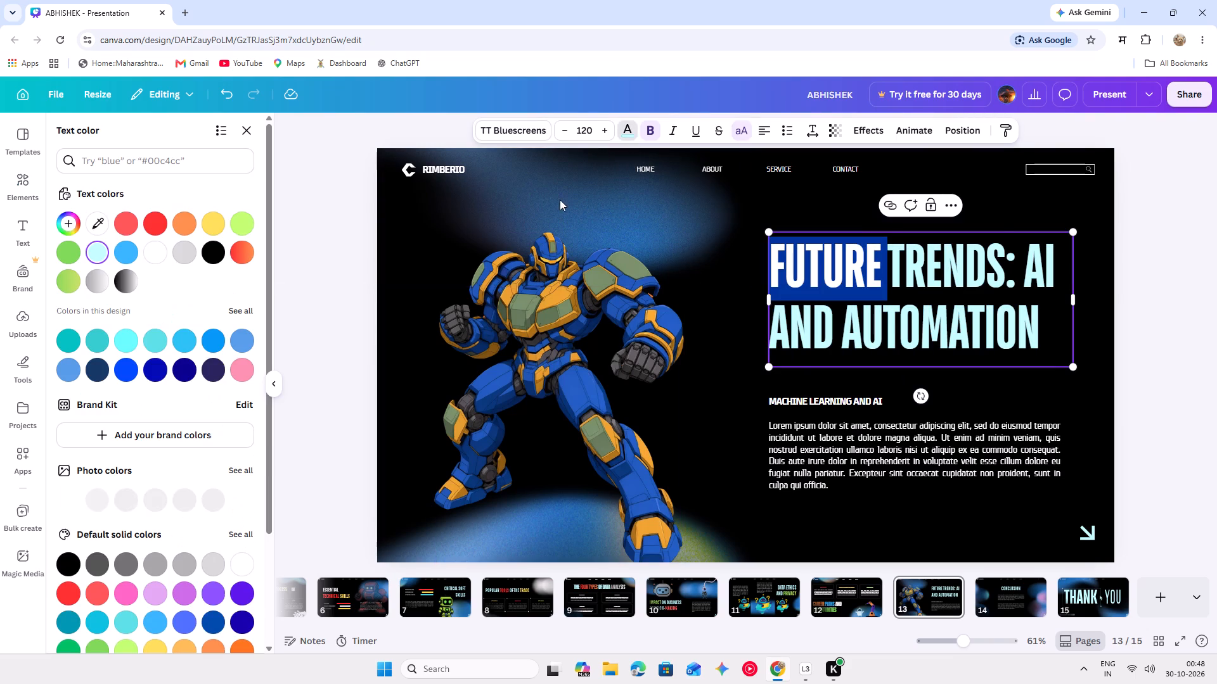
scroll(157, 562, down, 1)
click(75, 524)
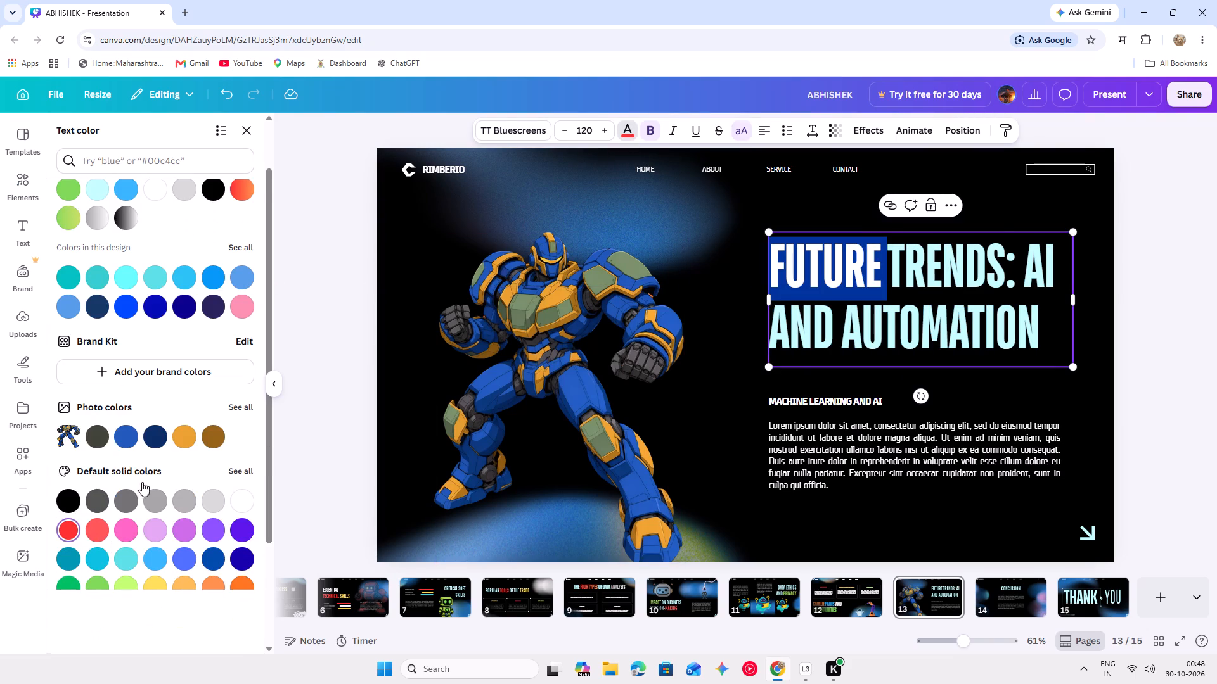
click(292, 415)
click(299, 415)
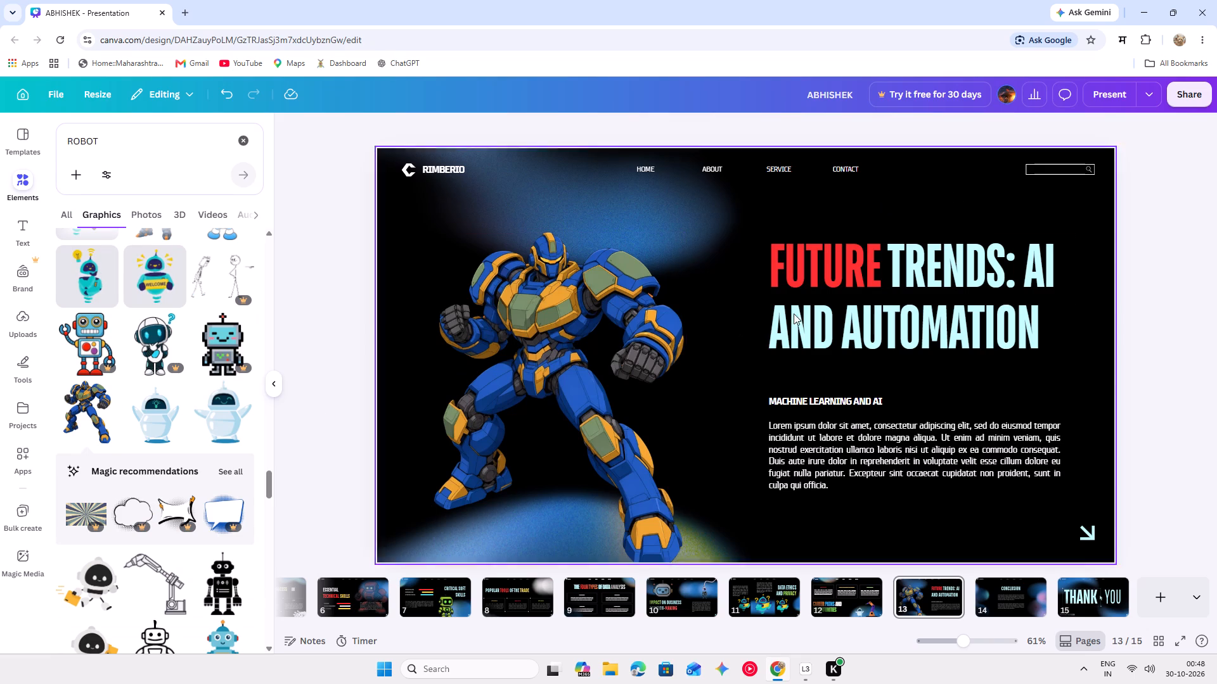
Apply the grey-to-white gradient to the word AUTOMATION in slide 13's title.
click(842, 327)
click(842, 327)
click(842, 327)
drag(842, 327, 916, 331)
click(623, 129)
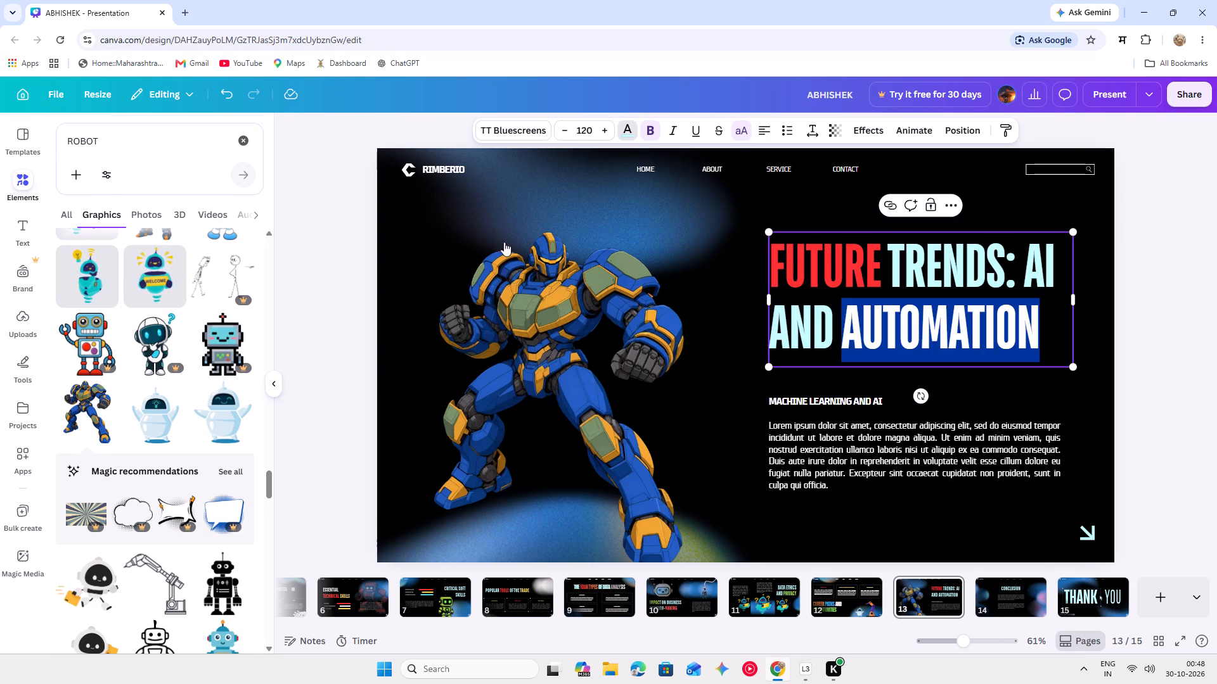
scroll(200, 547, down, 3)
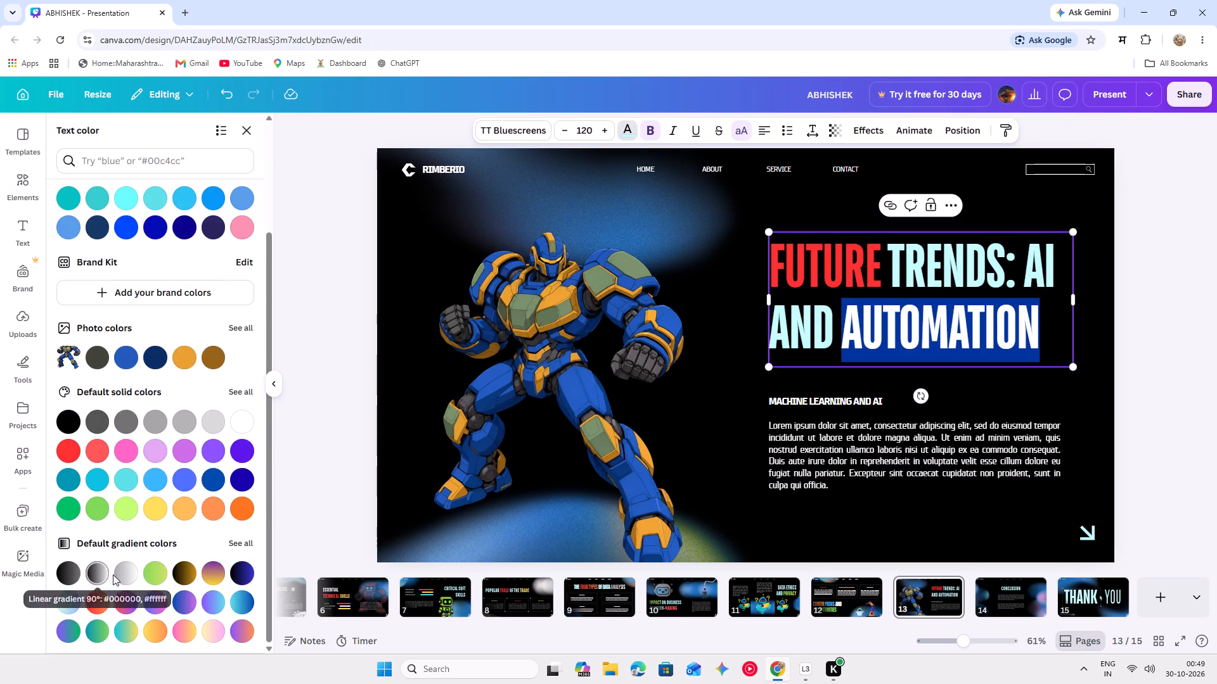
click(124, 573)
click(330, 449)
click(330, 449)
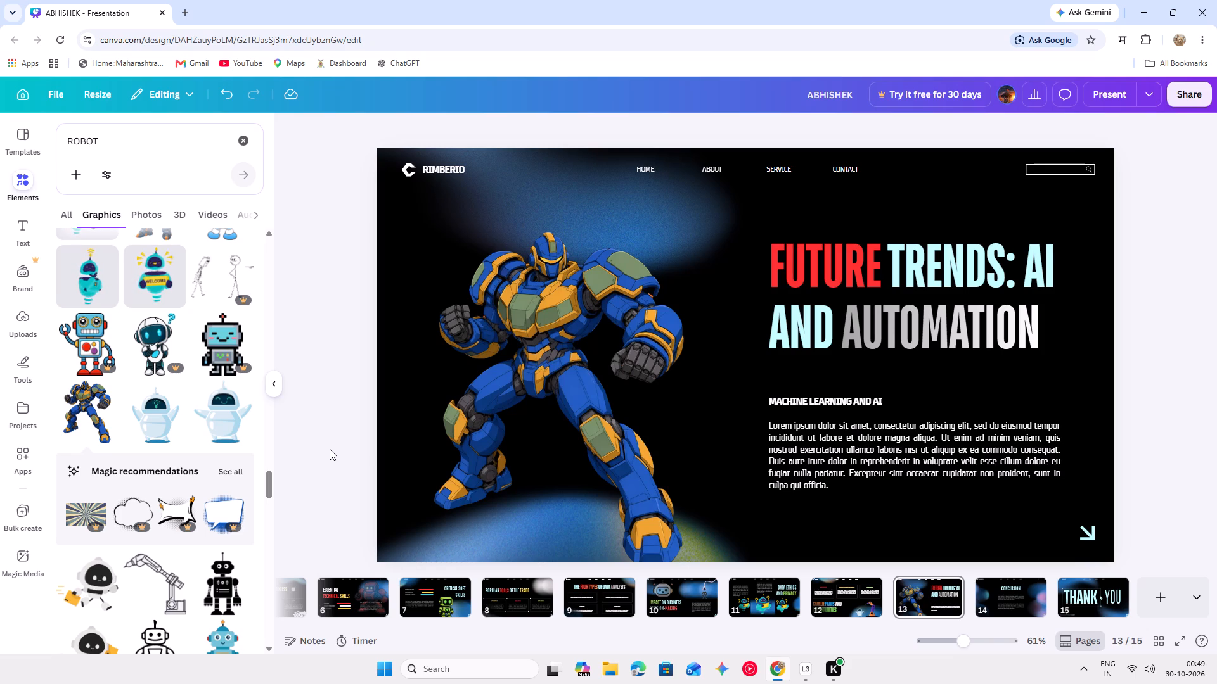
Review the Career Paths slide 12 and the edited Future Trends slide 13.
scroll(814, 472, down, 3)
scroll(814, 472, up, 4)
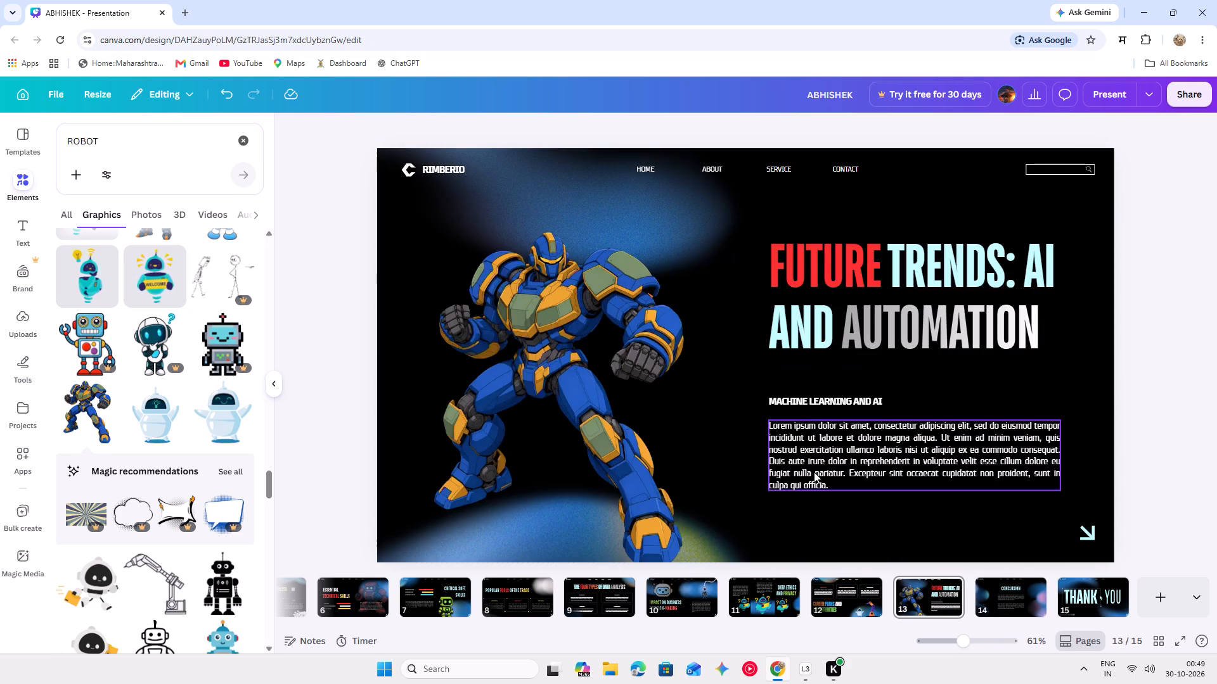
scroll(839, 450, up, 3)
scroll(887, 468, down, 1)
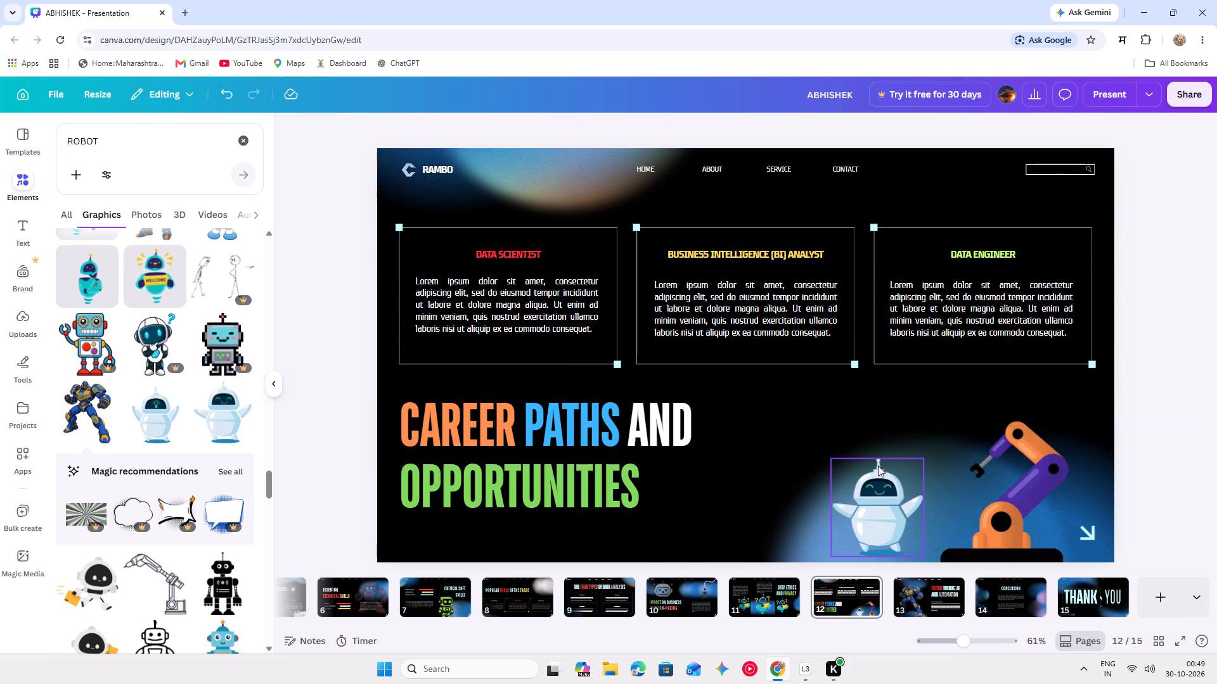
scroll(873, 466, down, 1)
scroll(816, 462, down, 1)
scroll(739, 445, down, 1)
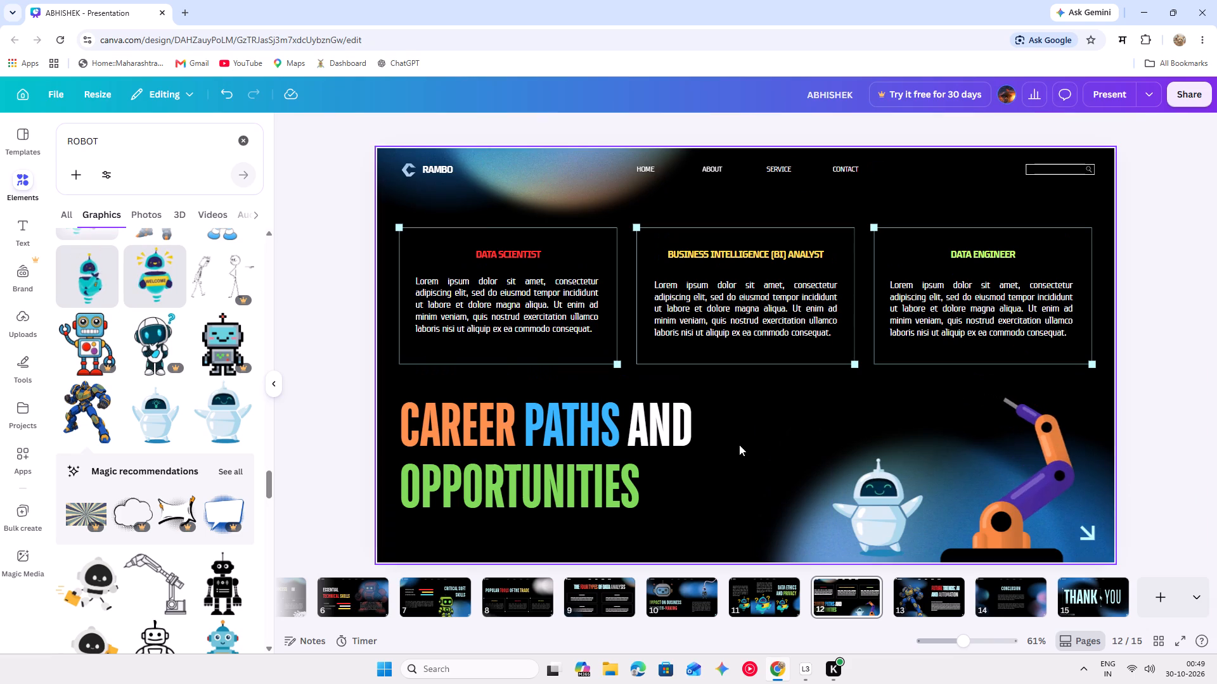
scroll(738, 445, down, 3)
scroll(738, 445, up, 4)
scroll(853, 553, down, 2)
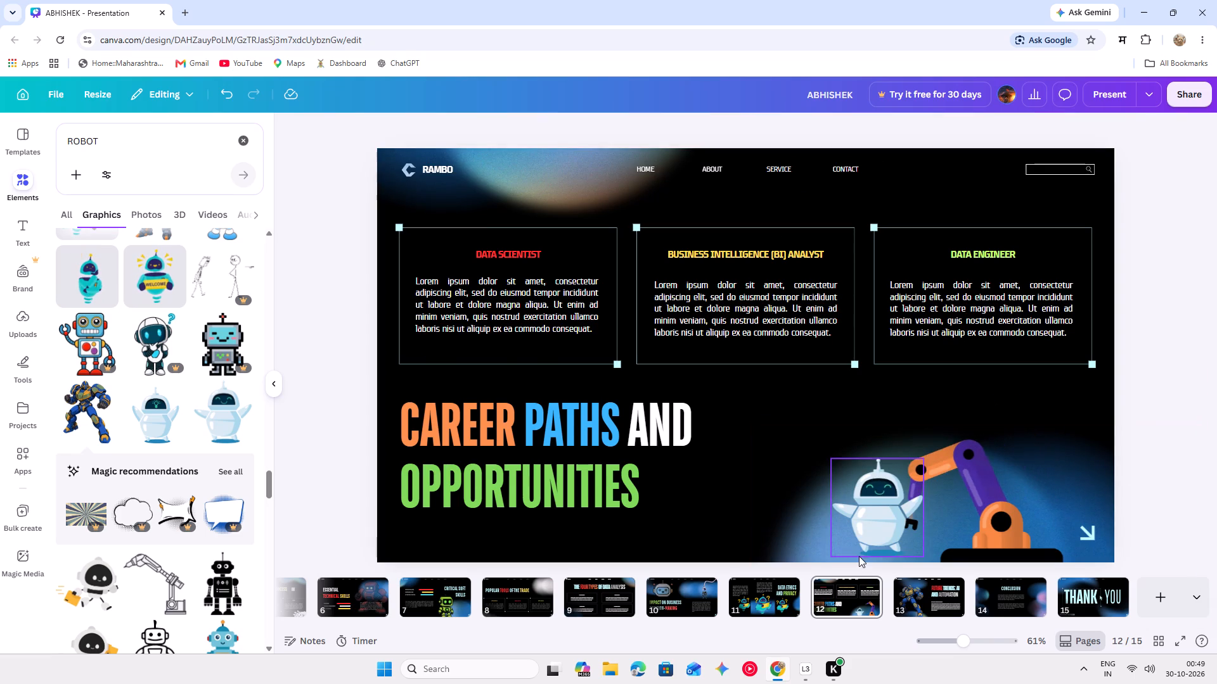
scroll(859, 556, down, 2)
scroll(957, 606, up, 12)
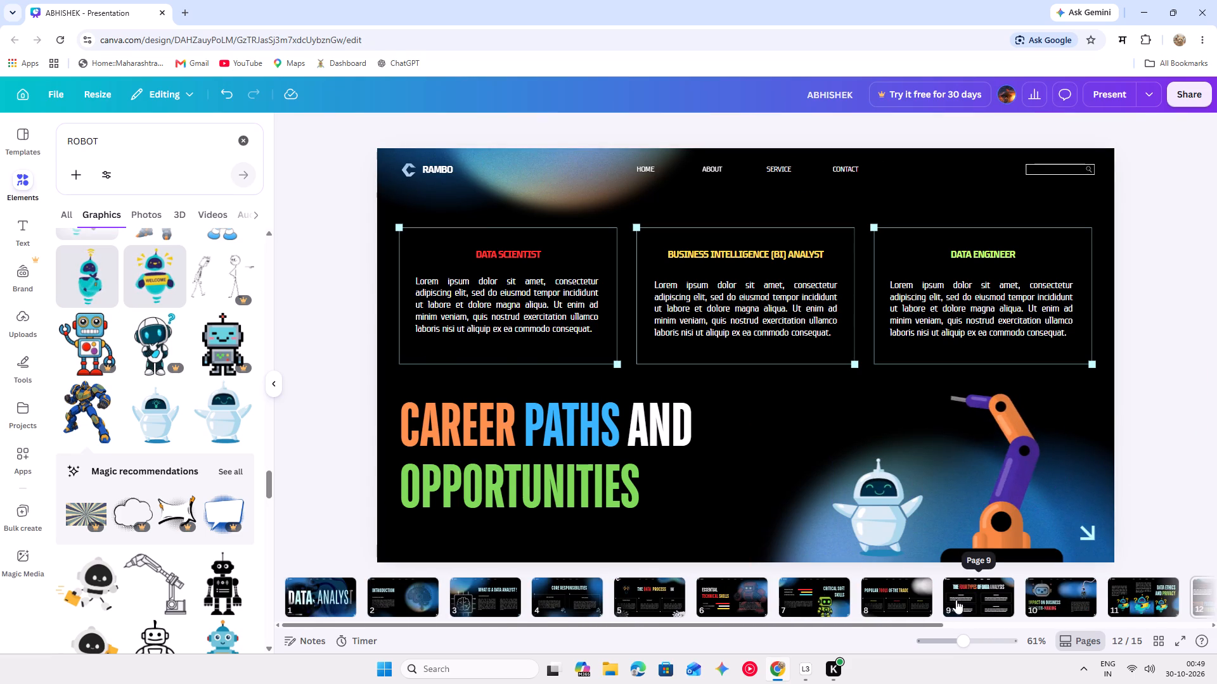
scroll(955, 598, down, 13)
scroll(741, 427, down, 2)
scroll(741, 427, up, 2)
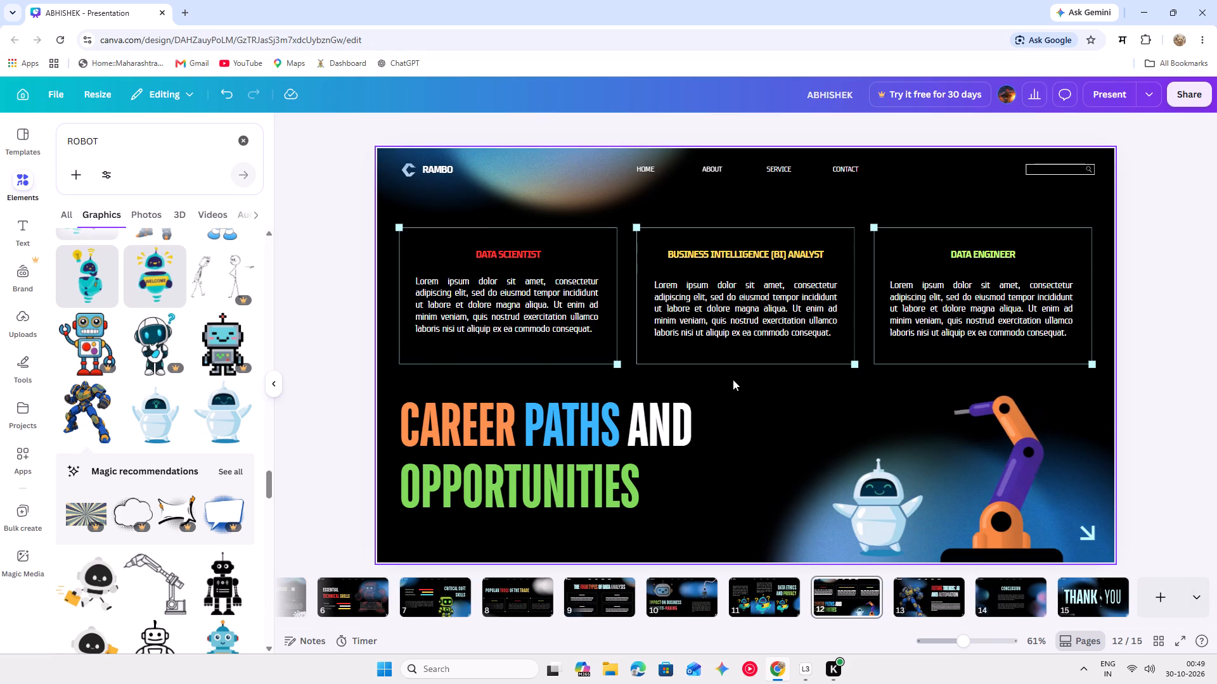
scroll(733, 379, up, 6)
scroll(733, 379, down, 7)
scroll(733, 379, up, 6)
scroll(733, 379, down, 7)
scroll(794, 427, down, 6)
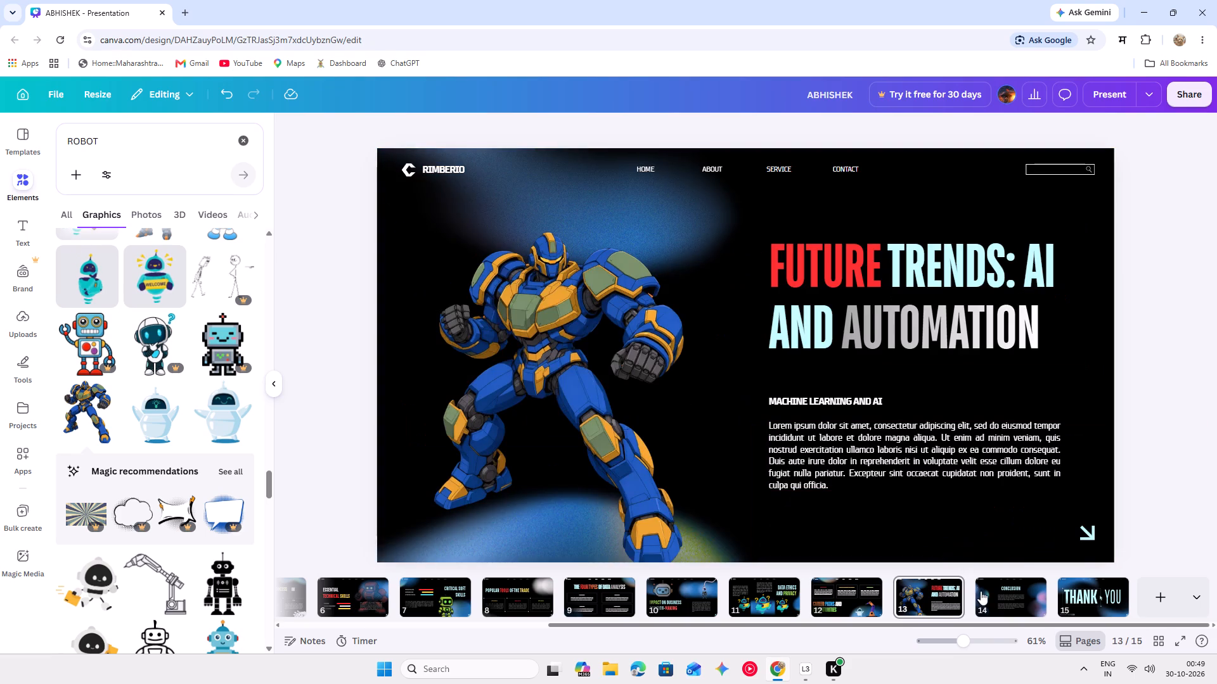
click(976, 594)
click(927, 596)
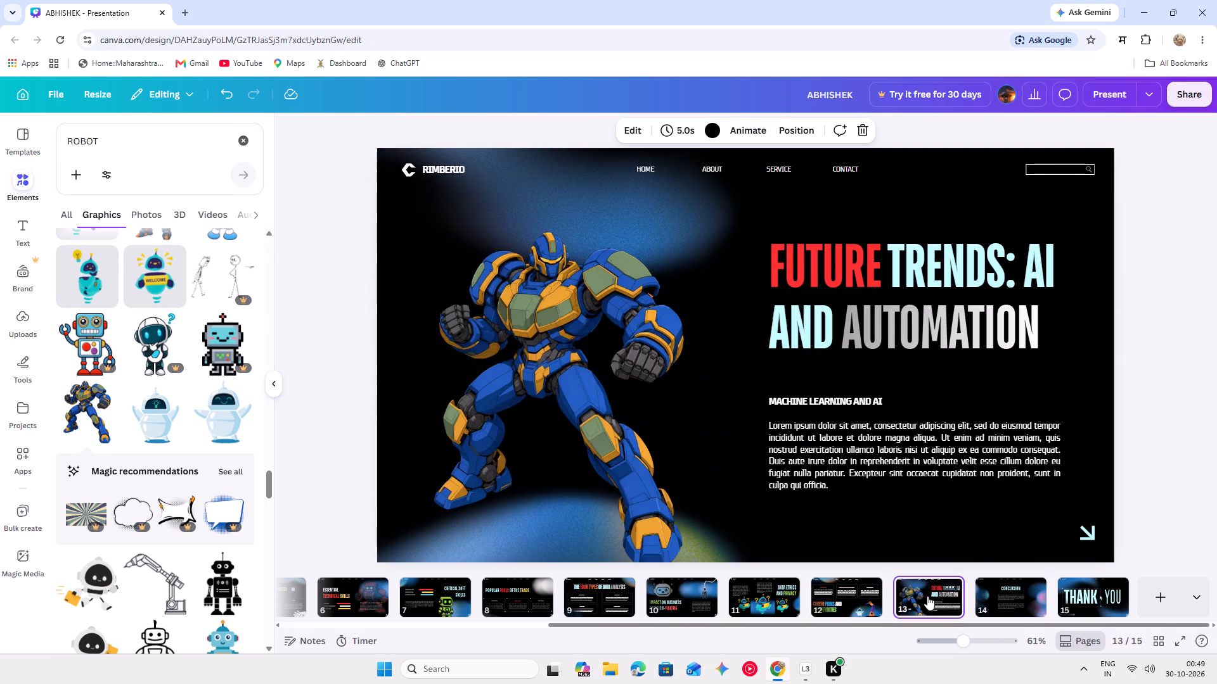
Add the dark blue humanoid robot with gold circuit chest from the ROBOT graphics to Conclusion slide 14, beside the title.
scroll(146, 441, up, 6)
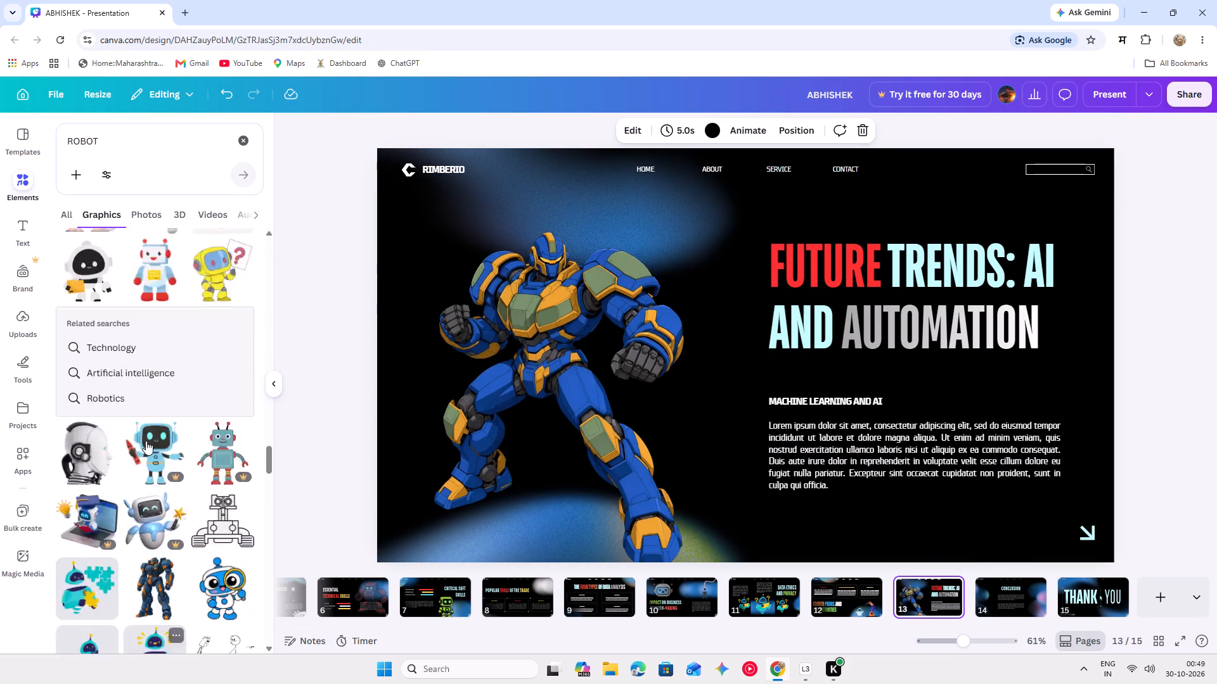
scroll(146, 441, up, 6)
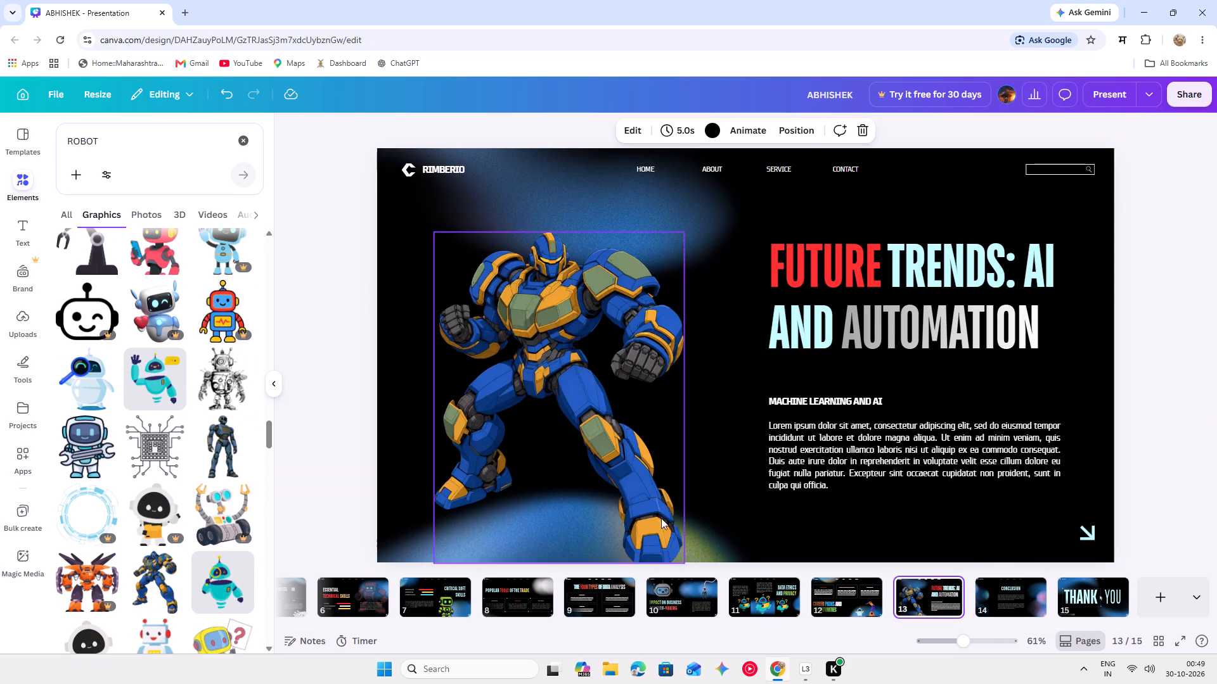
click(1008, 596)
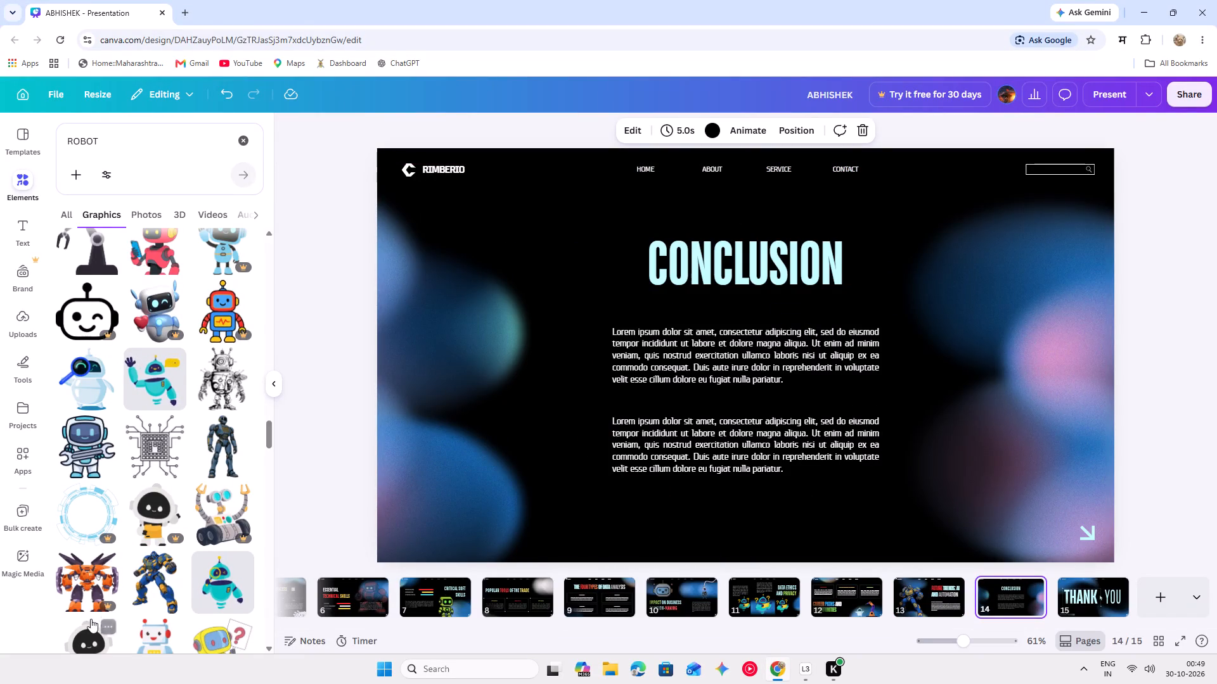
drag(220, 457, 473, 387)
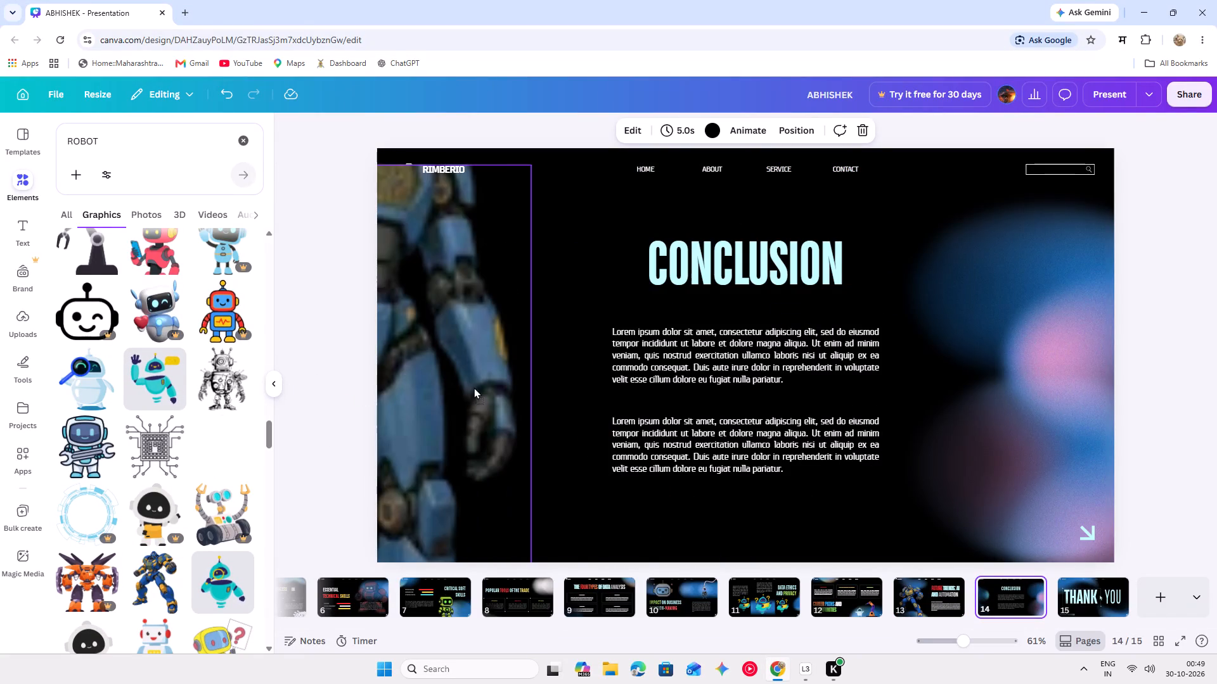
drag(473, 387, 509, 260)
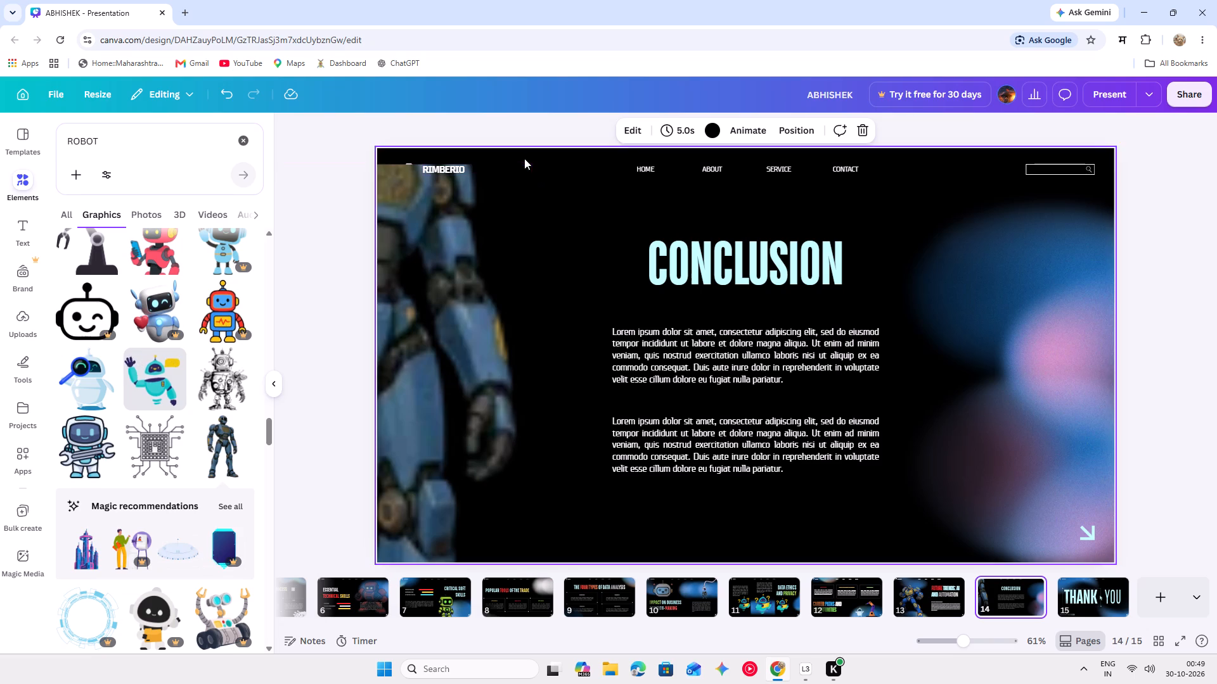
drag(512, 226, 562, 215)
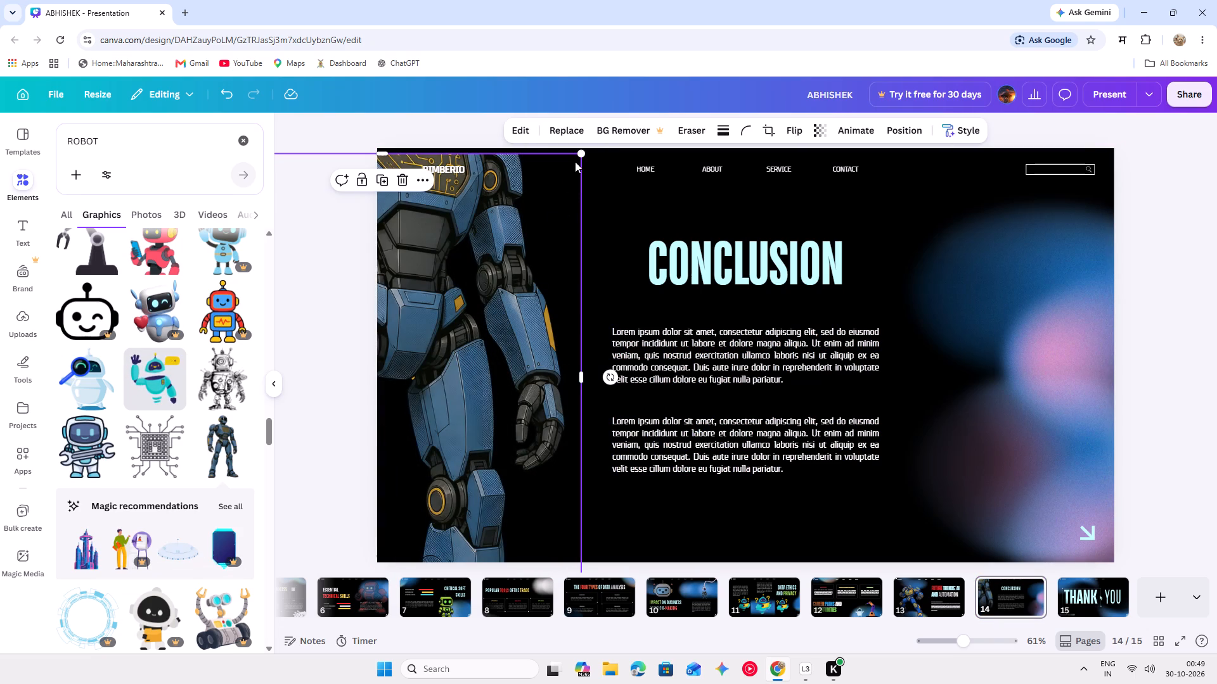
Shrink slide 14's blue robot, extend its crop upward to include the head, and place it left of the text.
drag(582, 152, 484, 329)
drag(412, 400, 567, 324)
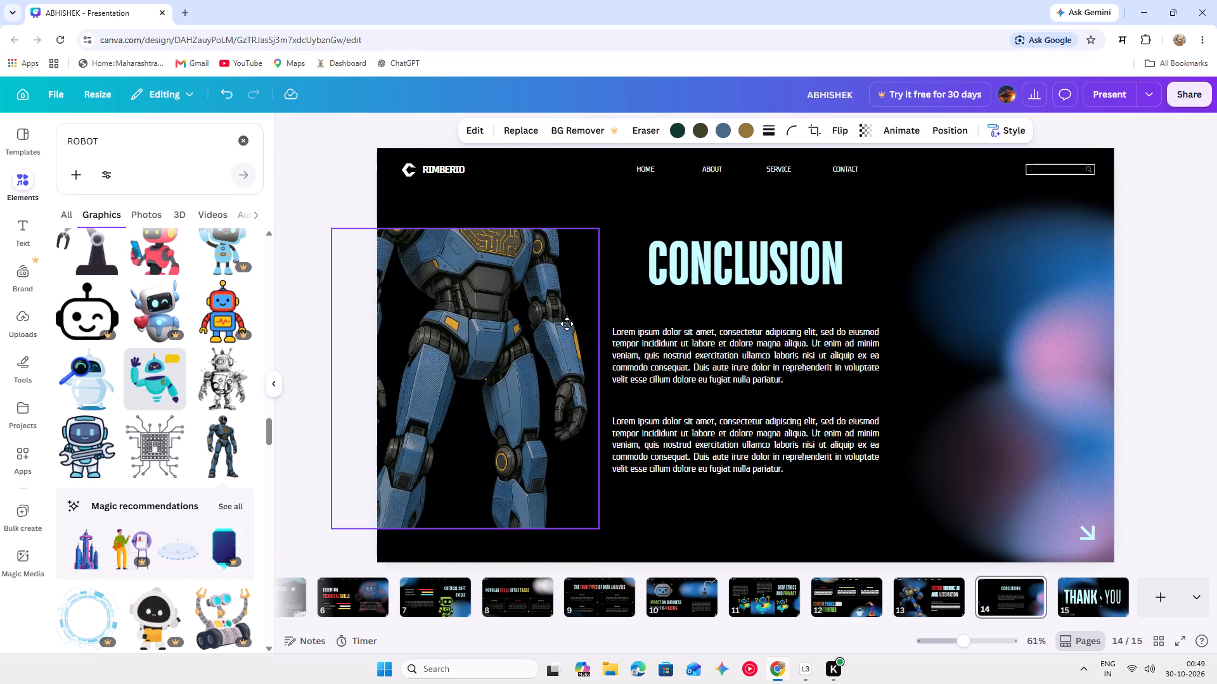
drag(567, 324, 562, 331)
drag(468, 235, 468, 201)
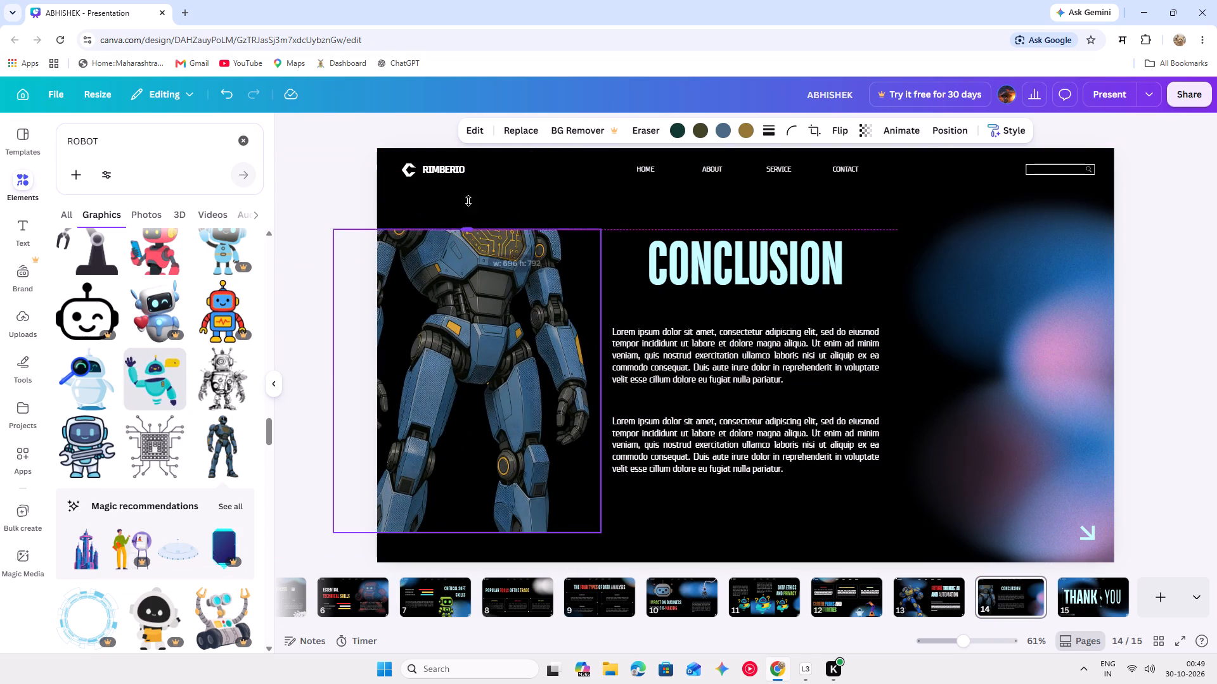
drag(468, 201, 505, 115)
drag(489, 282, 504, 358)
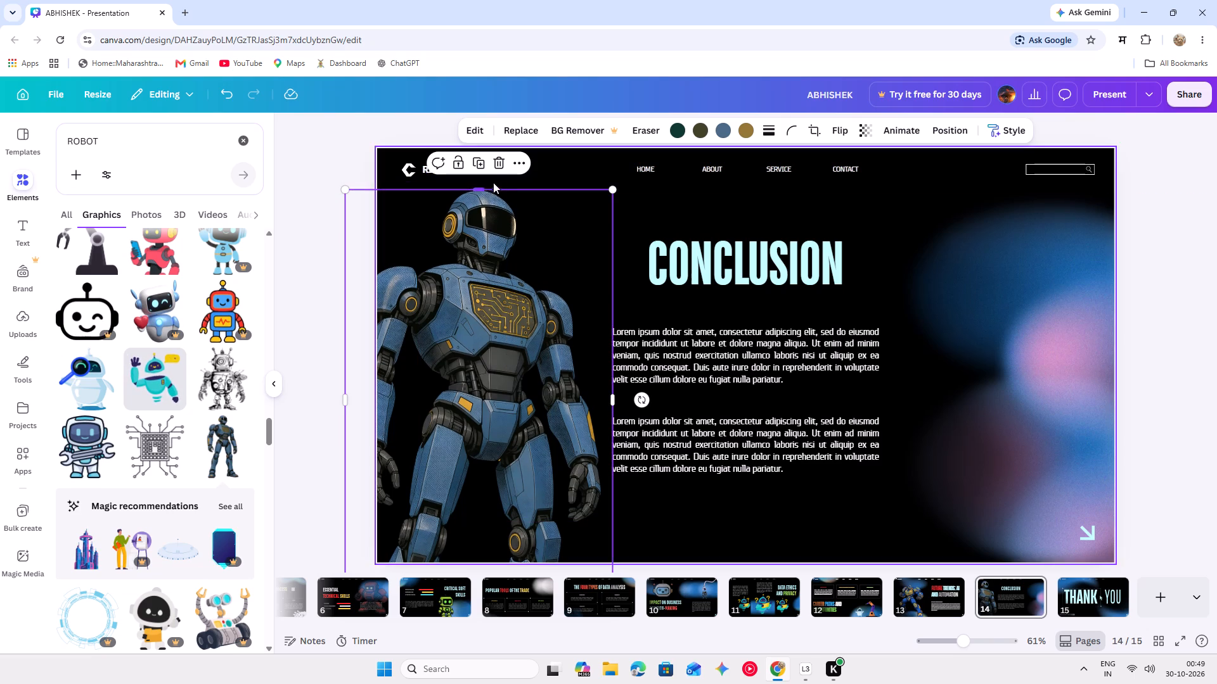
Duplicate the blue robot on slide 14 and place the copy on the slide's right side.
click(478, 165)
drag(477, 372, 917, 299)
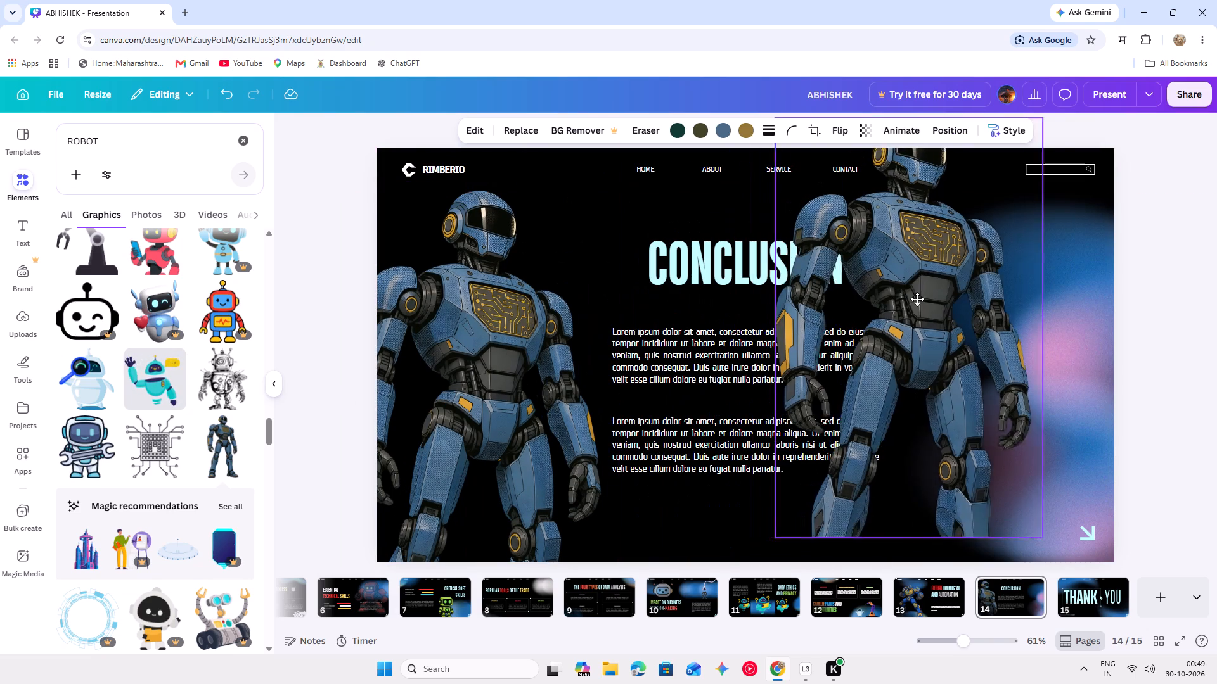
drag(917, 299, 962, 345)
Flip the copied robot horizontally and align it right of the text, level with the original robot.
click(841, 136)
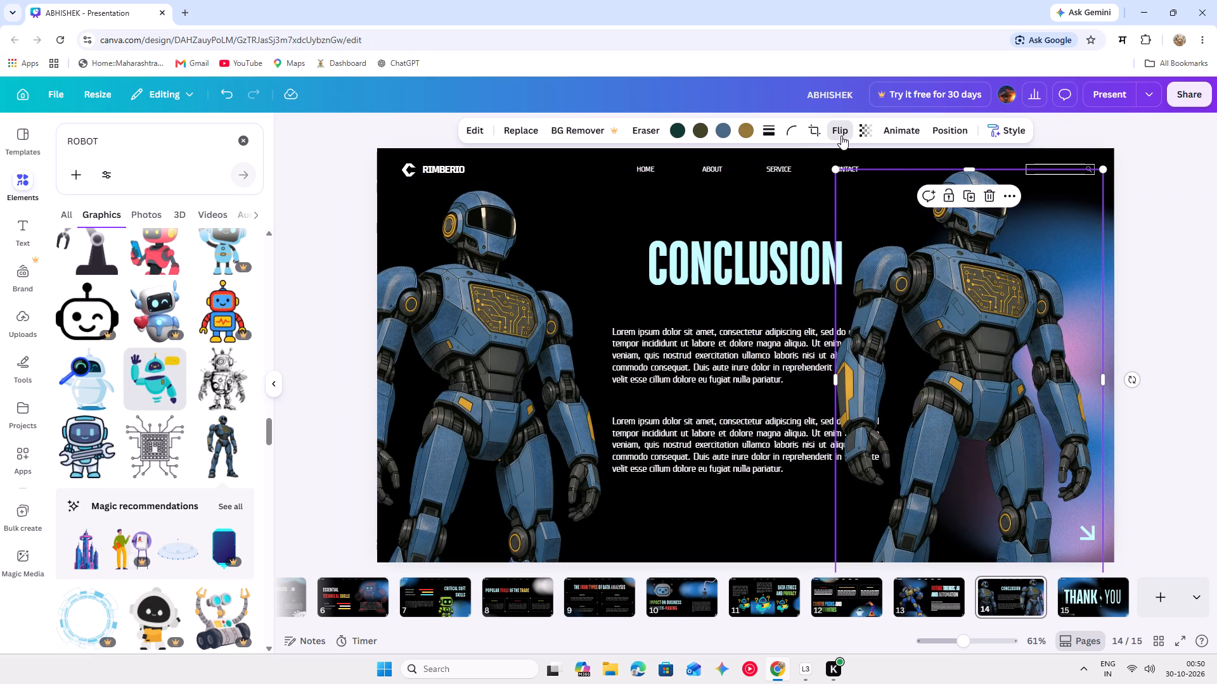
click(860, 193)
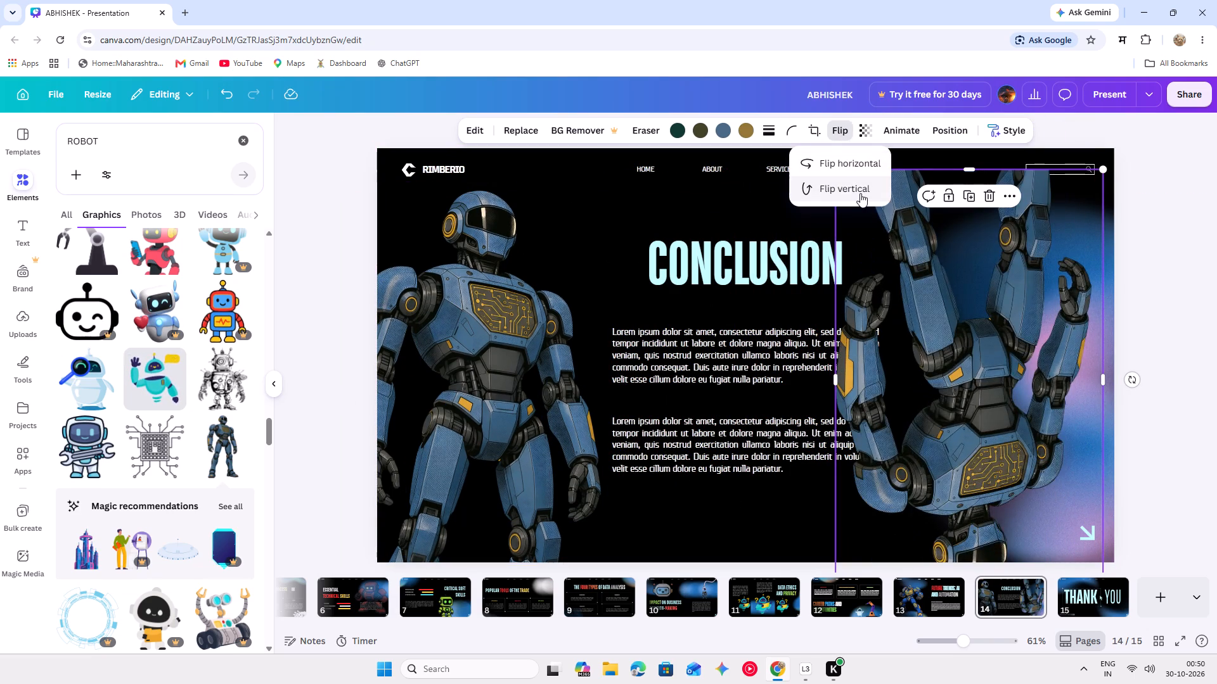
click(860, 193)
click(863, 165)
drag(978, 332, 988, 338)
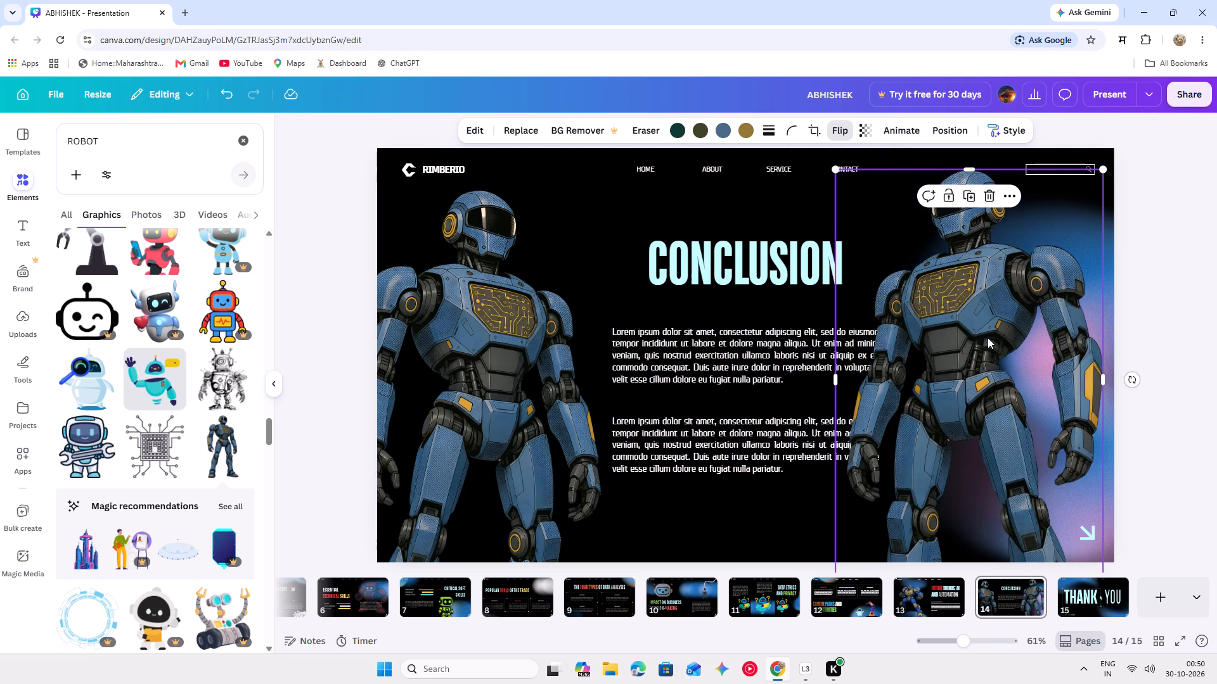
drag(988, 338, 1004, 346)
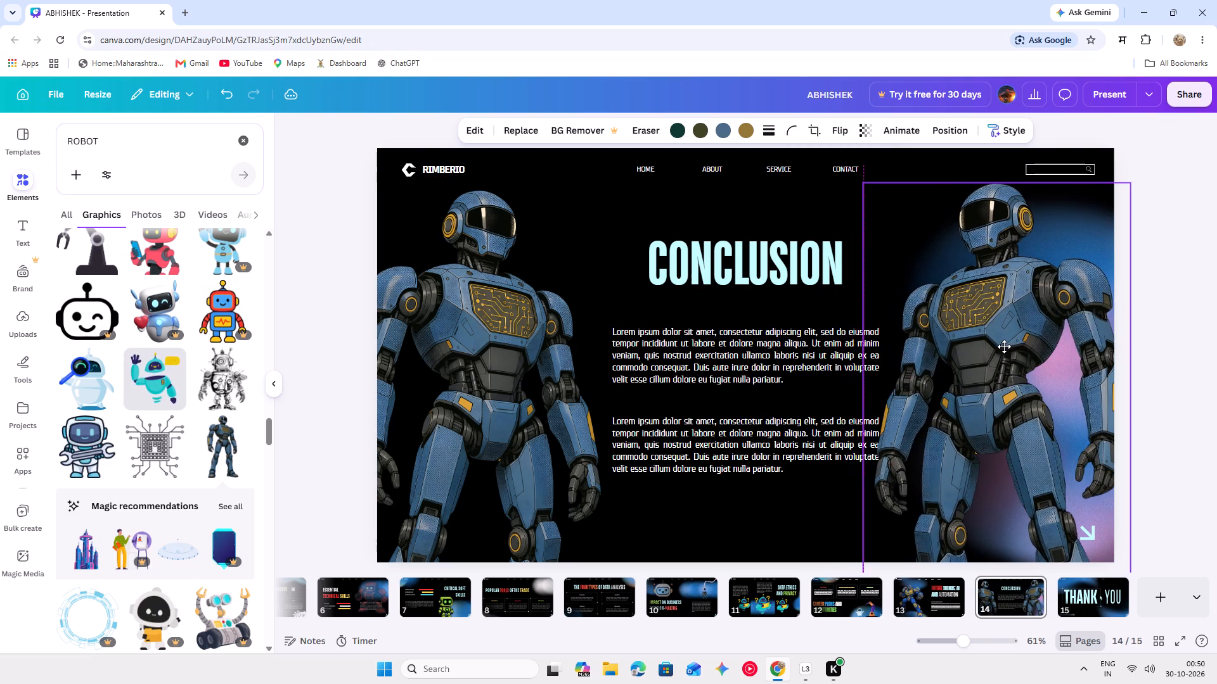
drag(1004, 346, 1006, 355)
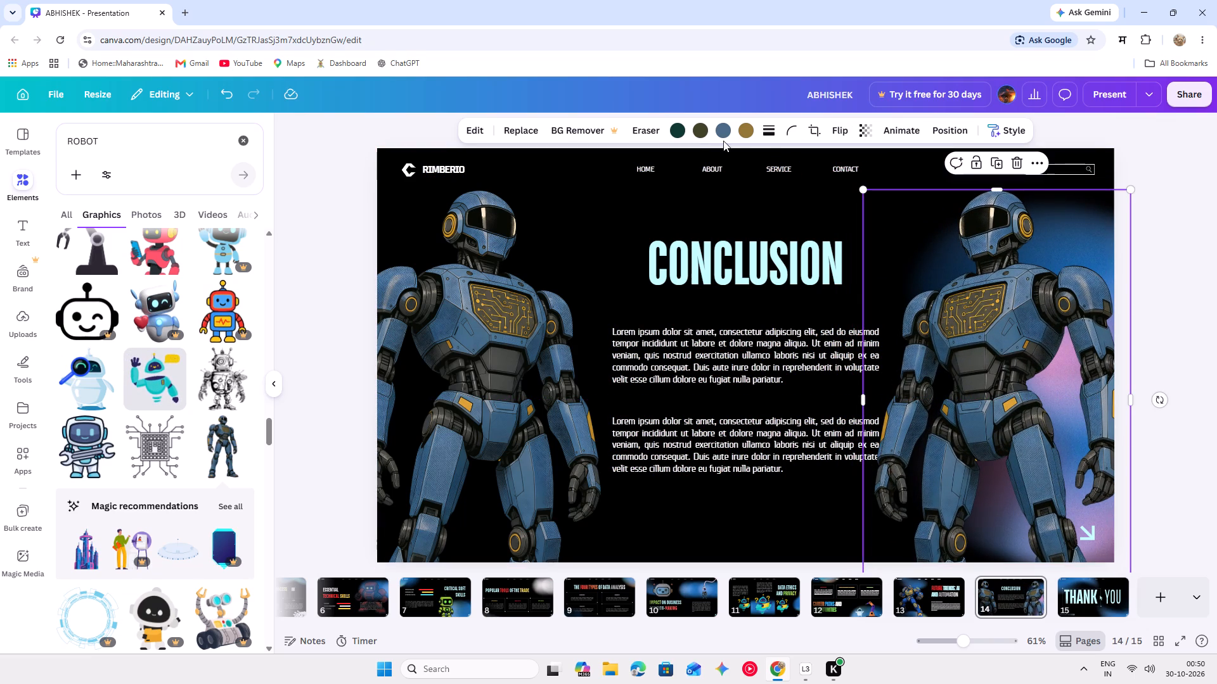
Recolour the right robot on slide 14, changing its blue armour to red and its gray-brown accents to white.
click(726, 134)
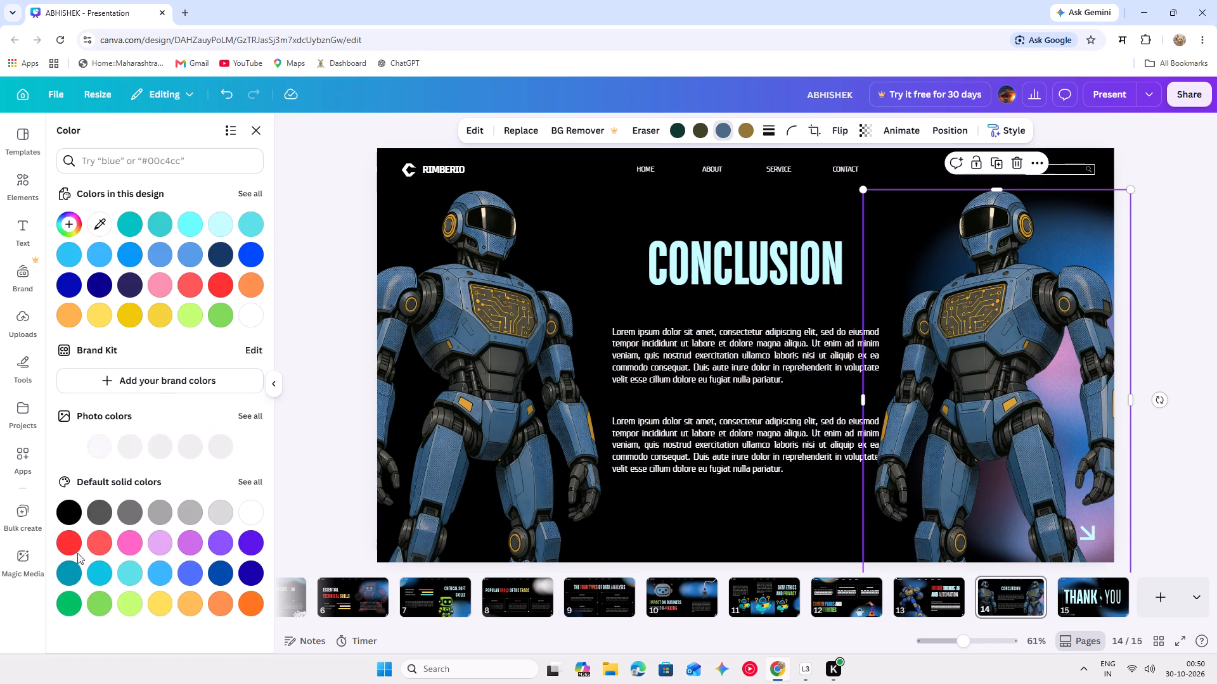
click(75, 542)
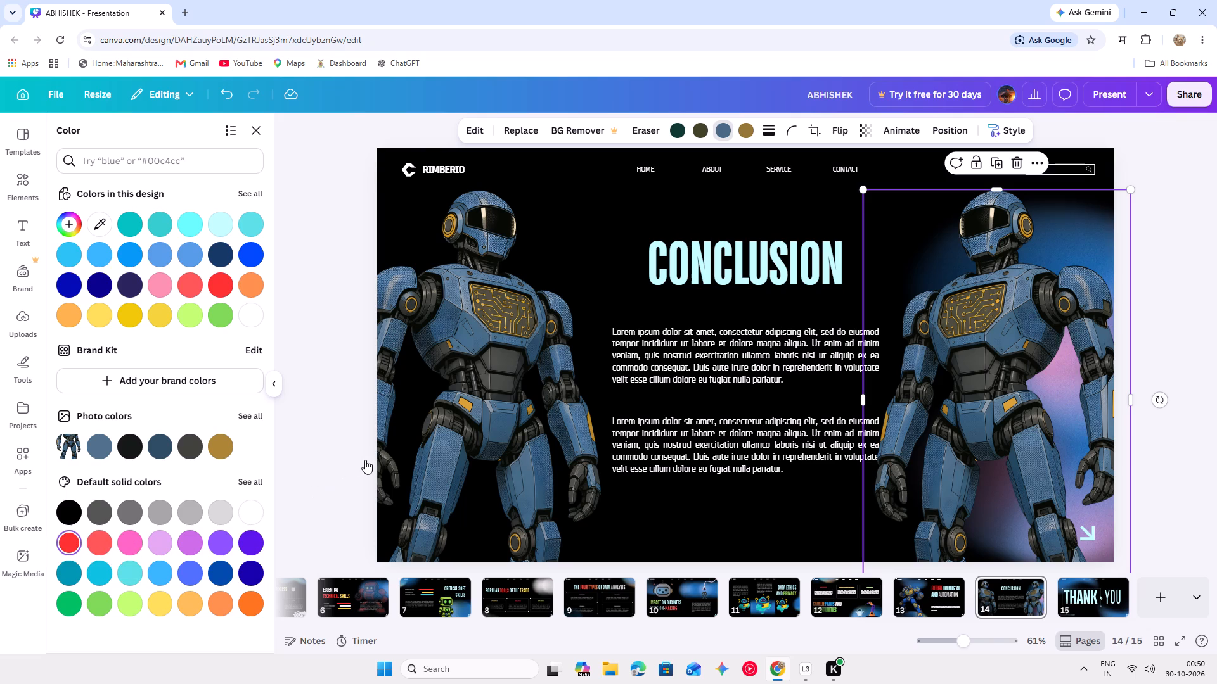
click(337, 455)
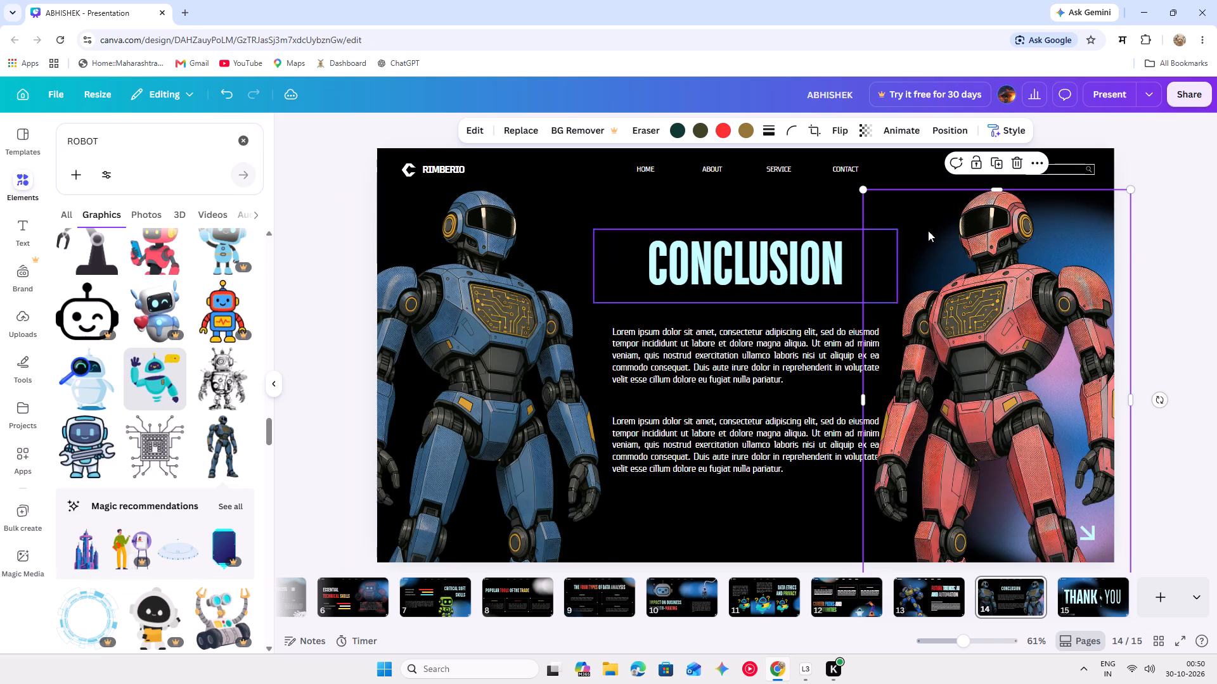
click(745, 132)
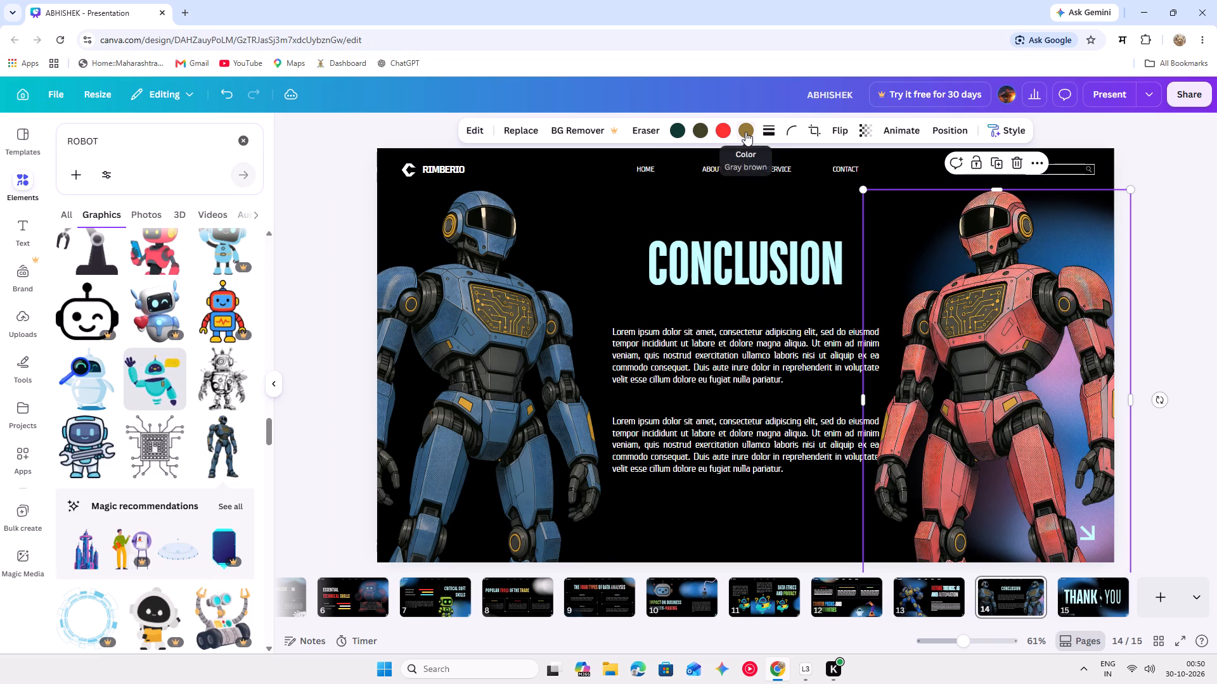
click(253, 516)
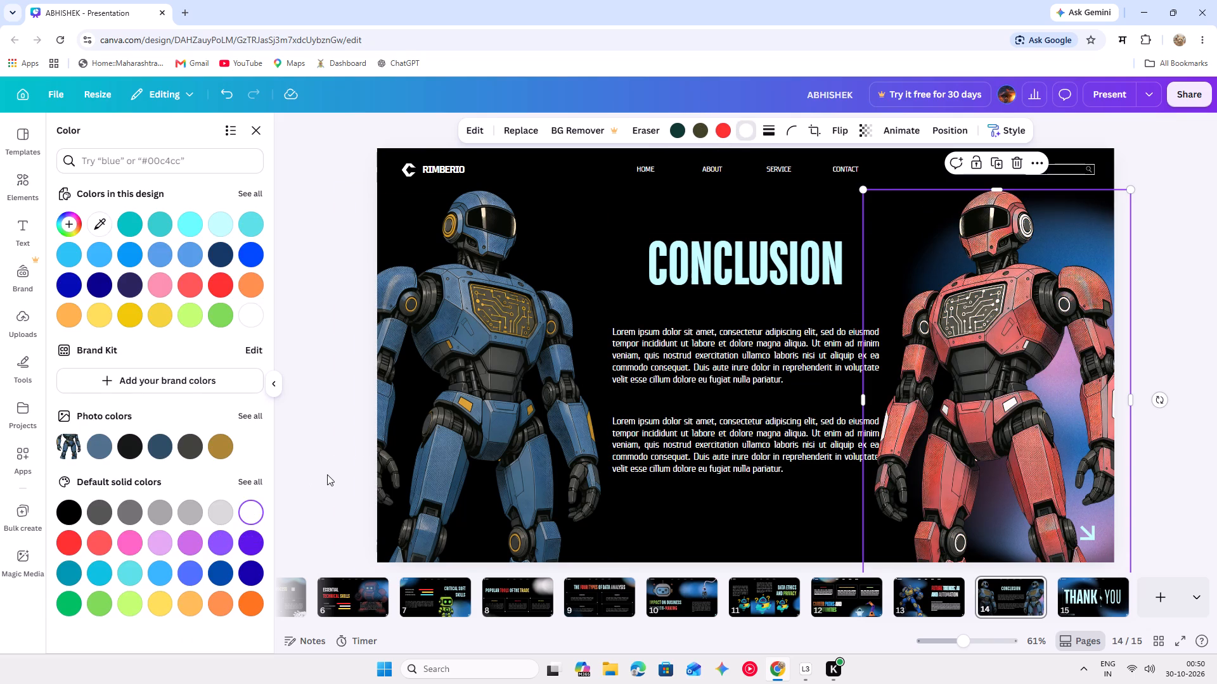
click(333, 471)
click(333, 471)
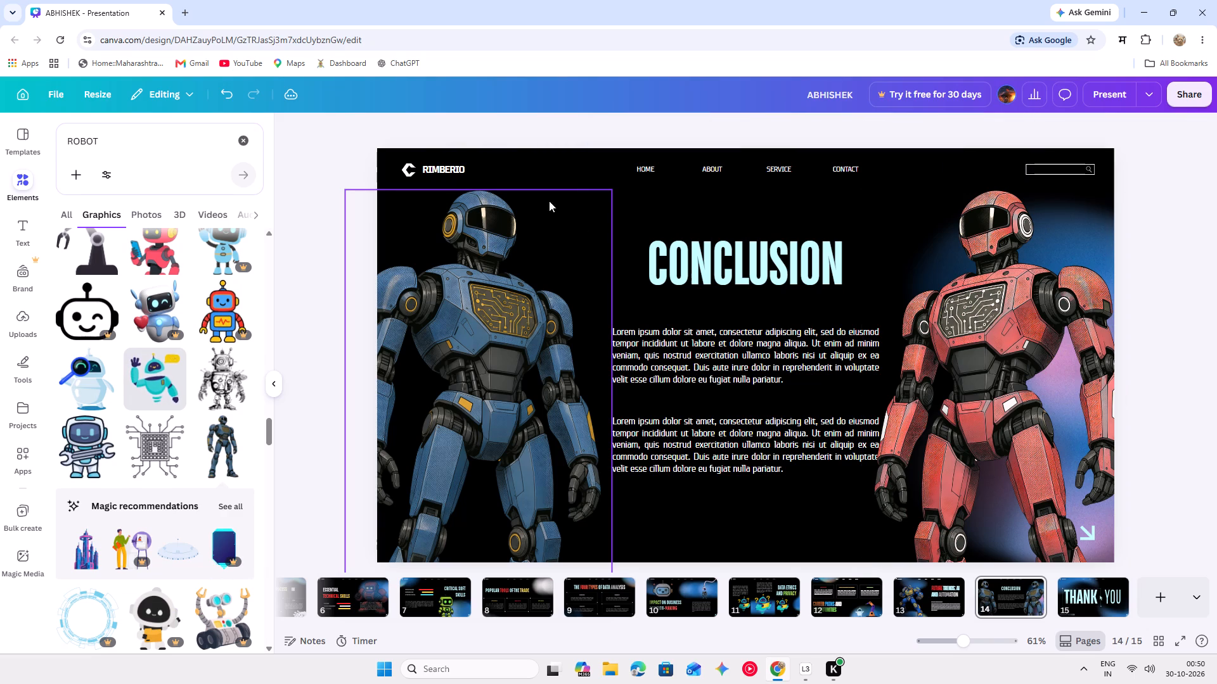
Change the right robot's dark teal colour to cyan blue and its dark gray olive colour to light gray.
click(937, 288)
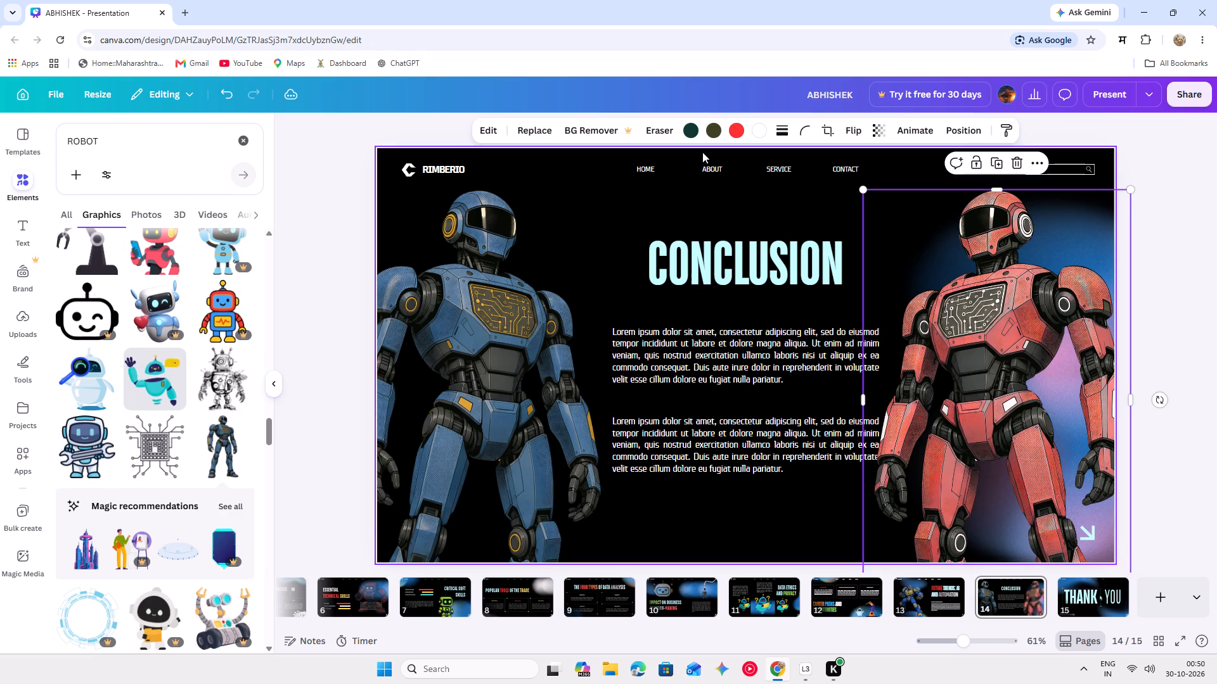
click(692, 136)
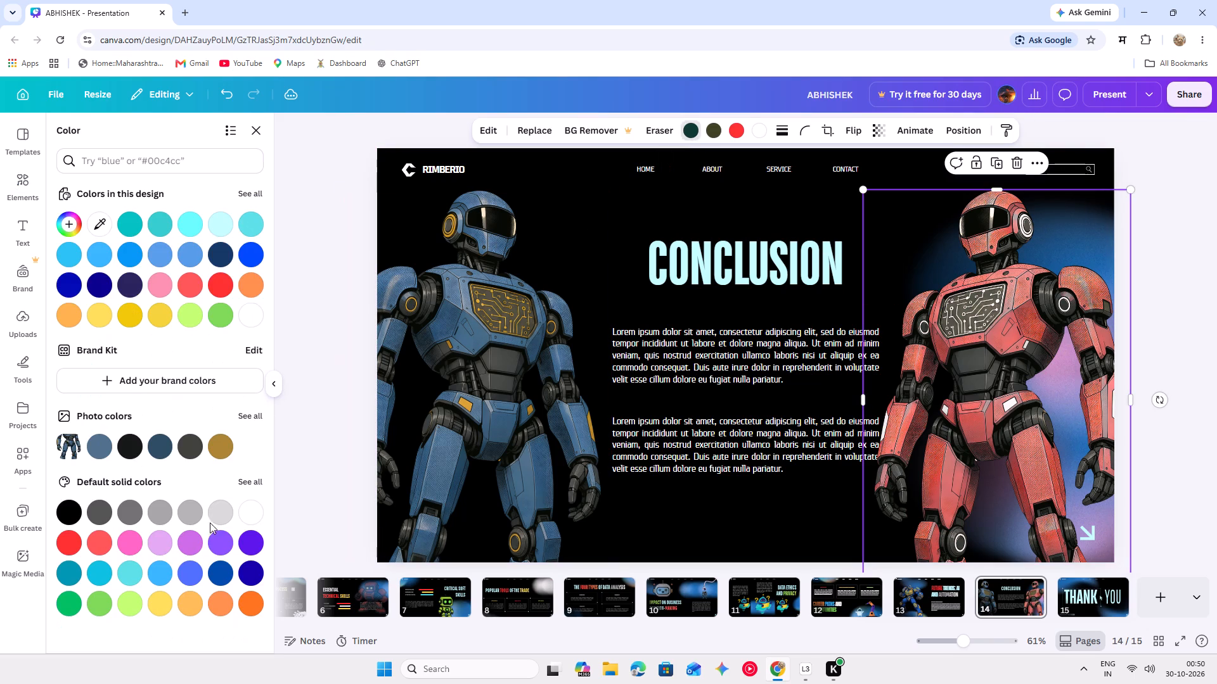
scroll(205, 539, down, 1)
click(98, 578)
click(319, 505)
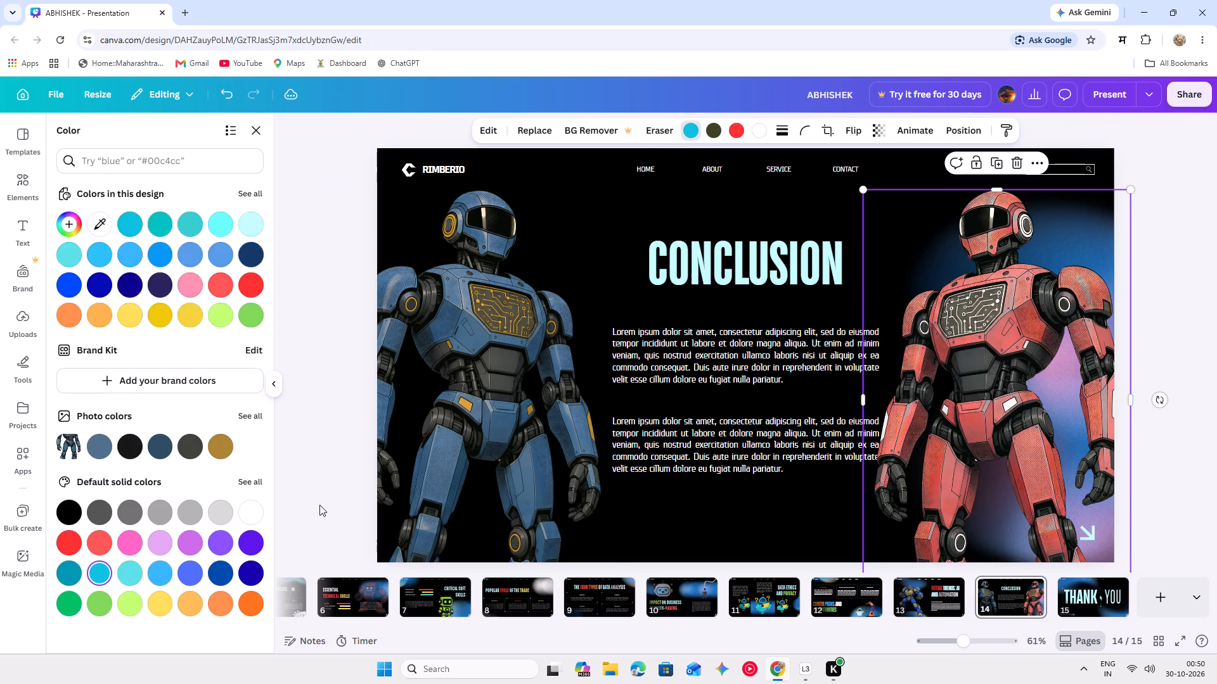
click(319, 505)
click(996, 248)
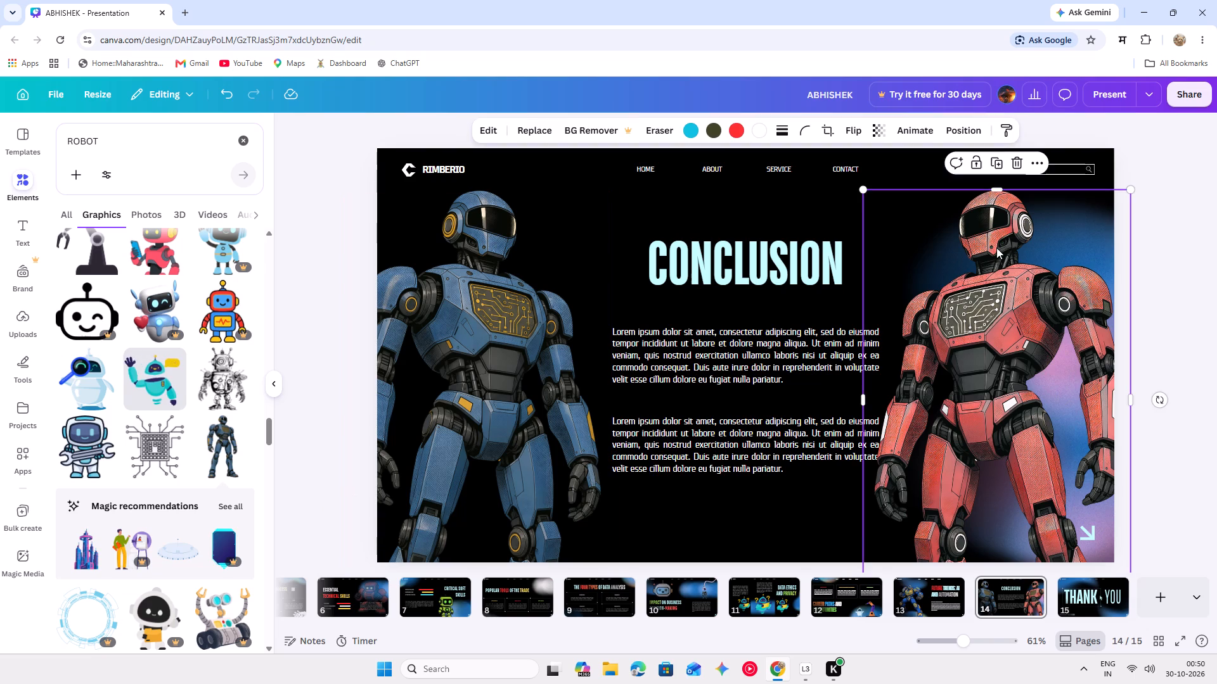
click(710, 129)
click(217, 506)
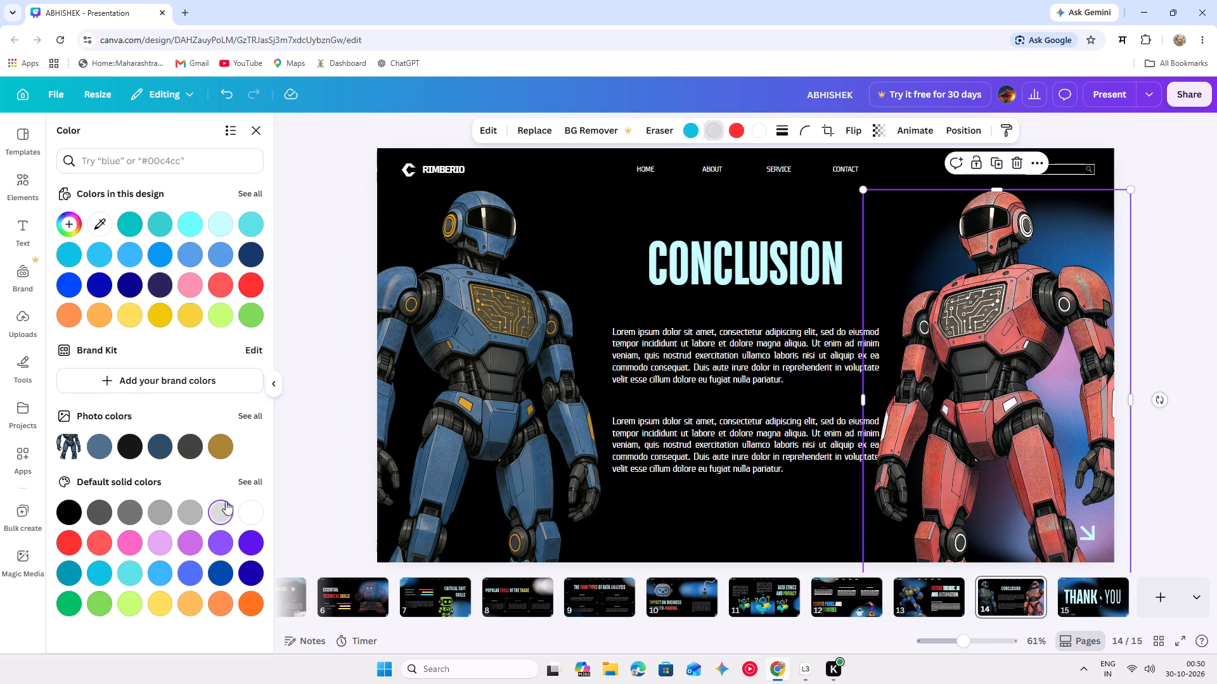
click(344, 448)
click(344, 448)
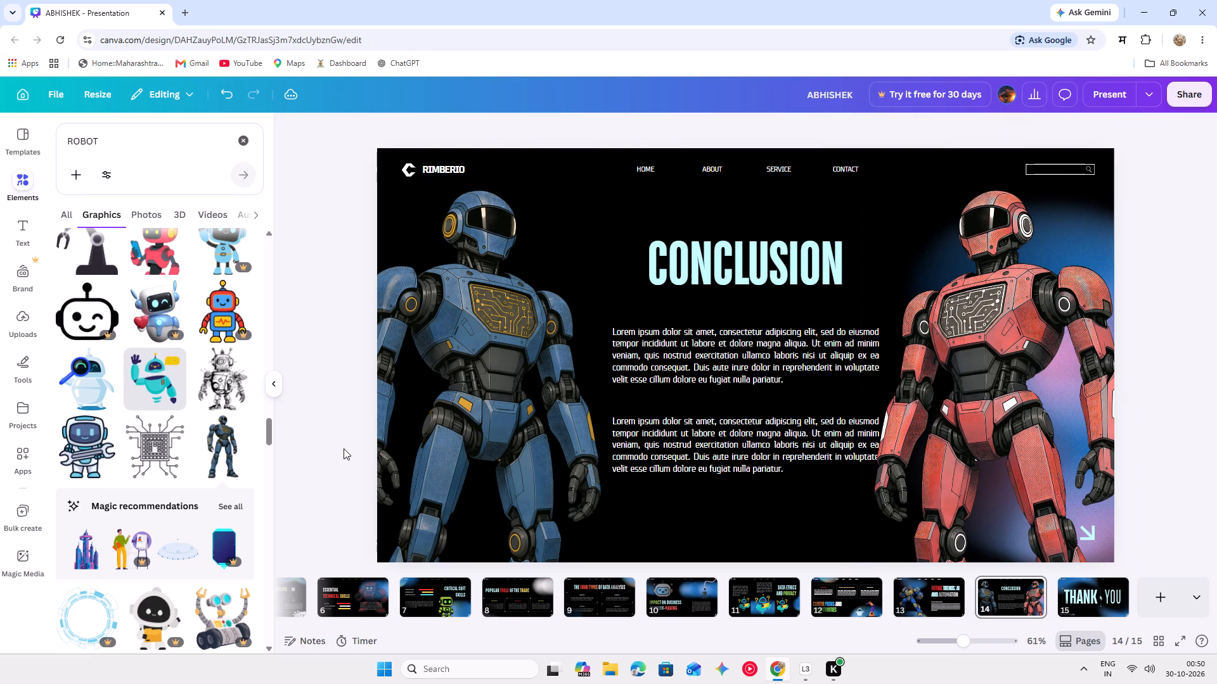
Fine-tune both robots on slide 14 so they flank the Conclusion text at the same height.
click(984, 460)
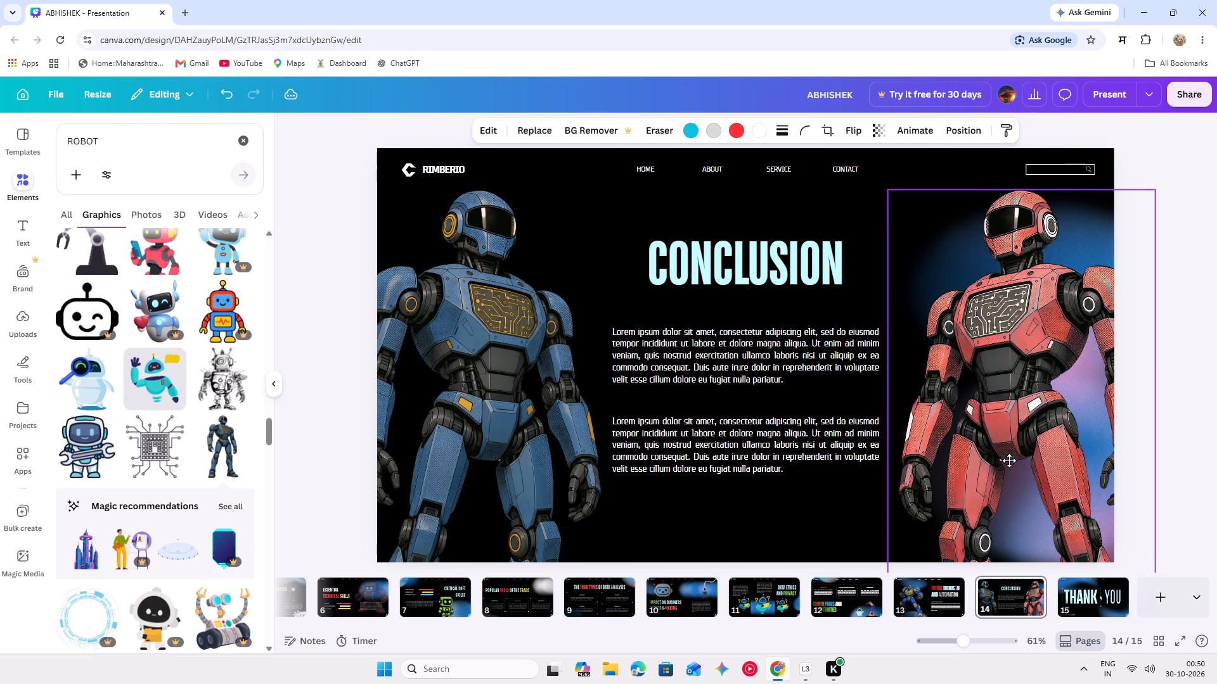
click(461, 404)
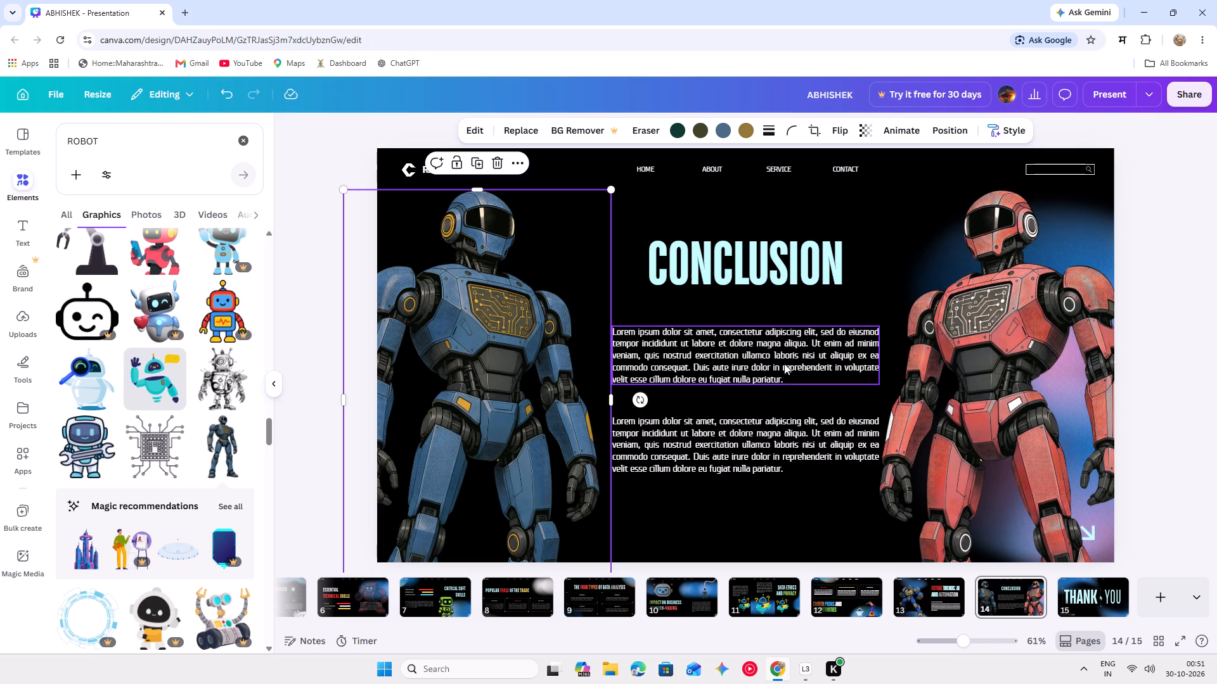
drag(967, 405, 967, 399)
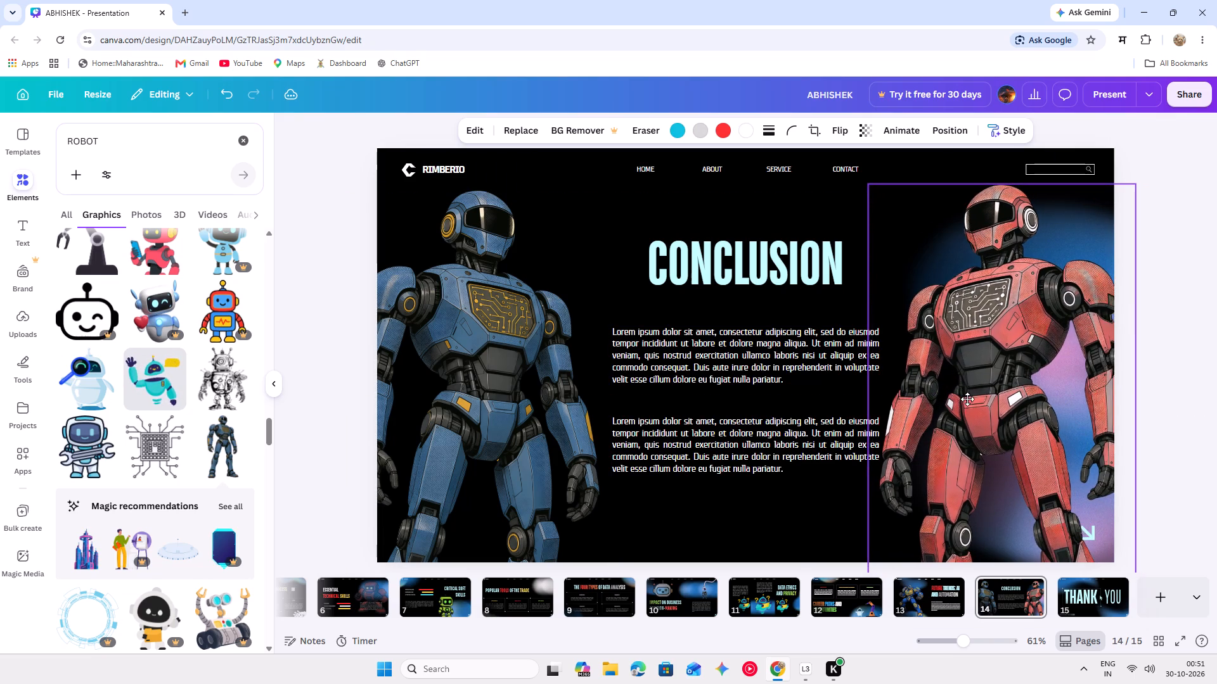
drag(967, 399, 976, 405)
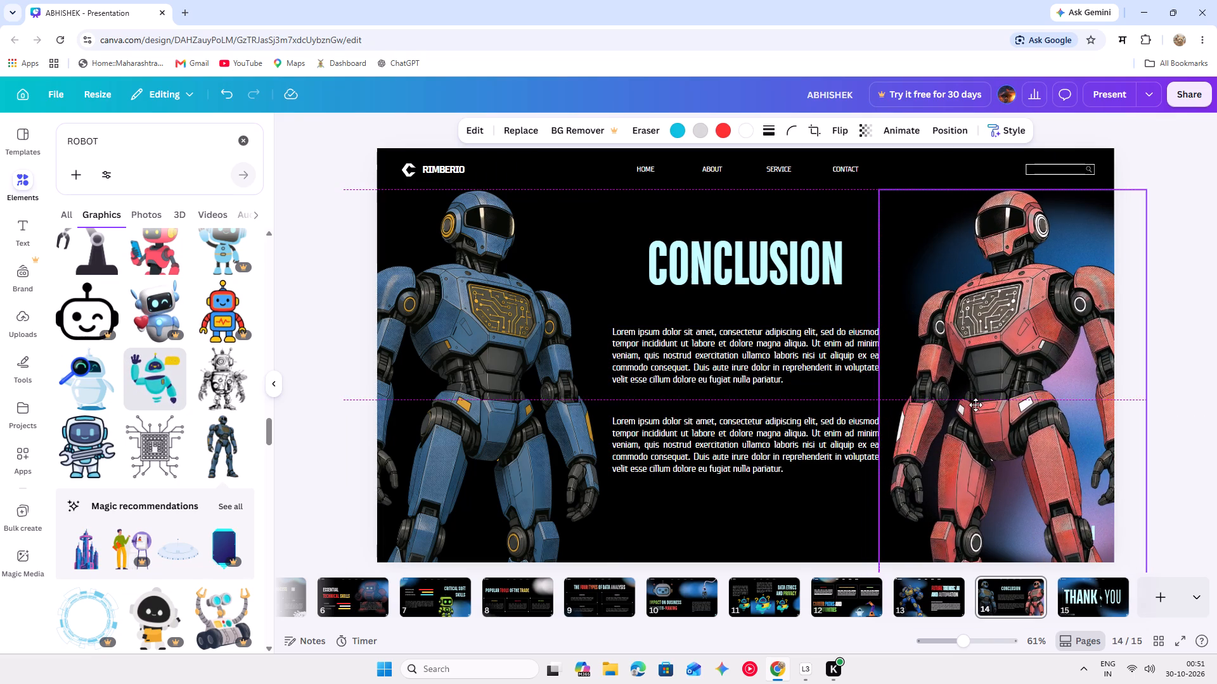
drag(976, 405, 974, 405)
drag(507, 441, 522, 441)
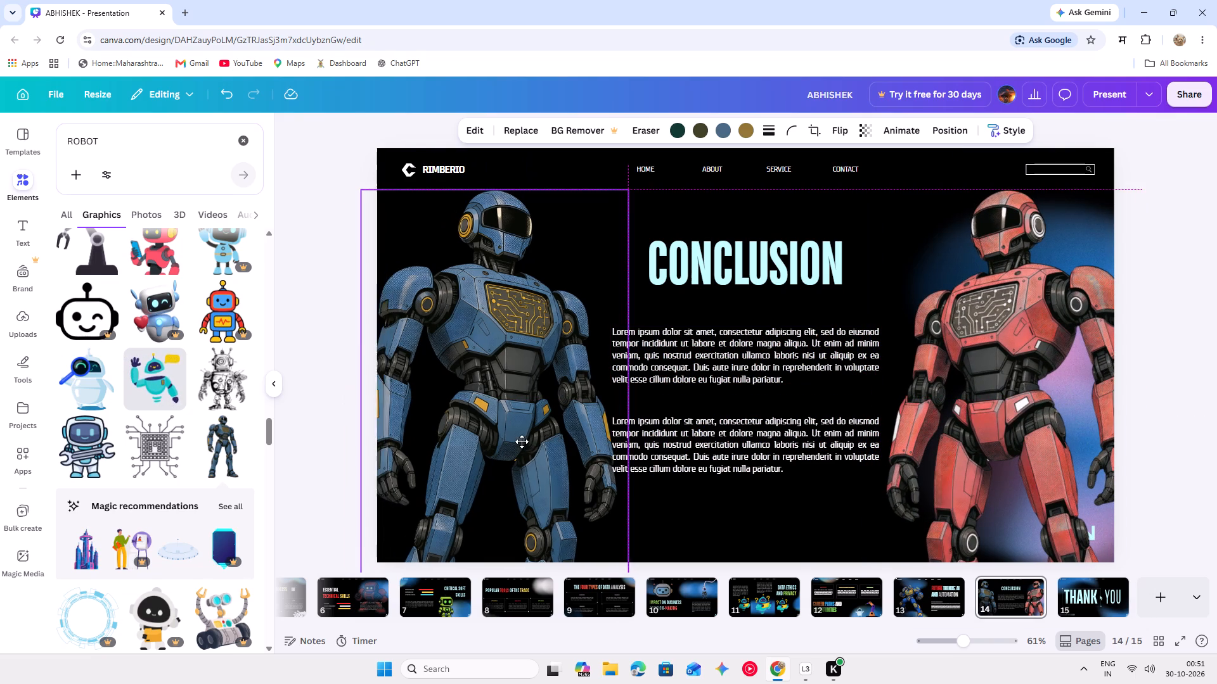
drag(522, 441, 514, 451)
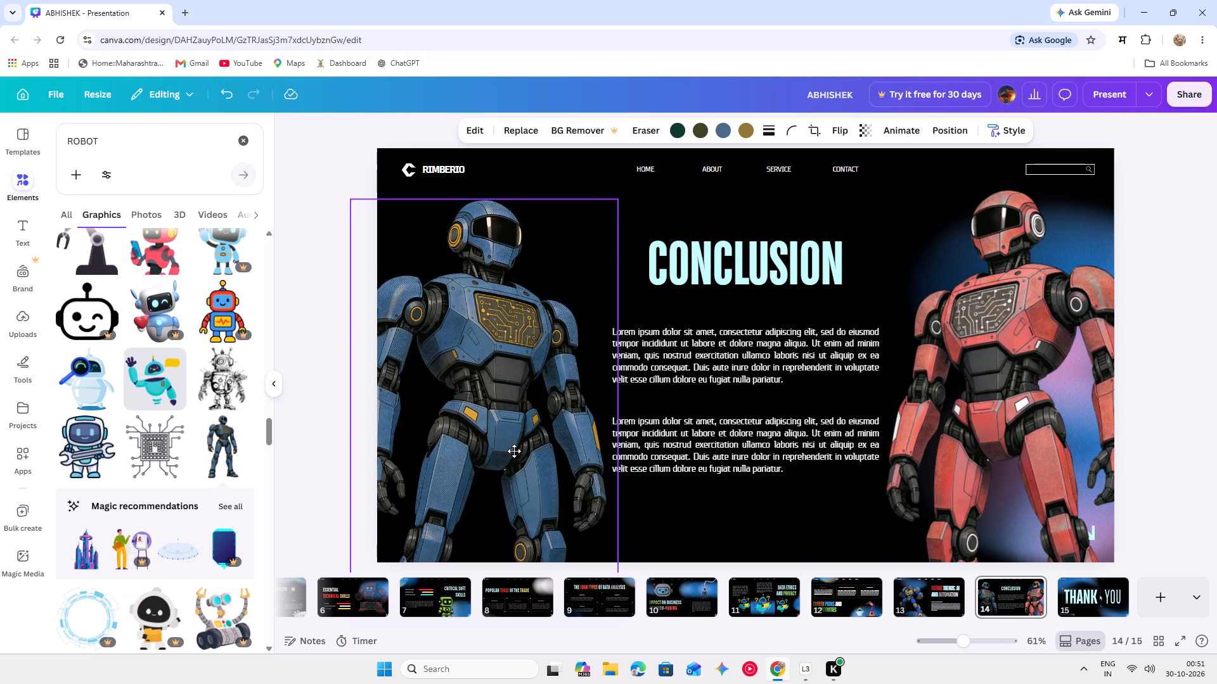
drag(514, 451, 514, 443)
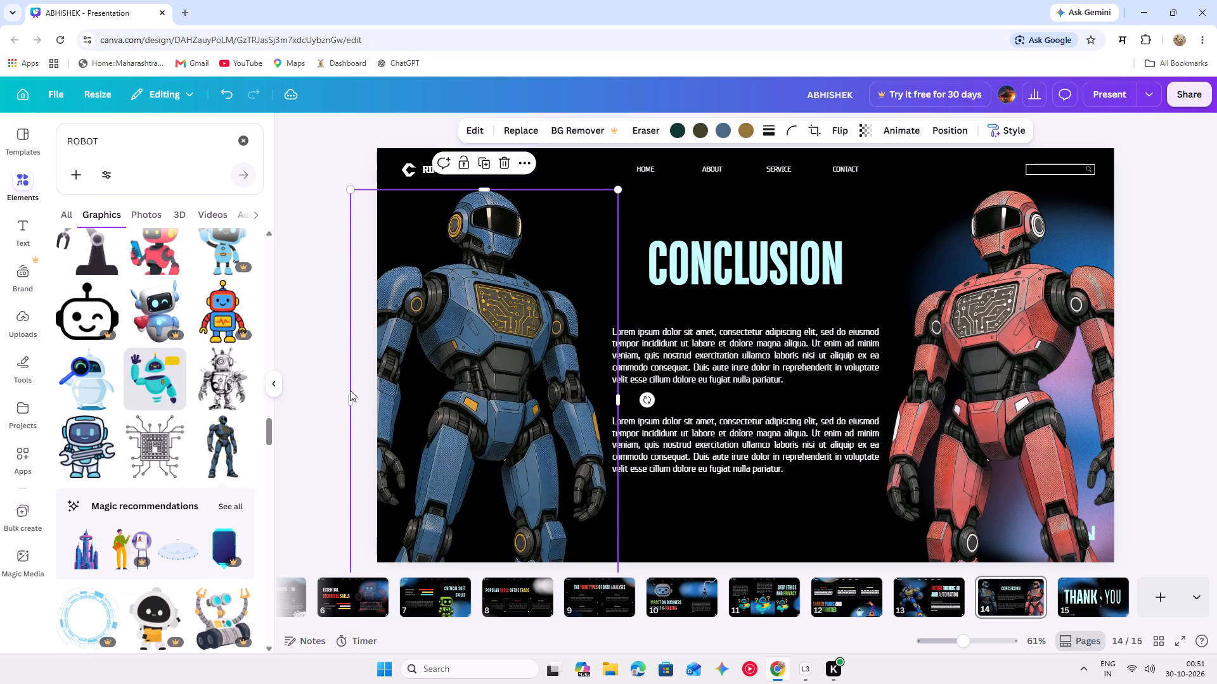
click(288, 358)
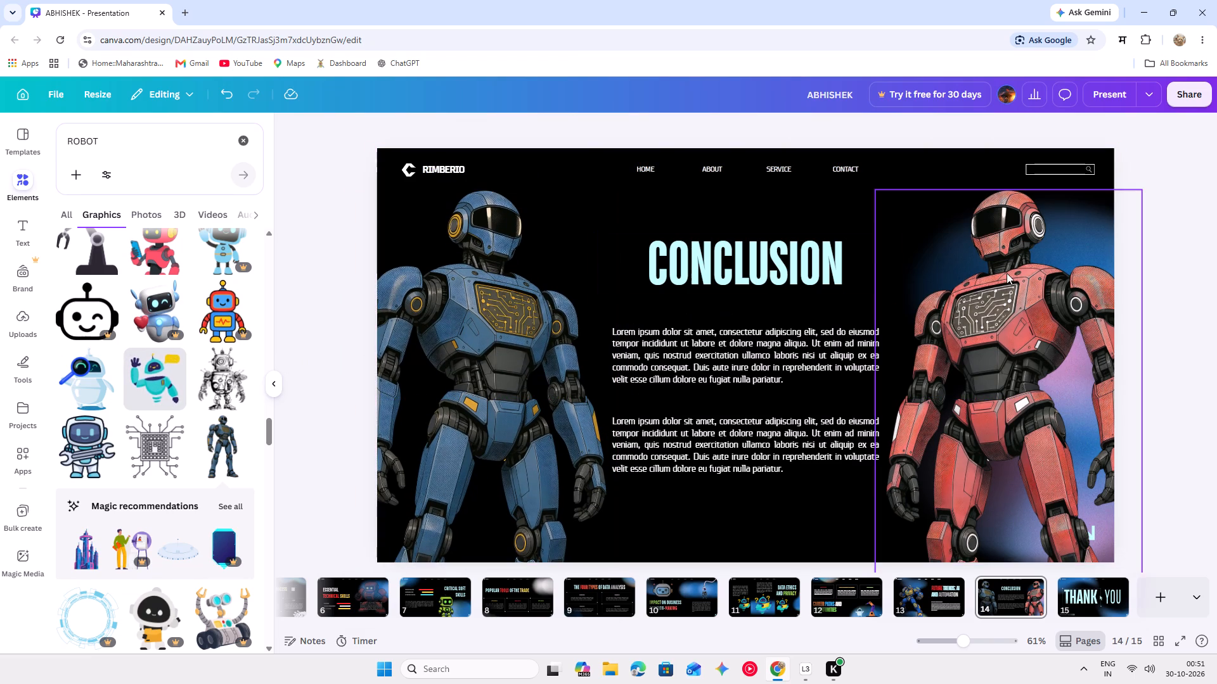
Recolour the first letter O of the CONCLUSION title on slide 14 to light gray.
click(674, 270)
click(672, 270)
click(669, 270)
drag(669, 270, 664, 269)
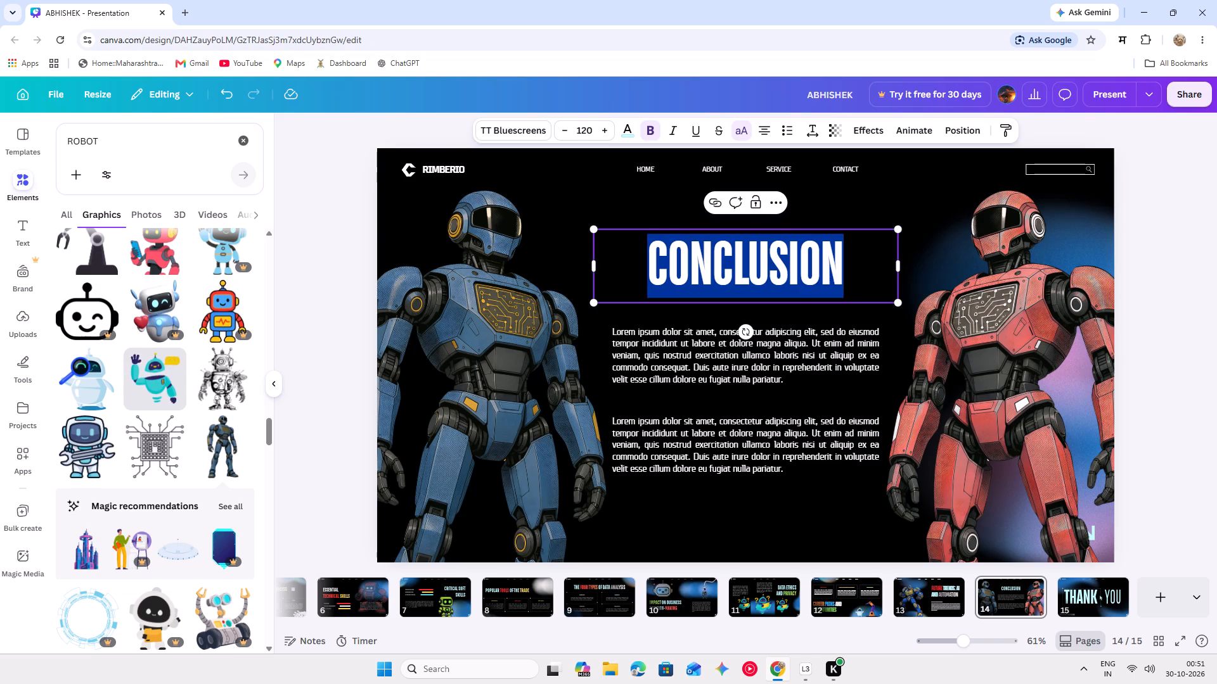
click(664, 269)
drag(664, 269, 654, 269)
click(663, 269)
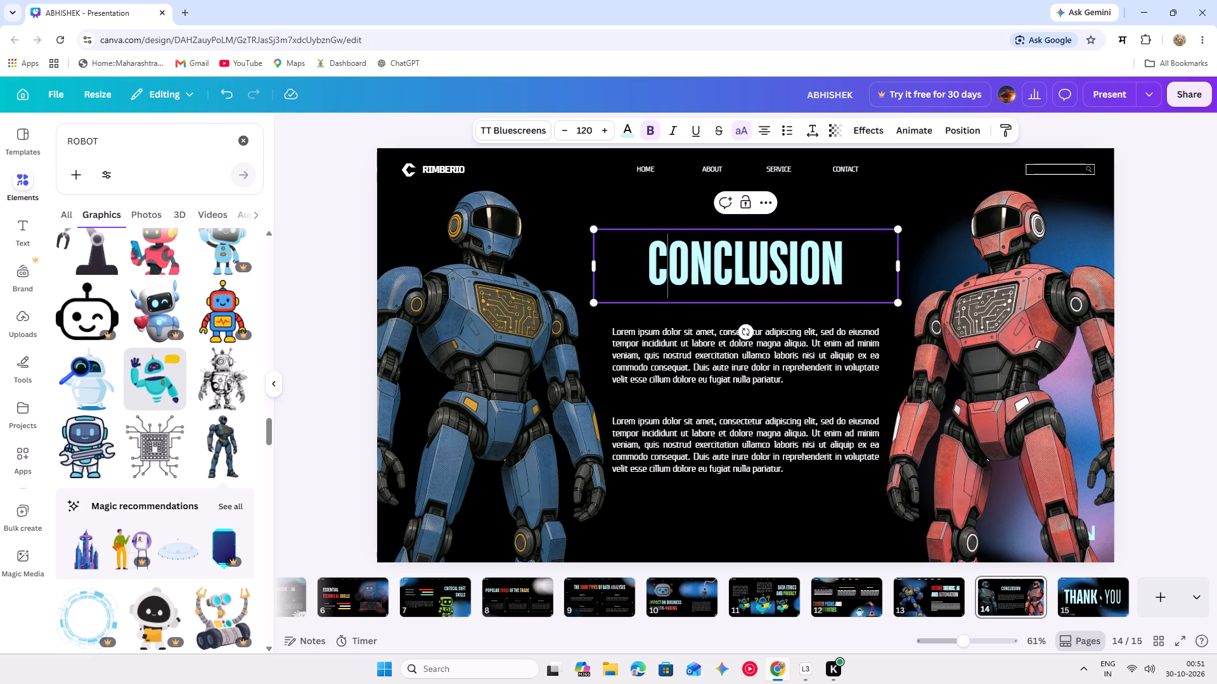
drag(668, 275, 695, 280)
click(633, 130)
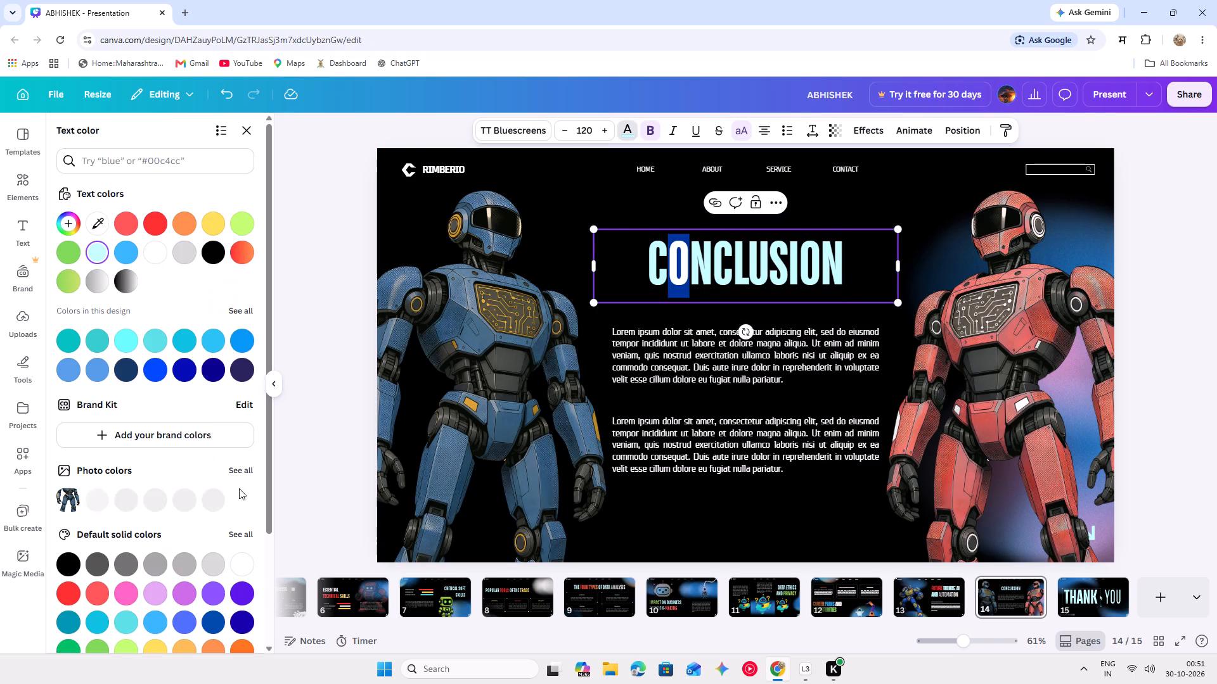
click(212, 570)
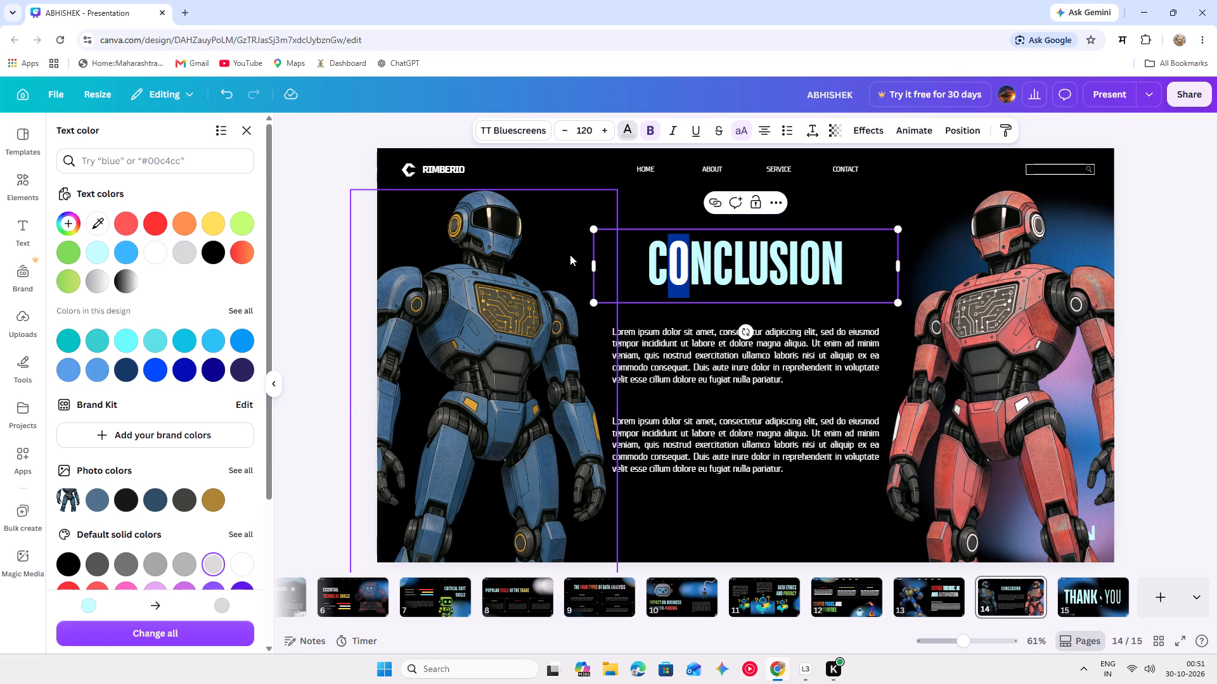
click(570, 255)
Recolour the final letters ON of the CONCLUSION title to red.
click(820, 260)
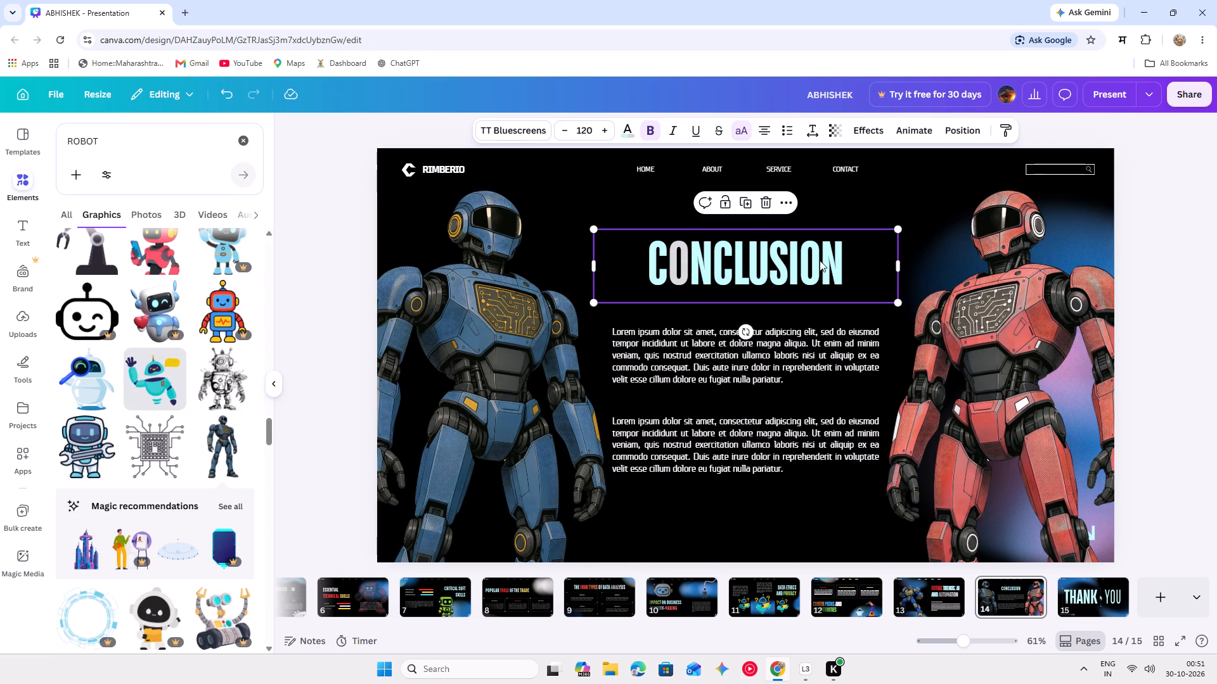
click(820, 260)
click(803, 259)
drag(801, 259, 843, 258)
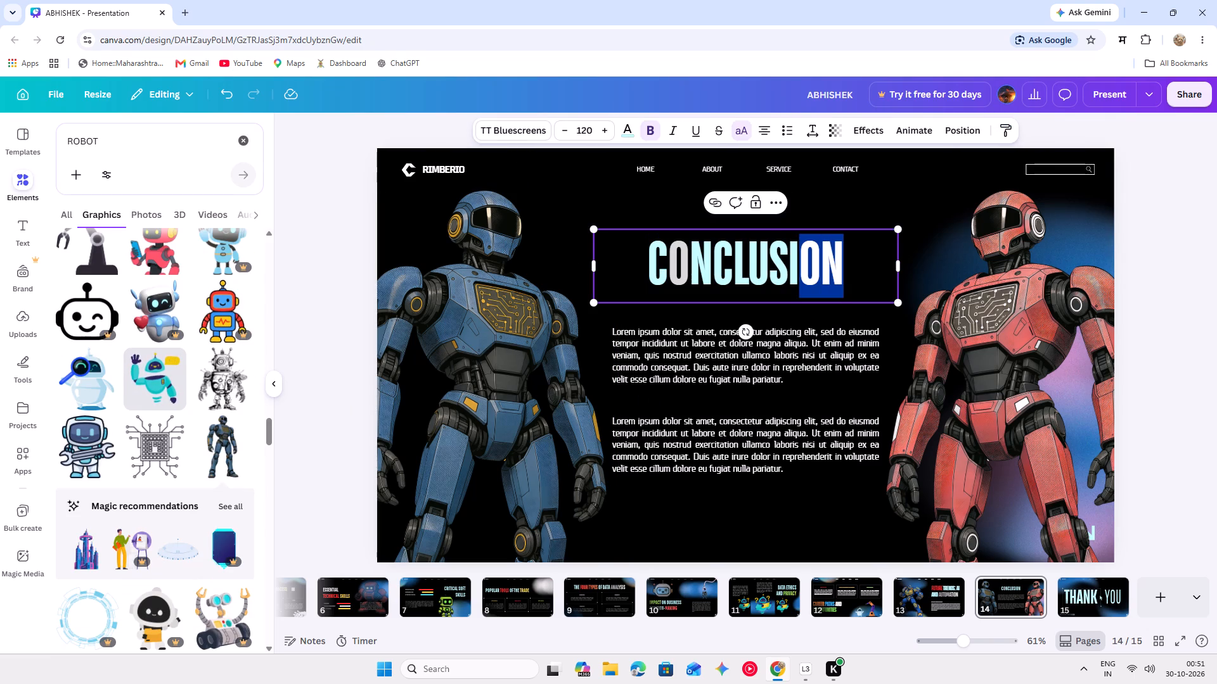
click(629, 134)
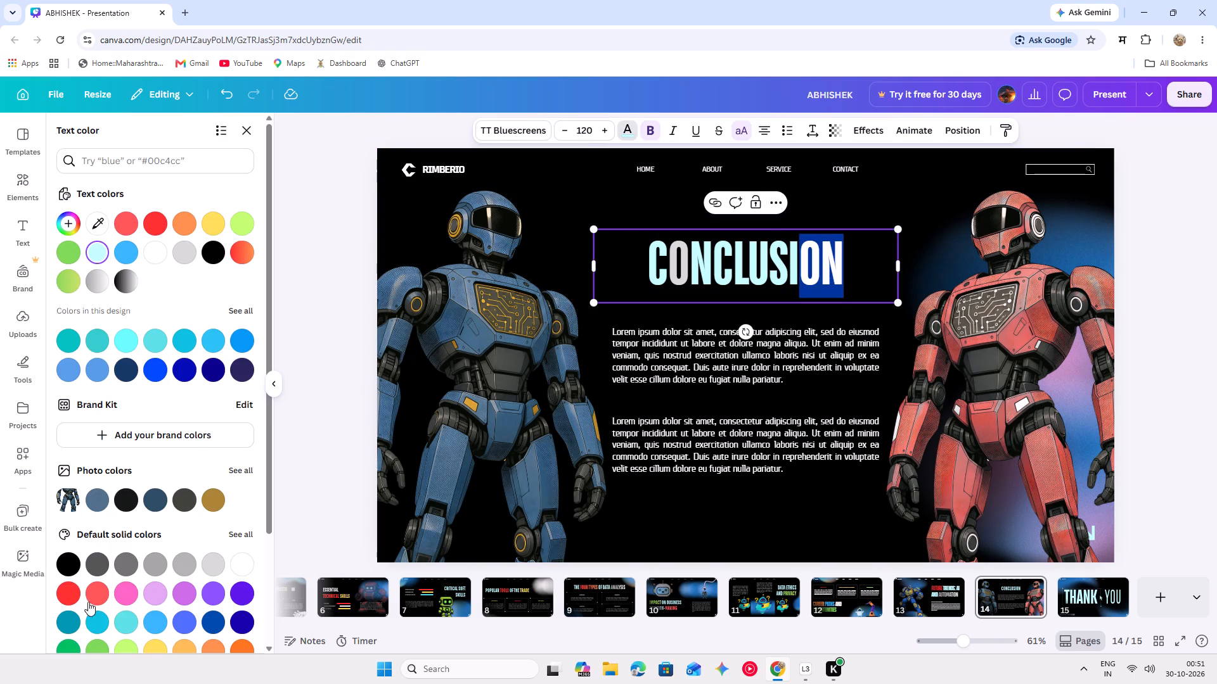
click(67, 595)
click(331, 403)
click(331, 403)
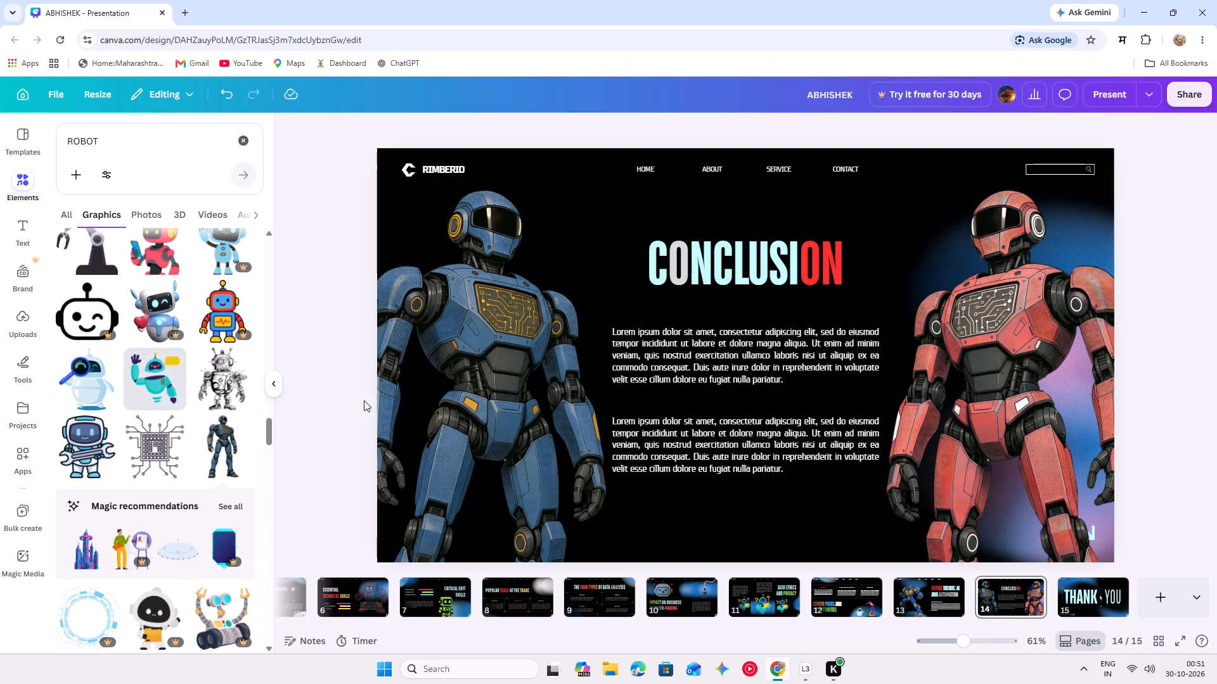
Recolour the middle letters CLU of the CONCLUSION title to lime green.
click(739, 255)
click(754, 265)
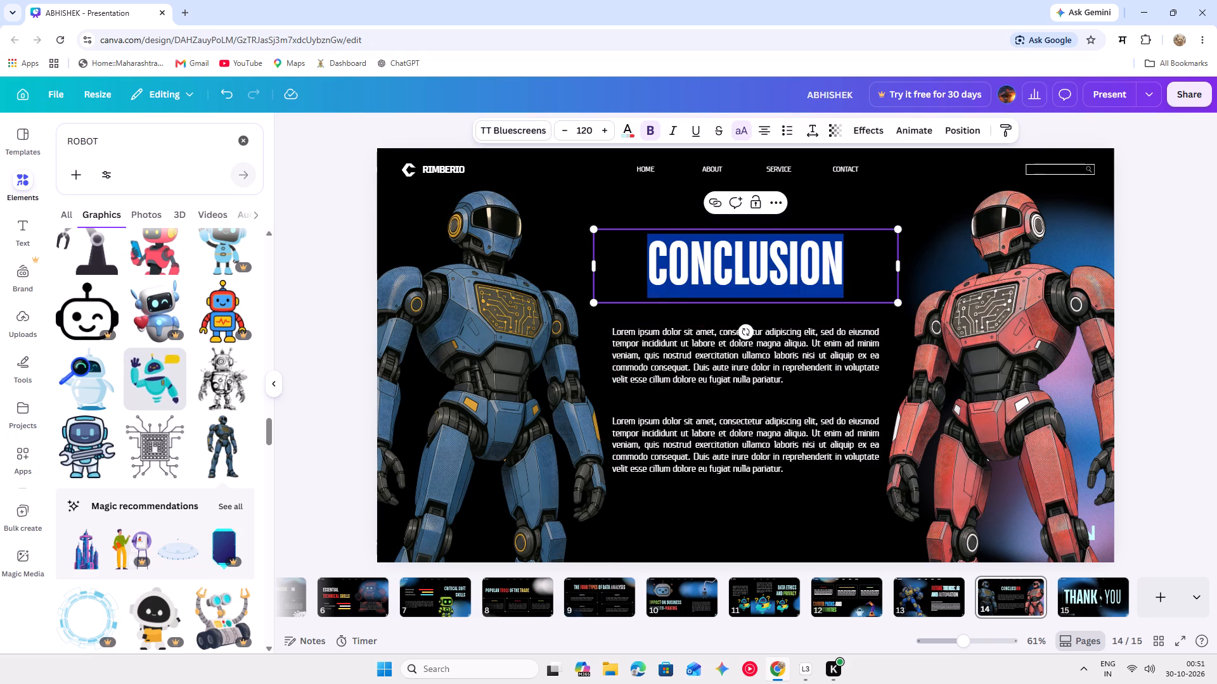
click(773, 267)
drag(773, 267, 720, 268)
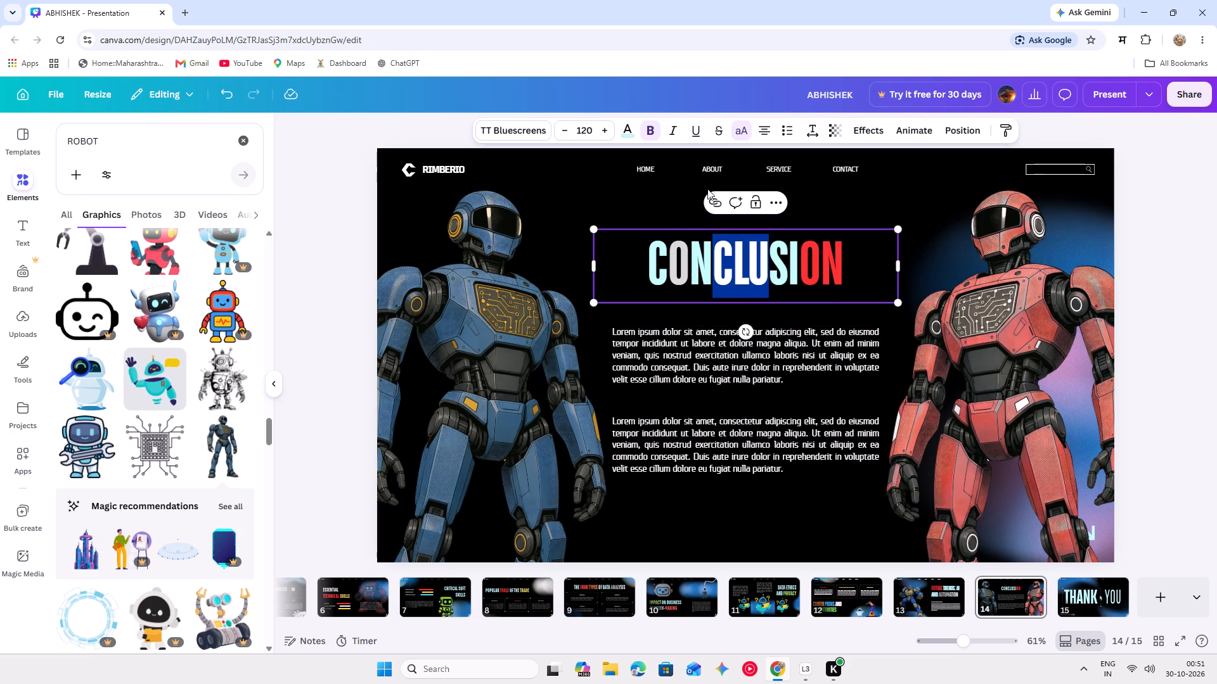
click(631, 129)
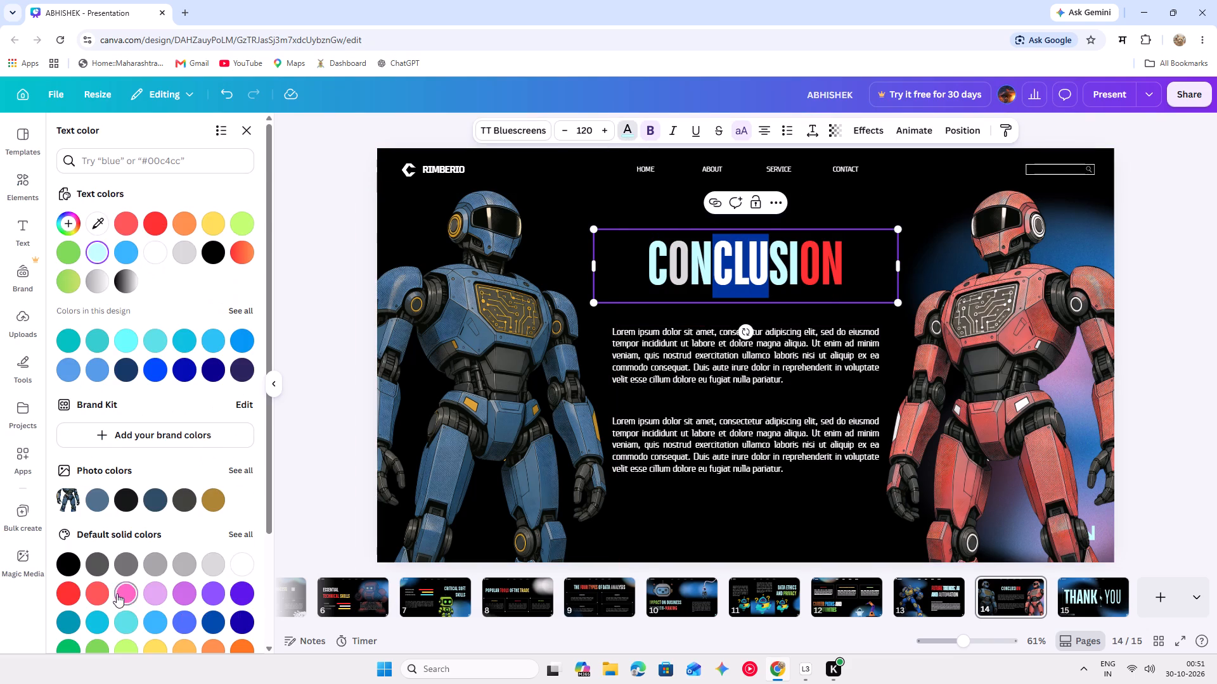
scroll(117, 593, down, 2)
click(132, 527)
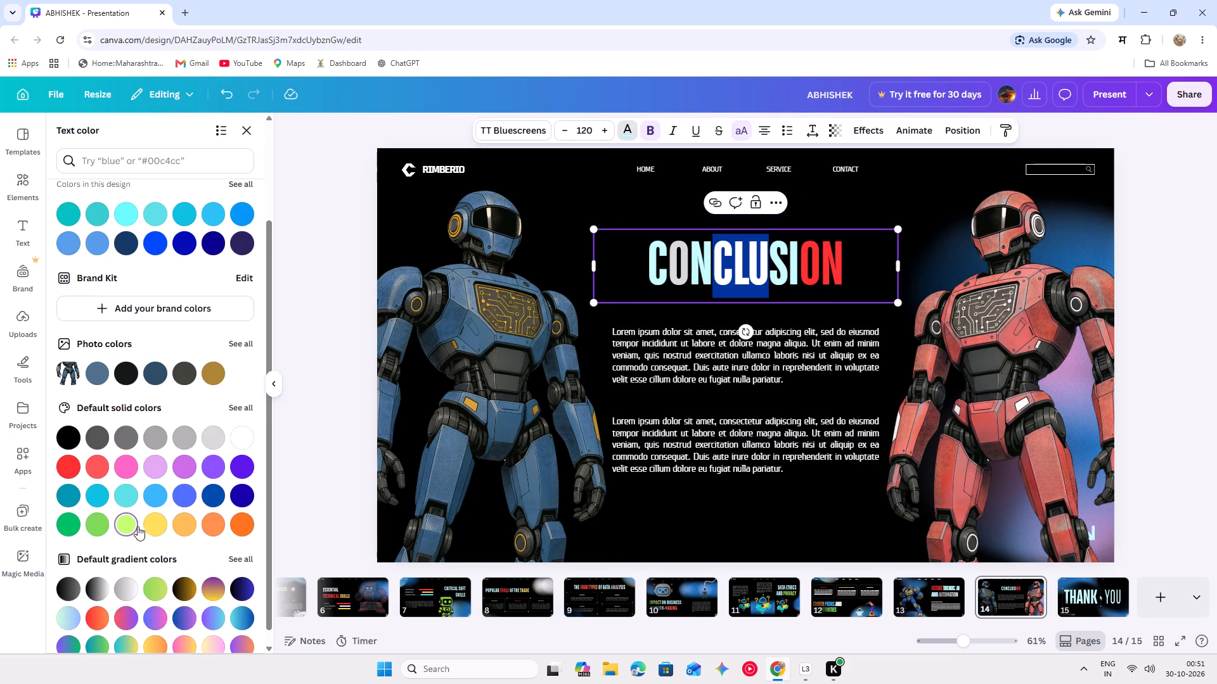
click(292, 452)
click(294, 451)
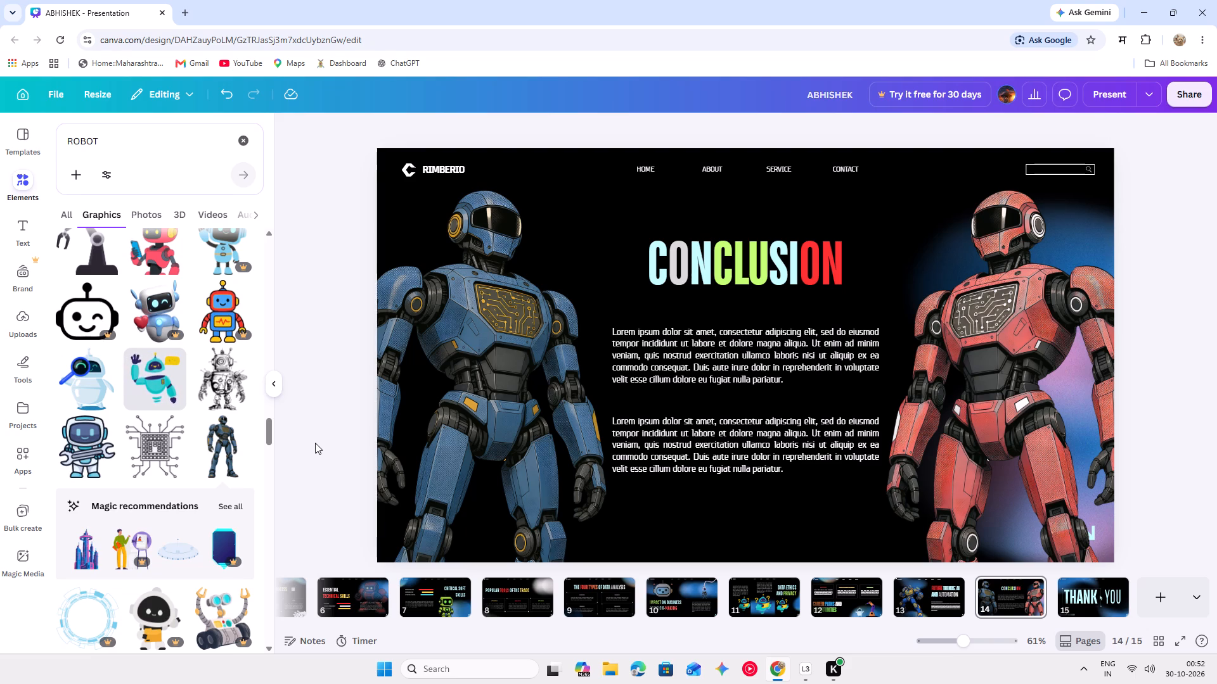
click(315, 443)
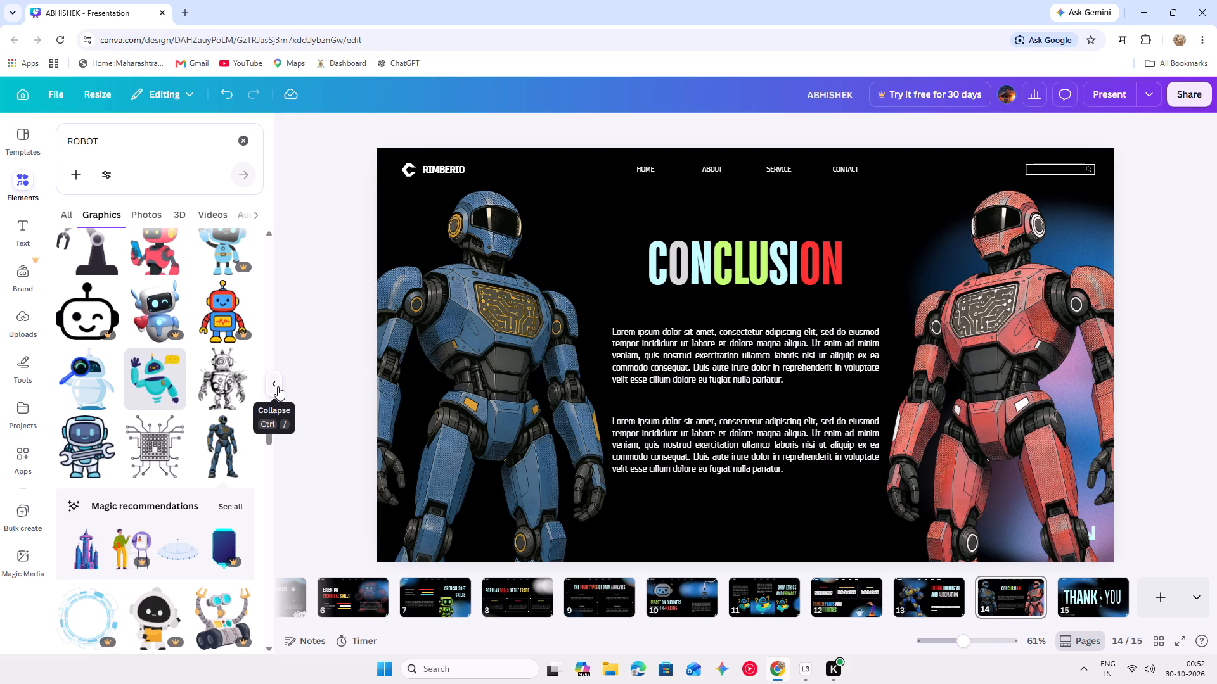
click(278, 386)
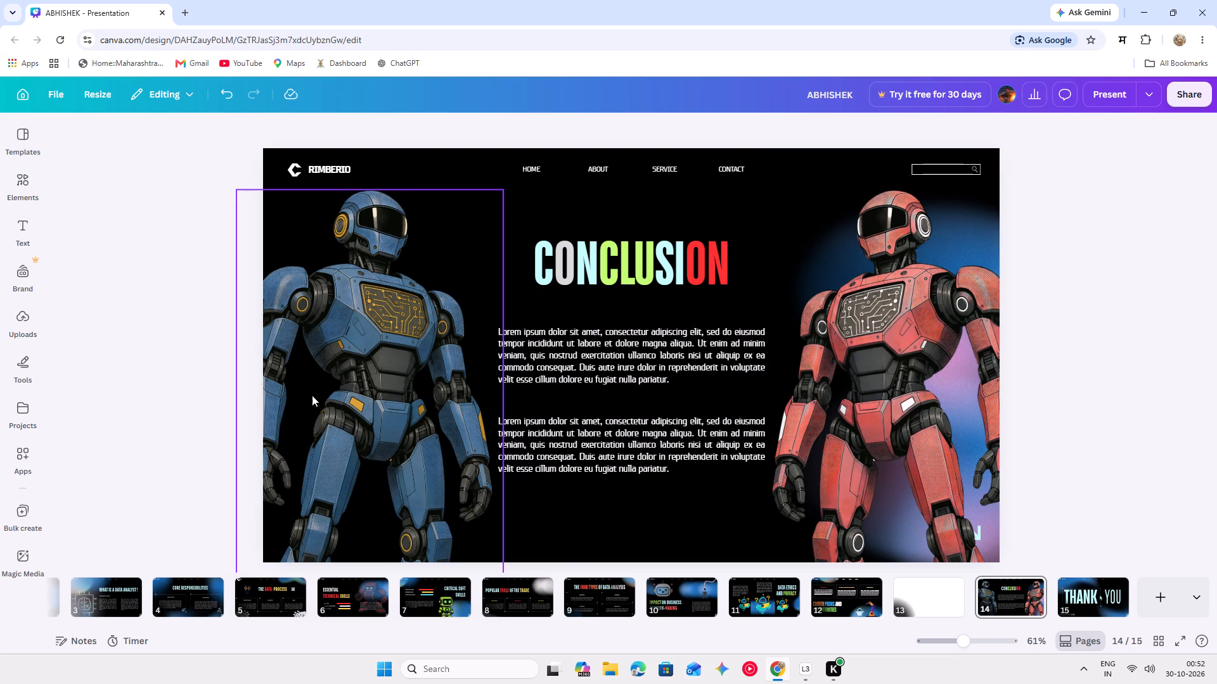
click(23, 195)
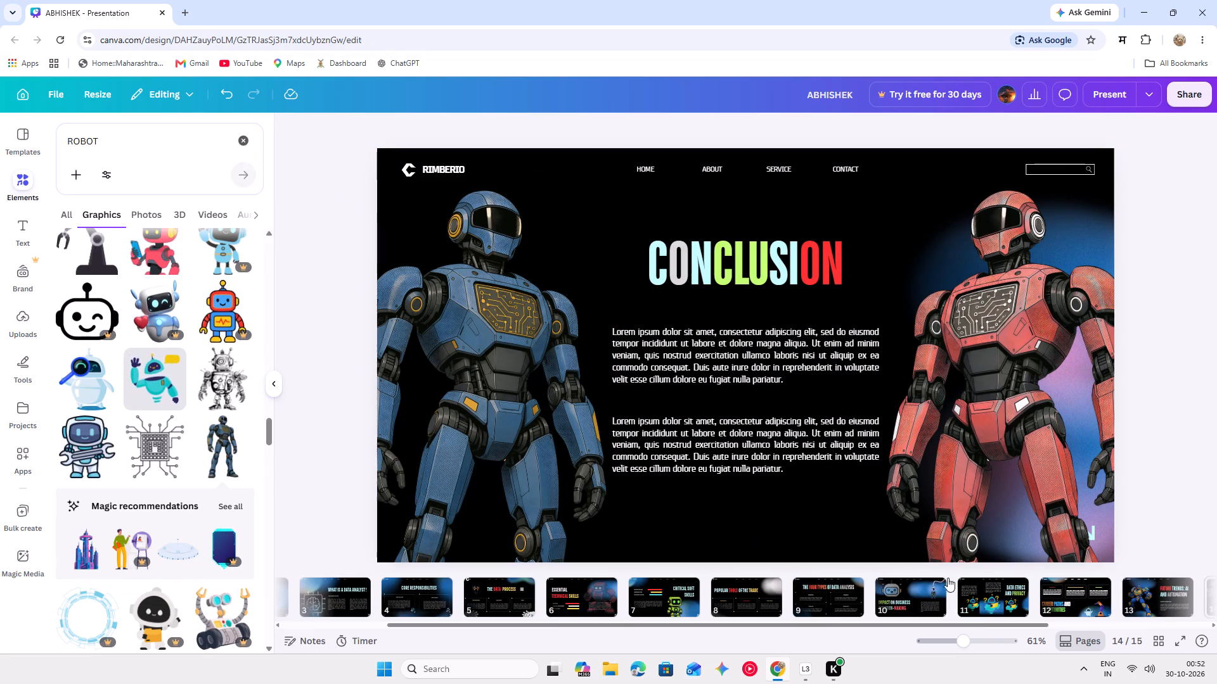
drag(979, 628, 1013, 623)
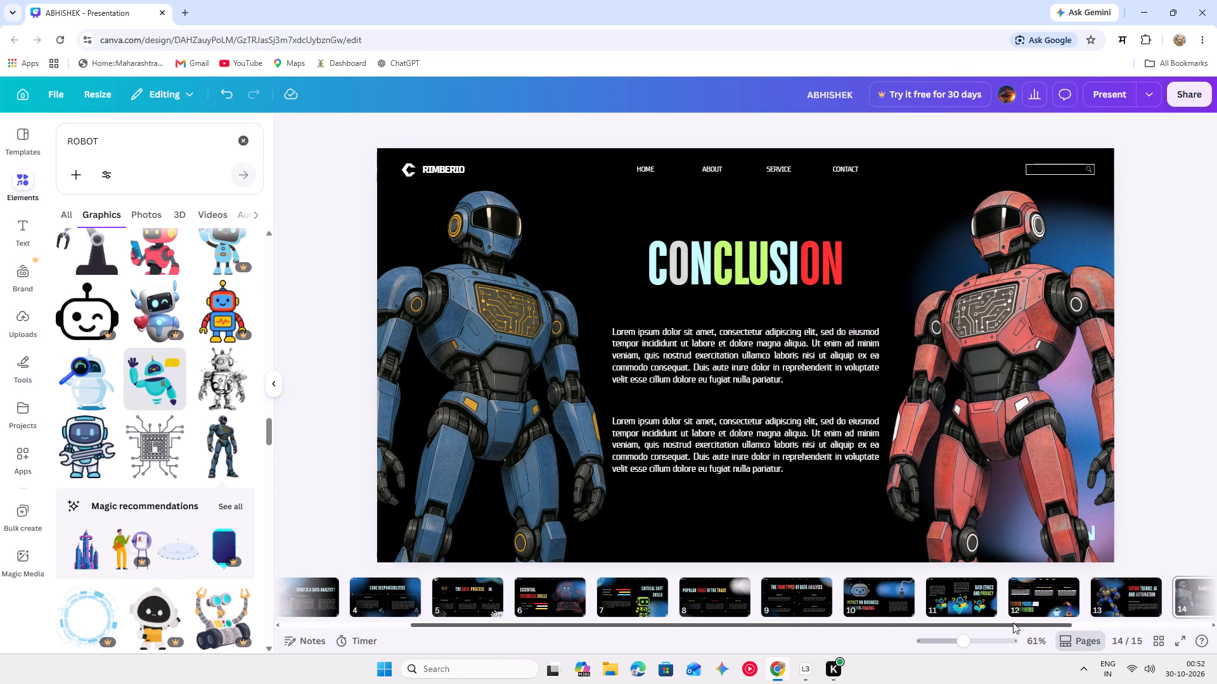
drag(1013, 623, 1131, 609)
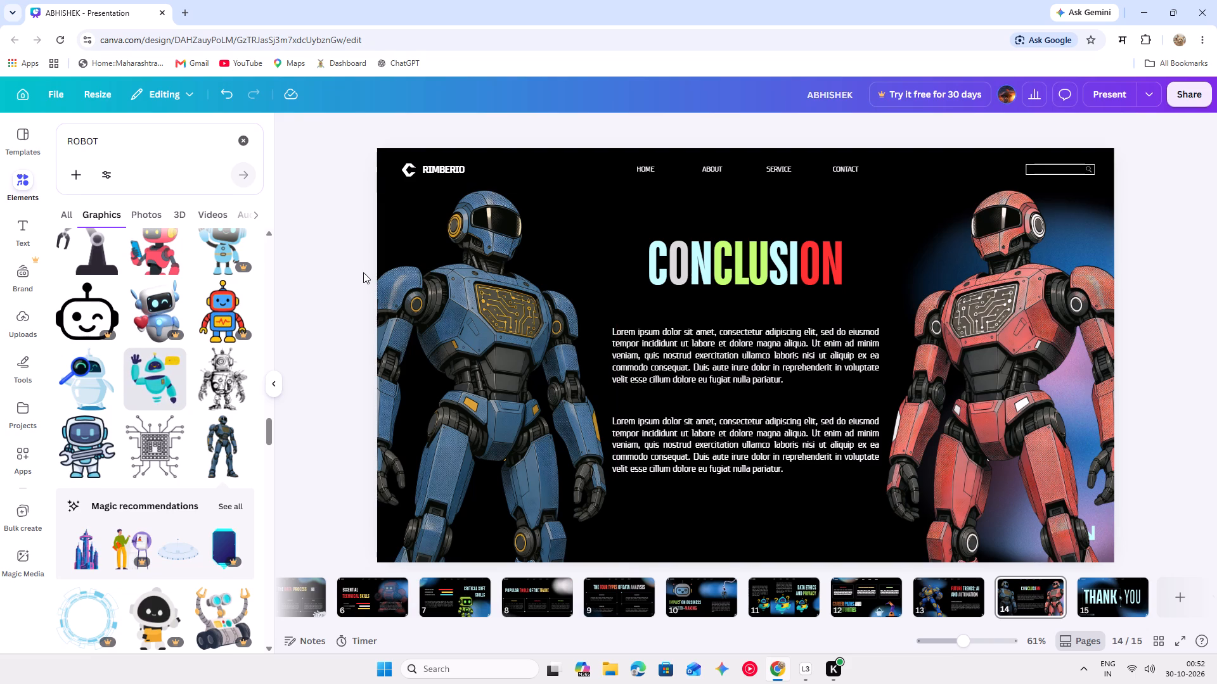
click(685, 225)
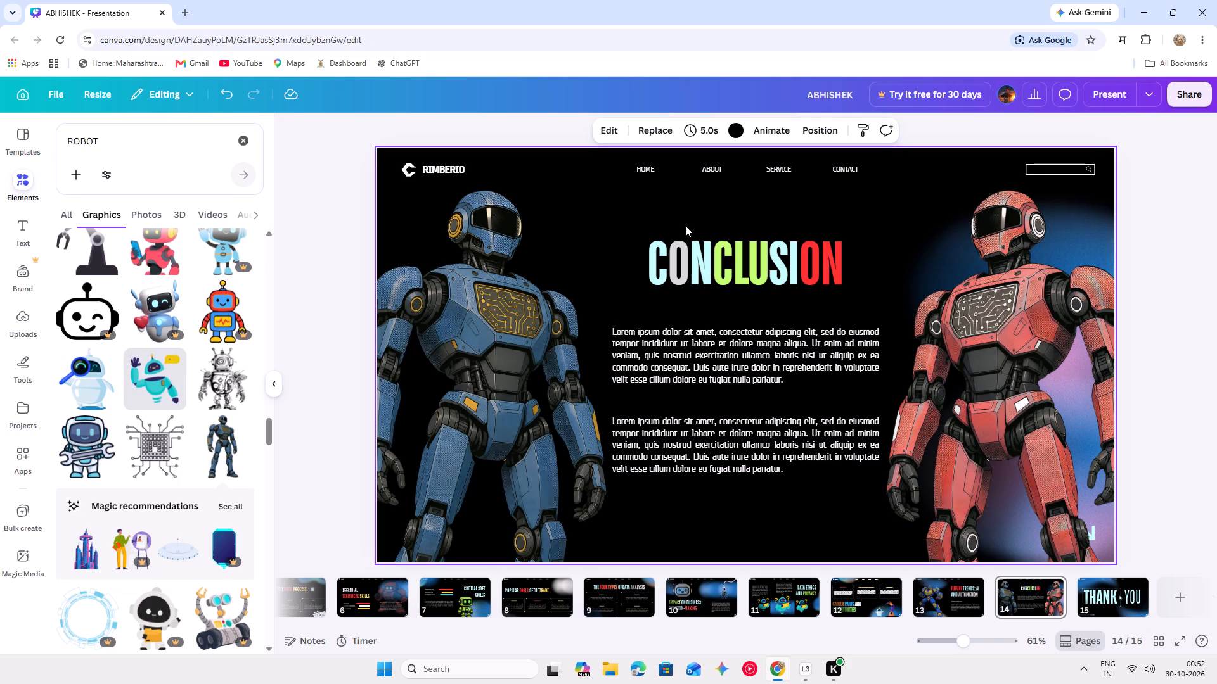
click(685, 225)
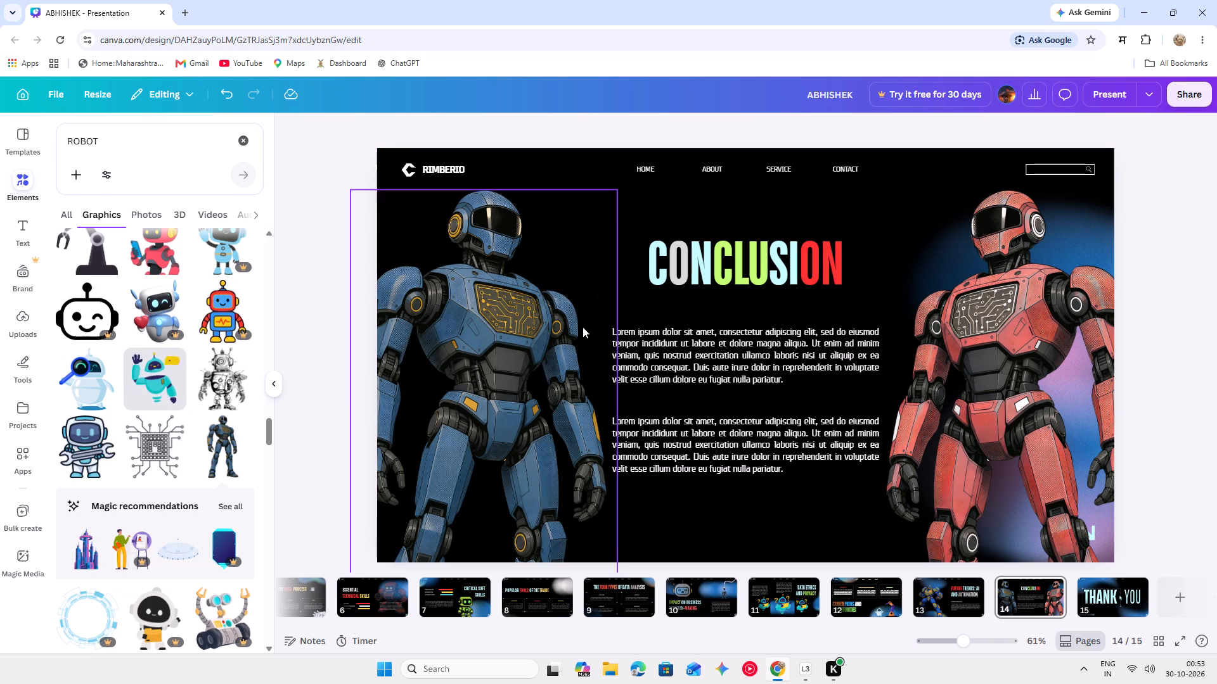
Shift both robots on slide 14 slightly lower and toward the slide's right edge, keeping them level with each other beside the text.
drag(550, 334, 531, 336)
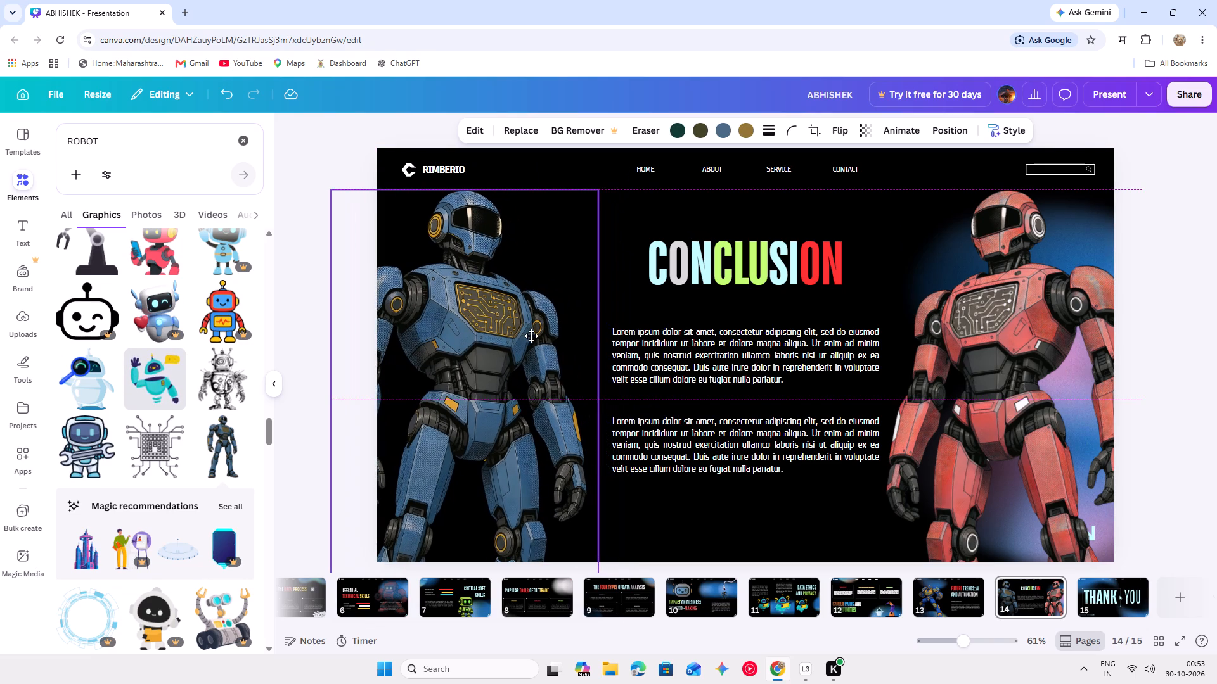
drag(531, 336, 553, 338)
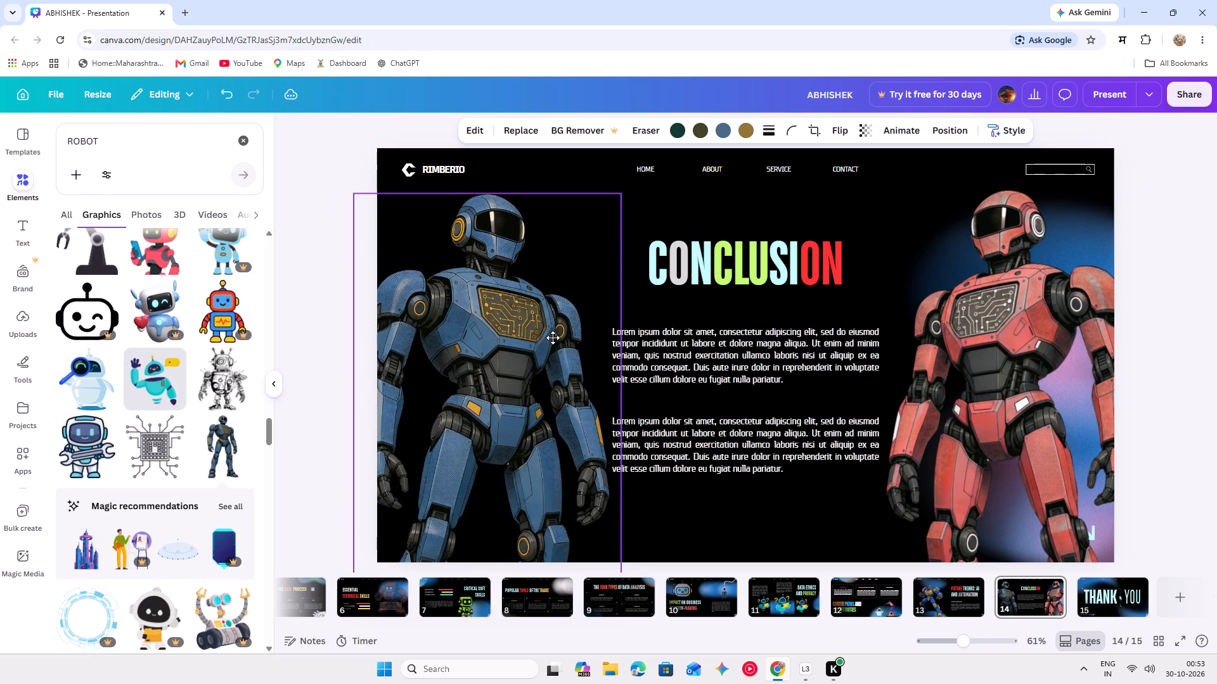
drag(553, 338, 548, 338)
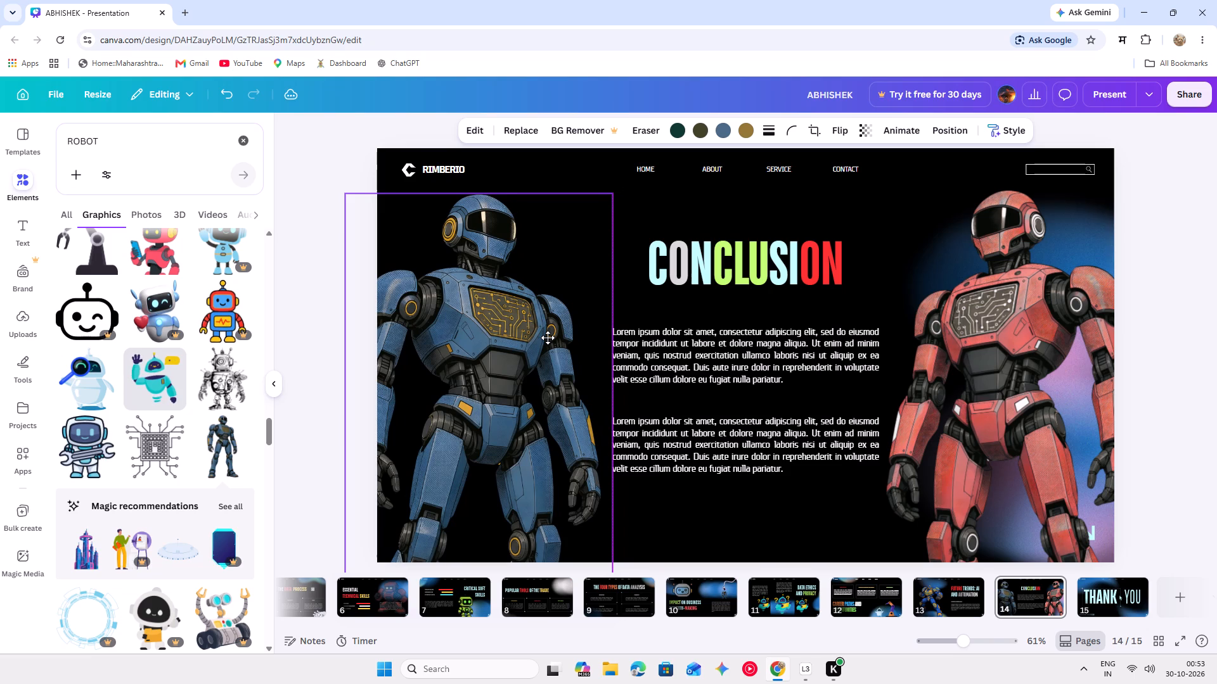
drag(548, 338, 556, 338)
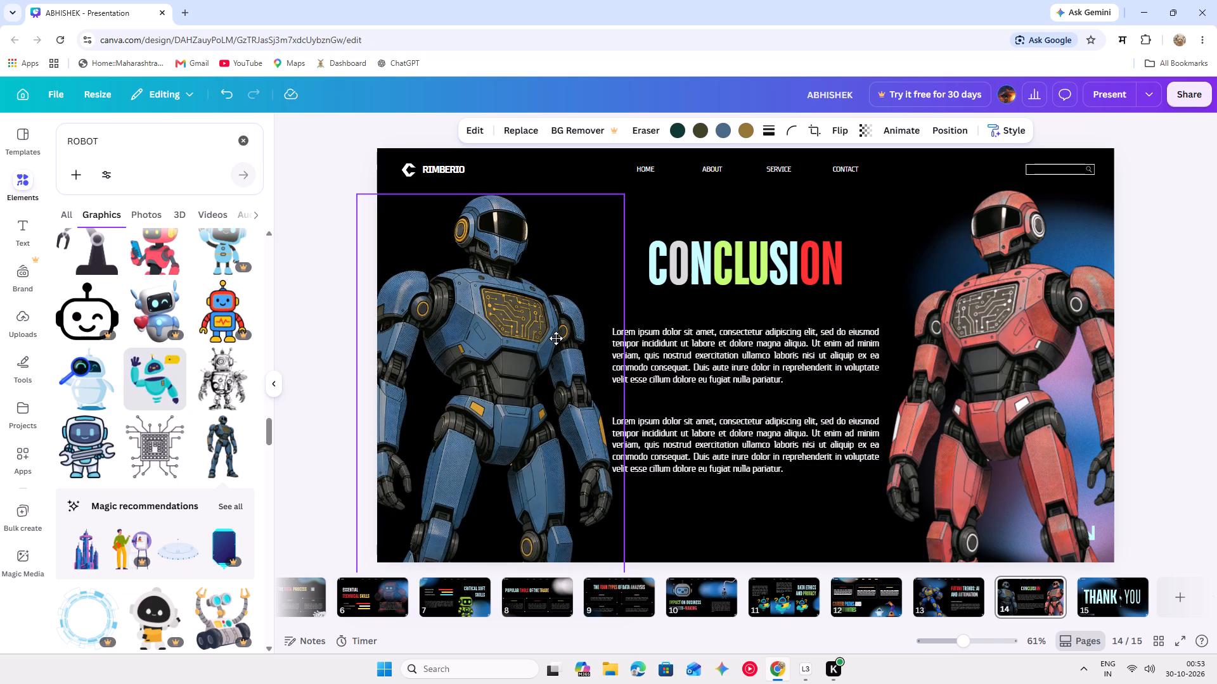
drag(556, 338, 555, 338)
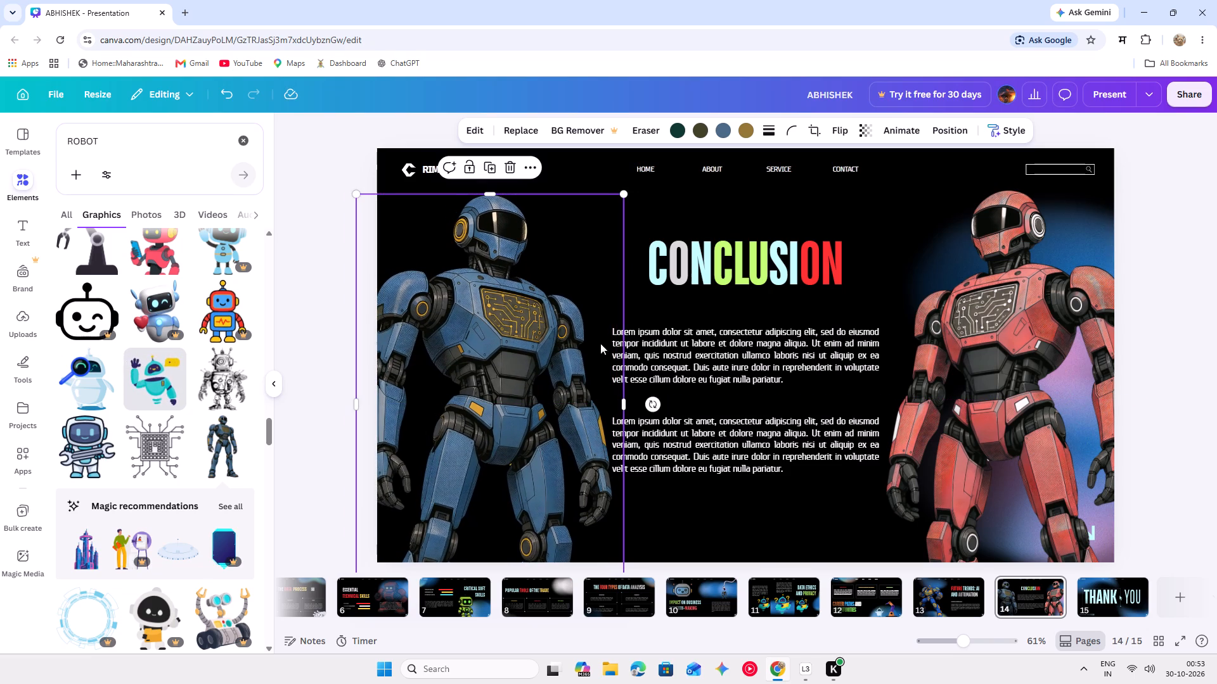
click(982, 381)
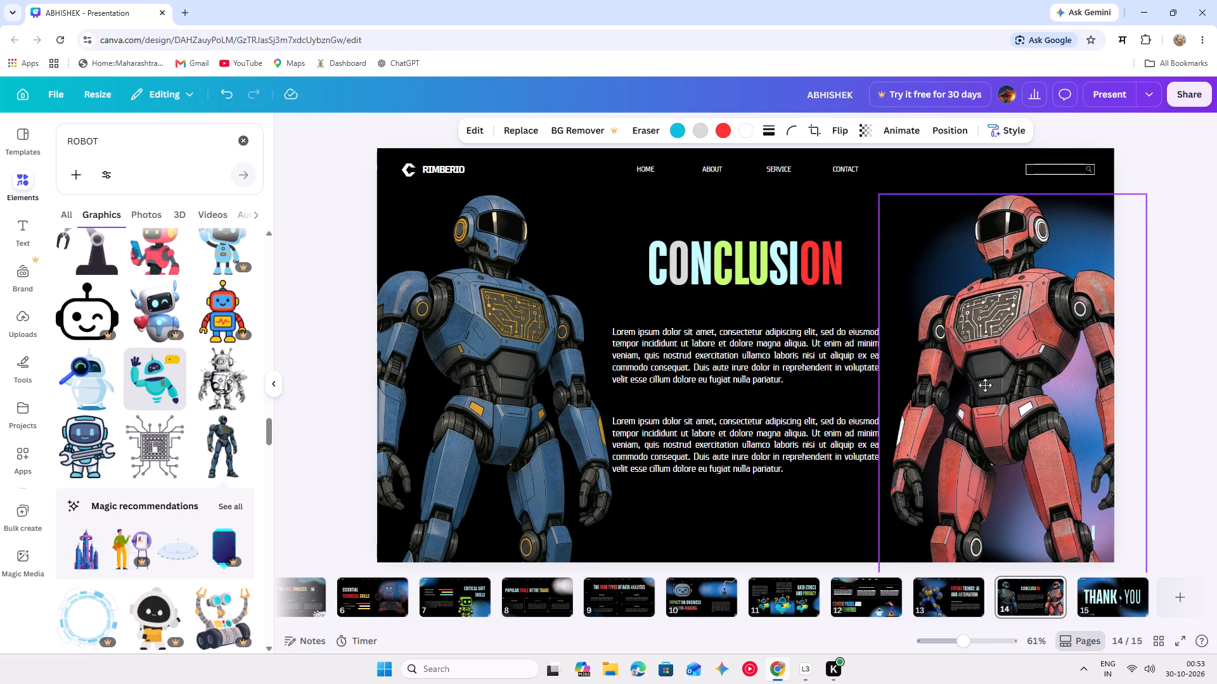
click(373, 186)
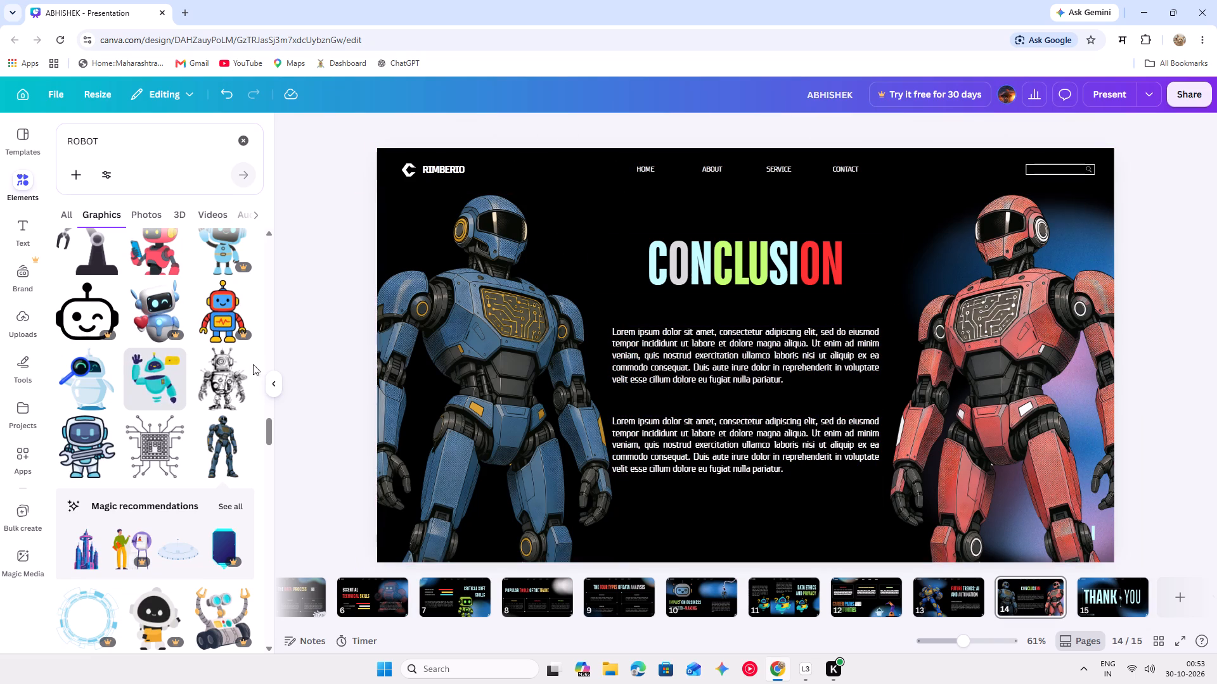
Browse the robot graphics search results for another robot suited to the presentation.
scroll(207, 389, up, 3)
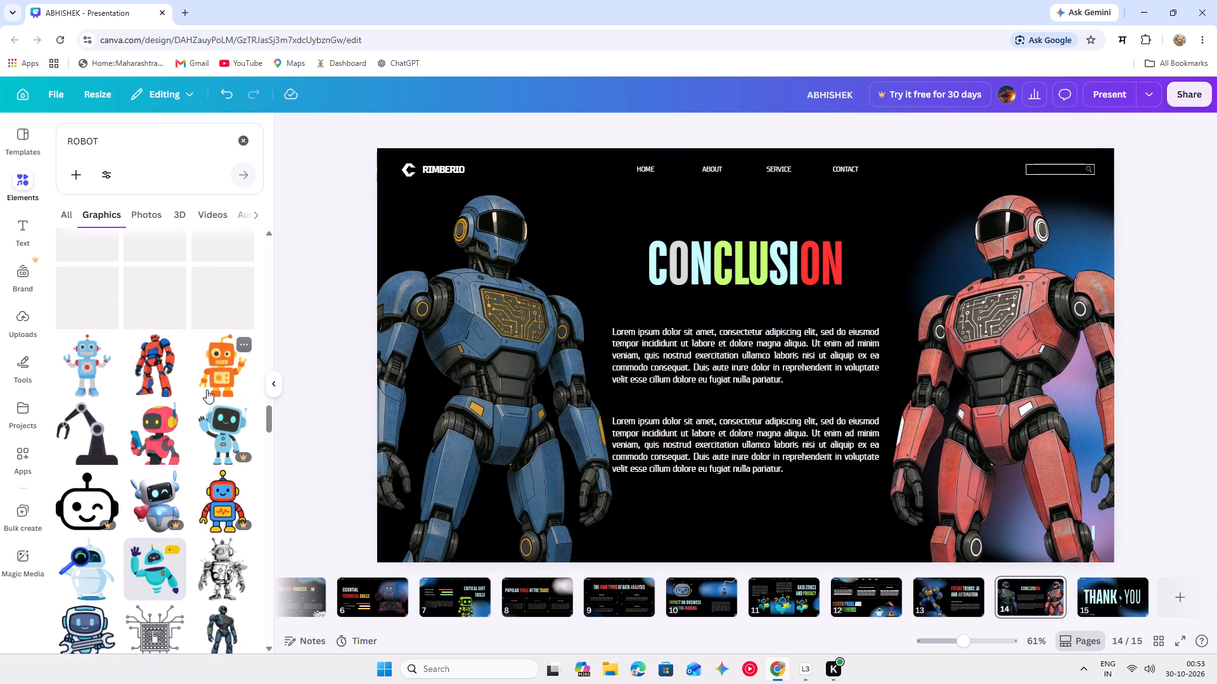
scroll(207, 389, up, 8)
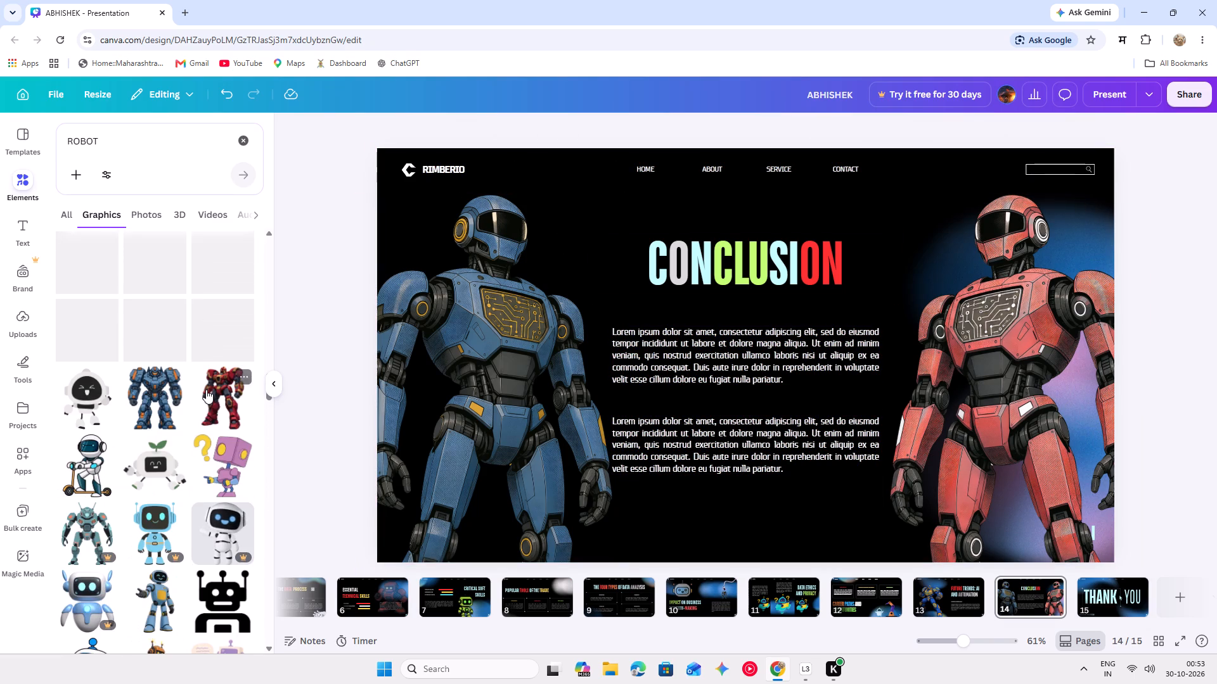
scroll(206, 389, up, 7)
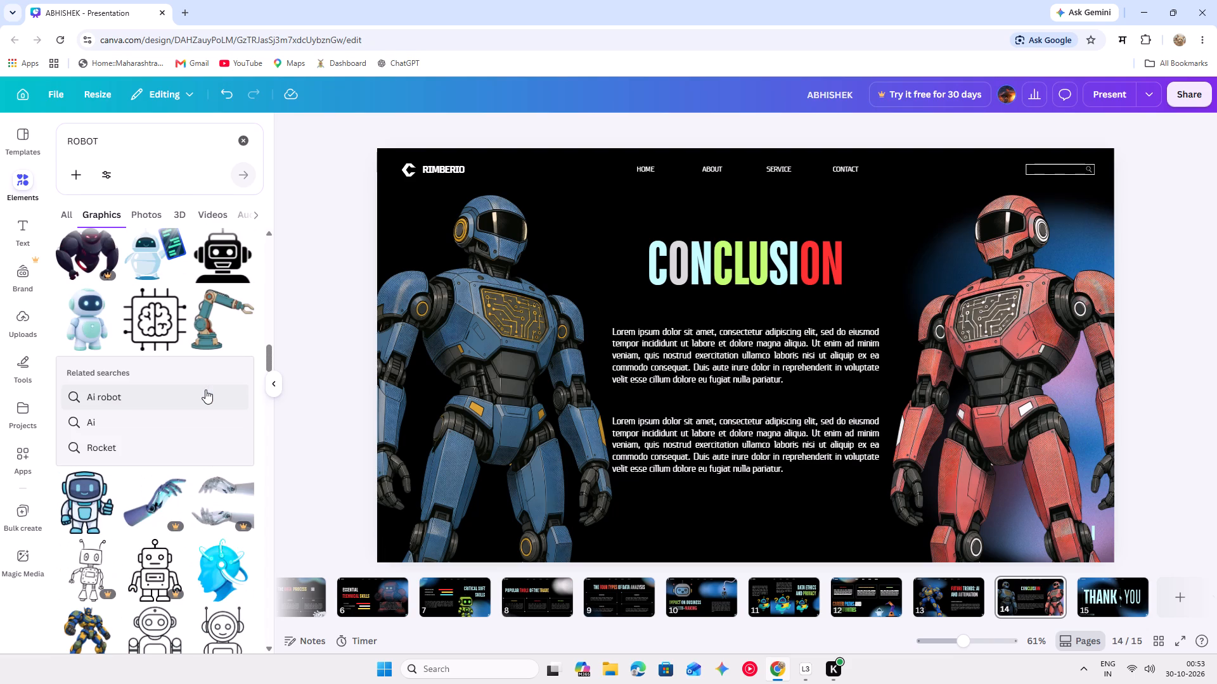
scroll(205, 389, up, 4)
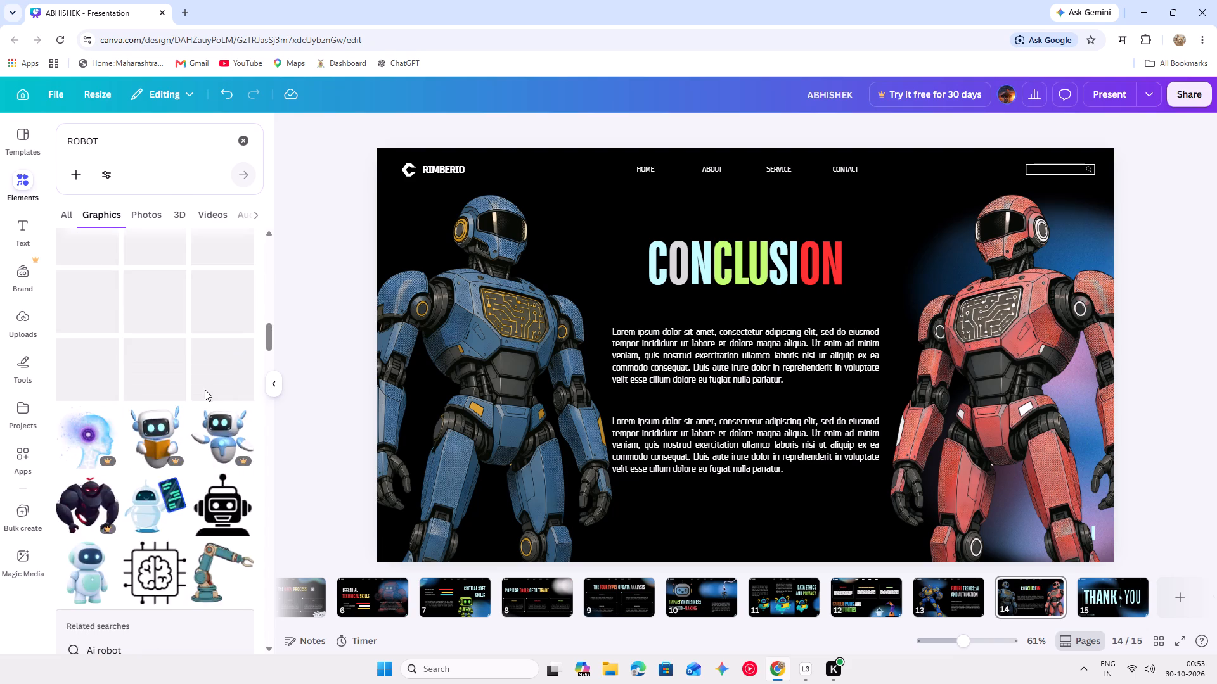
scroll(201, 391, up, 16)
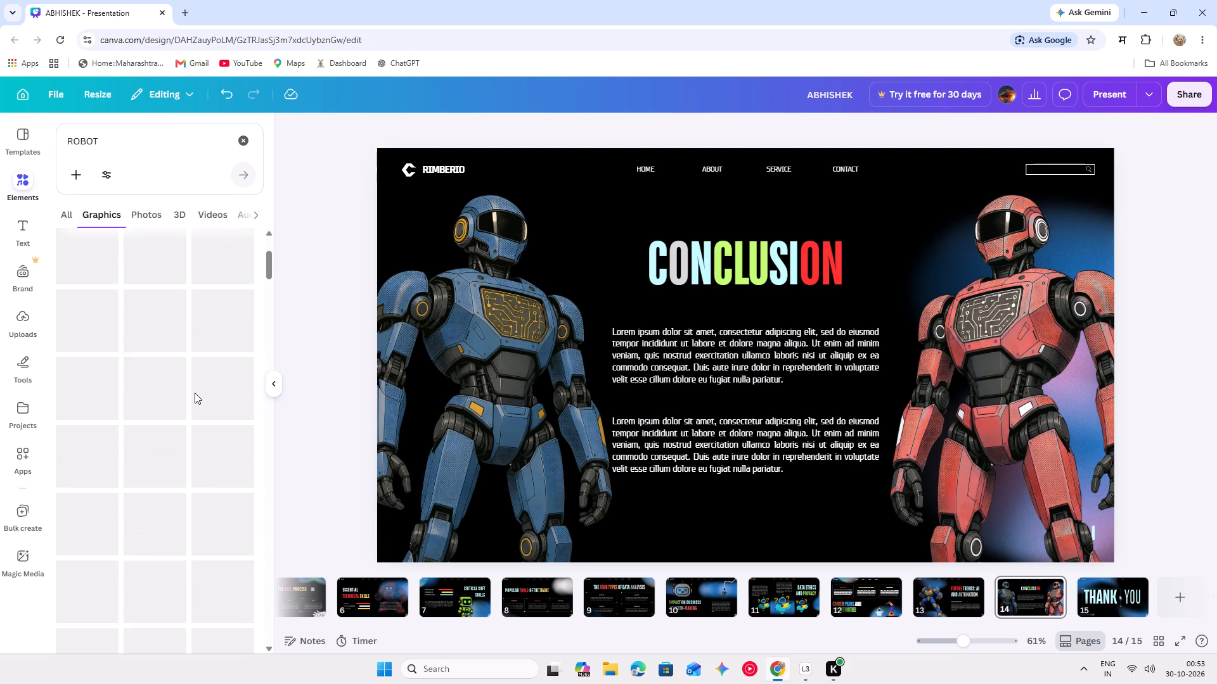
scroll(195, 393, up, 12)
scroll(195, 393, down, 1)
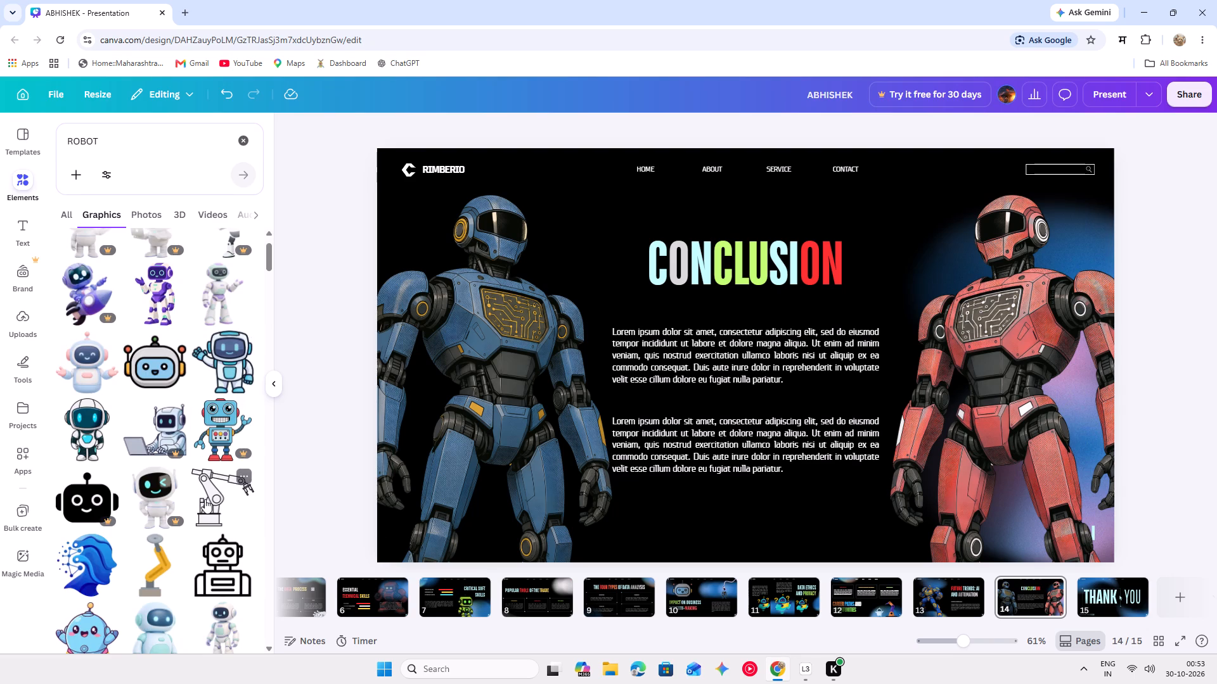
scroll(205, 499, down, 2)
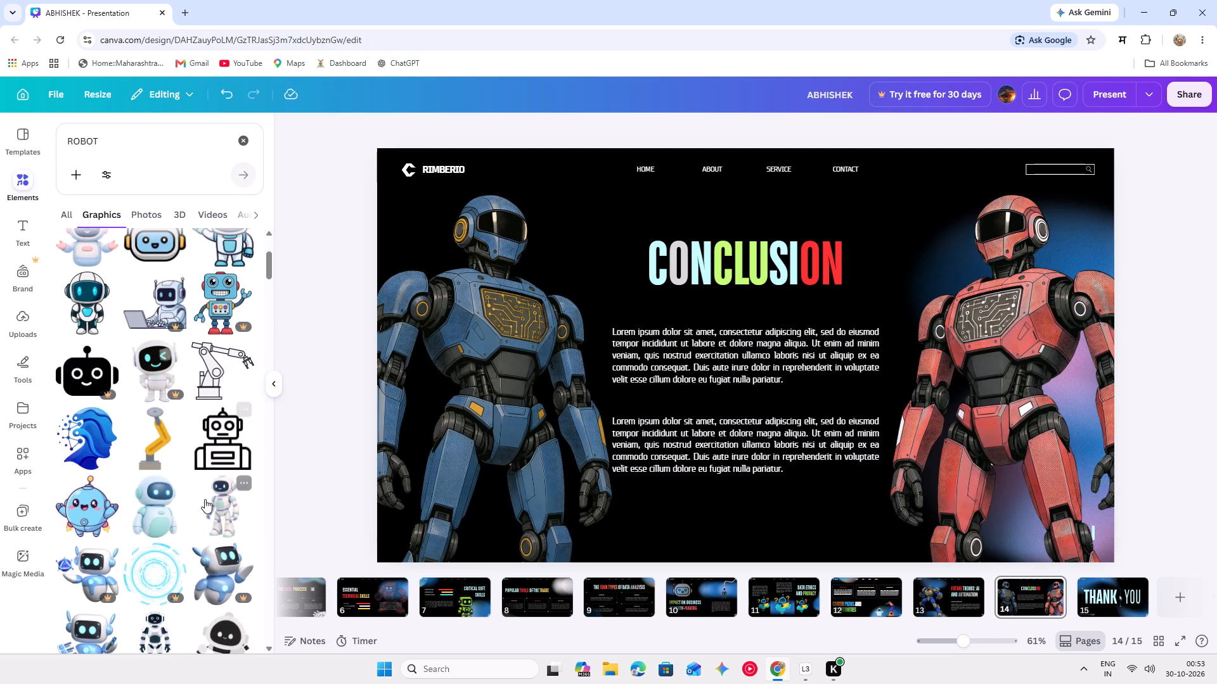
scroll(205, 499, down, 4)
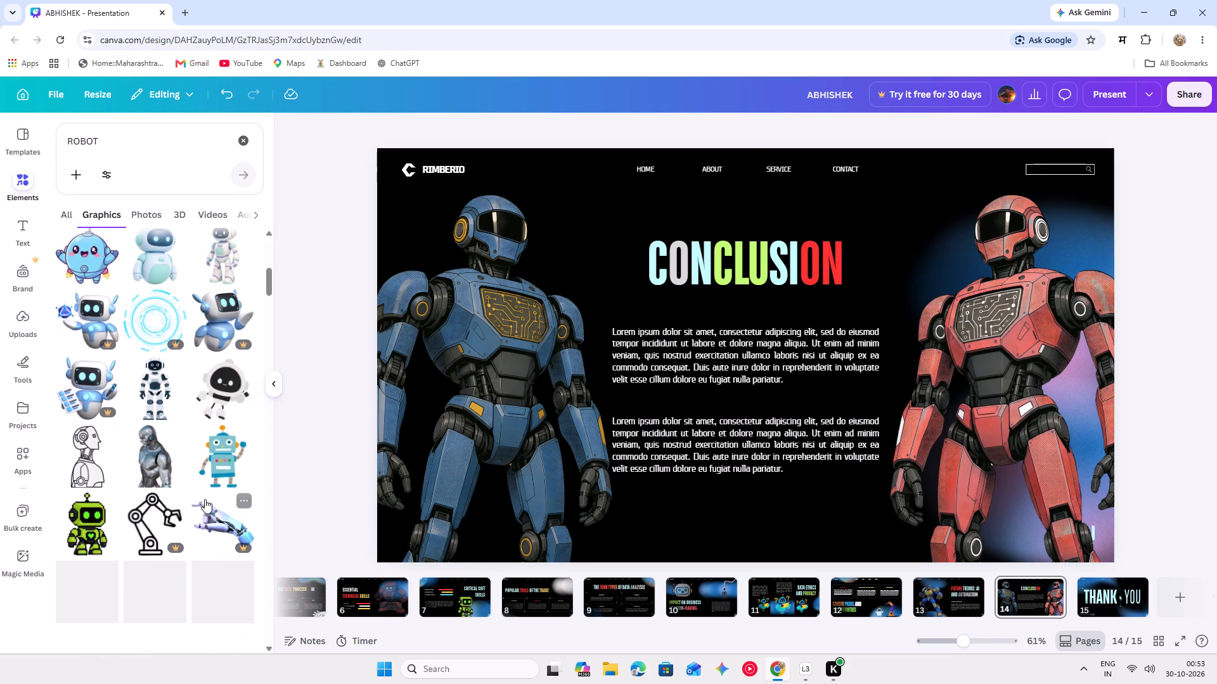
scroll(205, 499, down, 4)
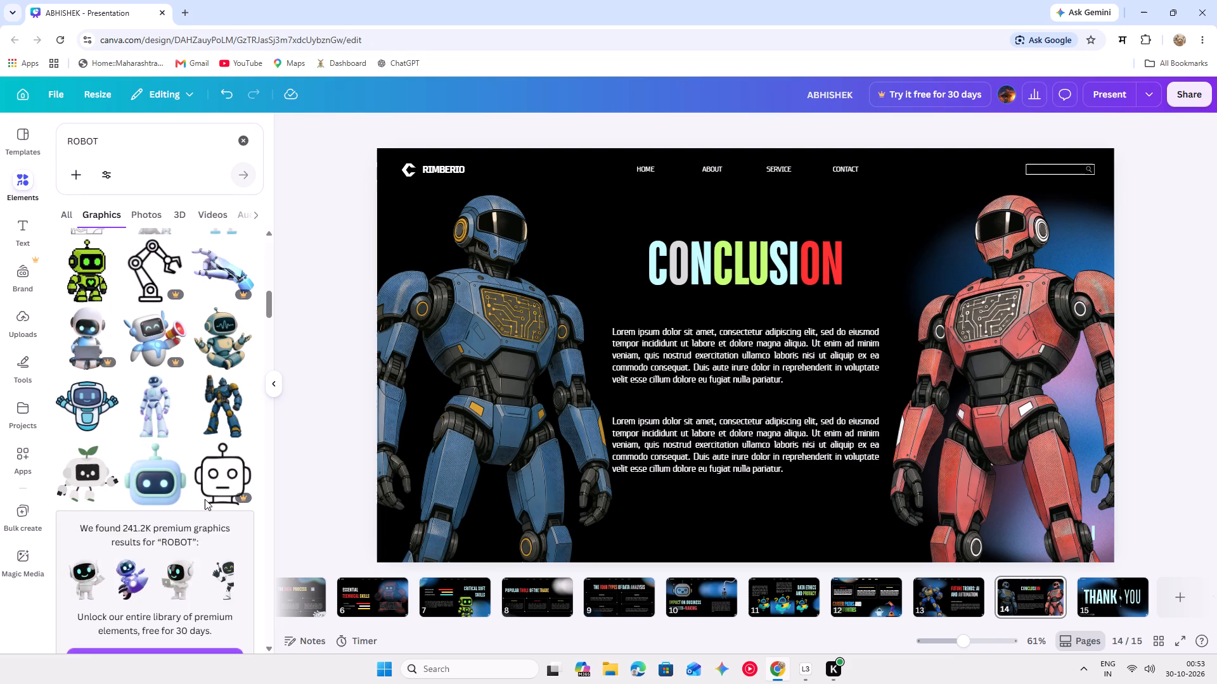
scroll(205, 499, down, 6)
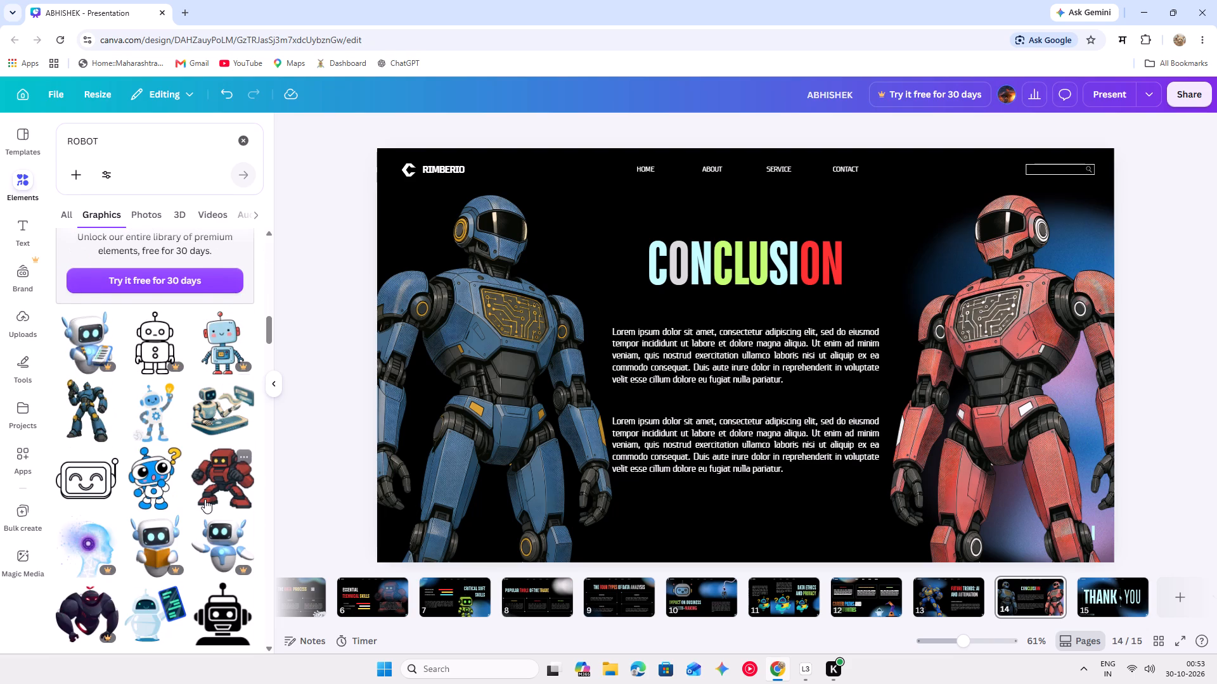
scroll(205, 499, down, 1)
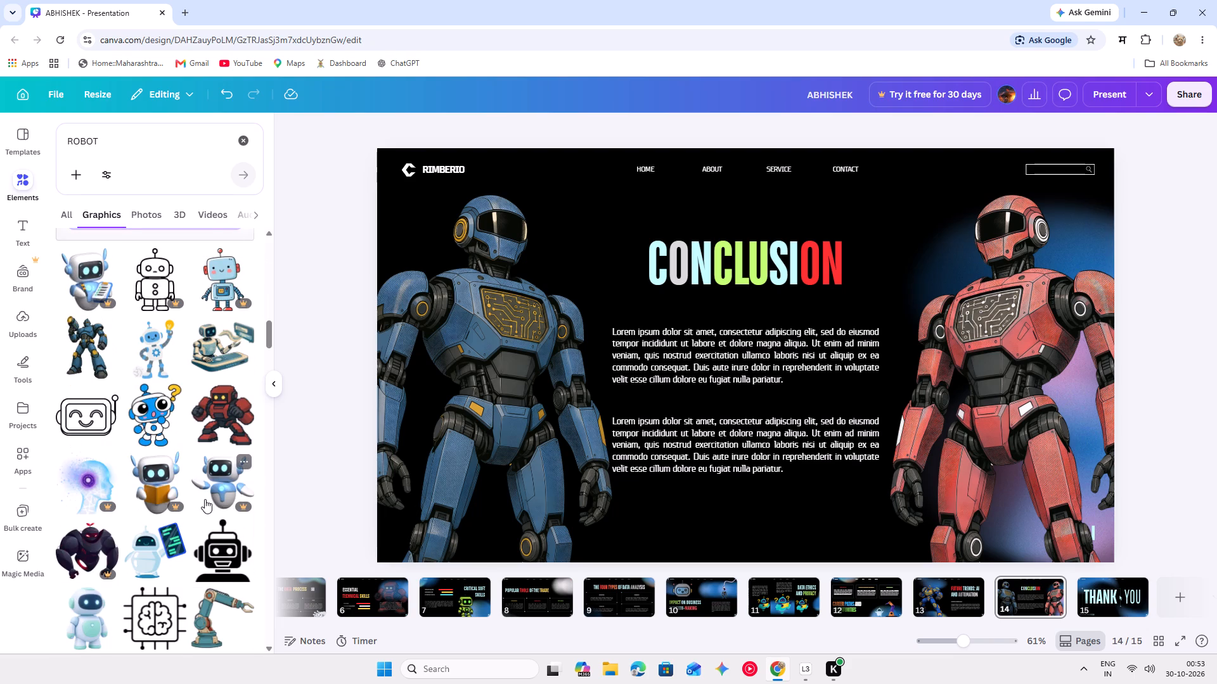
scroll(205, 499, down, 3)
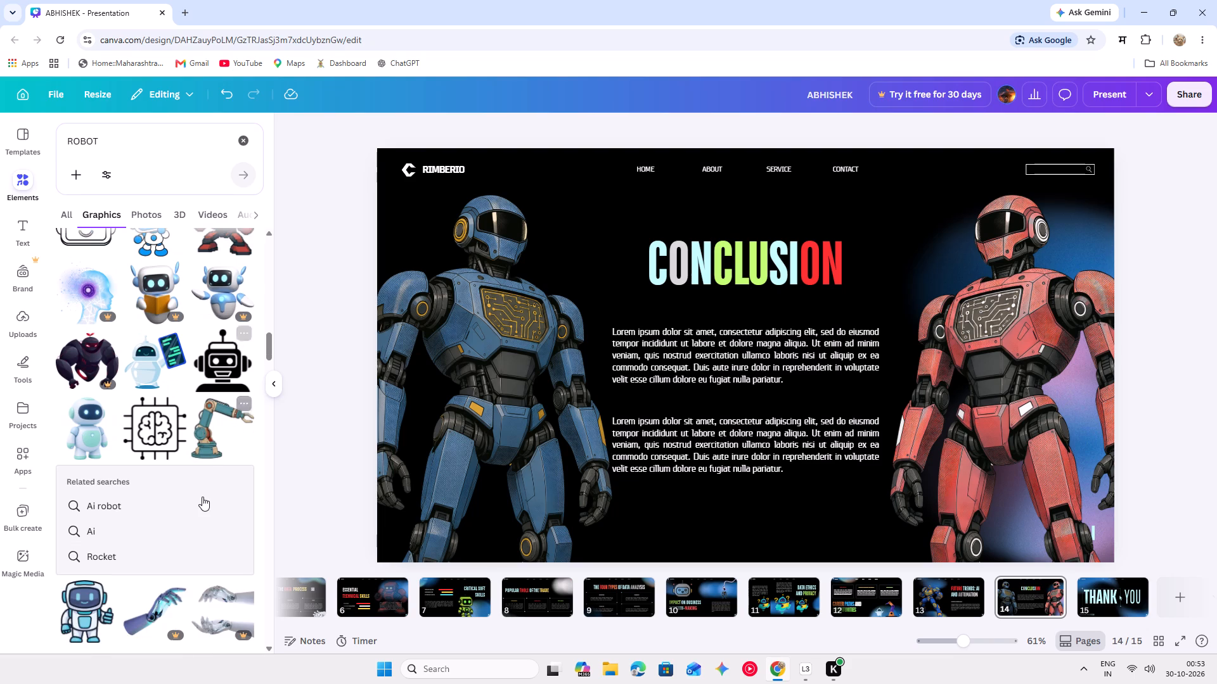
scroll(202, 497, down, 4)
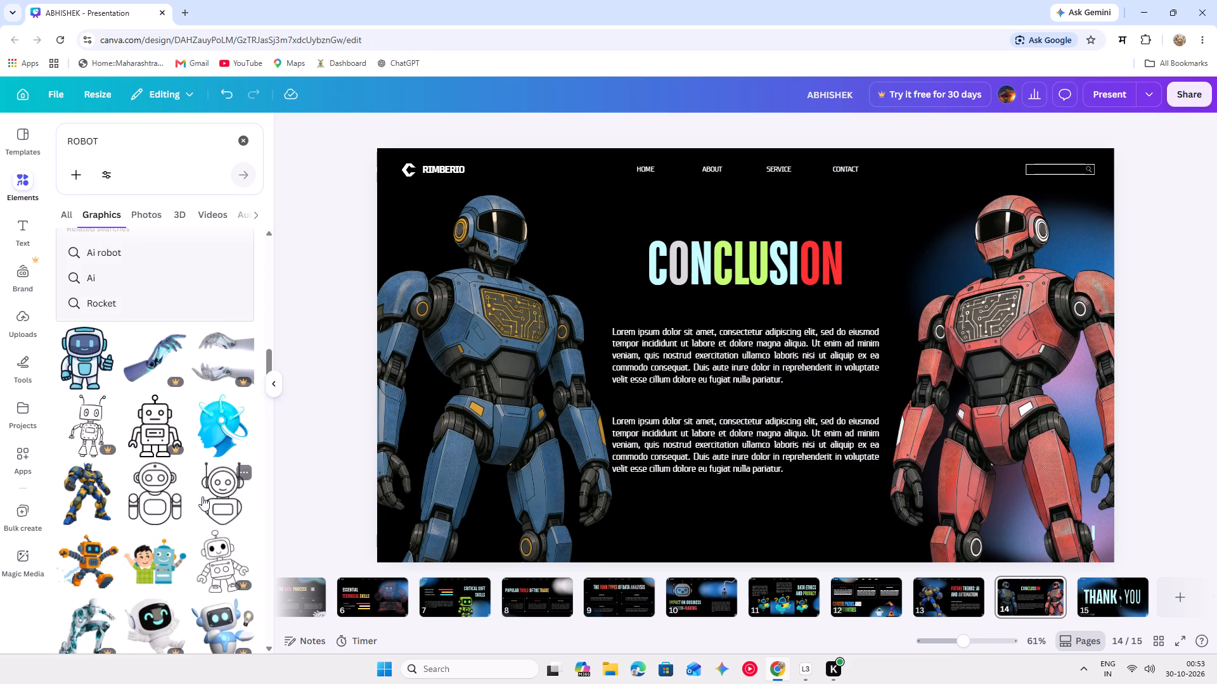
scroll(202, 497, down, 2)
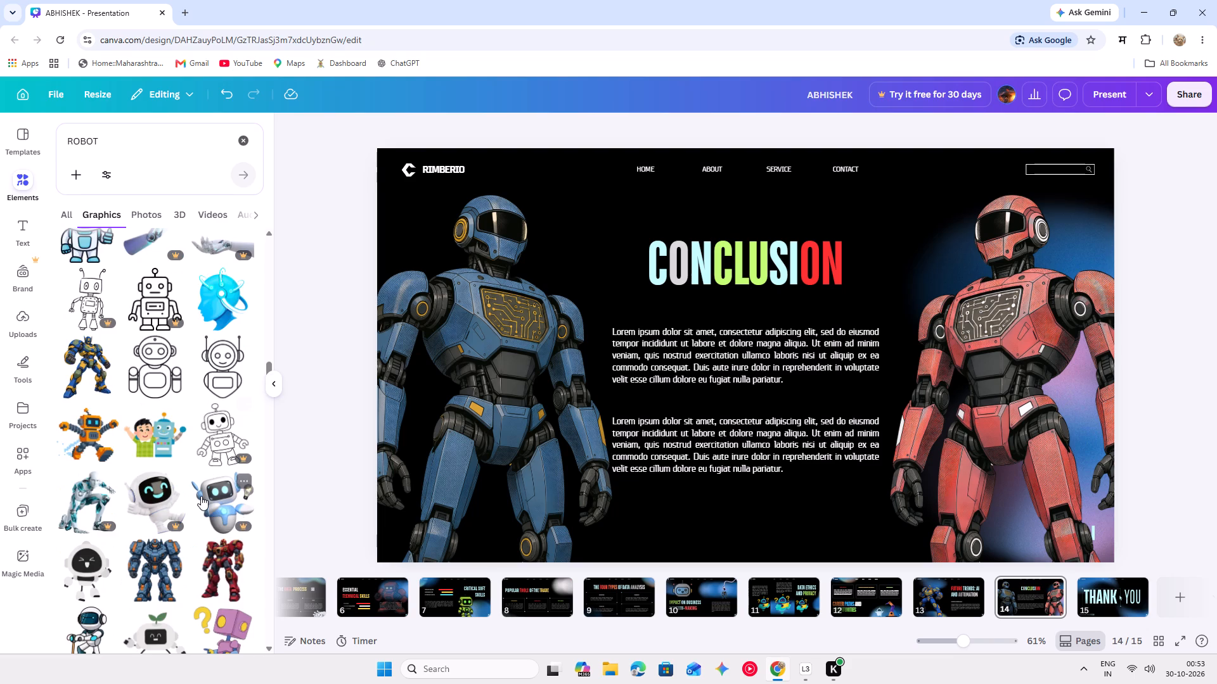
scroll(201, 496, down, 3)
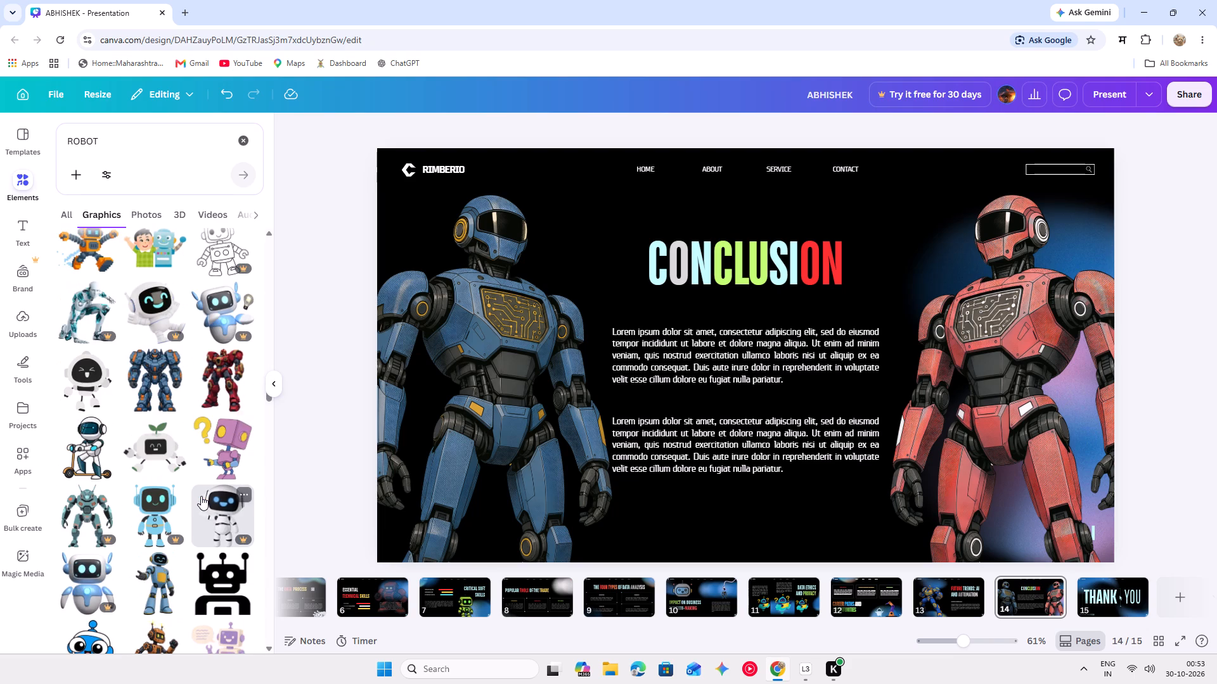
scroll(188, 491, down, 1)
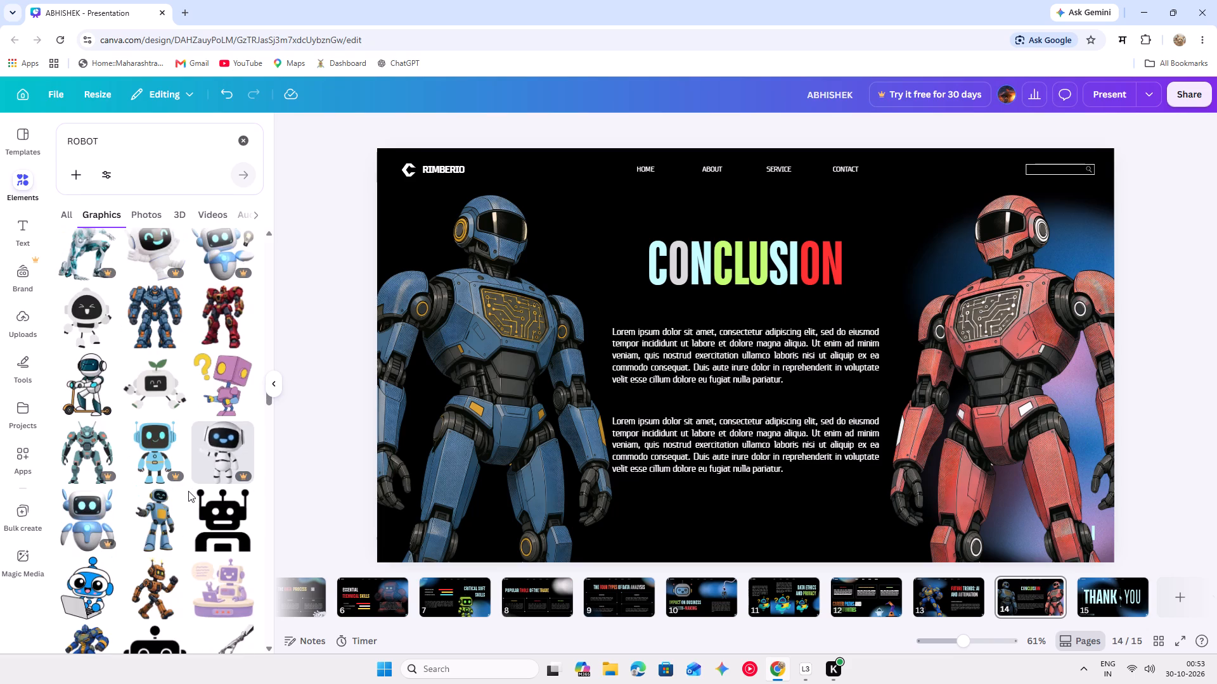
scroll(188, 491, down, 2)
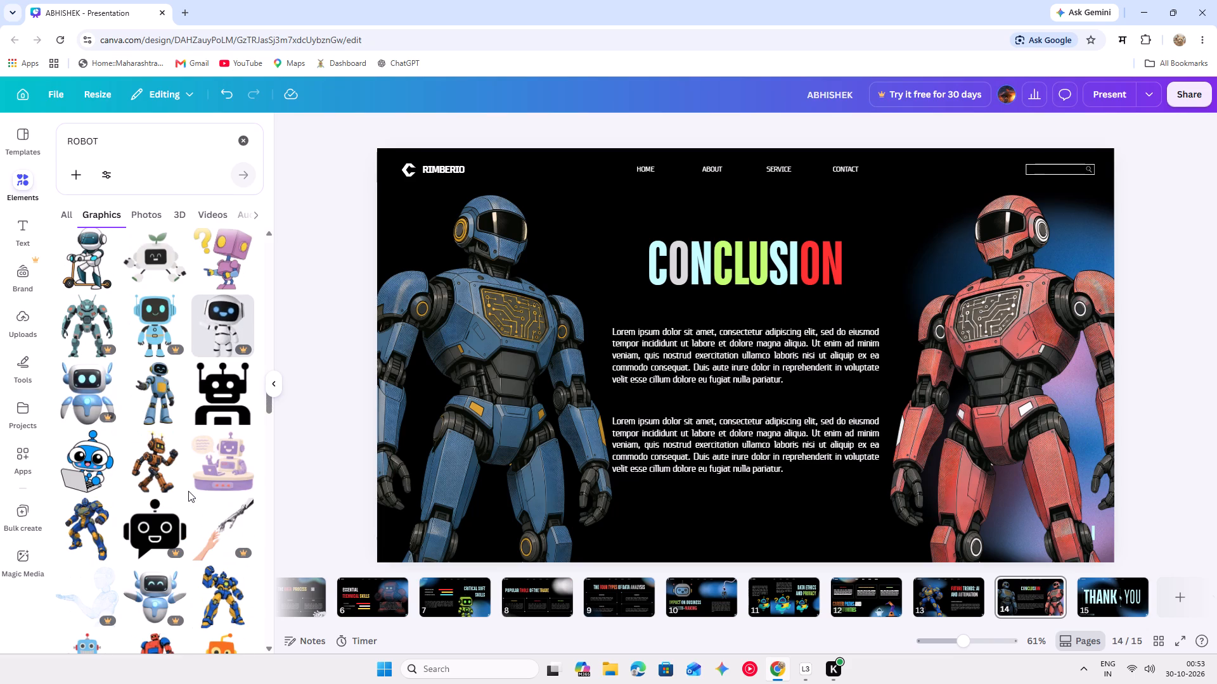
scroll(188, 491, down, 3)
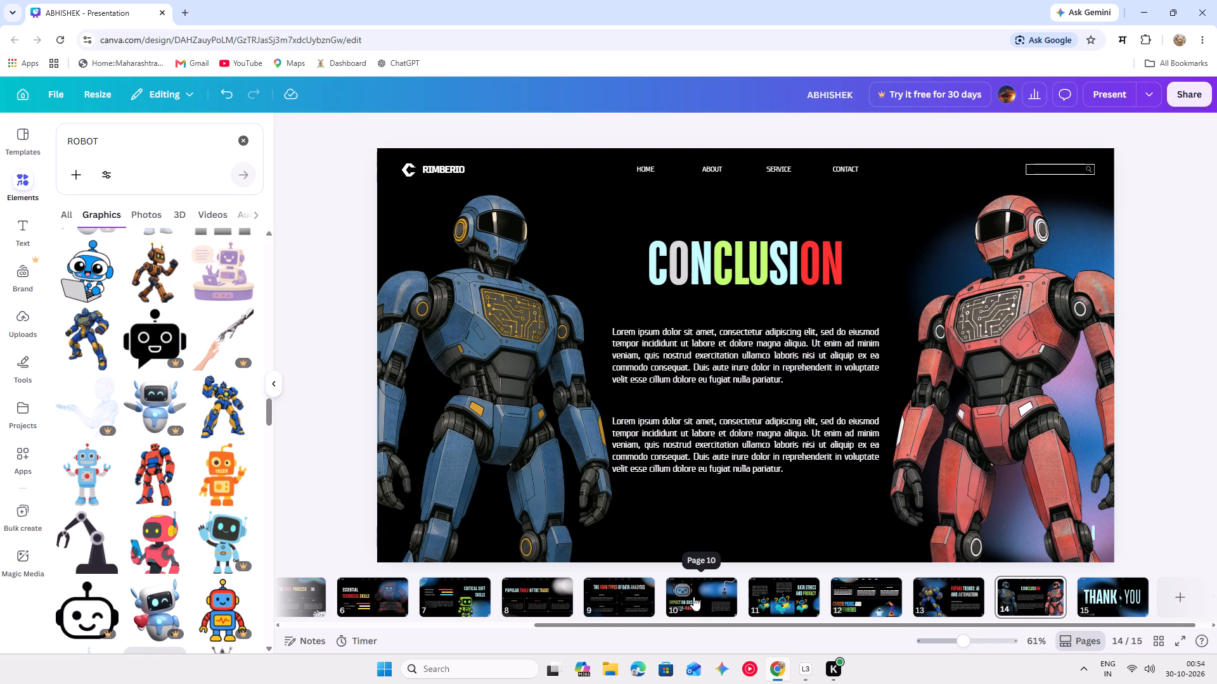
Add the blue-and-yellow fighting robot with a raised fist to slide 8, enlarge it, and place it along the slide's right edge.
click(624, 587)
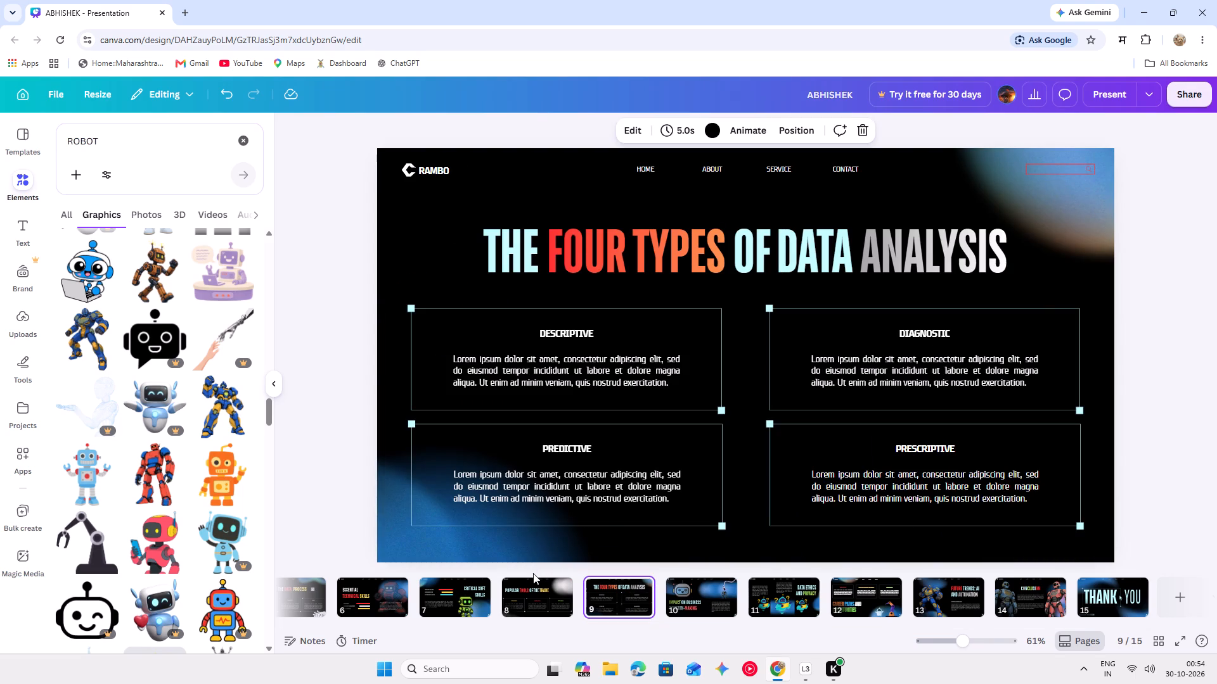
click(530, 588)
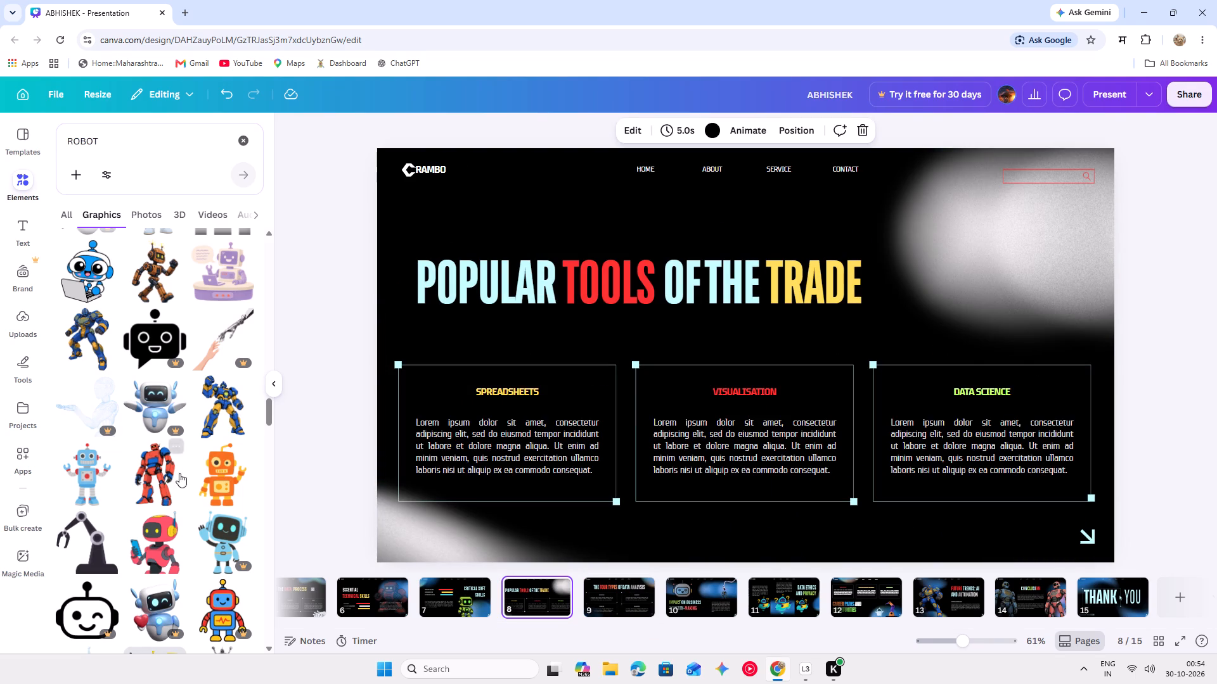
click(223, 415)
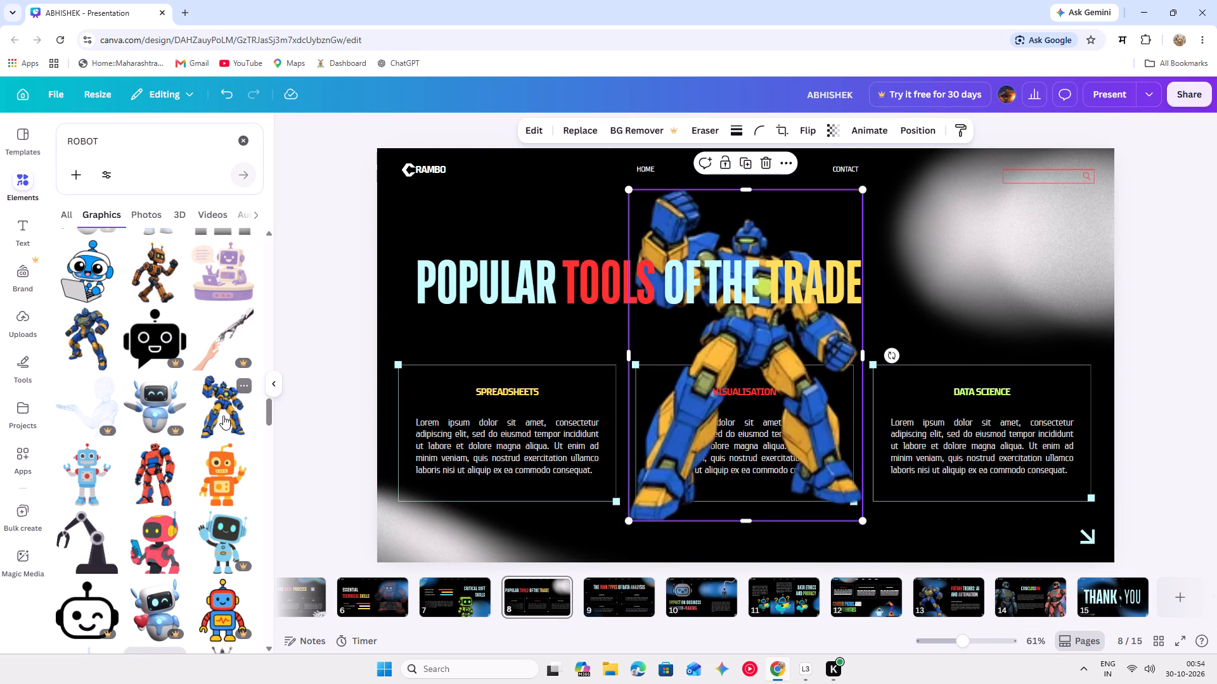
drag(764, 351, 970, 384)
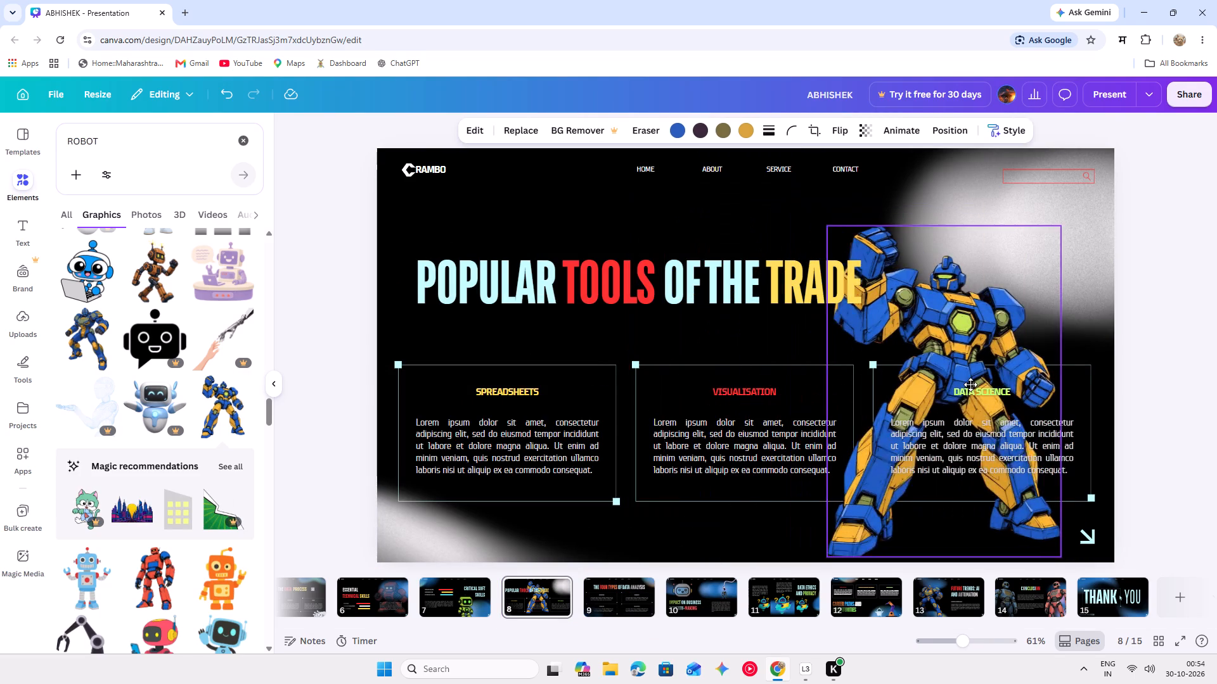
drag(970, 384, 976, 334)
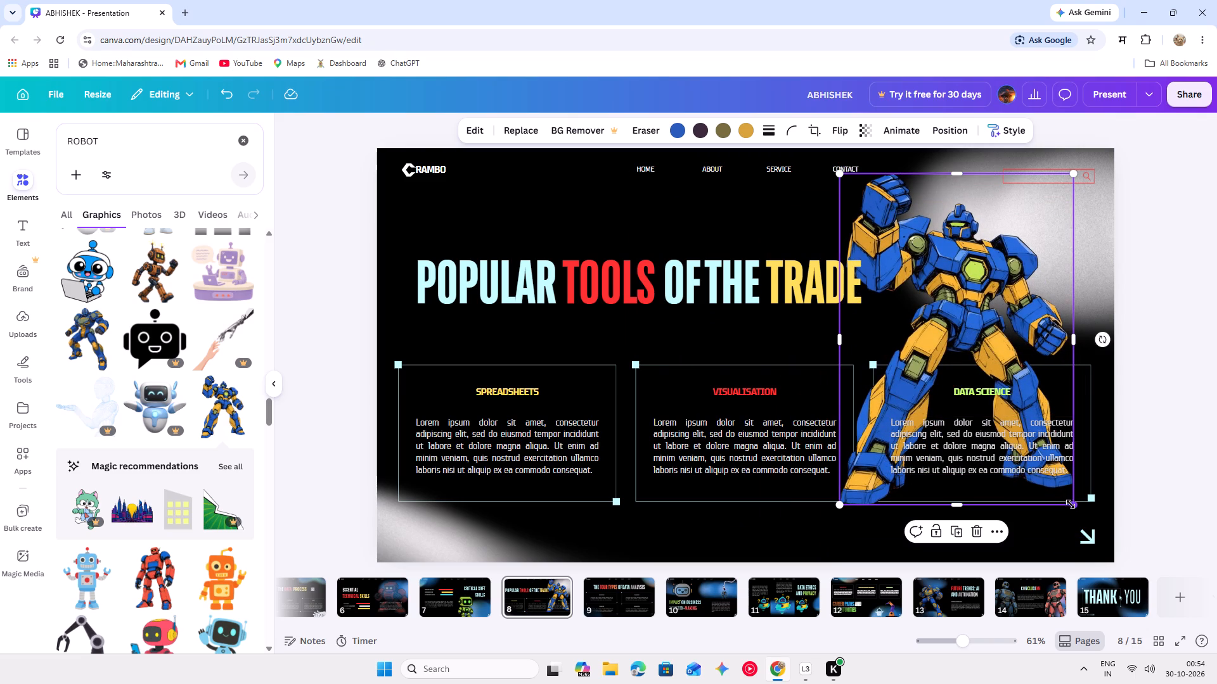
drag(1071, 507, 1100, 547)
drag(1049, 515, 1049, 518)
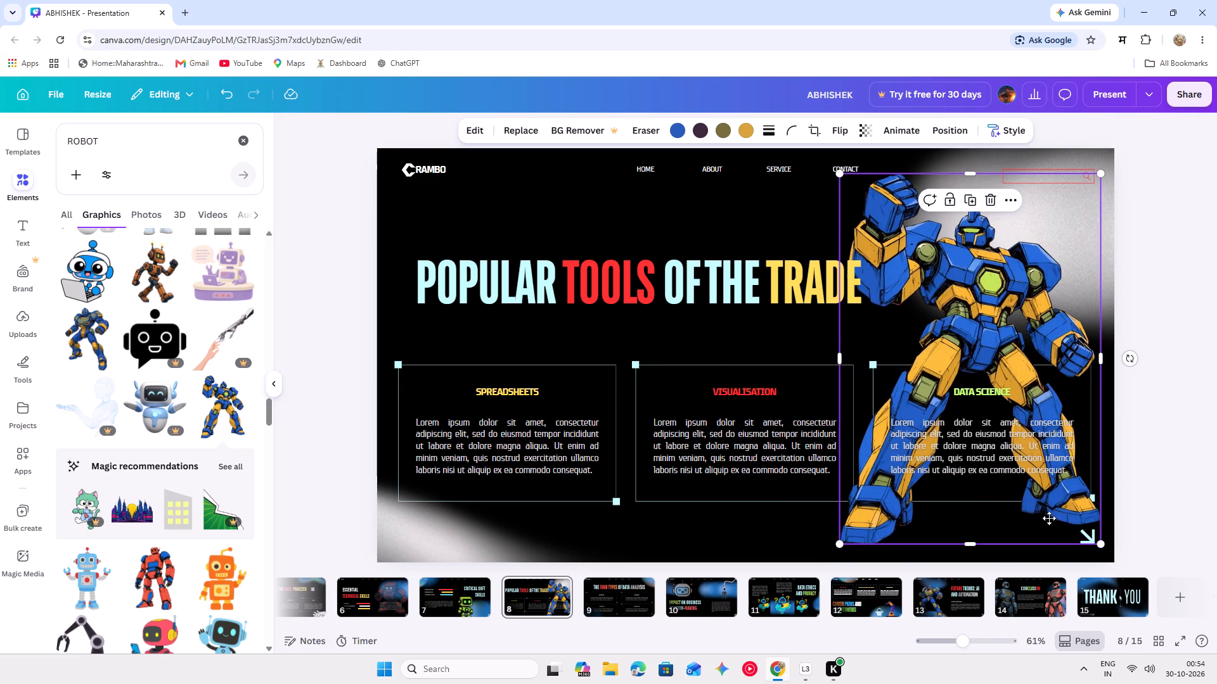
drag(1049, 518, 1063, 540)
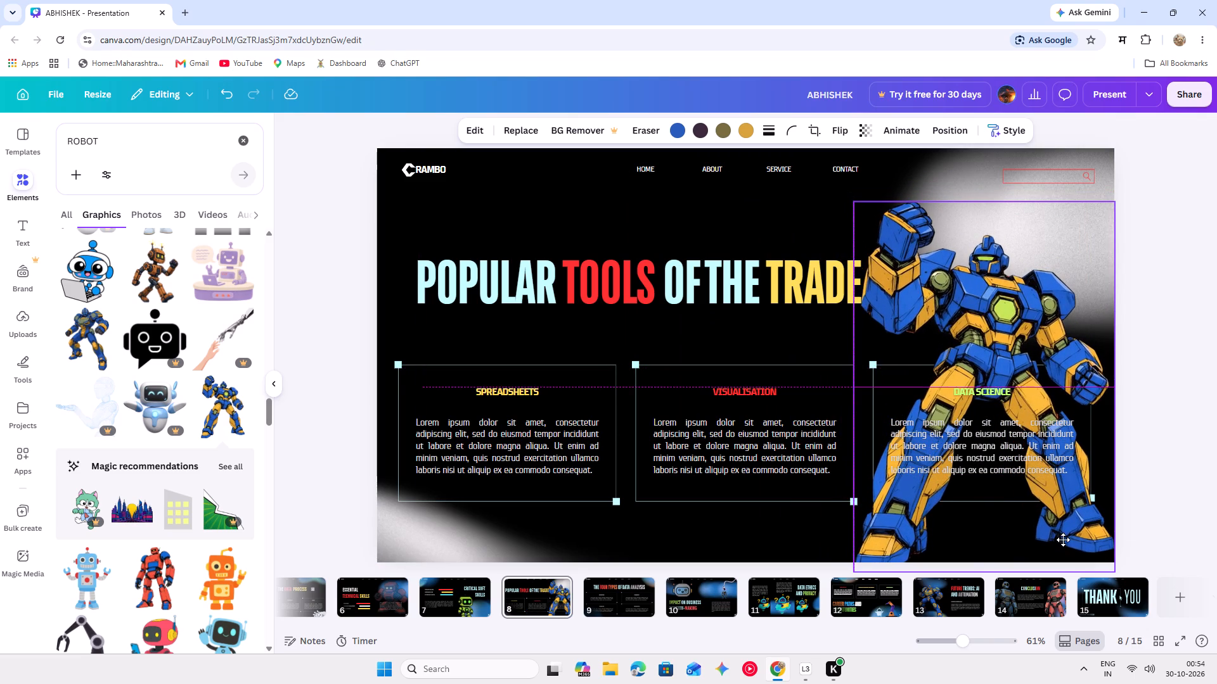
drag(1063, 540, 1069, 543)
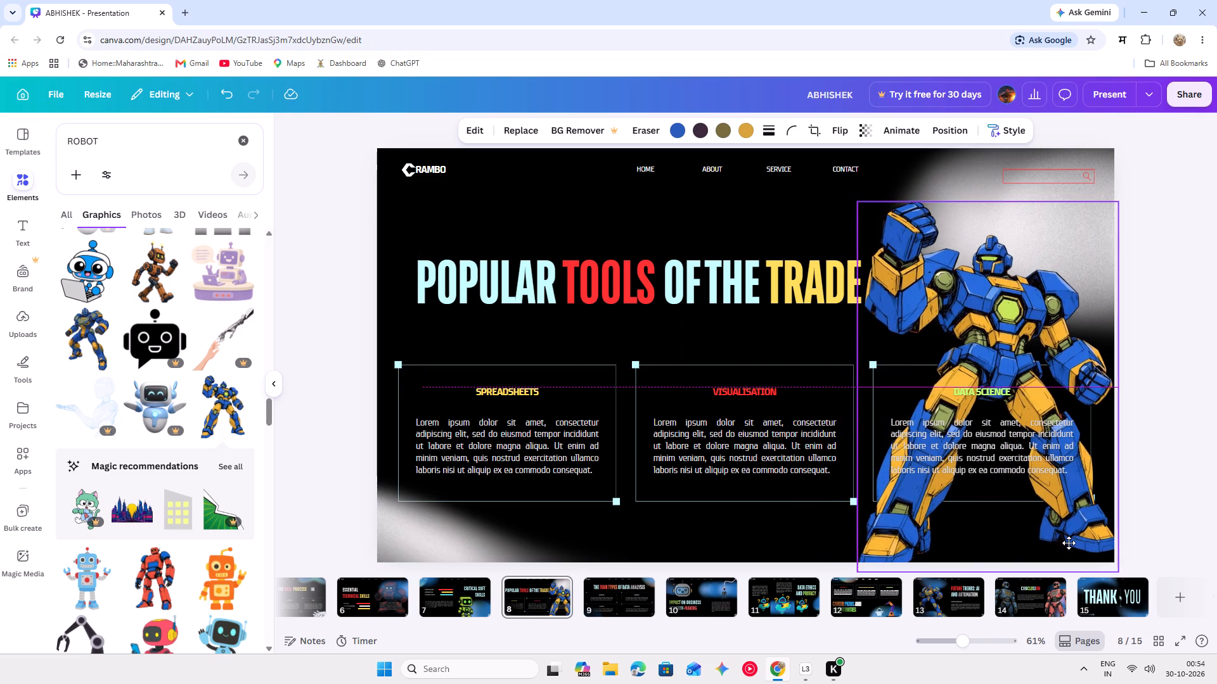
drag(1069, 543, 1064, 543)
click(802, 327)
Unlock the POPULAR TOOLS OF THE TRADE title, shift it left and slightly up clear of the robot's fist, and relock it.
click(764, 289)
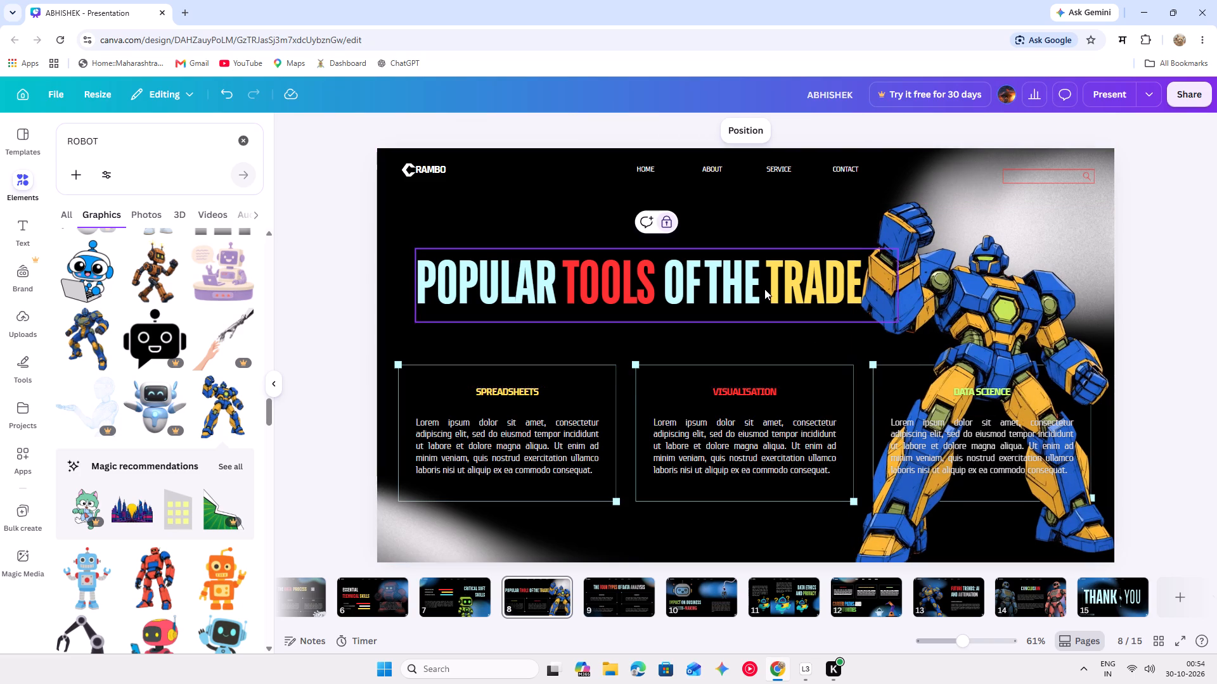
drag(764, 289, 666, 269)
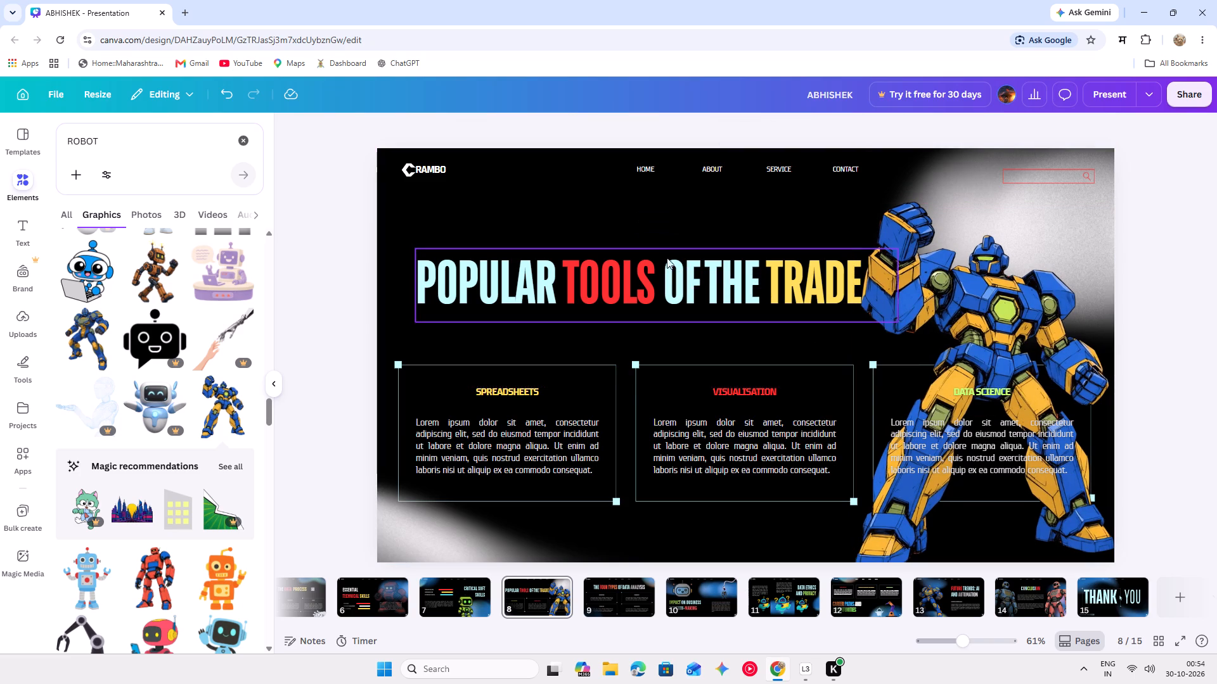
drag(657, 250, 635, 245)
click(657, 251)
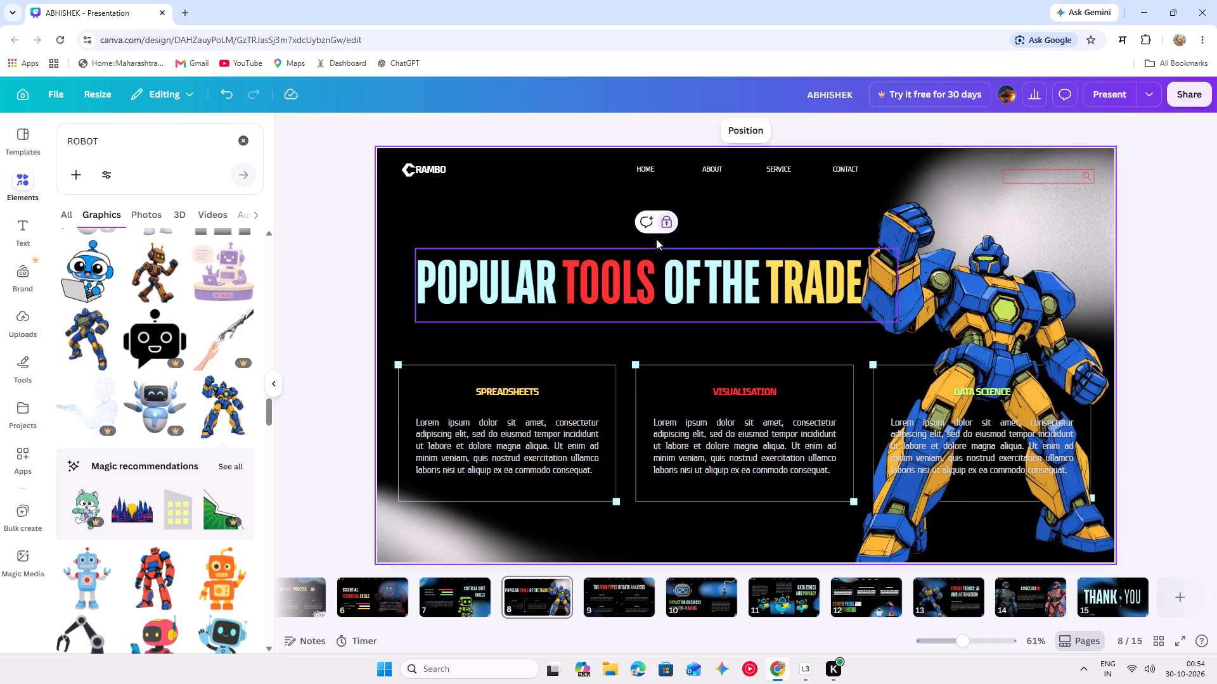
click(660, 223)
drag(669, 249, 649, 248)
click(649, 248)
click(646, 225)
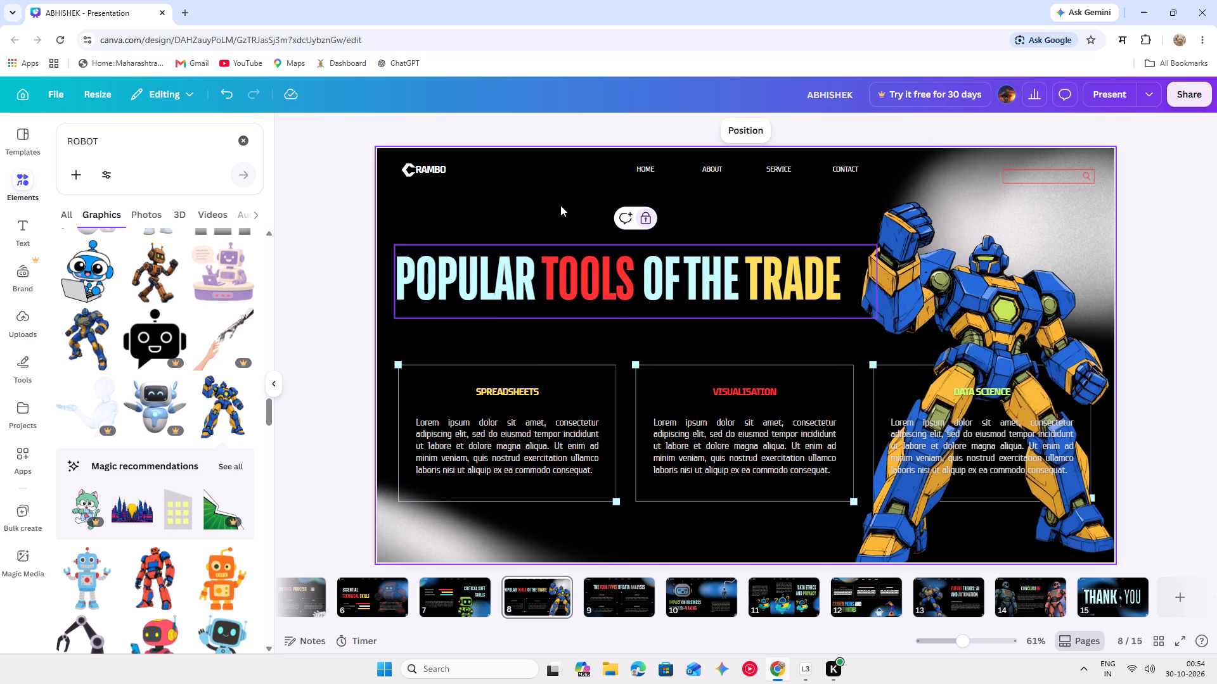
click(558, 205)
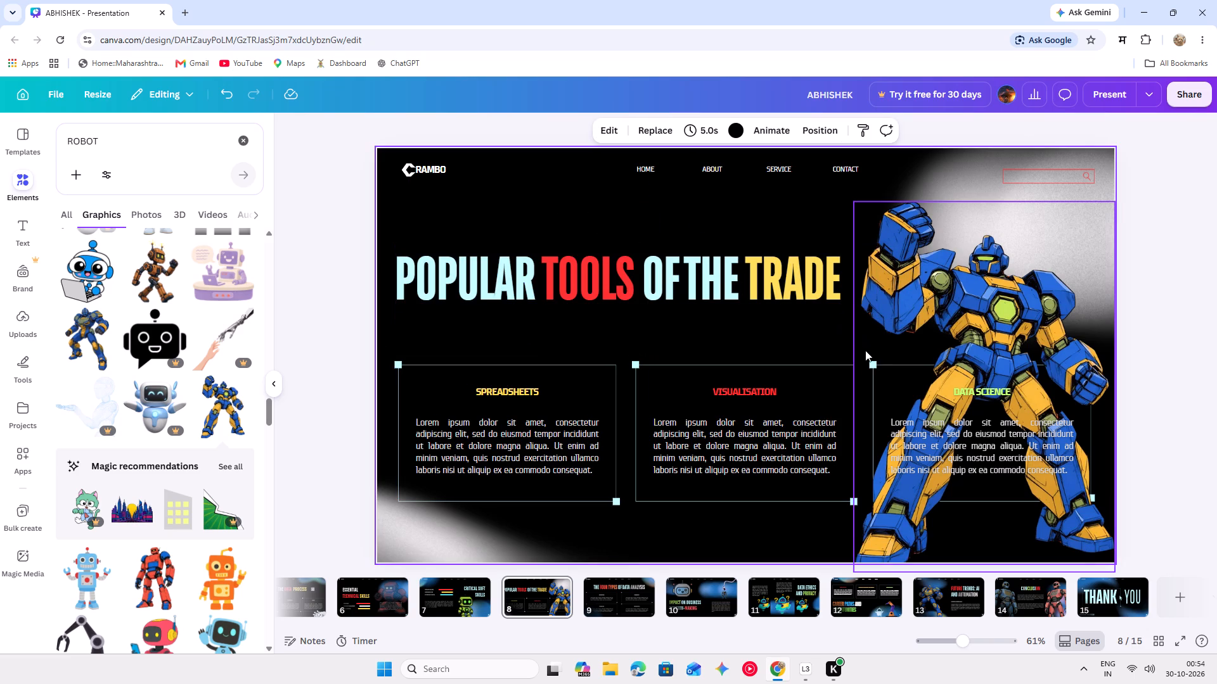
Reposition the blue-and-yellow fighting robot on slide 8 slightly lower, keeping it along the slide's right edge with its feet at the bottom.
drag(984, 353, 984, 343)
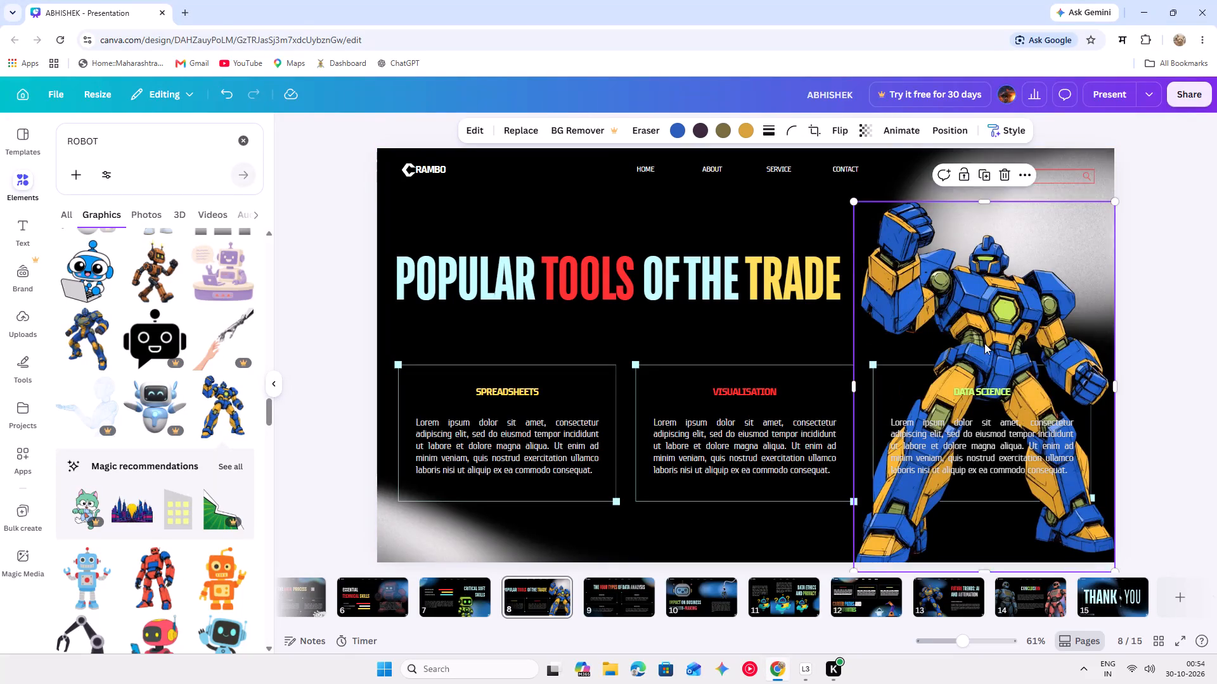
drag(984, 343, 981, 345)
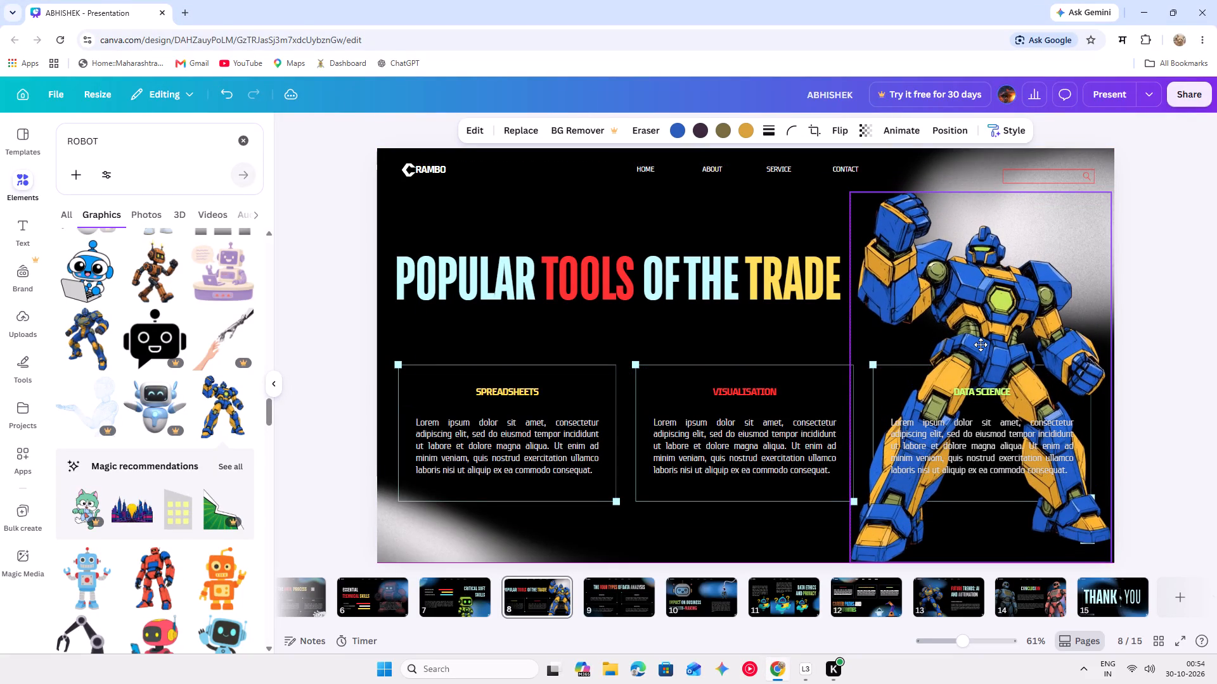
drag(981, 345, 981, 350)
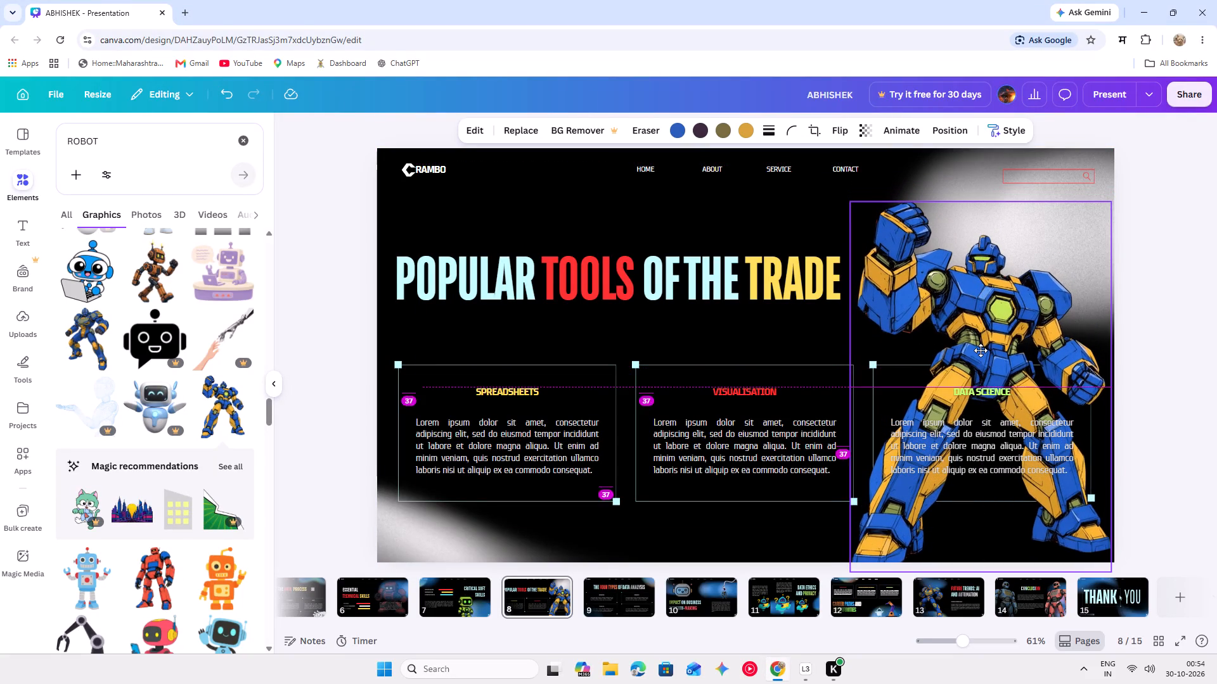
drag(981, 350, 981, 361)
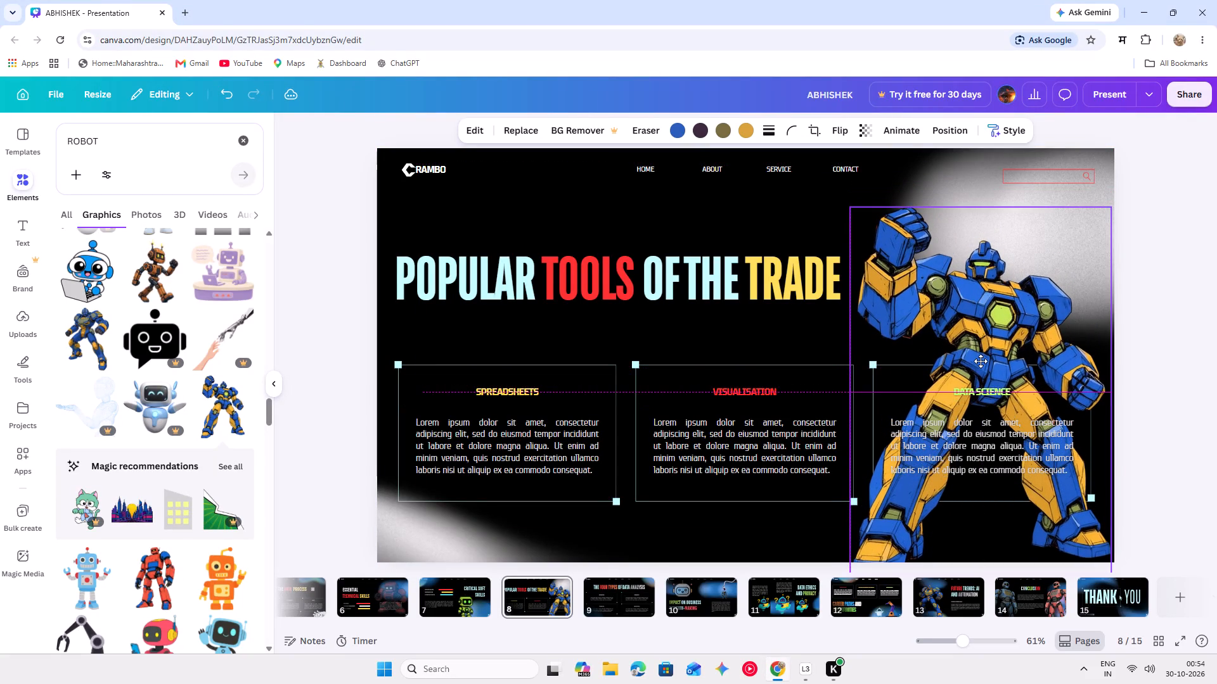
drag(981, 361, 981, 365)
click(1206, 421)
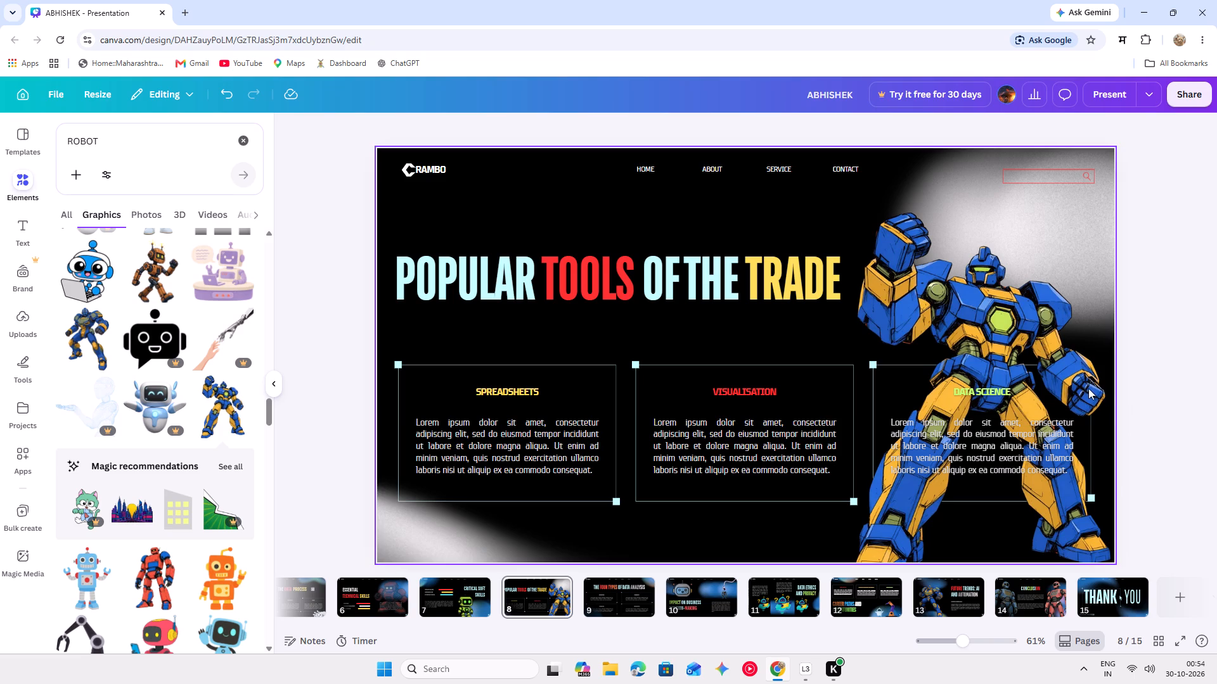
click(930, 443)
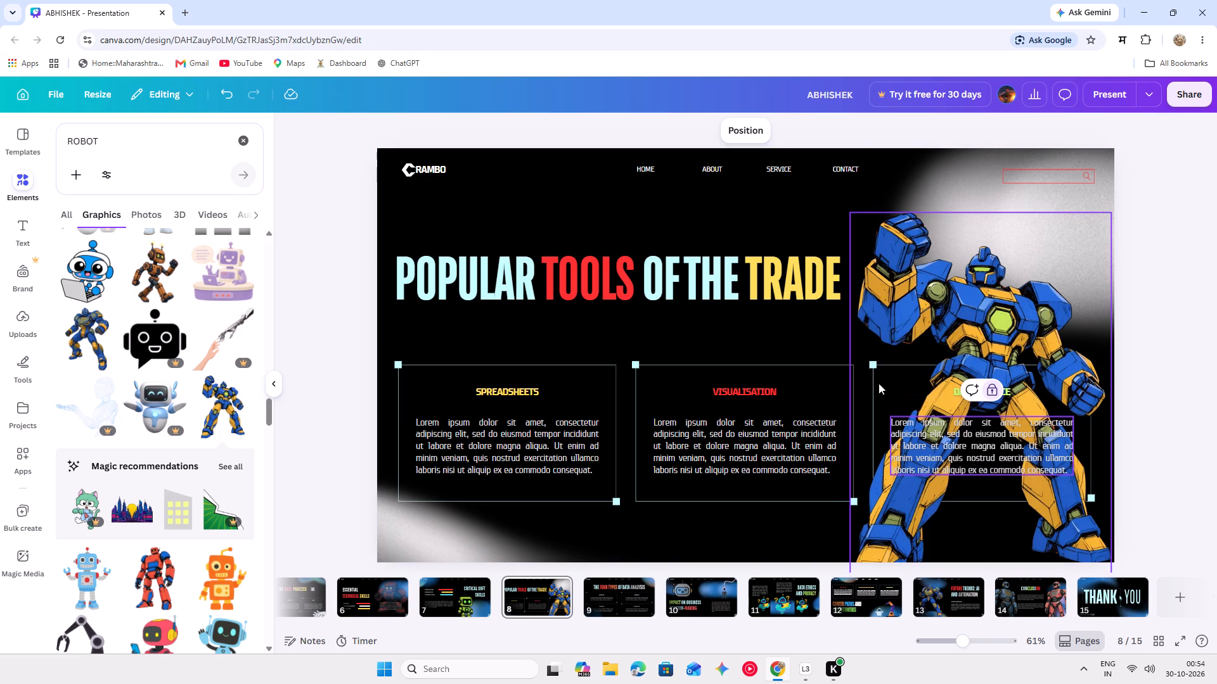
drag(1004, 324, 1002, 303)
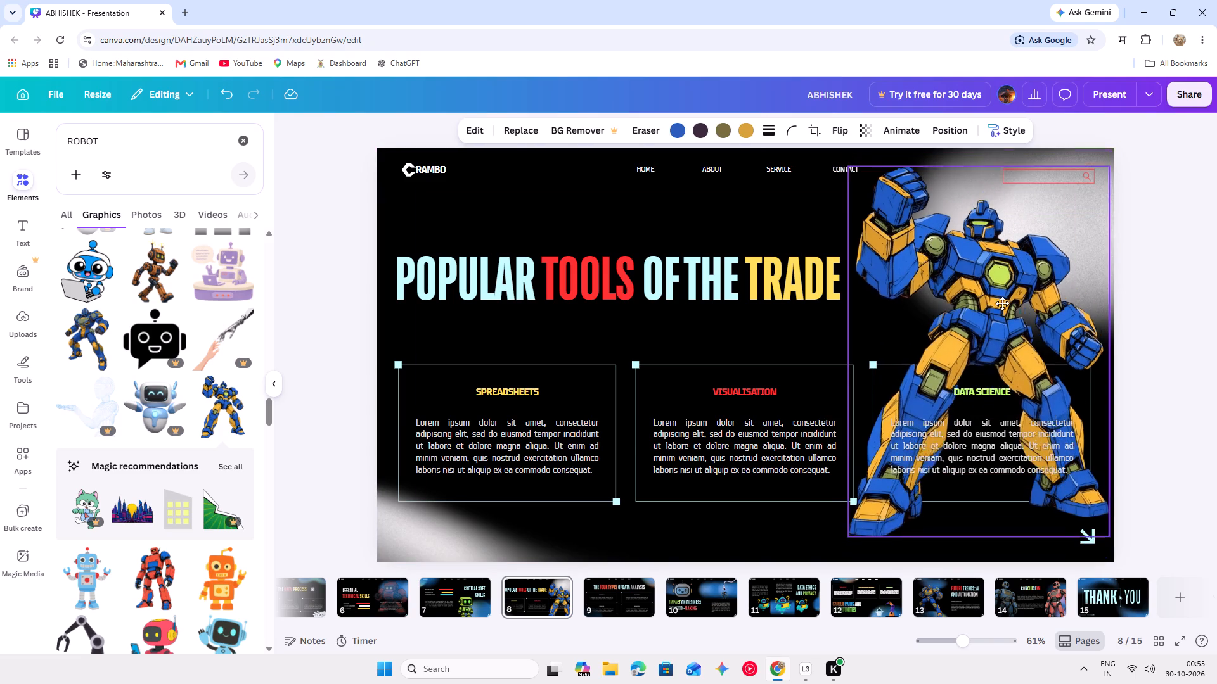
drag(1002, 303, 1012, 325)
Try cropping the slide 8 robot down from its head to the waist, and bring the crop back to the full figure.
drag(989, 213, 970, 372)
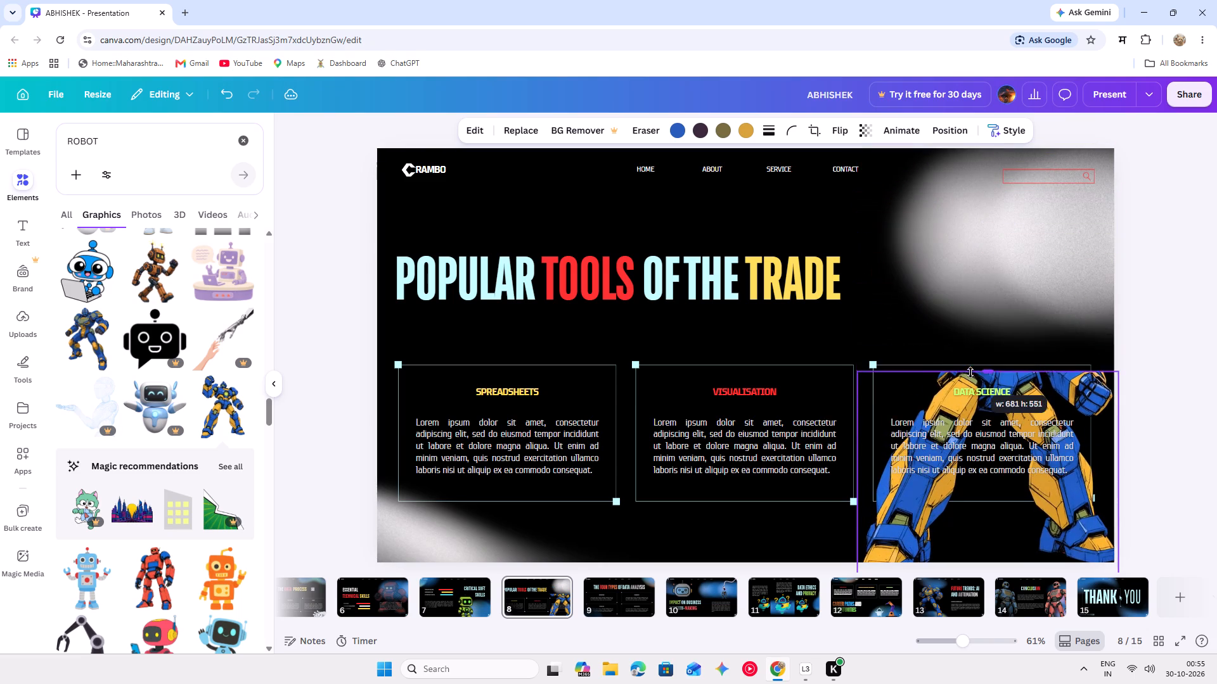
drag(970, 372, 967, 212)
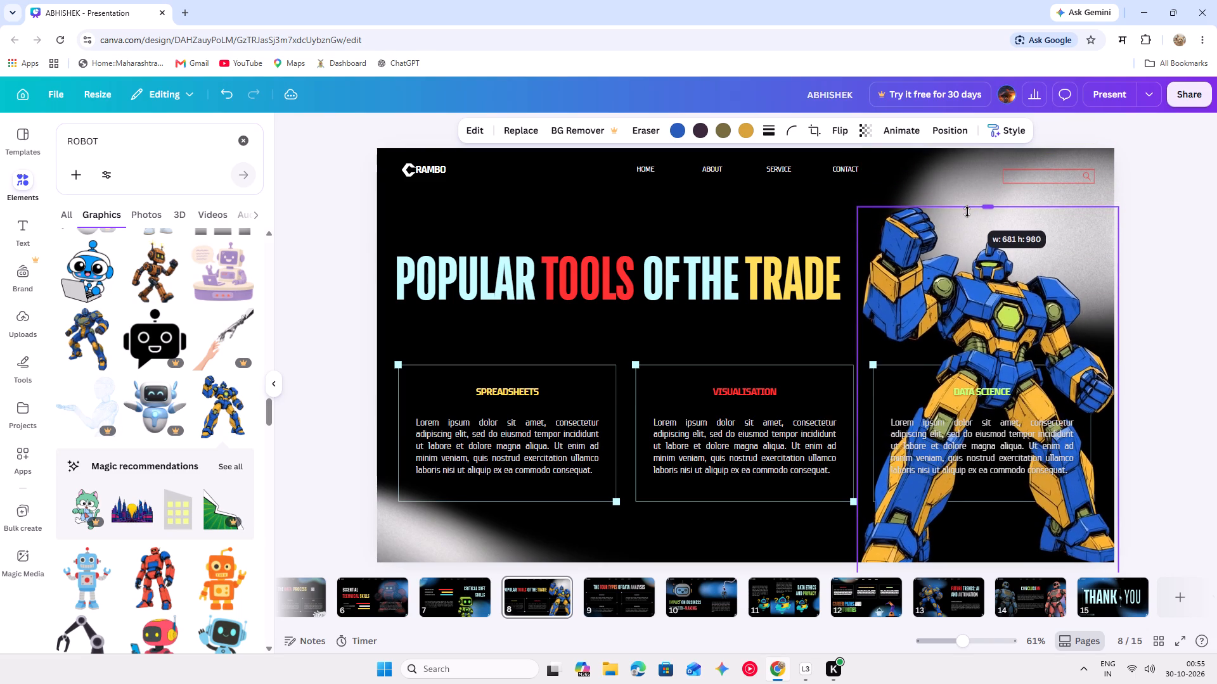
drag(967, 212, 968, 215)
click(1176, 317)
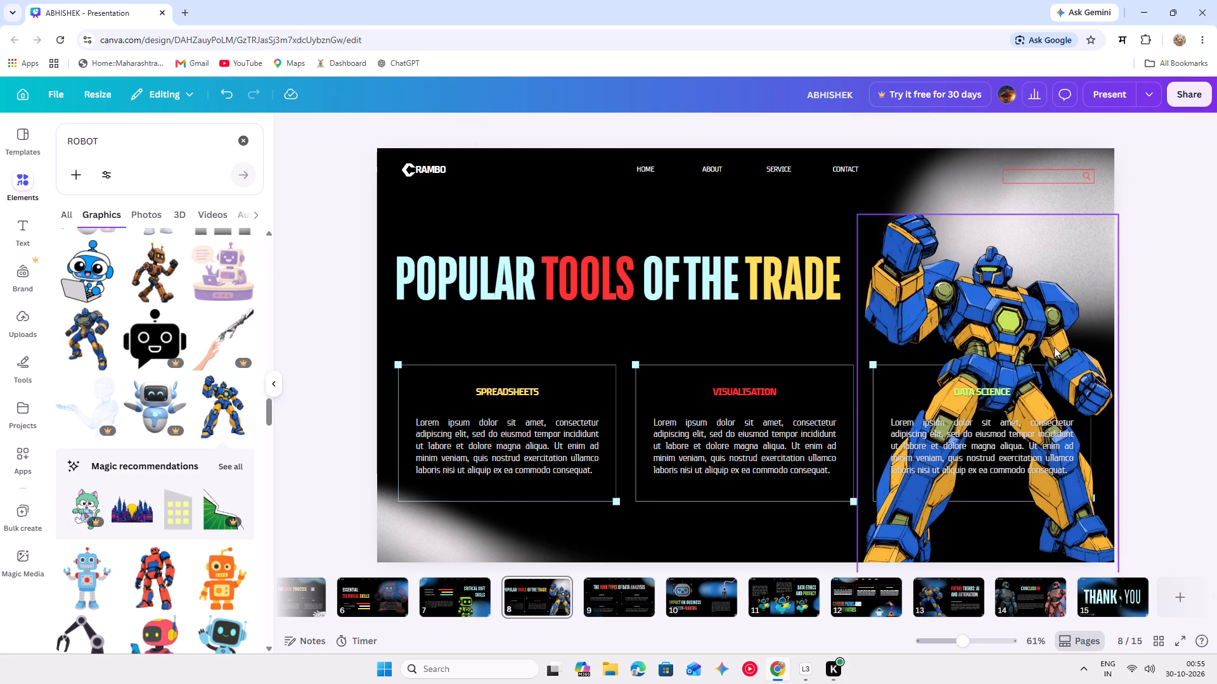
Nudge the slide 8 robot slightly left so its frame lines up with the slide's right edge.
click(1054, 347)
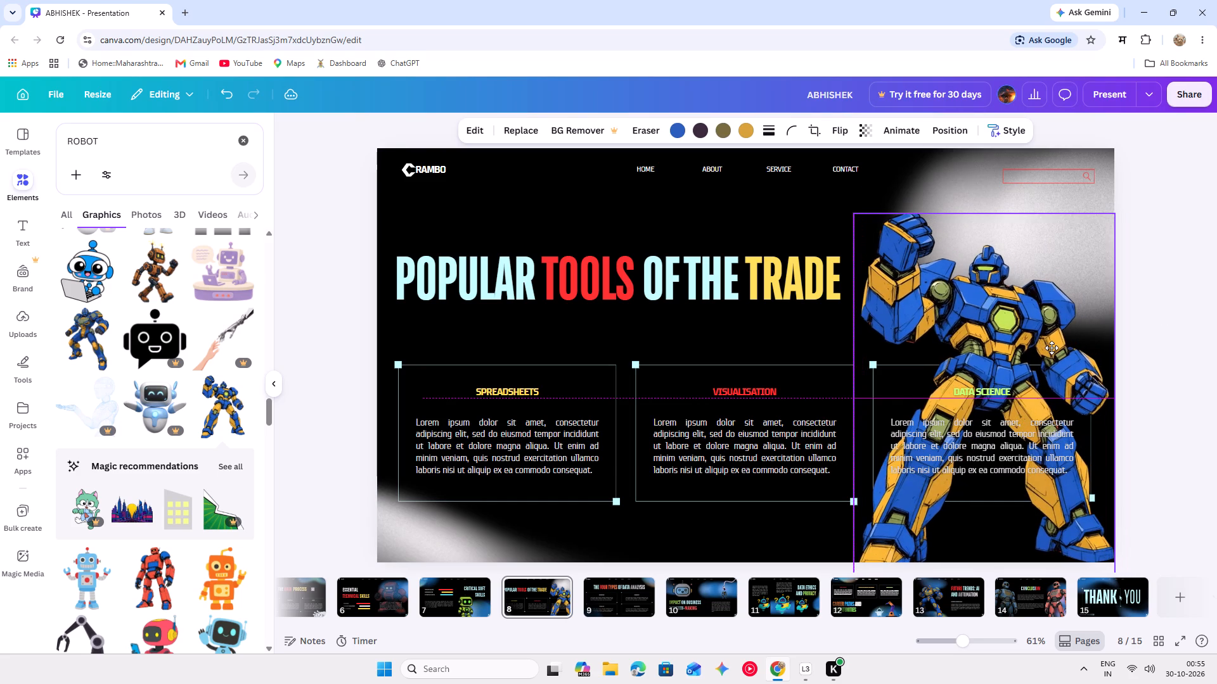
click(1193, 390)
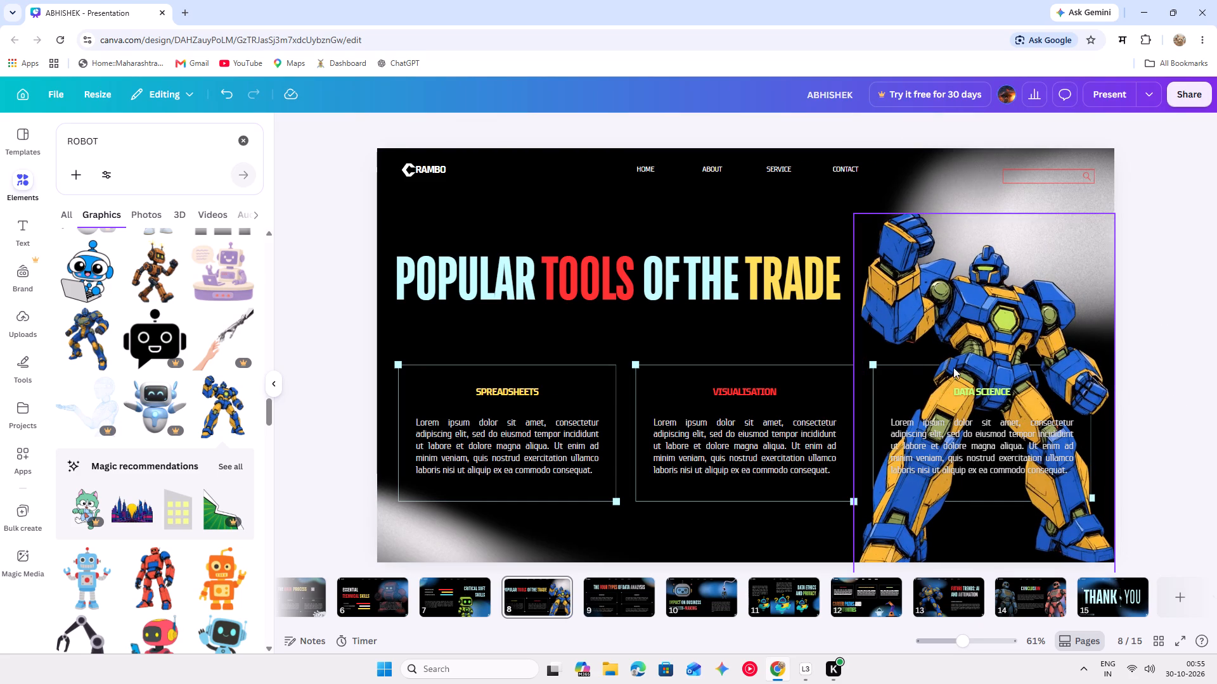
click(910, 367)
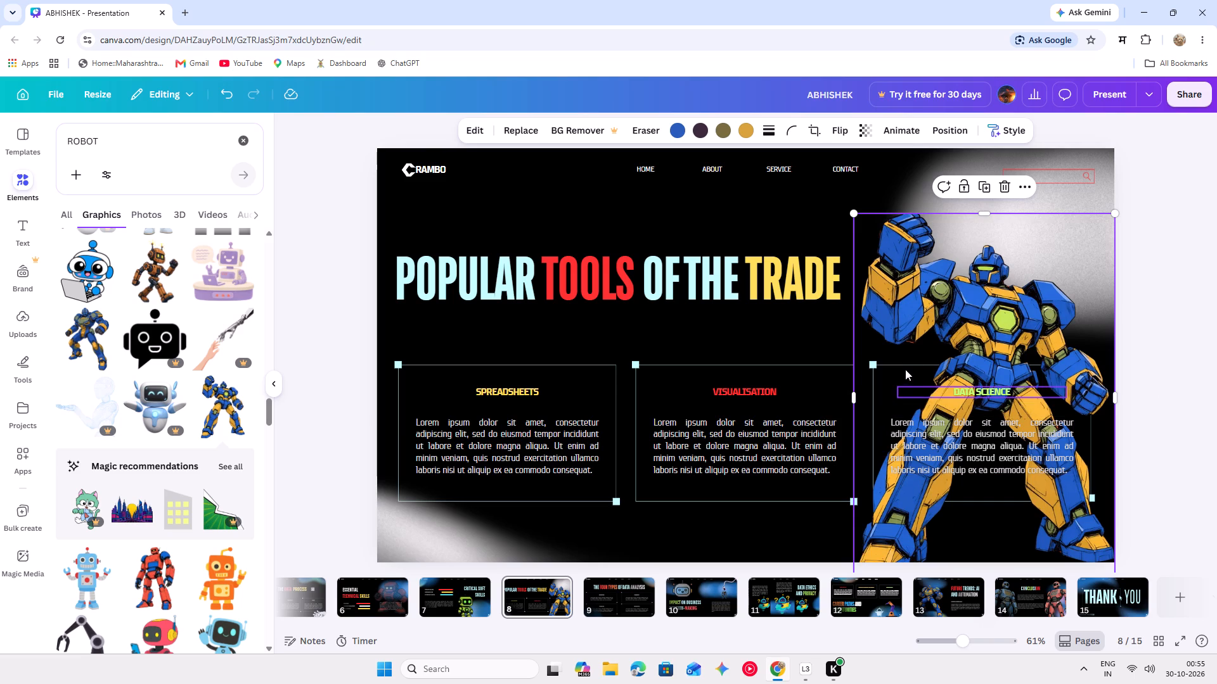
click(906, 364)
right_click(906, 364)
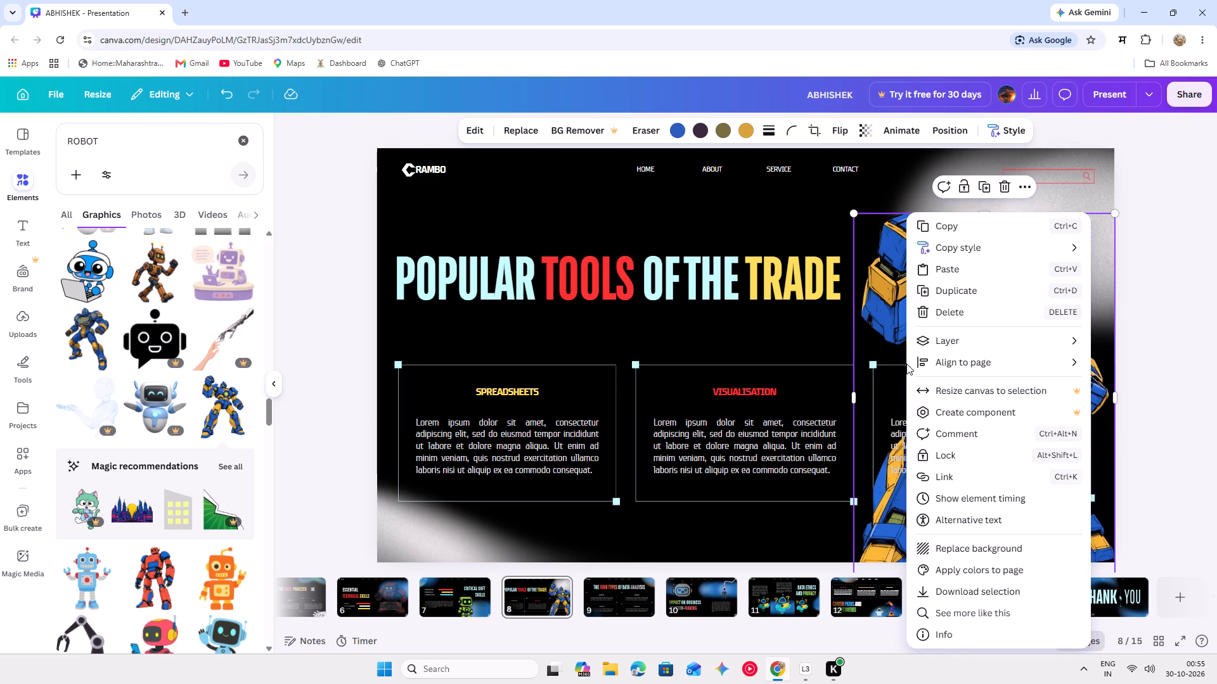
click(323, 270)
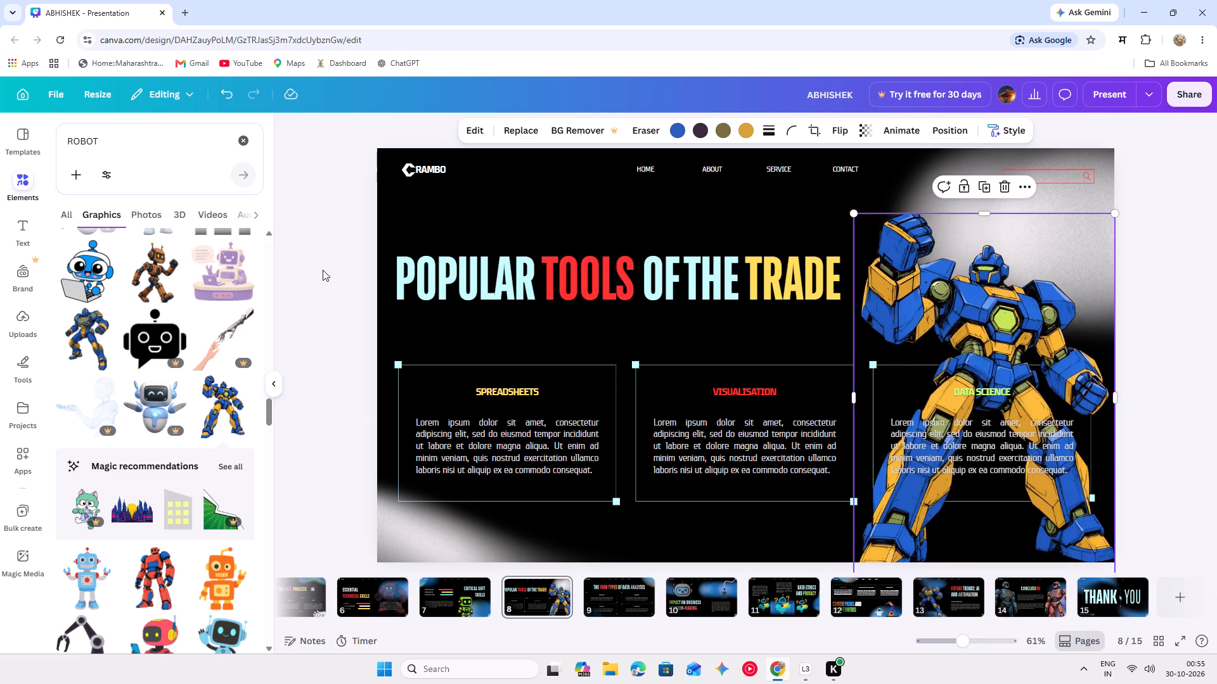
Browse further through the robot graphics search results for another robot suited to the presentation.
scroll(146, 411, down, 1)
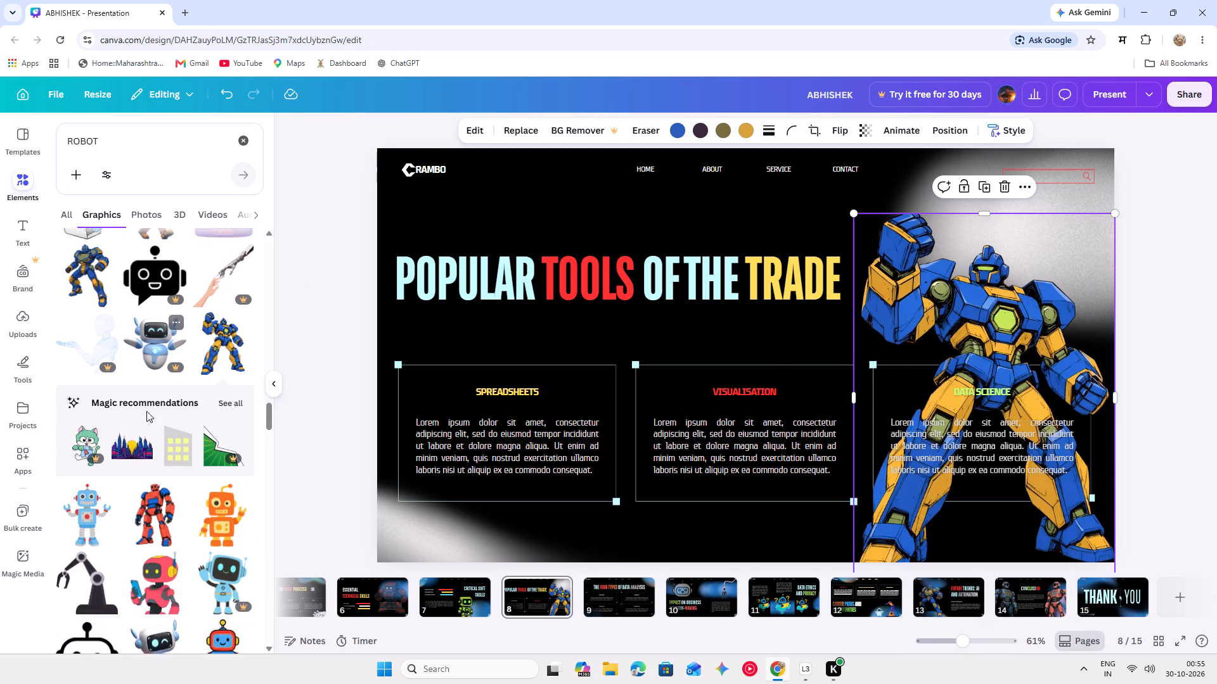
scroll(146, 411, down, 15)
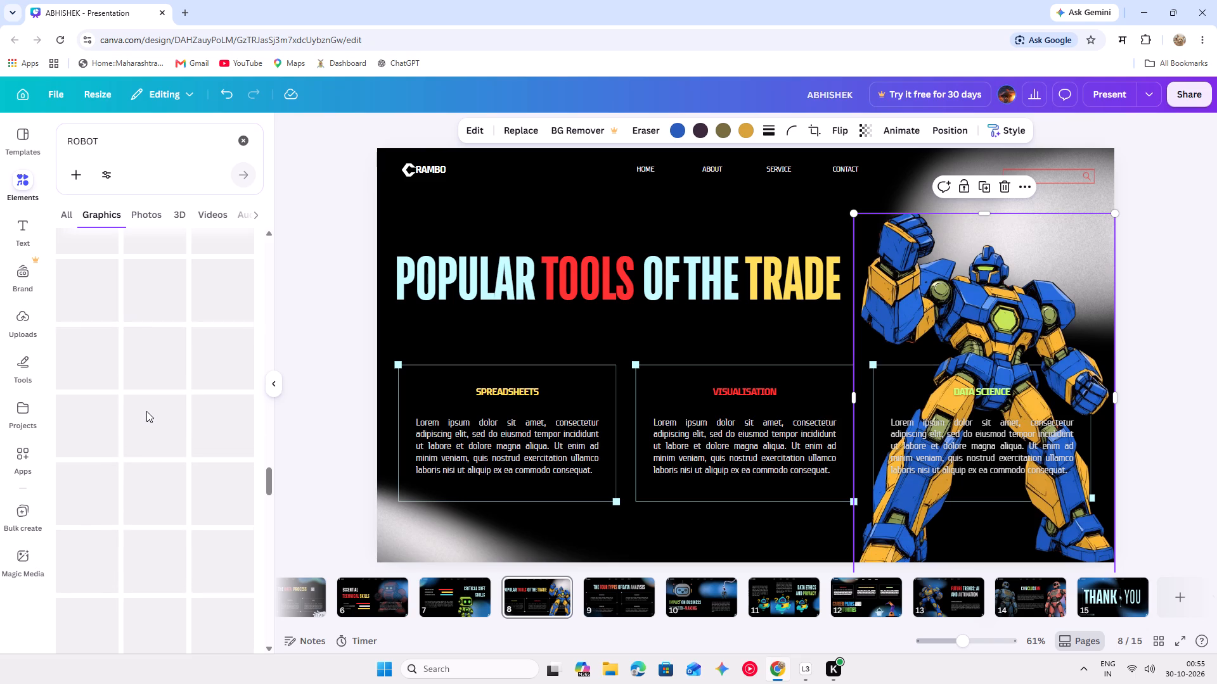
scroll(146, 411, down, 15)
scroll(253, 411, down, 2)
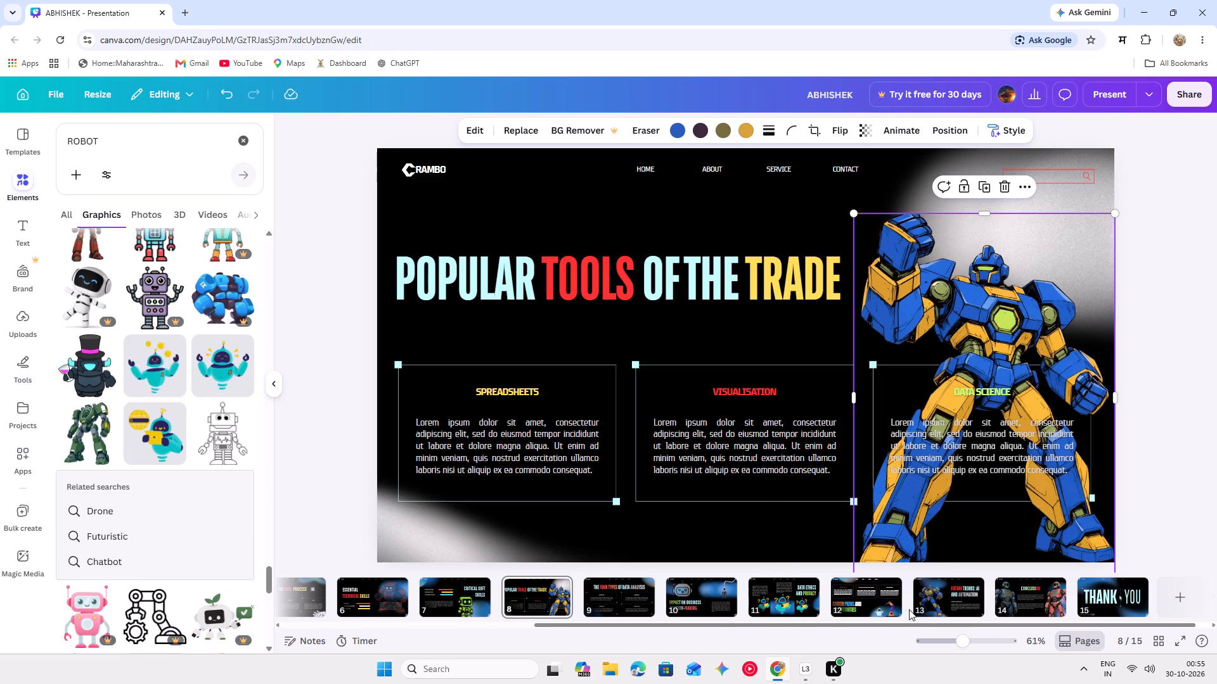
Review slides 12, 11, 10, 9 and 8 in turn, and bring the earlier slides' thumbnails into reach.
click(858, 594)
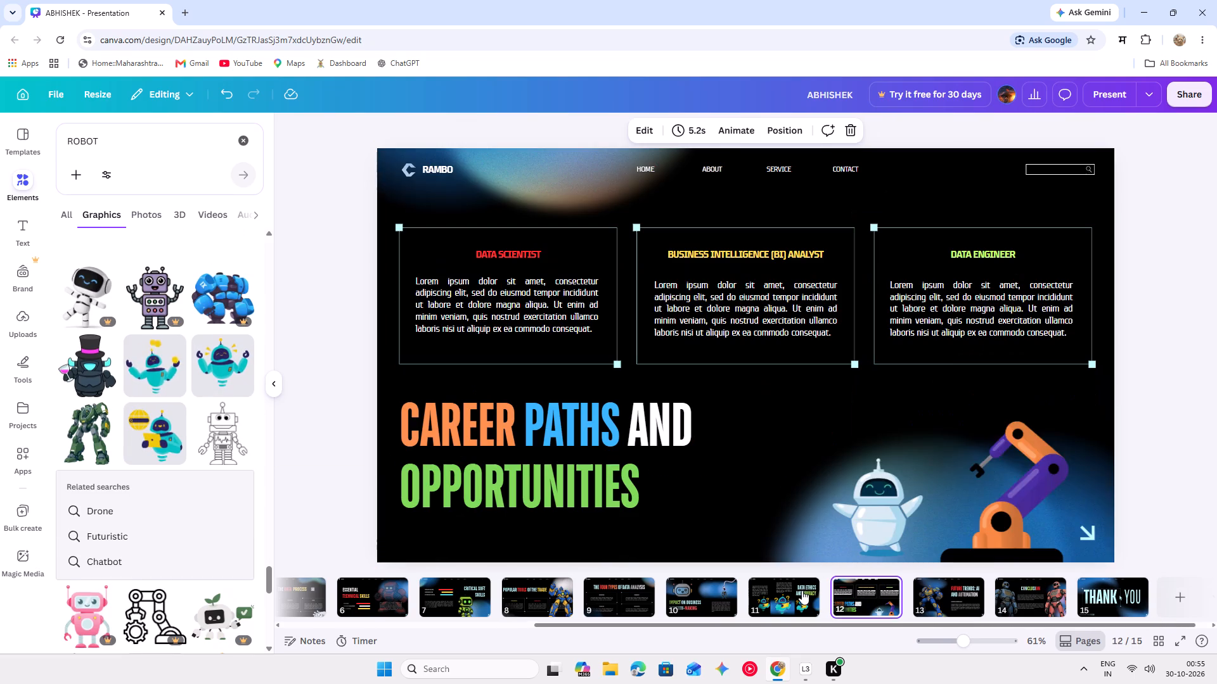
click(802, 590)
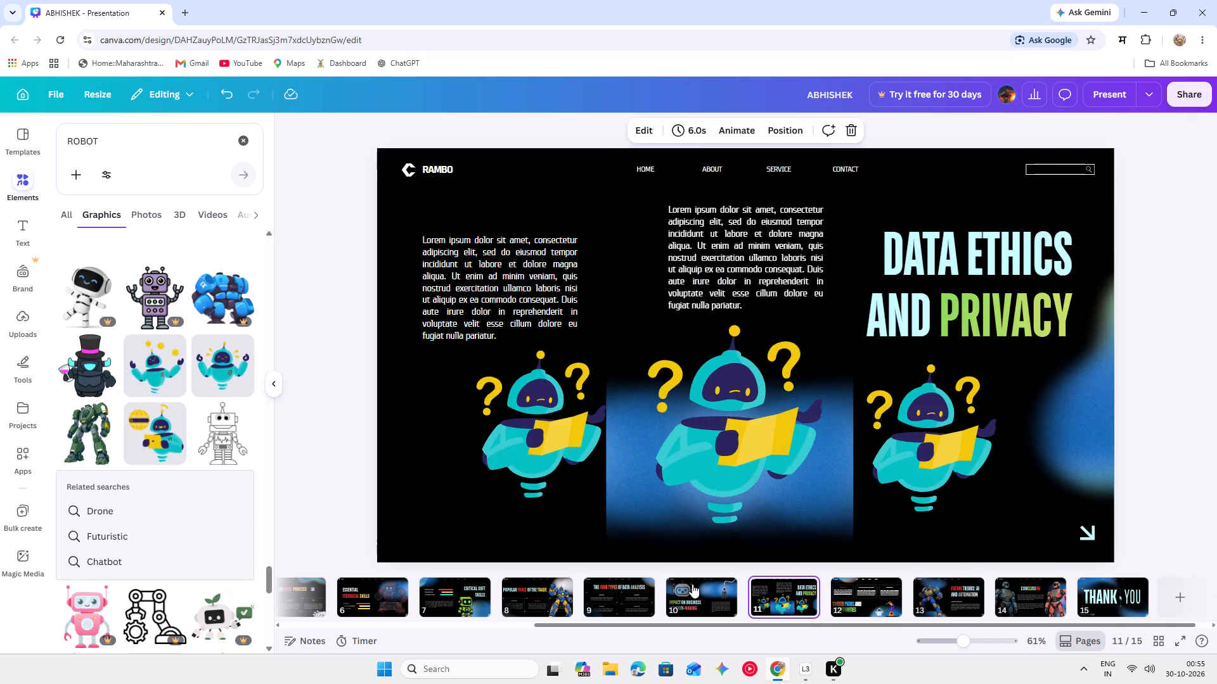
click(692, 584)
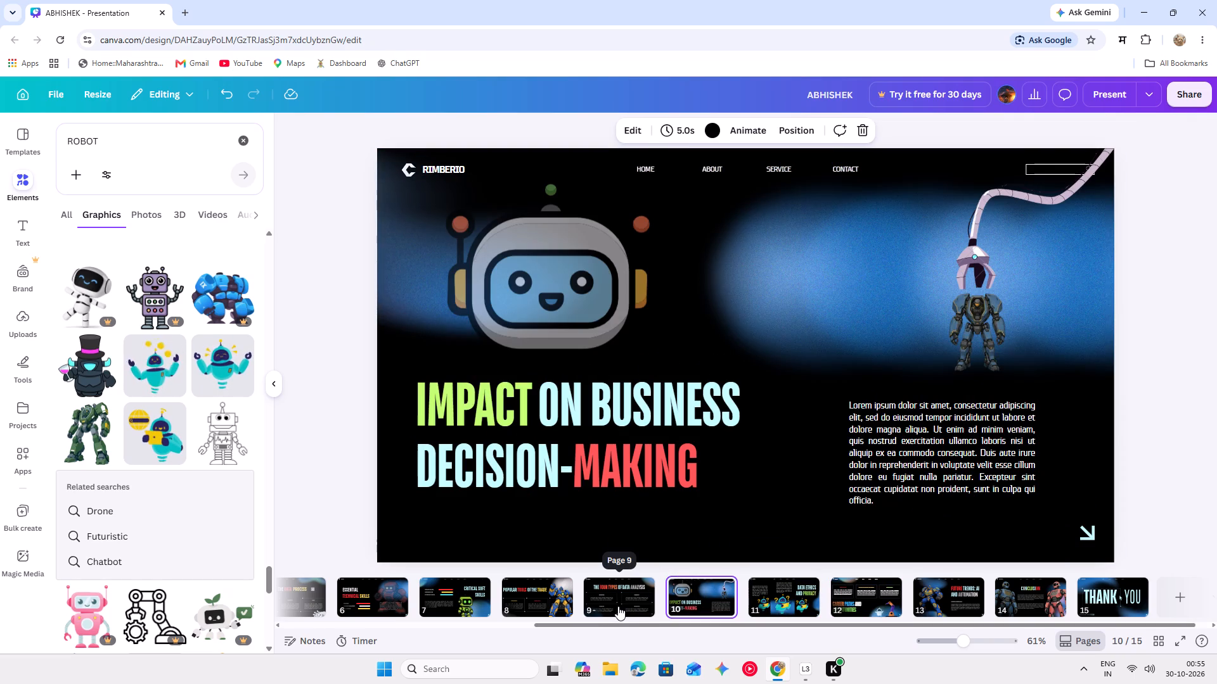
click(618, 606)
click(510, 597)
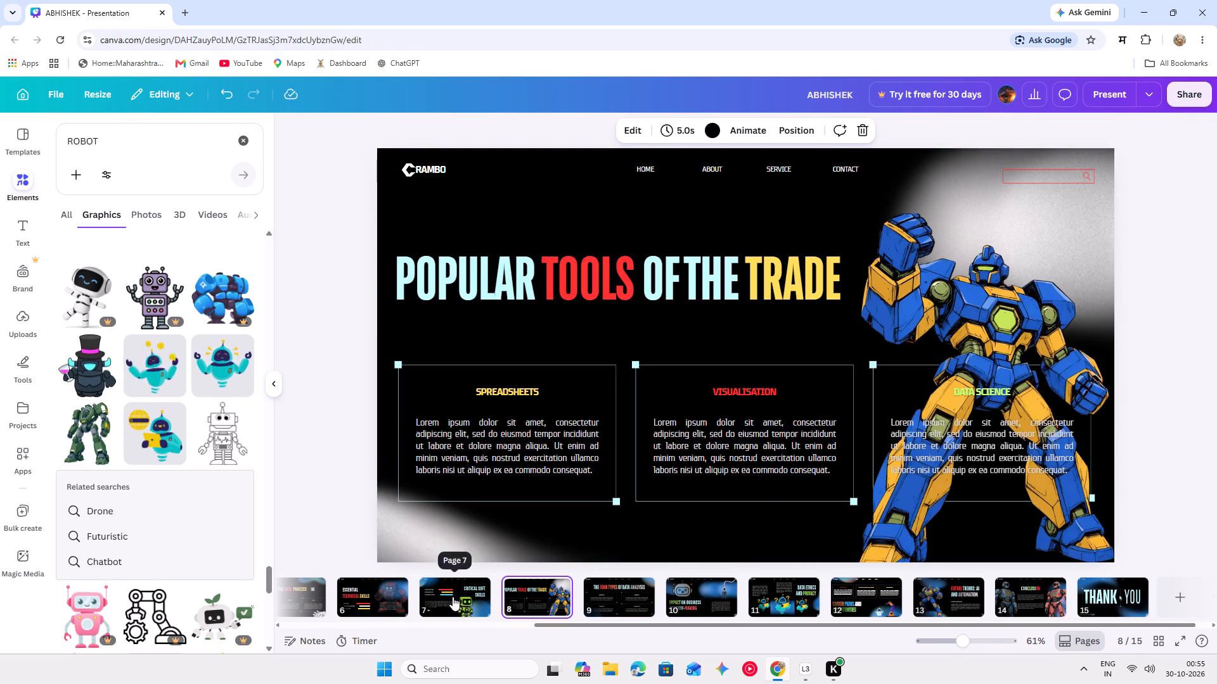
drag(562, 626, 508, 633)
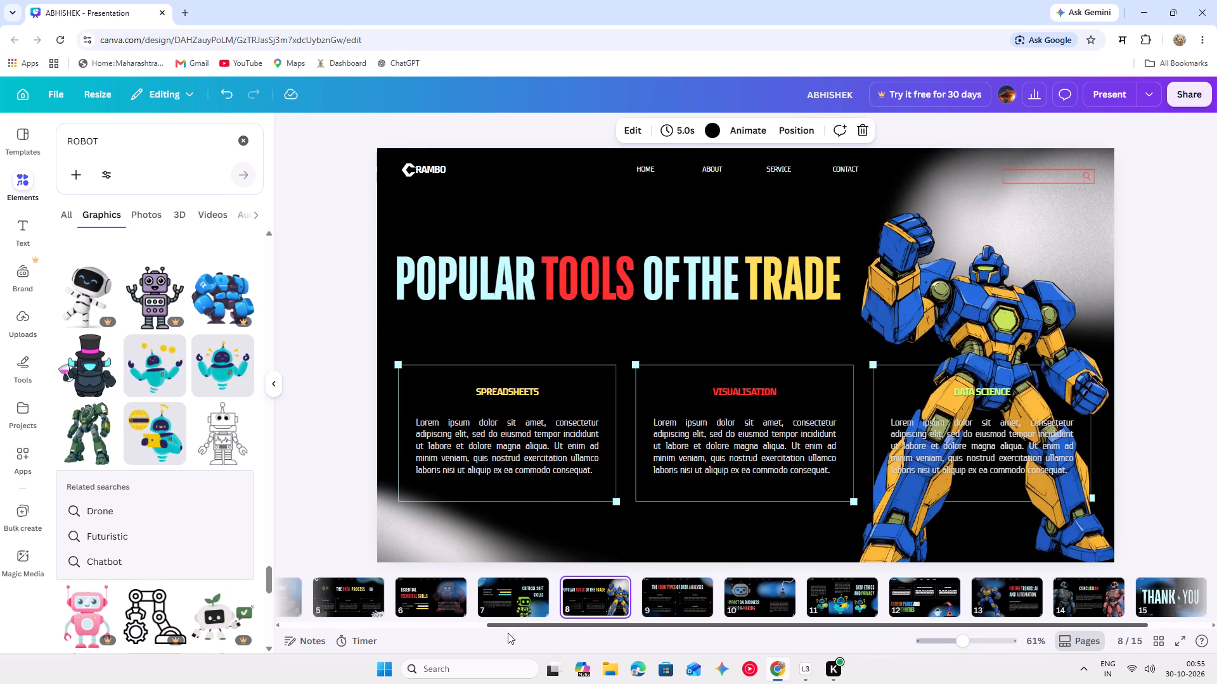
drag(508, 633, 297, 637)
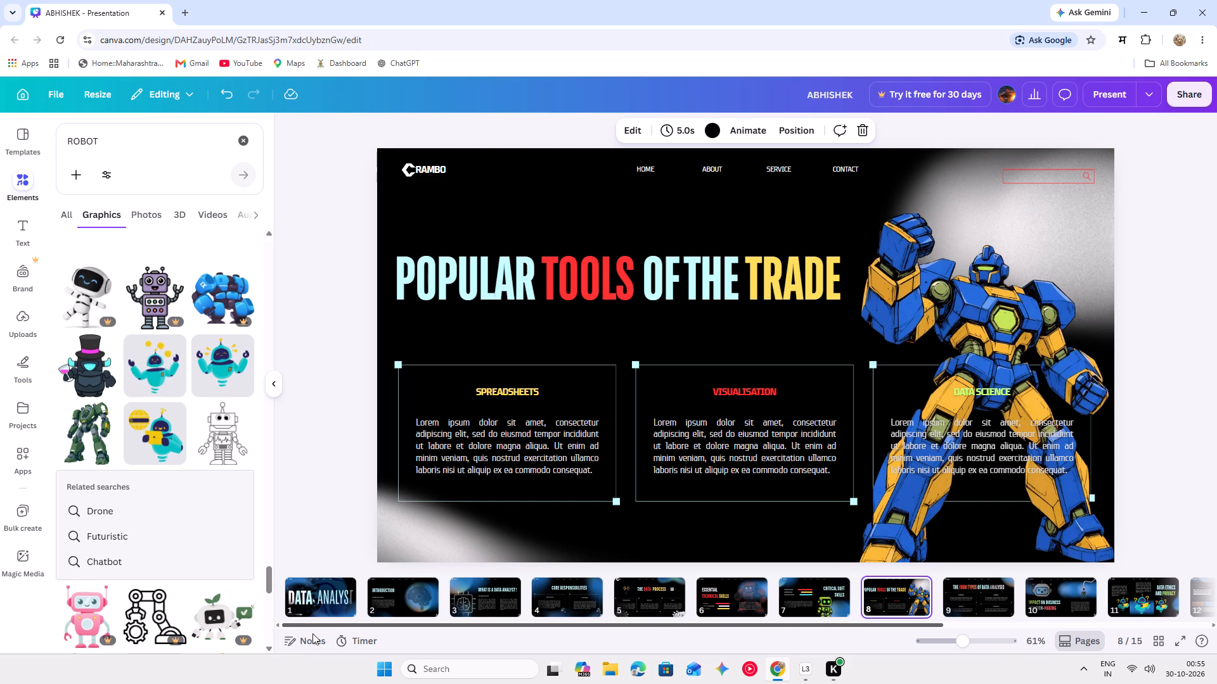
Add the green armoured robot to slide 2, enlarge it slightly, and stand it over the circuit-brain graphic at the slide's bottom edge.
click(409, 600)
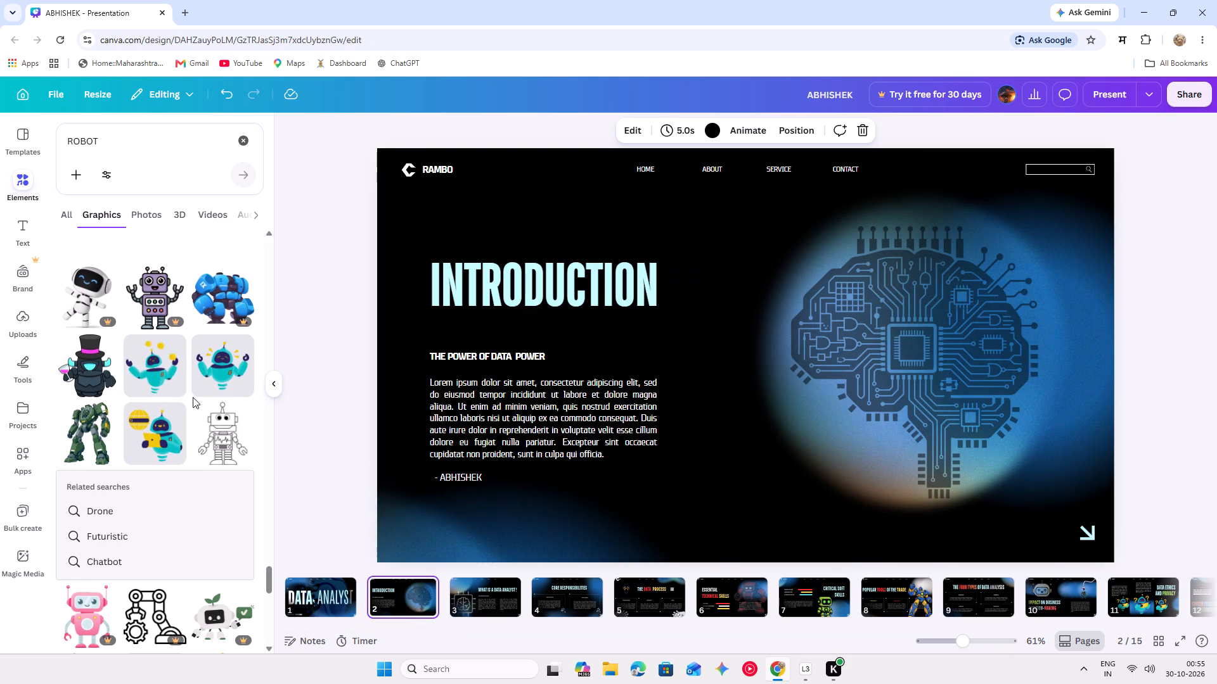
click(98, 437)
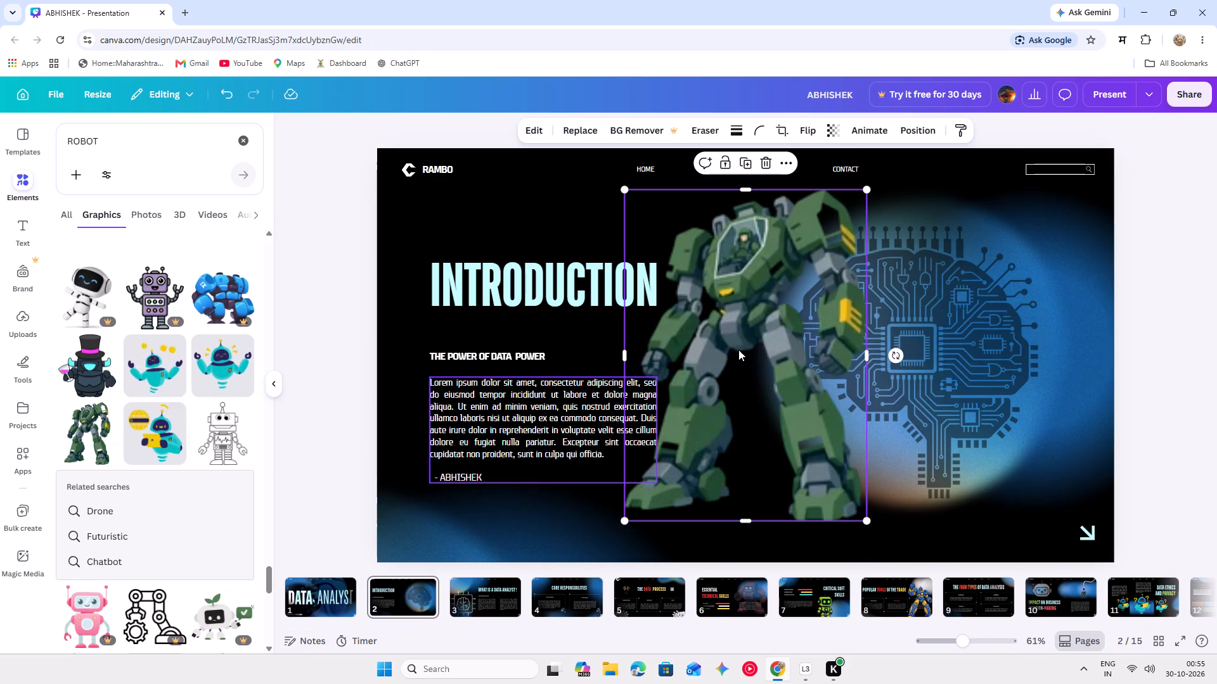
drag(805, 405, 976, 423)
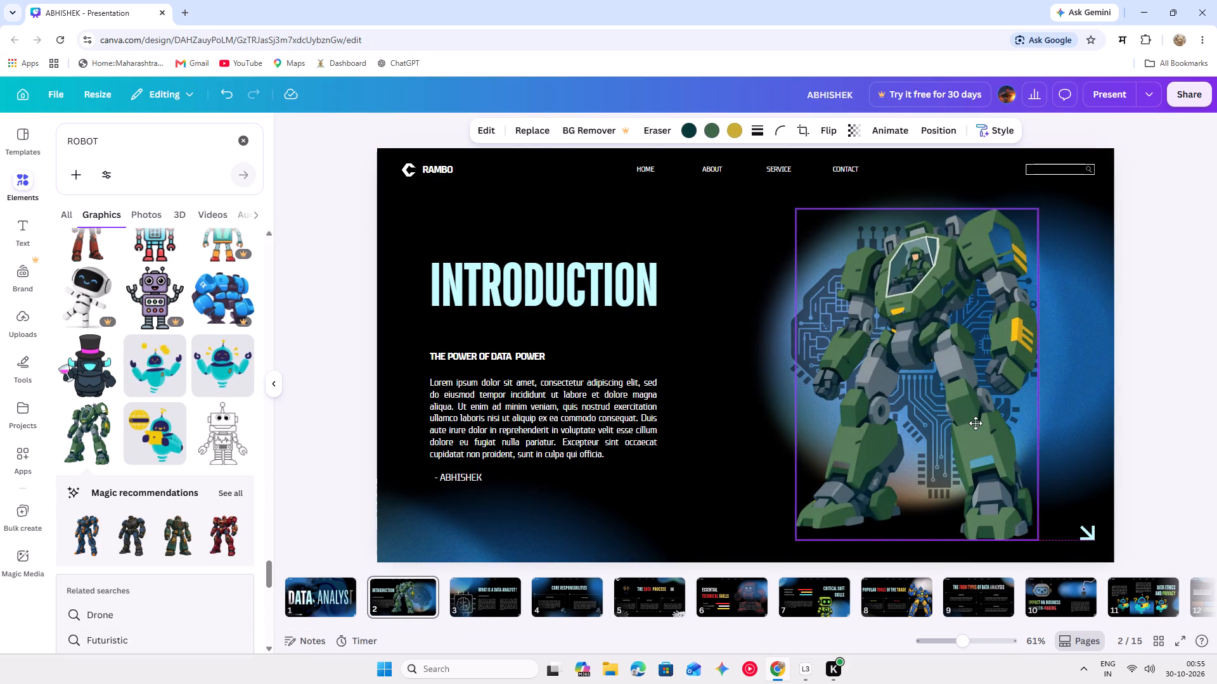
drag(976, 440, 979, 432)
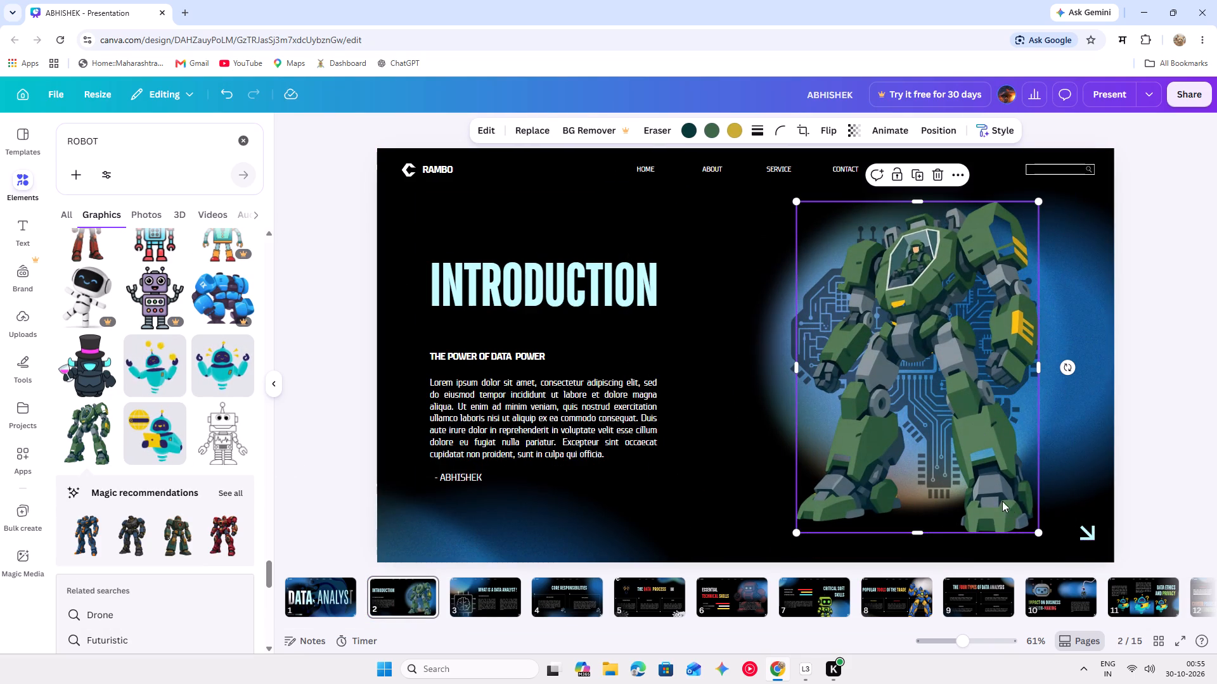
drag(1041, 534, 1064, 548)
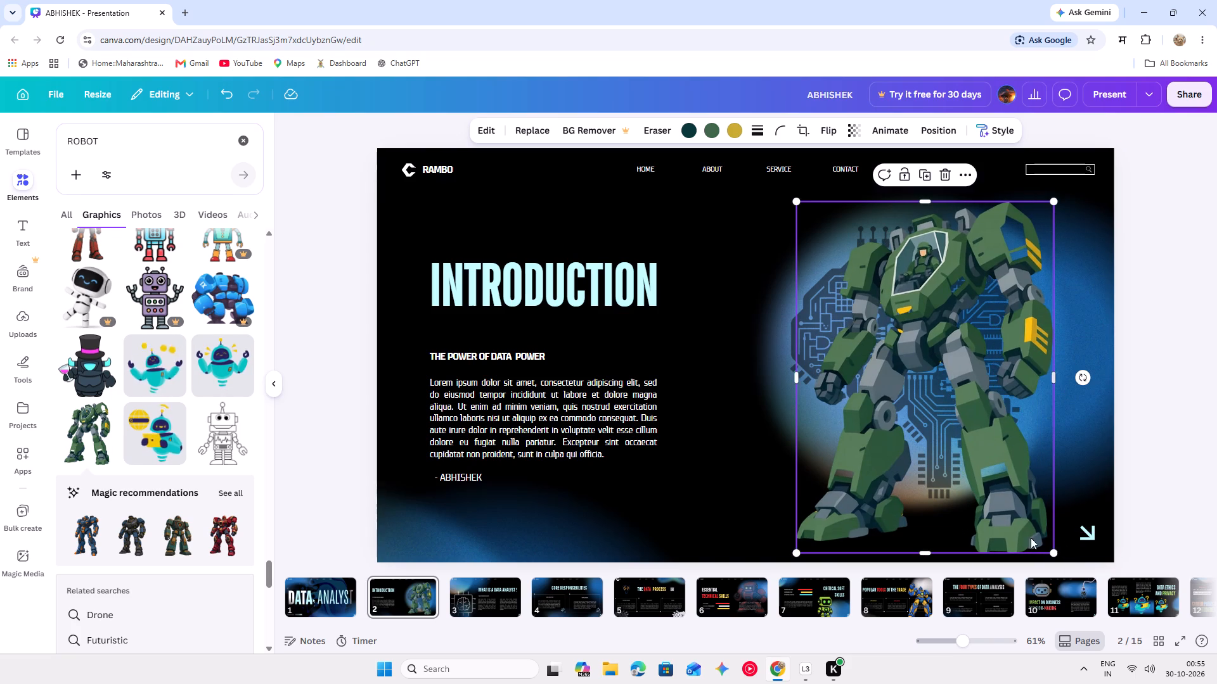
drag(1008, 531, 1007, 517)
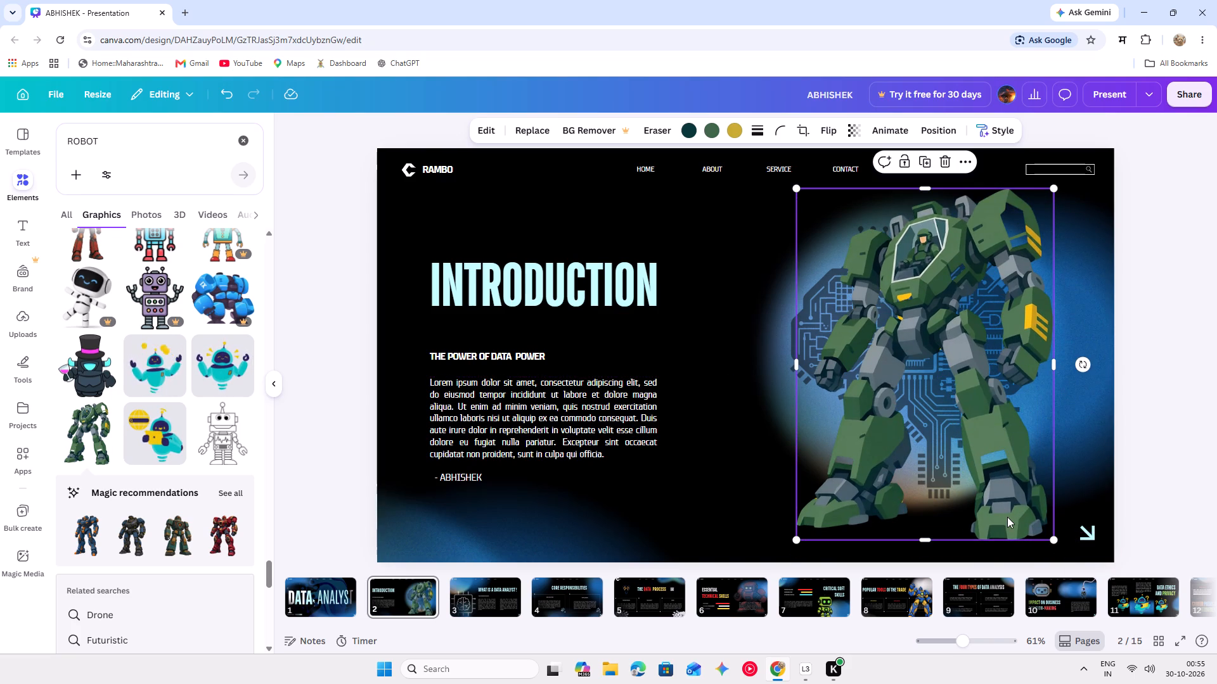
drag(1007, 517, 1014, 536)
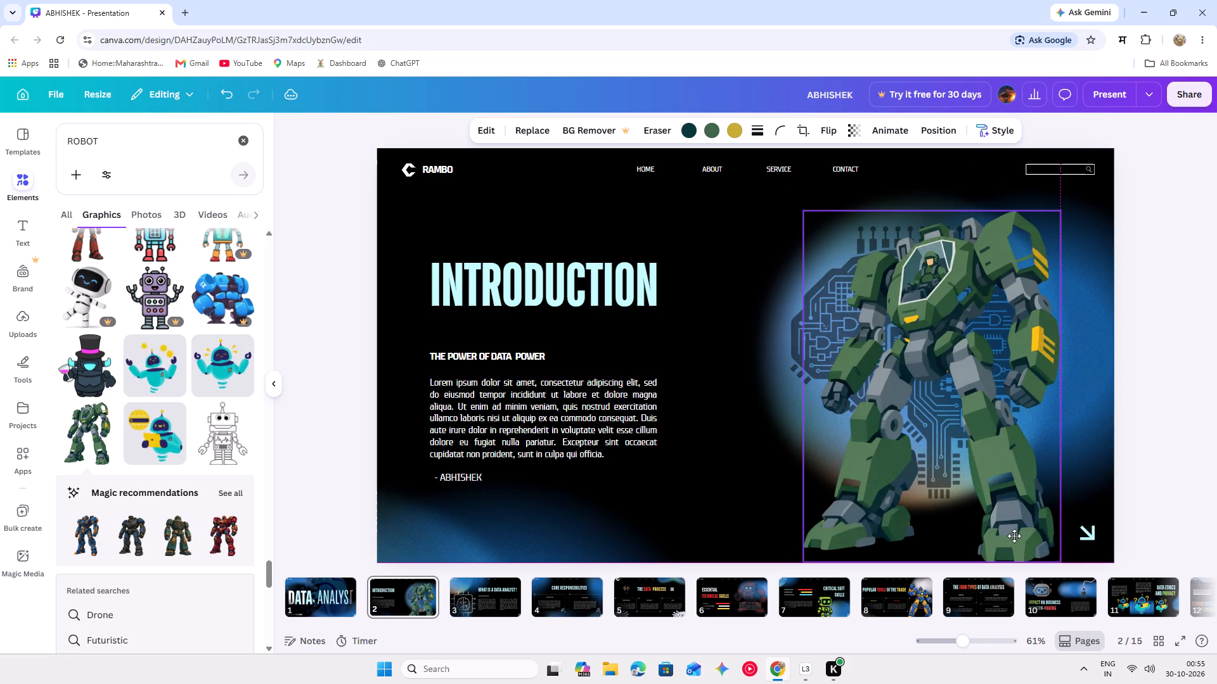
drag(1014, 536, 1015, 536)
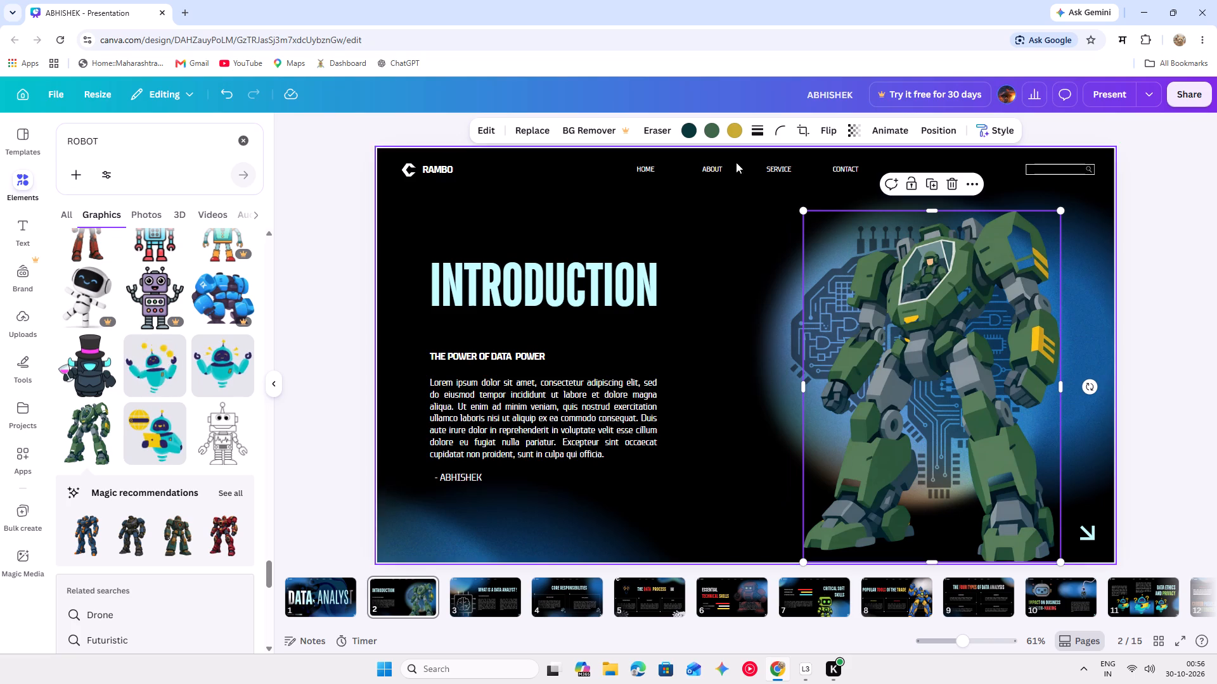
Recolour the green armour of slide 2's robot to red from the default solid colours.
click(710, 128)
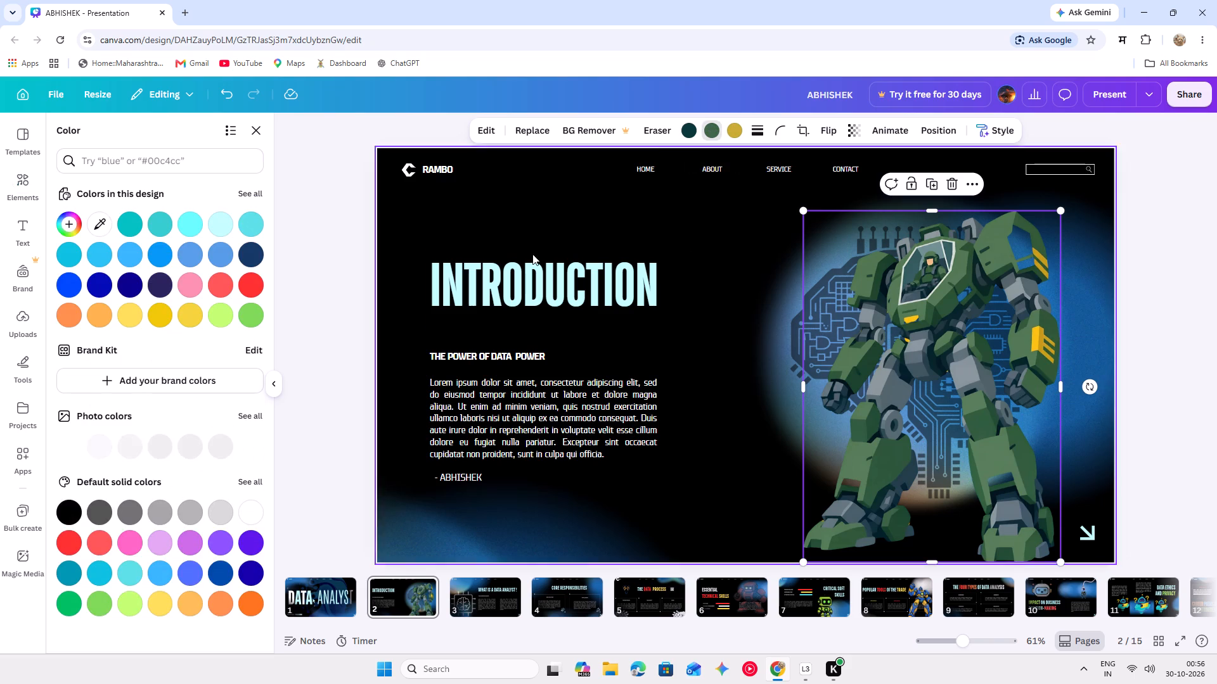
scroll(194, 522, down, 2)
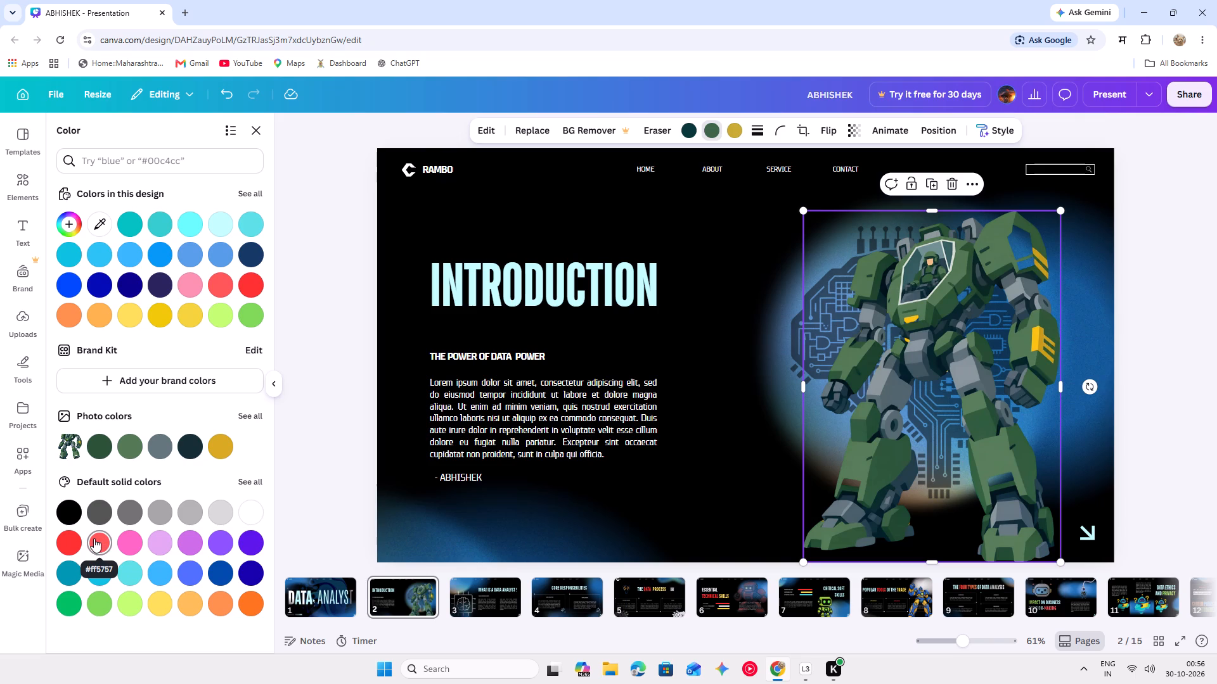
click(65, 548)
click(280, 483)
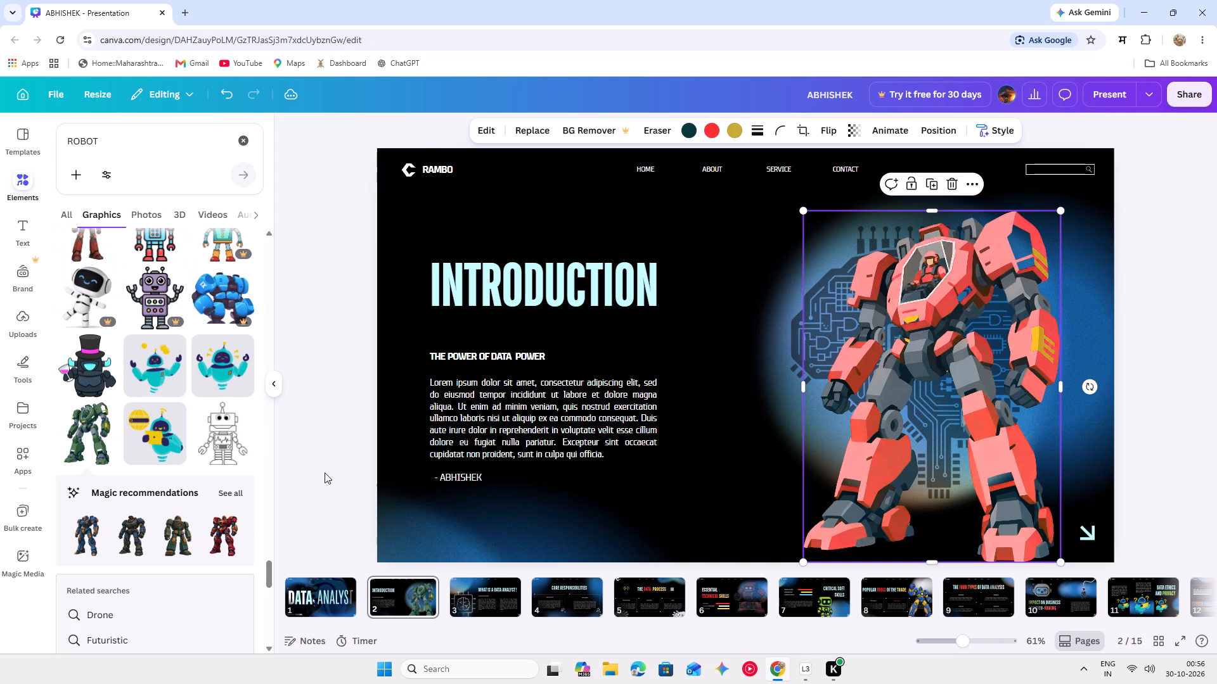
click(328, 471)
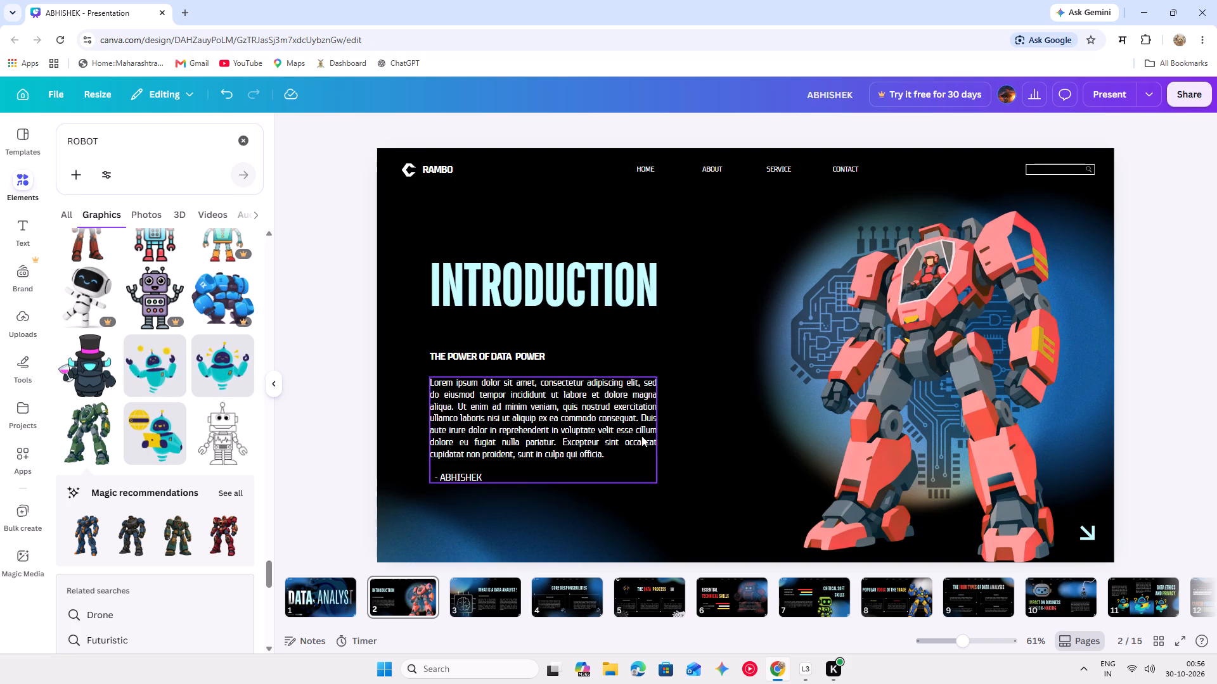
Shift the slide 2 robot slightly left over the circuit-brain graphic, keeping its feet at the slide's bottom edge.
drag(937, 417, 974, 413)
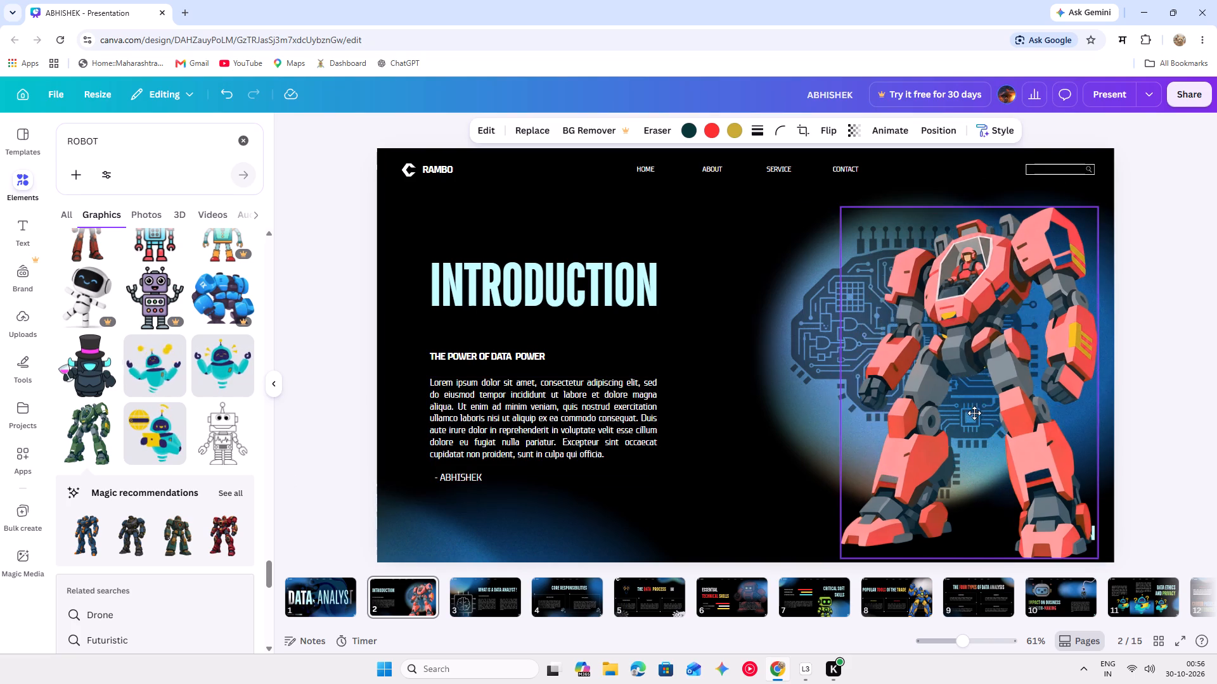
drag(974, 413, 927, 417)
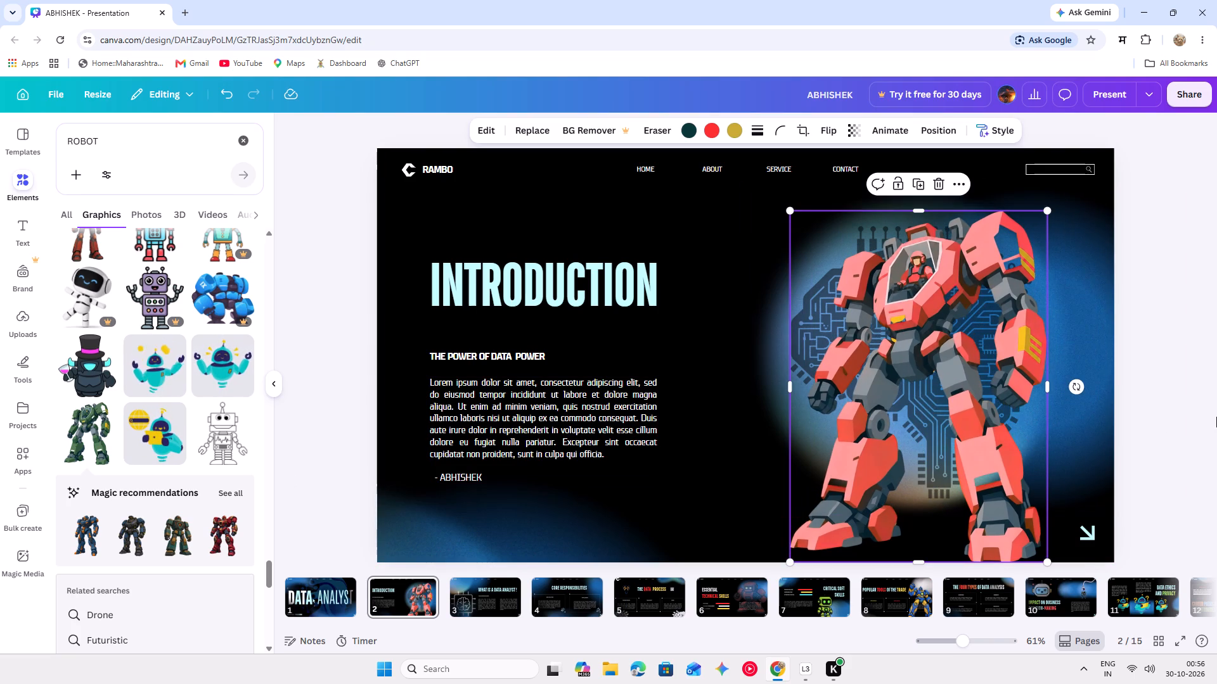
click(1216, 417)
click(707, 412)
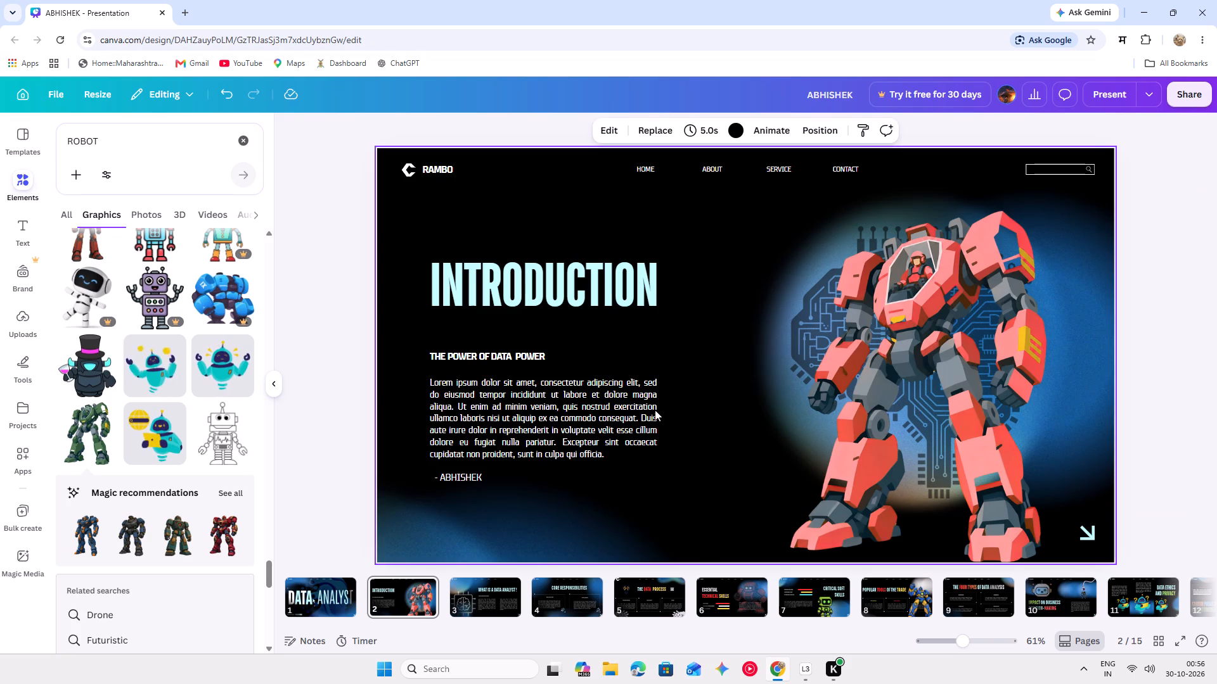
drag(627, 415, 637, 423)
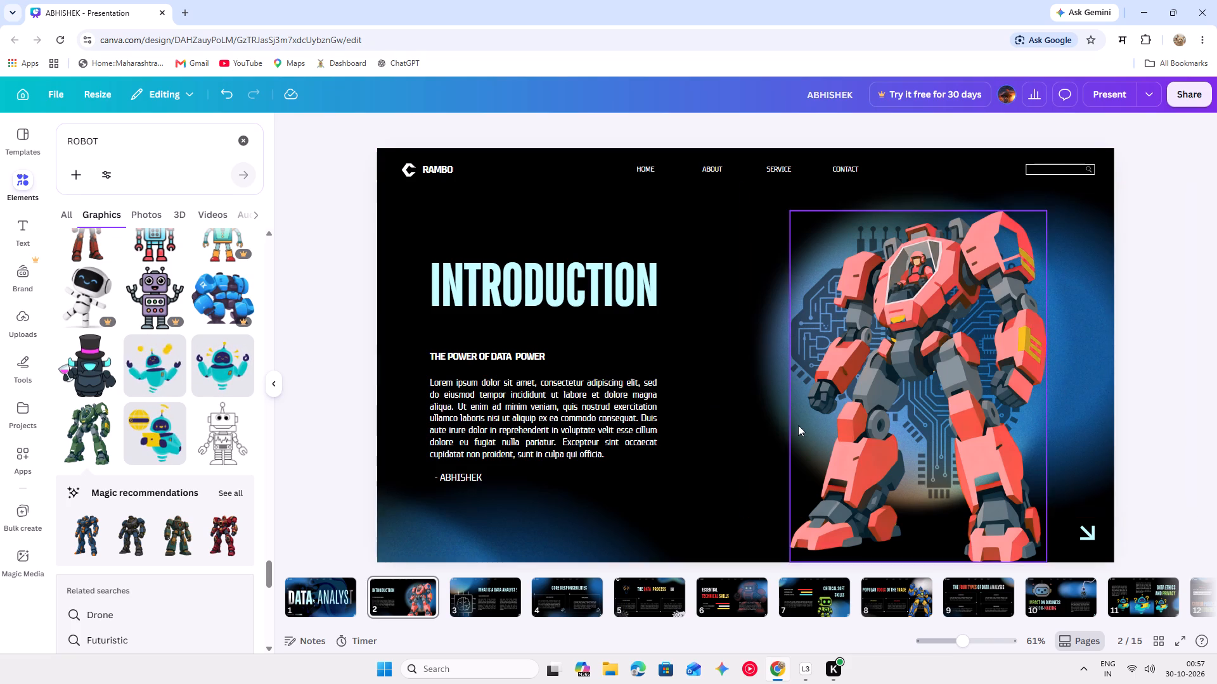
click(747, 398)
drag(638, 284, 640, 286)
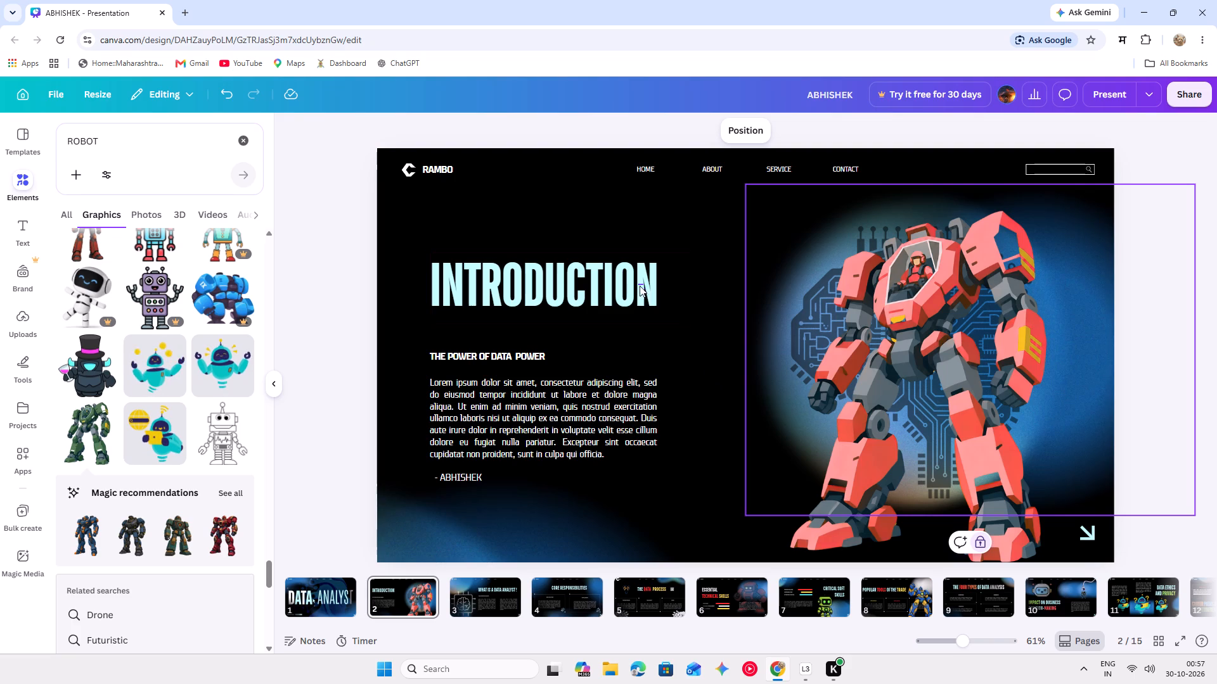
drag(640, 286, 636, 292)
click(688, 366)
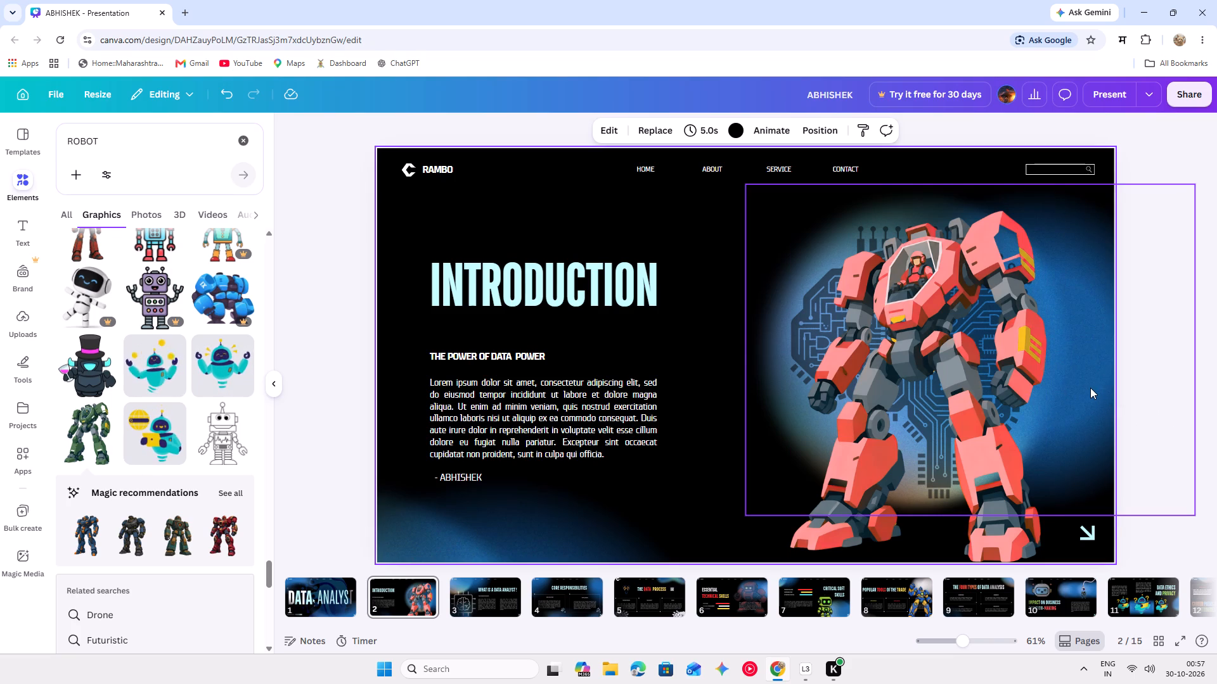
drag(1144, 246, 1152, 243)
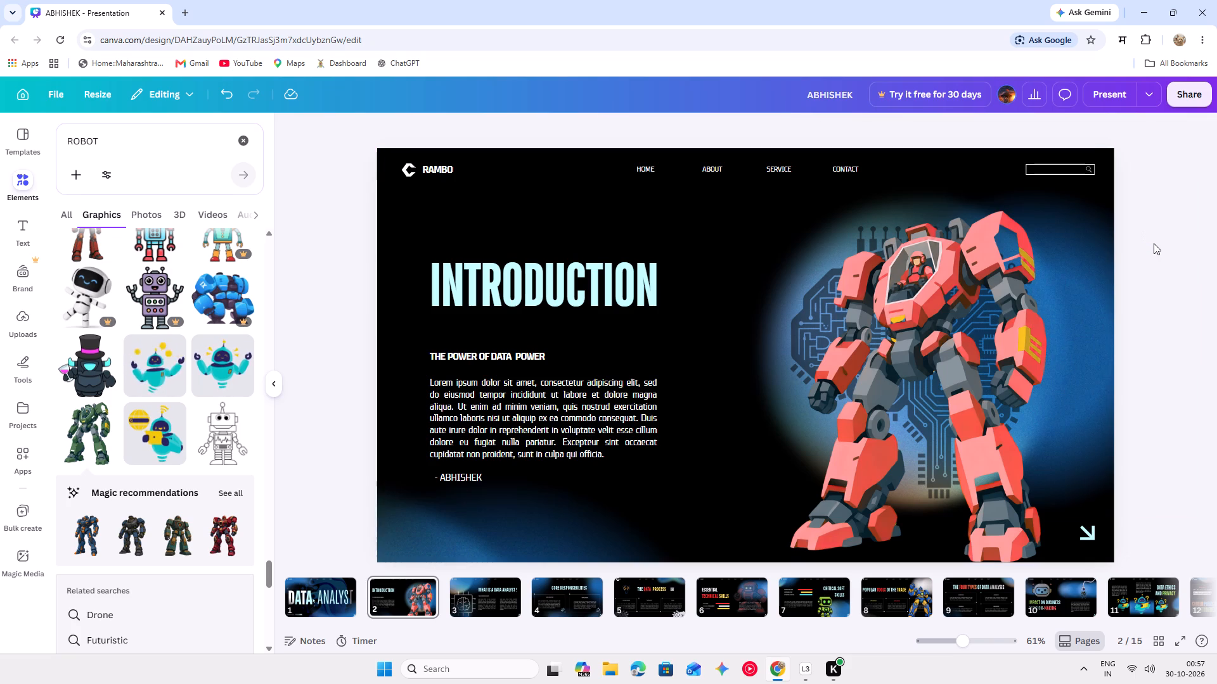
Go to slide 3 and show the full set of Magic recommendations for the armoured robot graphic.
click(464, 609)
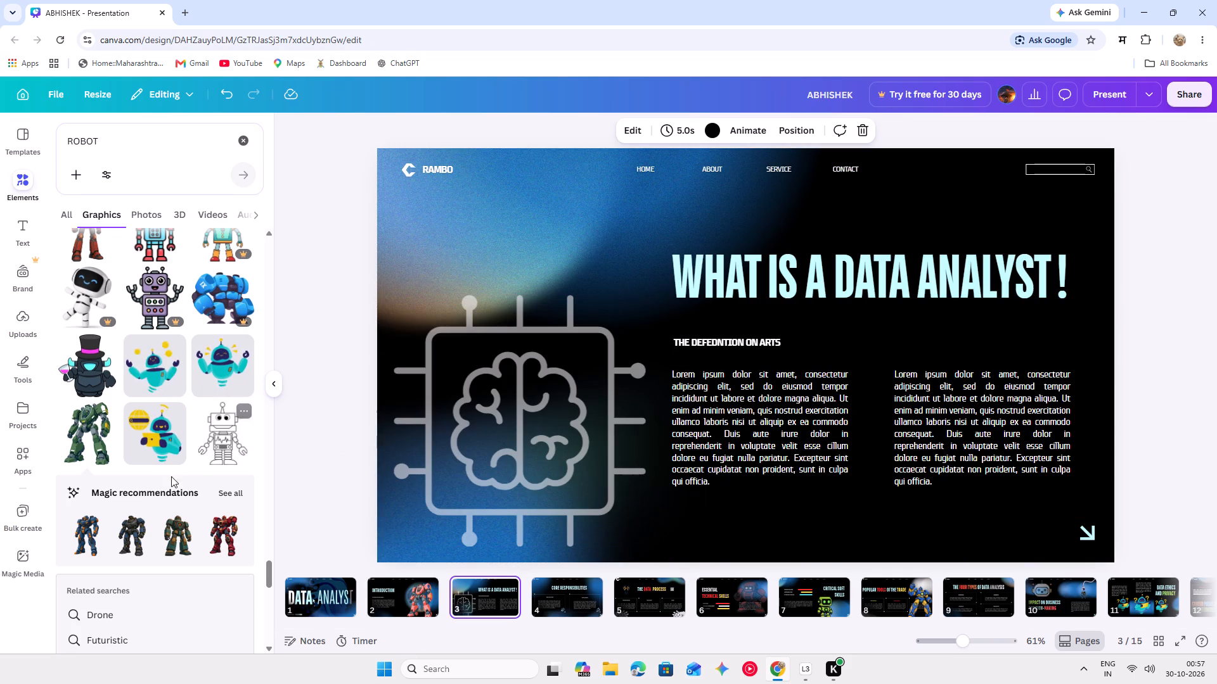
scroll(139, 490, down, 3)
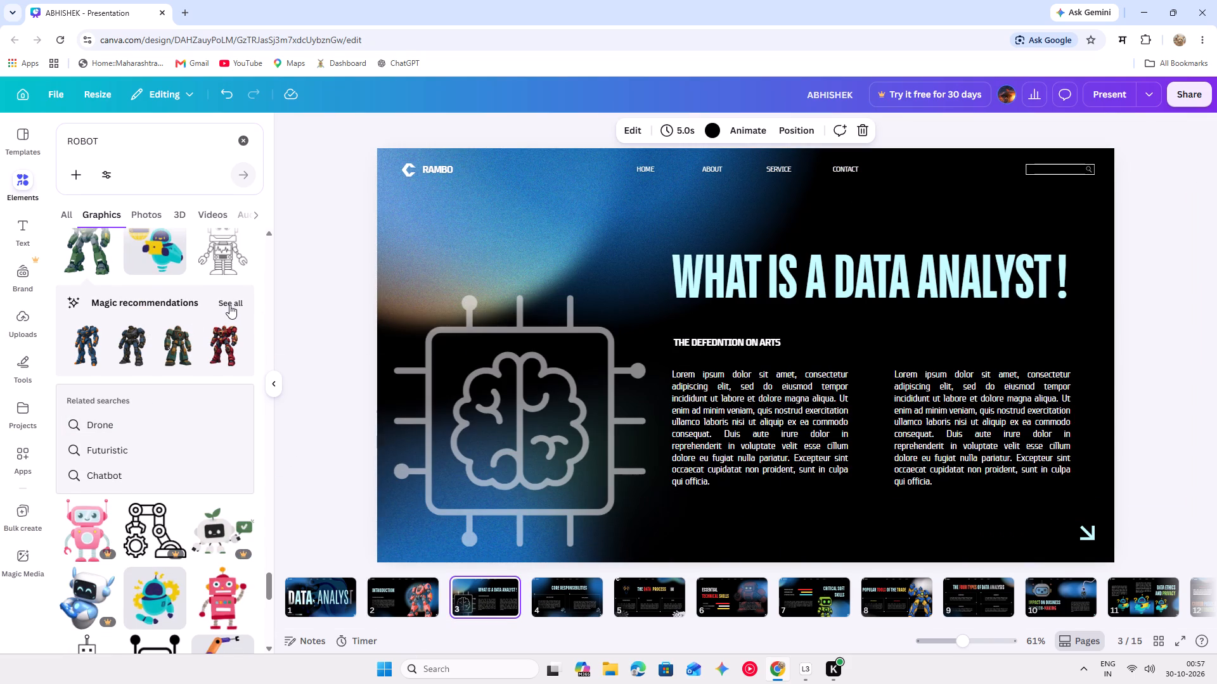
click(232, 304)
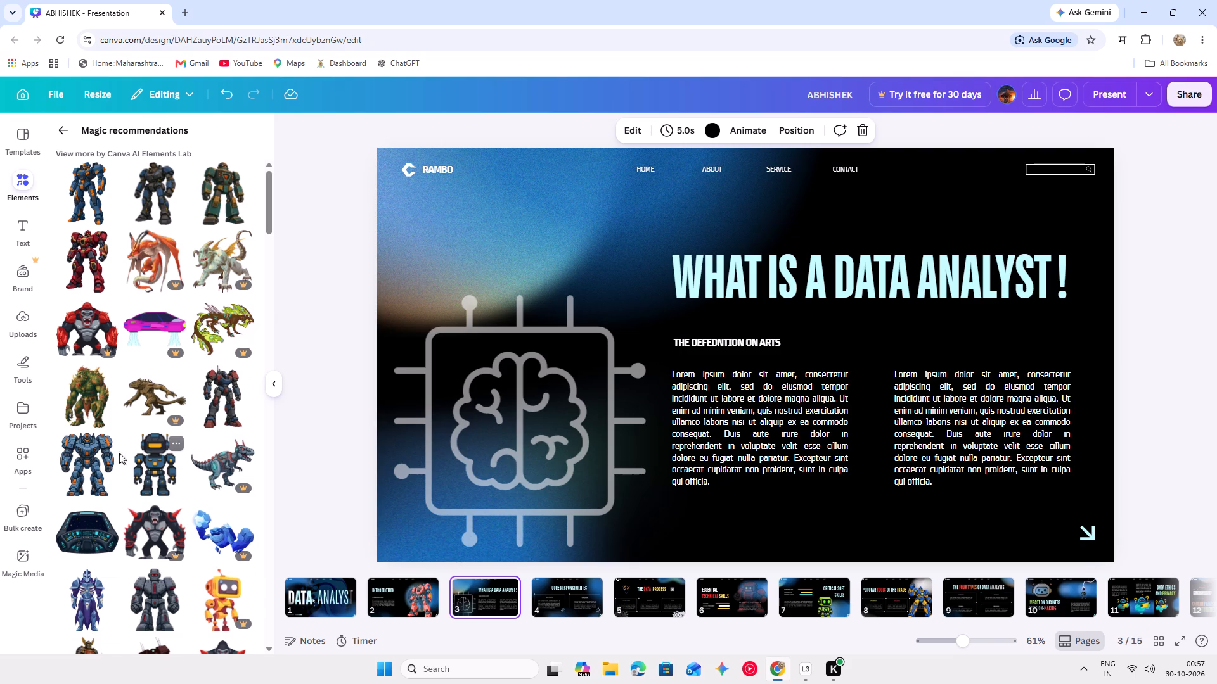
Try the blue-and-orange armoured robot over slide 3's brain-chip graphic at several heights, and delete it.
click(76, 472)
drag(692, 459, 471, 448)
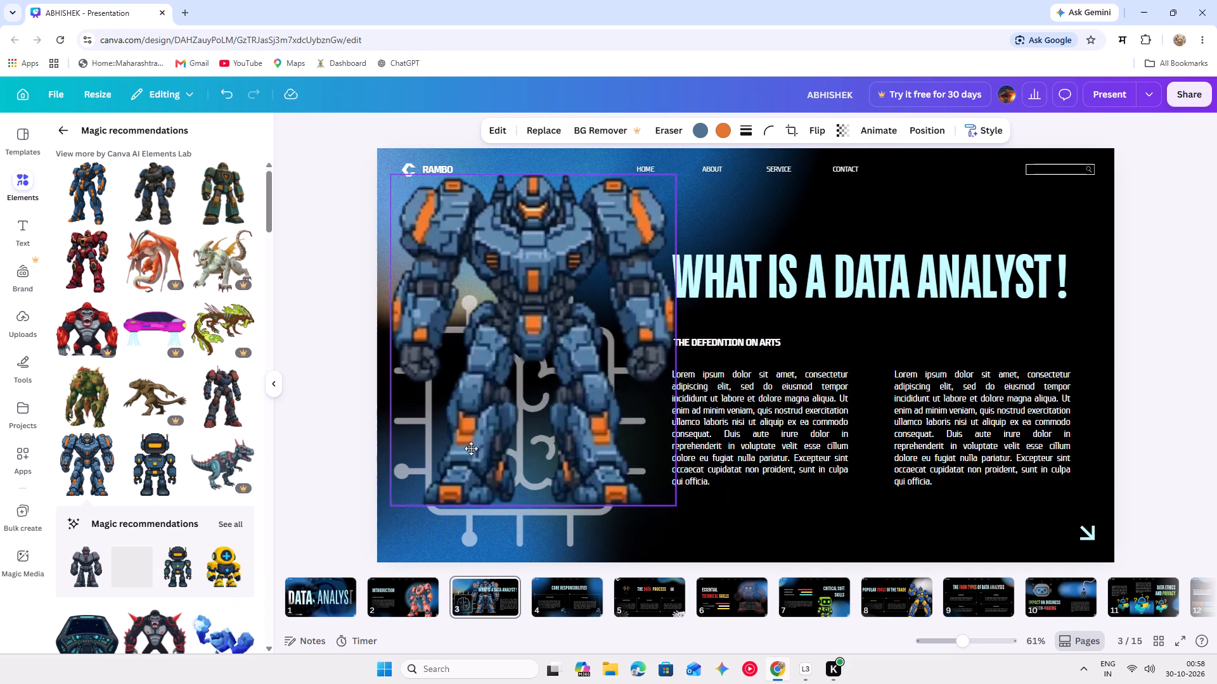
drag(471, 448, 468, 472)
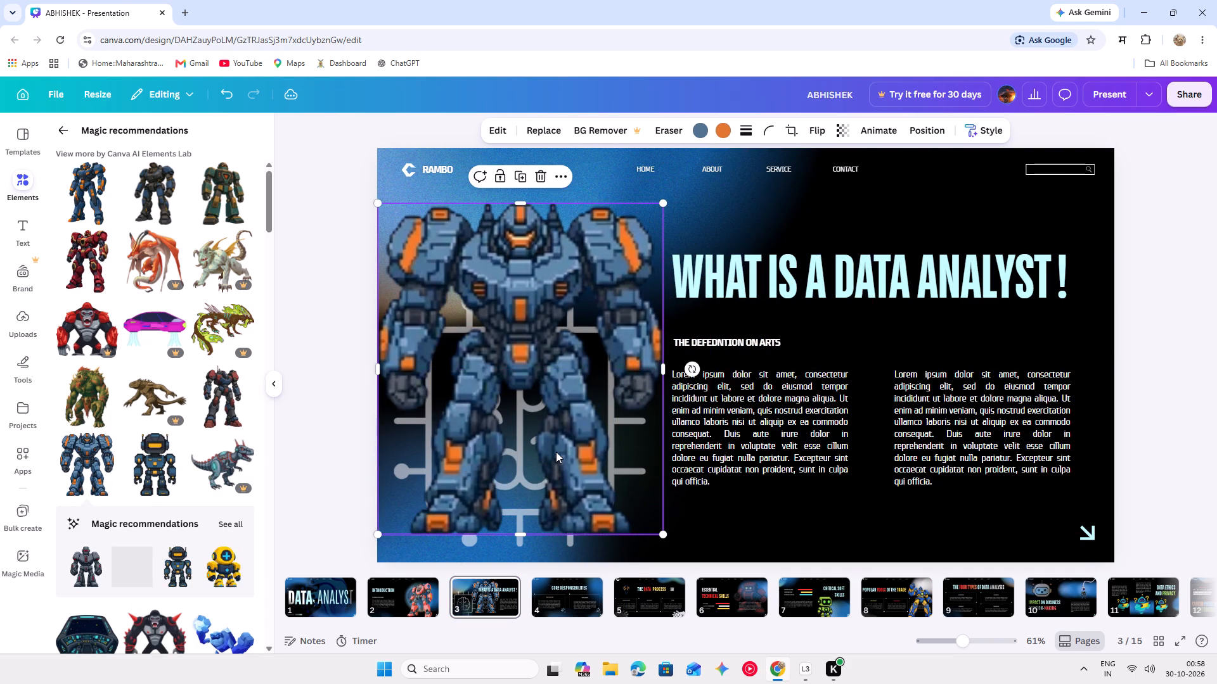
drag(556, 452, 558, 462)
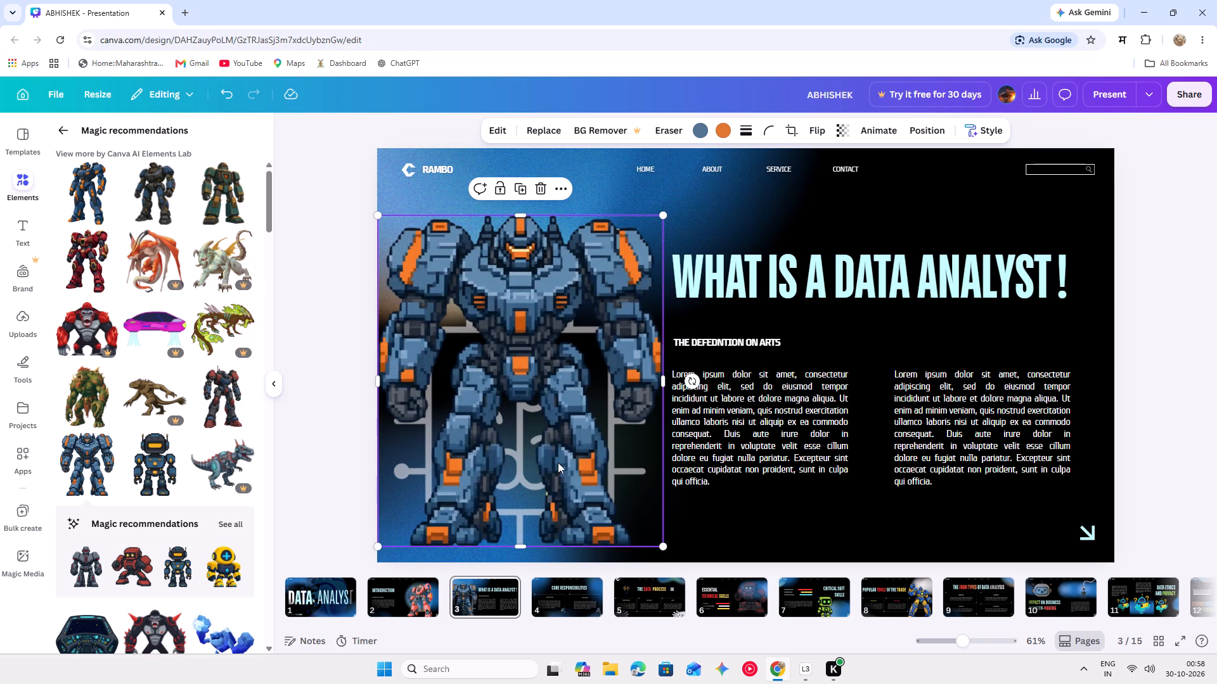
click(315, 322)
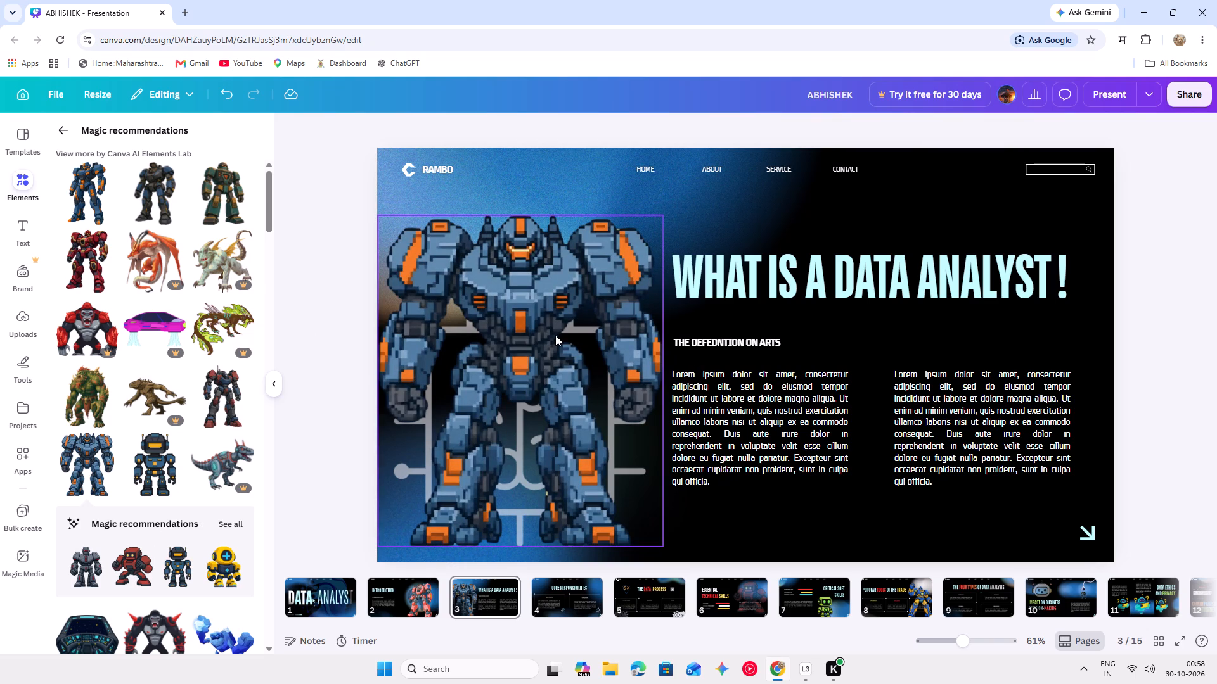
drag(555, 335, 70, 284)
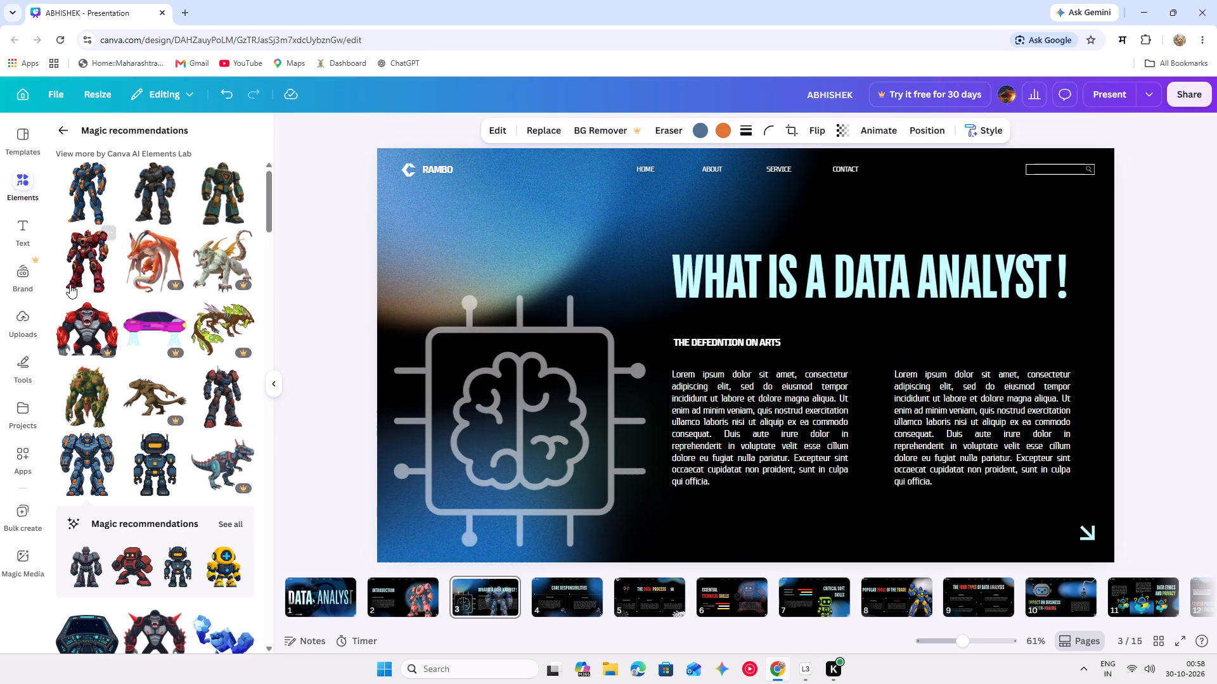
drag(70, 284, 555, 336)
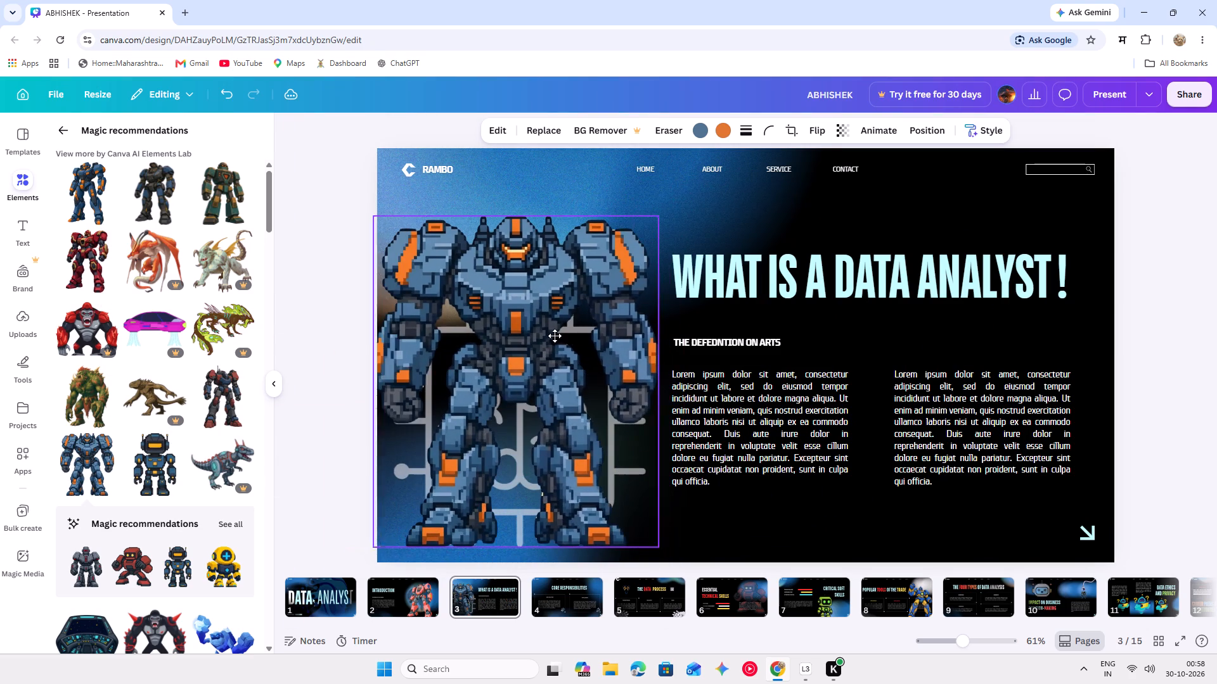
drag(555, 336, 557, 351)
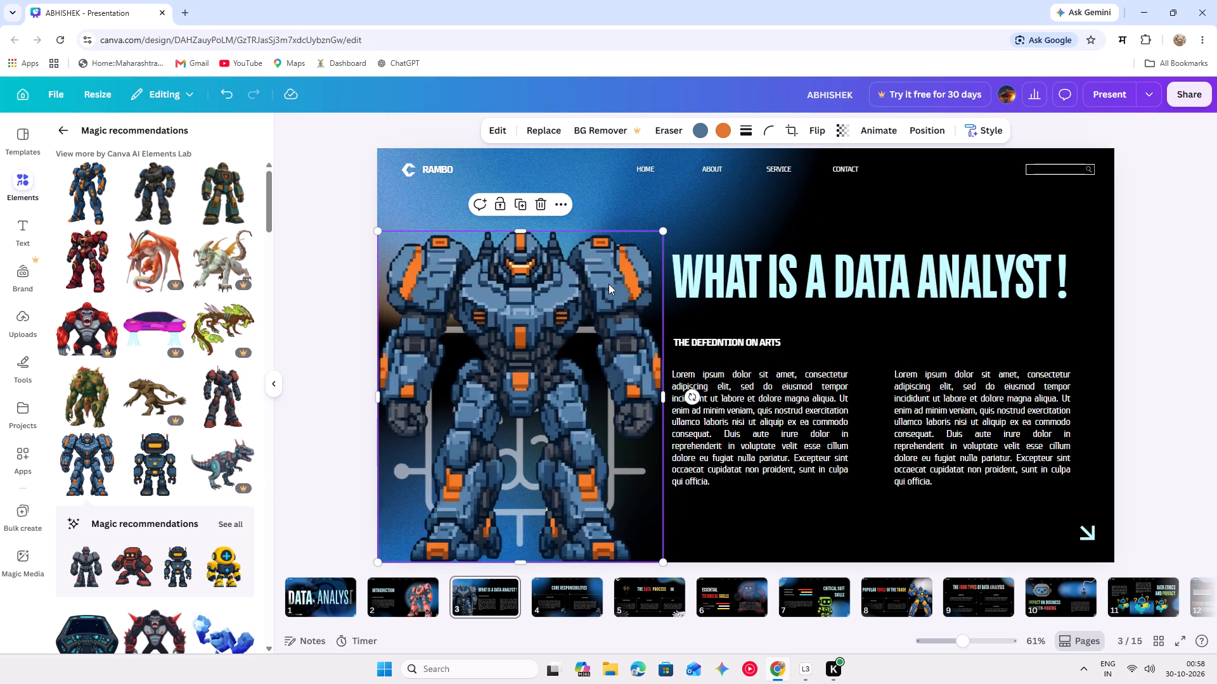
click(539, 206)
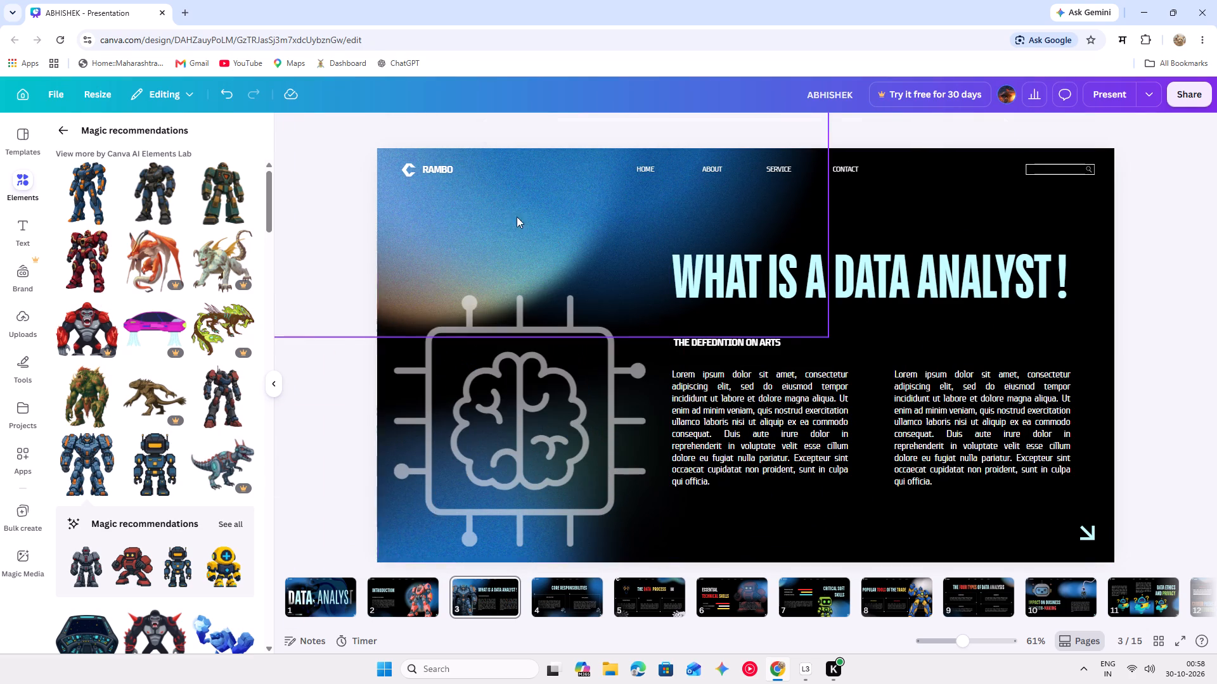
Add the knight with the sun shield to slide 3, widen its frame slightly, and stand it over the brain-chip graphic at the bottom edge.
scroll(172, 484, down, 4)
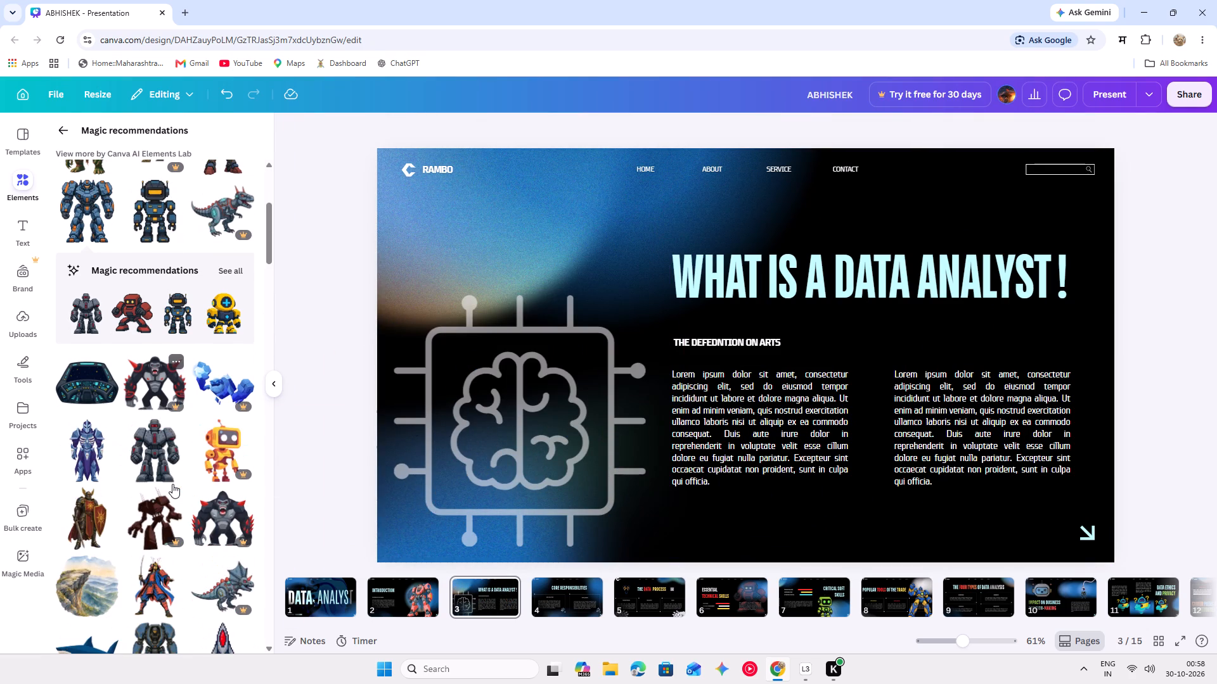
scroll(172, 484, down, 2)
click(74, 402)
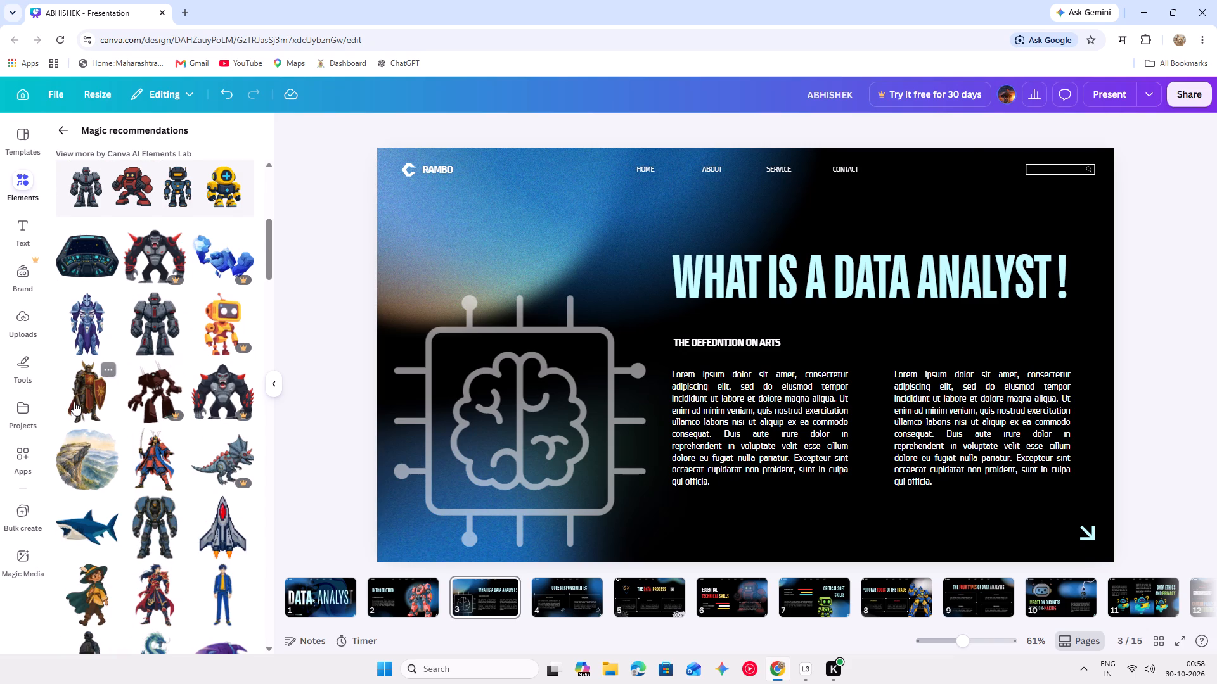
drag(724, 417, 507, 426)
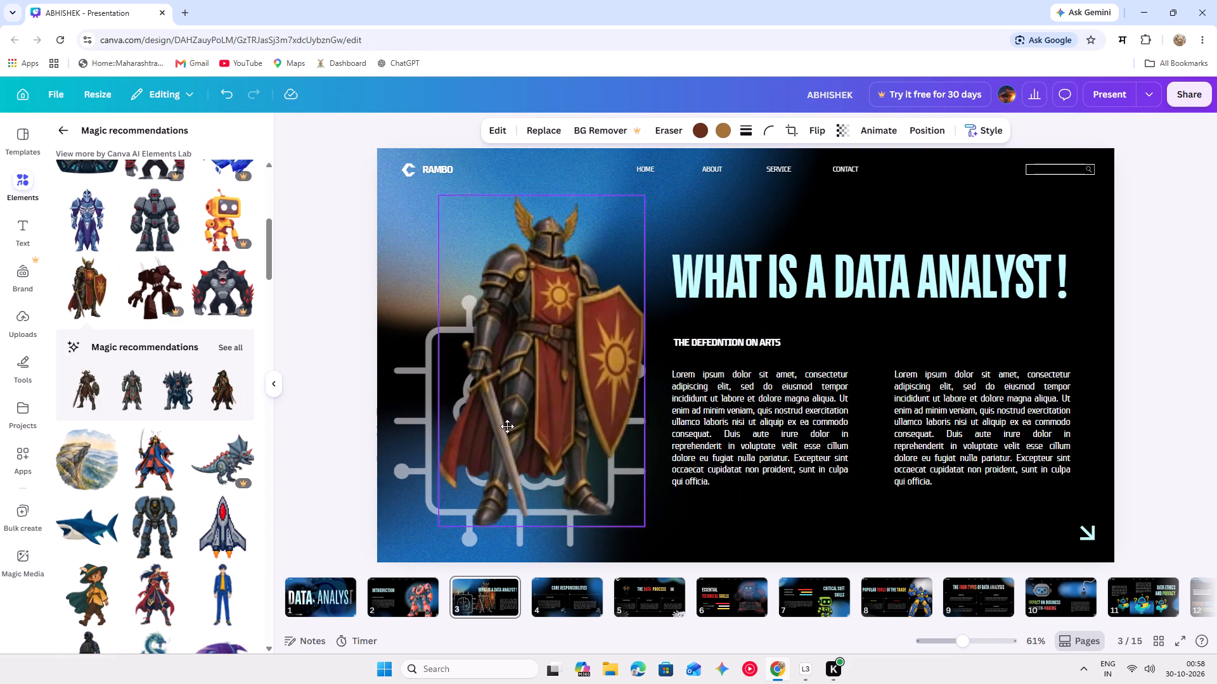
drag(507, 426, 493, 459)
drag(624, 237, 633, 225)
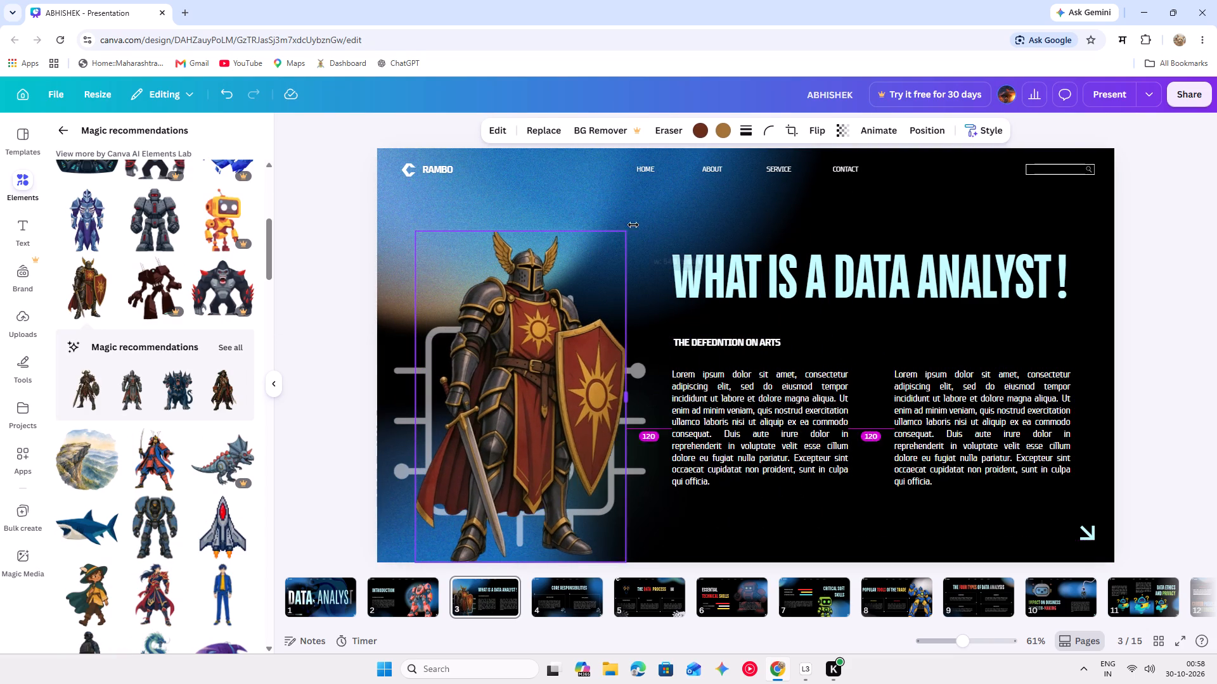
drag(633, 225, 652, 212)
drag(579, 305, 573, 296)
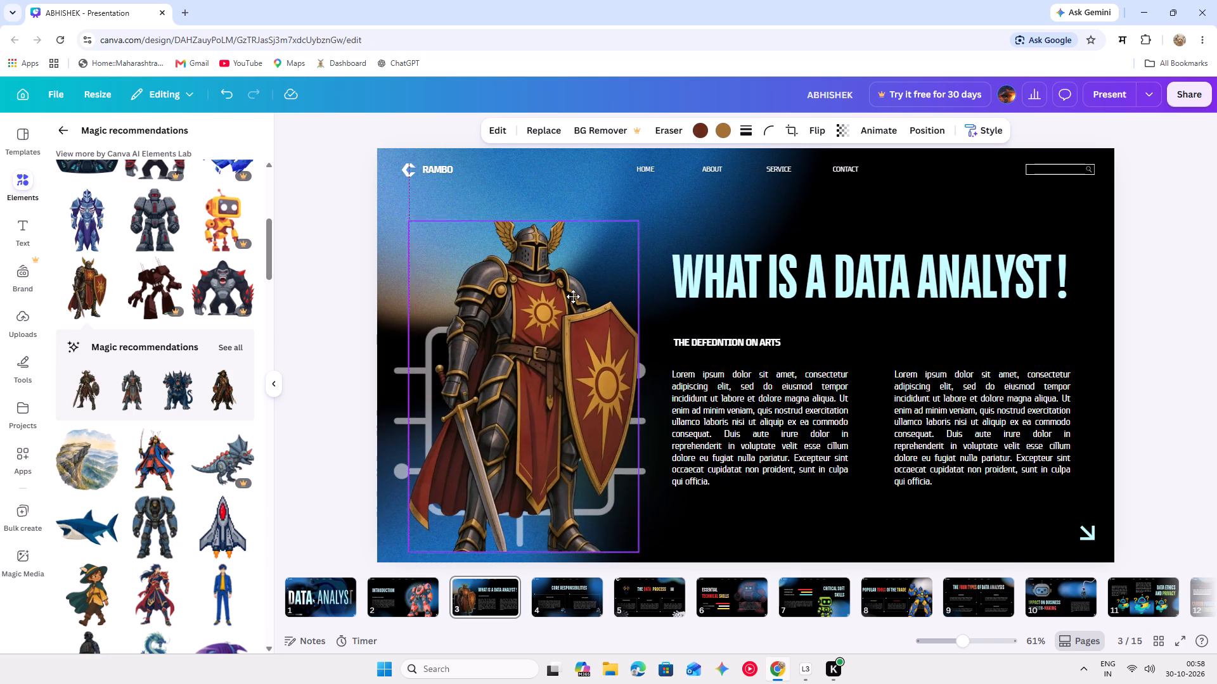
drag(573, 296, 568, 303)
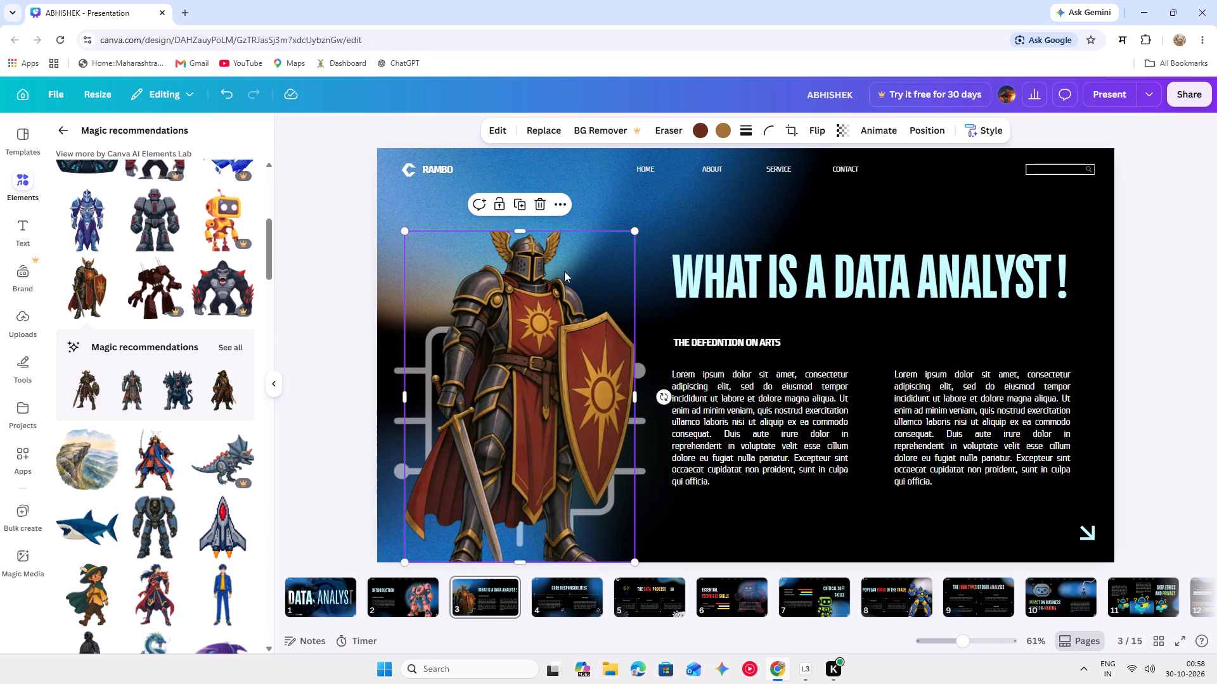
Recolour the knight's dark red cloth and shield to bright red from the default solid colours.
click(693, 127)
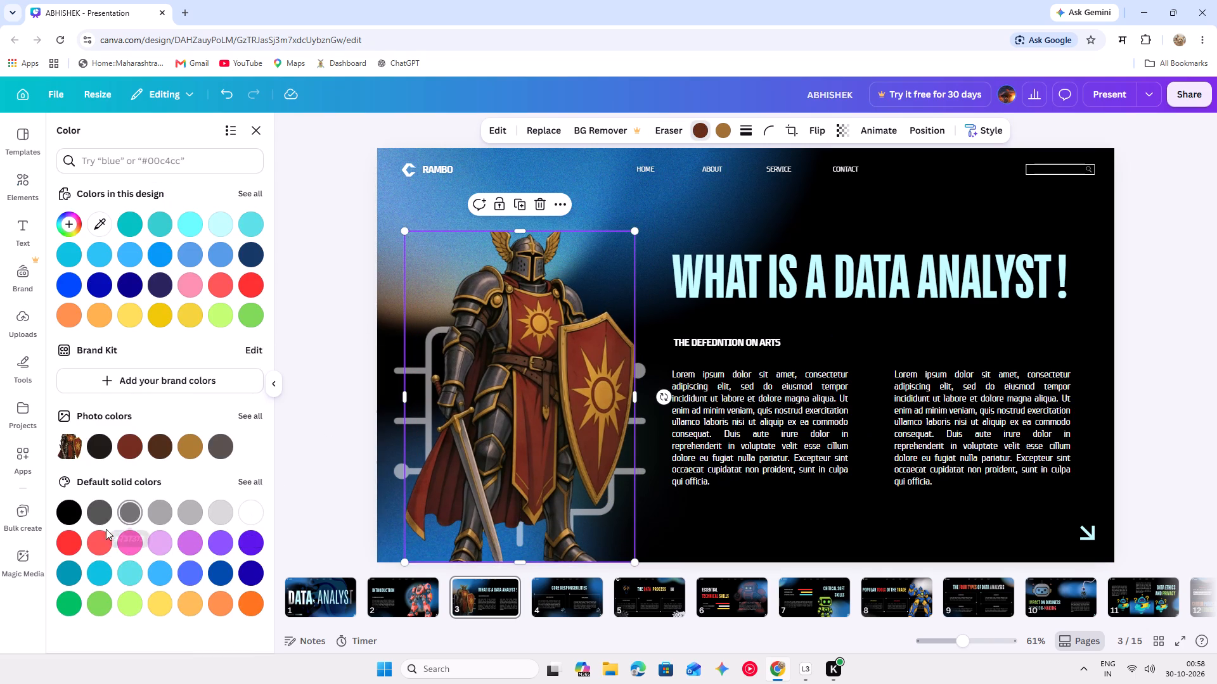
click(69, 539)
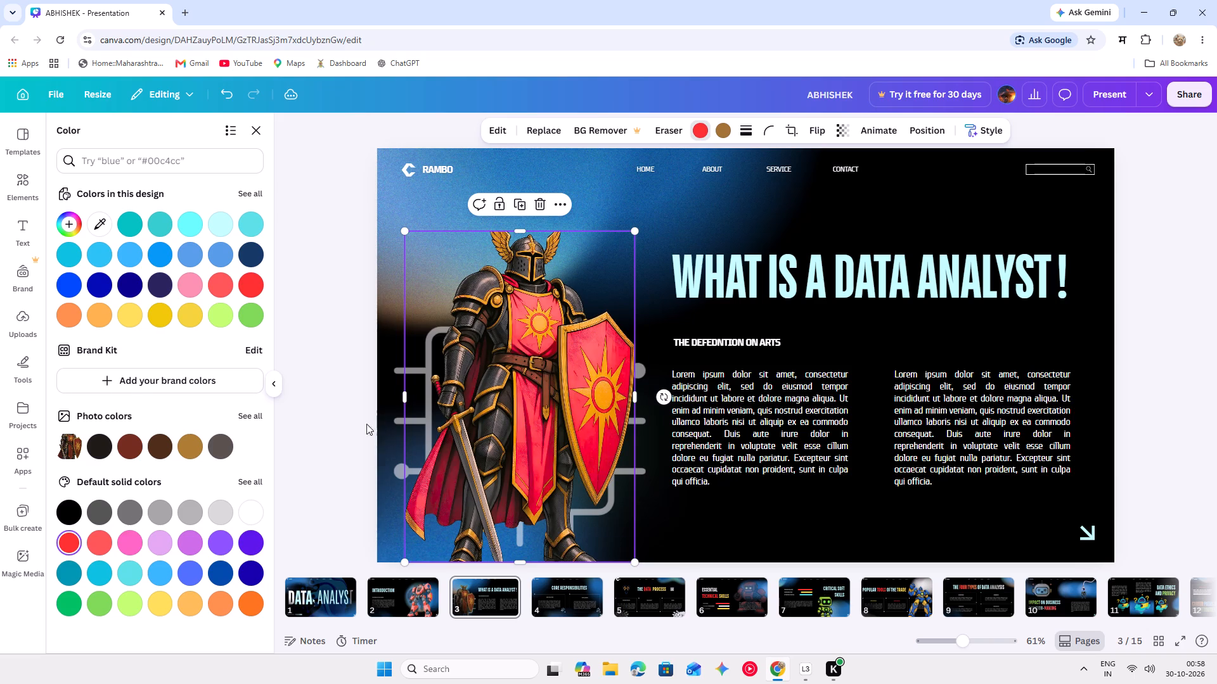
Try white and light grey for the knight's gold-brown details, and set them to purple.
click(721, 128)
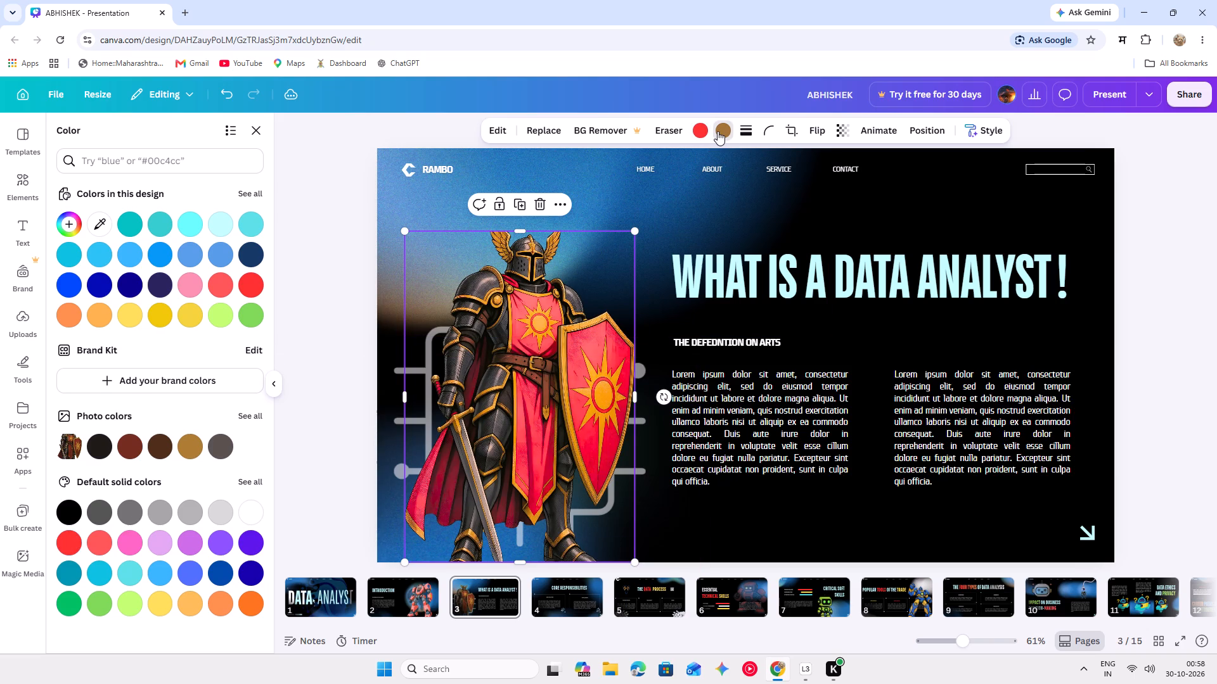
click(717, 132)
click(718, 128)
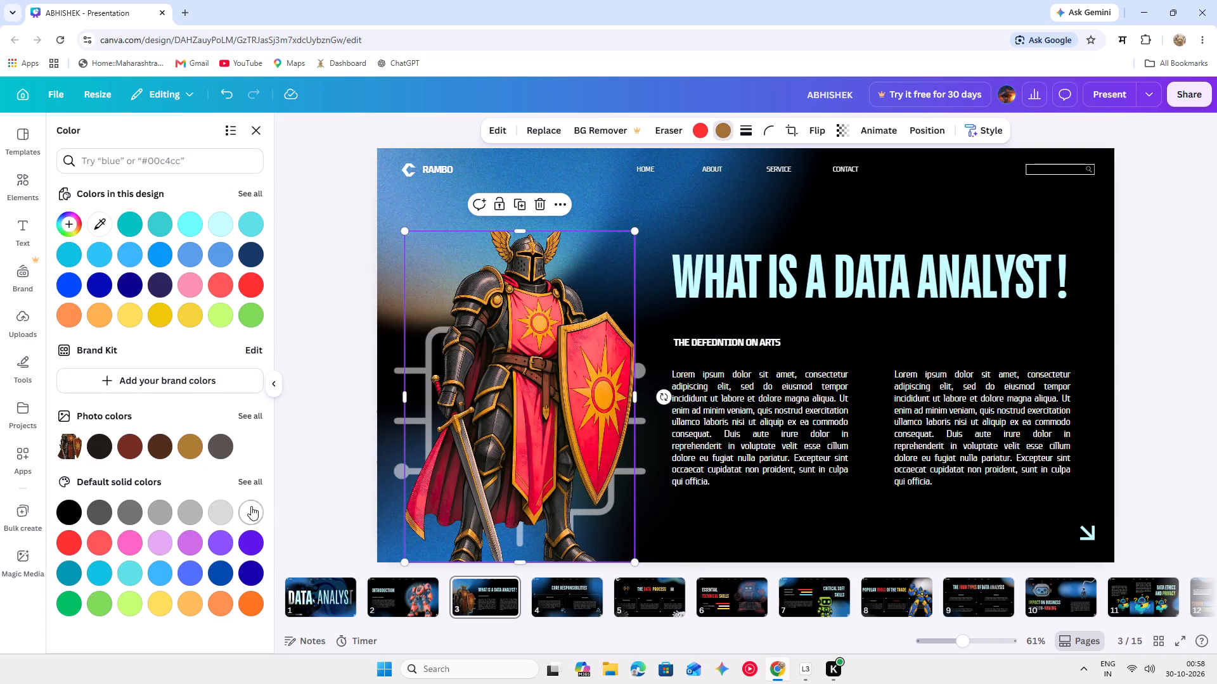
click(251, 506)
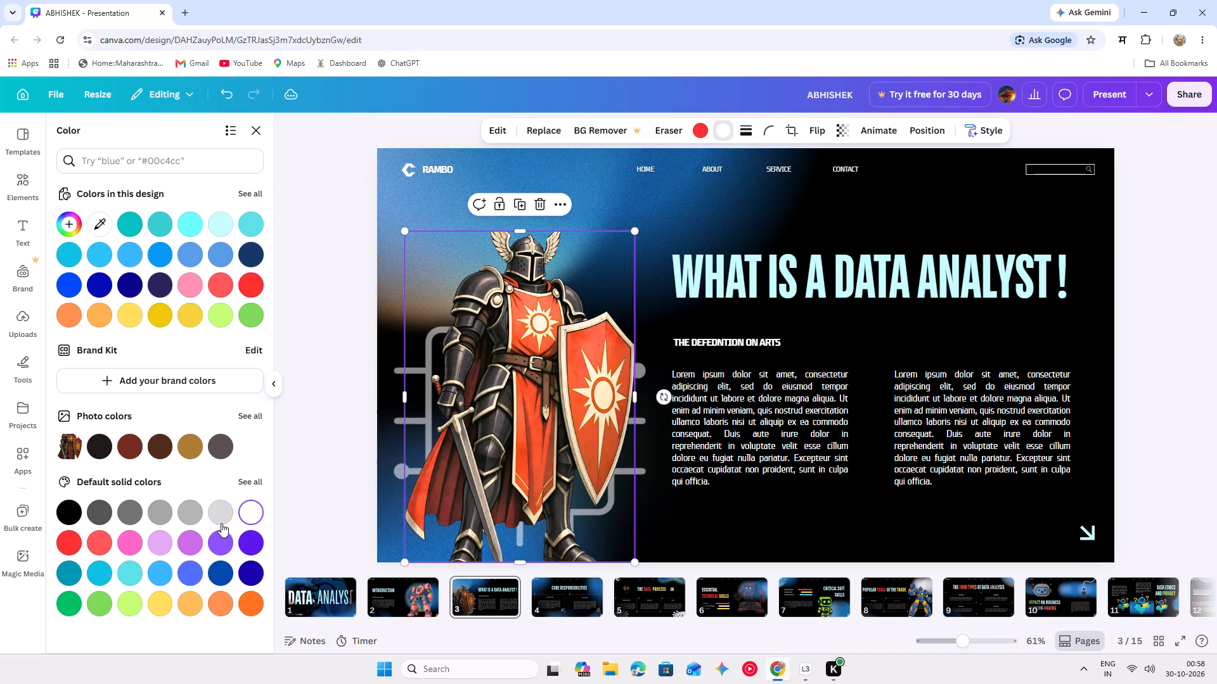
click(221, 514)
click(217, 536)
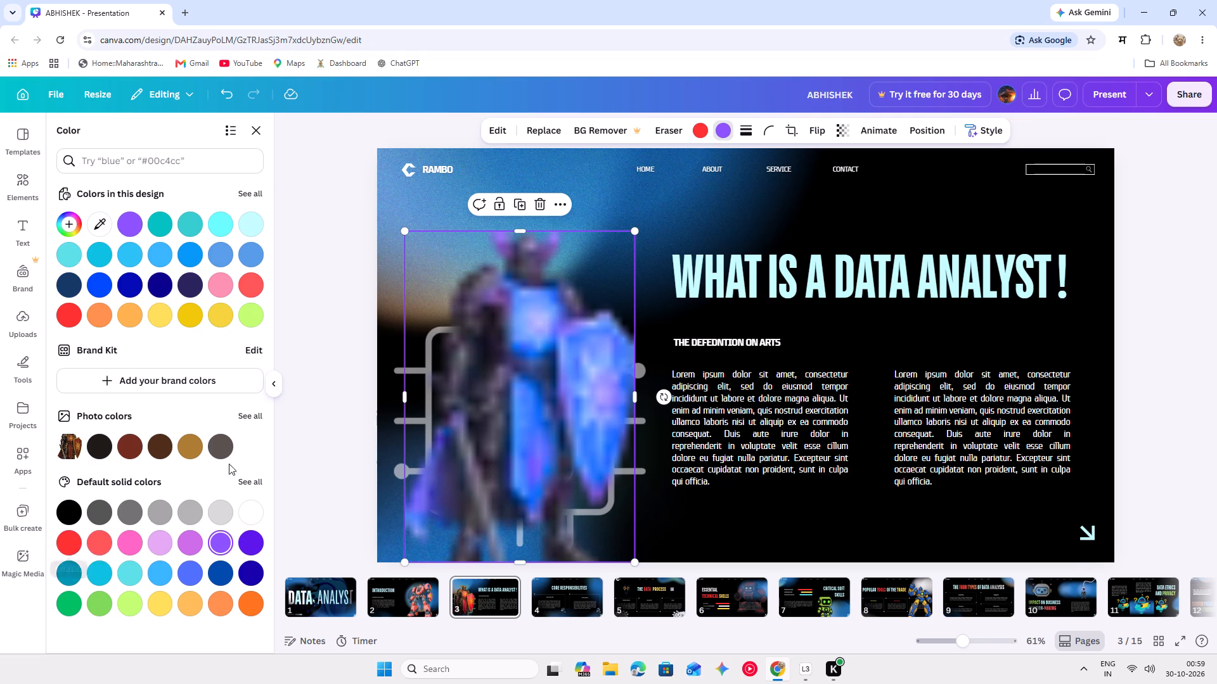
Recolour the knight's purple details to bright red from the default solid colours.
click(552, 443)
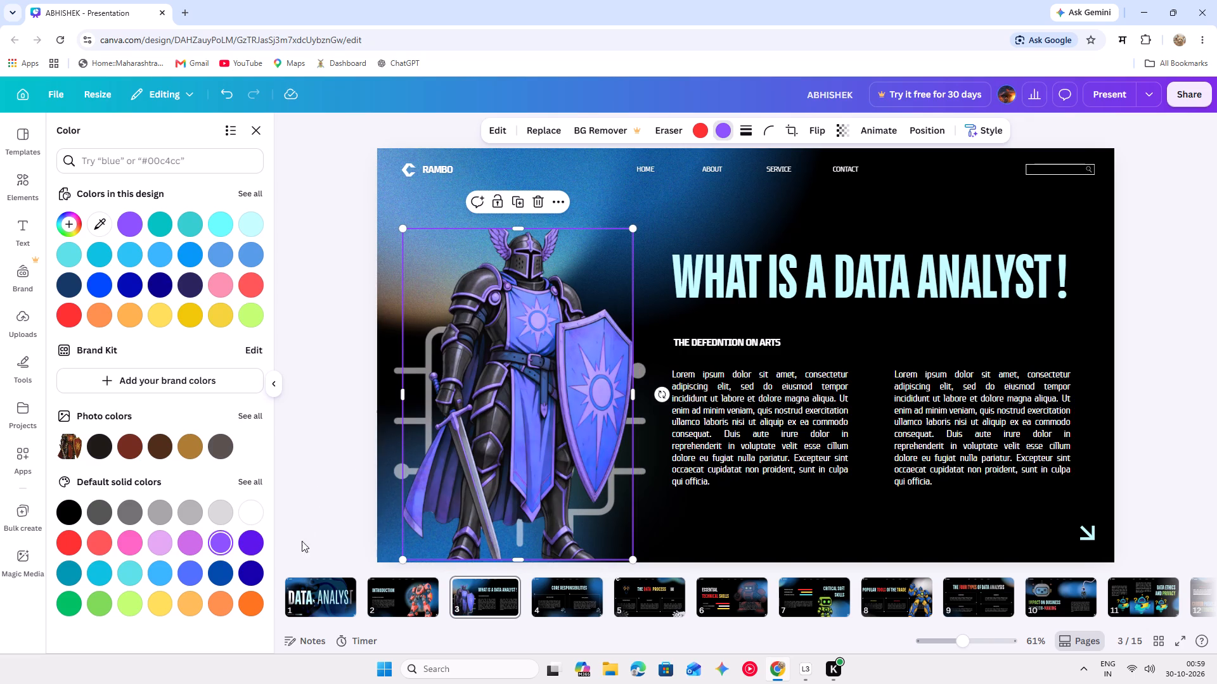
click(58, 544)
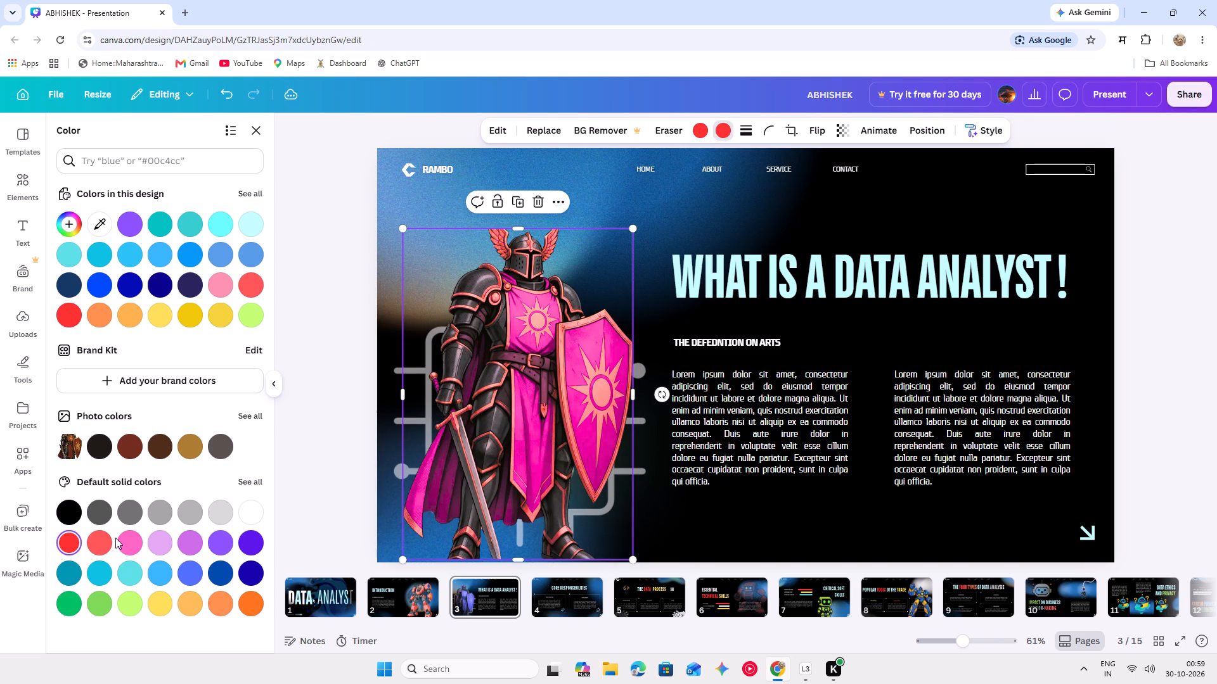
click(70, 547)
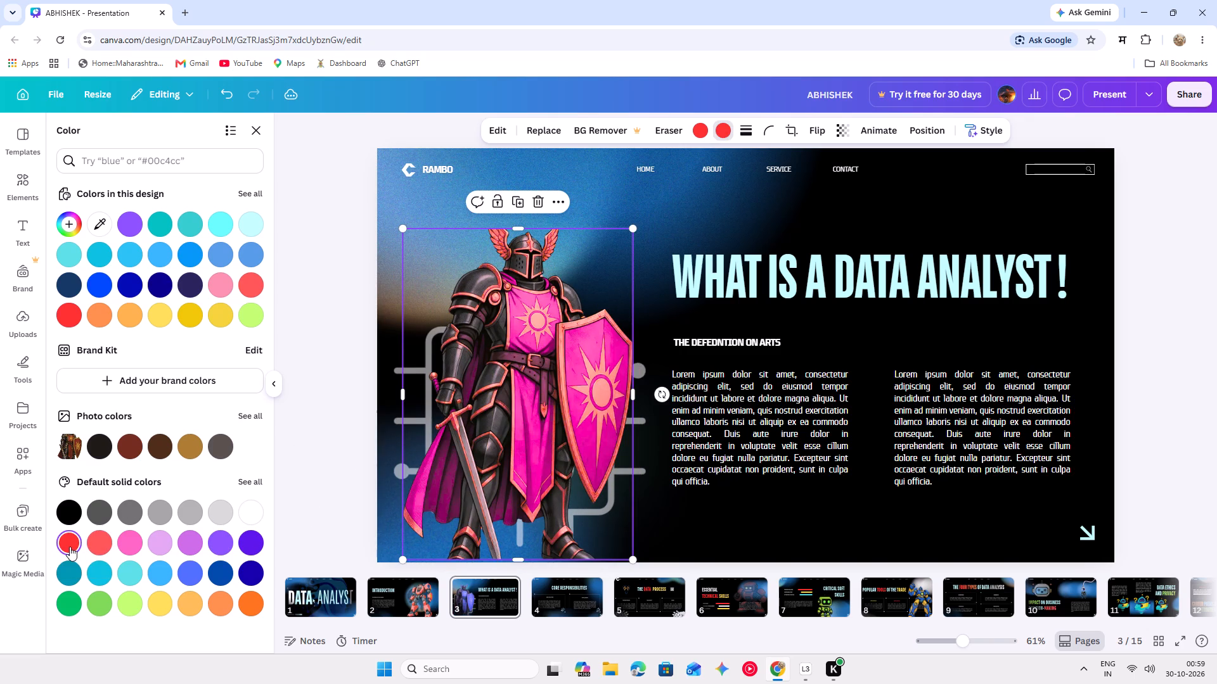
click(69, 547)
click(319, 422)
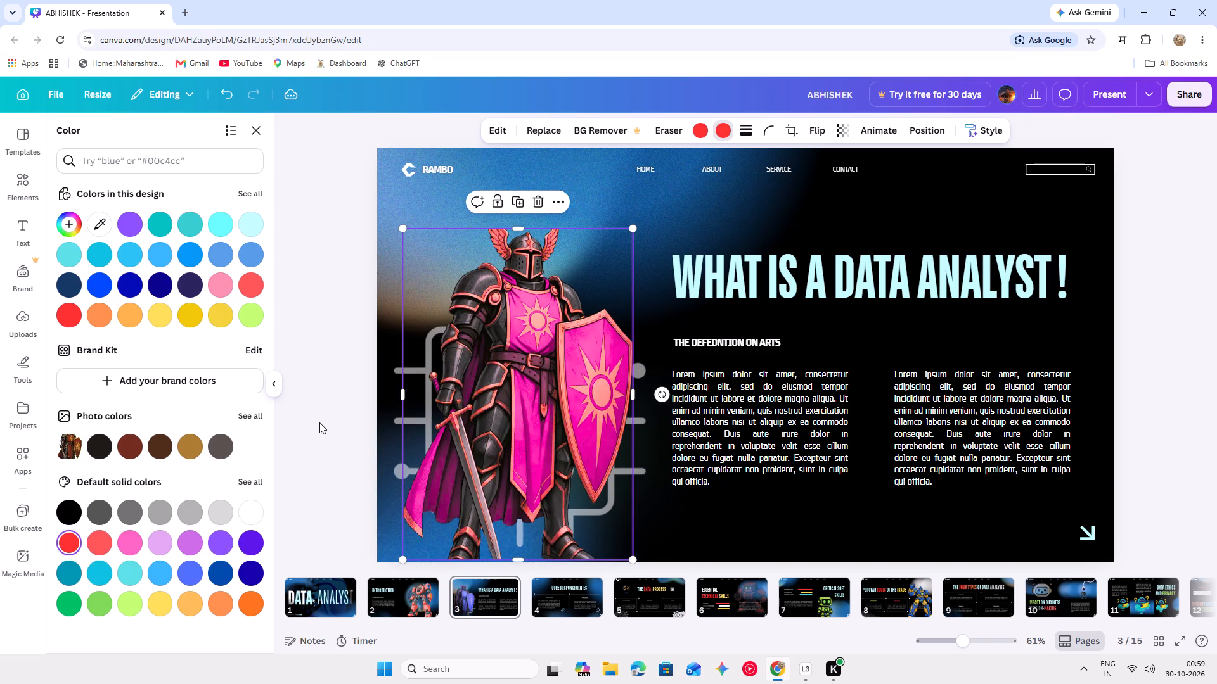
click(319, 422)
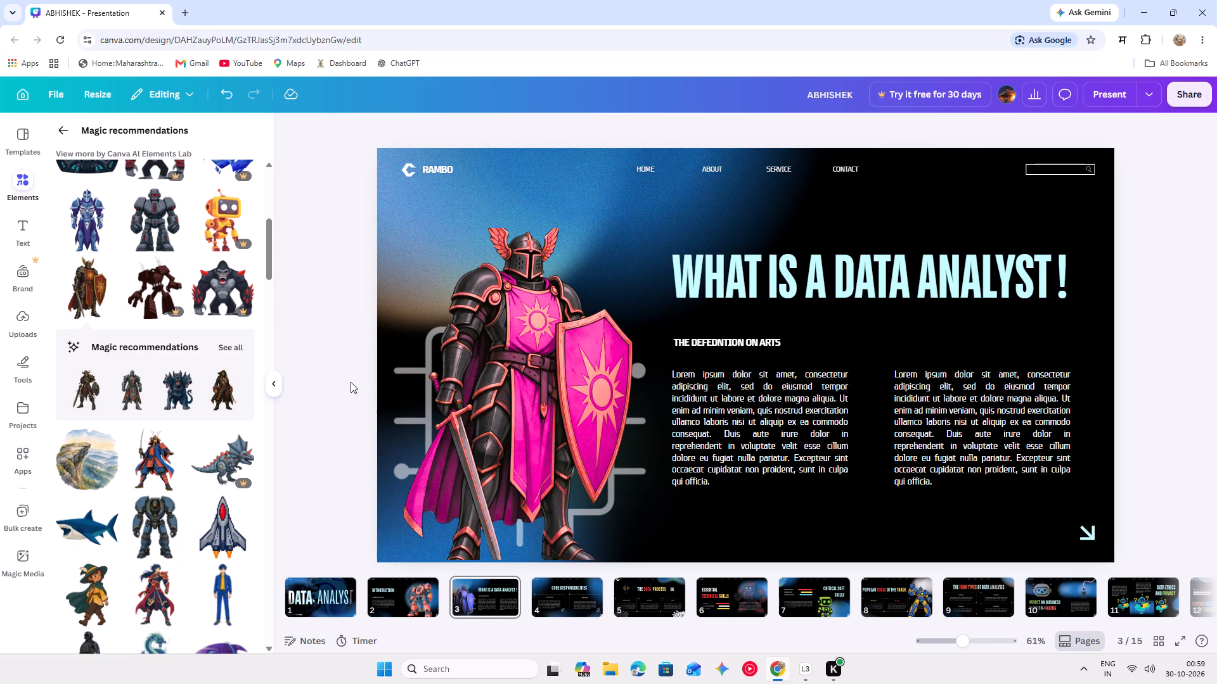
Extend the knight's frame upward on slide 3 so the full helmet wings are included.
click(529, 241)
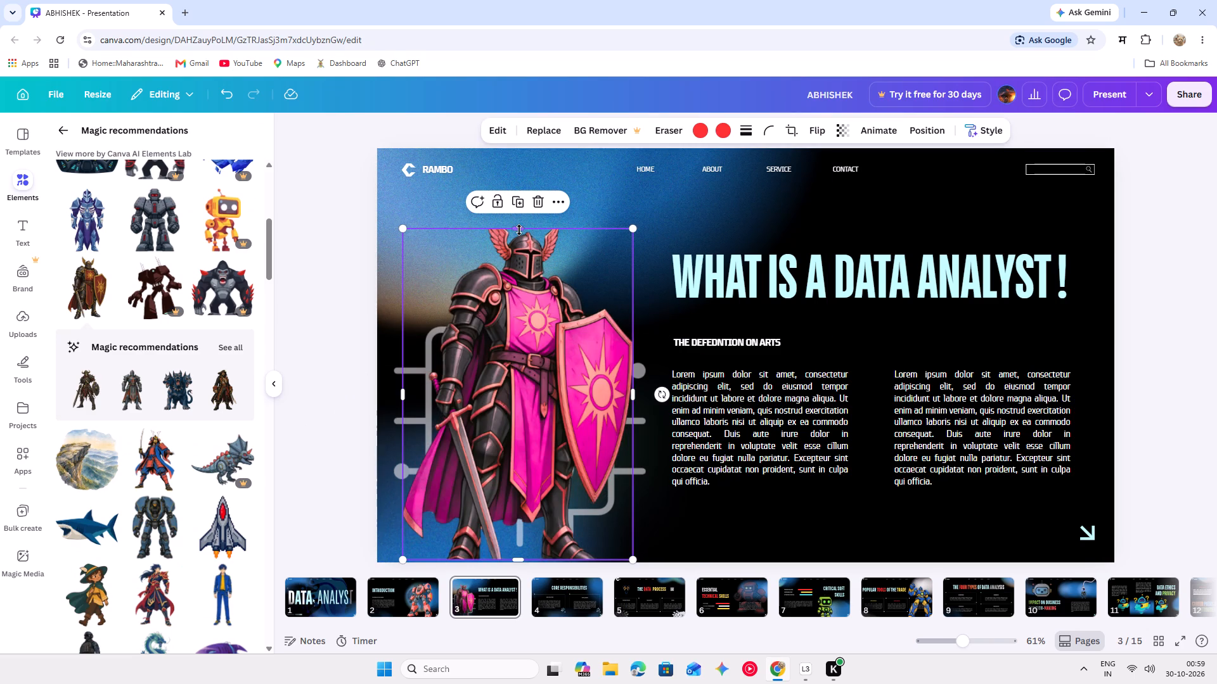
drag(519, 230, 523, 196)
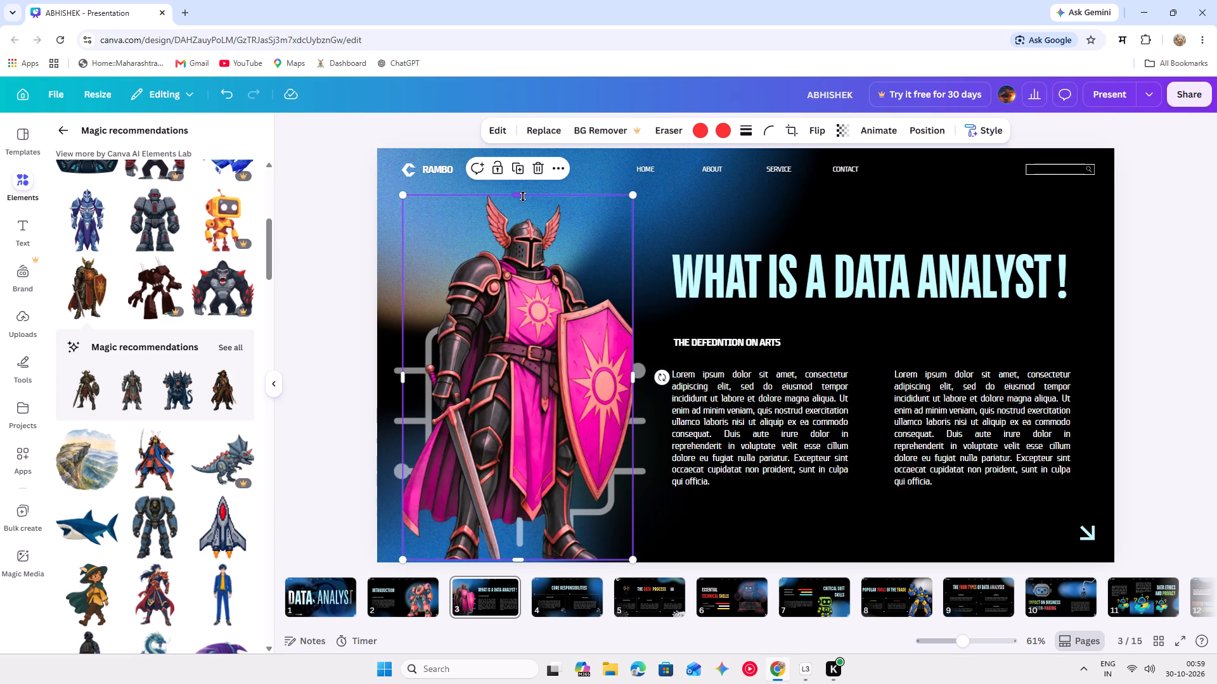
click(338, 300)
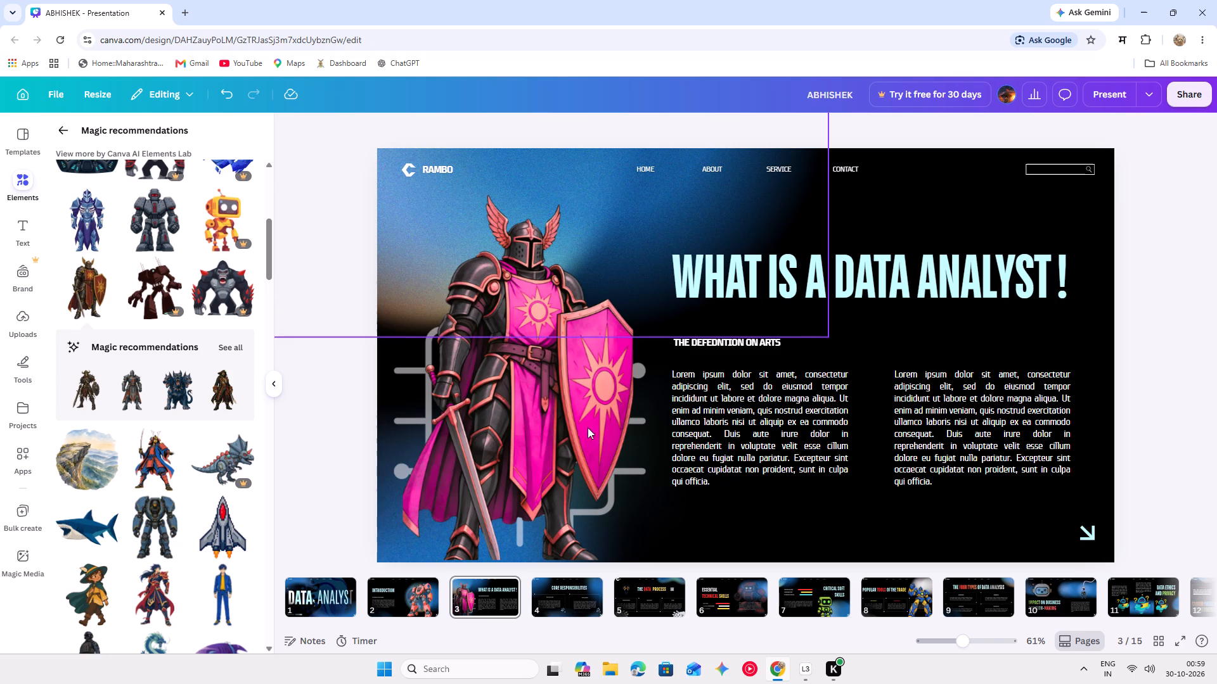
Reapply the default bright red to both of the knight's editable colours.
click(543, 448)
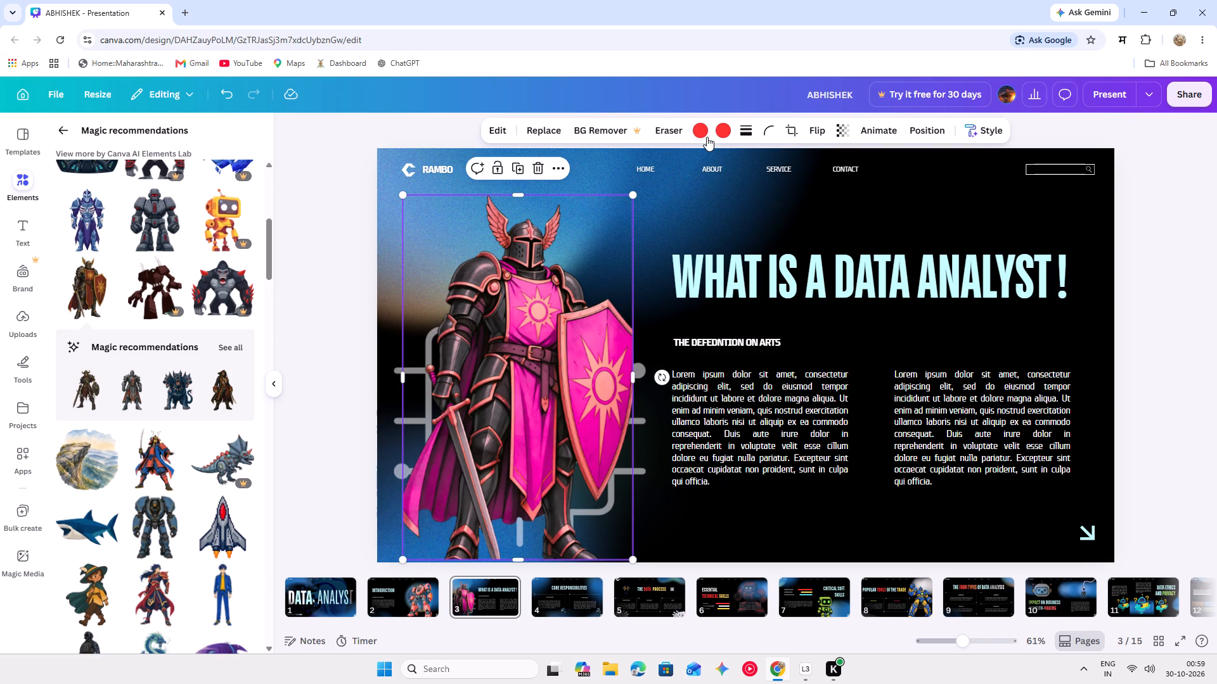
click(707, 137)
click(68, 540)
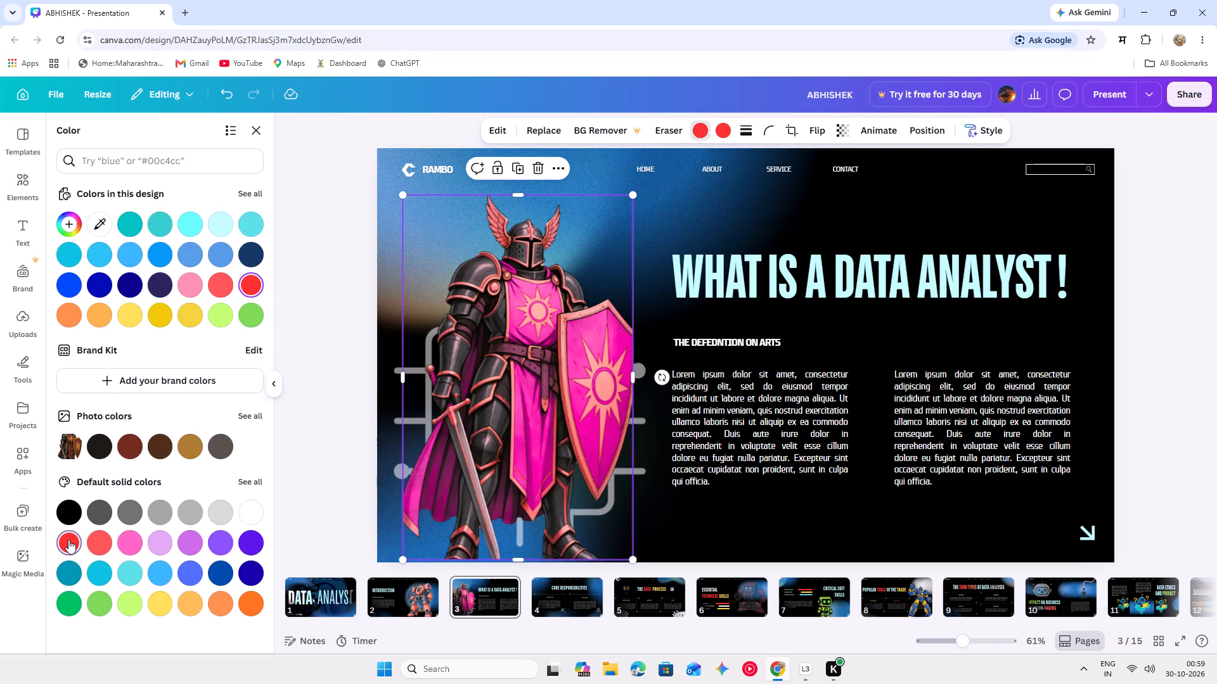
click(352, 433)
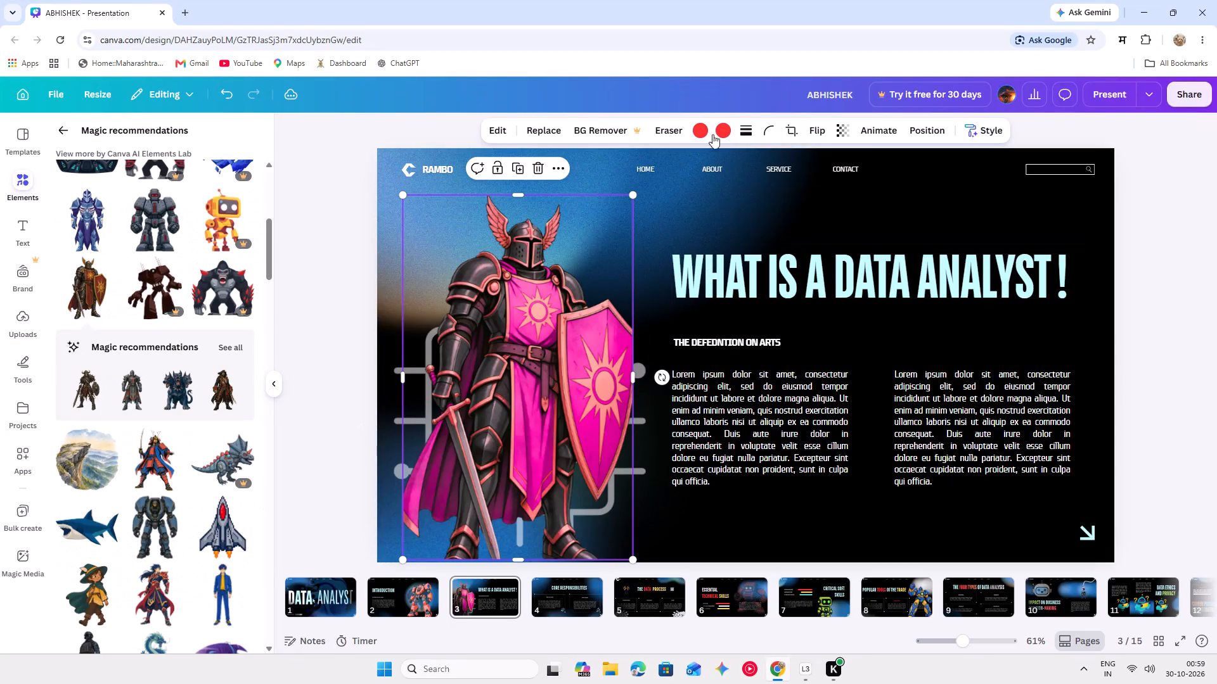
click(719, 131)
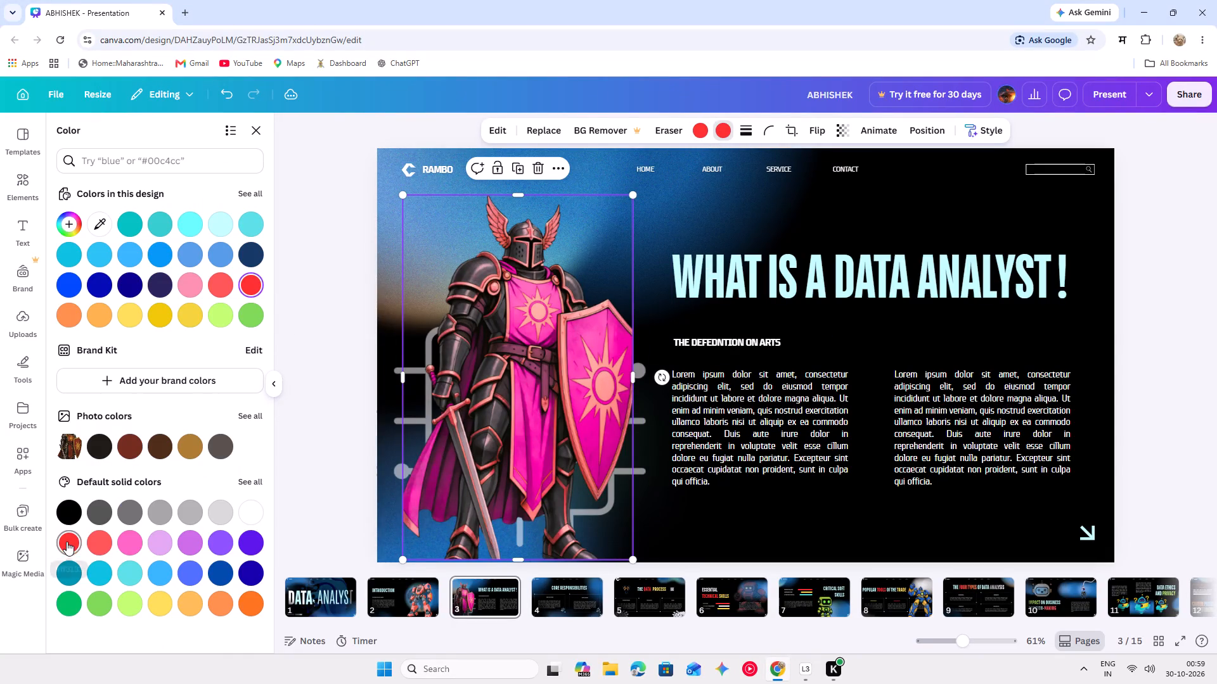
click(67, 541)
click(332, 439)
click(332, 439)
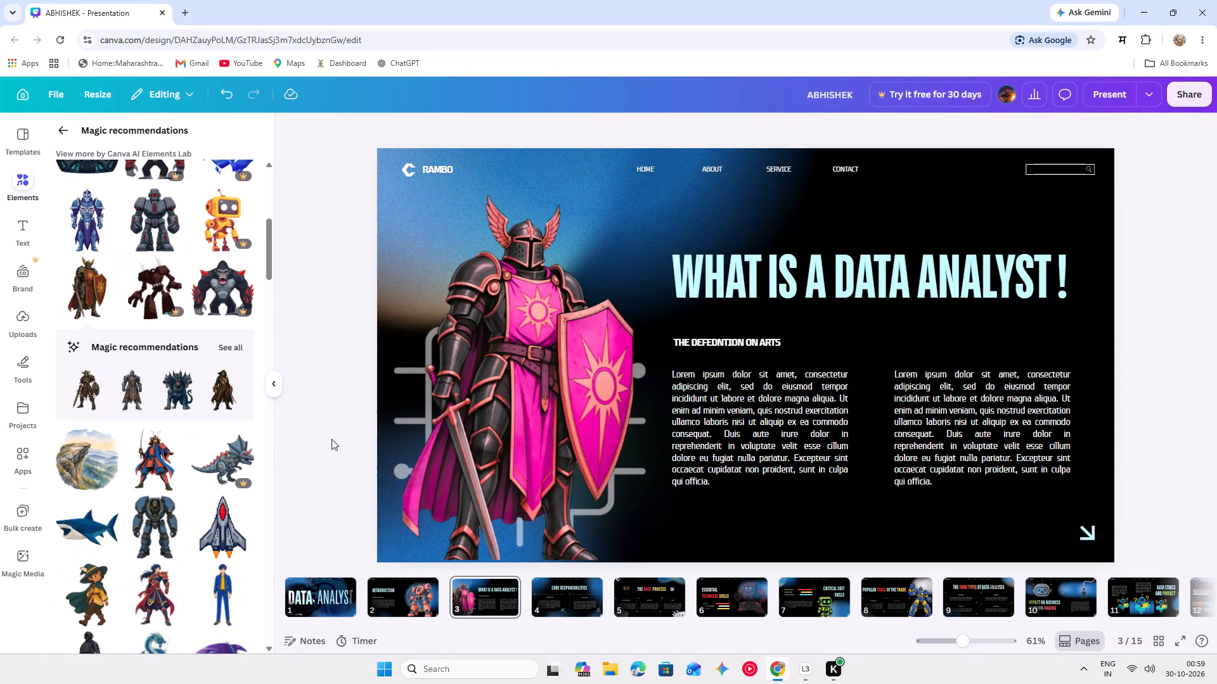
Move the knight aside over slide 3's text, then unlock and delete the brain-chip graphic behind it.
drag(623, 498, 628, 498)
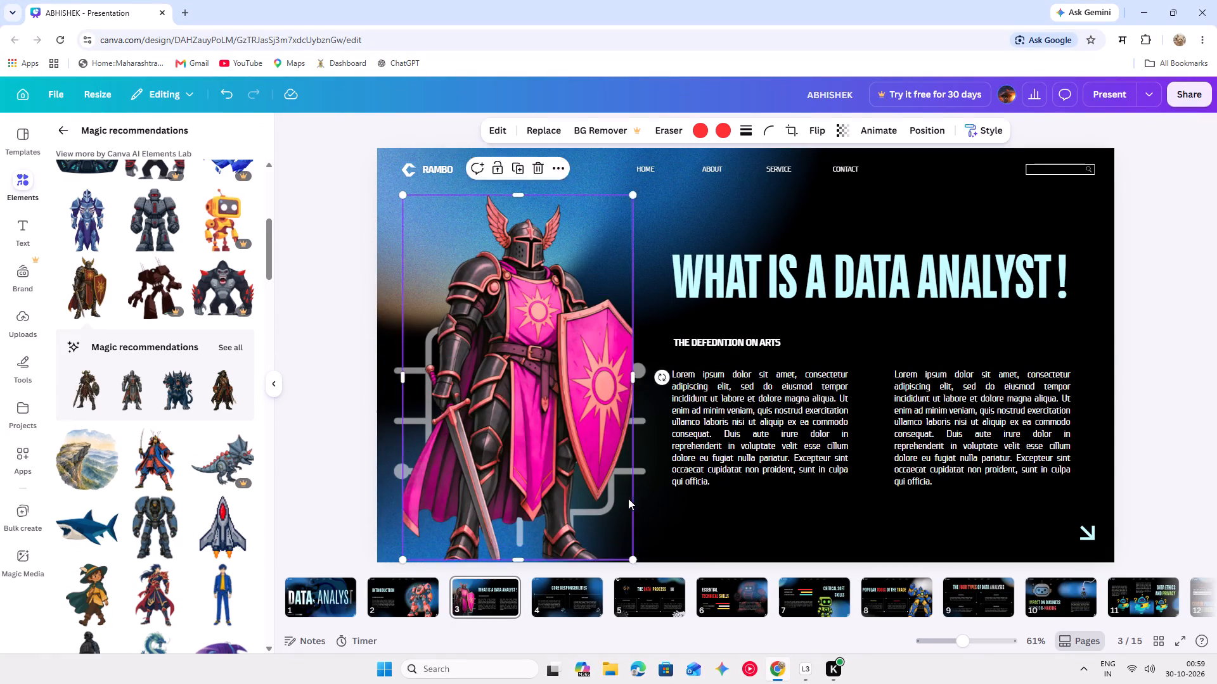
drag(628, 498, 826, 481)
click(460, 427)
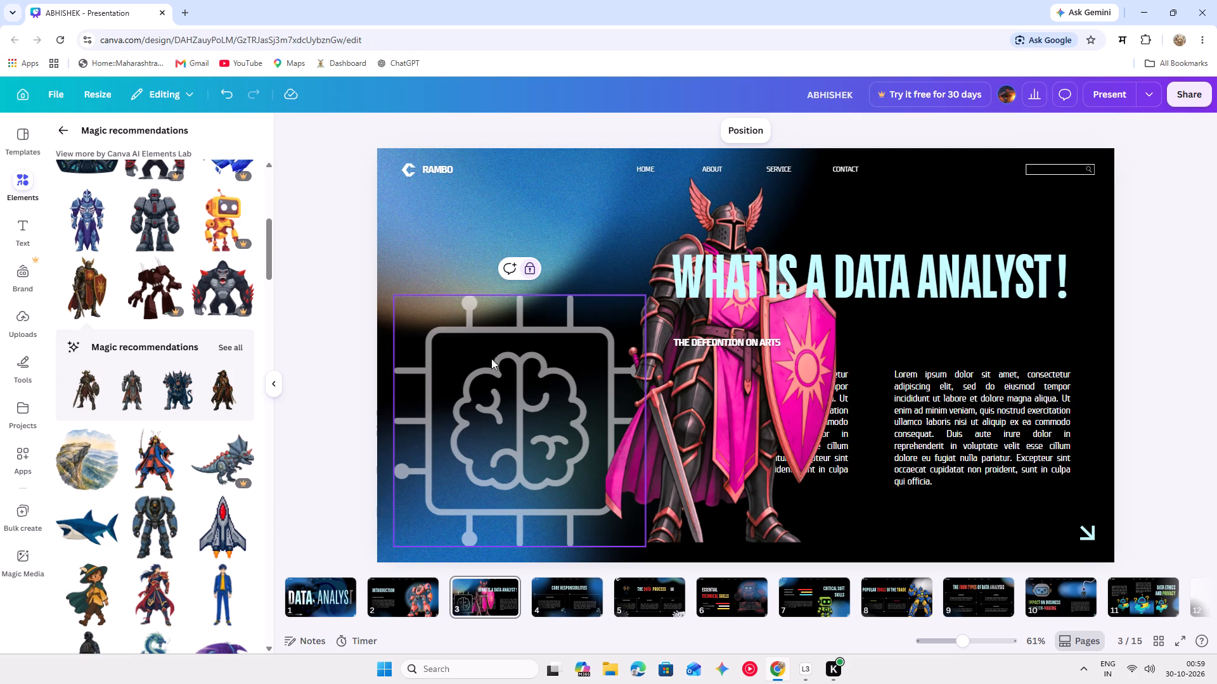
click(528, 270)
click(537, 264)
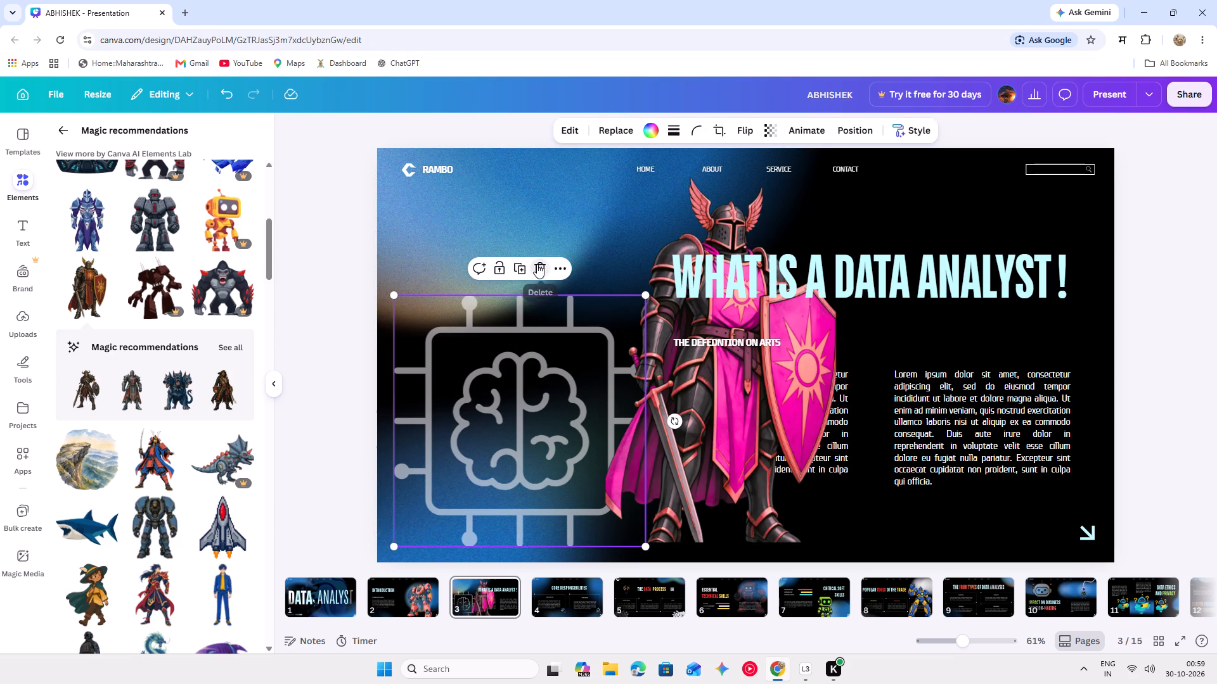
Move the knight back to the empty area beside slide 3's text, with its feet at the slide's bottom edge.
drag(711, 386, 775, 411)
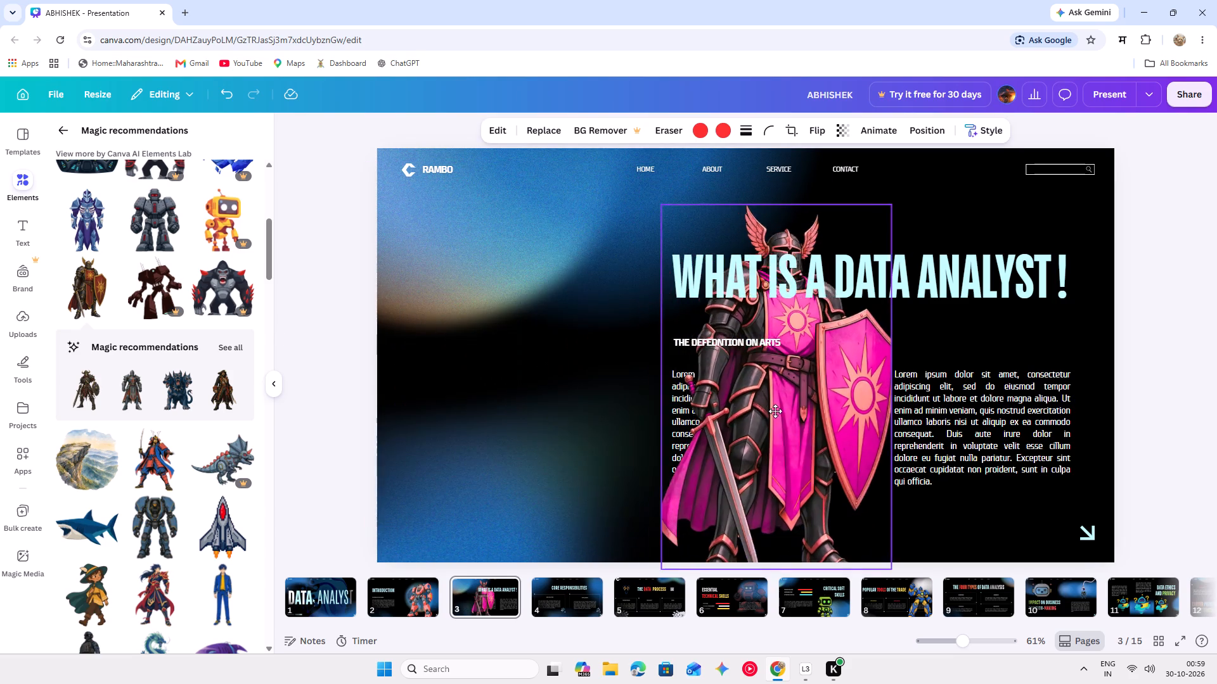
drag(775, 411, 489, 406)
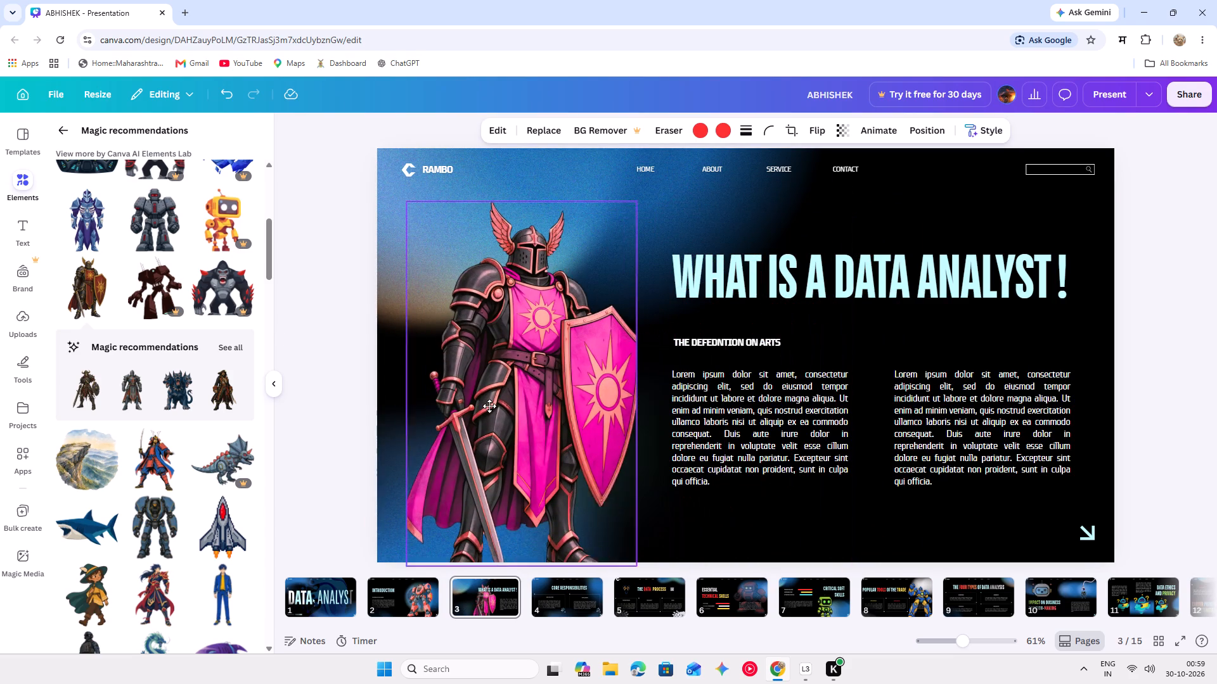
drag(489, 406, 497, 407)
click(344, 387)
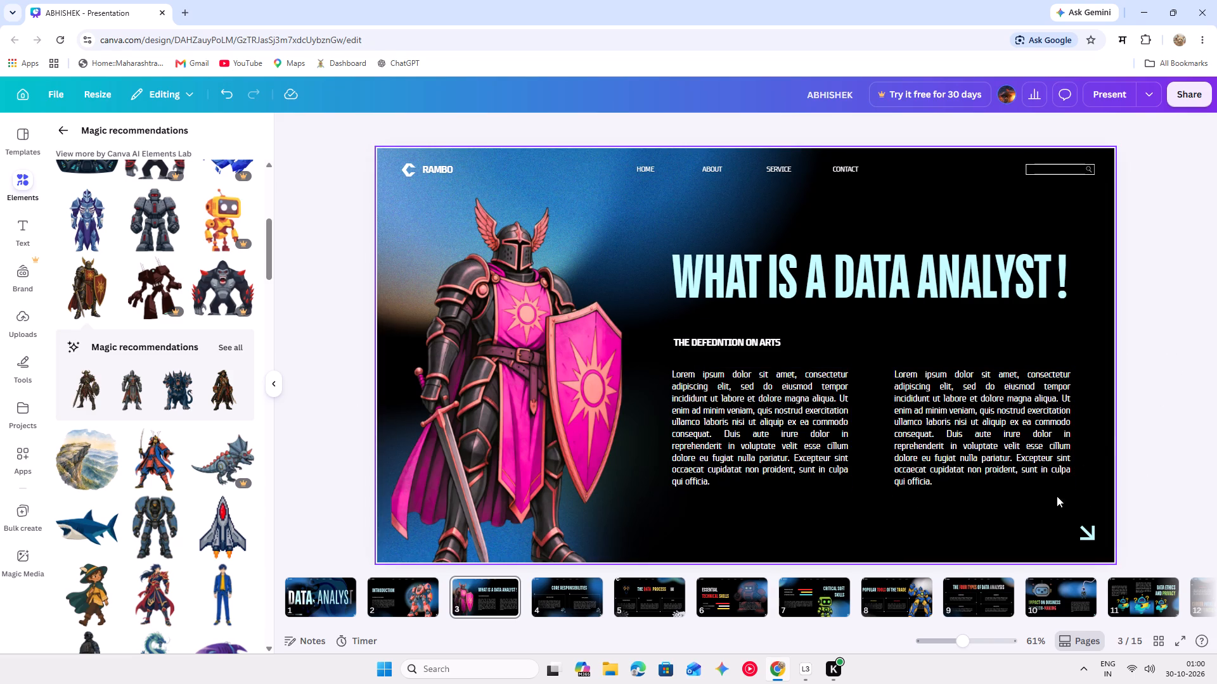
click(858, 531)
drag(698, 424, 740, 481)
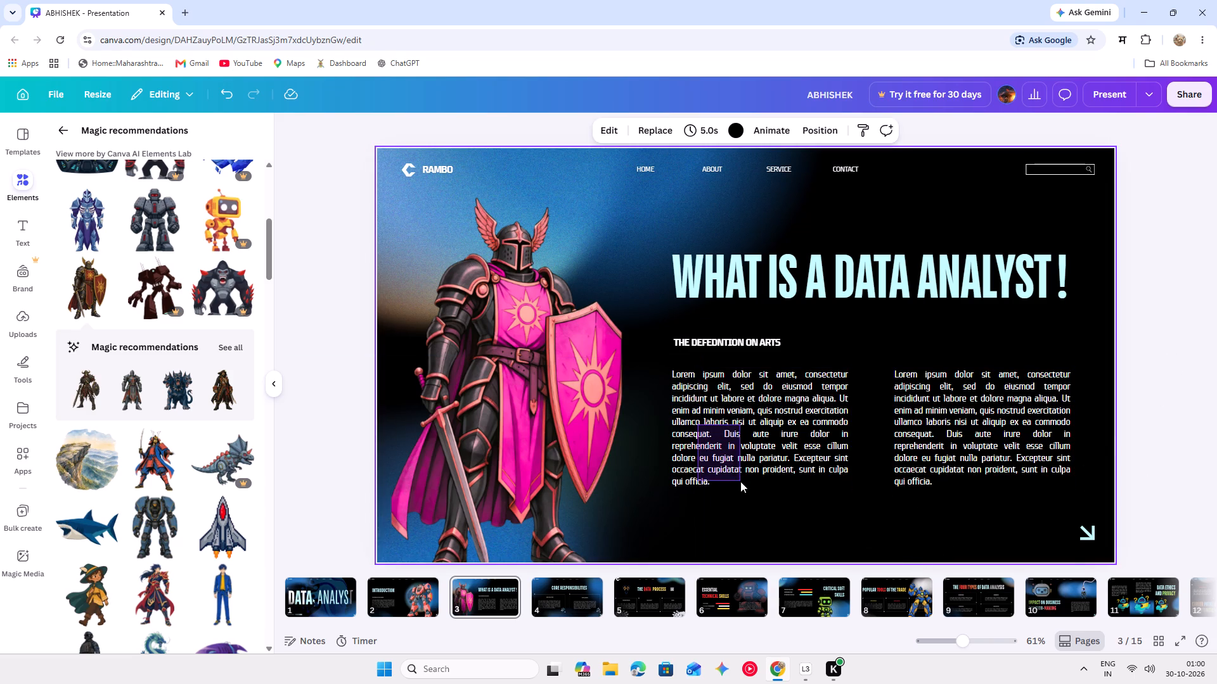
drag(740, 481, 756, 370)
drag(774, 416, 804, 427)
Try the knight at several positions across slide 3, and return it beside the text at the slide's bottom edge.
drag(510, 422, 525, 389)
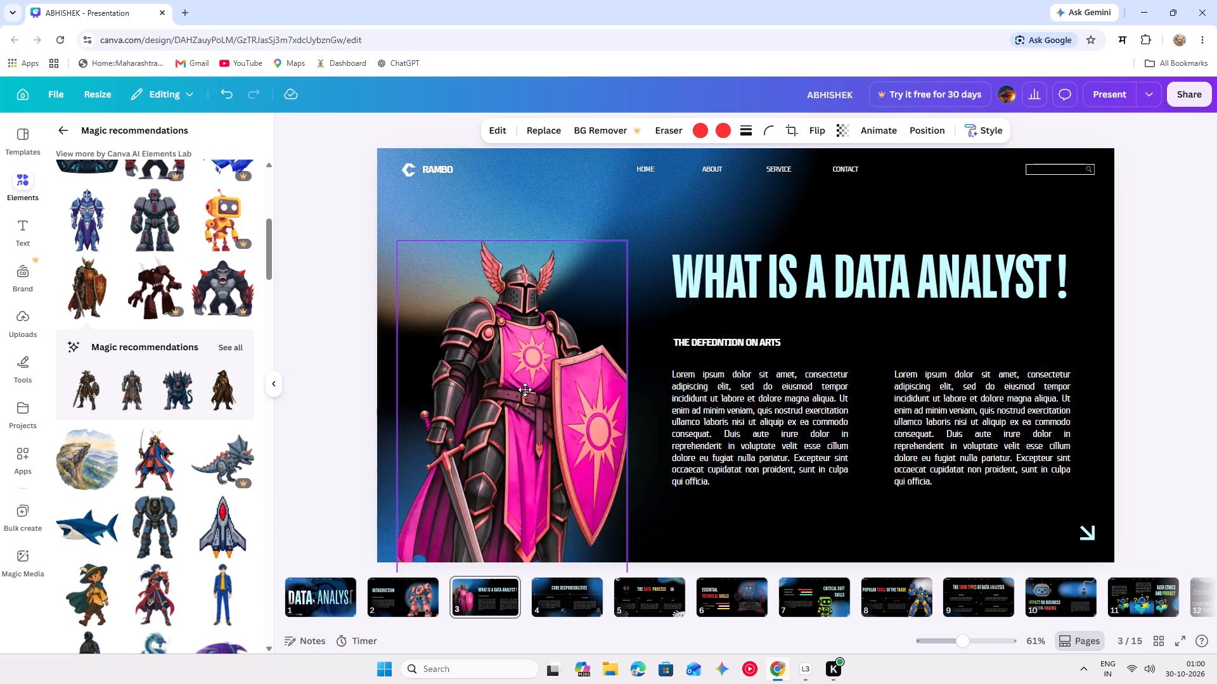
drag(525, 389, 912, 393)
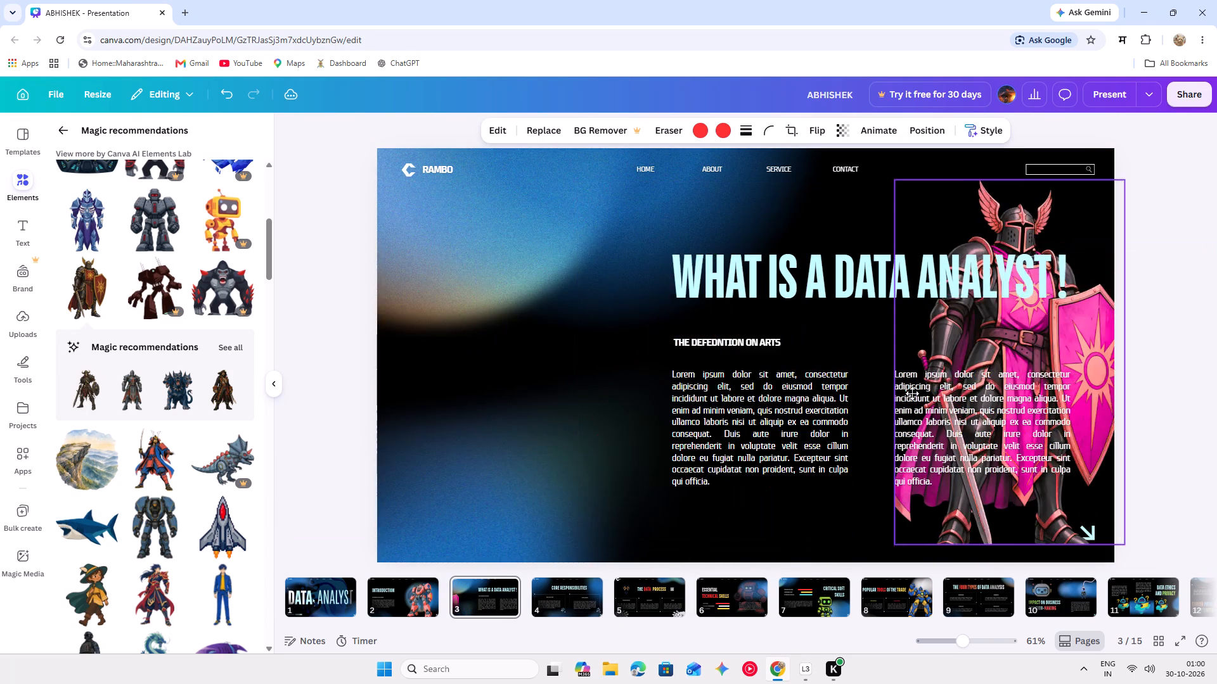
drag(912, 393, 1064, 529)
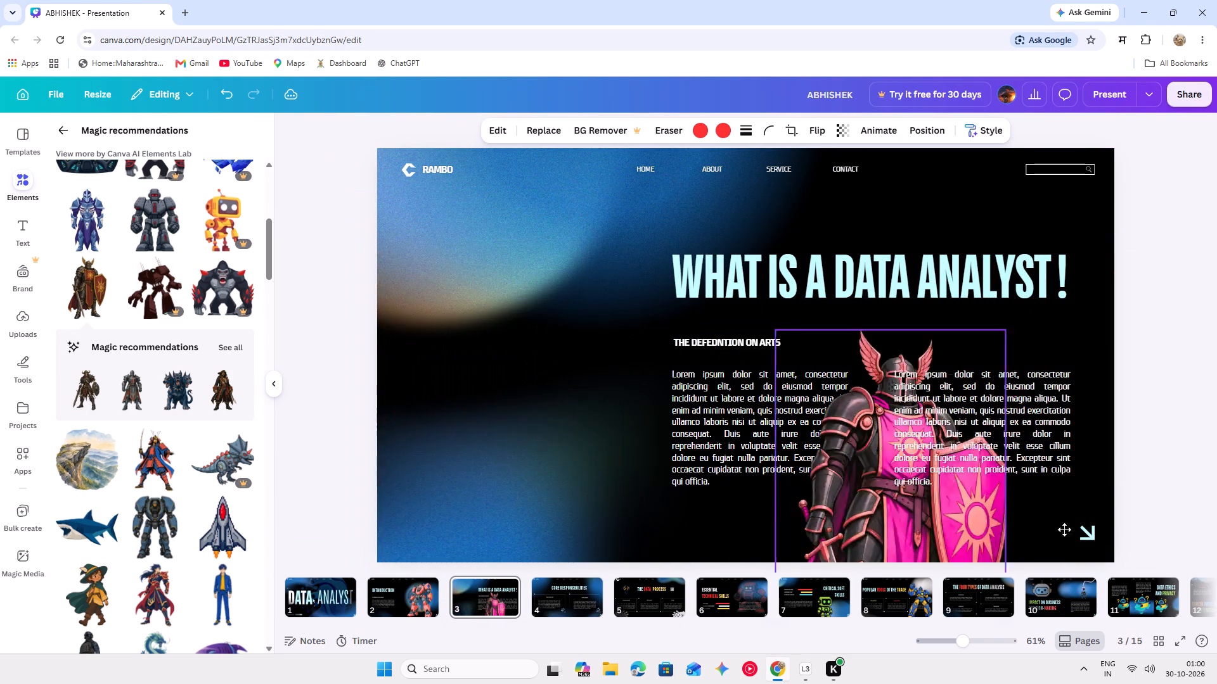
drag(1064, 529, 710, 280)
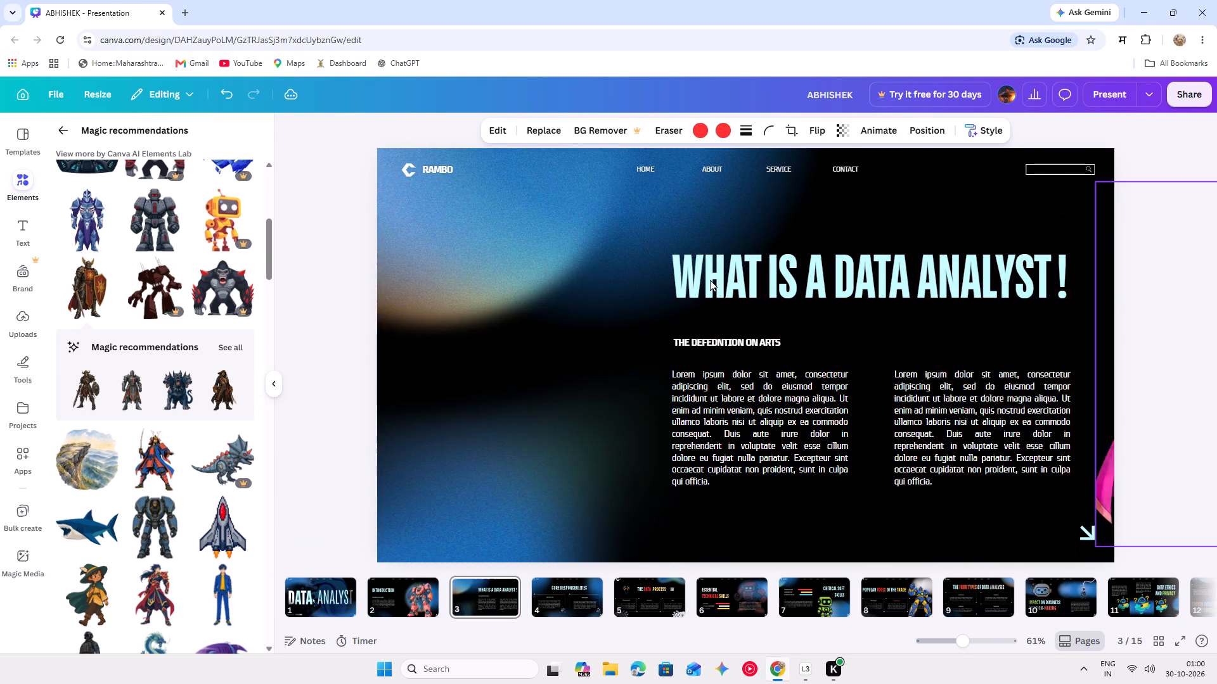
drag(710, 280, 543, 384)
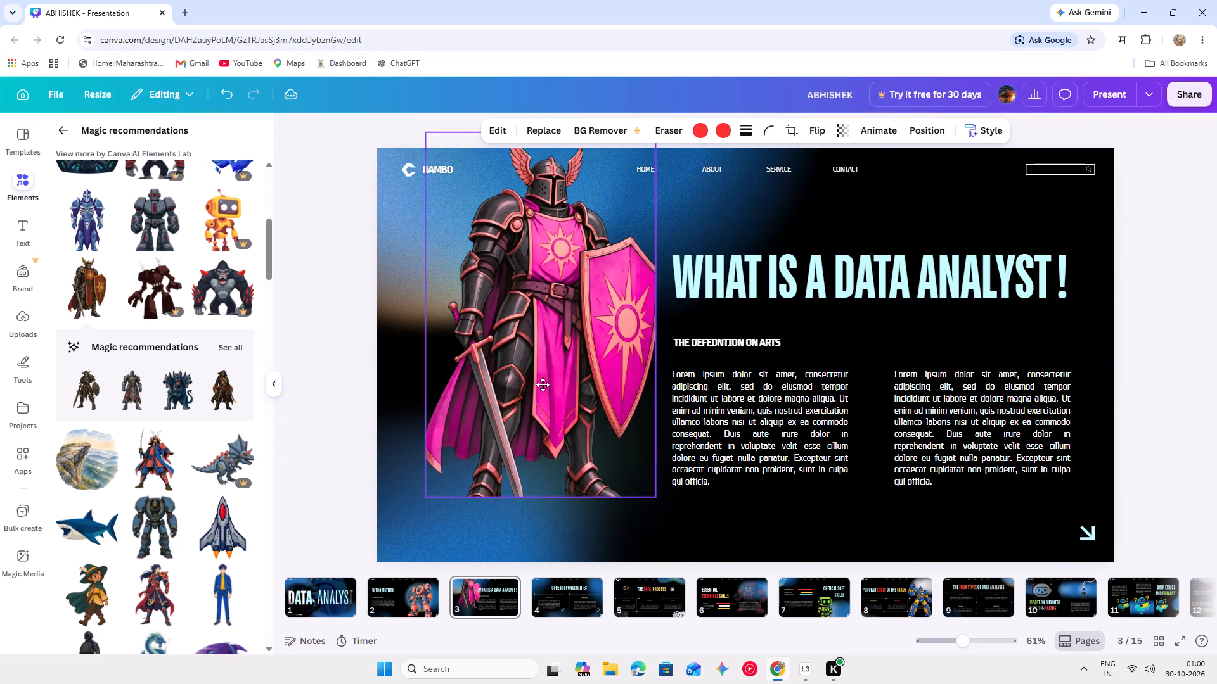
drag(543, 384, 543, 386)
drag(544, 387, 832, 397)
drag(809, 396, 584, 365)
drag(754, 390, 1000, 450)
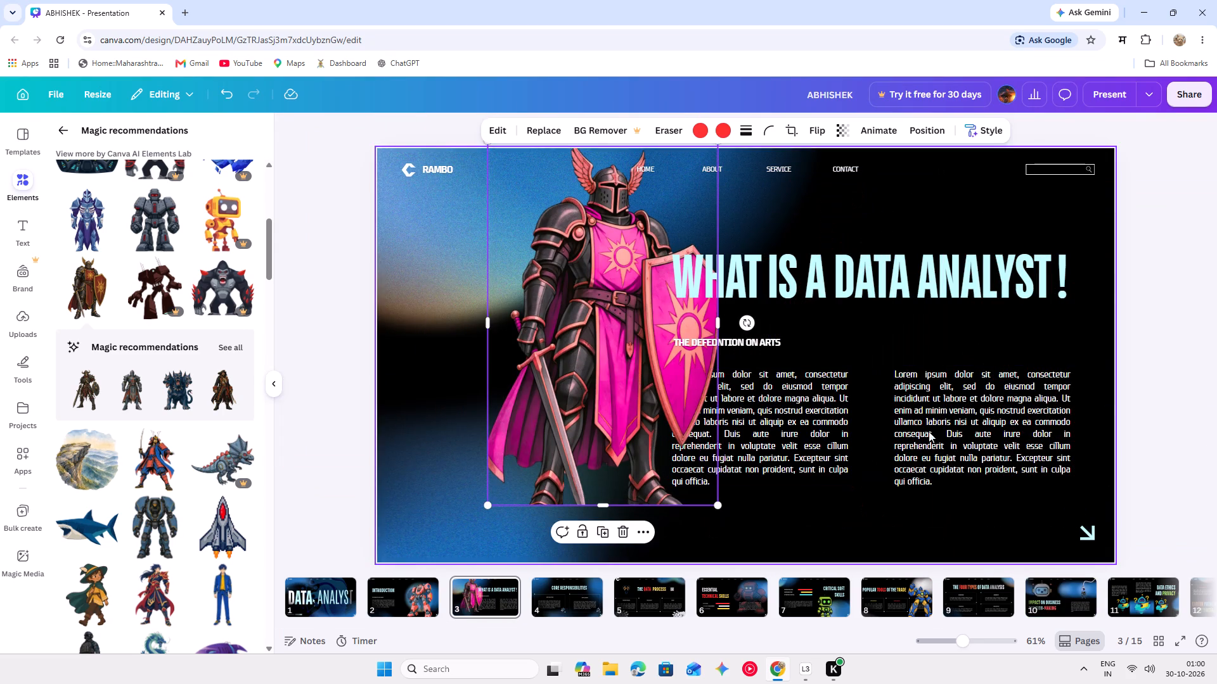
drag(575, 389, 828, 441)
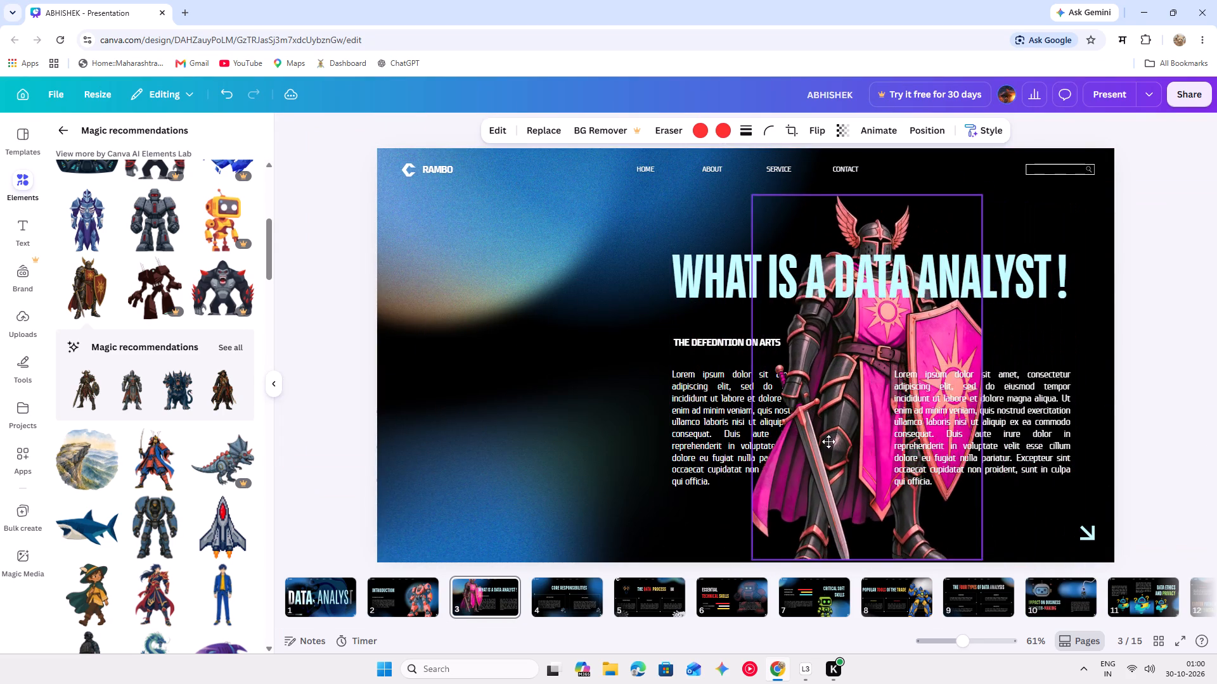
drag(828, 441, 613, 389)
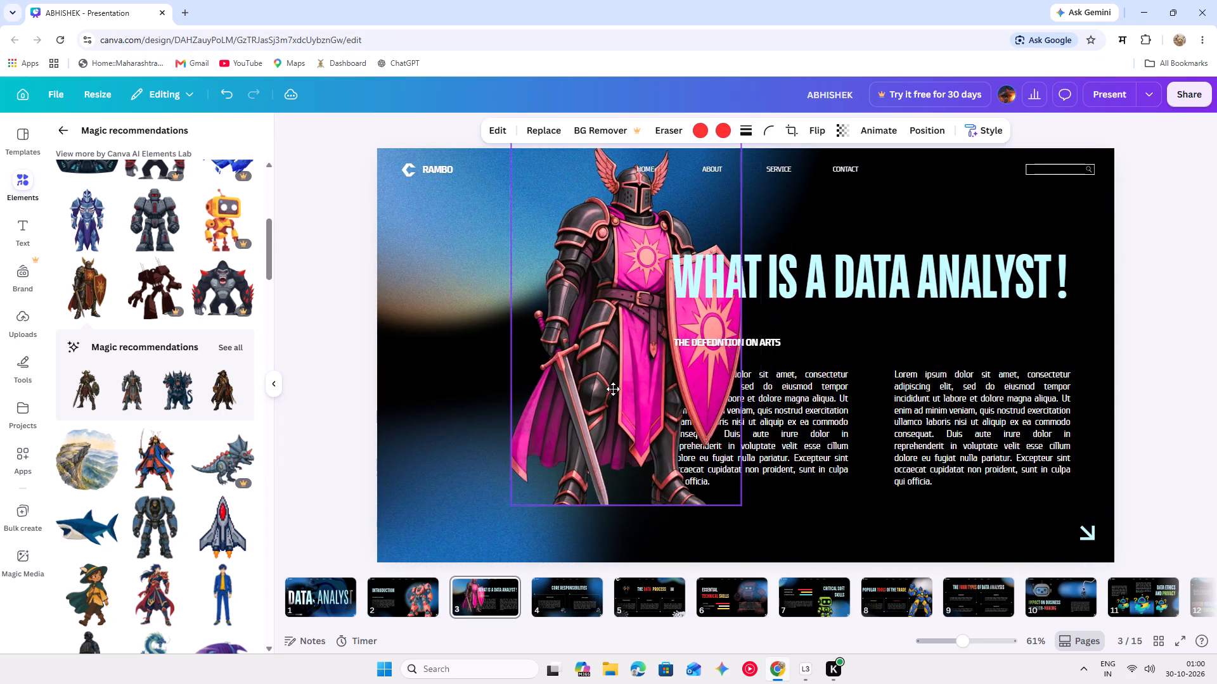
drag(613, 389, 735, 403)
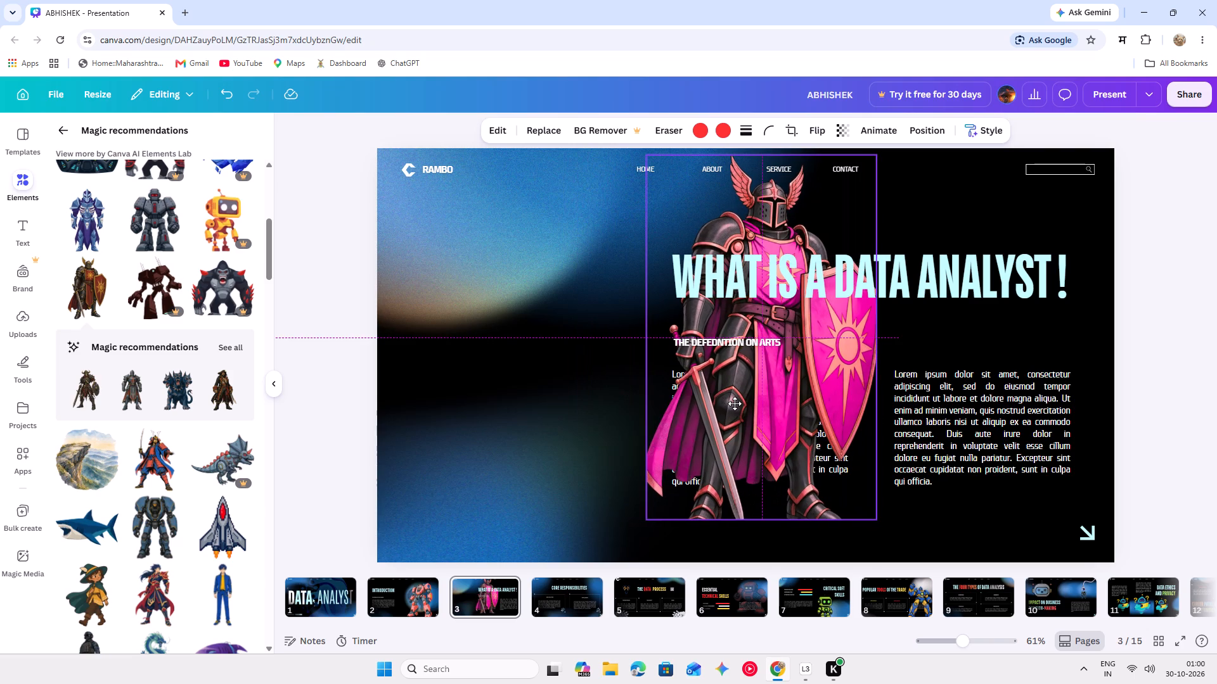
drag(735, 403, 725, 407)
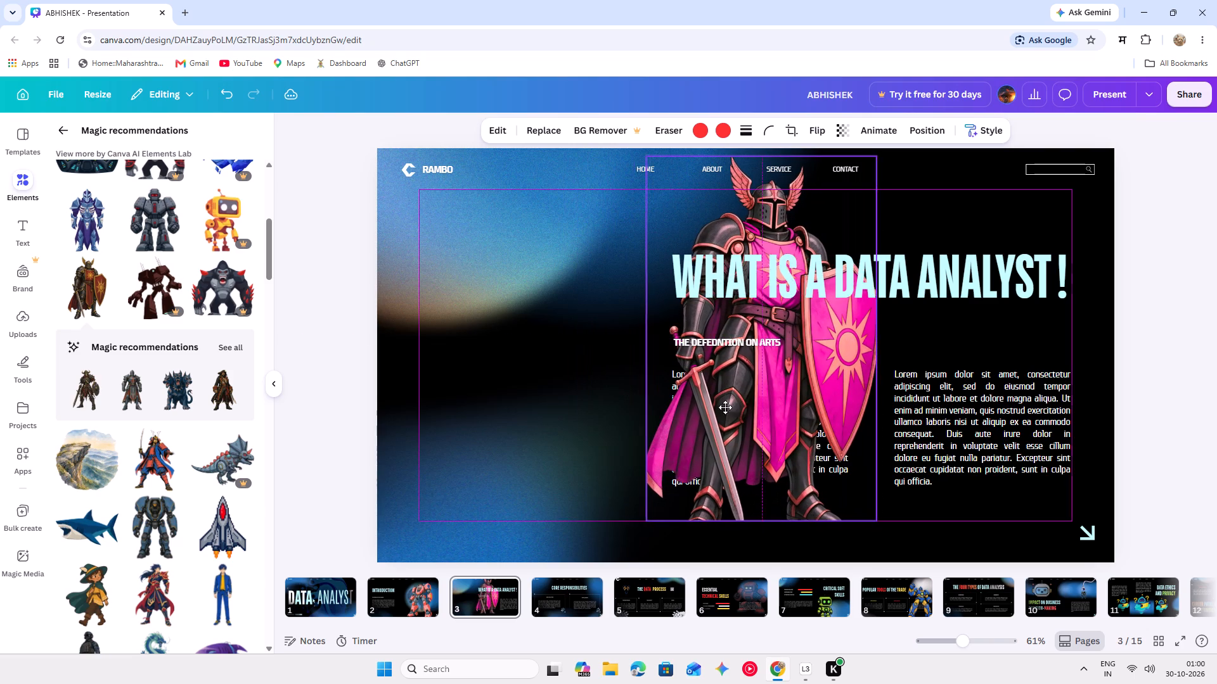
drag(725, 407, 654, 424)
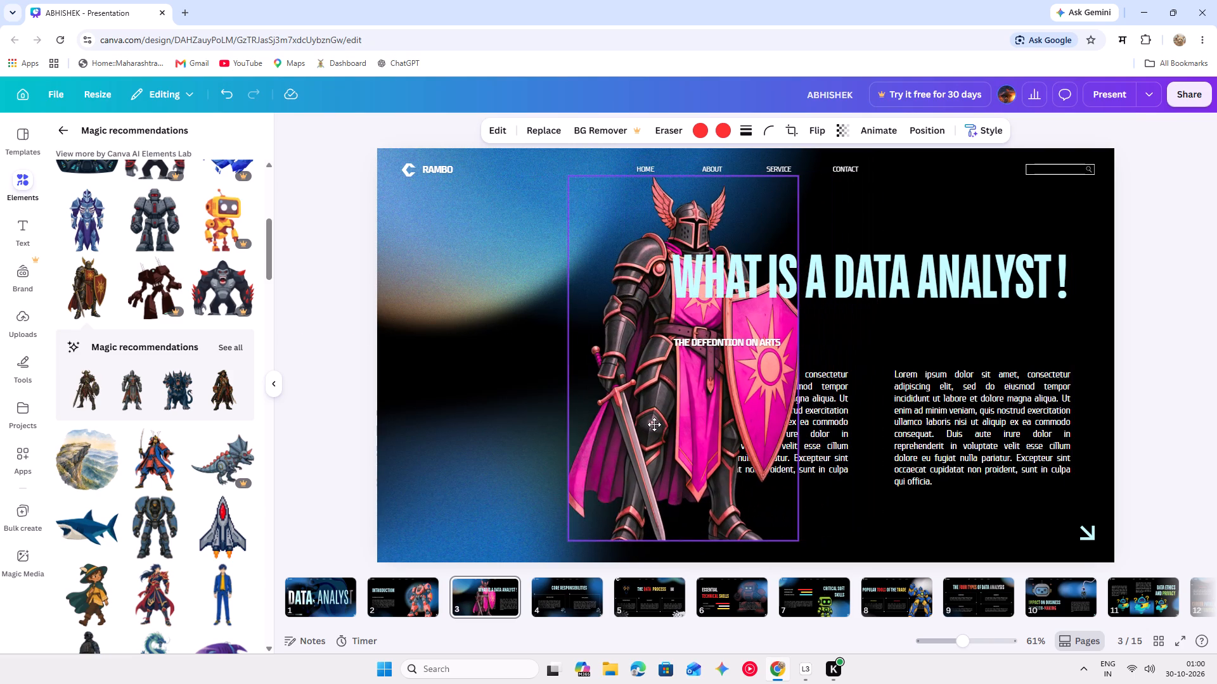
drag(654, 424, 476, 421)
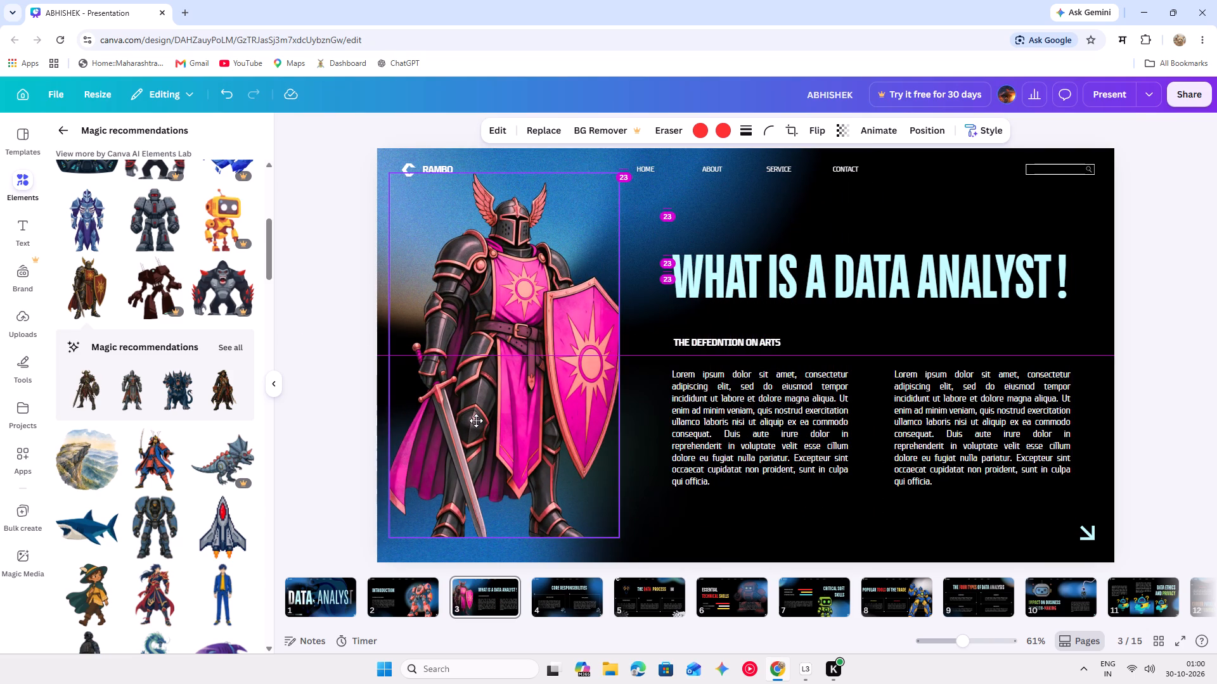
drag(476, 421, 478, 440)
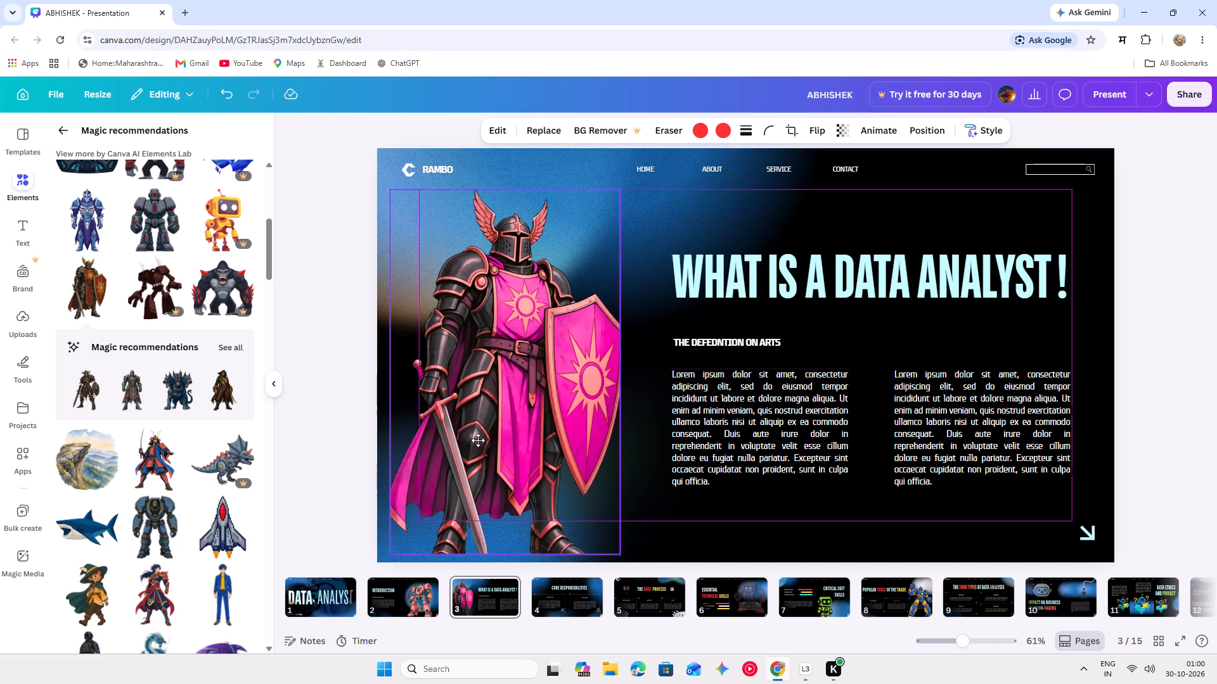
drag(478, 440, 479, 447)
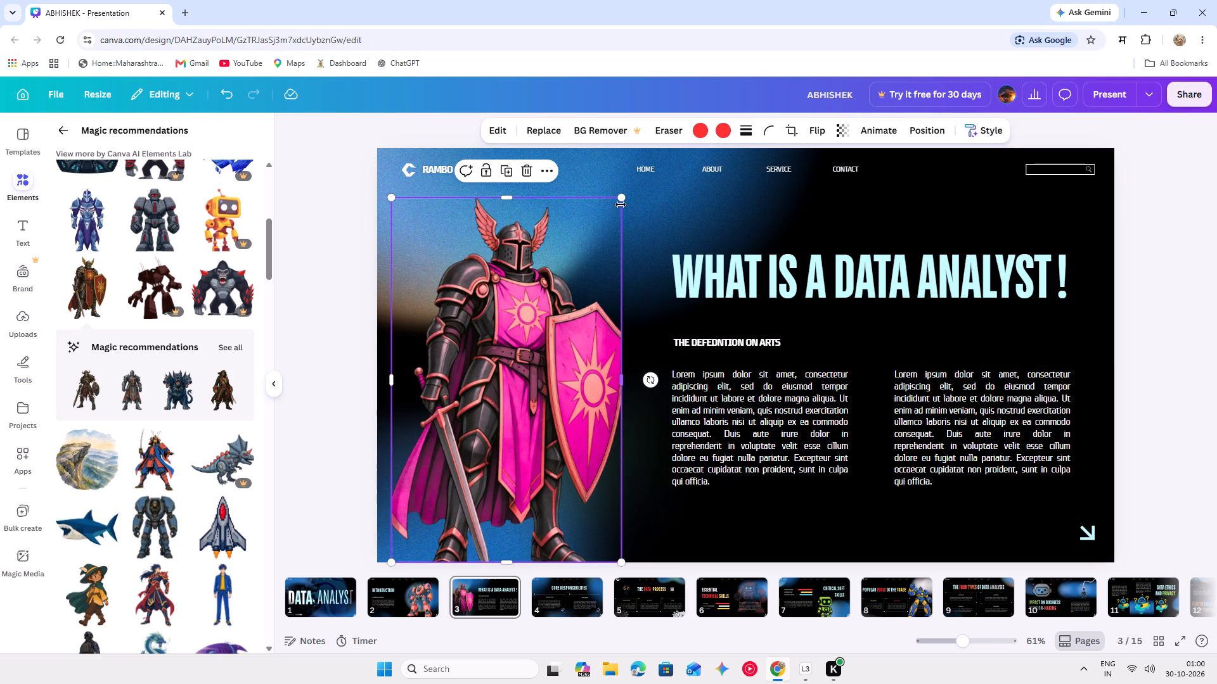
Enlarge the knight on slide 3 to the slide's full height, keeping it beside the title and text without overlapping them.
drag(622, 199, 709, 177)
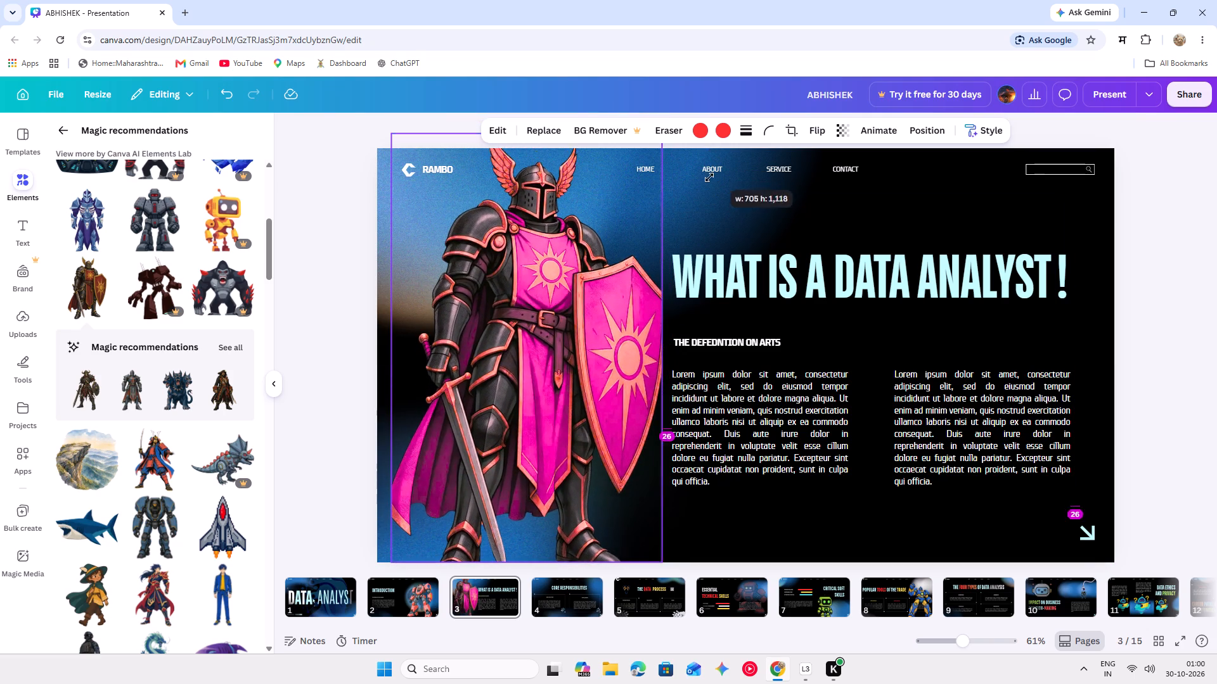
drag(709, 177, 707, 188)
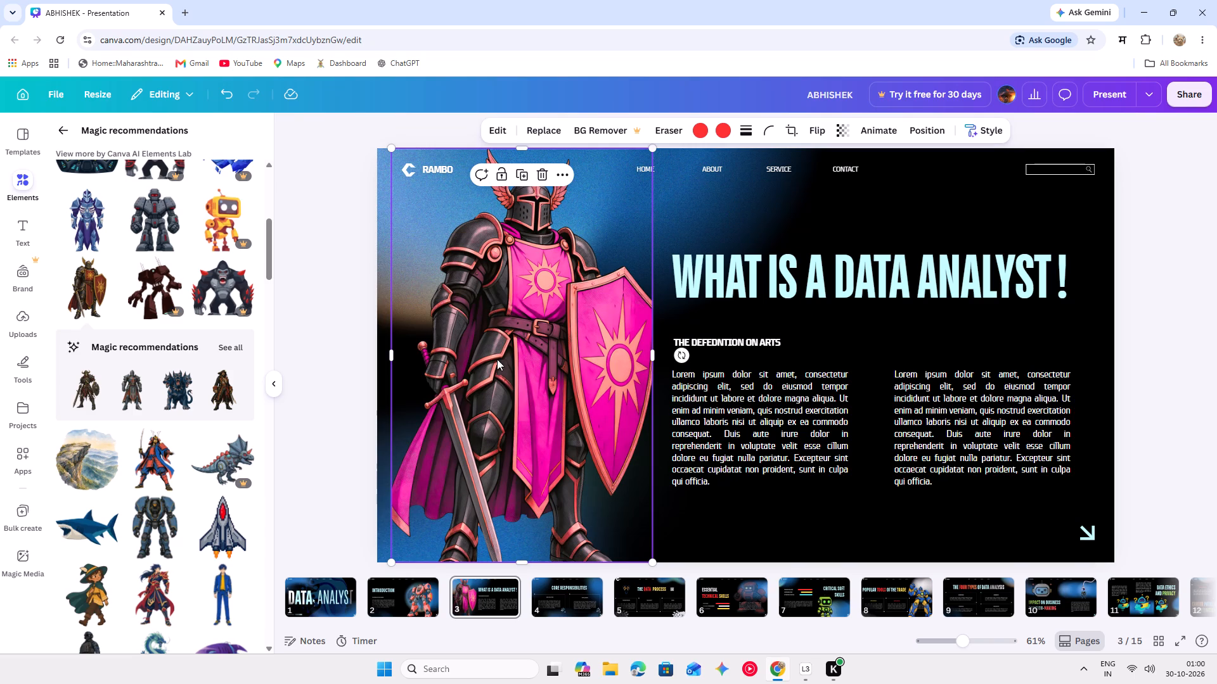
drag(650, 354, 683, 359)
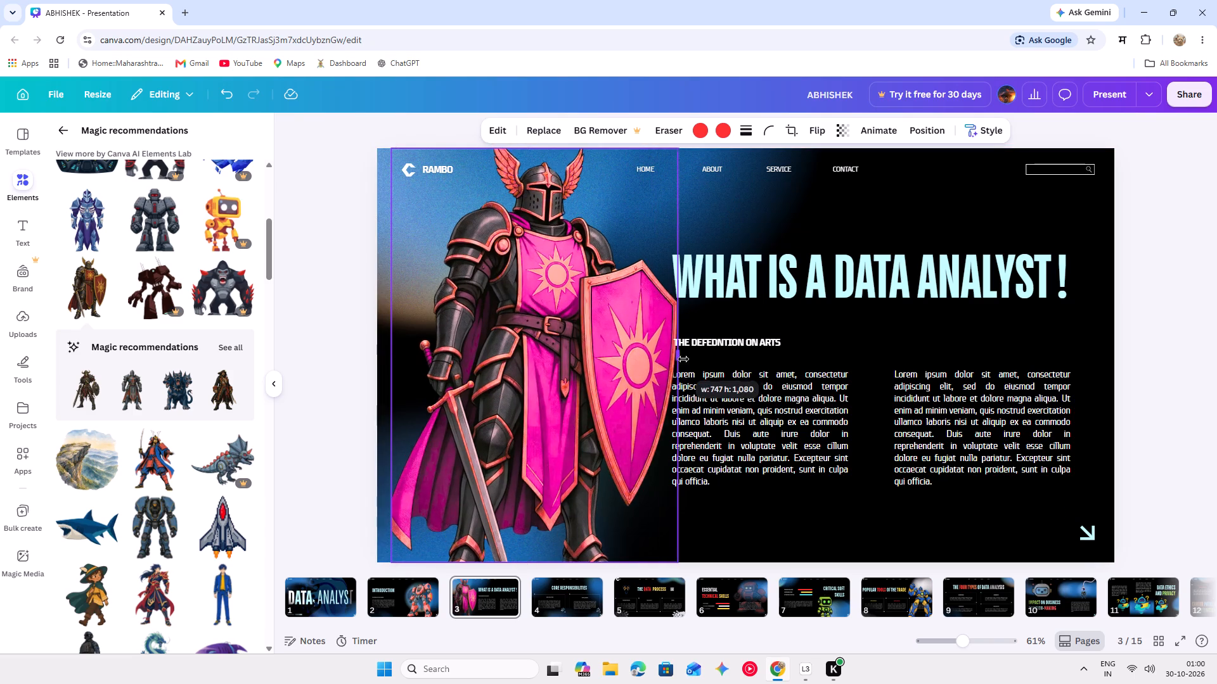
drag(683, 359, 654, 364)
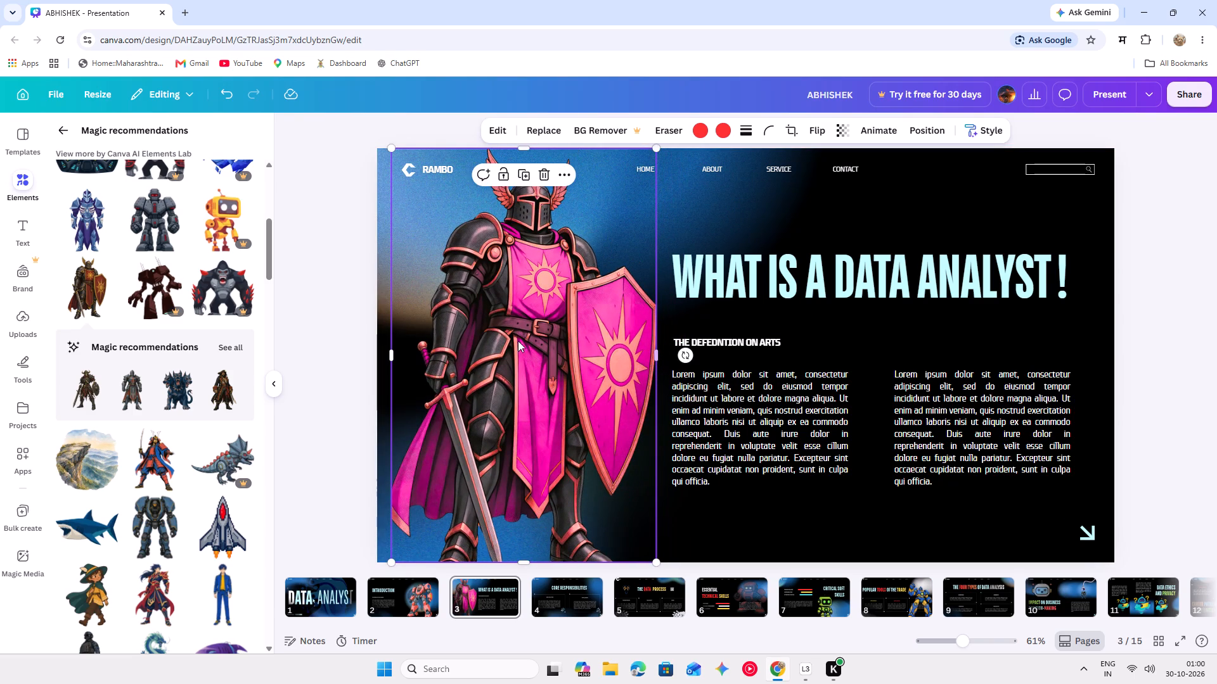
click(339, 319)
click(502, 345)
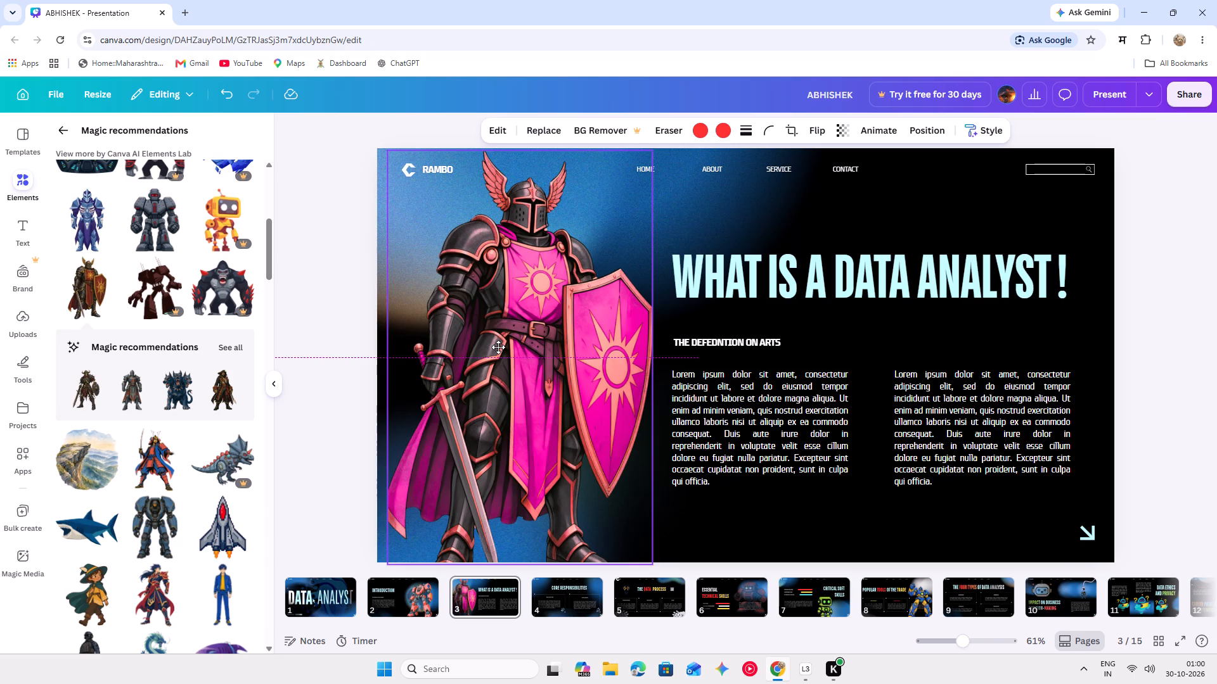
click(322, 372)
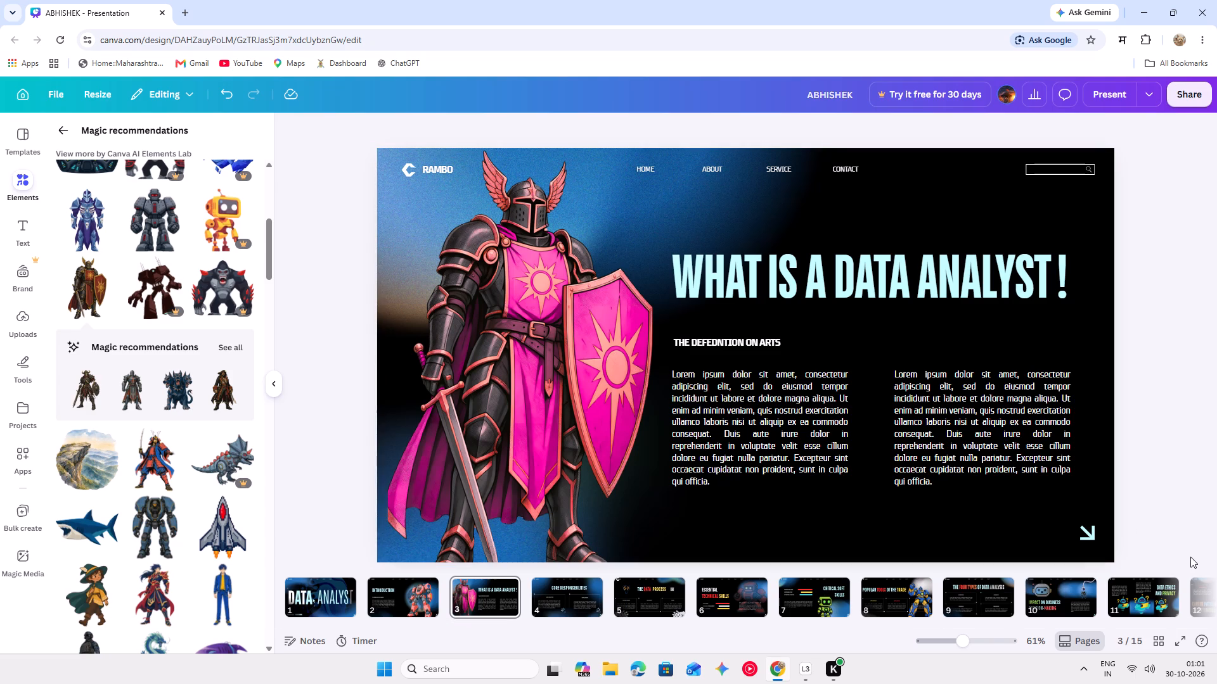
Add the red-and-blue samurai with a raised sword to slide 4 and place it centrally between the two text boxes.
click(1141, 478)
drag(927, 625, 991, 625)
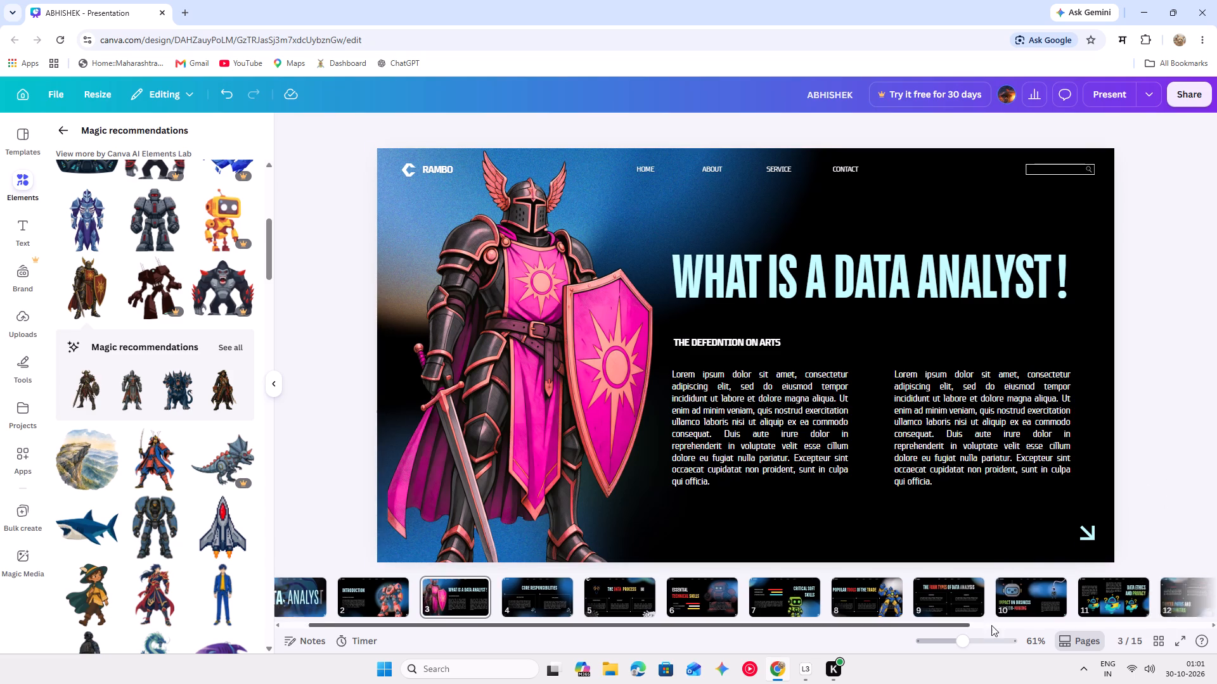
drag(991, 625, 889, 622)
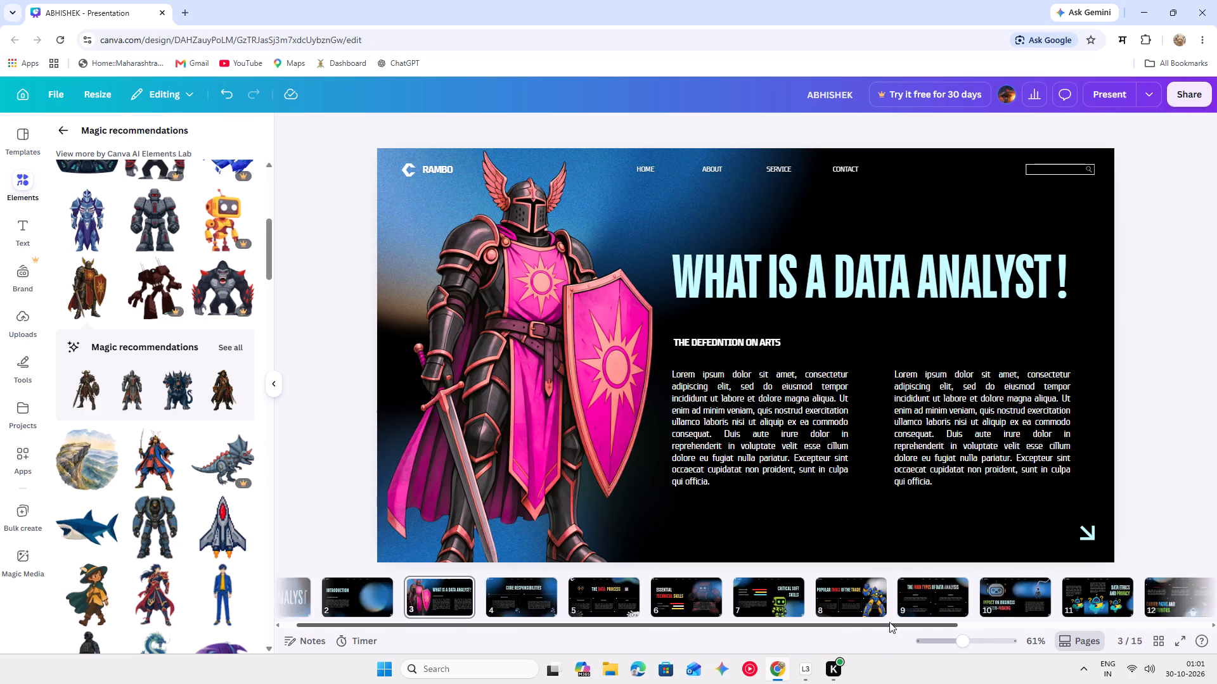
drag(889, 622, 831, 617)
click(577, 592)
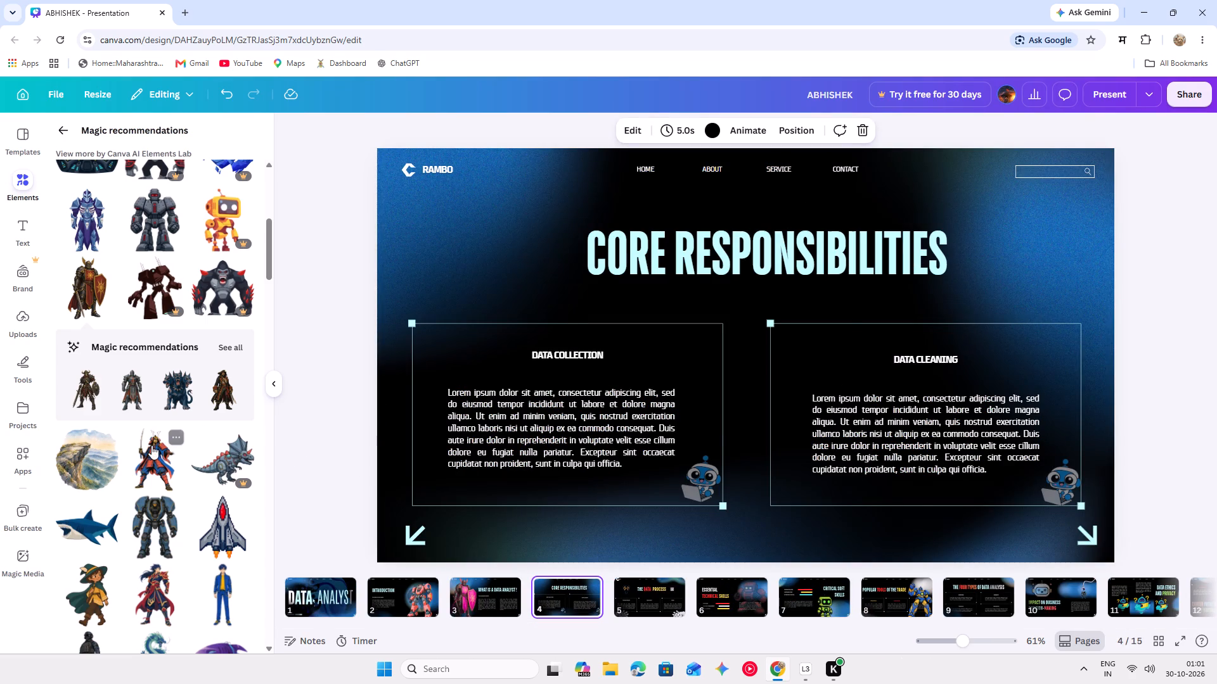
click(151, 446)
drag(754, 329, 508, 400)
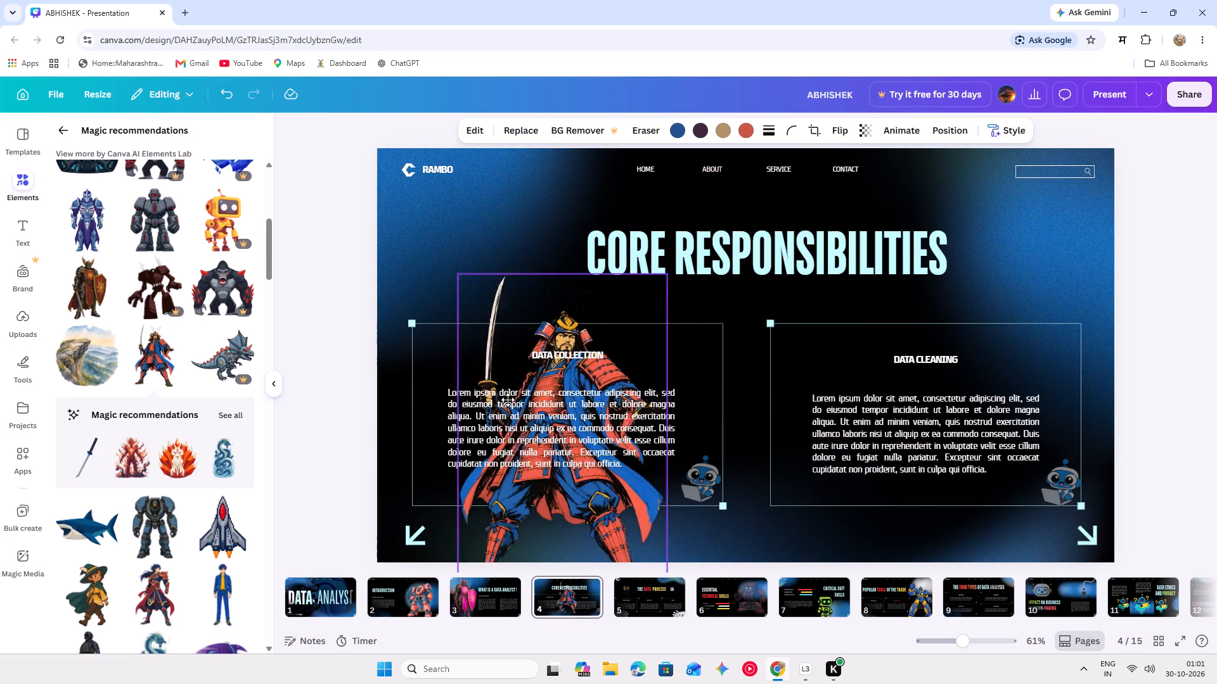
drag(508, 400, 757, 380)
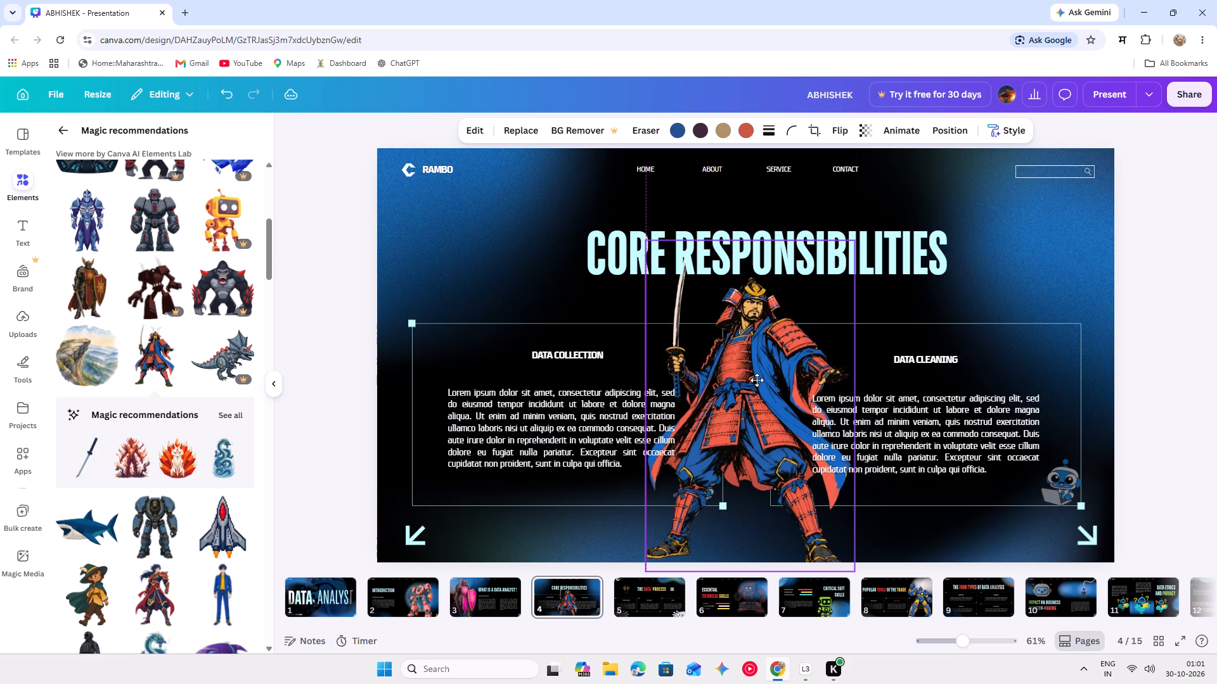
drag(757, 380, 758, 384)
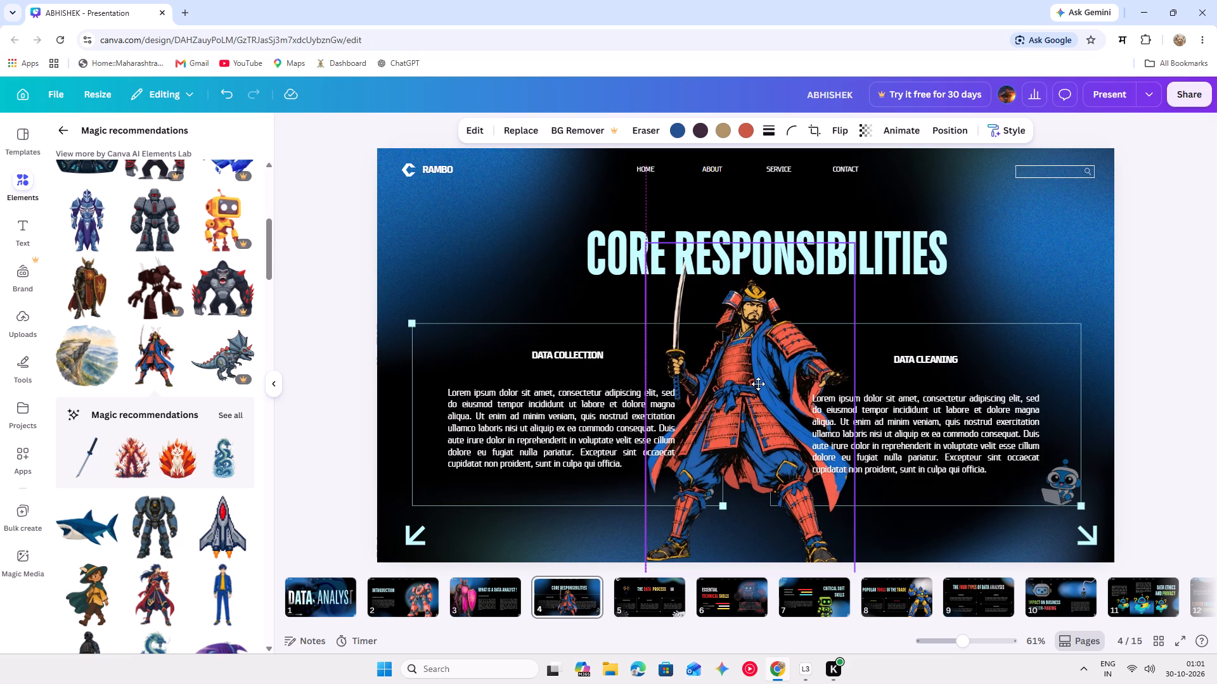
drag(758, 384, 758, 385)
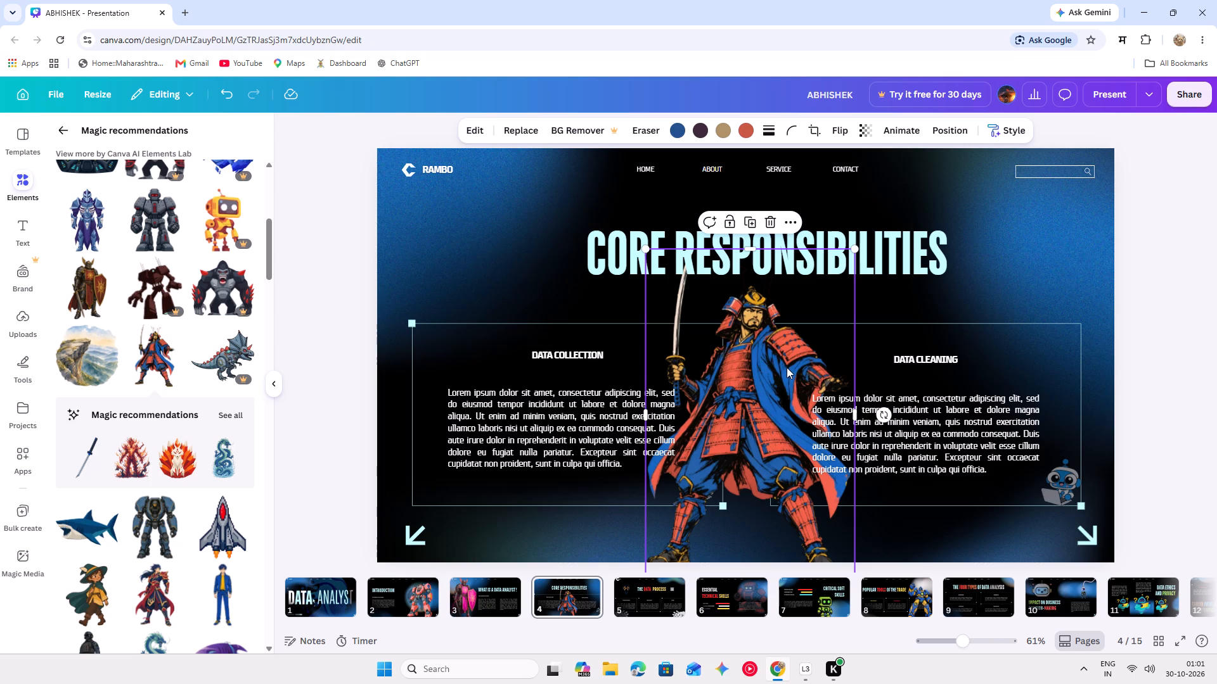
click(1174, 267)
Move slide 4's Data Collection and Data Cleaning headings and paragraphs outward, clear of the samurai on both sides.
click(949, 413)
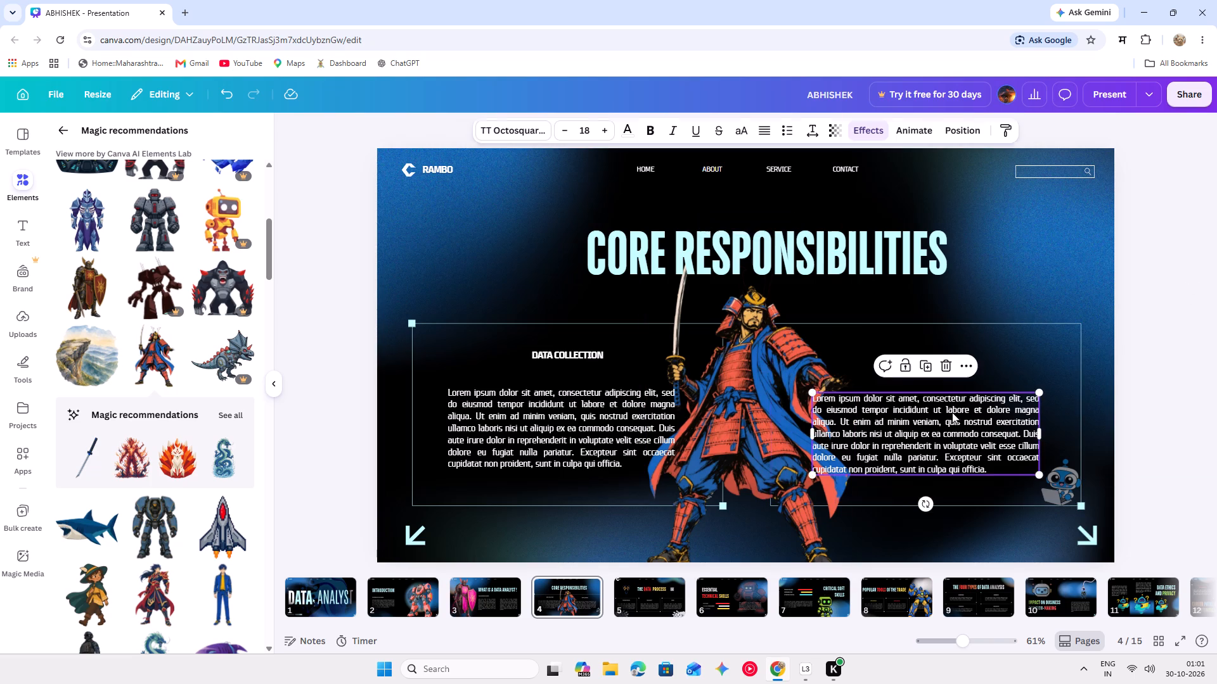
drag(954, 412, 995, 404)
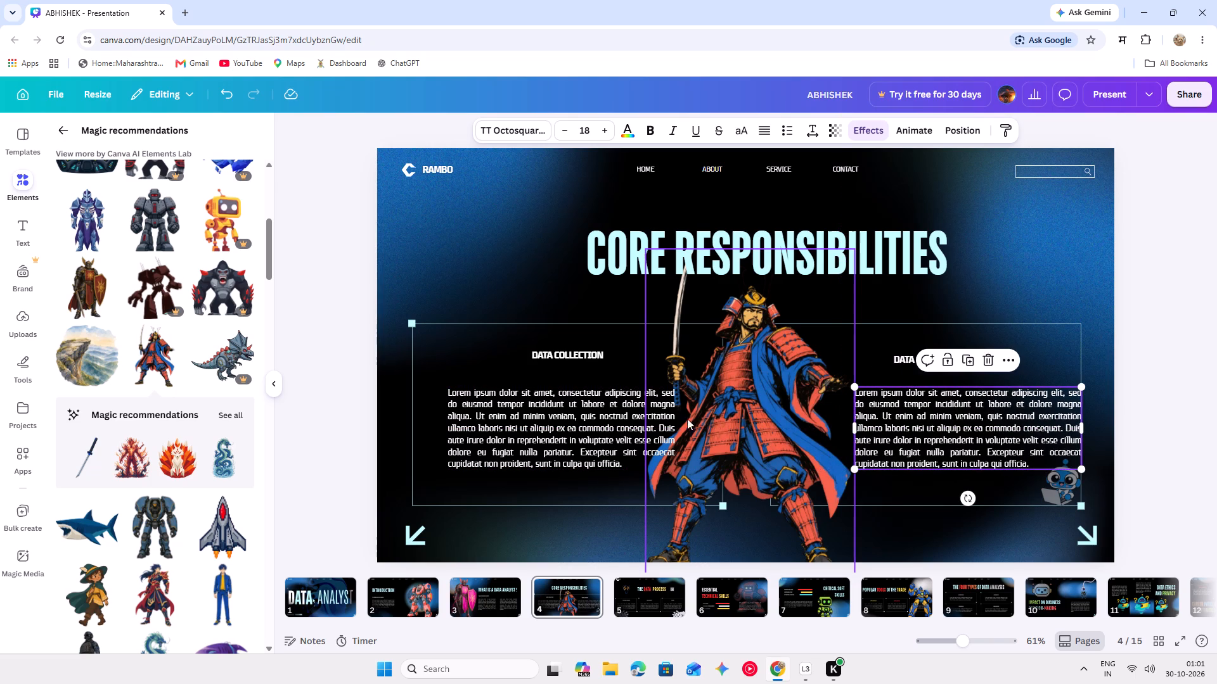
drag(657, 417, 628, 415)
drag(610, 360, 592, 360)
drag(915, 357, 958, 358)
click(1145, 331)
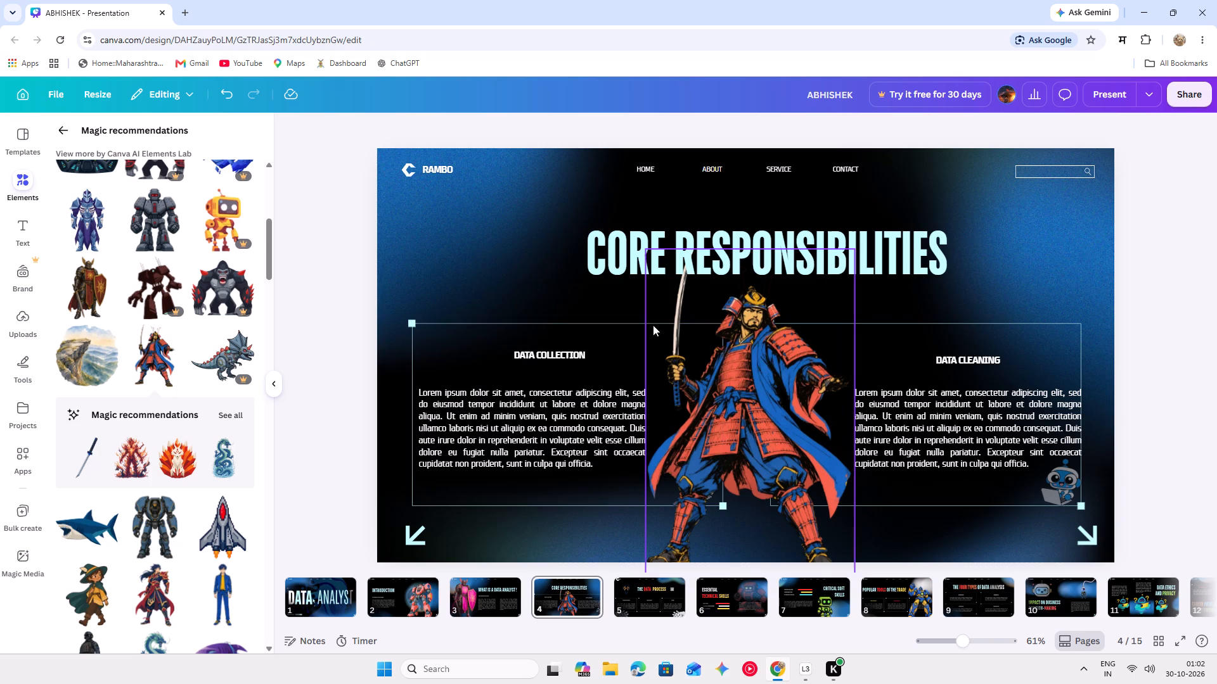
Lower the samurai so its sword sits below the Core Responsibilities title, and centre it between the two text columns.
click(693, 324)
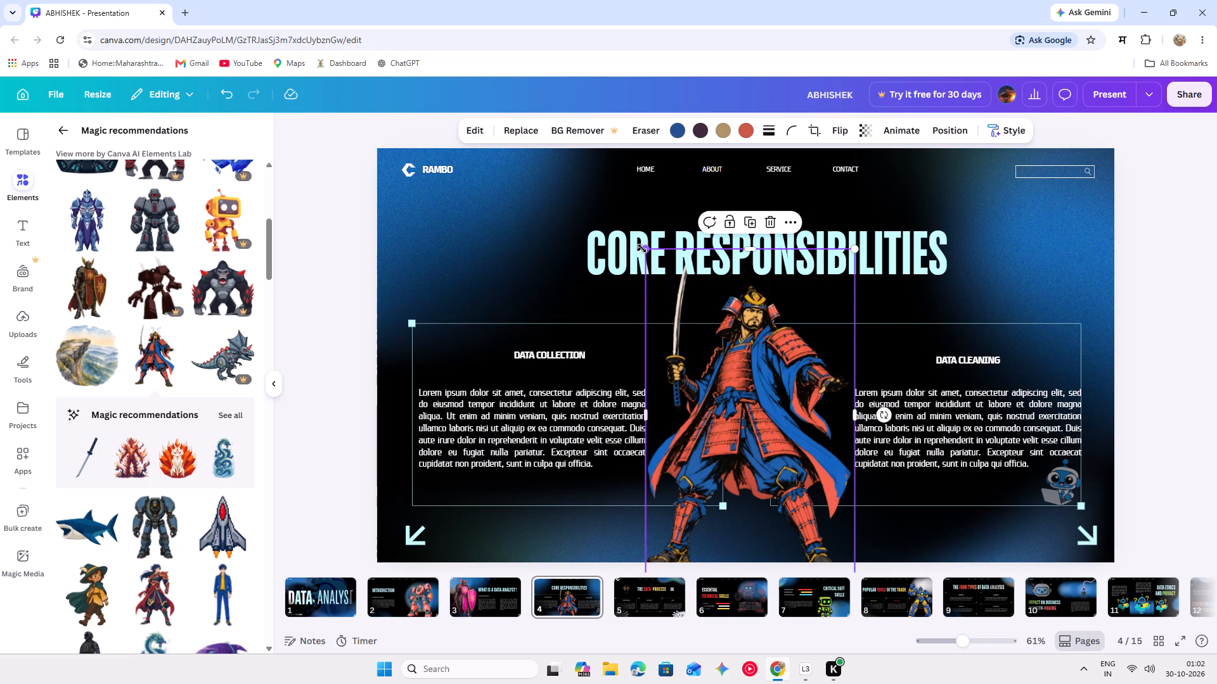
drag(655, 256, 679, 295)
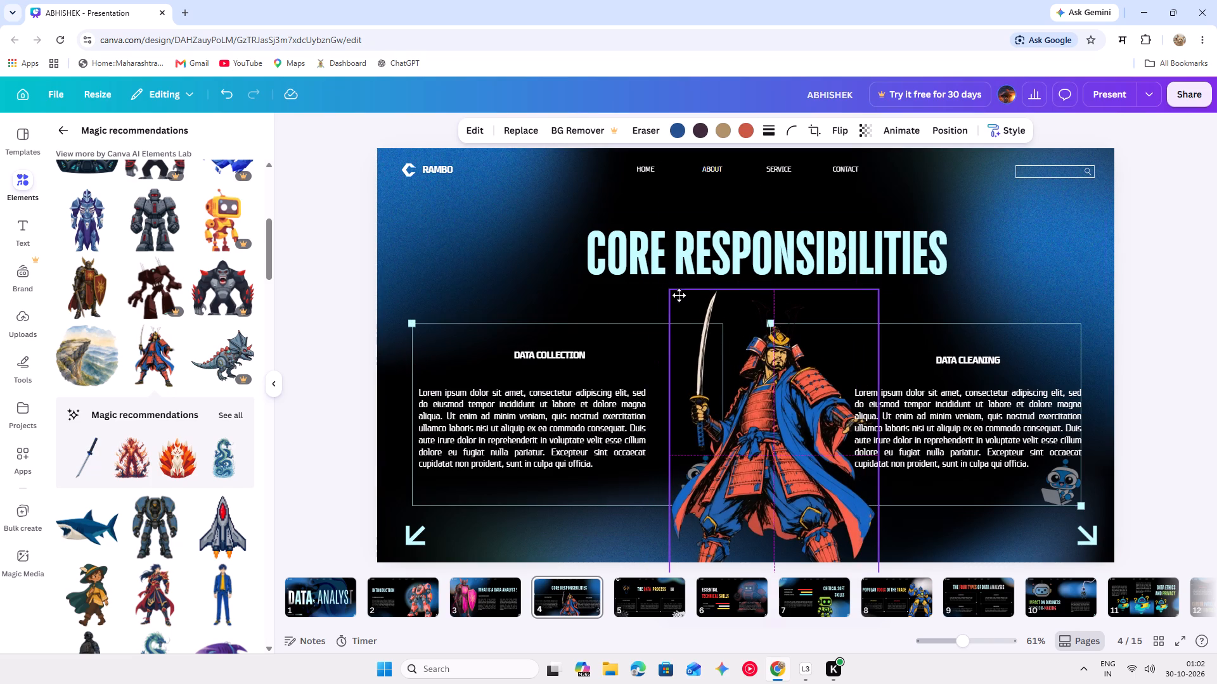
drag(769, 366, 750, 363)
click(1133, 343)
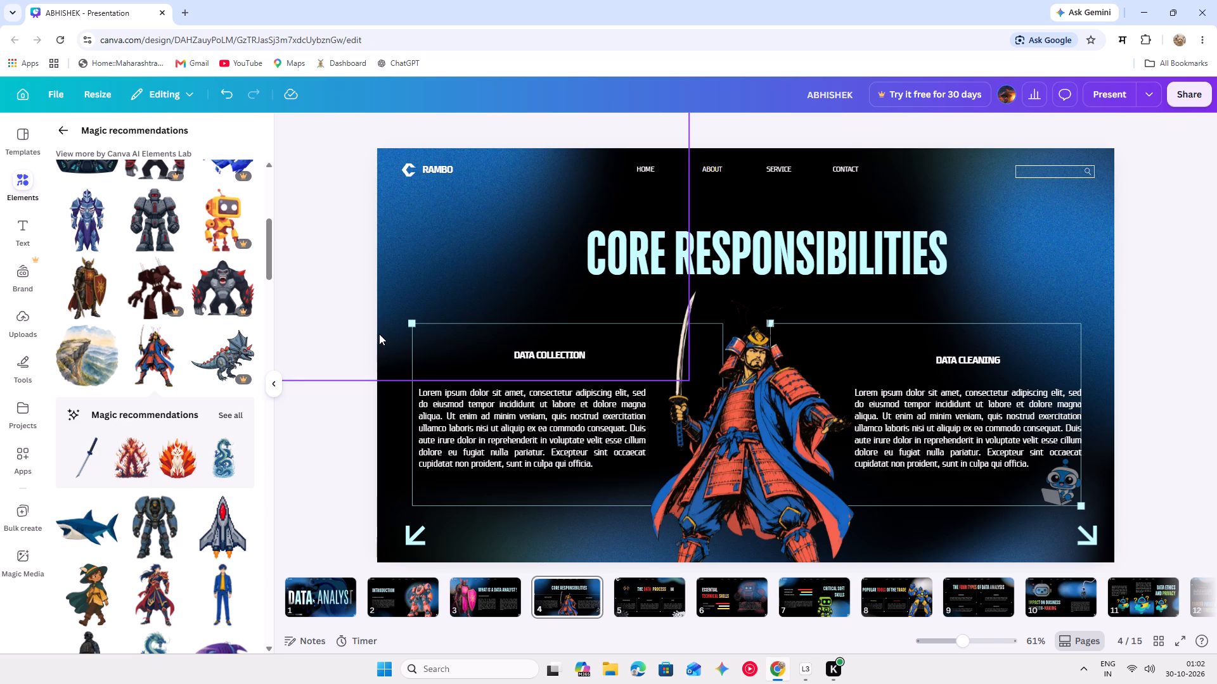
Add the recommended fire figure to slide 1 and place it near the centre, reaching the slide's bottom edge.
click(315, 591)
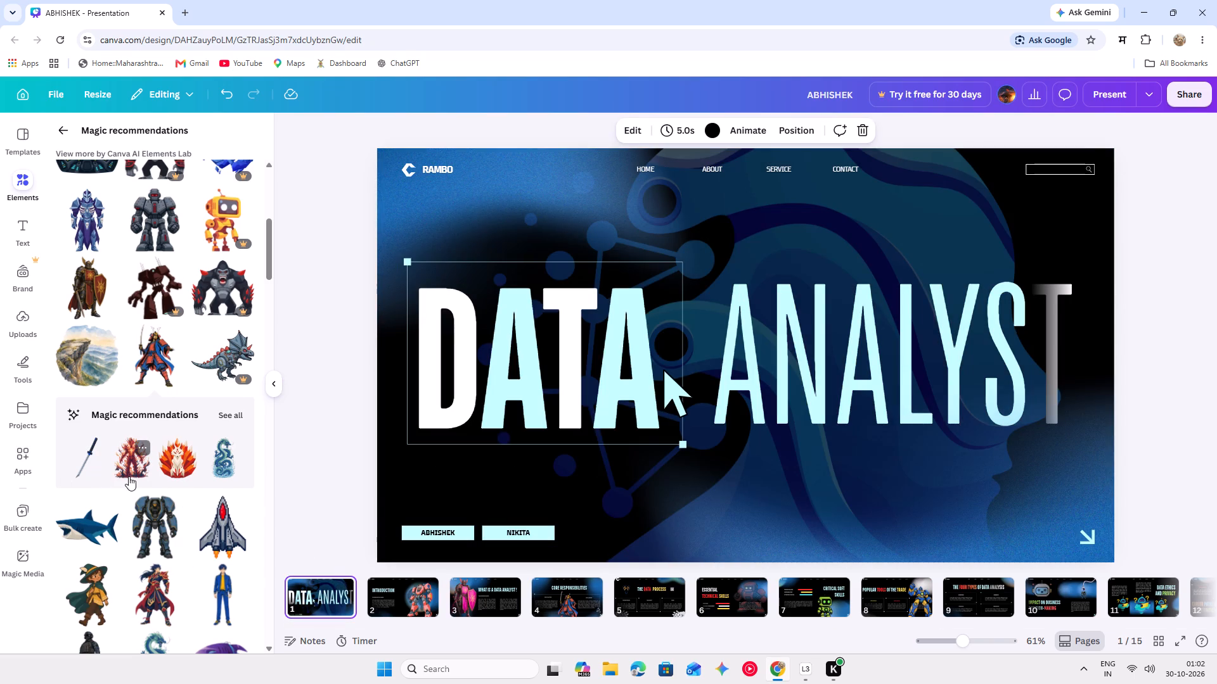
click(129, 464)
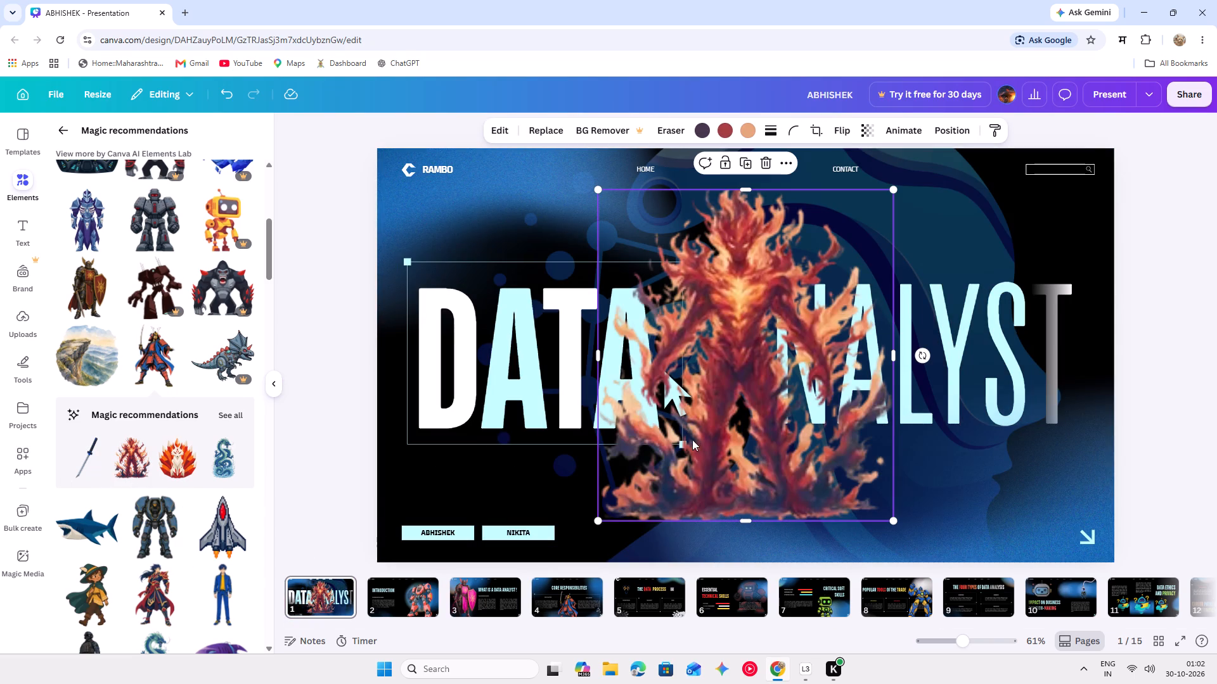
drag(697, 441, 707, 488)
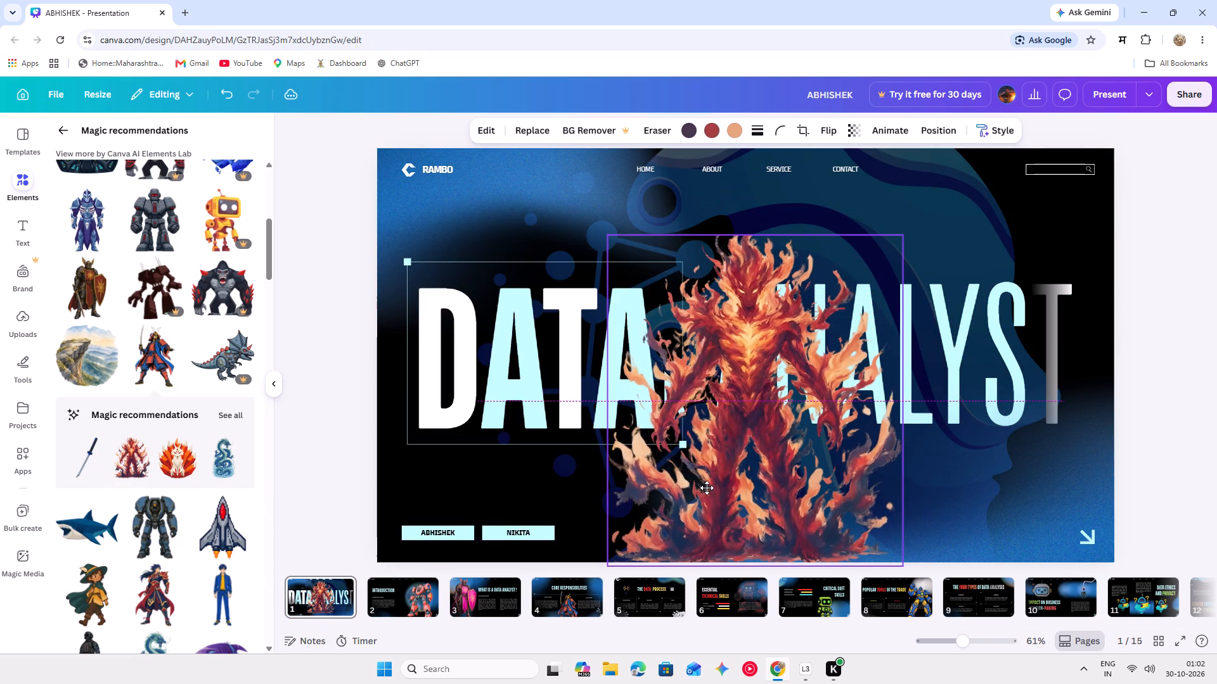
drag(707, 488, 708, 491)
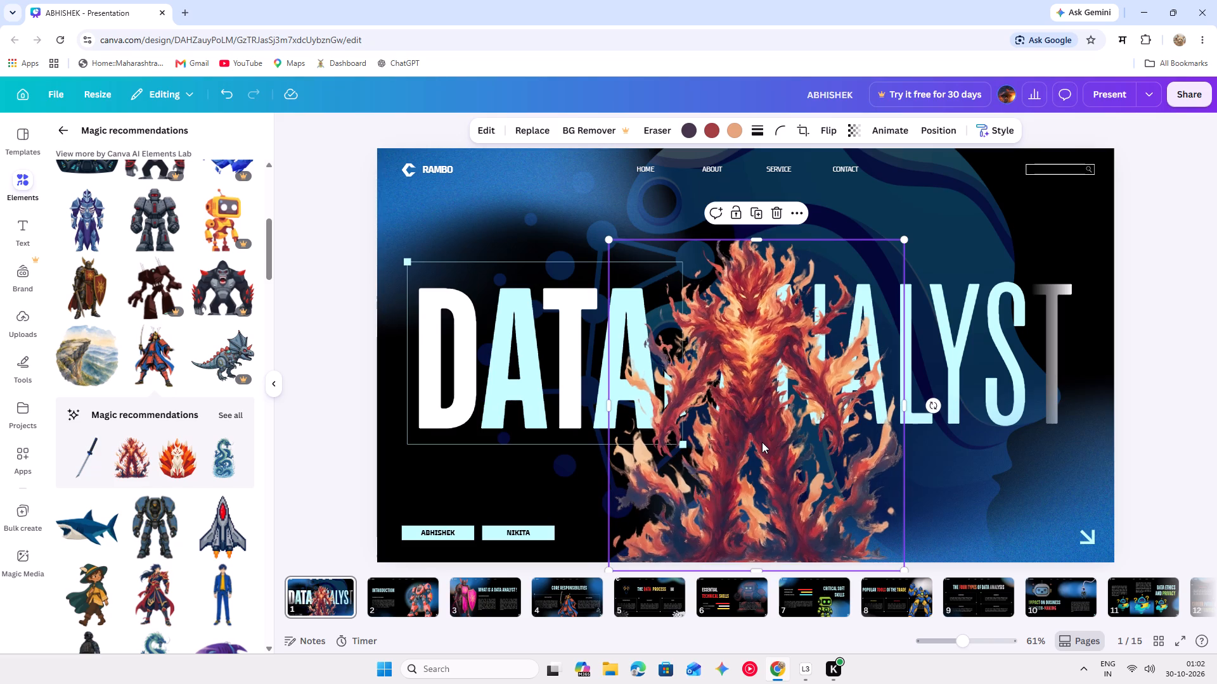
Send the fire figure to the back of slide 1, then bring it forward one layer so it stands behind the title.
right_click(762, 442)
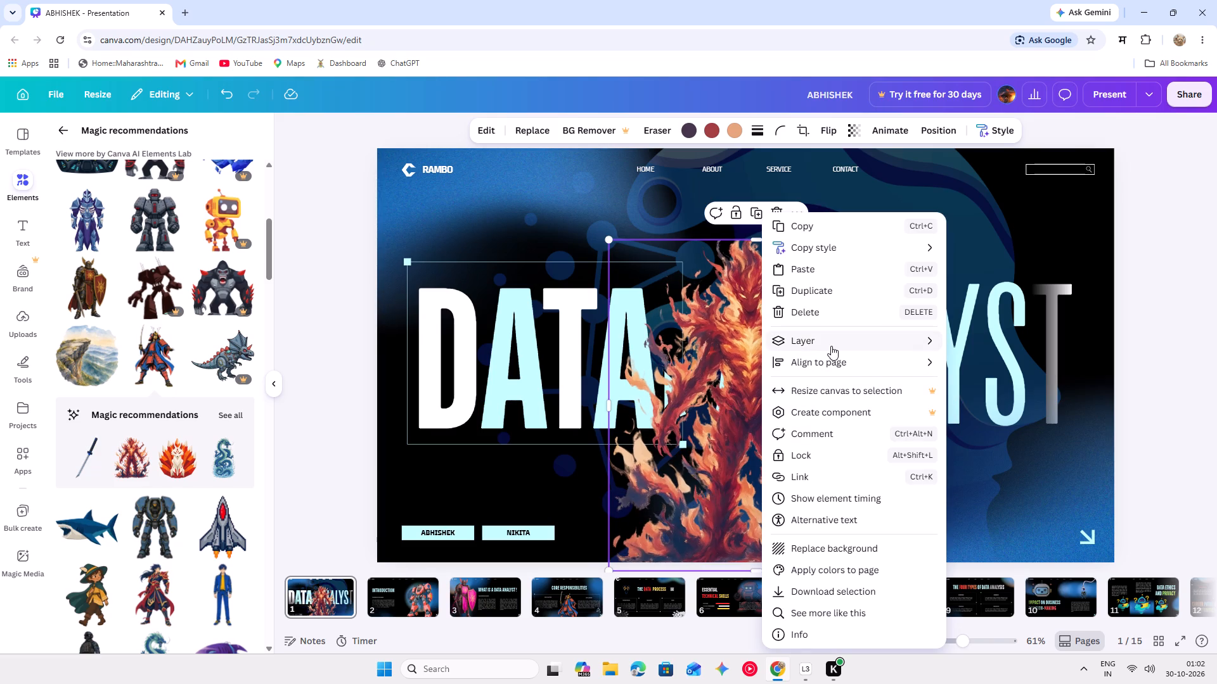
click(972, 402)
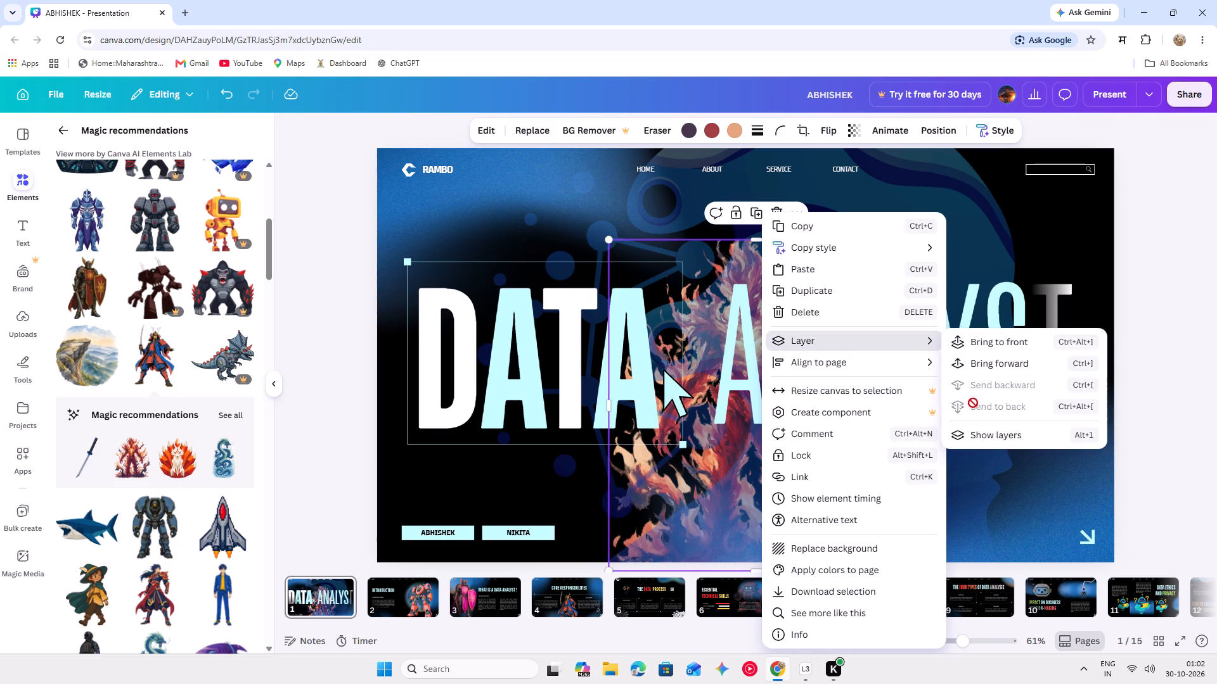
click(1183, 392)
right_click(802, 463)
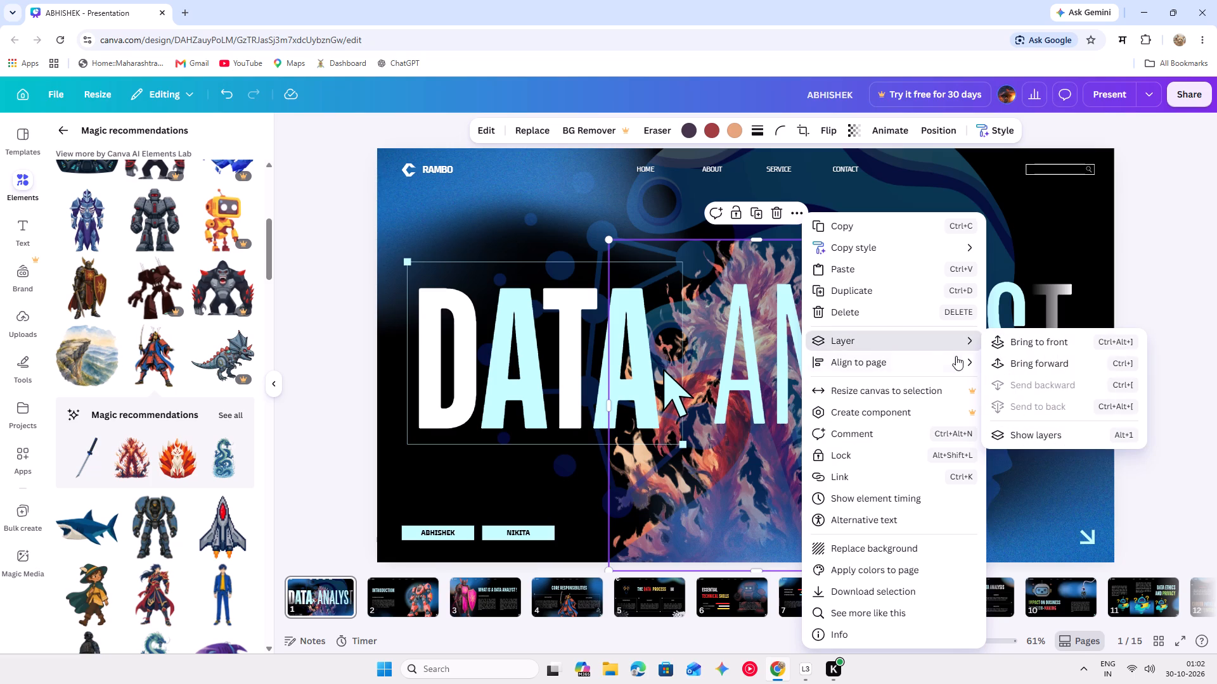
click(1000, 361)
click(1162, 370)
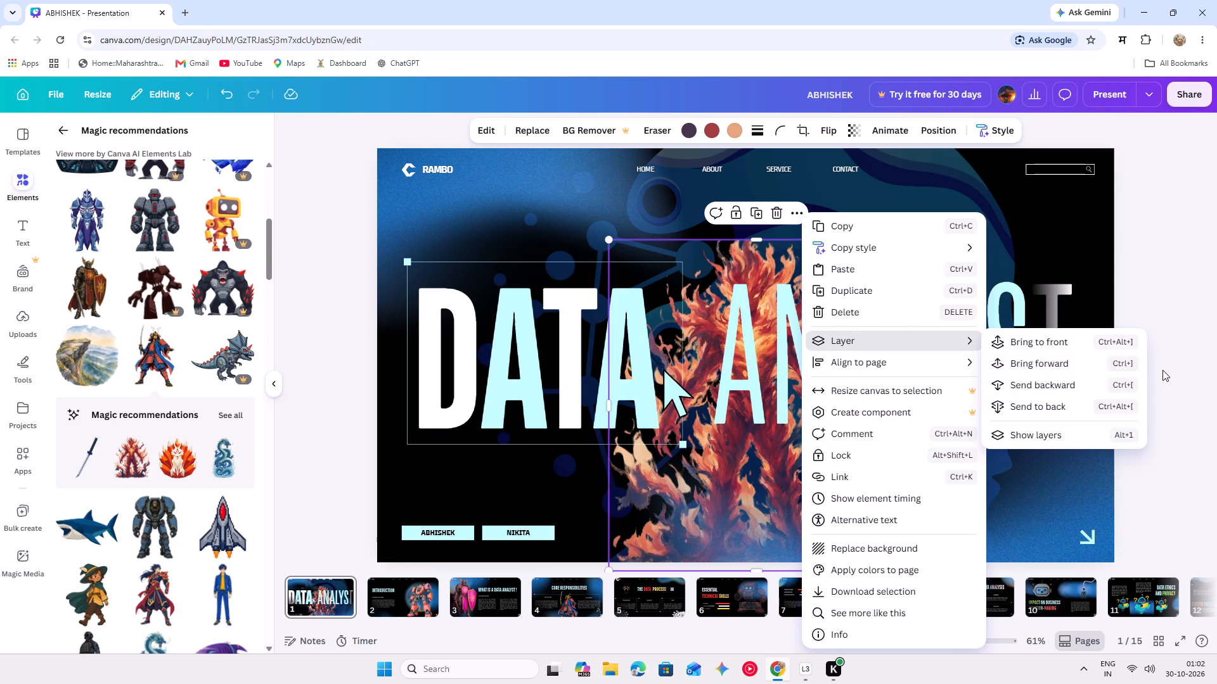
Enlarge the fire figure and place it low behind the DATA ANALYST title, with its head level with the lettering.
drag(813, 501, 784, 499)
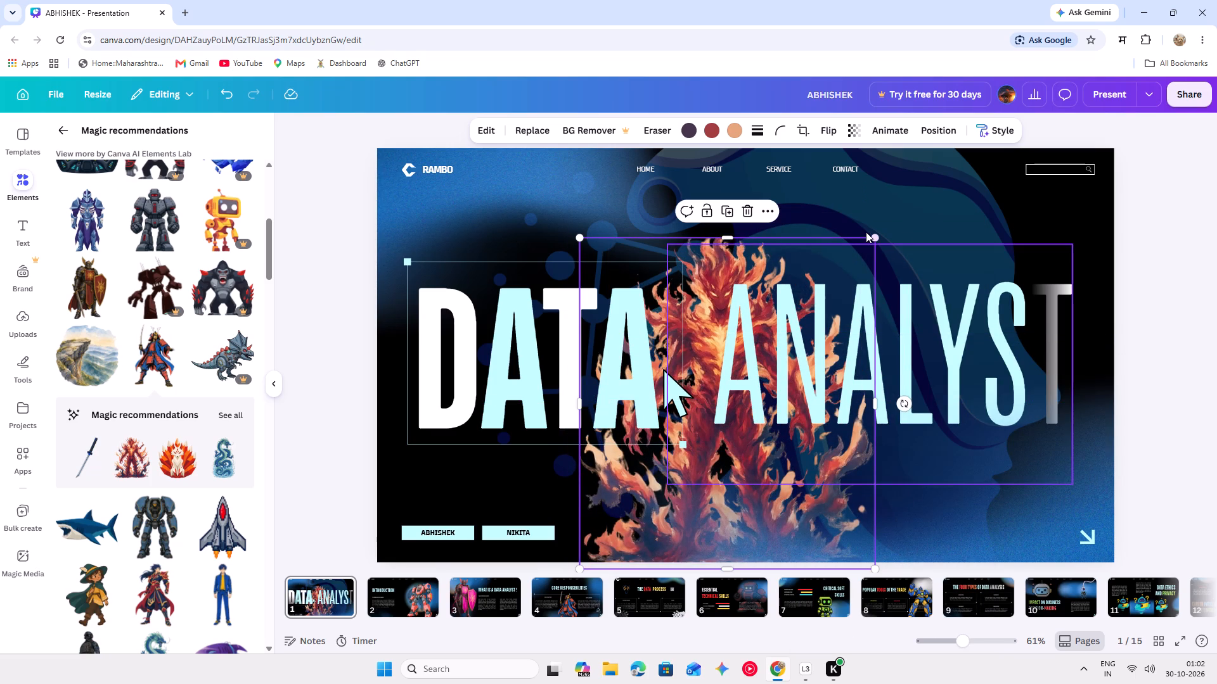
drag(871, 234, 999, 163)
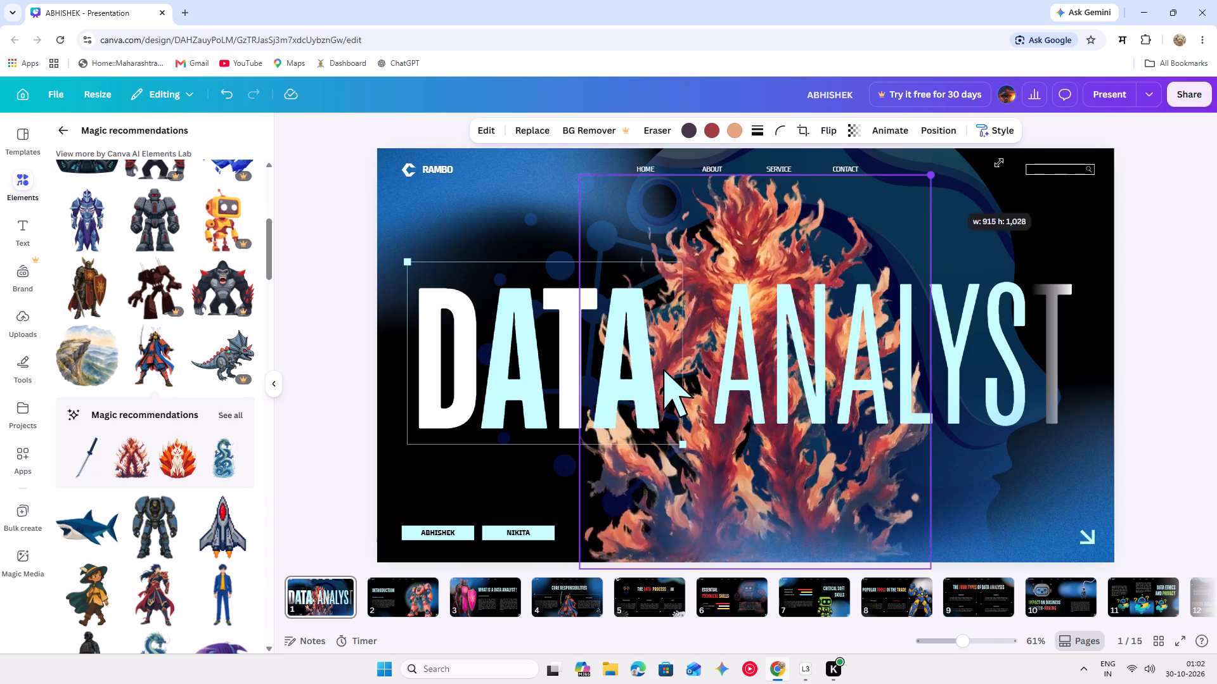
drag(999, 163, 1015, 155)
drag(851, 223, 820, 313)
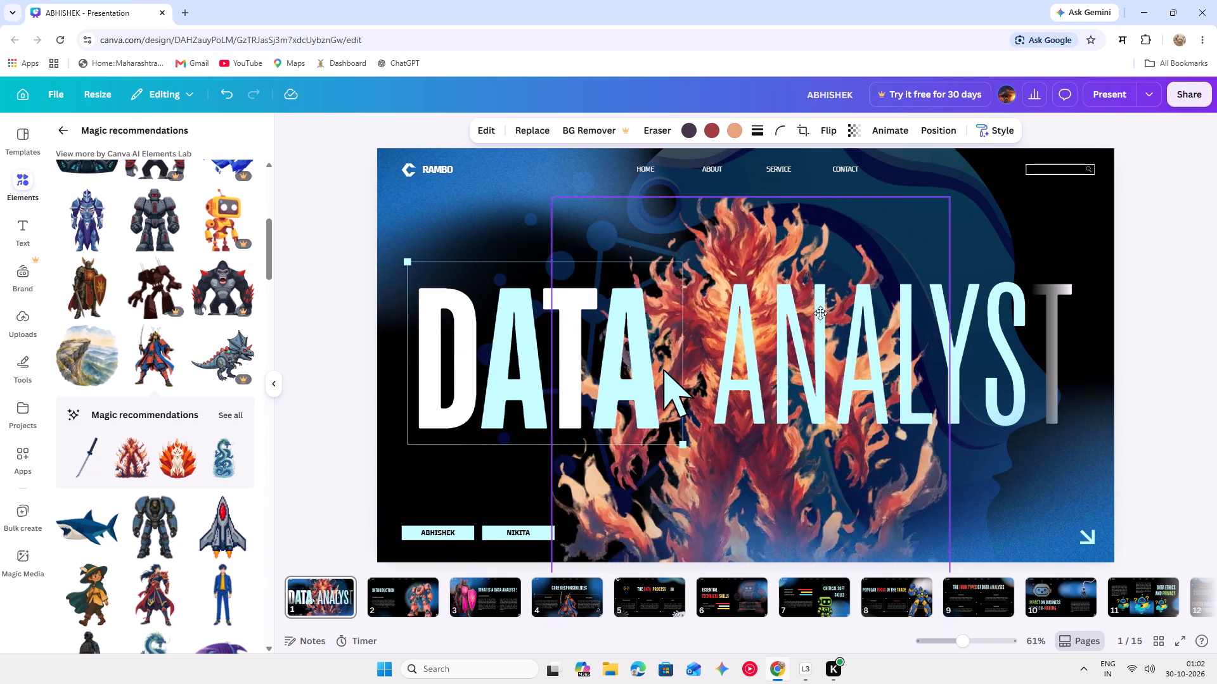
drag(820, 313, 801, 351)
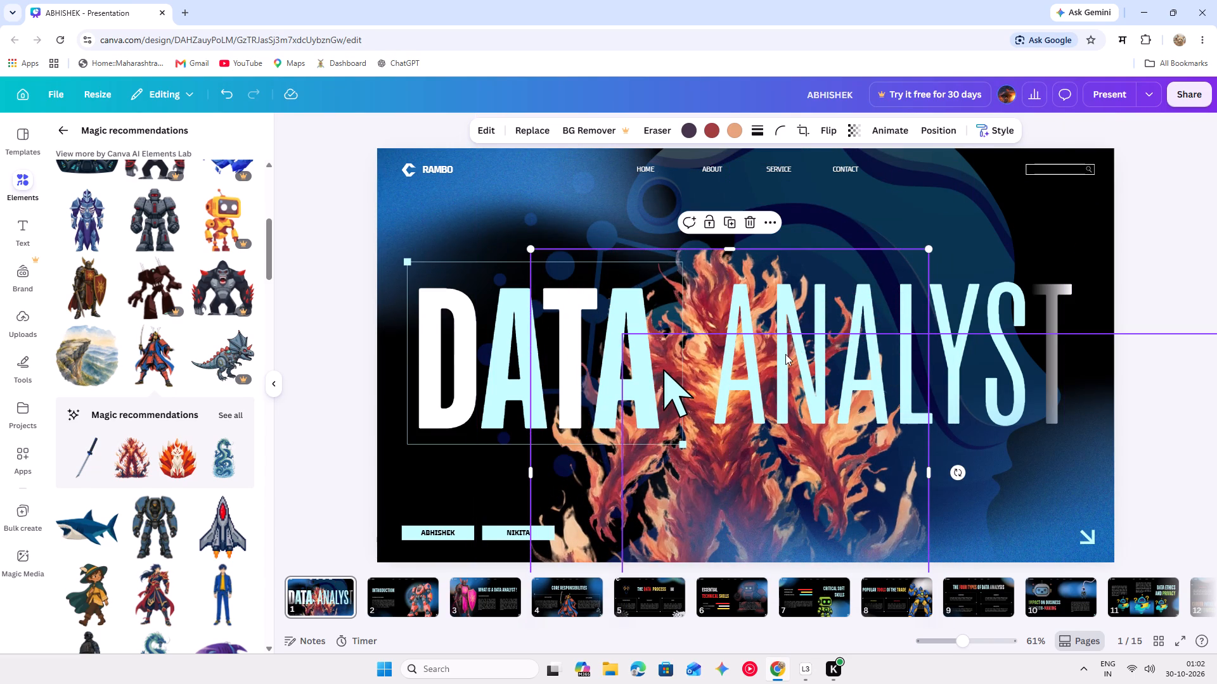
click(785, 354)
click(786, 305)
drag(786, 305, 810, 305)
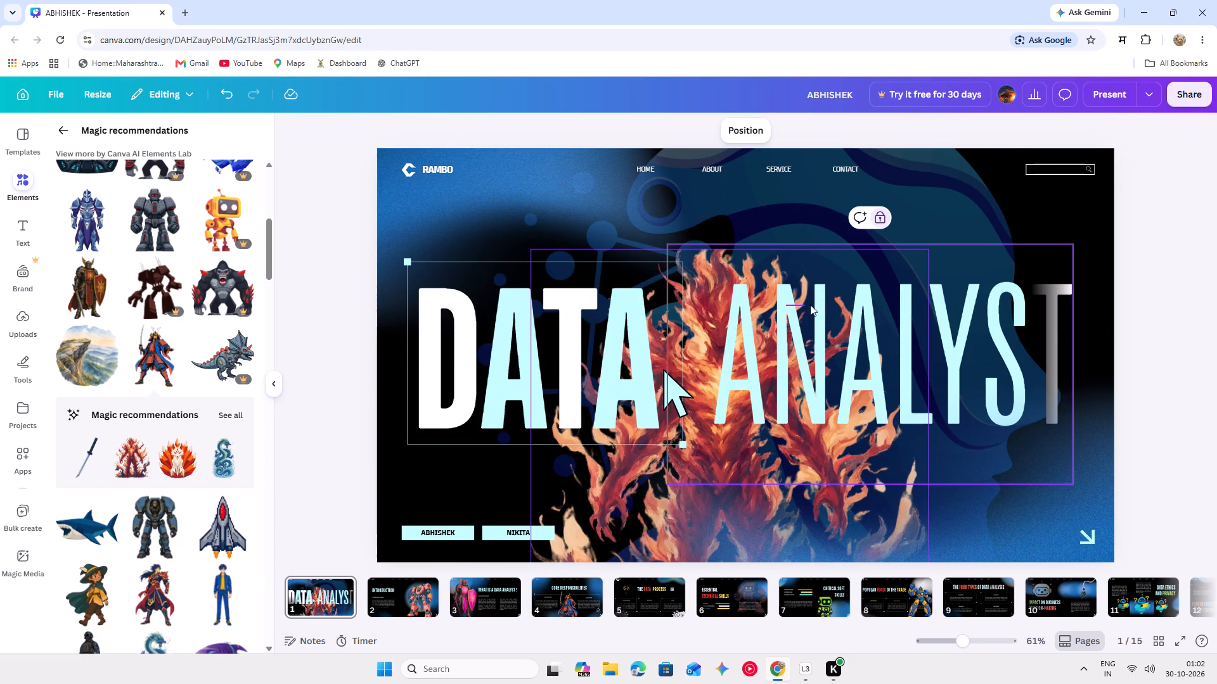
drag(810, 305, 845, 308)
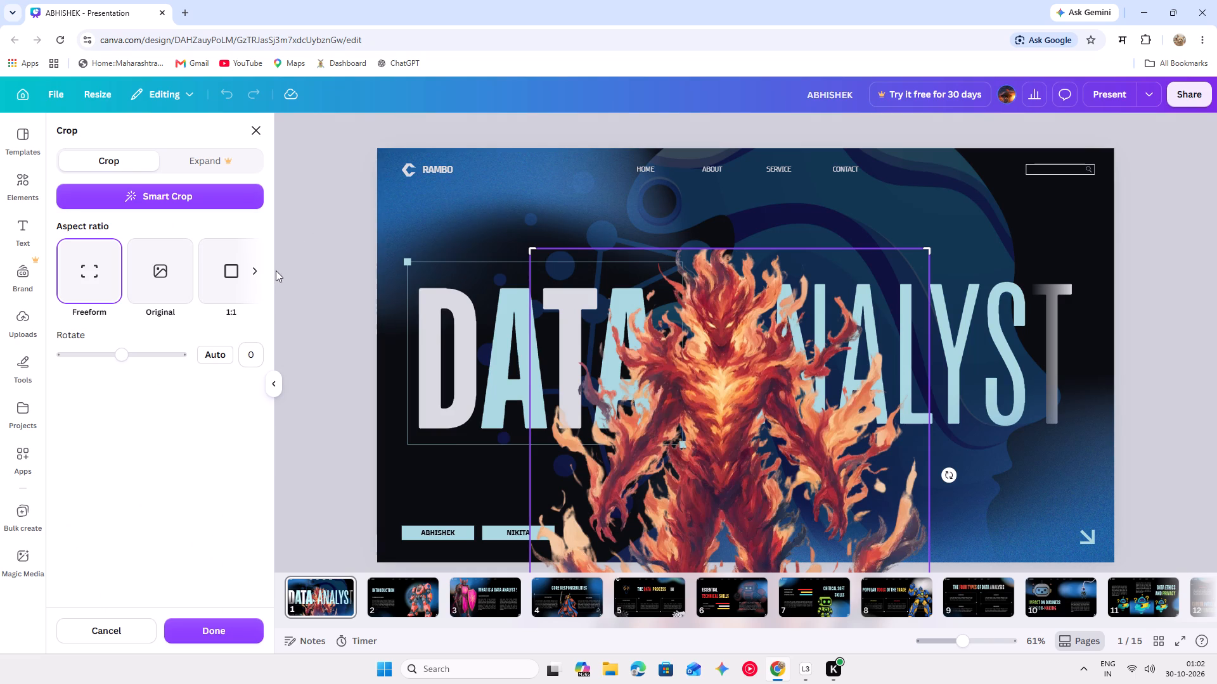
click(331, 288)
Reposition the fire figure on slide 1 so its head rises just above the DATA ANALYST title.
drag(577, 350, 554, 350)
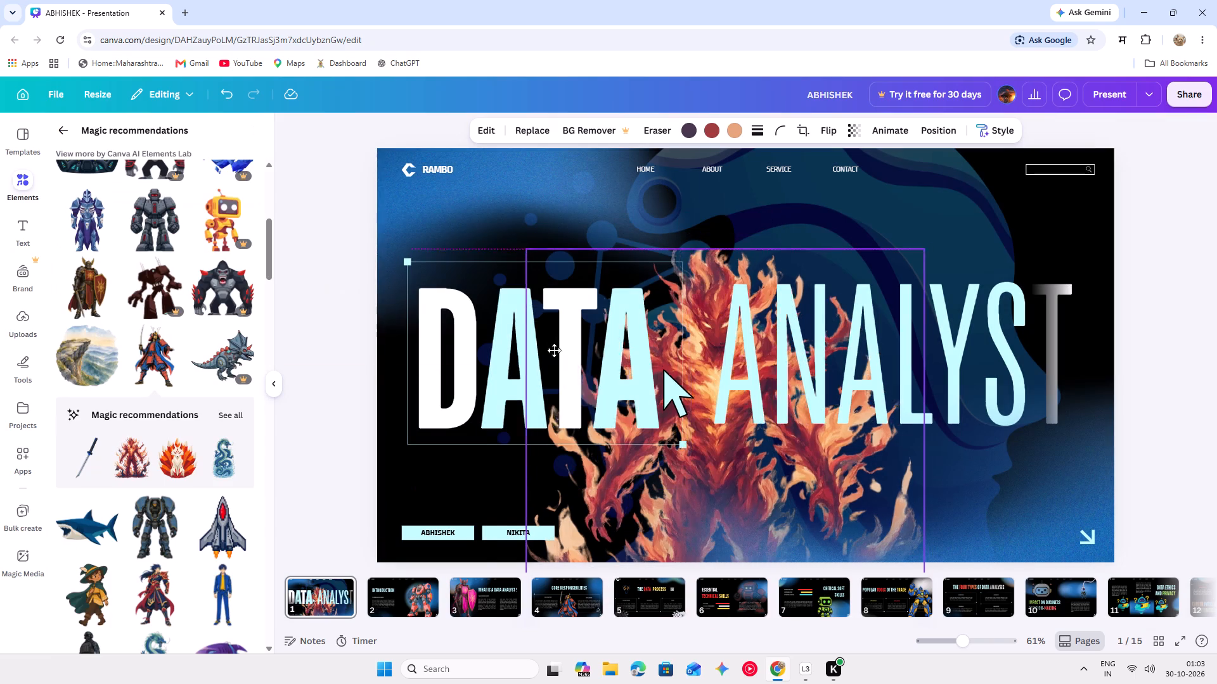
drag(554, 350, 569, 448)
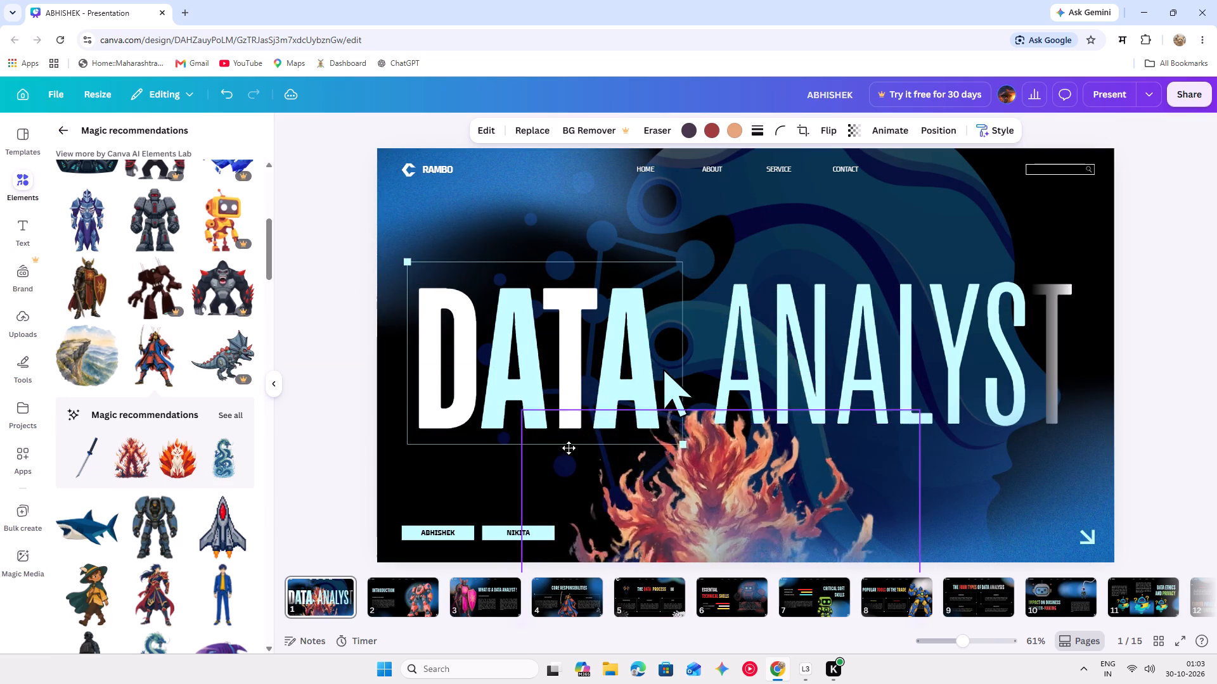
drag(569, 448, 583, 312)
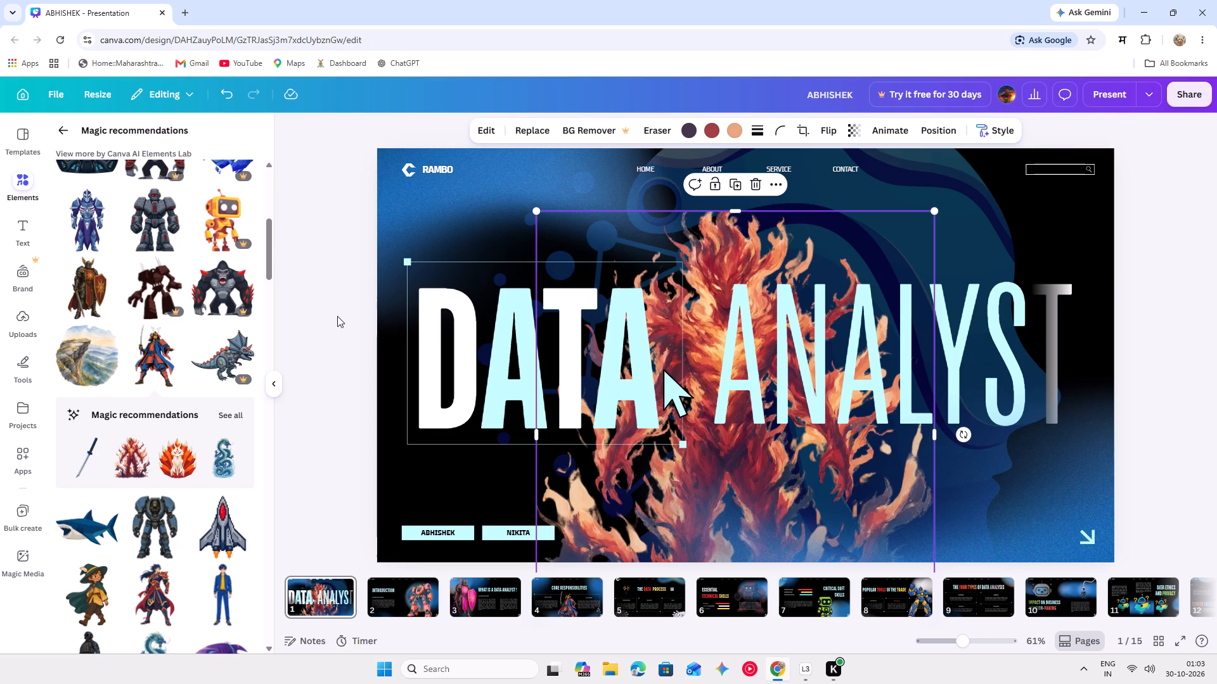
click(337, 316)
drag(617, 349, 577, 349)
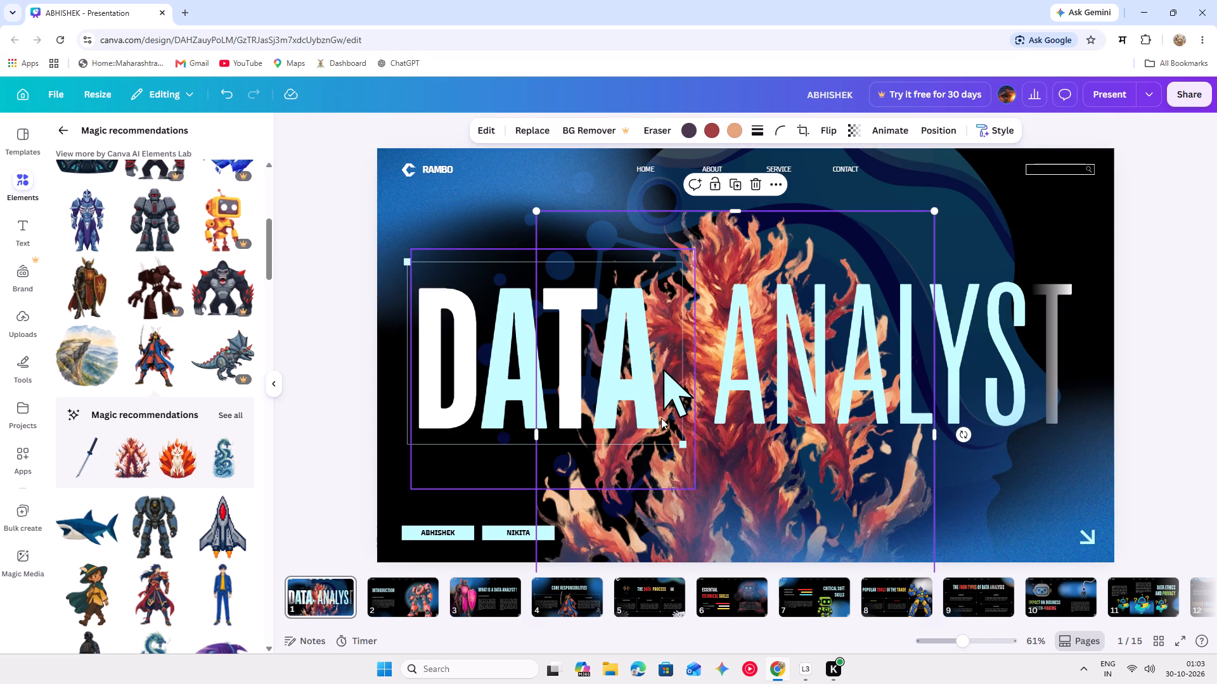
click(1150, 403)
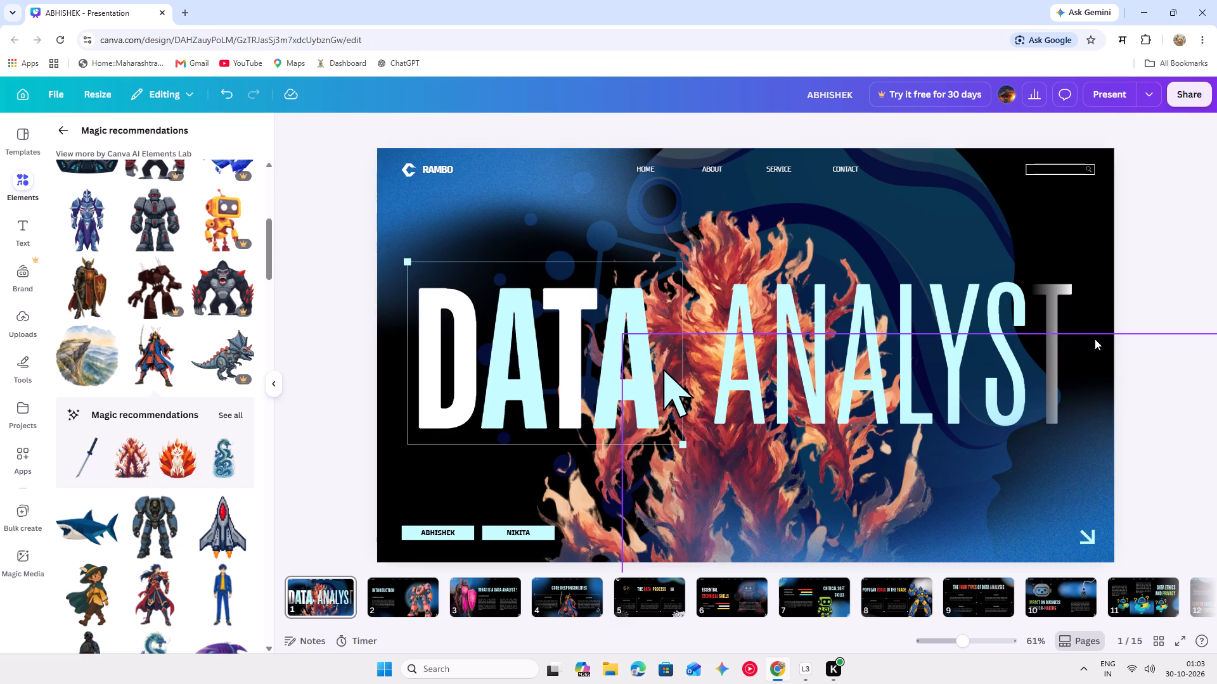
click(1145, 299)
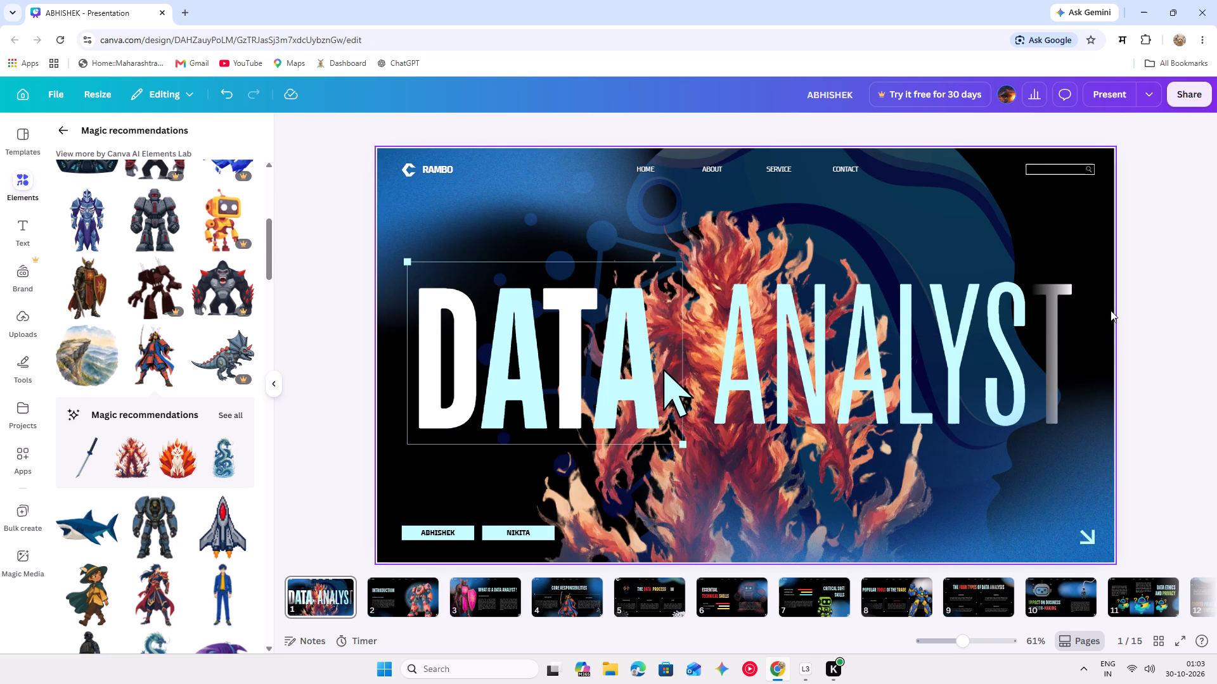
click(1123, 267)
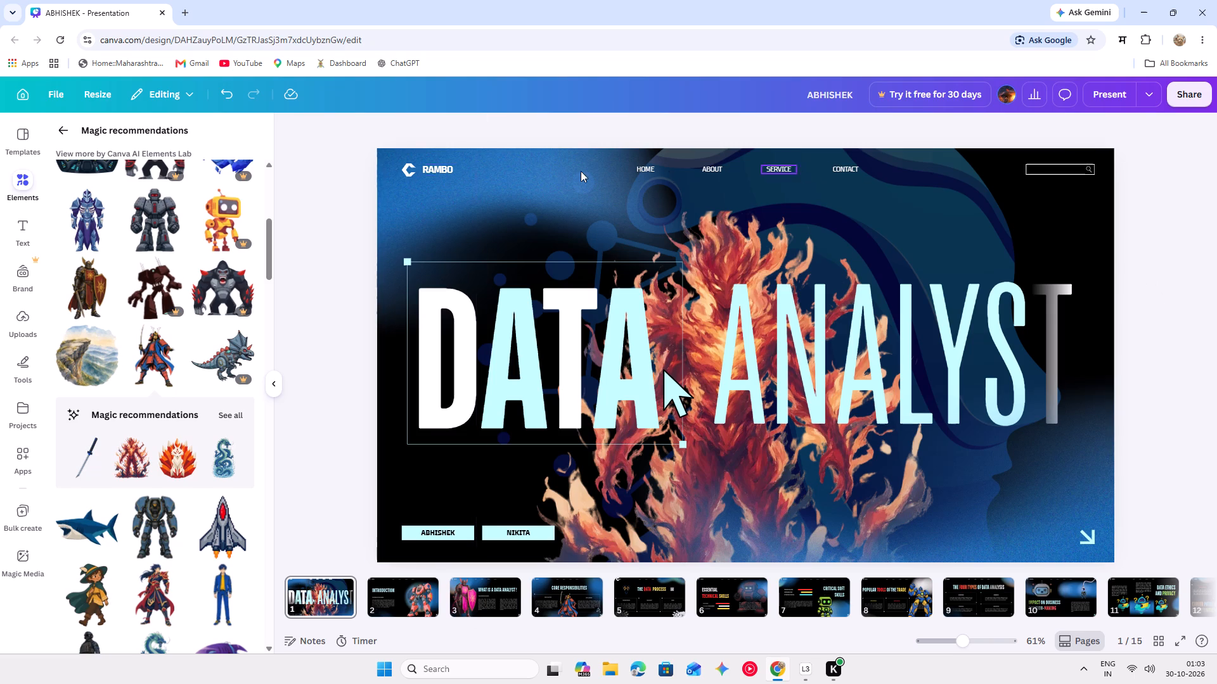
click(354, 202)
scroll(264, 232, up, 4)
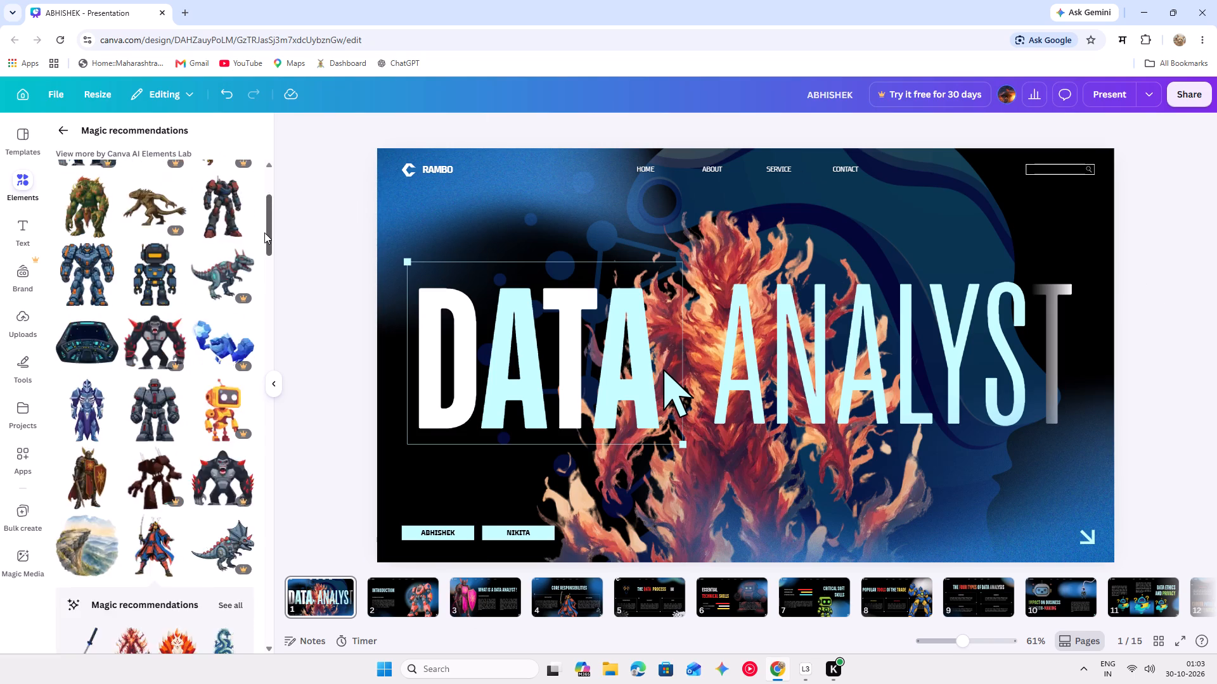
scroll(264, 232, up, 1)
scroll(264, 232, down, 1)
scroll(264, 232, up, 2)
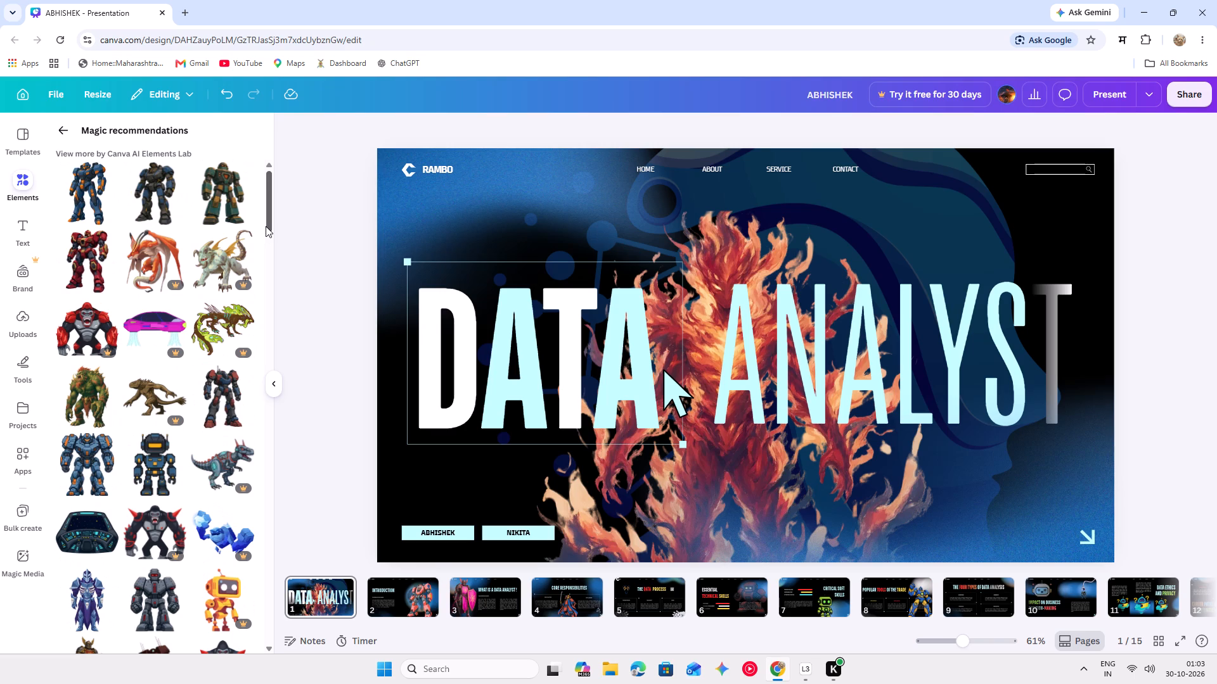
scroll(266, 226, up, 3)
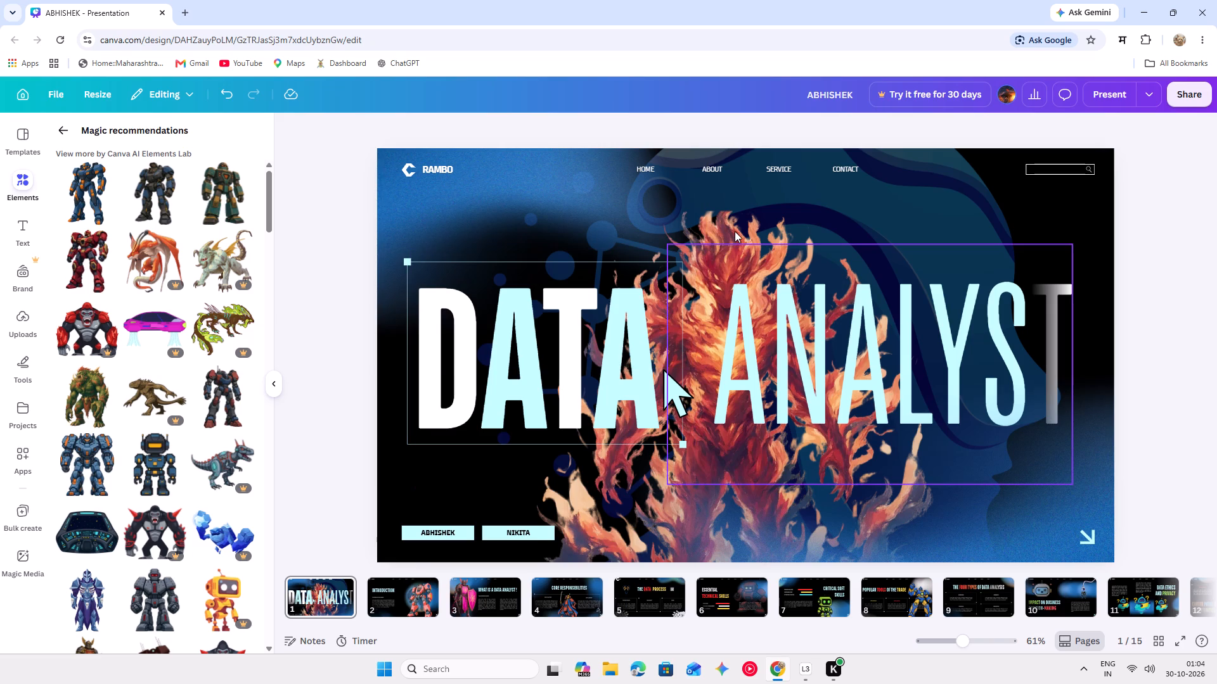
Raise the fire figure on slide 1 until its face clears the title, centred between DATA and ANALYST, with its flames reaching the header links.
drag(735, 221, 761, 220)
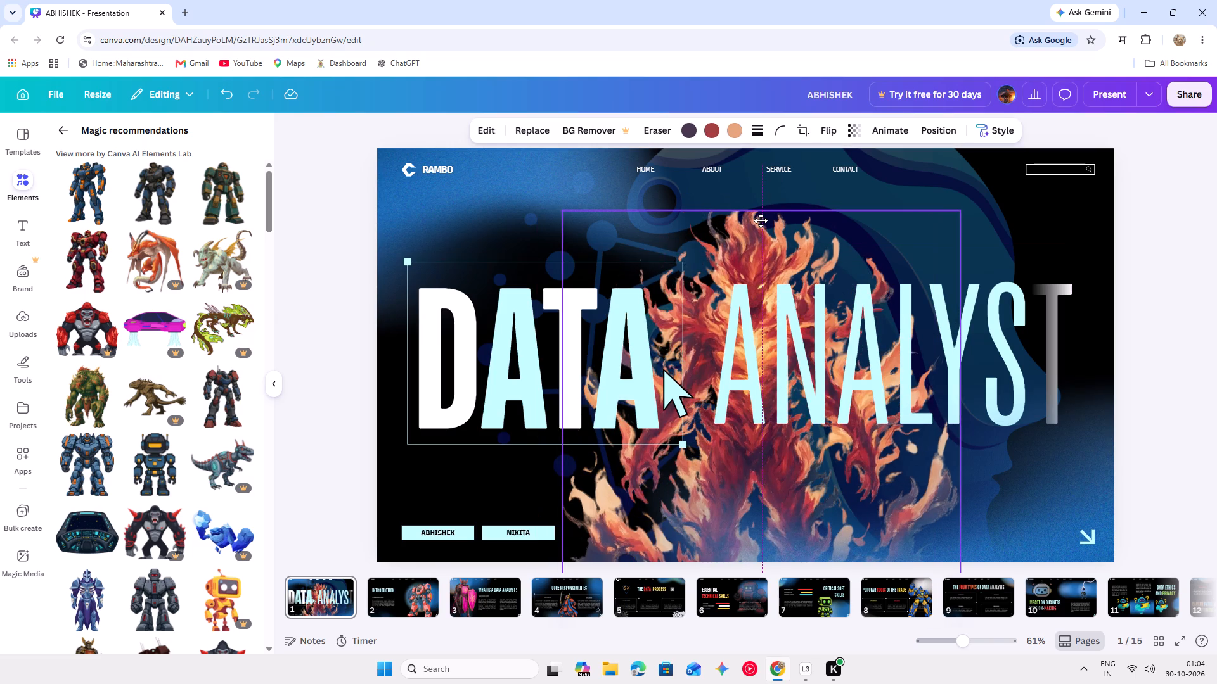
drag(761, 220, 717, 184)
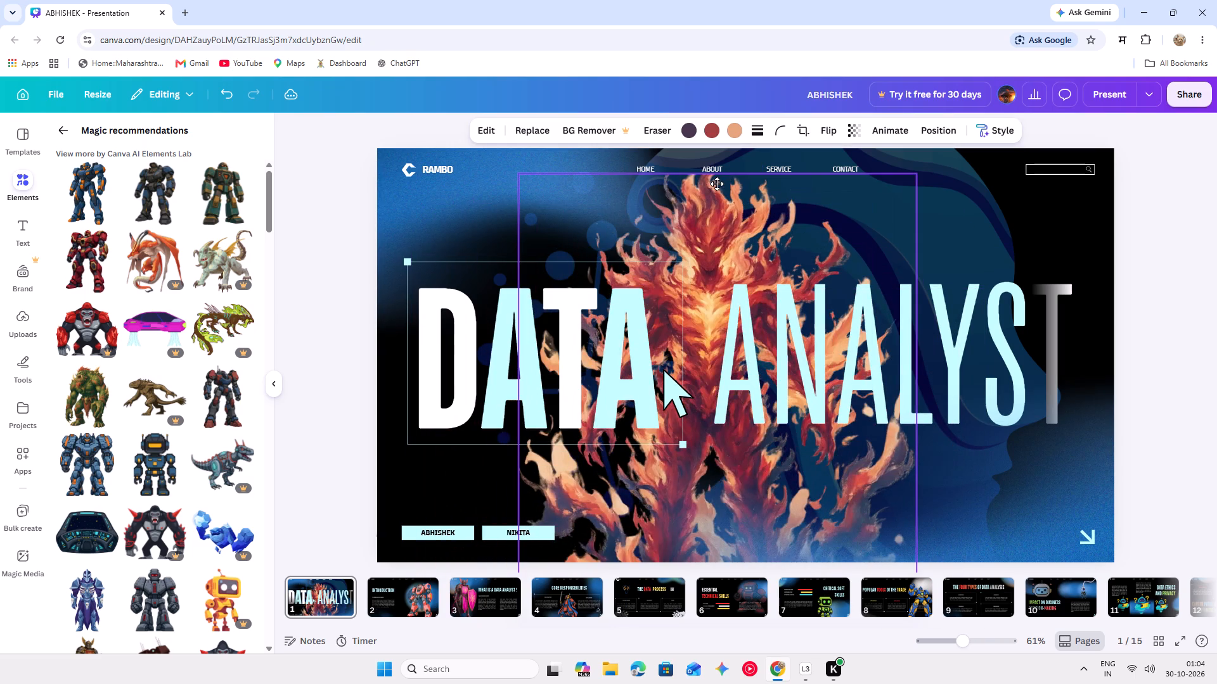
drag(717, 184, 723, 160)
click(1154, 279)
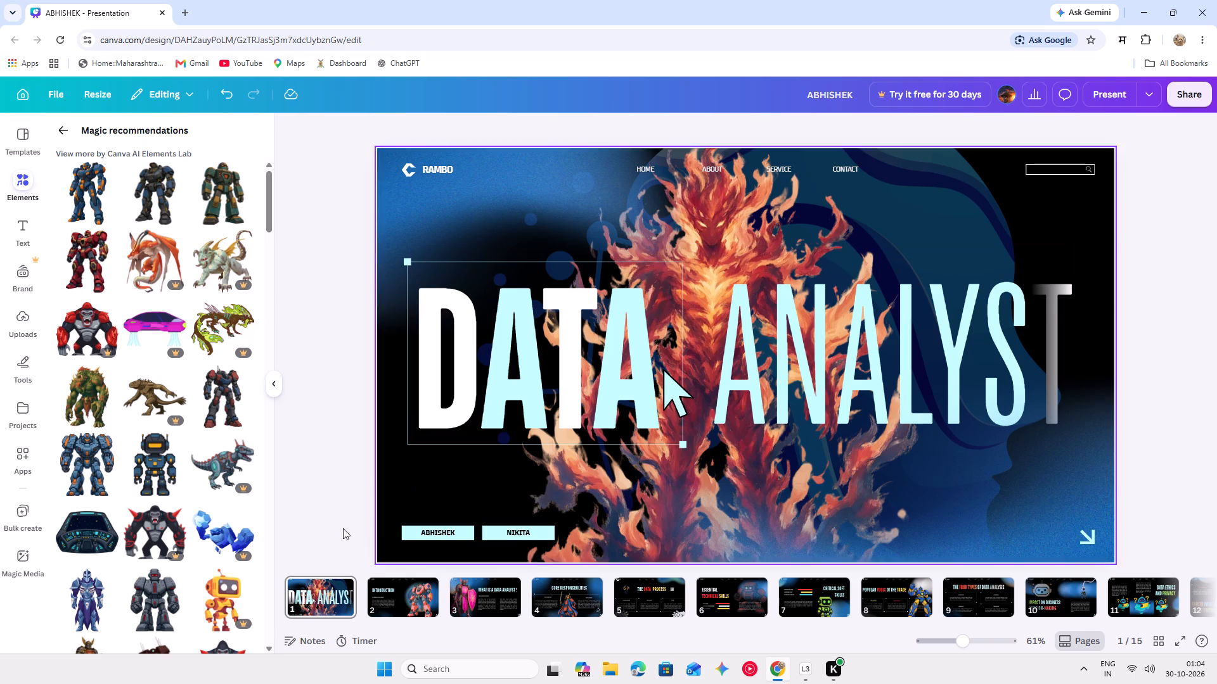
On slide 2, nudge the red robot slightly towards the Introduction text.
click(410, 587)
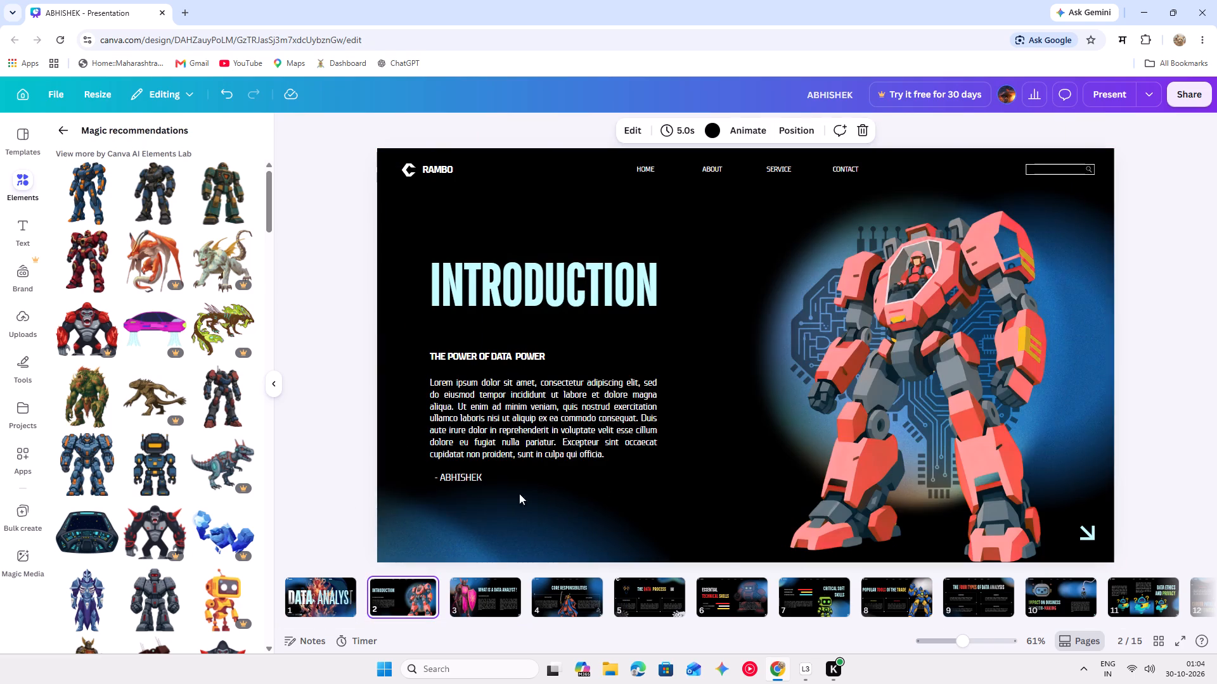
drag(852, 446, 845, 445)
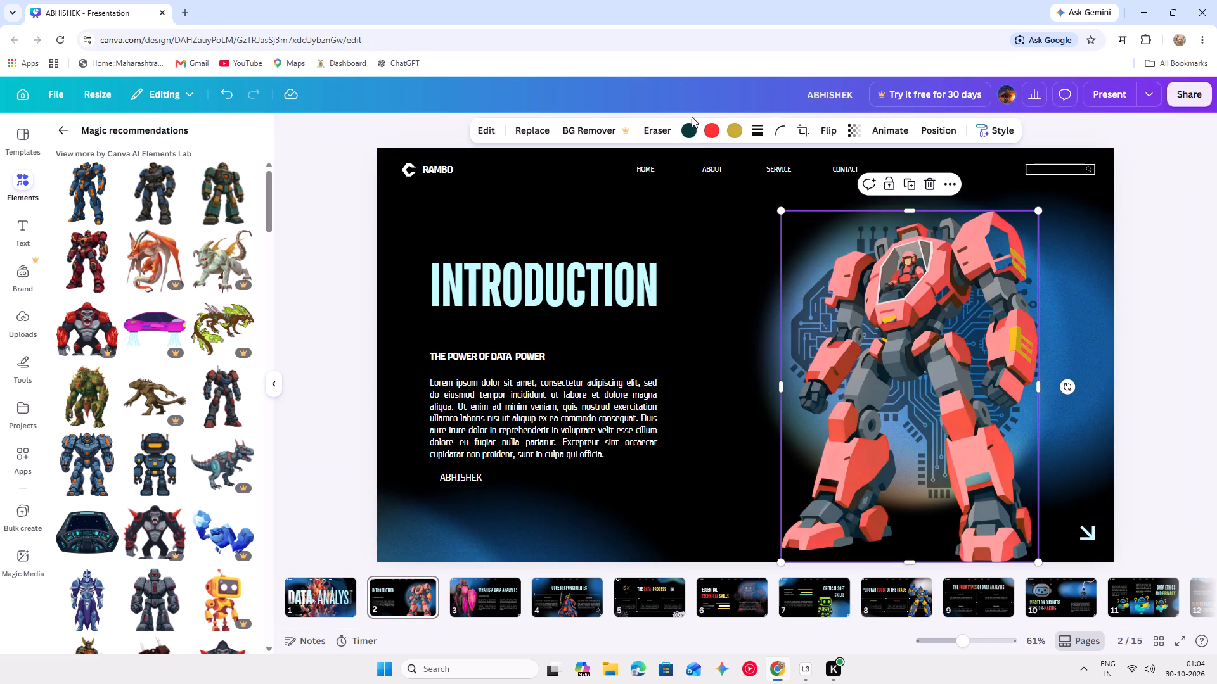